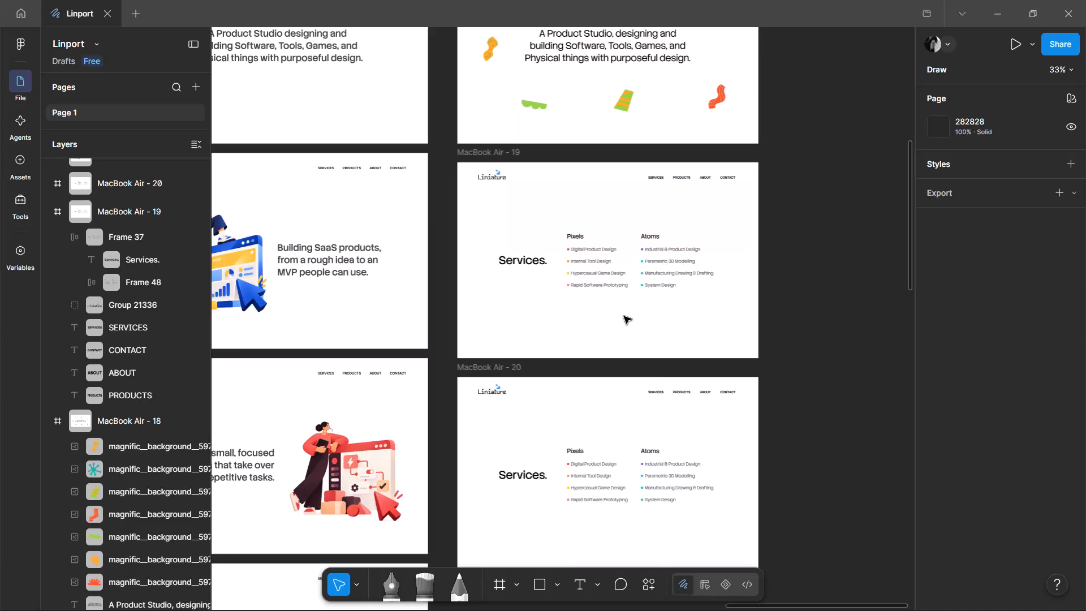
Examine the Services layout in frame MacBook Air - 19, including its Pixels and Atoms lists.
scroll(752, 325, "up", 3, "ctrl")
scroll(752, 325, "down", 2)
middle_click_drag(607, 350, 655, 257)
scroll(796, 330, "up", 1)
middle_click_drag(796, 330, 805, 429)
scroll(805, 420, "up", 3)
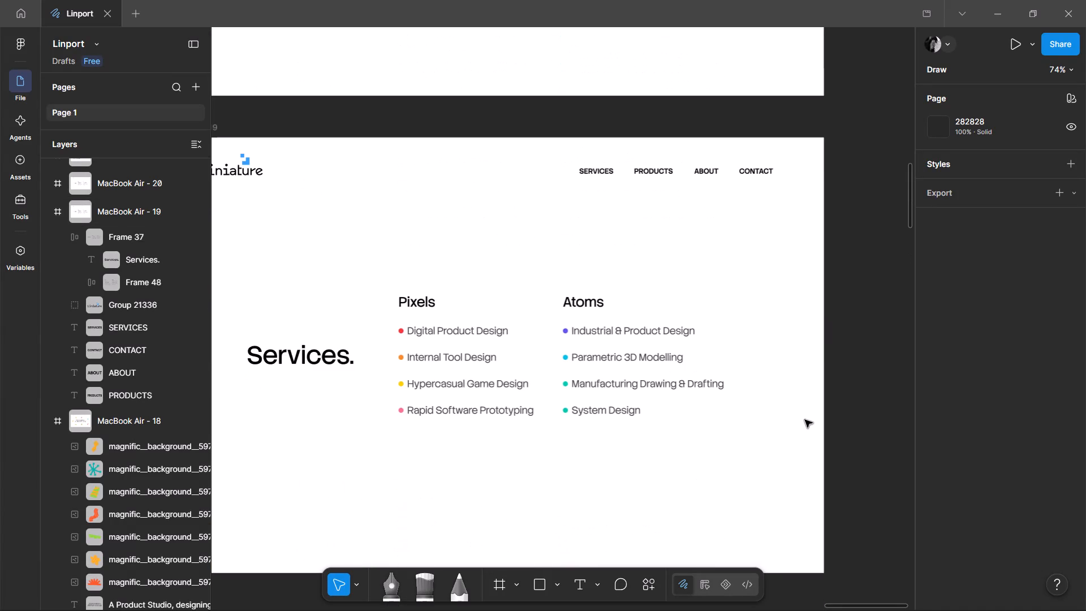
left_click(426, 306, "ctrl")
left_click(801, 325)
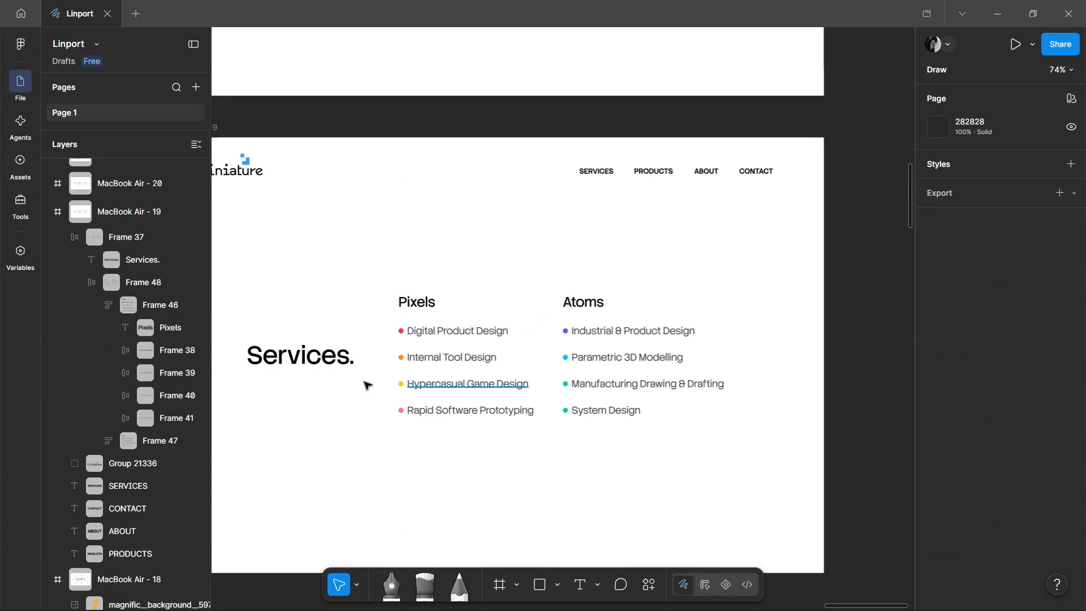
scroll(364, 382, "up", 3, "ctrl")
scroll(473, 342, "down", 2, "ctrl")
middle_click_drag(393, 393, 411, 345)
scroll(411, 345, "down", 1, "ctrl")
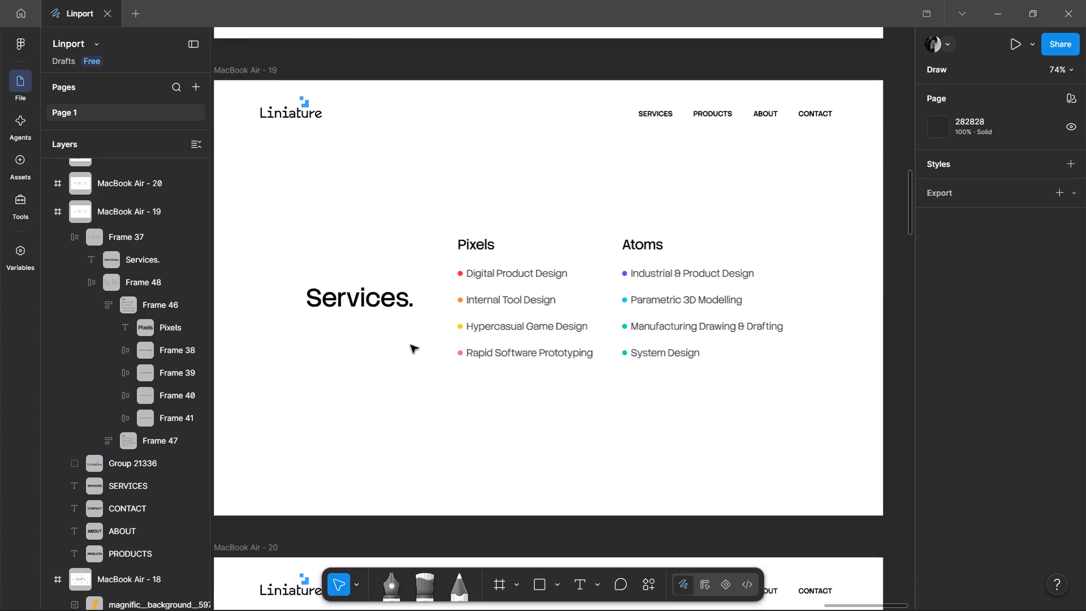
Minimize the interface by hiding the side panels to free up the canvas.
left_click(191, 43)
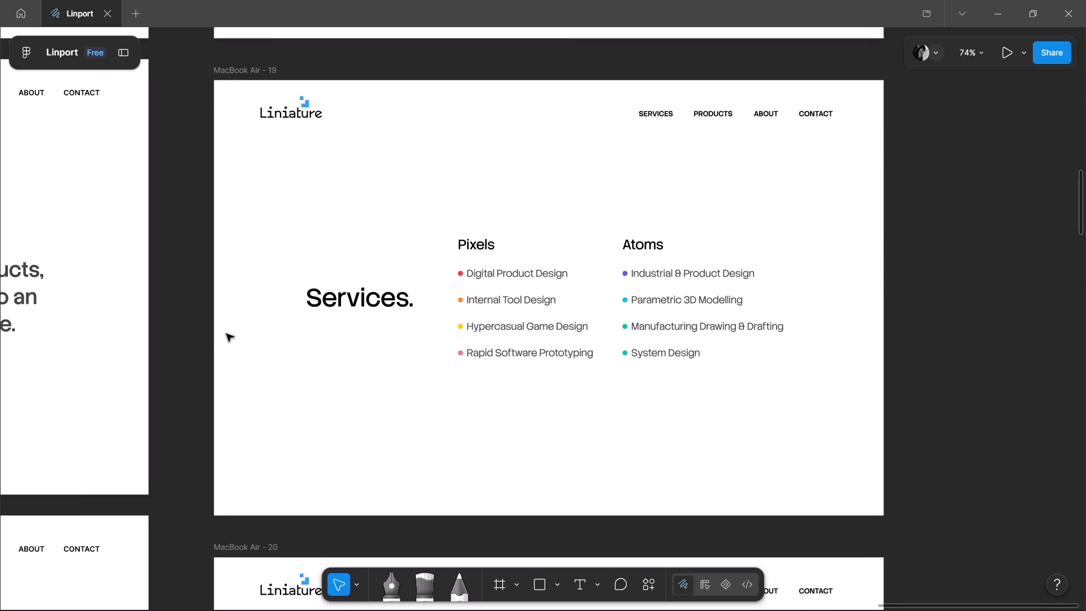
Inspect the Services heading and the Pixels and Atoms service lists up close in frame MacBook Air - 19.
scroll(216, 339, "up", 2, "ctrl")
scroll(243, 323, "down", 1, "ctrl")
middle_click_drag(370, 335, 257, 347)
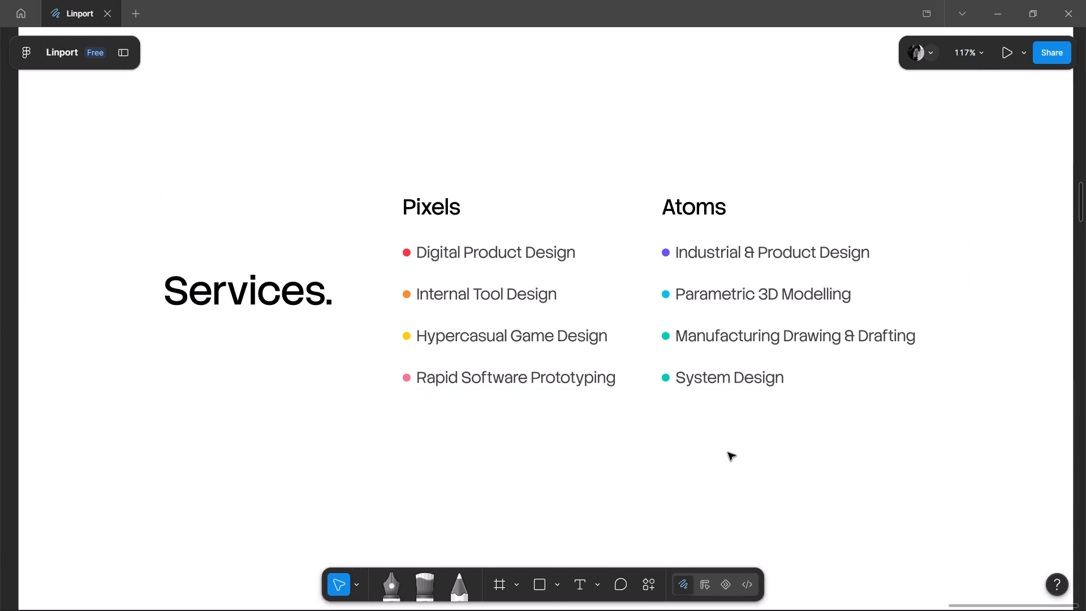
scroll(722, 449, "up", 1)
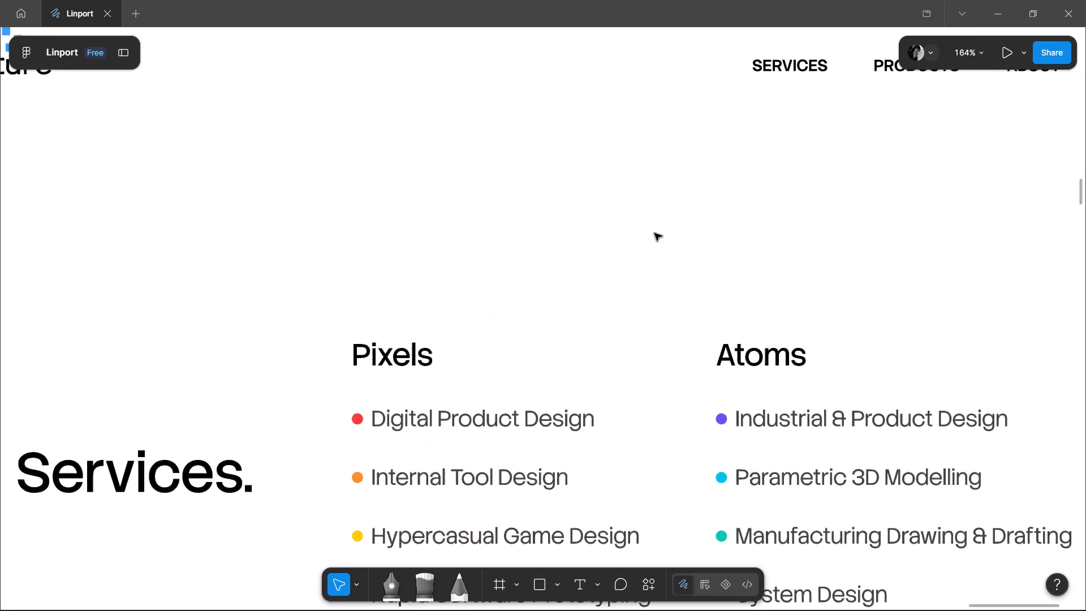
scroll(654, 233, "down", 1)
scroll(656, 233, "up", 5)
Review the Product Studio hero in frame MacBook Air - 18 alongside the Services section in MacBook Air - 19.
scroll(656, 233, "up", 3)
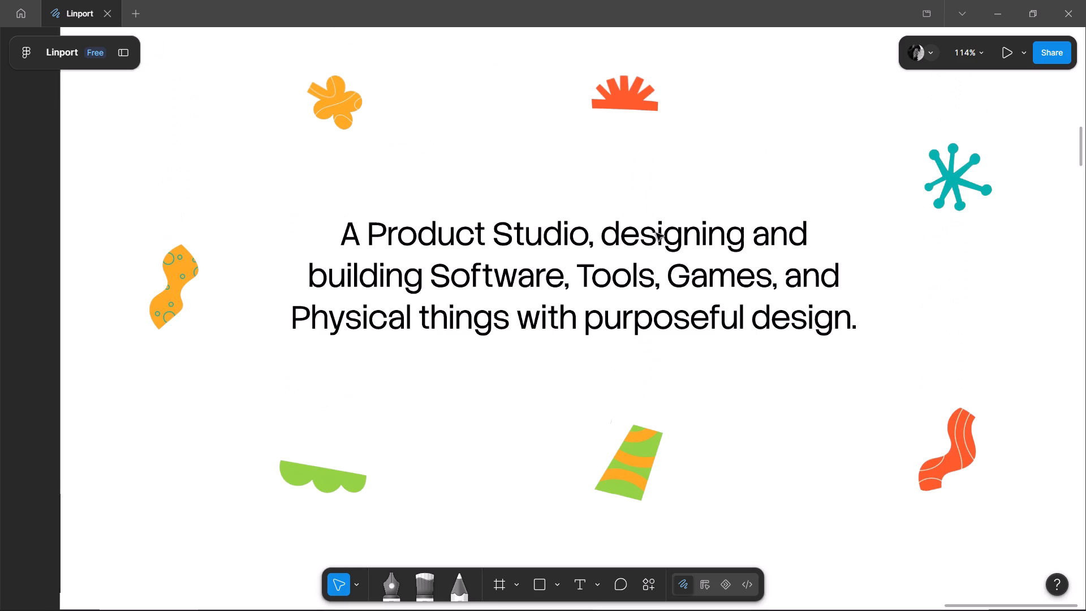
scroll(673, 259, "down", 1)
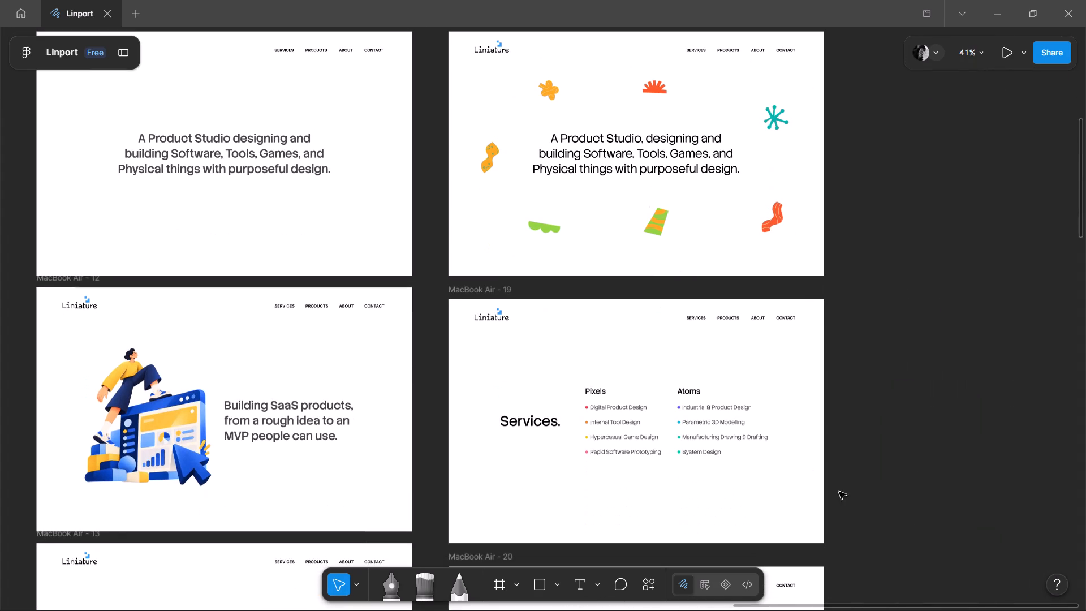
scroll(682, 147, "up", 3, "ctrl")
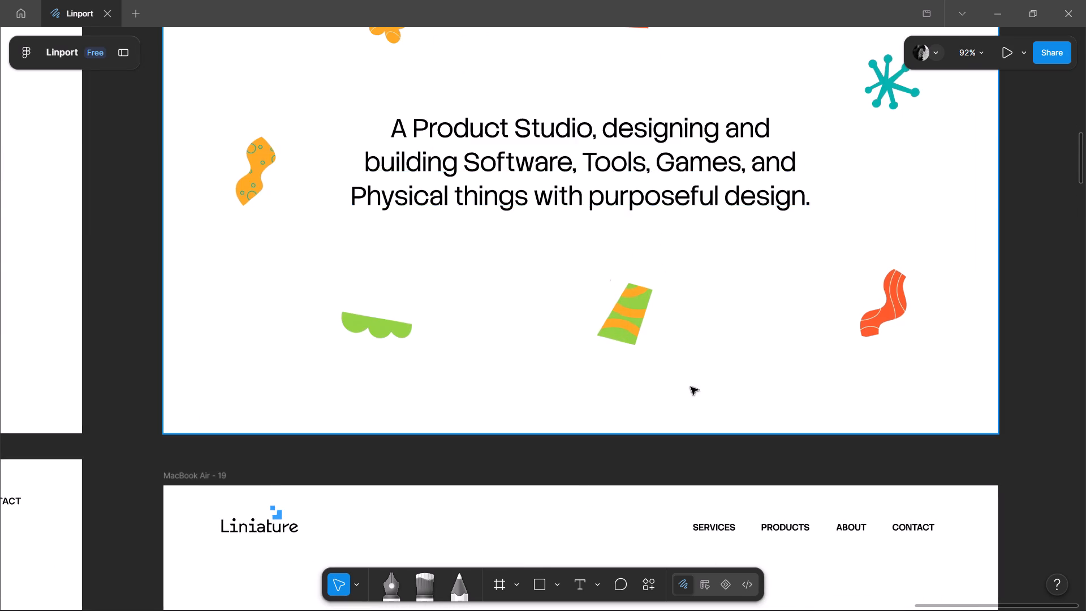
scroll(694, 395, "down", 1, "ctrl")
scroll(726, 301, "up", 2)
left_click(1003, 346)
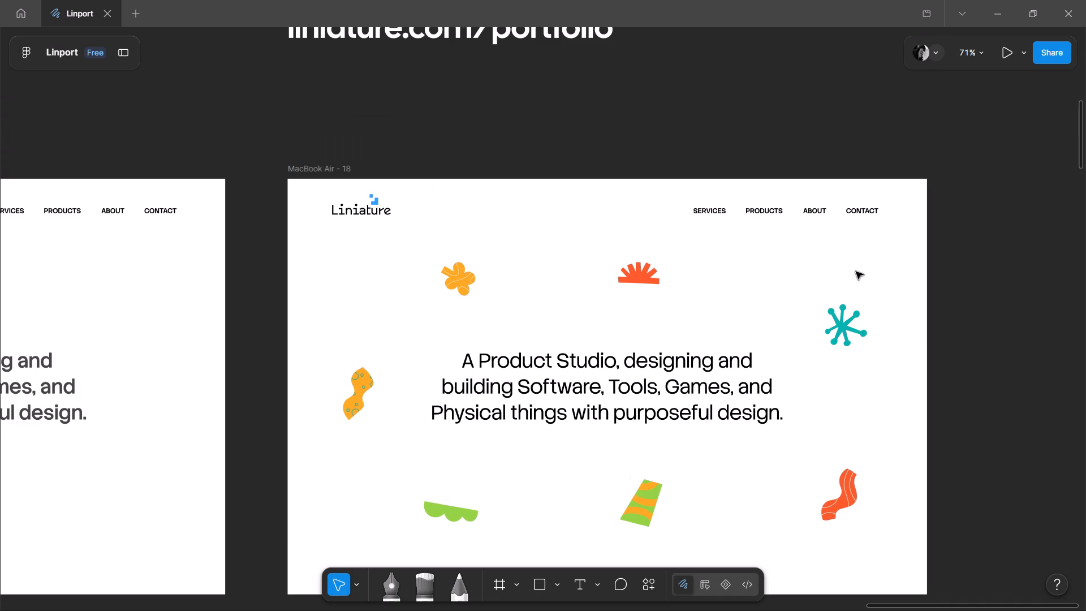
scroll(689, 140, "up", 4, "ctrl")
scroll(666, 145, "down", 1, "ctrl")
scroll(462, 239, "down", 1, "ctrl")
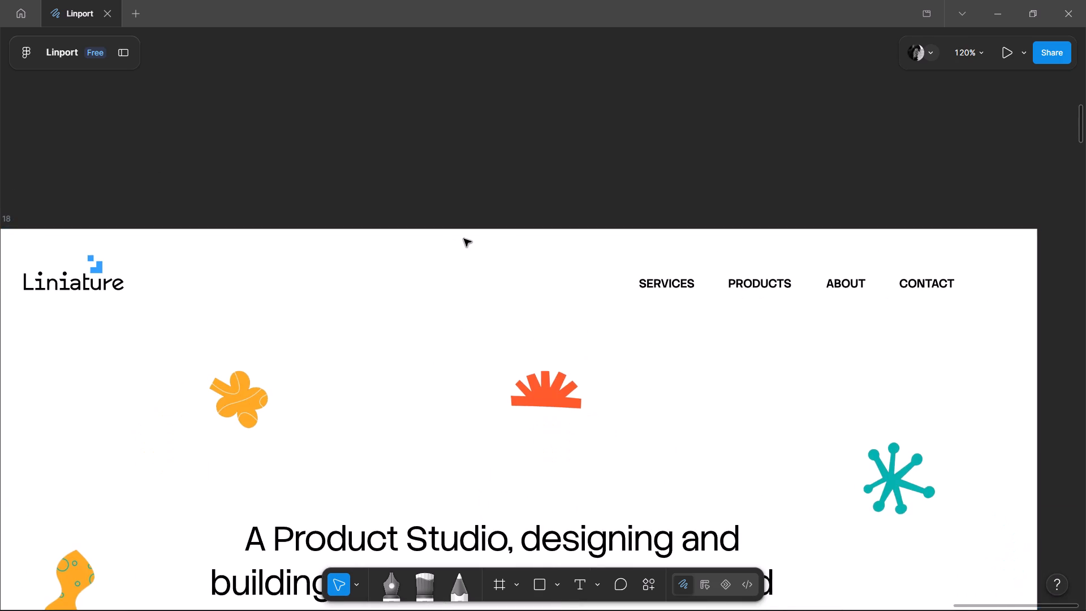
scroll(464, 239, "down", 2, "ctrl")
scroll(501, 244, "down", 1)
scroll(783, 292, "down", 1, "ctrl")
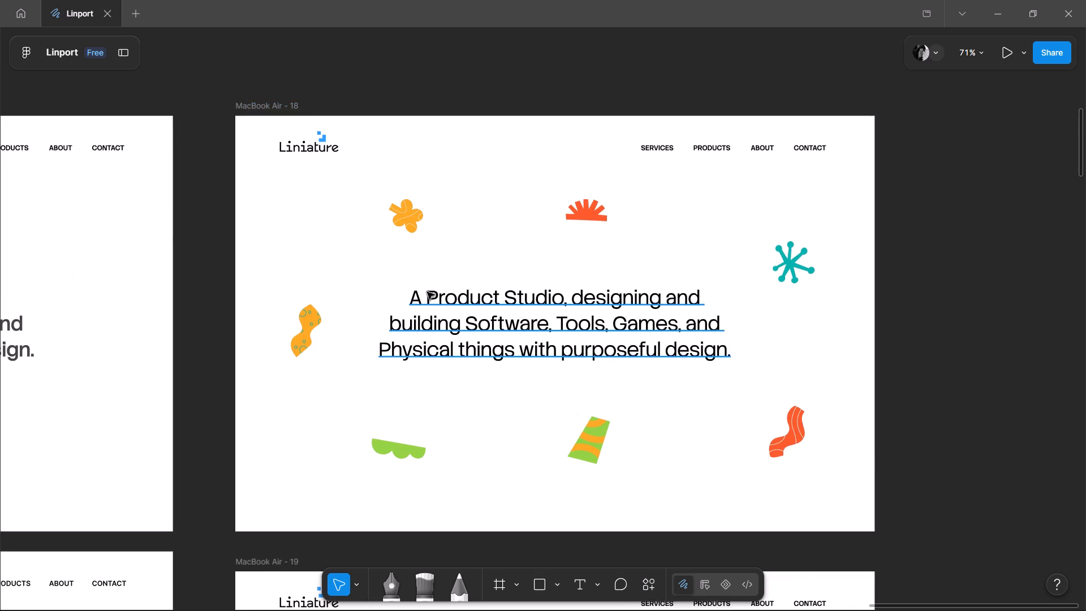
scroll(435, 290, "up", 1, "ctrl")
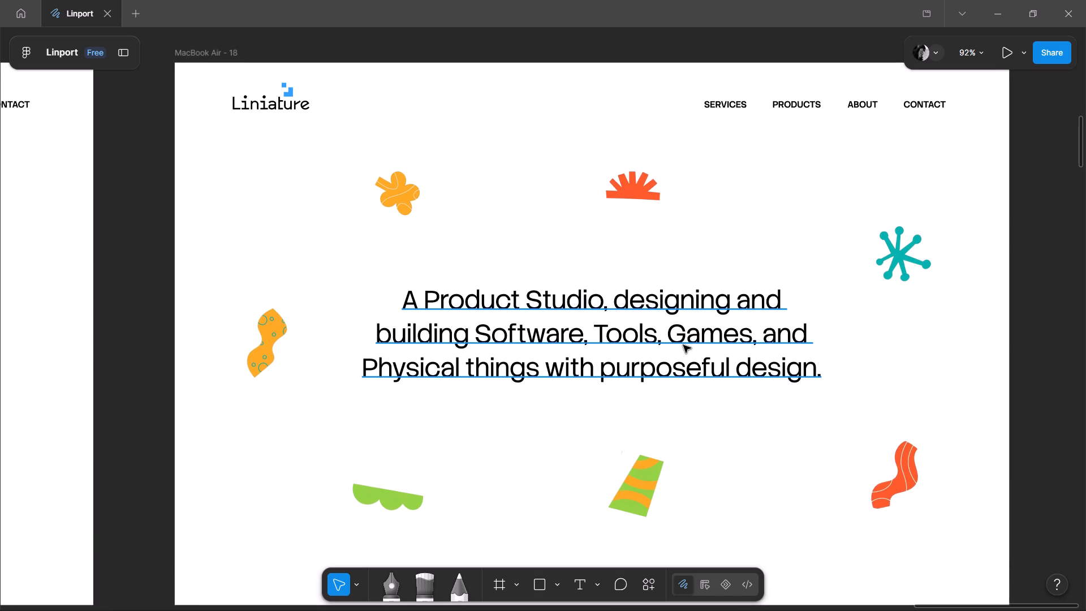
scroll(683, 345, "down", 6)
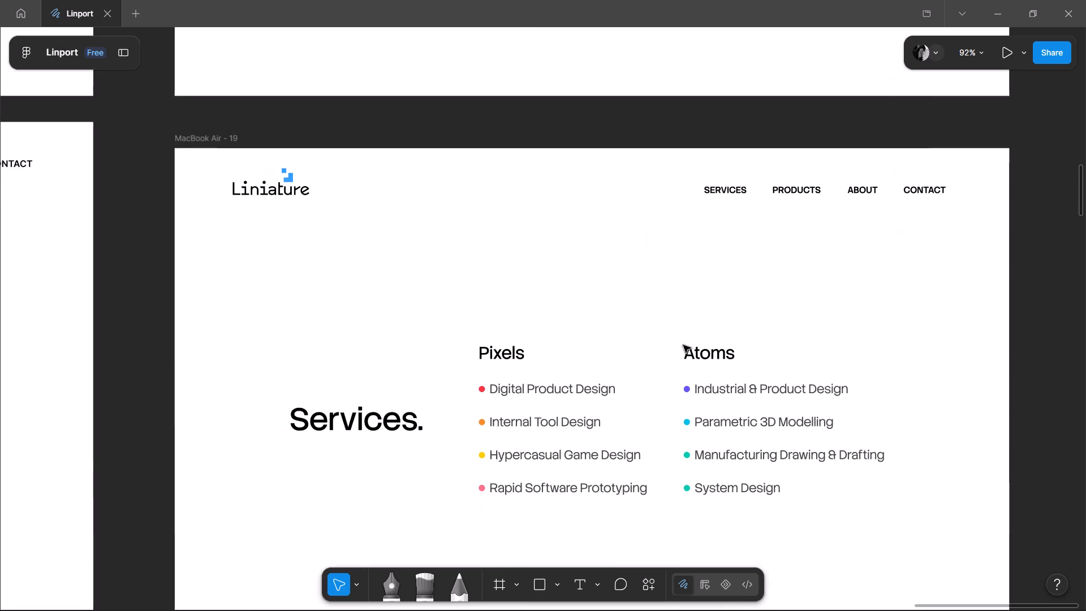
scroll(424, 284, "down", 3, "ctrl")
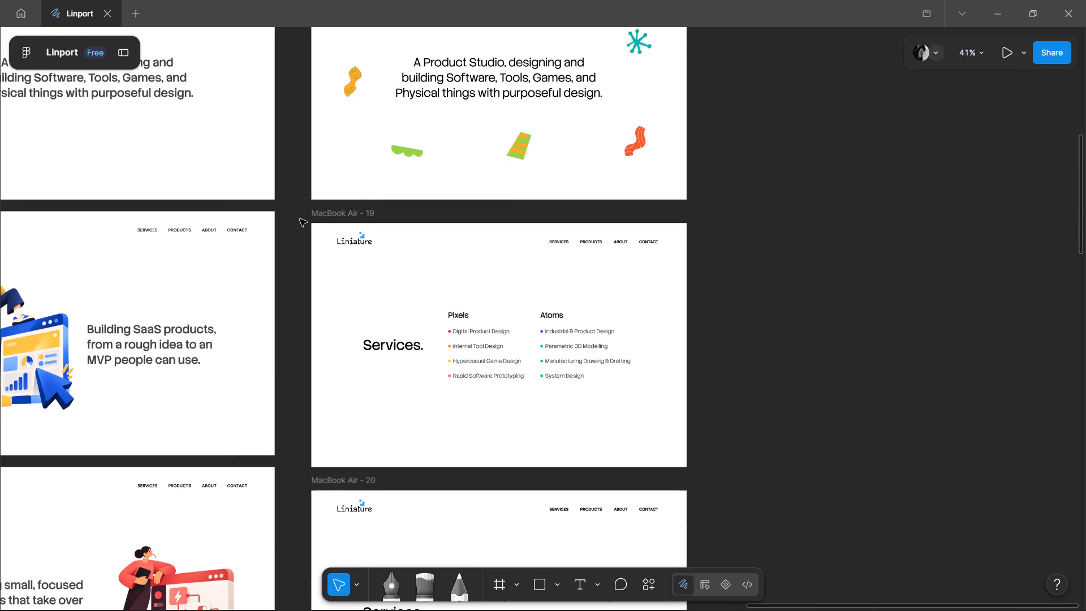
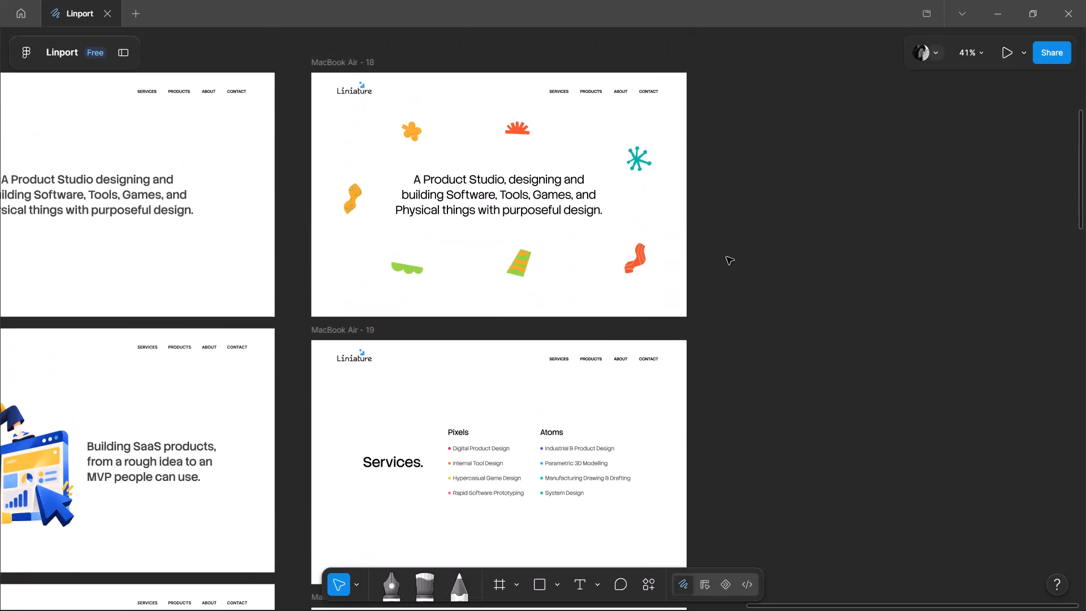
Inspect the Product Studio headline and its surrounding colourful shapes up close in frame MacBook Air - 18.
scroll(726, 257, "up", 1)
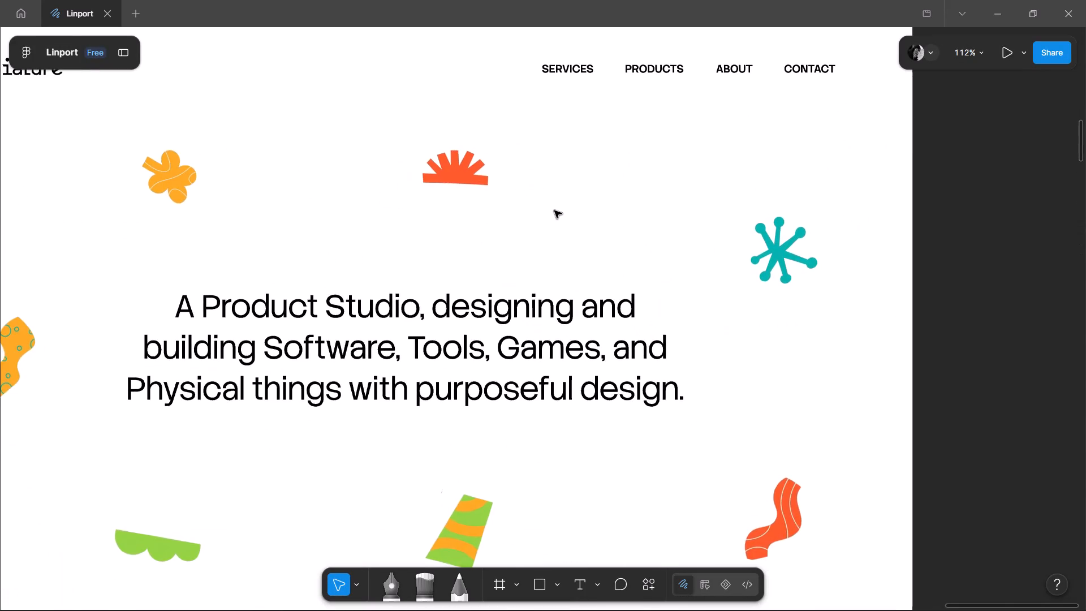
scroll(554, 210, "right", 1)
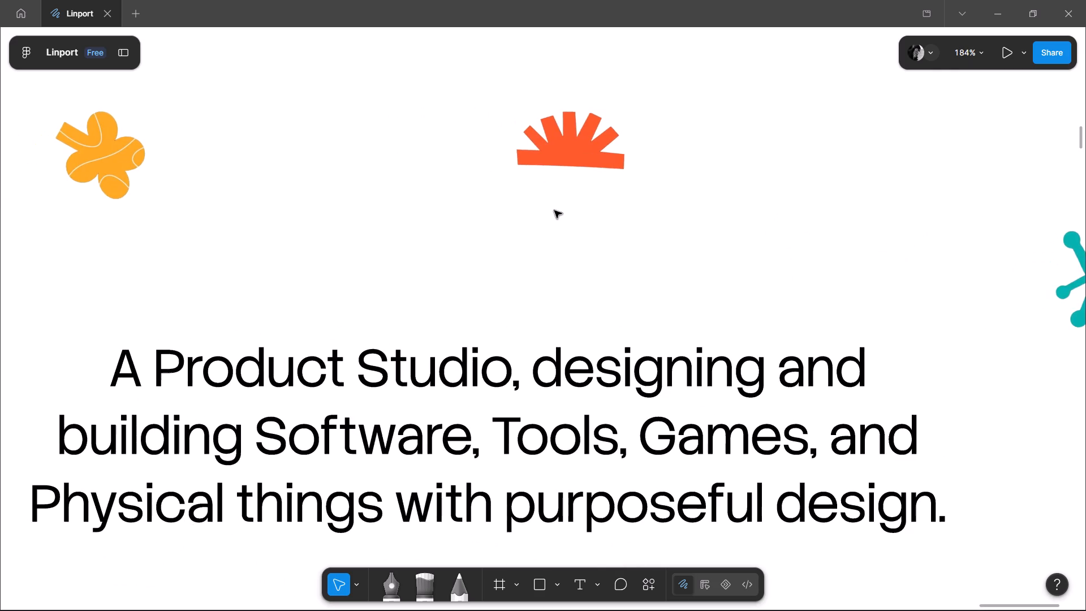
scroll(554, 210, "right", 1)
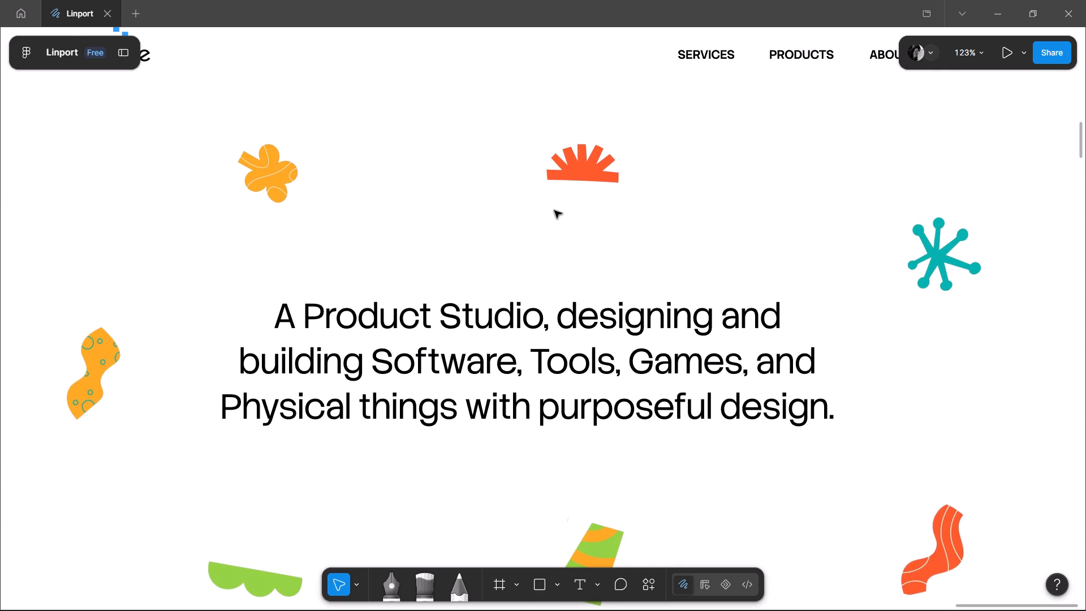
scroll(554, 210, "up", 1)
scroll(554, 210, "down", 1)
scroll(554, 210, "up", 1)
scroll(554, 210, "down", 1)
Examine the Services block with its Pixels and Atoms lists in frame MacBook Air - 19, close up and beside the neighbouring frames.
scroll(554, 210, "up", 1)
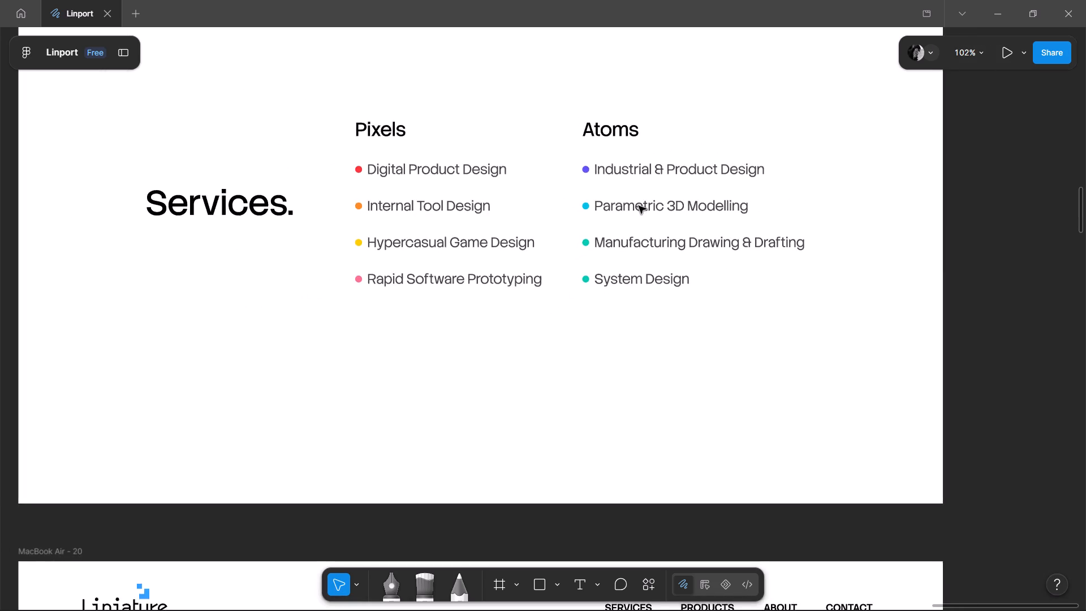
scroll(639, 206, "up", 1)
scroll(639, 206, "right", 1)
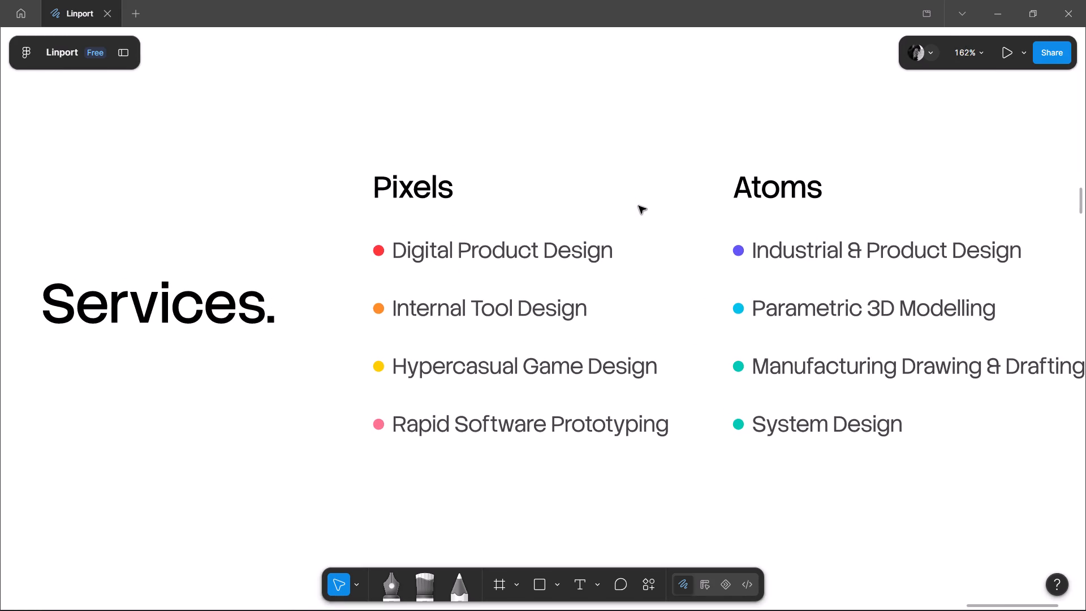
scroll(630, 199, "down", 4, "ctrl")
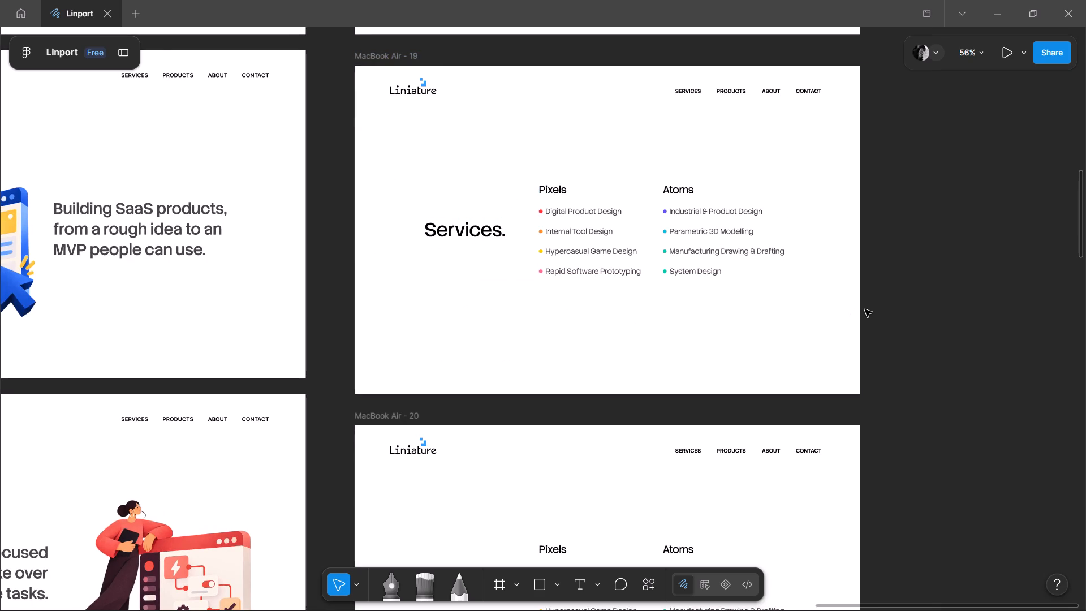
scroll(633, 187, "up", 2, "ctrl")
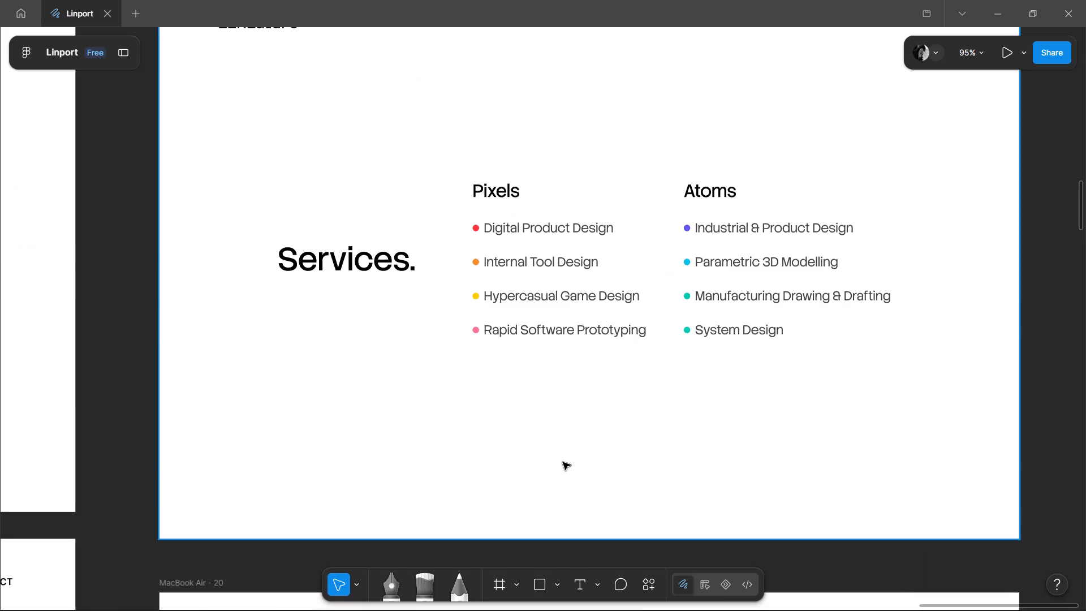
scroll(588, 448, "down", 3, "ctrl")
scroll(818, 406, "up", 1)
scroll(579, 487, "up", 1, "ctrl")
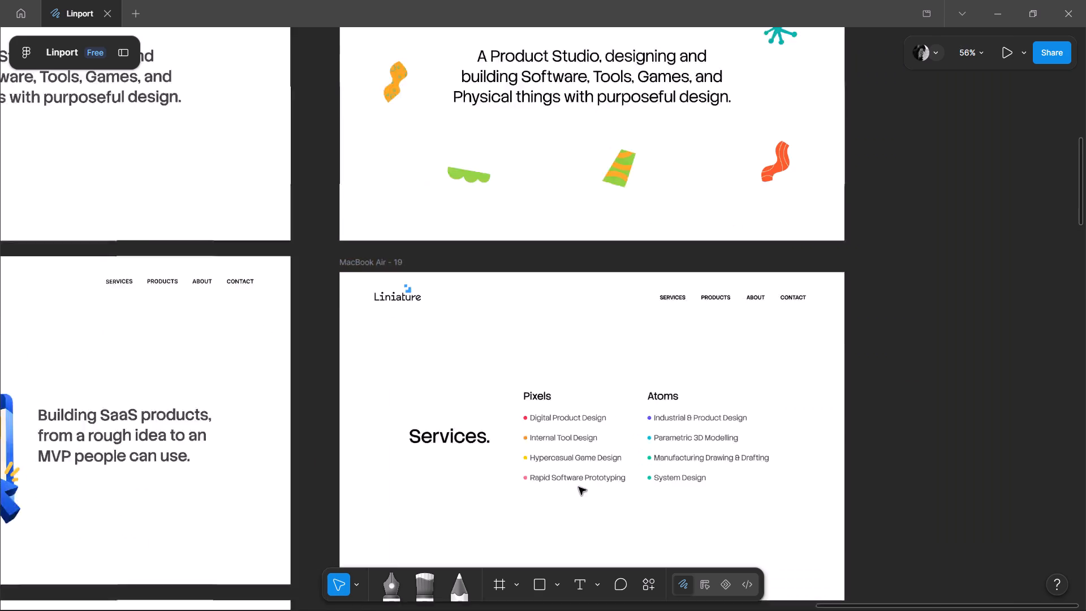
scroll(579, 487, "up", 1, "ctrl")
left_click(471, 454)
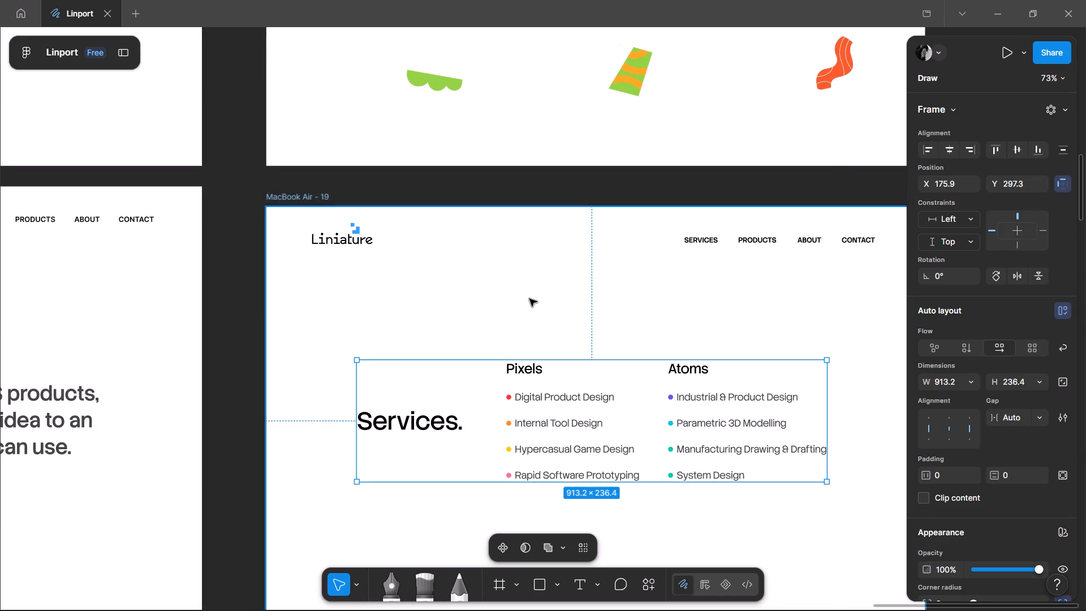
scroll(529, 299, "down", 3, "ctrl")
left_click(781, 351)
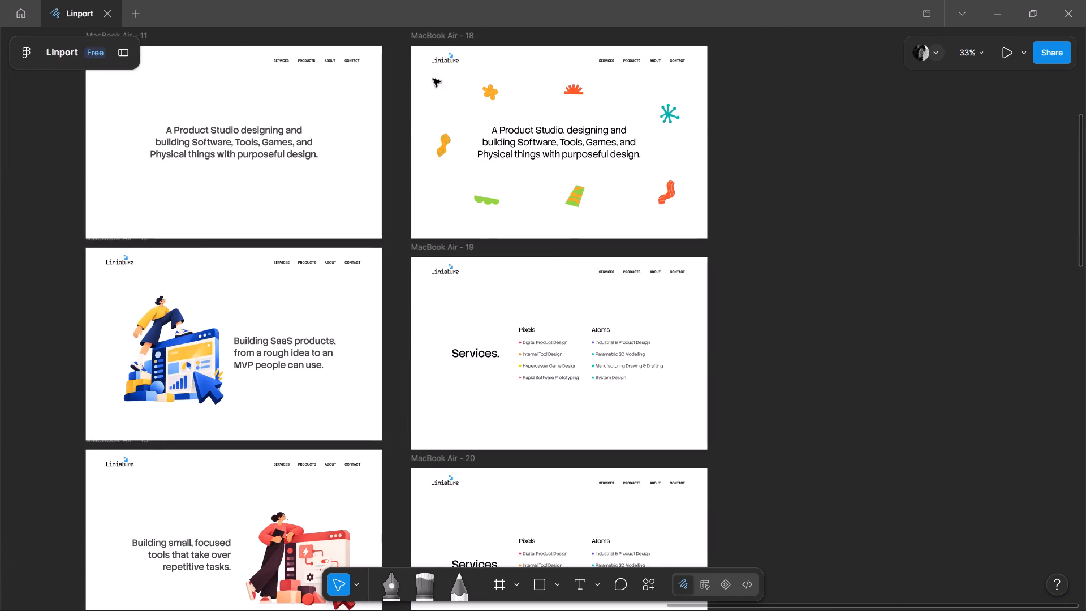
Review the full Product Studio hero in frame MacBook Air - 18, including its logo, navigation links and illustrated shapes.
scroll(519, 97, "up", 1)
scroll(521, 208, "up", 3, "ctrl")
scroll(605, 188, "up", 2)
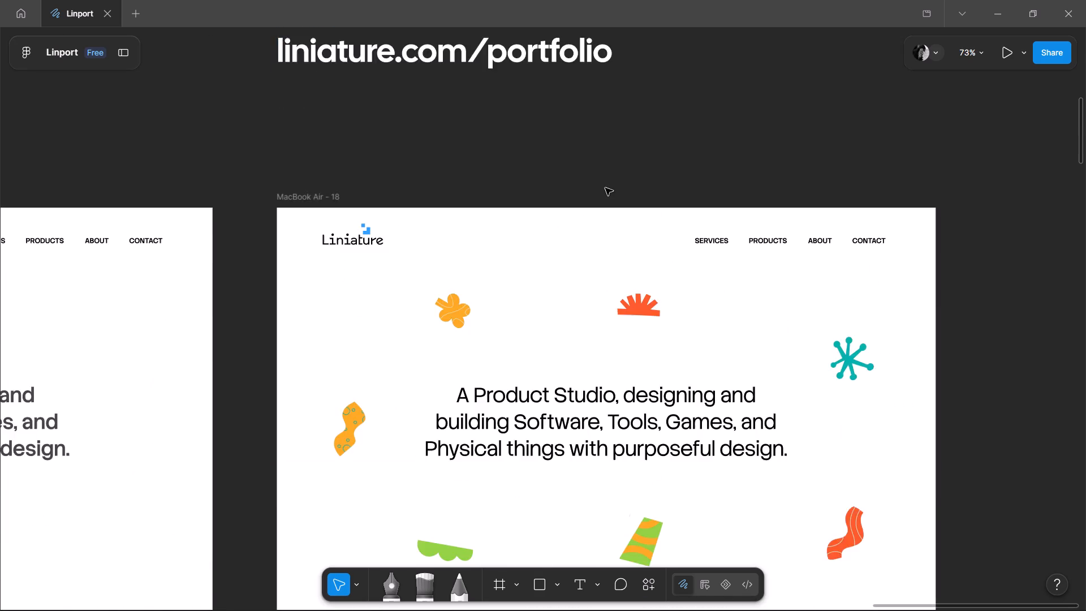
scroll(605, 188, "down", 2)
scroll(605, 188, "up", 2, "ctrl")
scroll(532, 200, "down", 1, "ctrl")
middle_click_drag(988, 273, 971, 355)
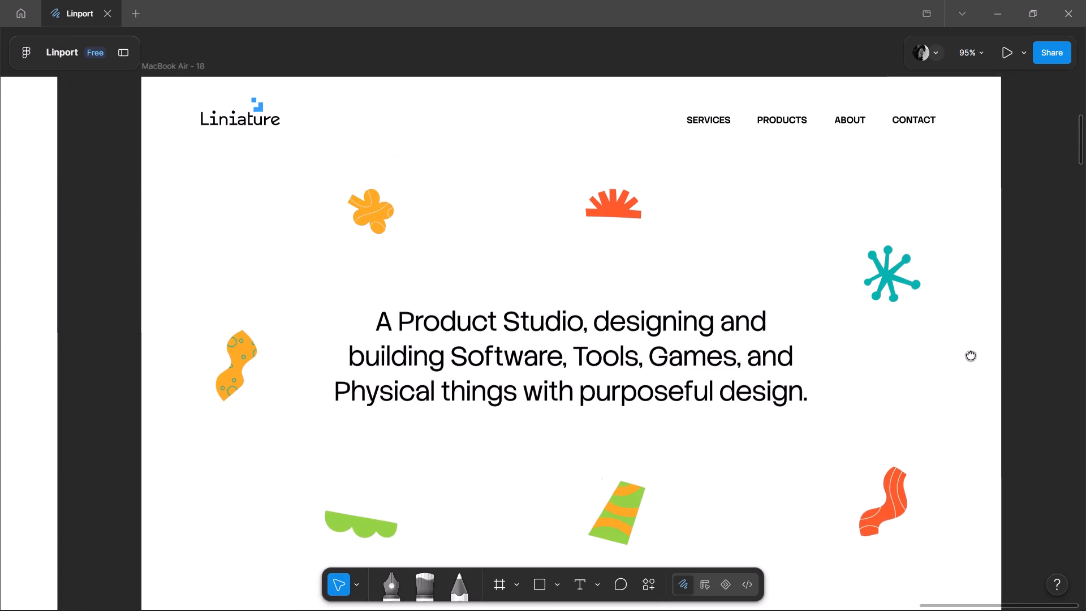
middle_click_drag(971, 355, 969, 324)
scroll(969, 324, "up", 1, "ctrl")
scroll(969, 324, "down", 1, "ctrl")
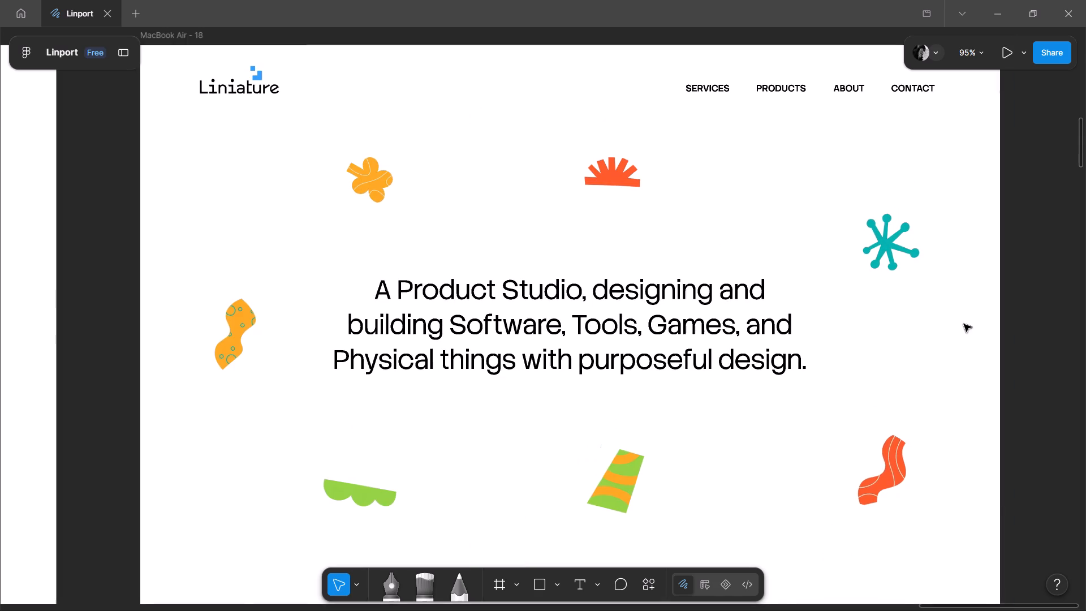
Inspect the Pixels and Atoms service entries in frame MacBook Air - 19 up close and within the whole page layout.
scroll(536, 448, "down", 8)
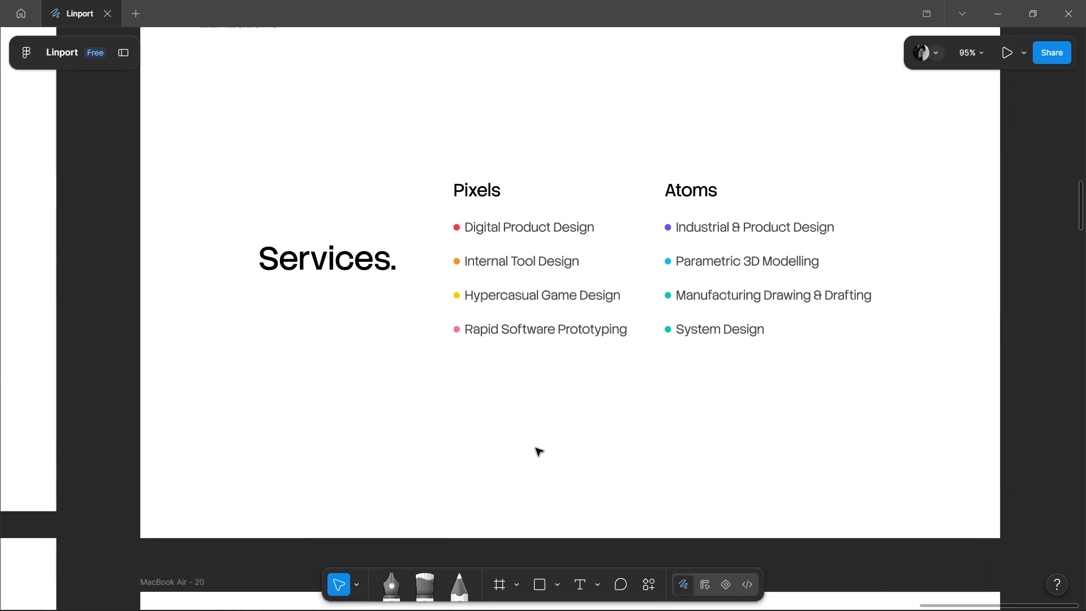
scroll(515, 260, "up", 5, "ctrl")
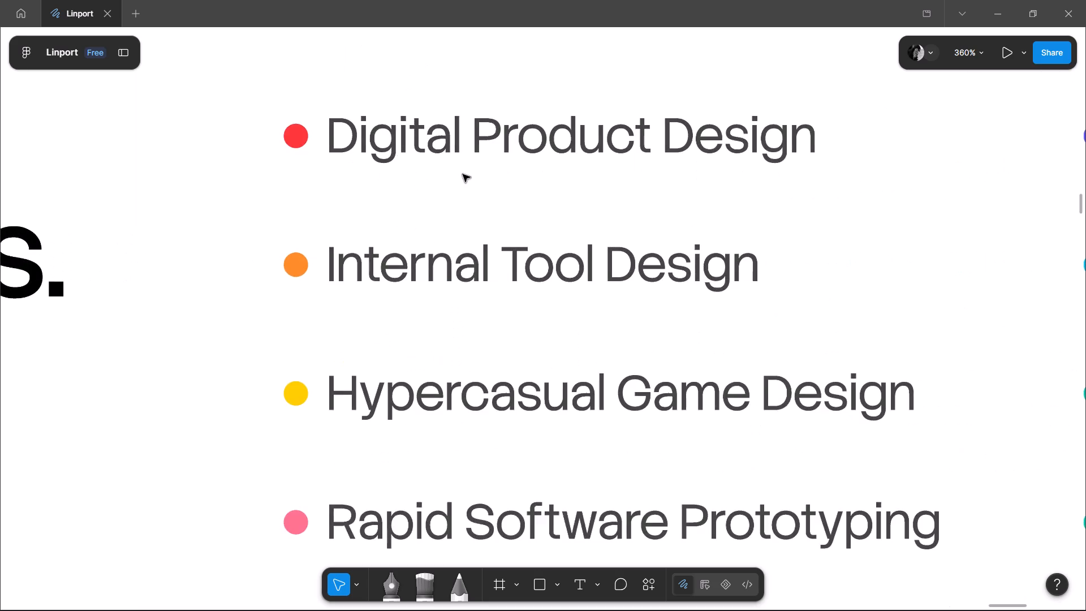
scroll(463, 174, "down", 3, "ctrl")
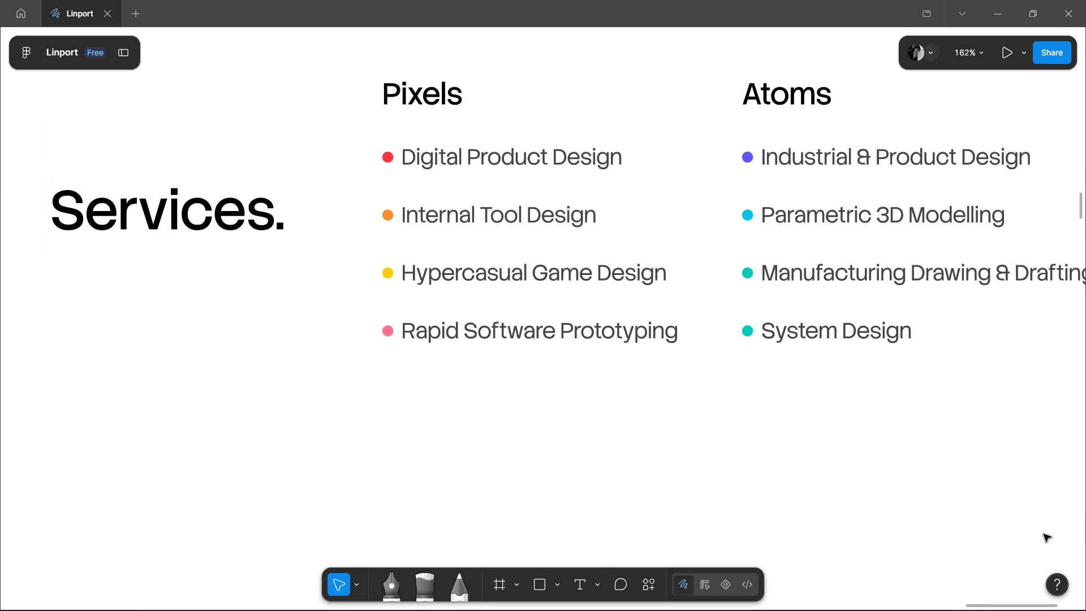
middle_click_drag(900, 518, 796, 544)
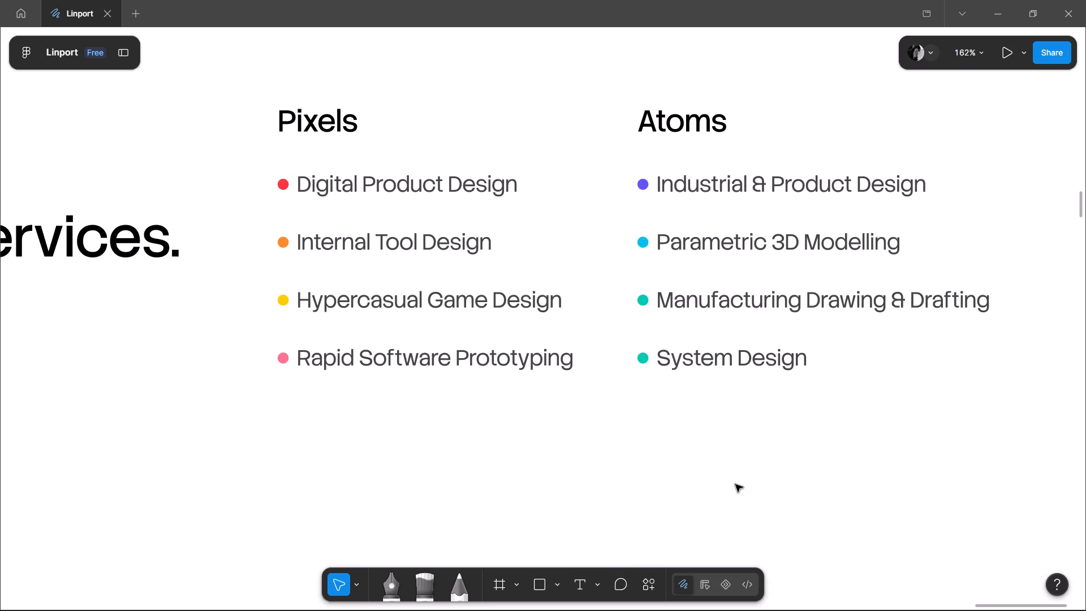
scroll(725, 468, "down", 1, "ctrl")
scroll(392, 431, "down", 1, "ctrl")
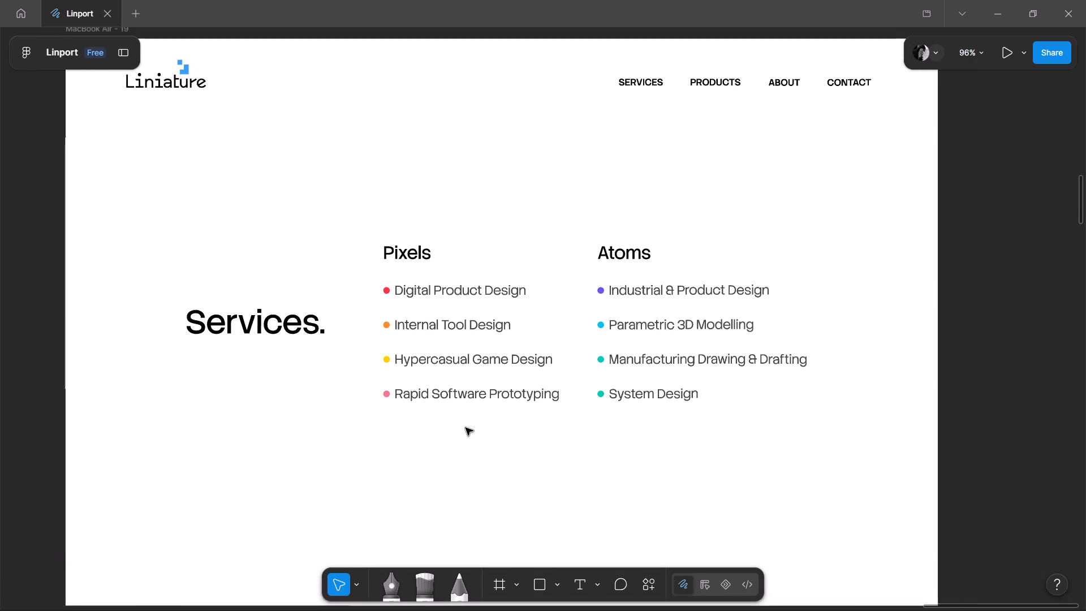
middle_click_drag(466, 428, 490, 418)
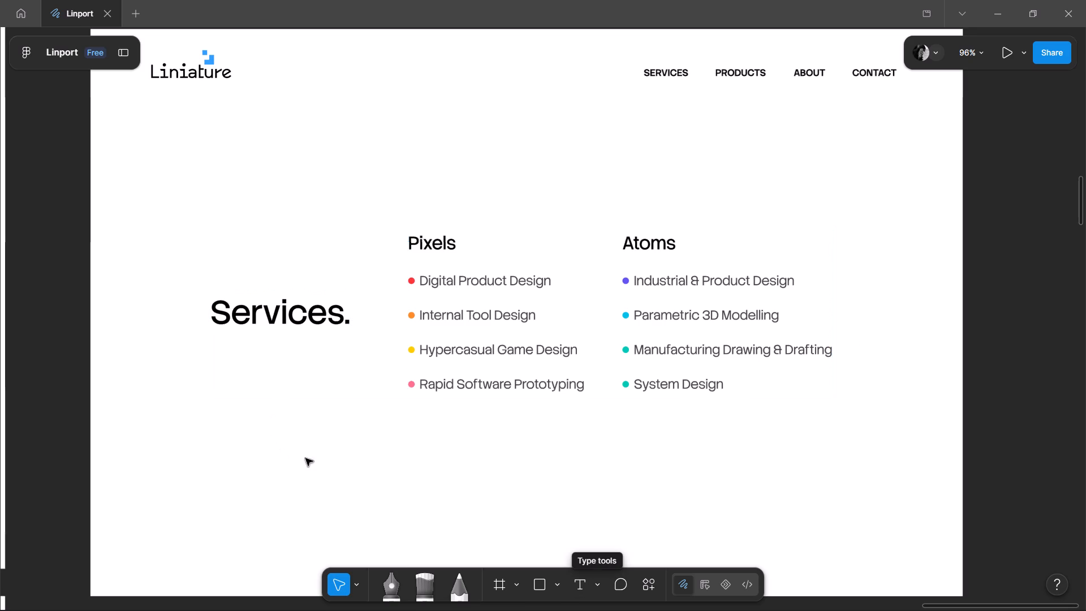
Review the hero in frame MacBook Air - 18 and the liniature.com and liniature.com/portfolio titles above the frames.
scroll(471, 467, "up", 6)
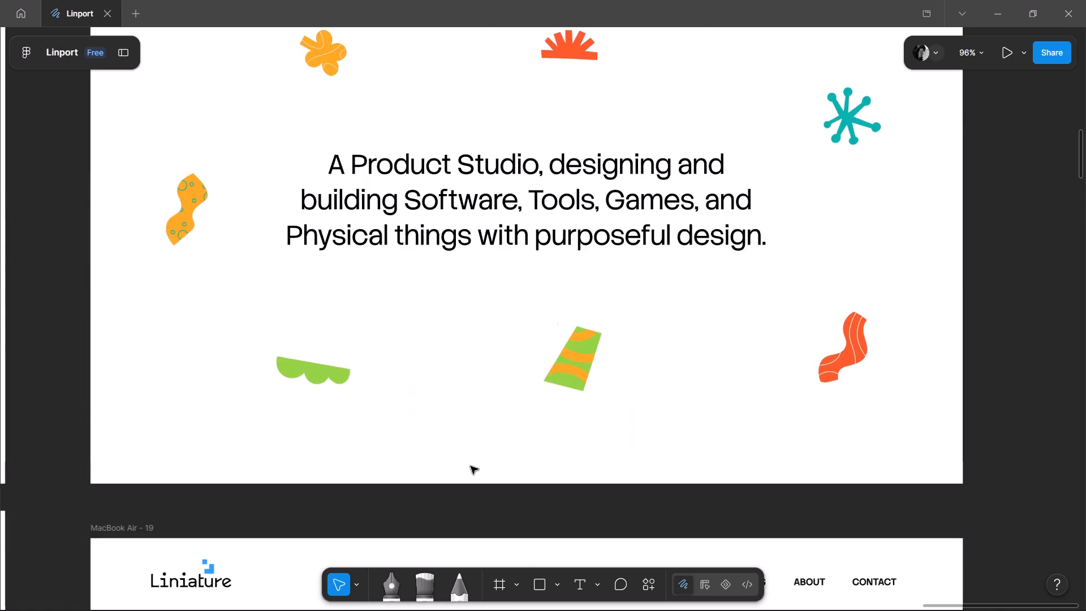
scroll(471, 466, "up", 2)
scroll(471, 466, "down", 1)
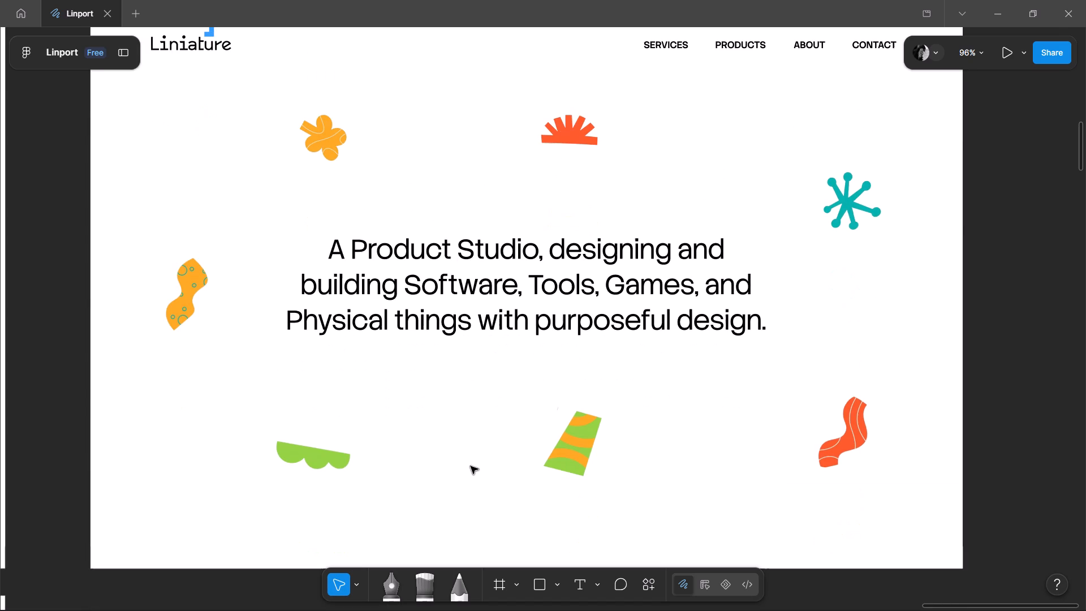
scroll(471, 466, "up", 1)
scroll(516, 432, "down", 1)
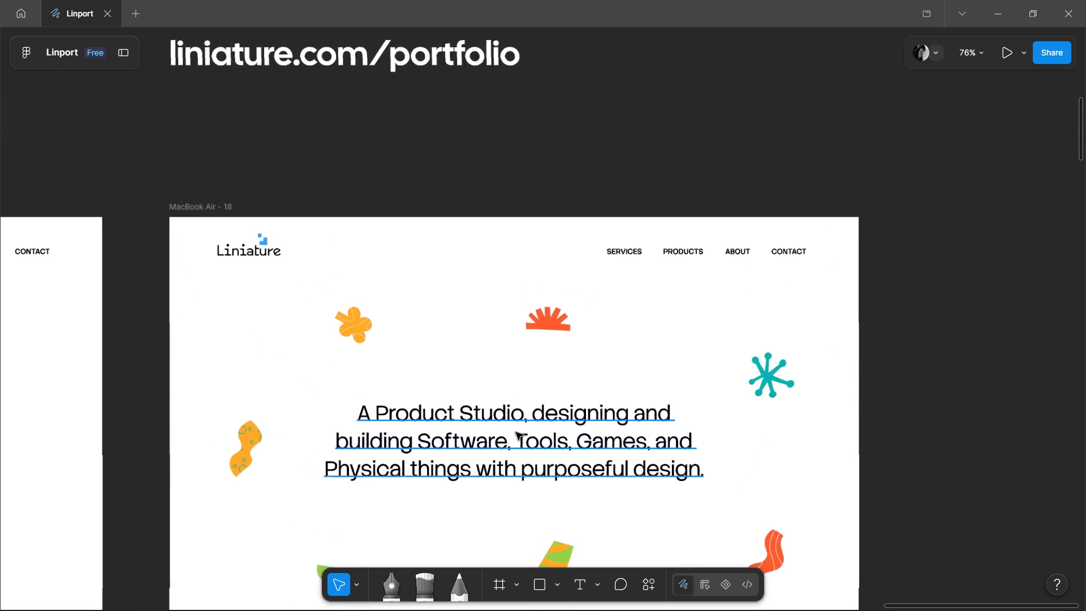
scroll(516, 432, "down", 1)
scroll(516, 432, "up", 1)
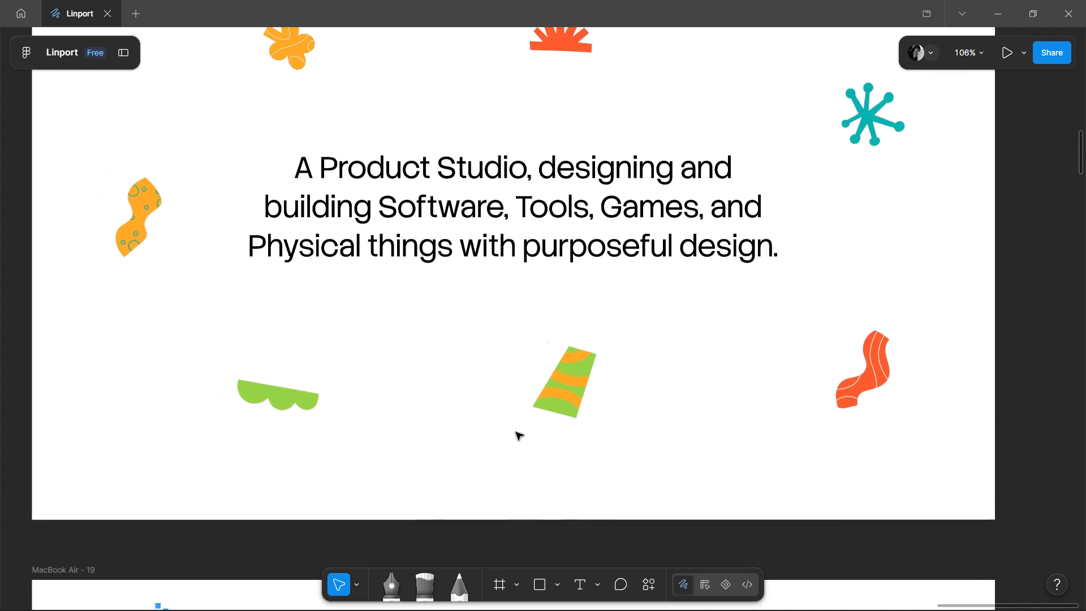
scroll(516, 432, "up", 1)
scroll(516, 432, "down", 2)
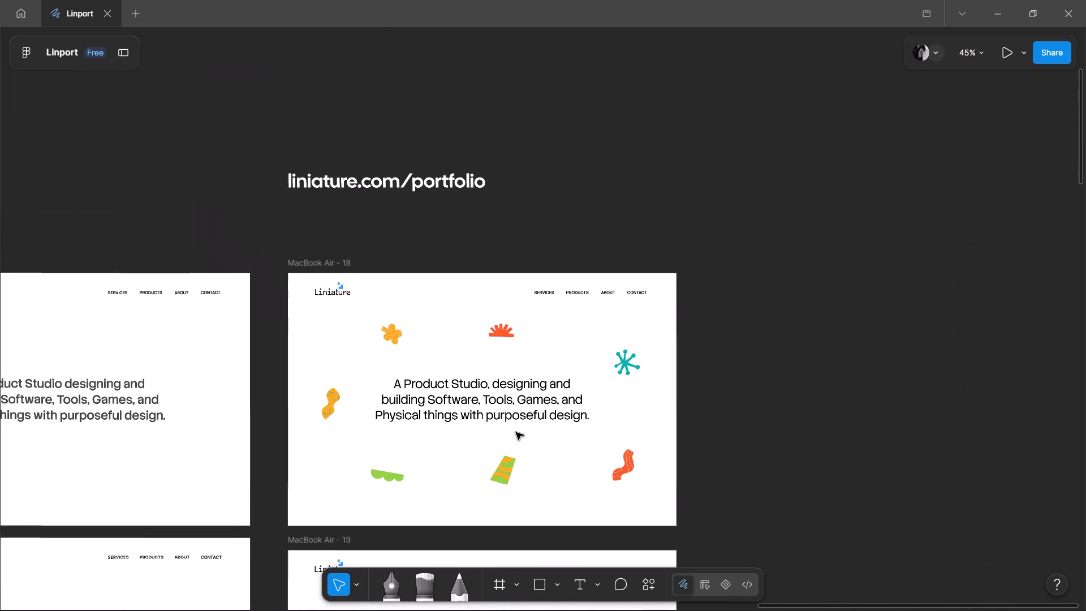
middle_click_drag(238, 207, 574, 276)
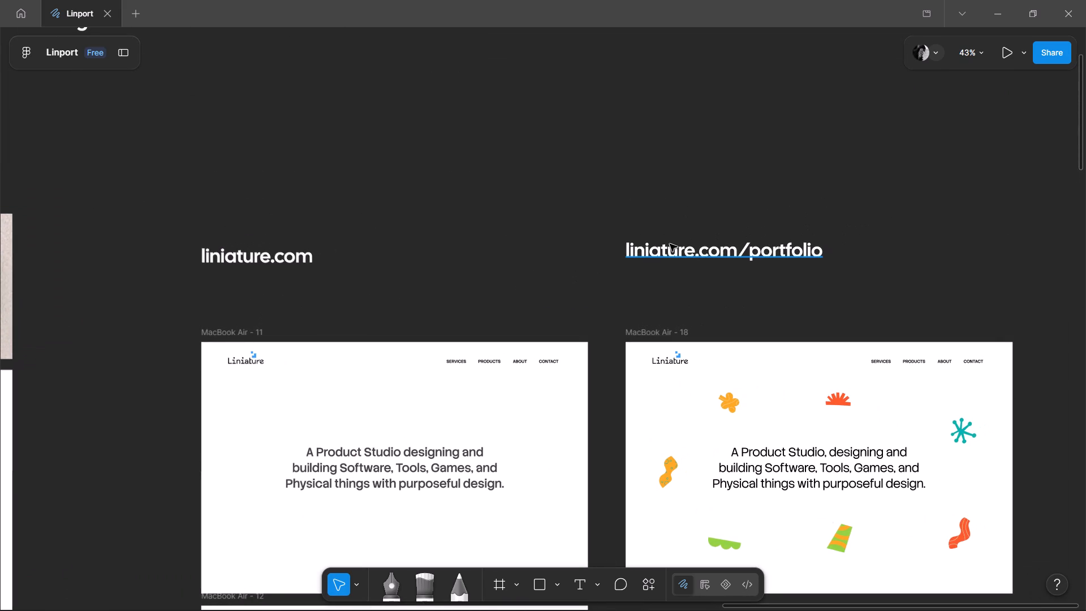
Change the font of the liniature.com and liniature.com/portfolio titles, trying Stack Sans Notch and settling on Stack Sans Text.
left_click(670, 244)
left_click(226, 257, "shift")
scroll(1005, 371, "down", 1)
left_click(1039, 420)
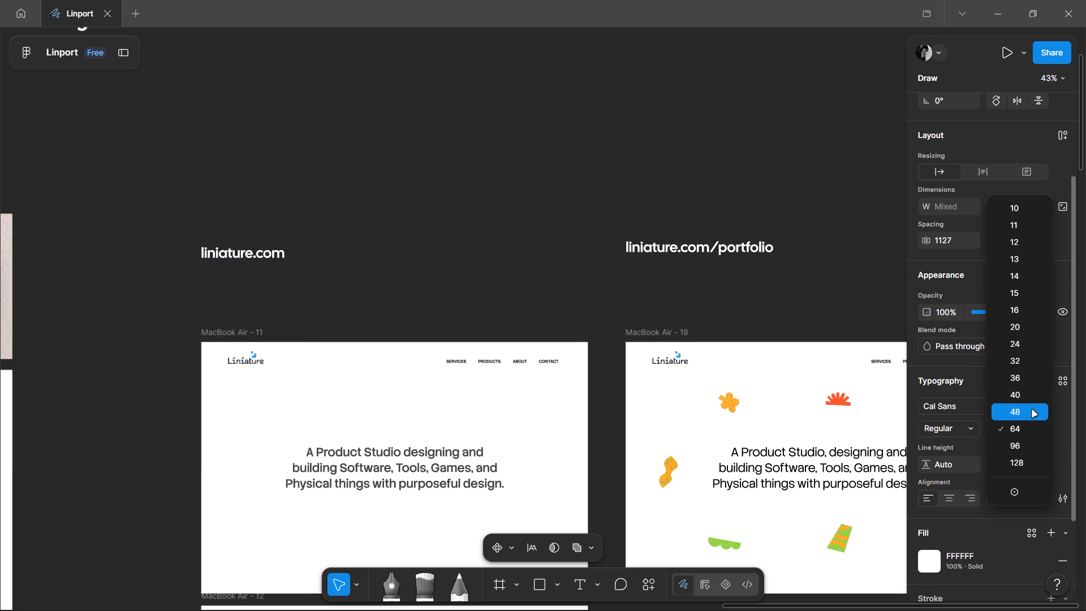
left_click(745, 308)
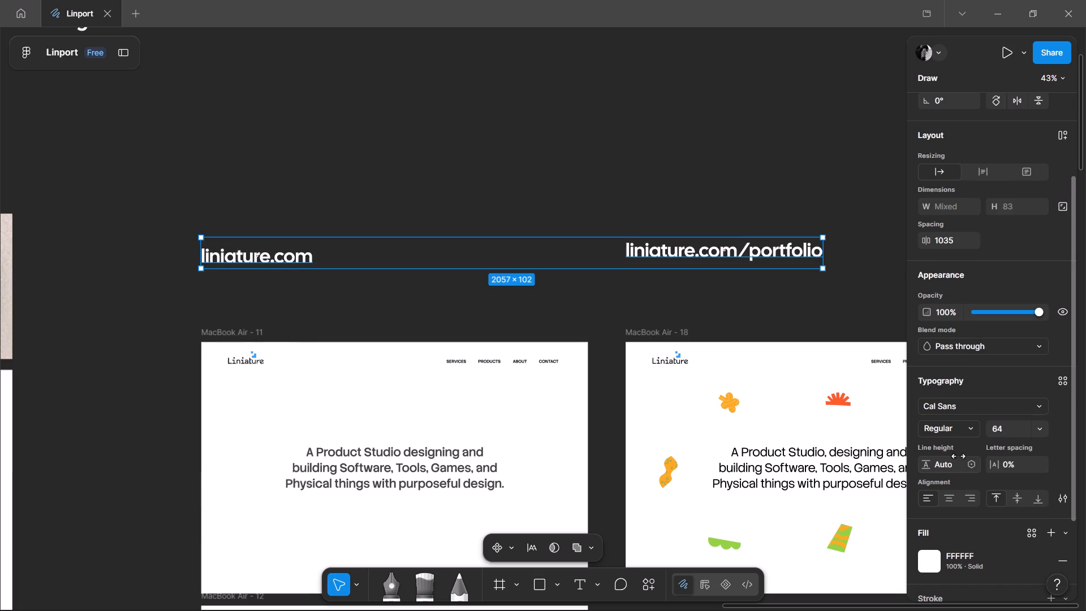
left_click(941, 429)
left_click(941, 429)
left_click(944, 407)
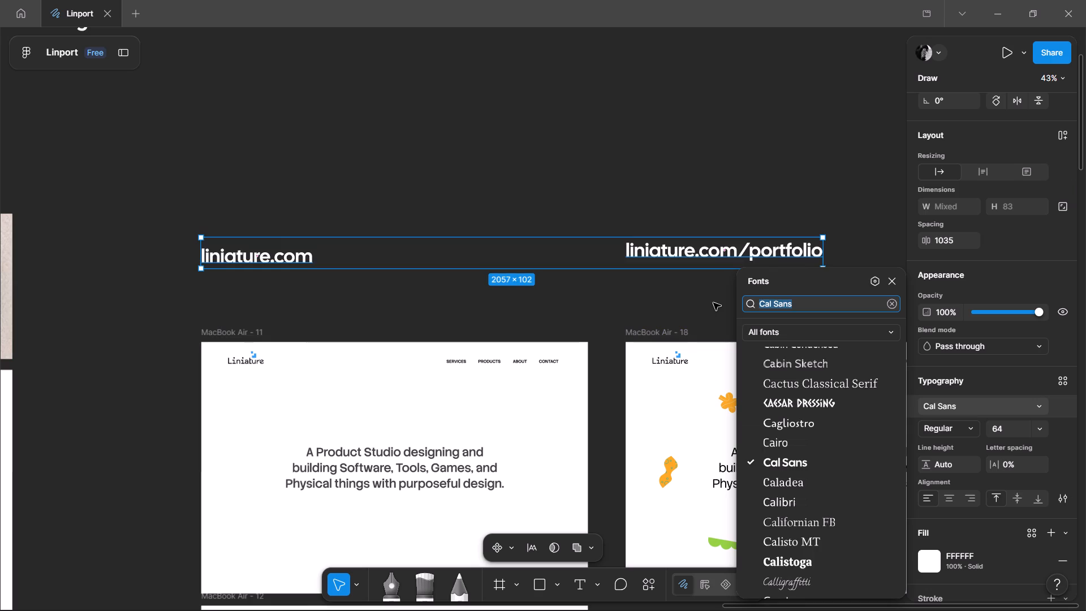
type("SY")
key("BackSpace")
type("TACK")
key("Down")
key("Down")
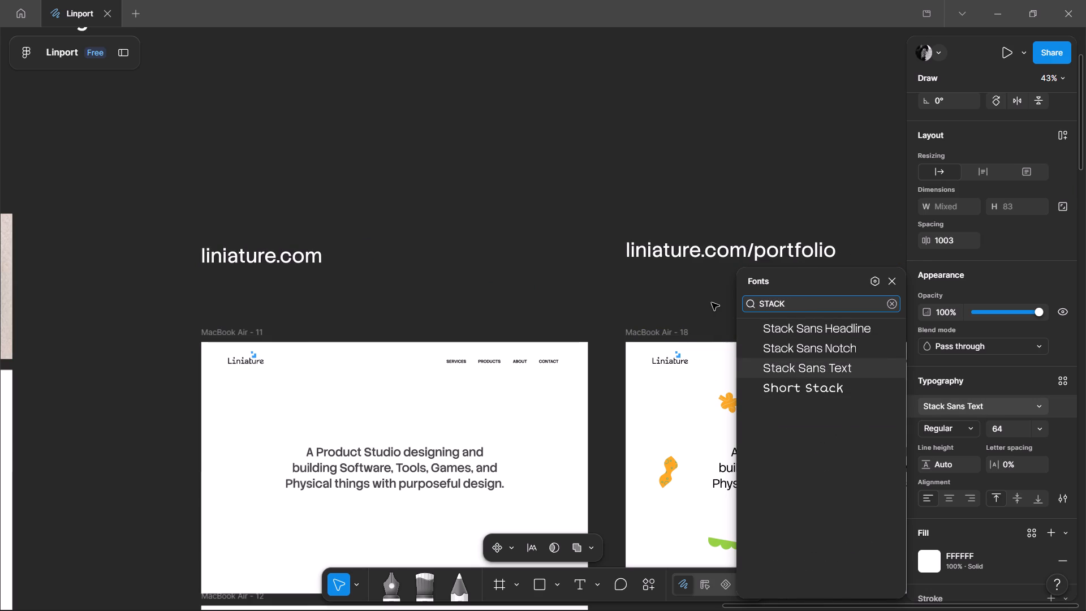
key("Up")
key("Return")
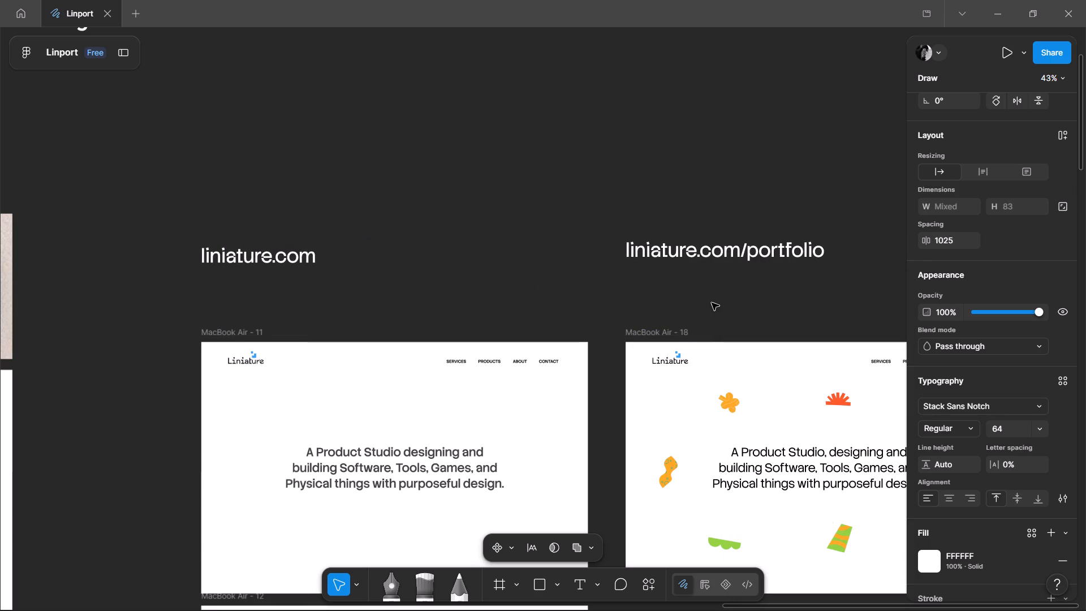
left_click(943, 407)
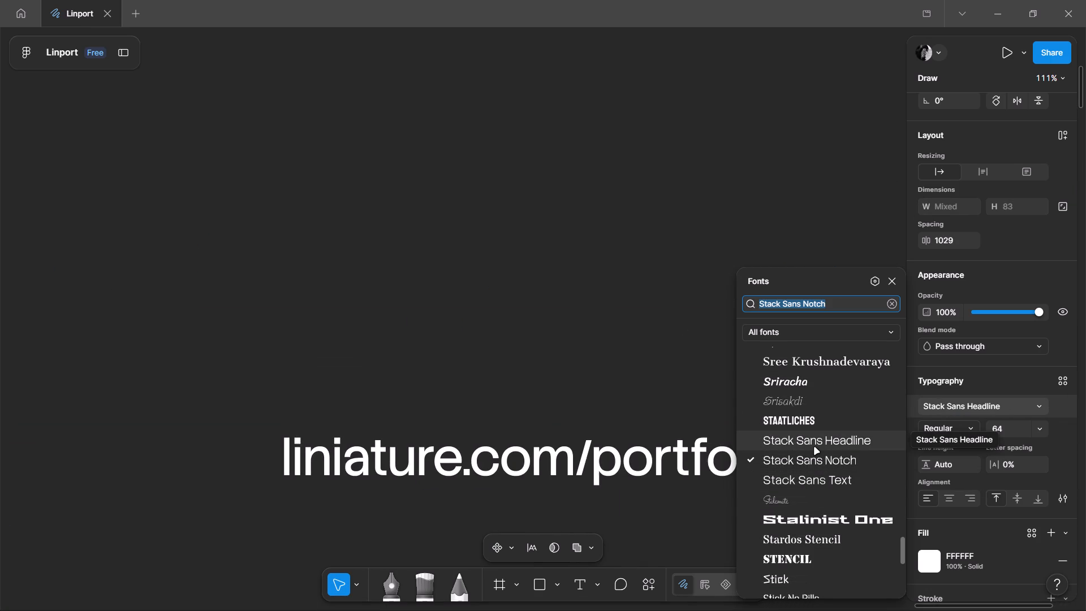
left_click(817, 477)
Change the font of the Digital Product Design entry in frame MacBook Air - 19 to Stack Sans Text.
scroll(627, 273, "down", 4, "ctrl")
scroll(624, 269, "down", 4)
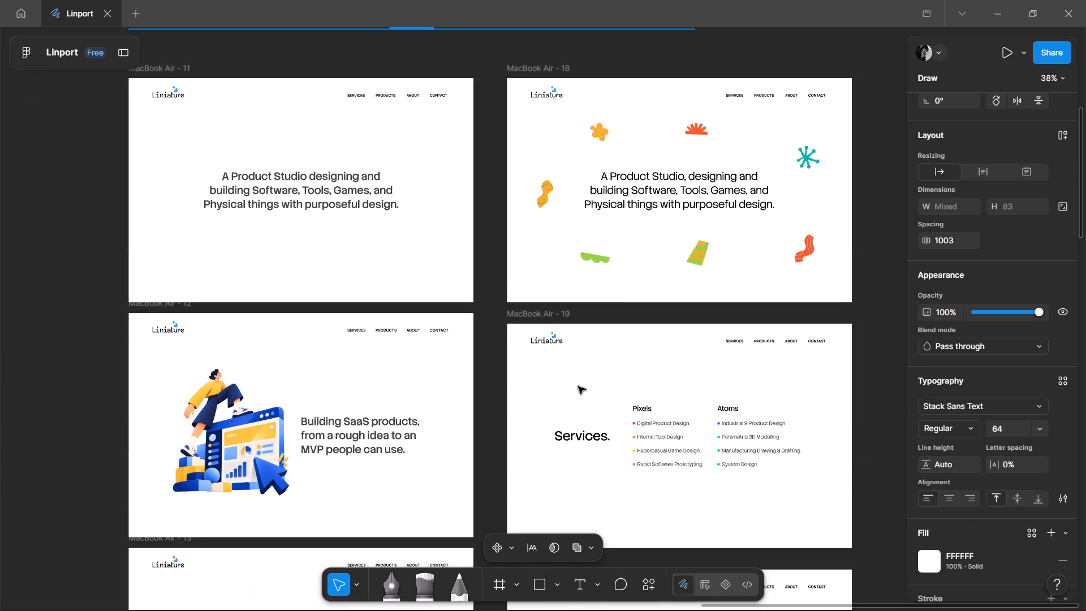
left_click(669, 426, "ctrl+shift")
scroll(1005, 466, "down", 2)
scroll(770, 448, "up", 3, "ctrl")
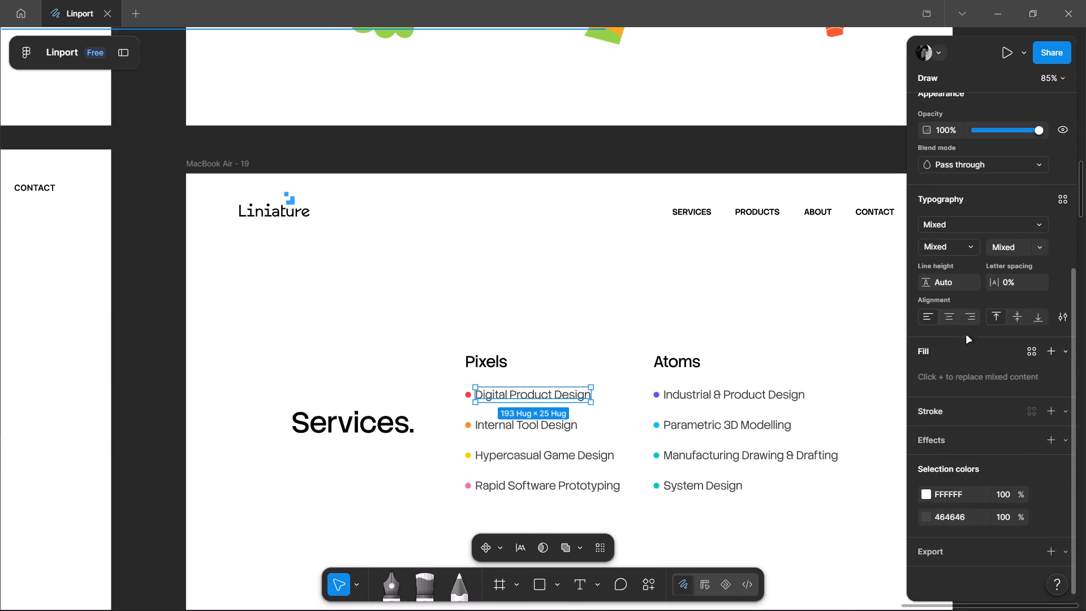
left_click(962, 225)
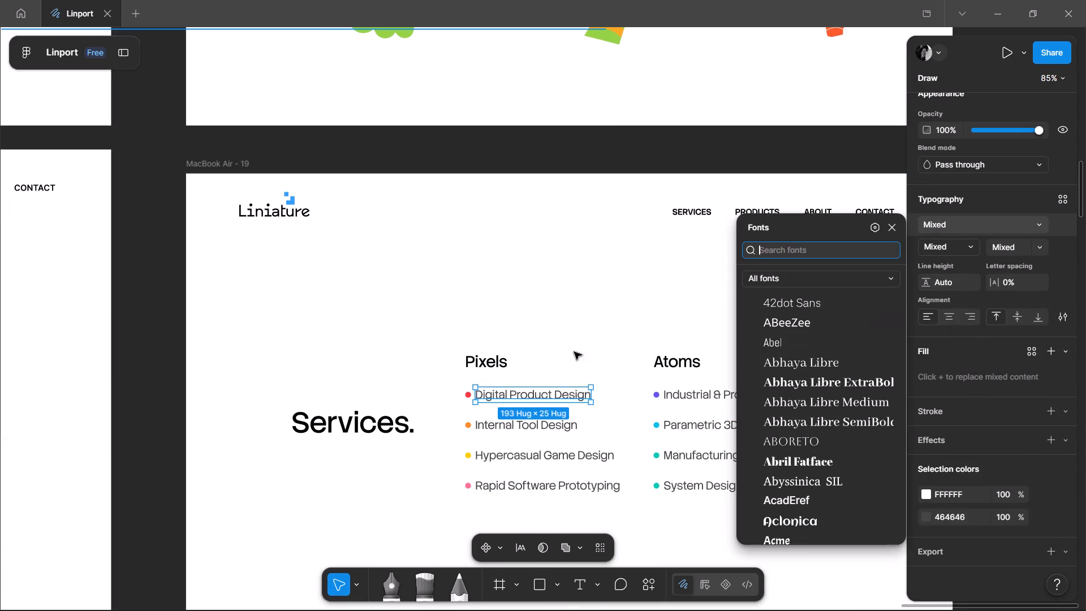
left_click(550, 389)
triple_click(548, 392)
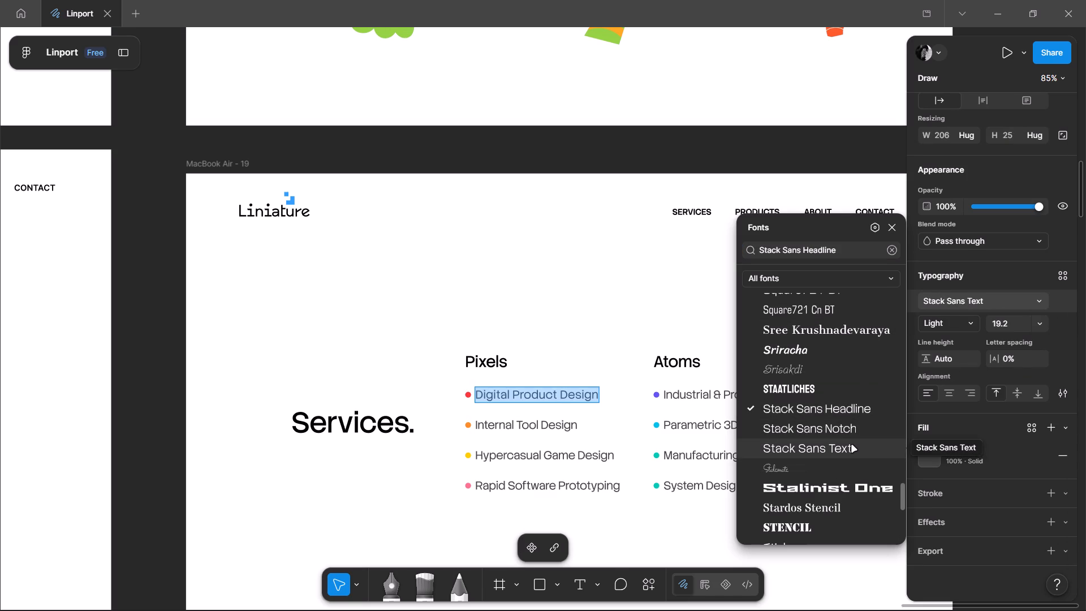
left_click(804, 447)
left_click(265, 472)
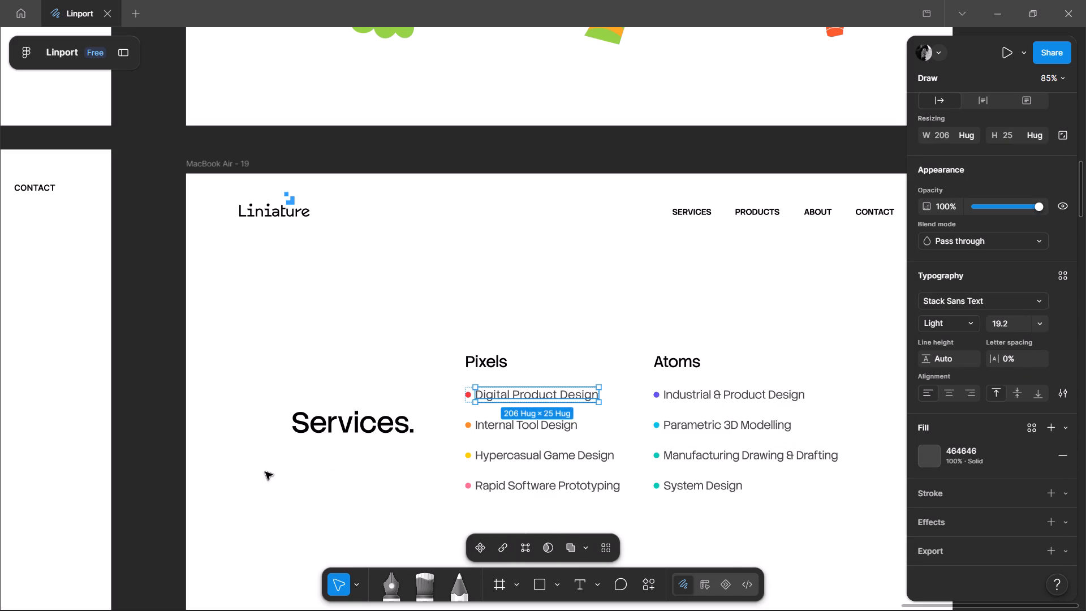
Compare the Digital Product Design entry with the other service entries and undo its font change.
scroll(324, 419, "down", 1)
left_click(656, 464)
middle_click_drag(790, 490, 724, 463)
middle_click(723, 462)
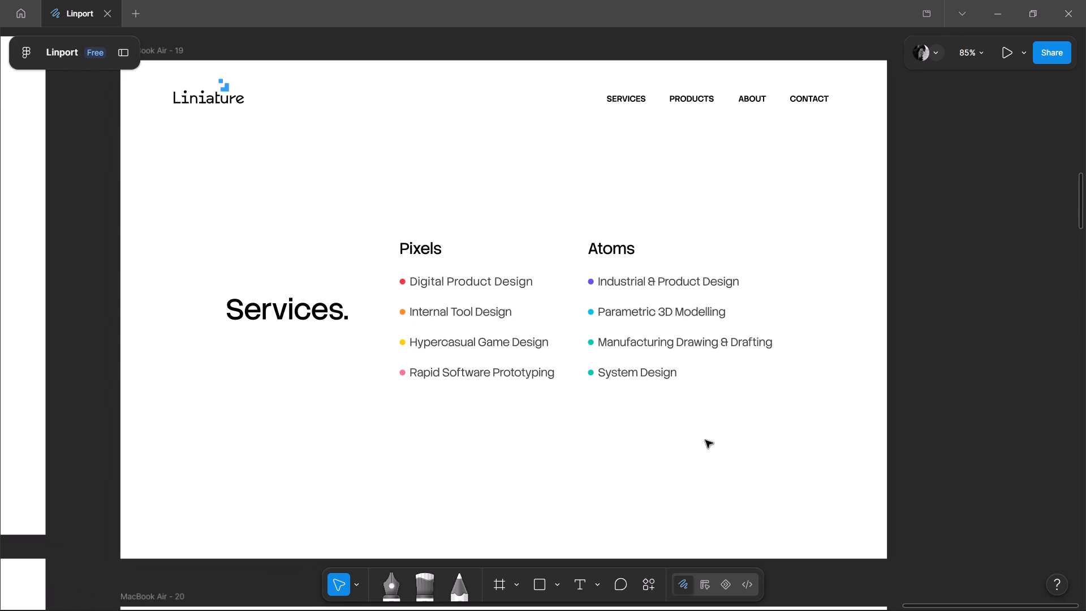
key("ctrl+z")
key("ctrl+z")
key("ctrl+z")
Select all eight service entries under Pixels and Atoms in frame MacBook Air - 19 and open their font choices.
double_click(875, 396, "ctrl")
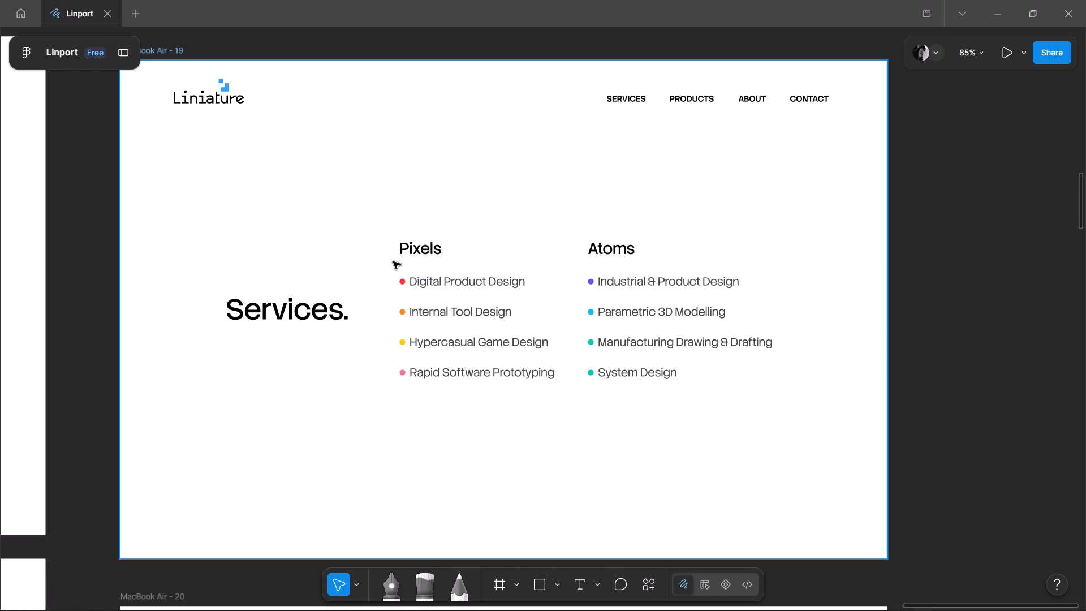
left_click_drag(569, 461, 486, 274, "ctrl+shift")
left_click_drag(781, 422, 743, 398, "ctrl")
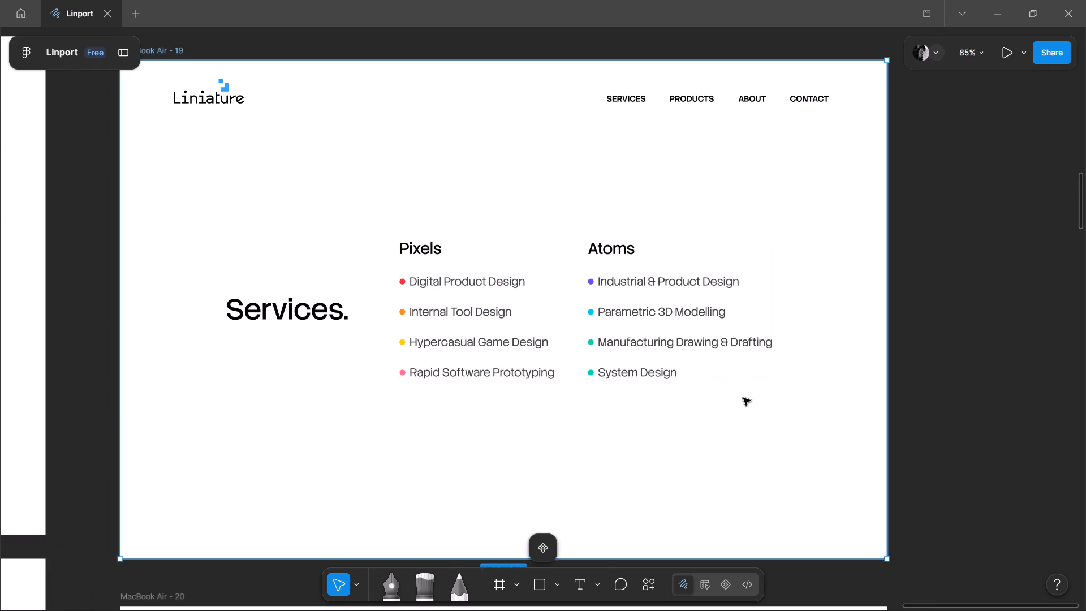
left_click_drag(743, 398, 637, 273, "ctrl")
left_click_drag(468, 409, 476, 265, "ctrl")
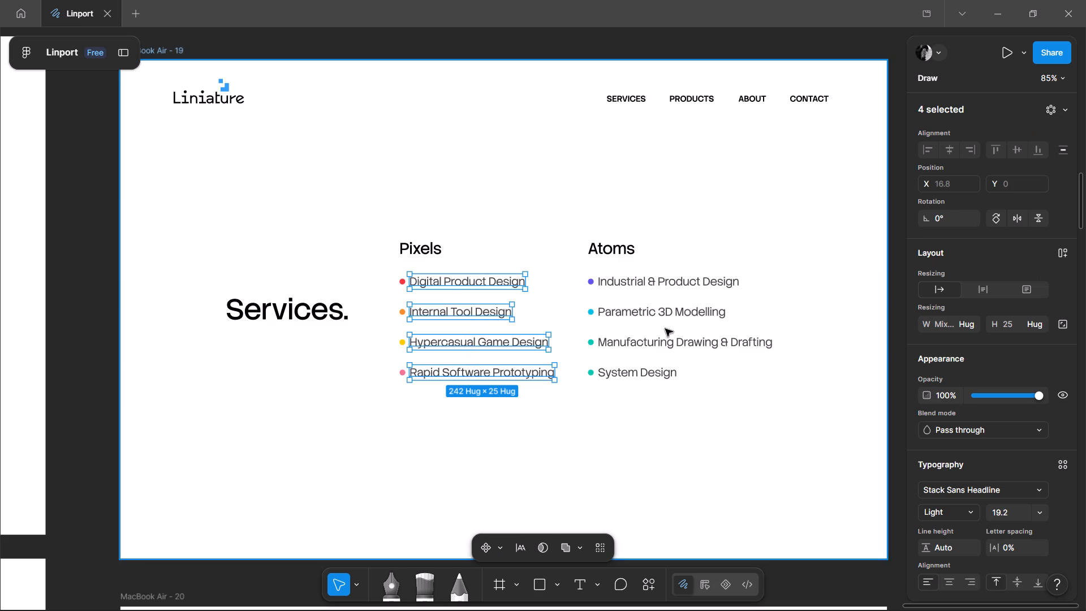
left_click_drag(669, 403, 656, 266, "ctrl+shift")
left_click_drag(572, 423, 533, 386, "ctrl")
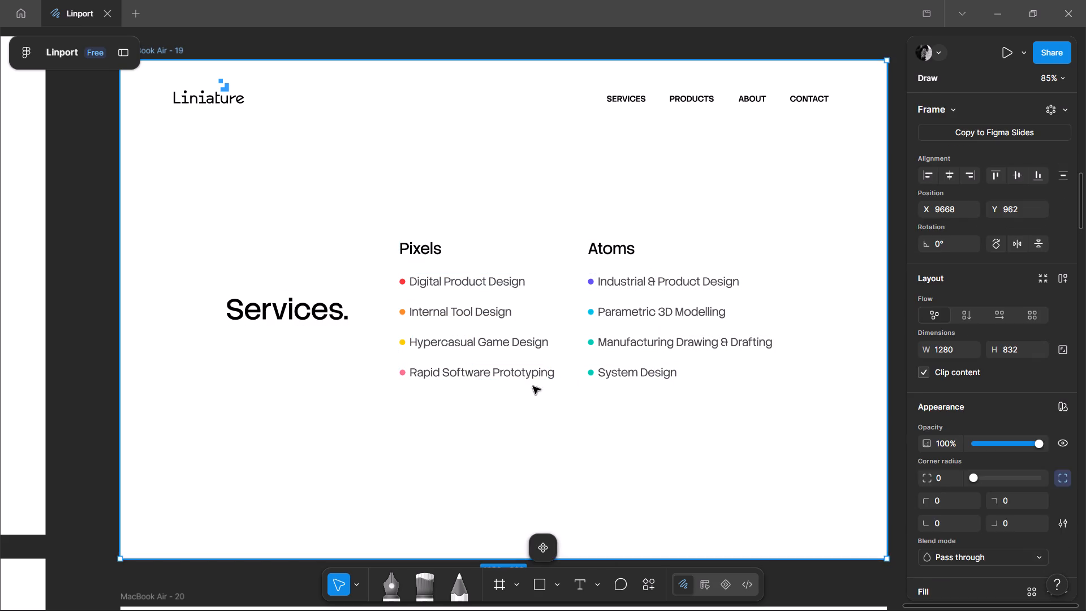
left_click_drag(533, 386, 484, 268, "ctrl")
left_click(645, 373, "ctrl+shift")
left_click(645, 342, "ctrl+shift")
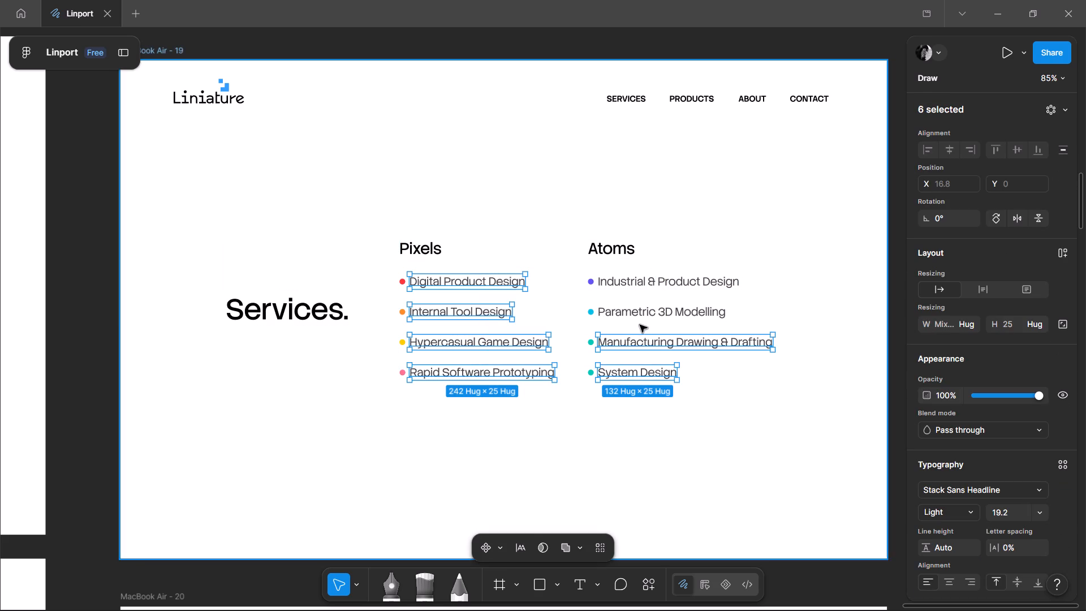
left_click(637, 315, "ctrl+shift")
left_click(637, 281, "ctrl+shift")
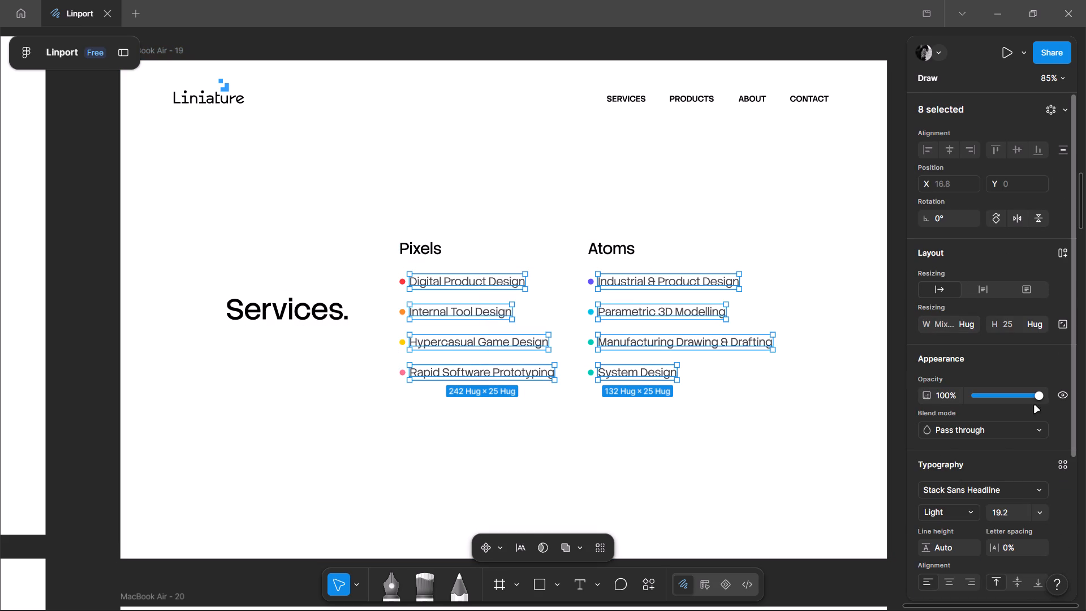
double_click(961, 514)
left_click(962, 492)
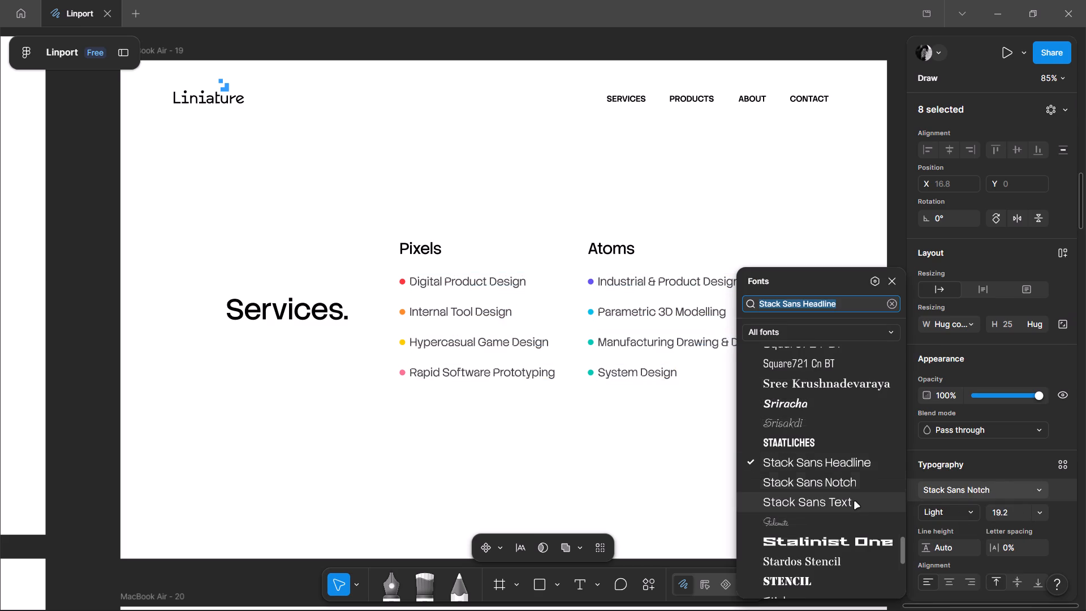
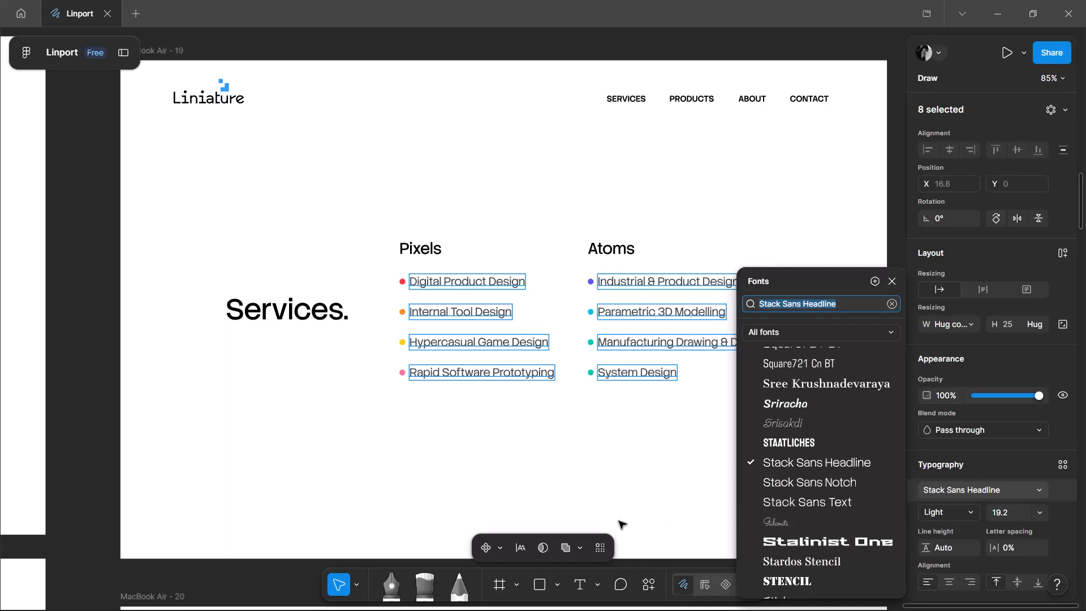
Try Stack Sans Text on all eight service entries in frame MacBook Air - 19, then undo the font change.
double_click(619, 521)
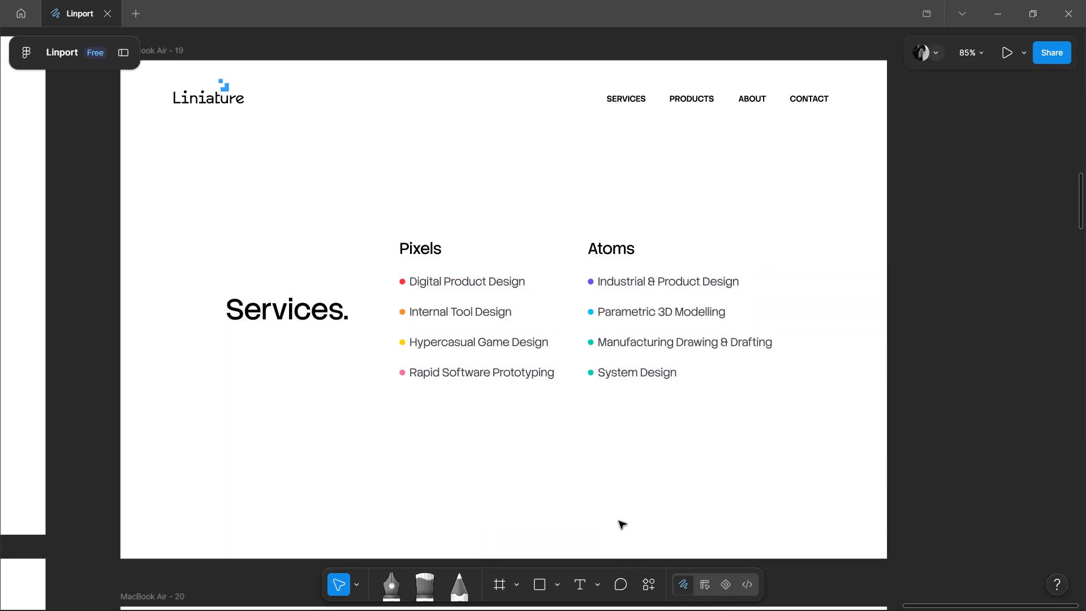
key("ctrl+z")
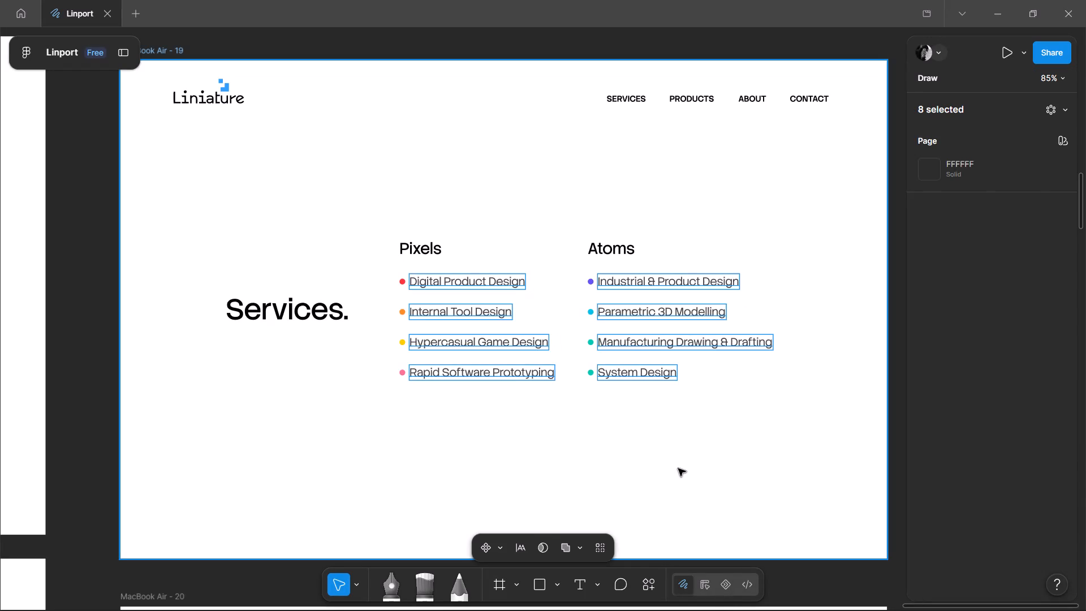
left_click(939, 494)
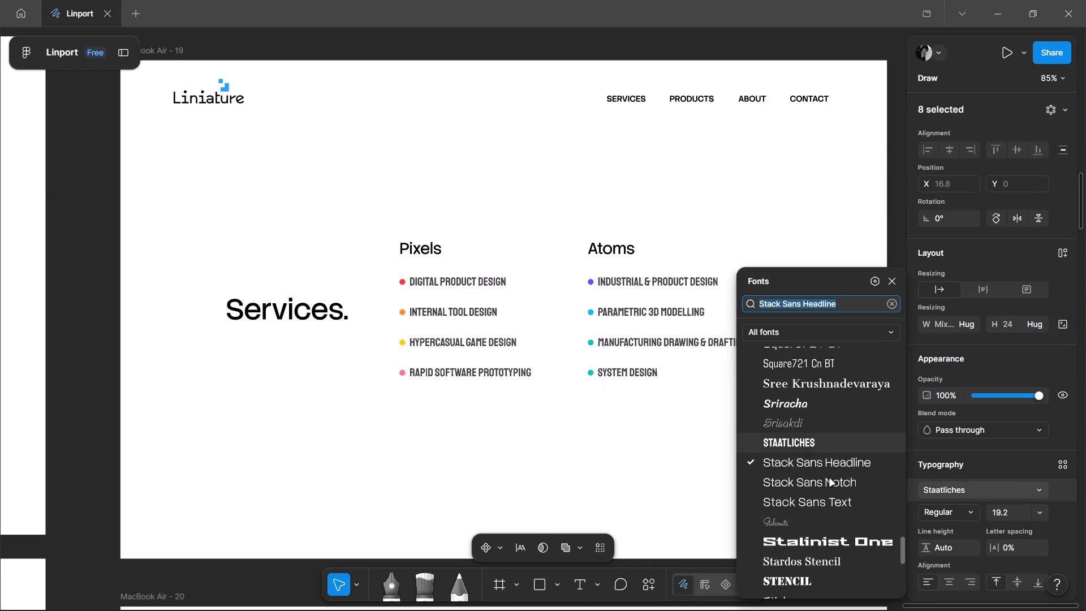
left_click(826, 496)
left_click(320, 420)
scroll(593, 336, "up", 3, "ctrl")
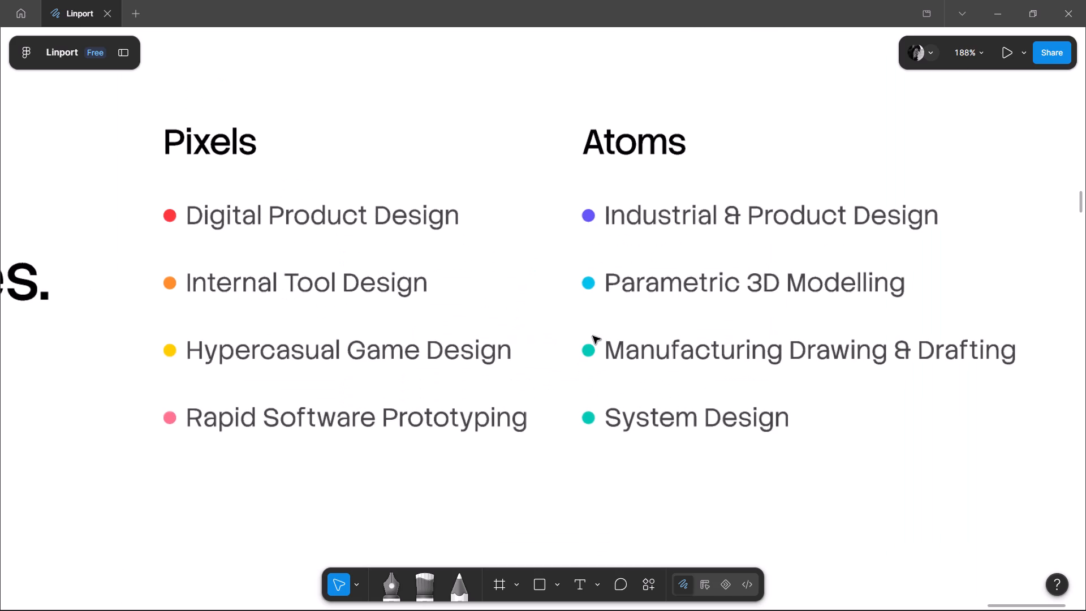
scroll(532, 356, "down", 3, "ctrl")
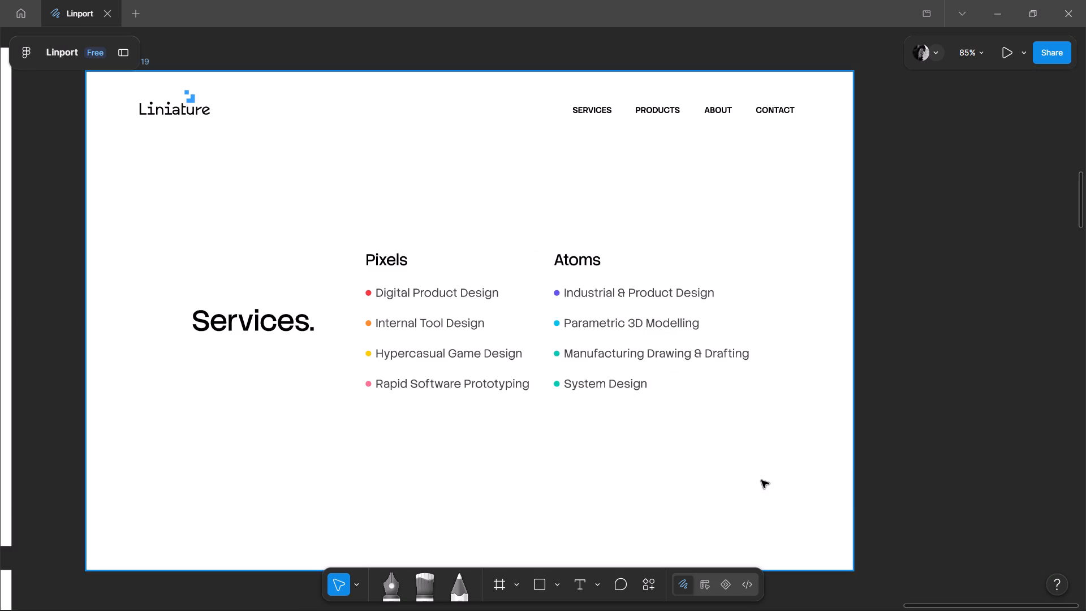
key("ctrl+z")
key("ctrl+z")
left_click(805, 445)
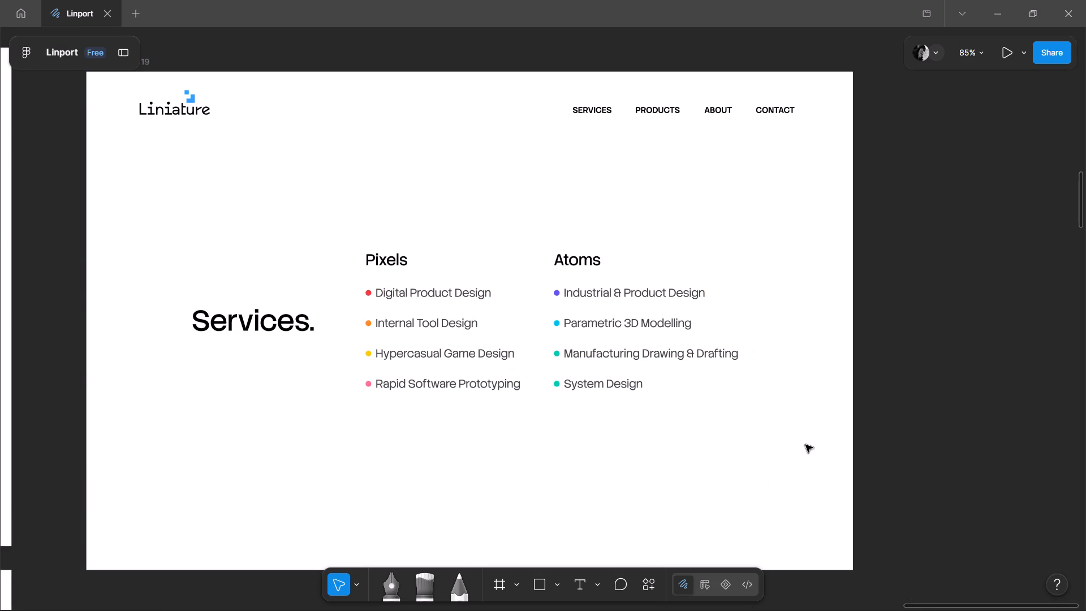
Set the letter spacing of all eight service entries under Pixels and Atoms in frame MacBook Air - 19 to 2%.
left_click_drag(627, 438, 591, 291, "ctrl")
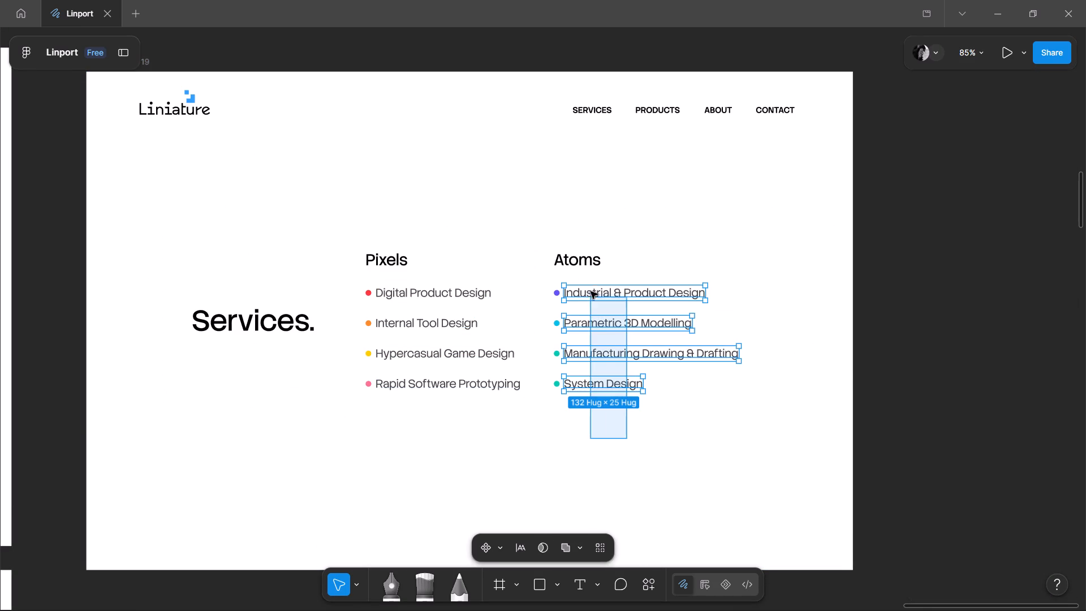
left_click_drag(591, 291, 592, 278, "ctrl")
left_click_drag(496, 378, 489, 331, "ctrl")
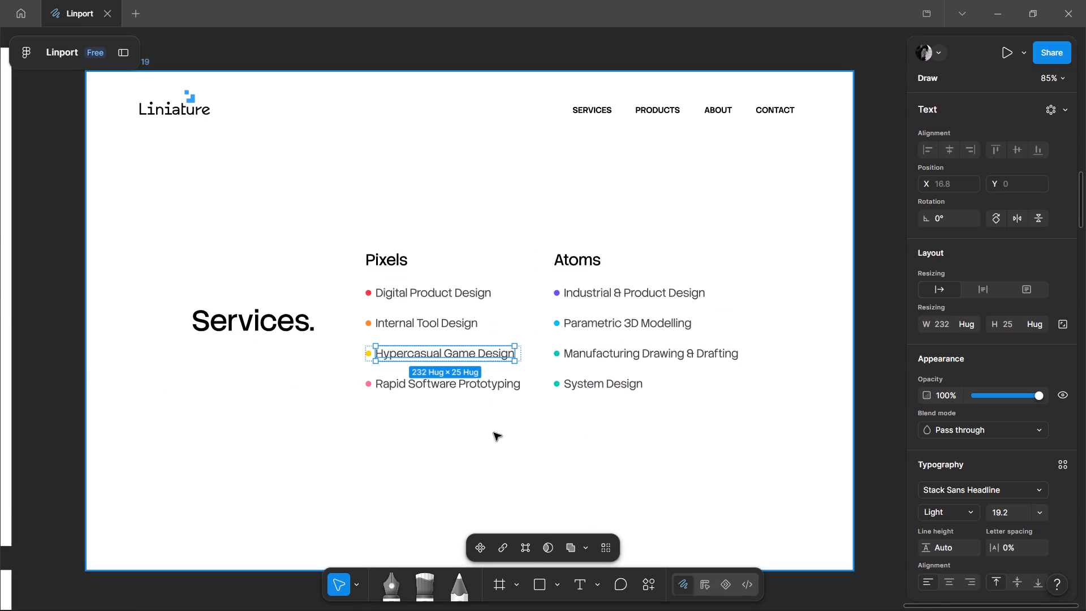
left_click_drag(494, 433, 450, 286, "ctrl")
left_click_drag(625, 389, 623, 372, "ctrl+shift")
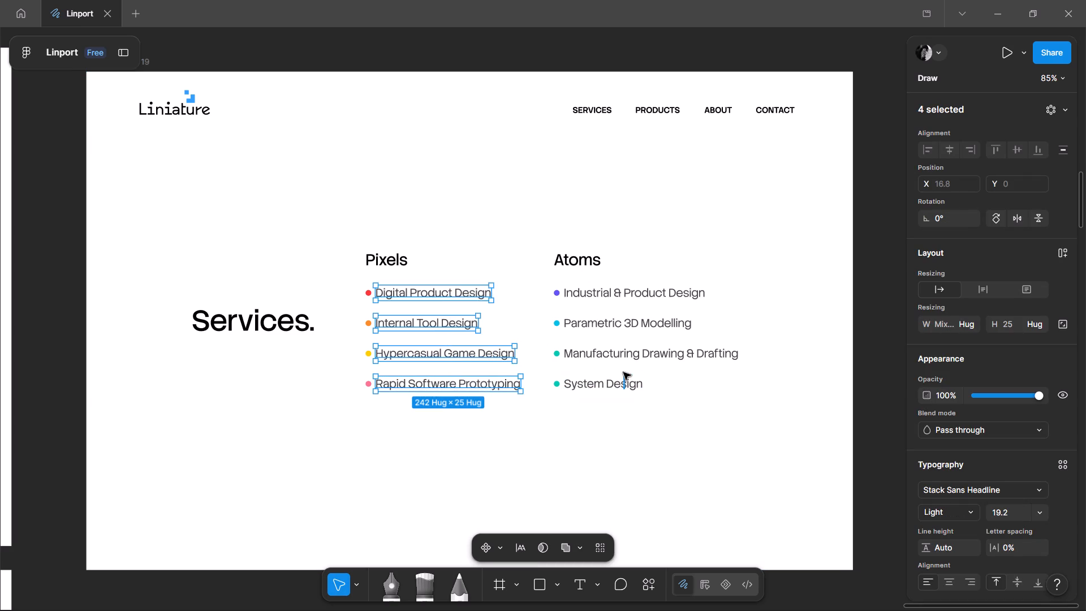
left_click_drag(623, 372, 623, 292, "ctrl+shift")
left_click(609, 384, "ctrl+shift")
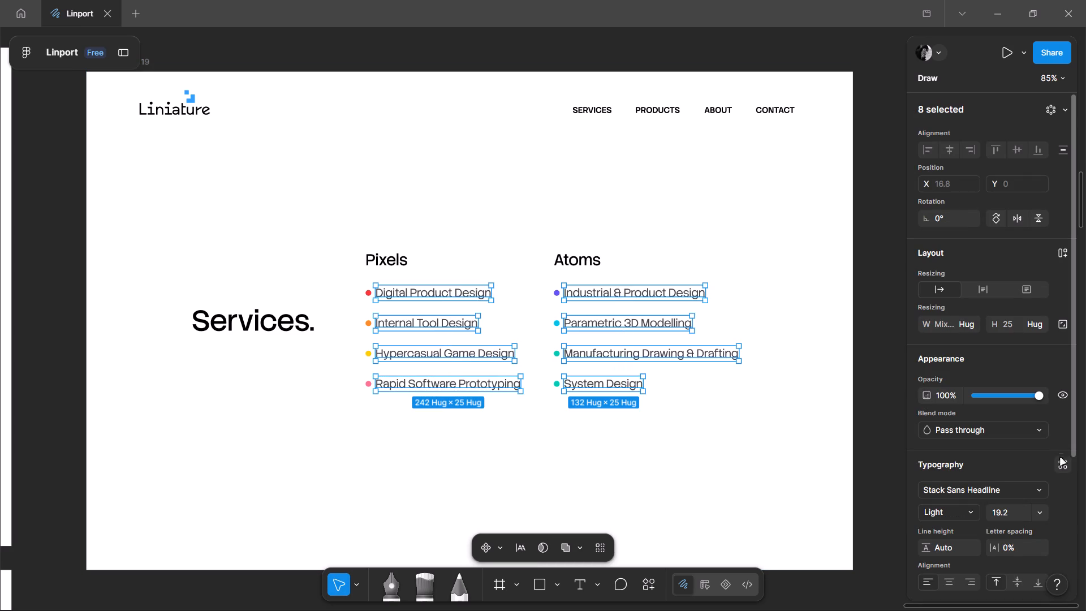
left_click(1039, 506)
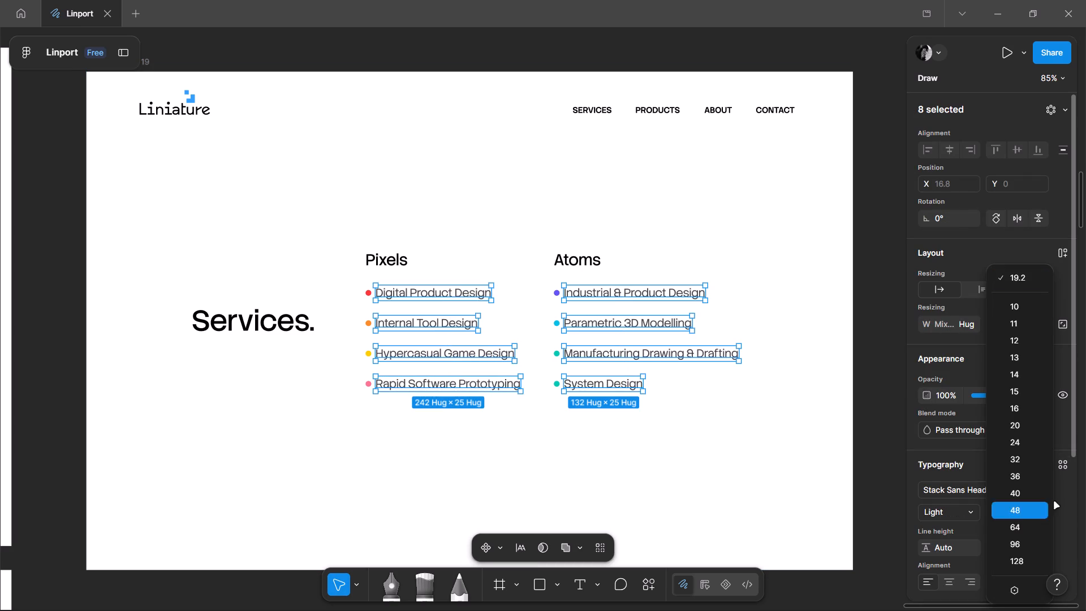
left_click(1061, 499)
left_click(1018, 546)
key("Up")
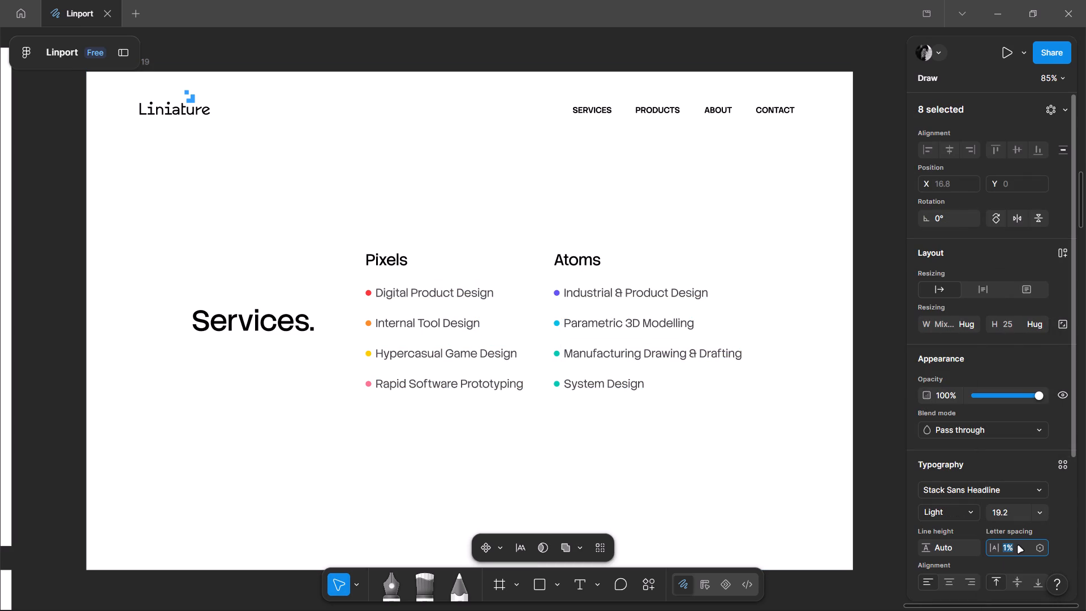
key("Up")
key("Up")
key("Down")
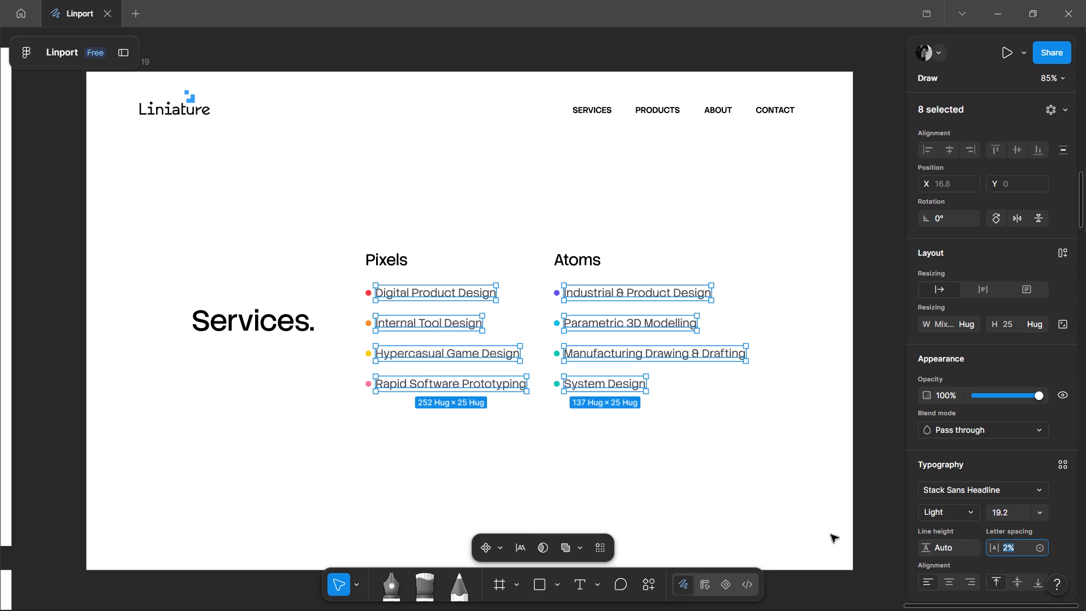
left_click(817, 528)
Examine the letter spacing of the service entries in frame MacBook Air - 19 up close and within the whole layout.
scroll(530, 423, "up", 3, "ctrl")
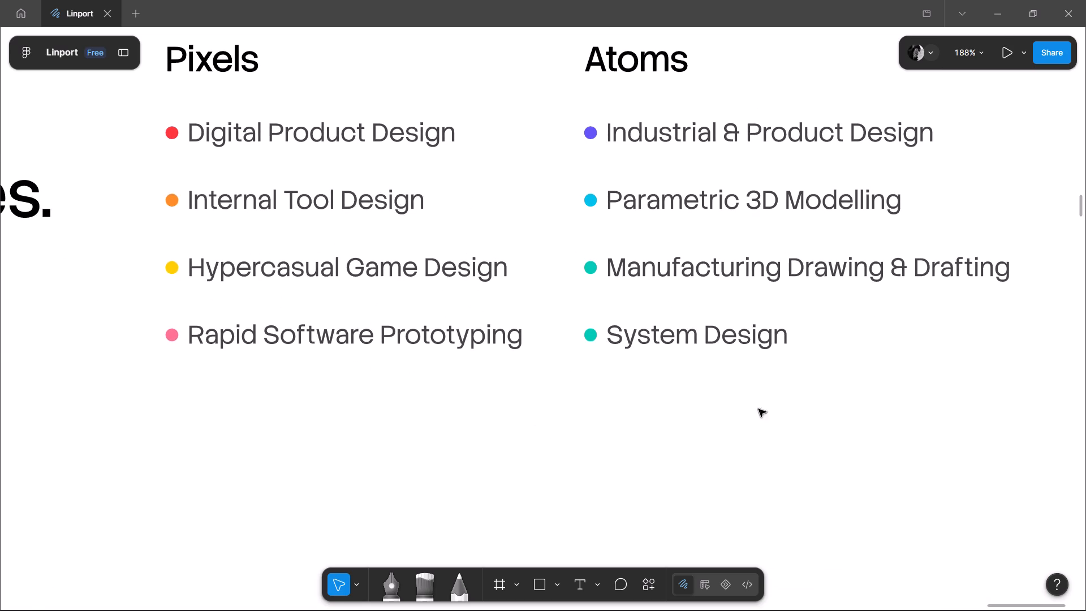
scroll(607, 270, "up", 4)
scroll(607, 270, "down", 4)
scroll(558, 286, "down", 2, "ctrl")
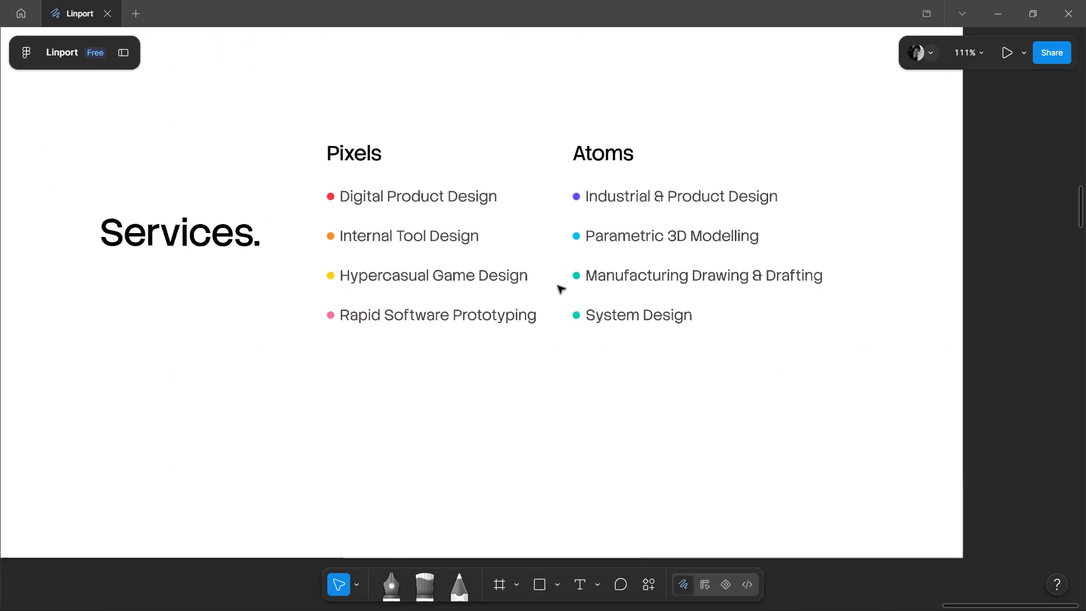
scroll(558, 286, "down", 1, "ctrl")
left_click(919, 418)
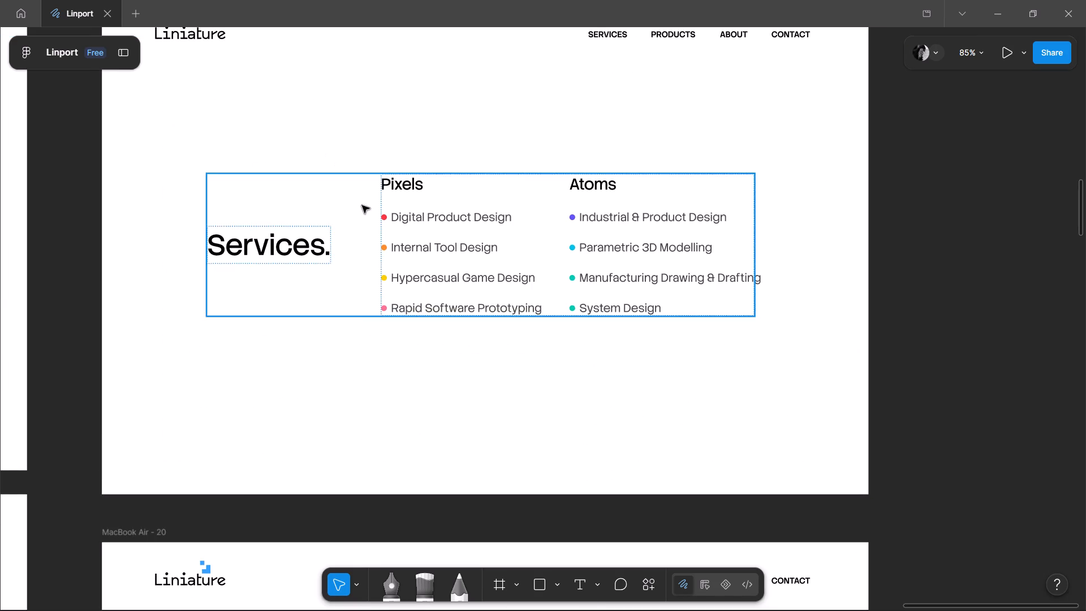
scroll(354, 204, "up", 5, "ctrl")
scroll(354, 204, "down", 3, "ctrl")
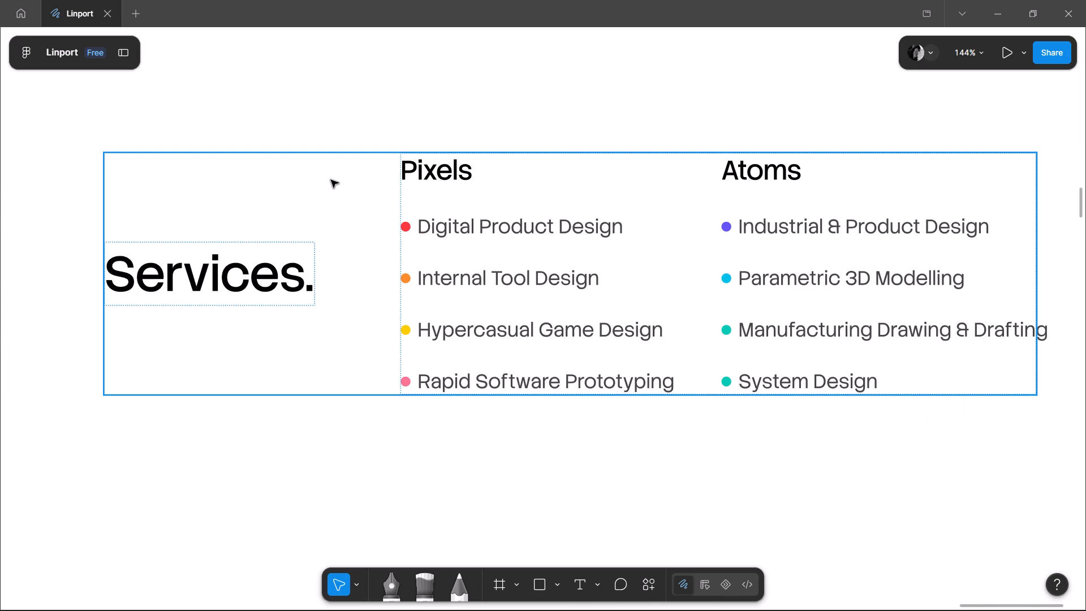
scroll(347, 174, "down", 2)
scroll(329, 205, "up", 3)
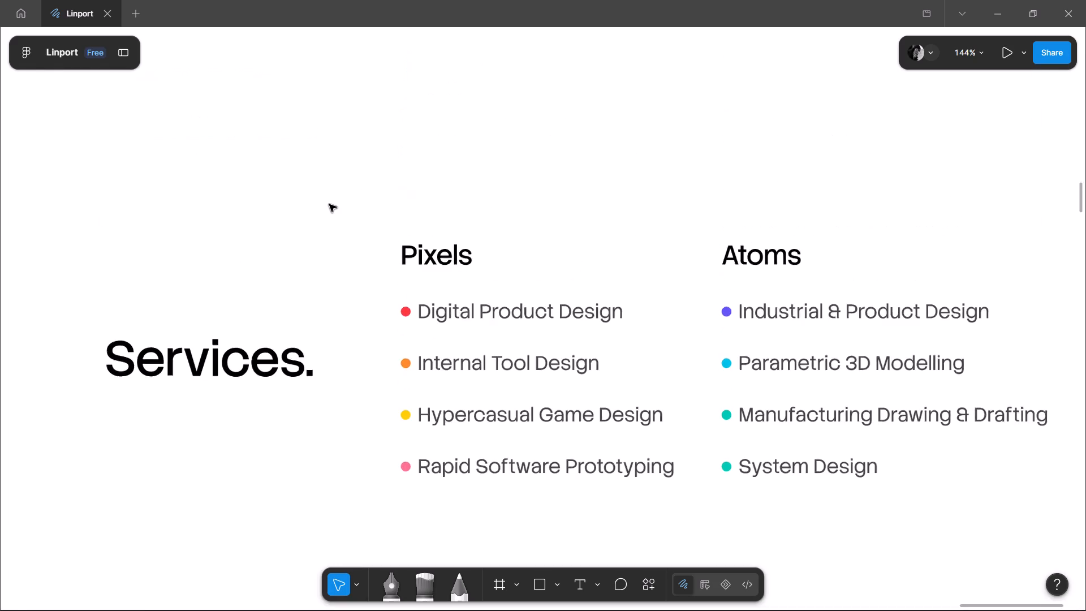
scroll(329, 204, "down", 3, "ctrl")
scroll(329, 204, "up", 4)
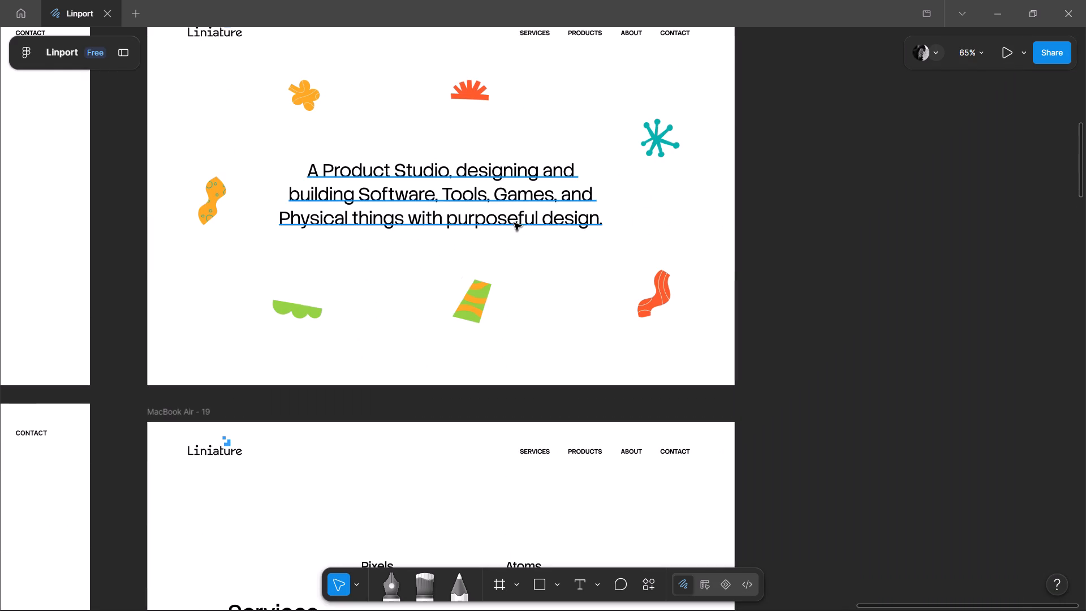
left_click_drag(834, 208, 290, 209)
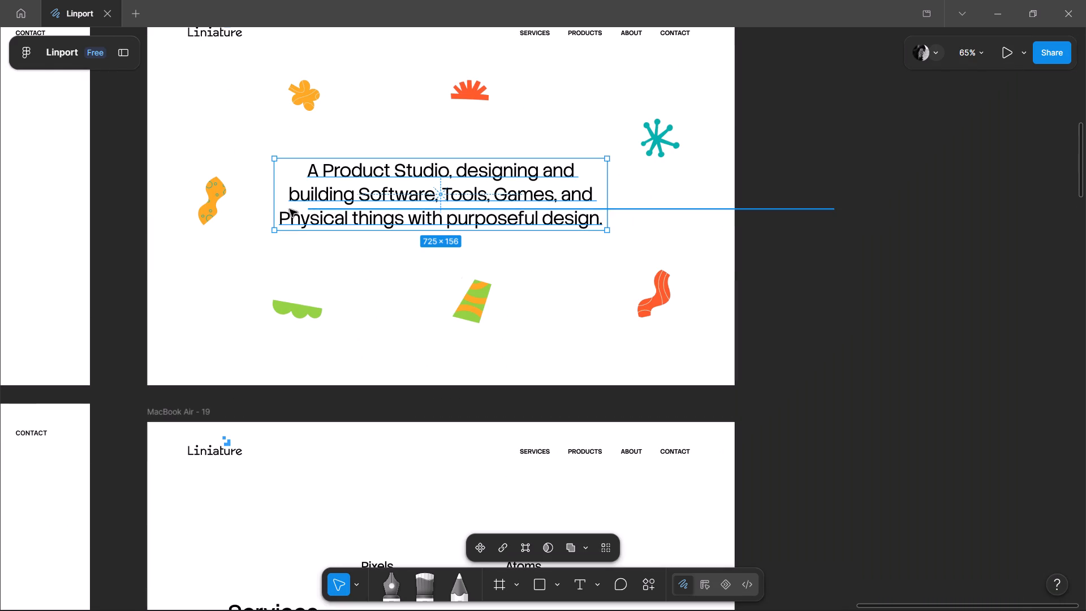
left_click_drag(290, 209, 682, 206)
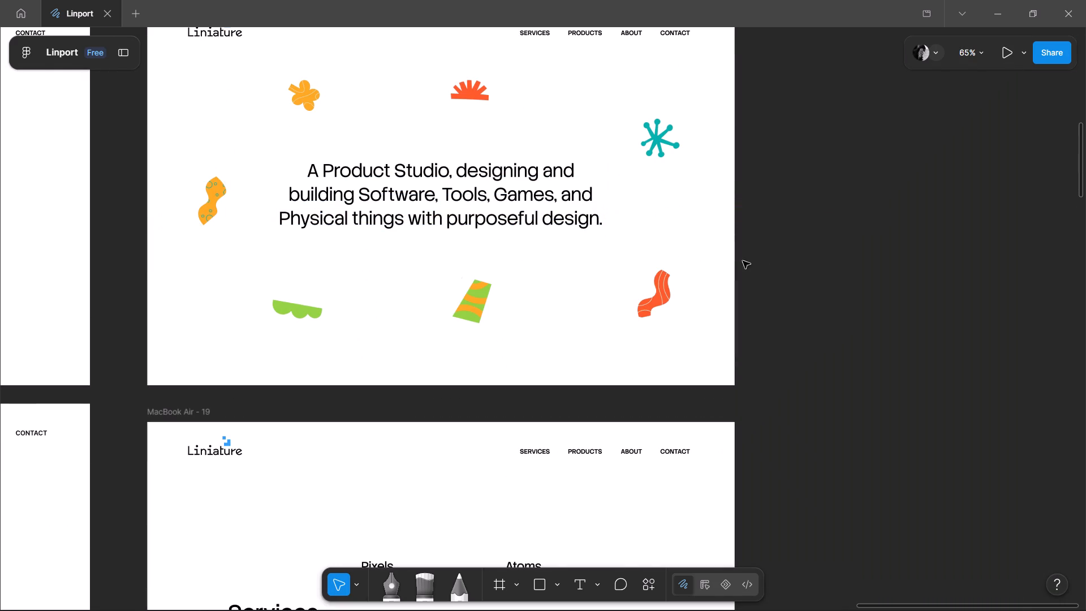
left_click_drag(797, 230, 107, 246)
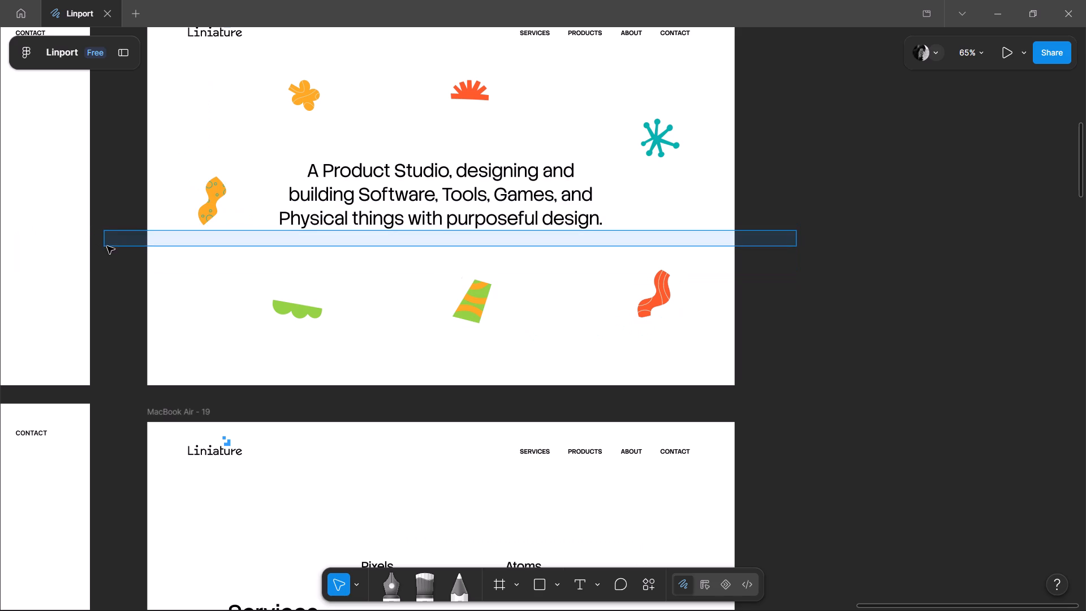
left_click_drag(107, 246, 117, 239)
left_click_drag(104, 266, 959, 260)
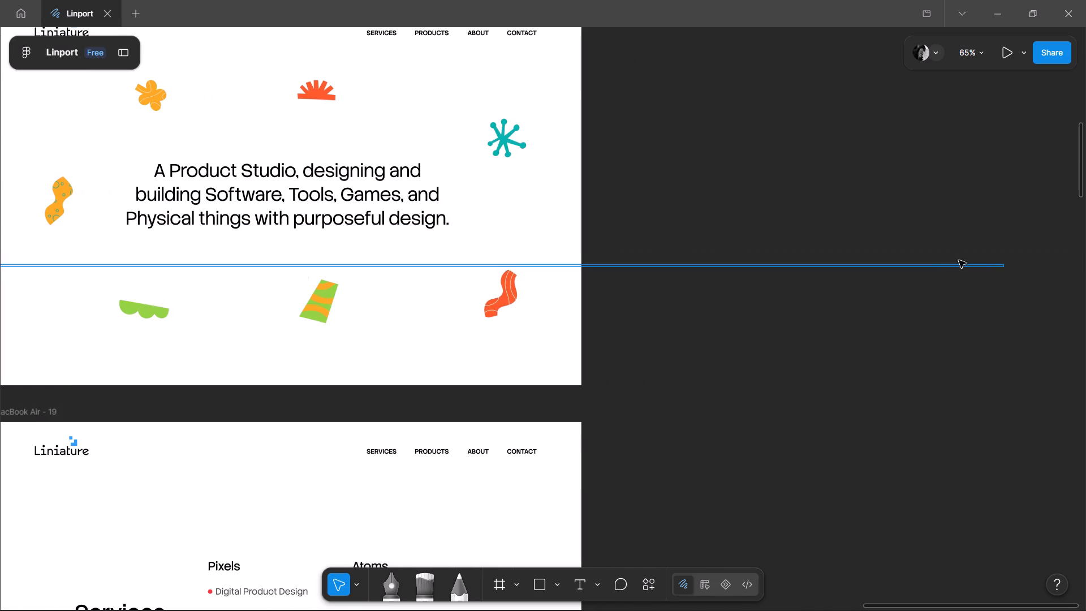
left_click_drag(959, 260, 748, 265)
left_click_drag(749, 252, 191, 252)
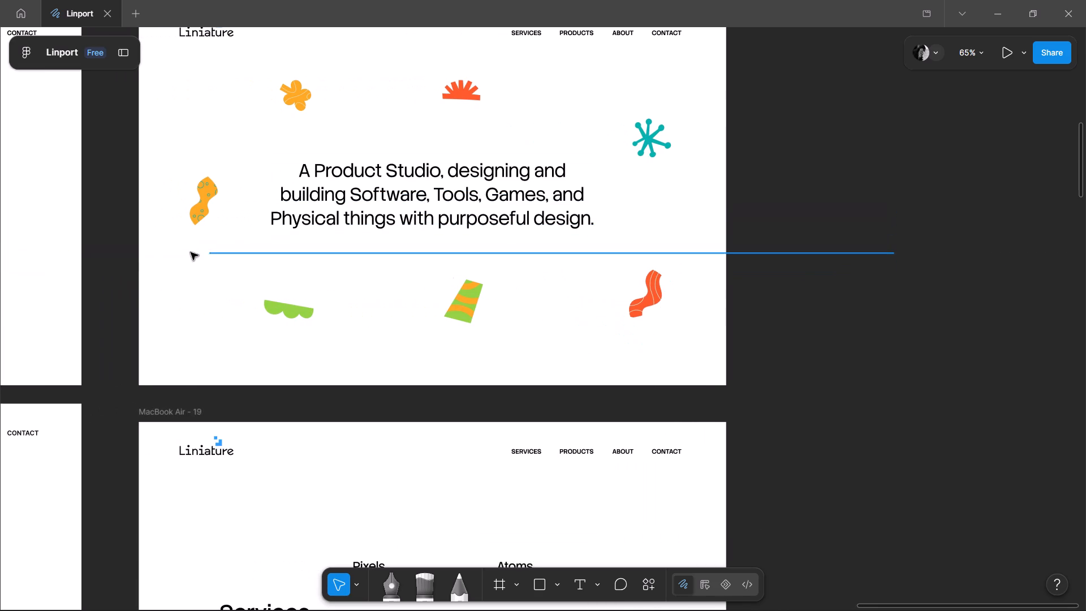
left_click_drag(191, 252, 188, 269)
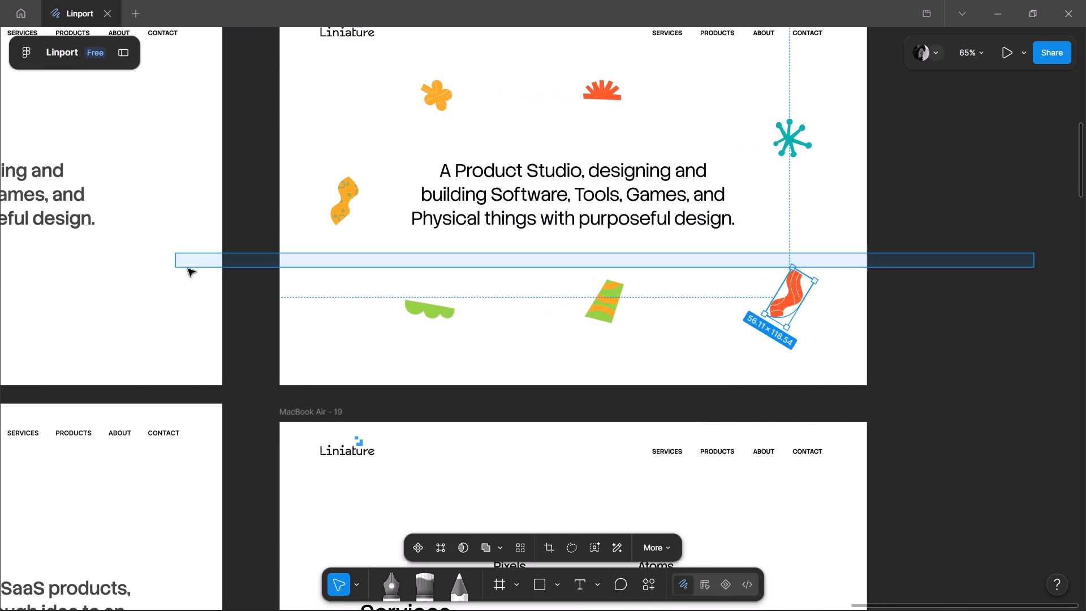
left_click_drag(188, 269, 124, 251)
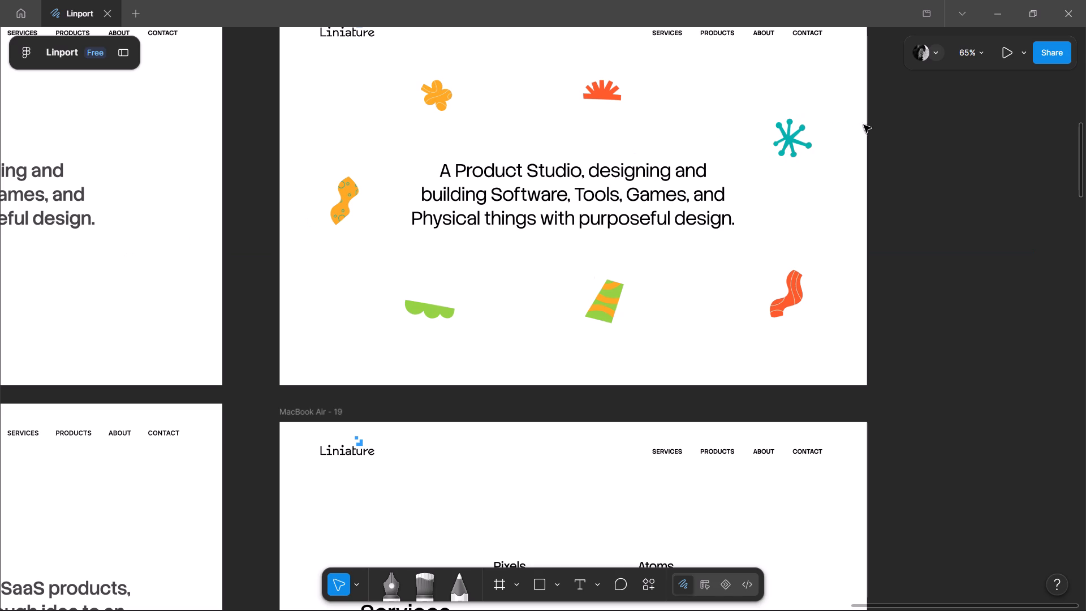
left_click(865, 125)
Examine the hero tagline and the surrounding coloured shapes in frame MacBook Air - 18.
scroll(742, 84, "up", 2)
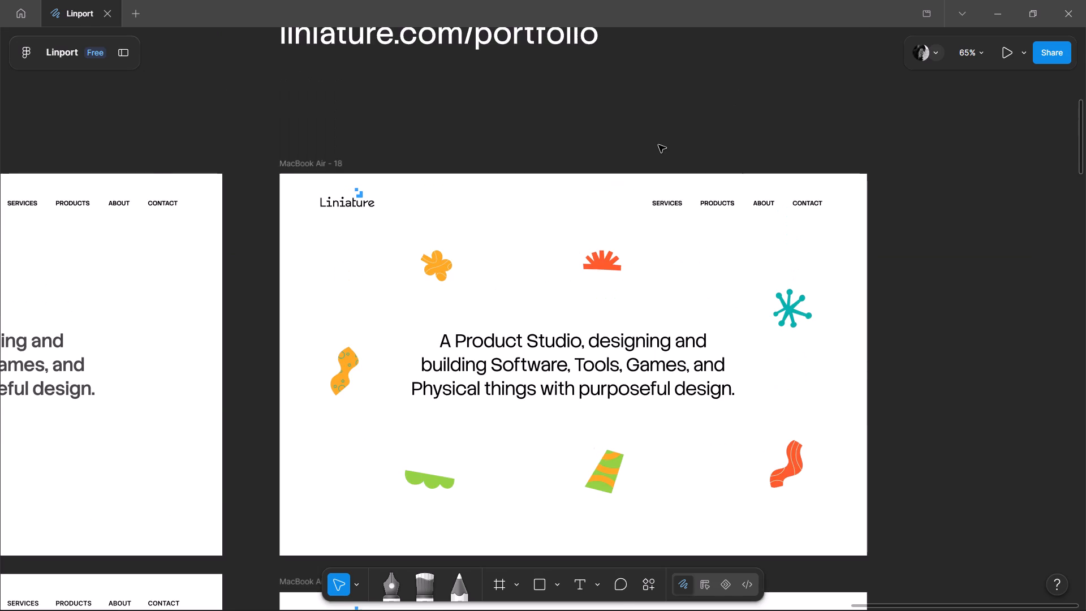
scroll(658, 145, "up", 1, "ctrl")
scroll(658, 145, "down", 2, "ctrl")
scroll(572, 216, "up", 4, "ctrl")
scroll(572, 212, "down", 1)
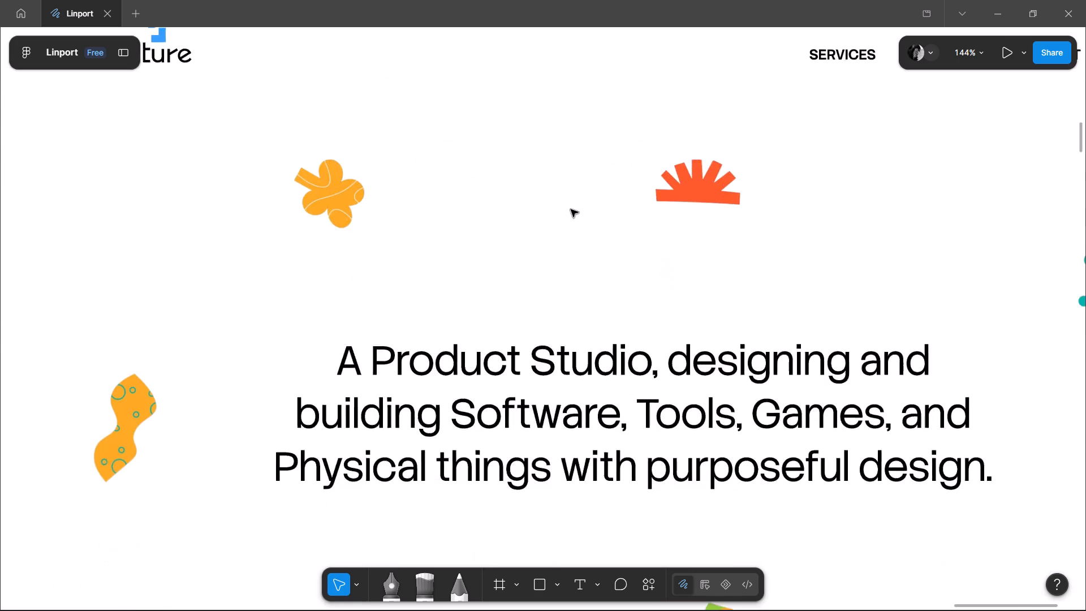
scroll(571, 209, "down", 3)
scroll(598, 167, "down", 2, "ctrl")
scroll(647, 157, "up", 1, "ctrl")
scroll(647, 157, "up", 2)
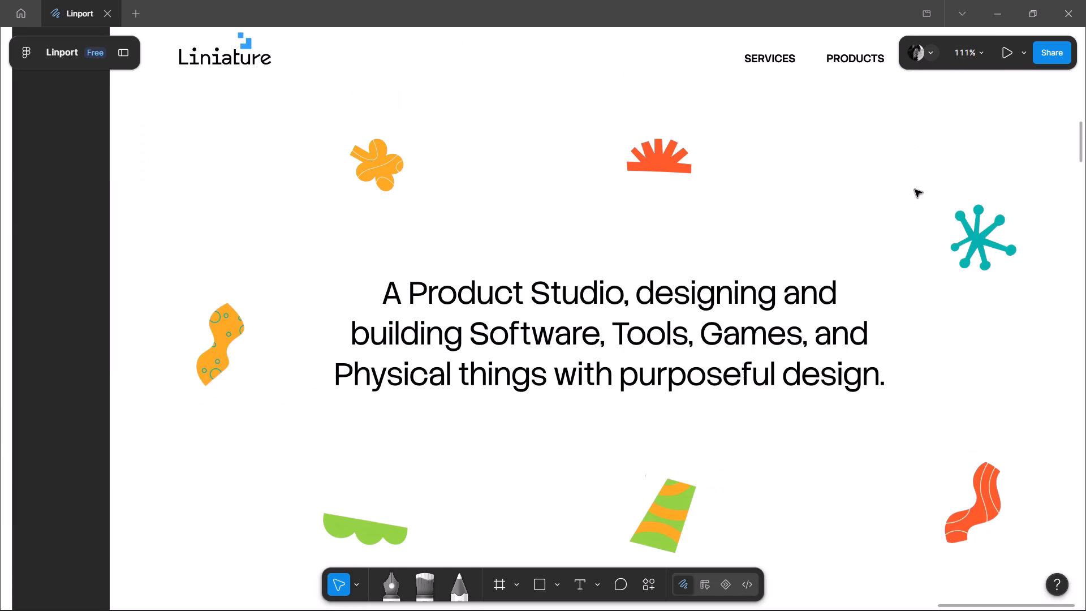
middle_click_drag(915, 190, 857, 128)
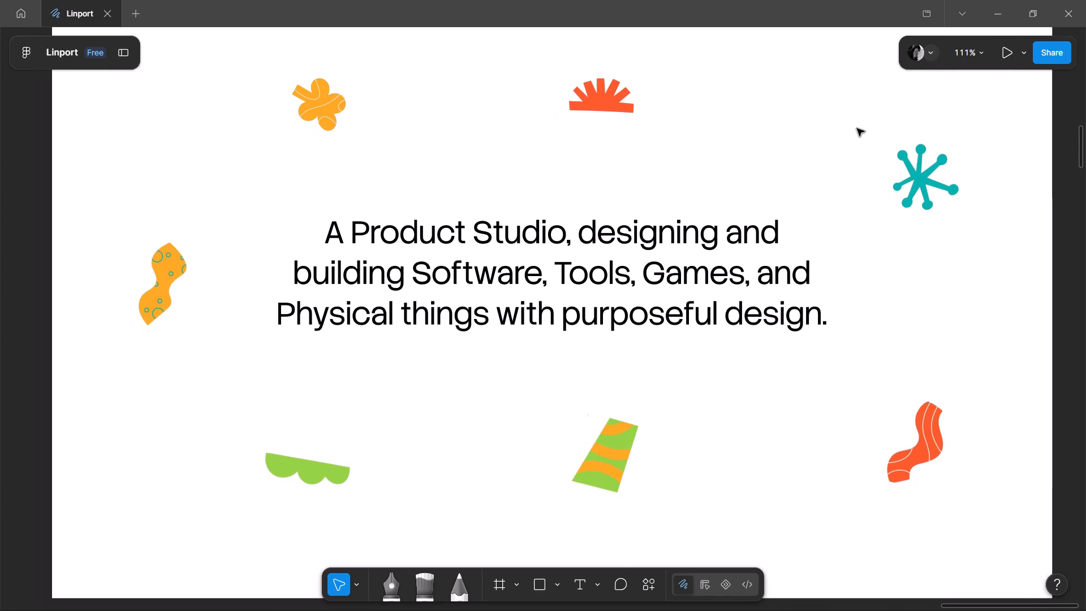
Compare the Services frames with the hero frame and examine the service entries in MacBook Air - 19 again.
scroll(756, 180, "down", 2)
scroll(743, 186, "down", 3, "ctrl")
scroll(920, 324, "down", 3)
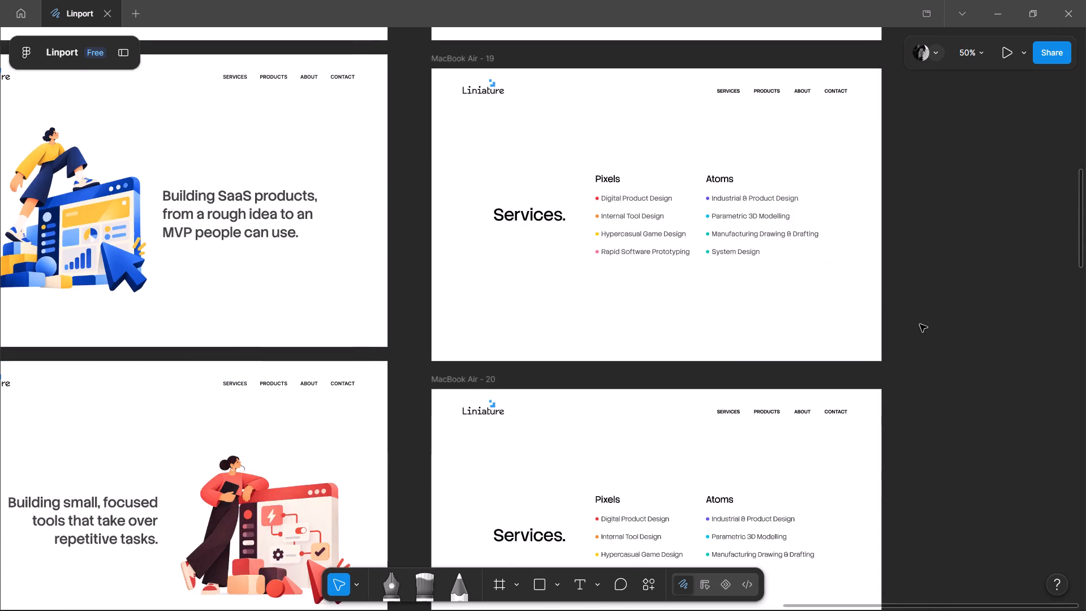
scroll(920, 324, "down", 2)
scroll(641, 319, "up", 4)
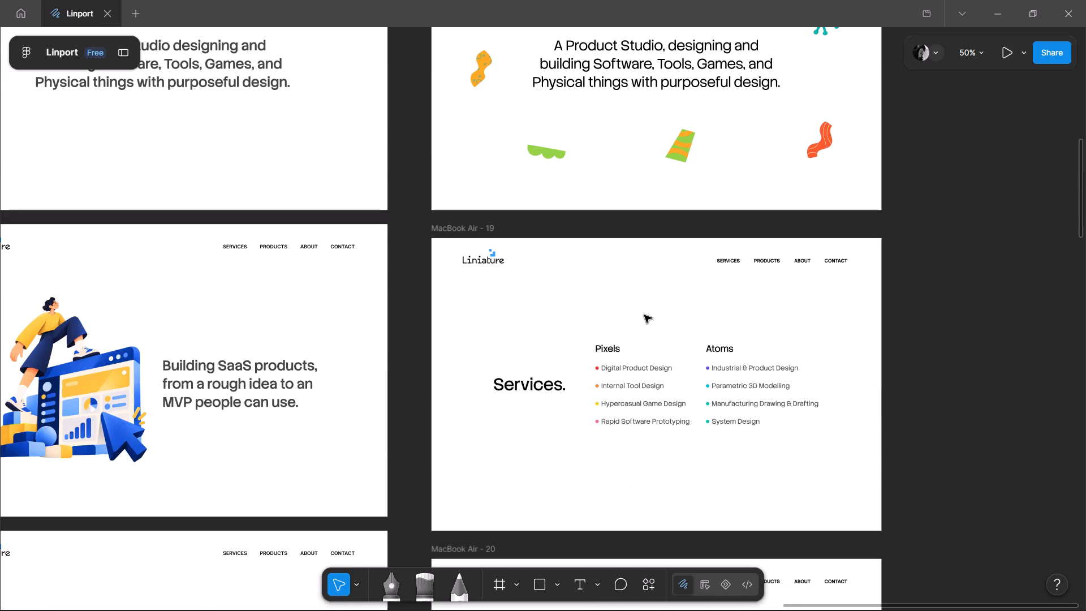
scroll(745, 427, "up", 5, "ctrl")
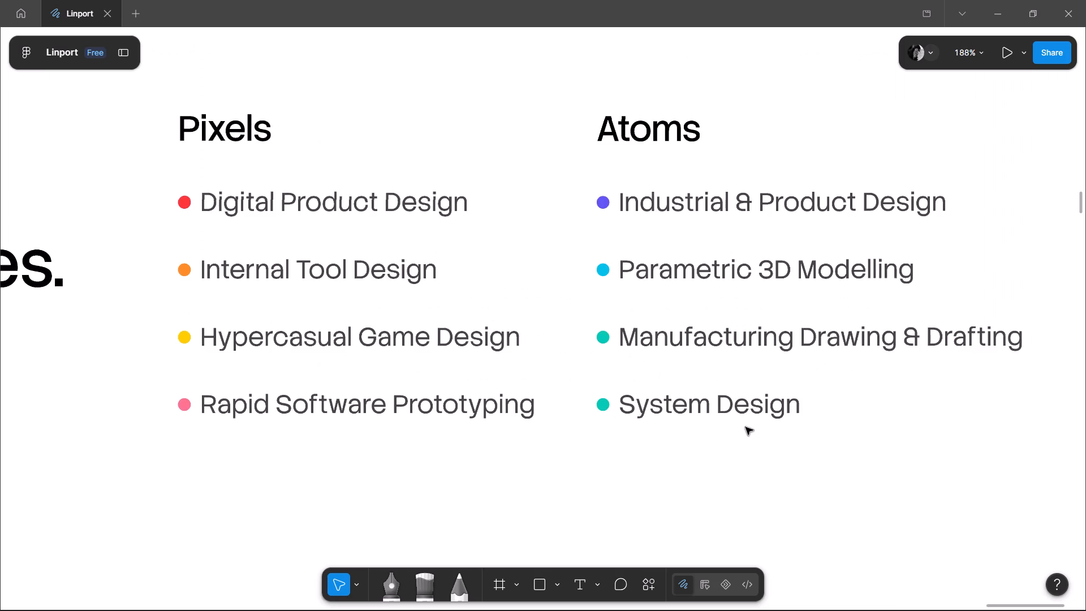
scroll(390, 341, "down", 4, "ctrl")
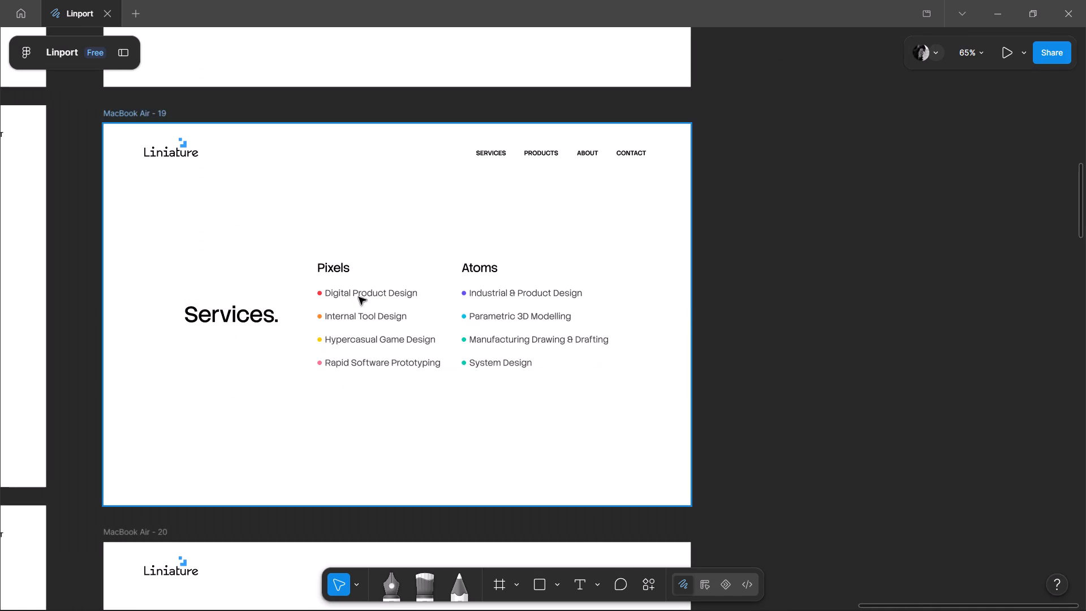
scroll(356, 284, "up", 3, "ctrl")
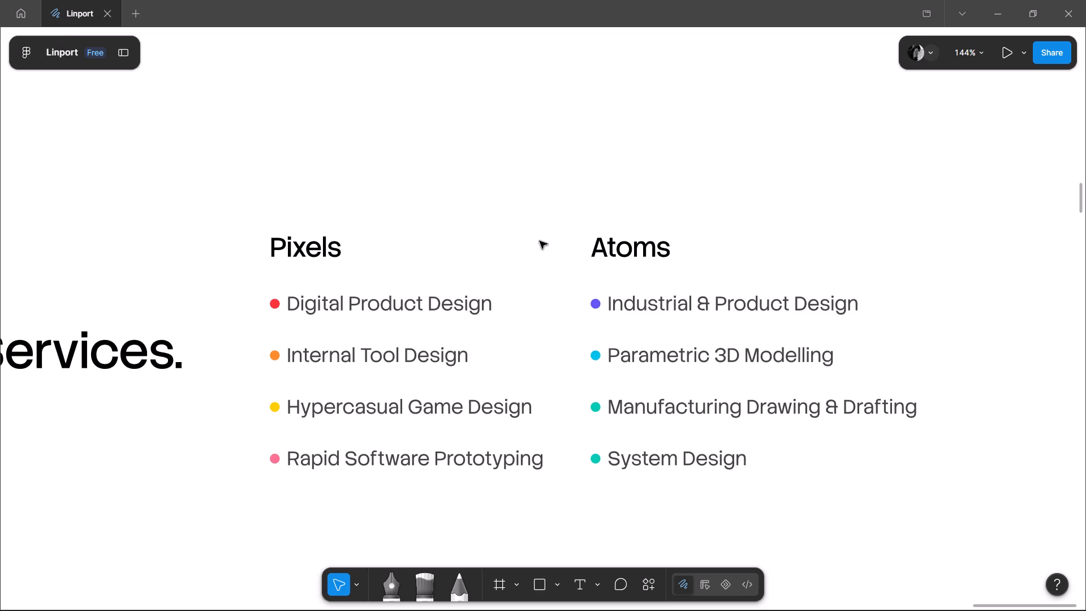
Duplicate the Services frame MacBook Air - 19 and place the copy beside the original, level with its top edge.
scroll(357, 233, "down", 4, "ctrl")
scroll(386, 317, "up", 2, "ctrl")
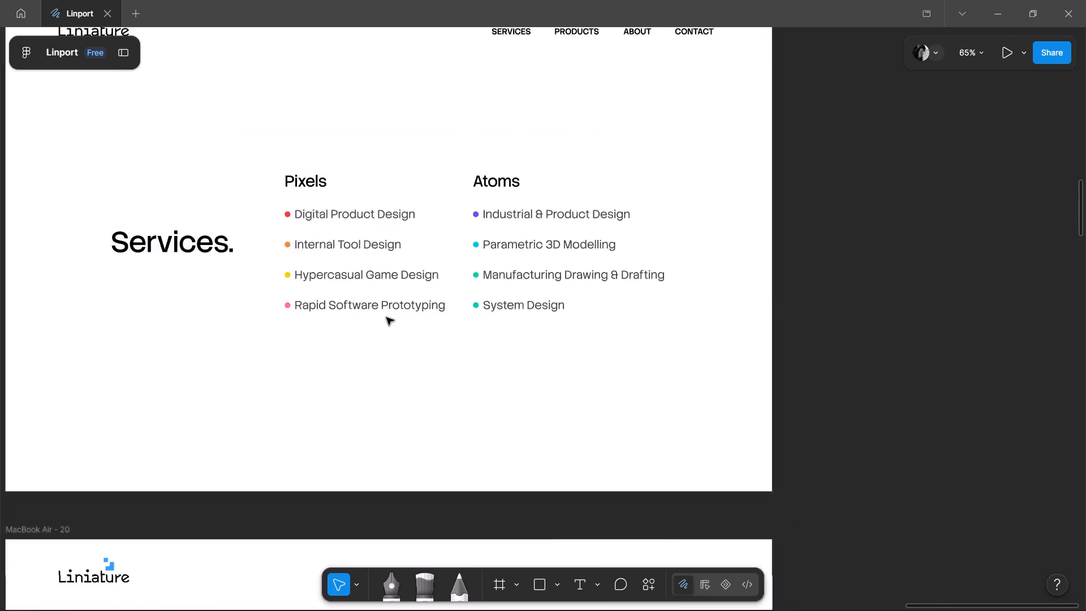
scroll(386, 317, "up", 1, "ctrl")
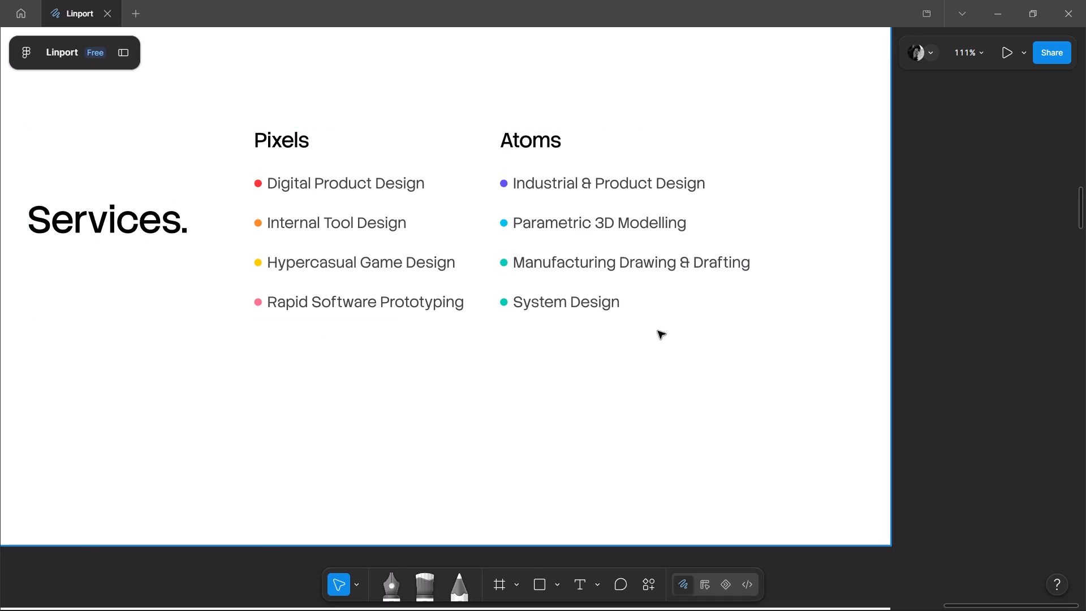
scroll(596, 322, "down", 4, "ctrl")
left_click_drag(366, 171, 747, 170, "alt")
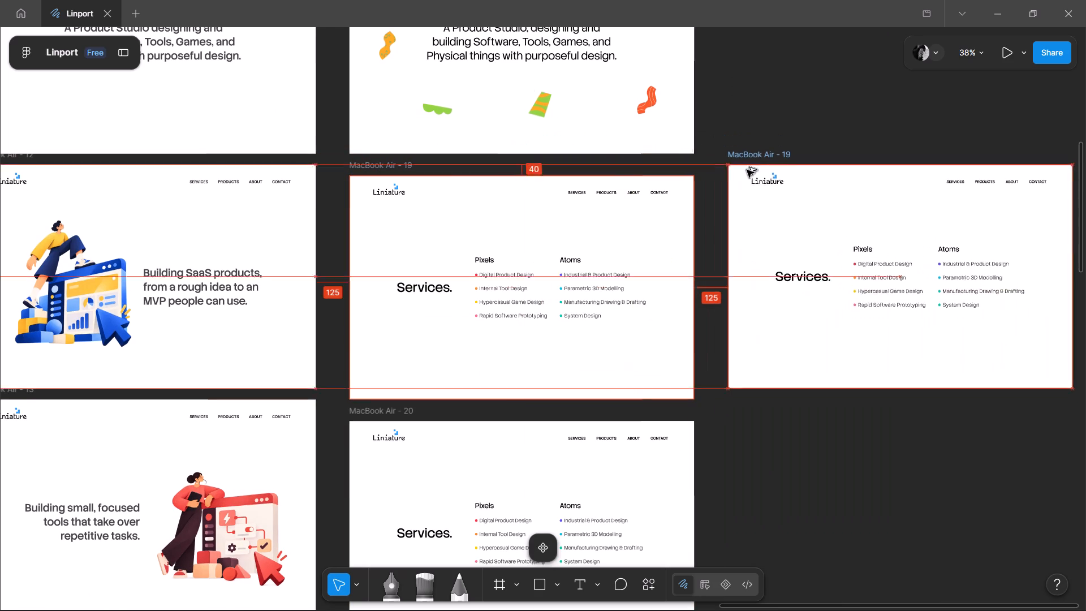
left_click_drag(747, 170, 740, 169, "alt")
left_click(865, 150)
Examine the duplicated Services frame up close, the overall frame layout, and the hero design in frame MacBook Air - 18.
middle_click_drag(873, 168, 589, 163)
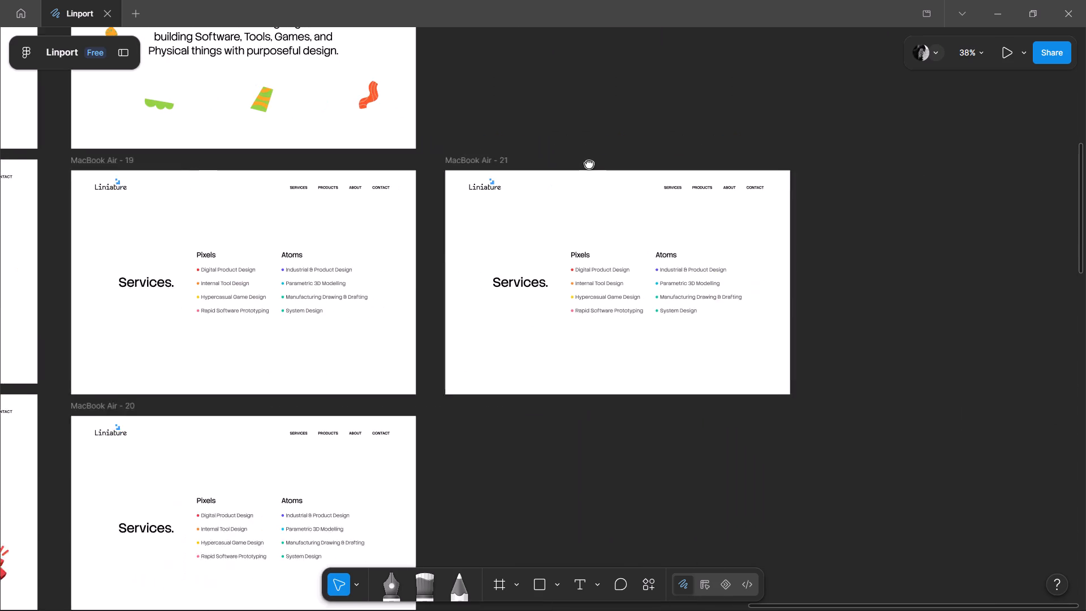
middle_click_drag(589, 163, 586, 163)
scroll(572, 255, "up", 4, "ctrl")
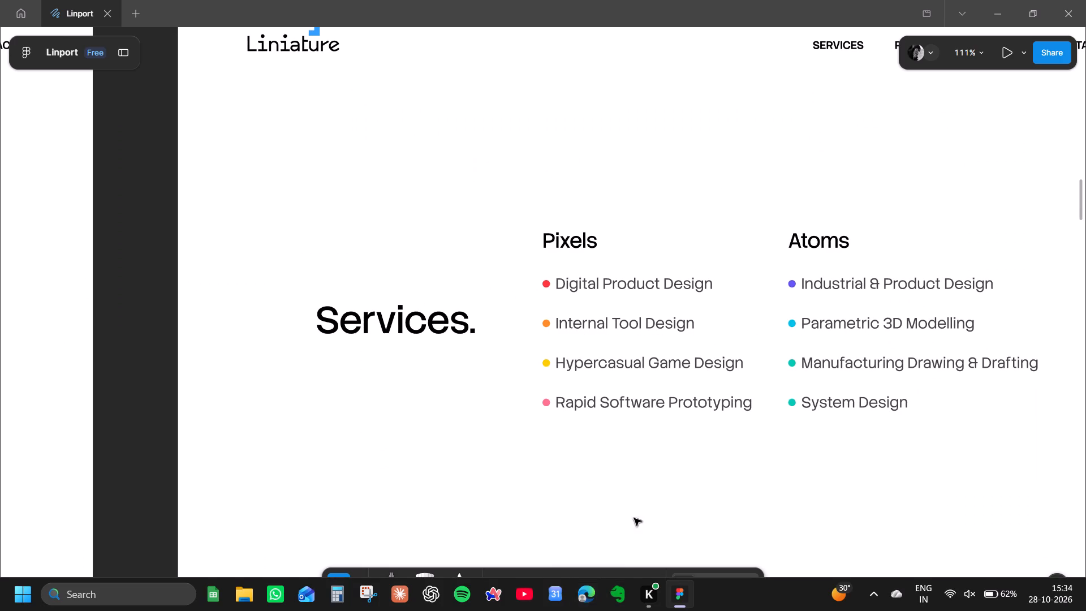
scroll(533, 250, "down", 6, "ctrl")
left_click(596, 402)
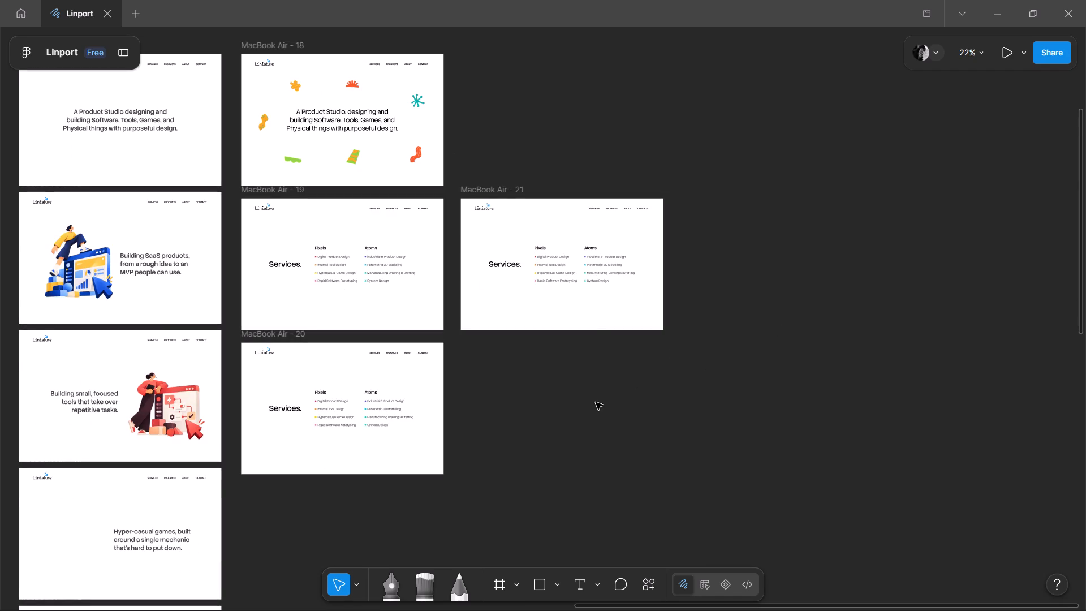
scroll(393, 118, "up", 2)
scroll(279, 242, "up", 3, "ctrl")
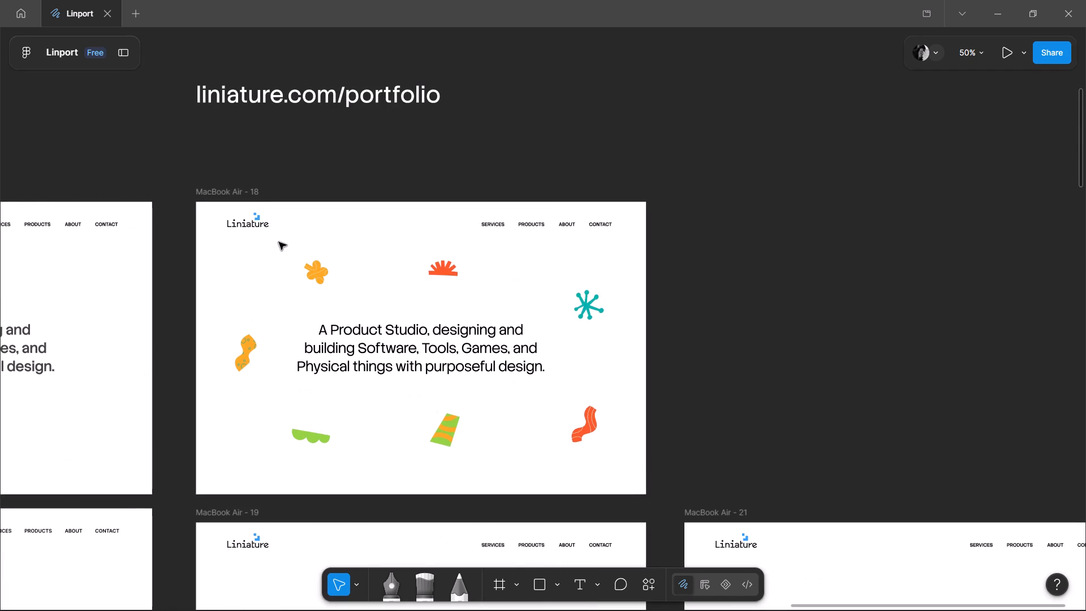
scroll(285, 250, "up", 5, "ctrl")
scroll(285, 250, "down", 4, "ctrl")
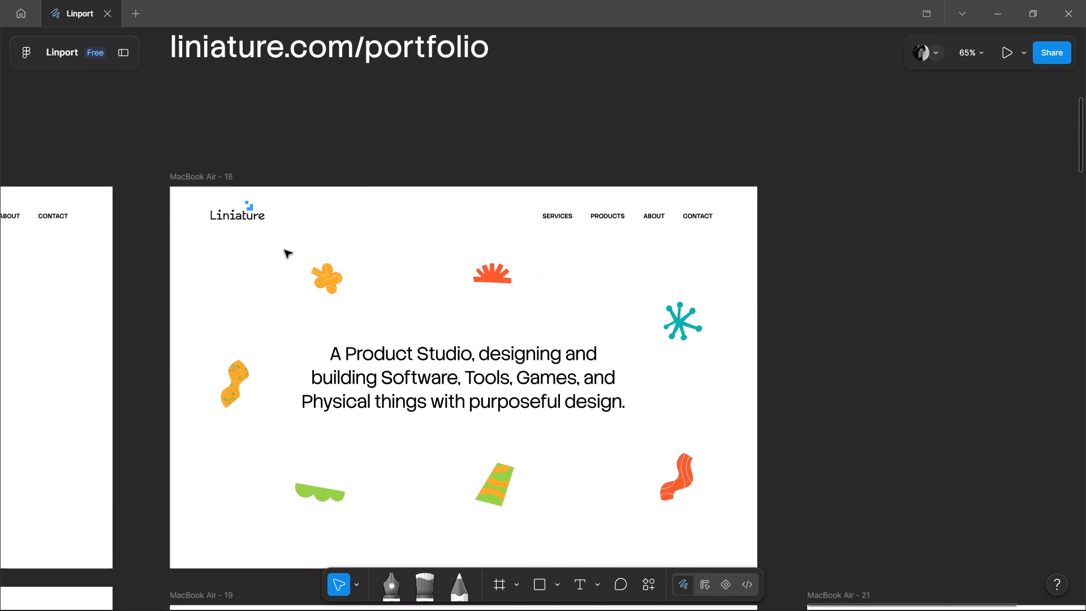
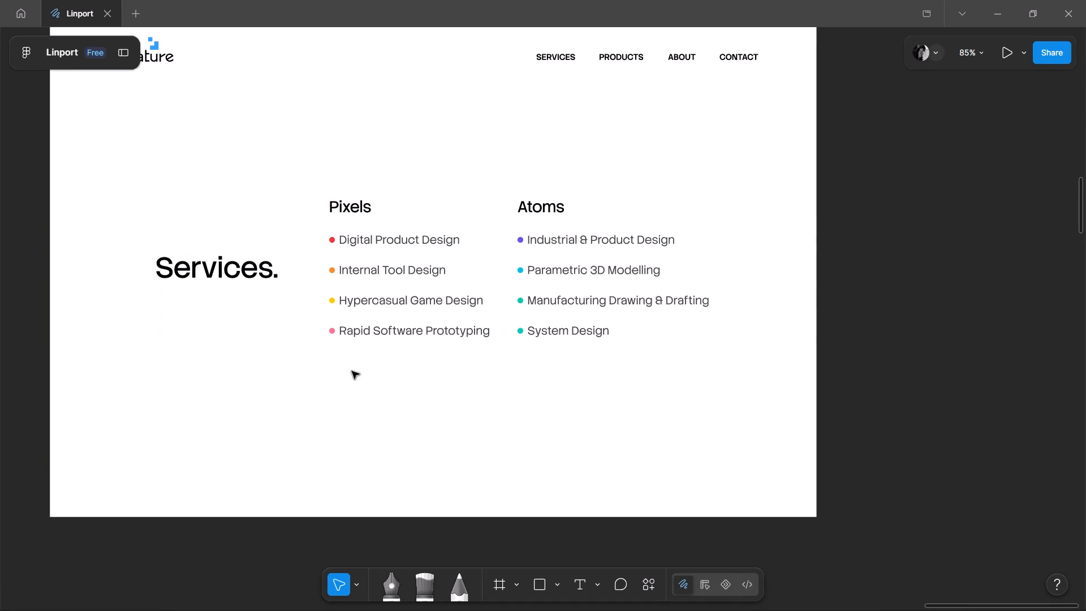
Compare the Services frames MacBook Air - 19, 20 and 21 and their placement beside the hero and product frames.
middle_click_drag(350, 377, 1018, 400)
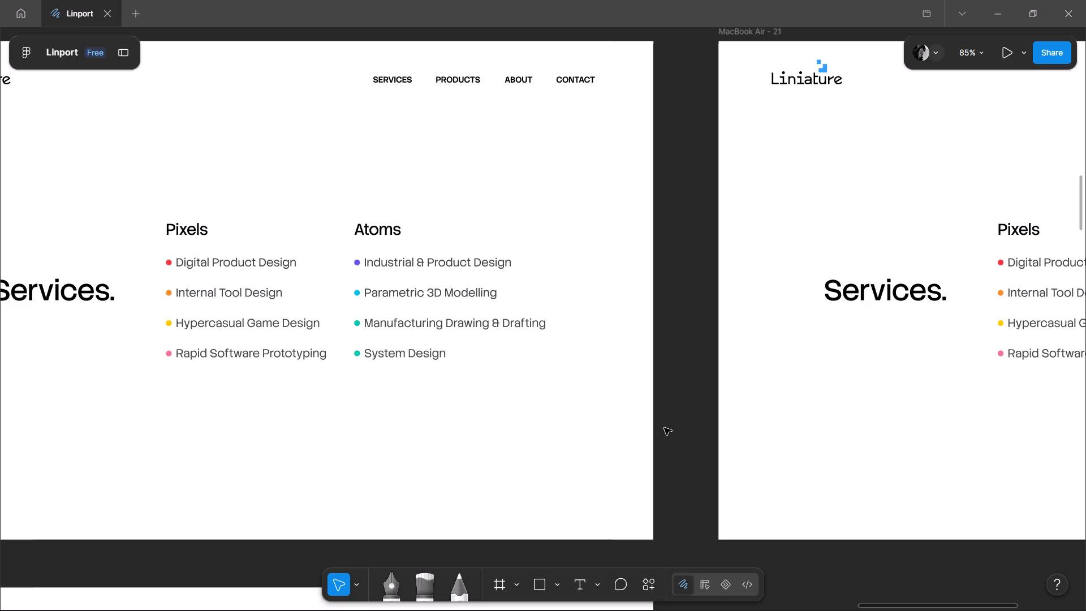
middle_click_drag(300, 415, 465, 416)
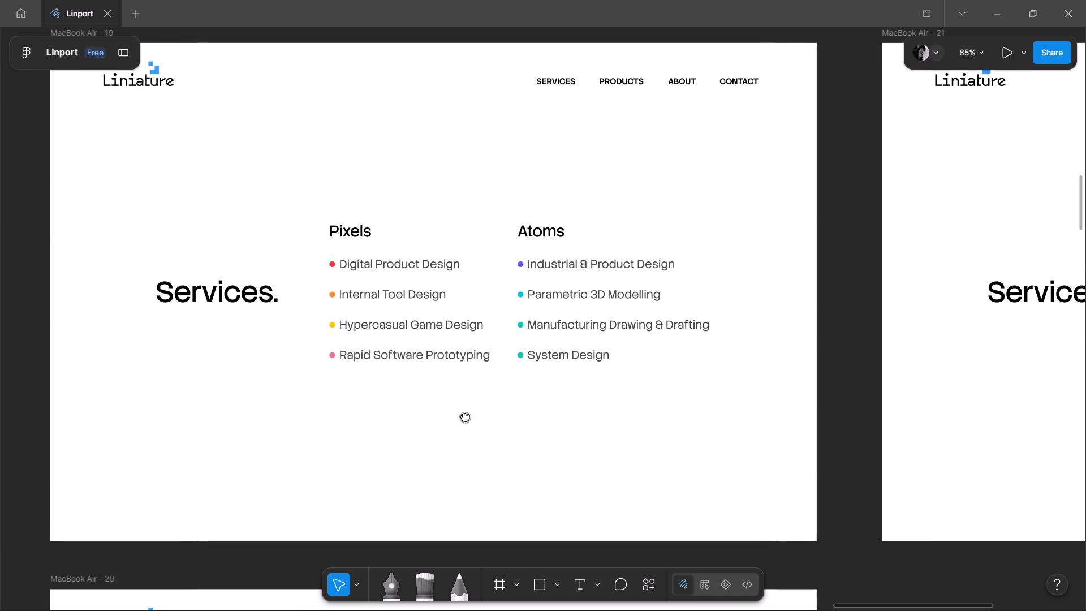
middle_click_drag(465, 416, 465, 418)
scroll(474, 423, "down", 2, "ctrl")
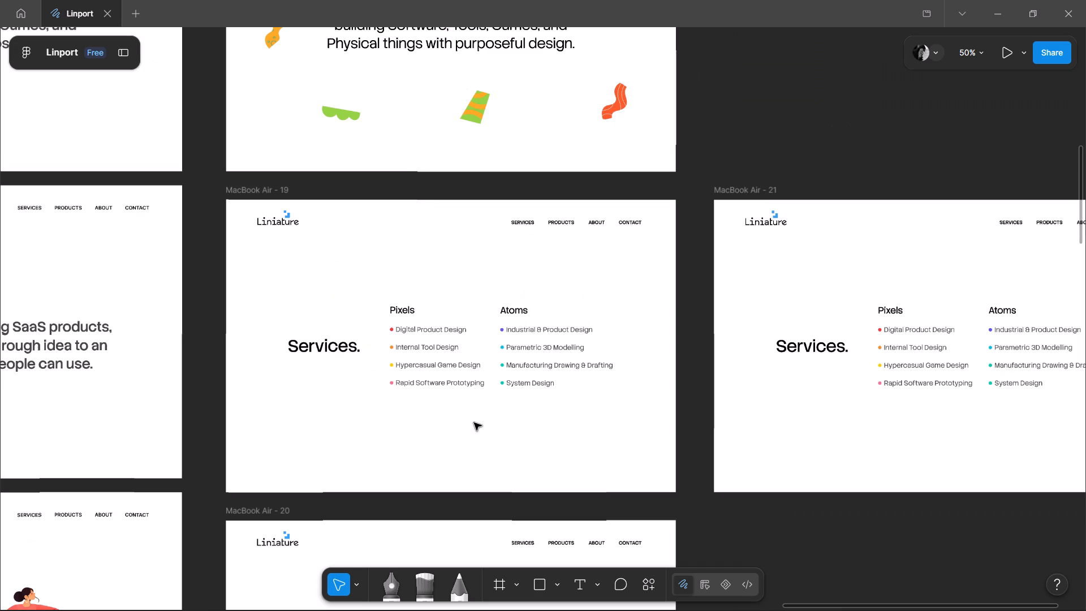
scroll(479, 365, "up", 3, "ctrl")
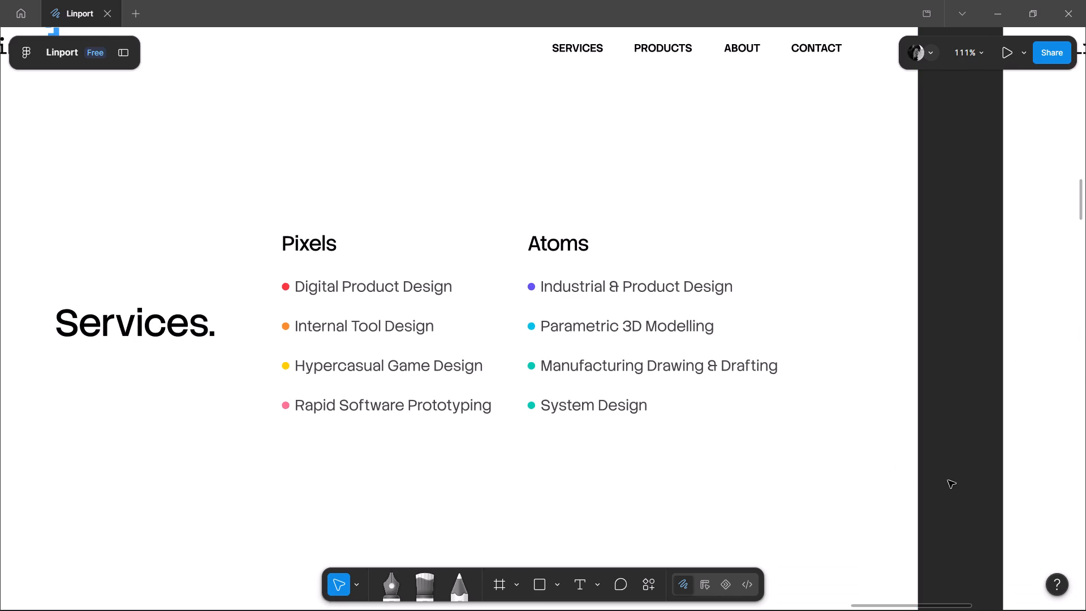
left_click_drag(956, 477, 848, 406)
scroll(854, 405, "down", 3, "ctrl")
middle_click_drag(891, 467, 557, 204)
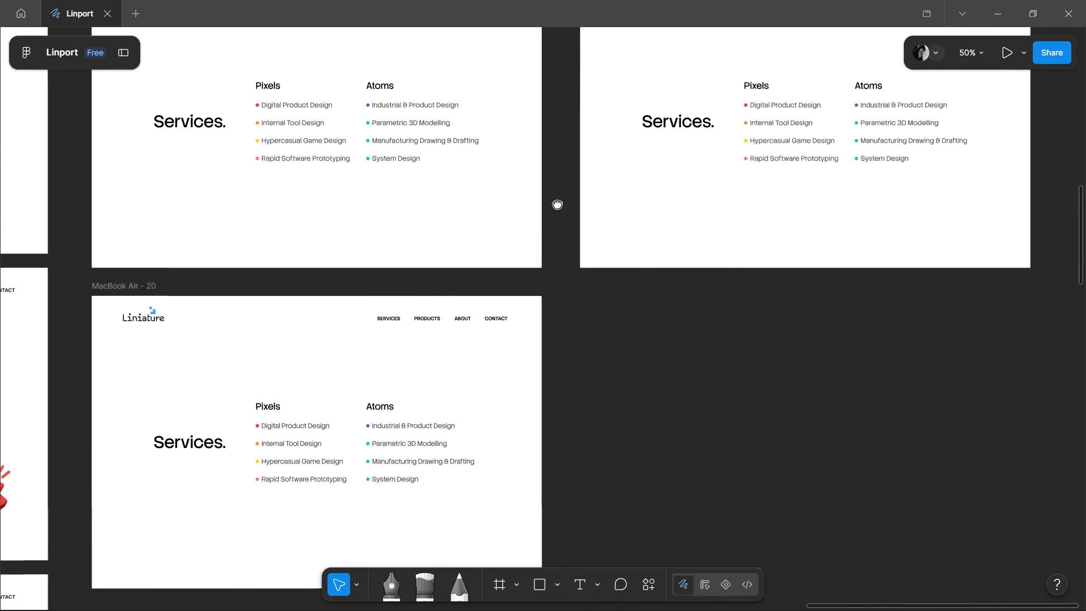
middle_click_drag(557, 204, 564, 188)
scroll(376, 340, "up", 3, "ctrl")
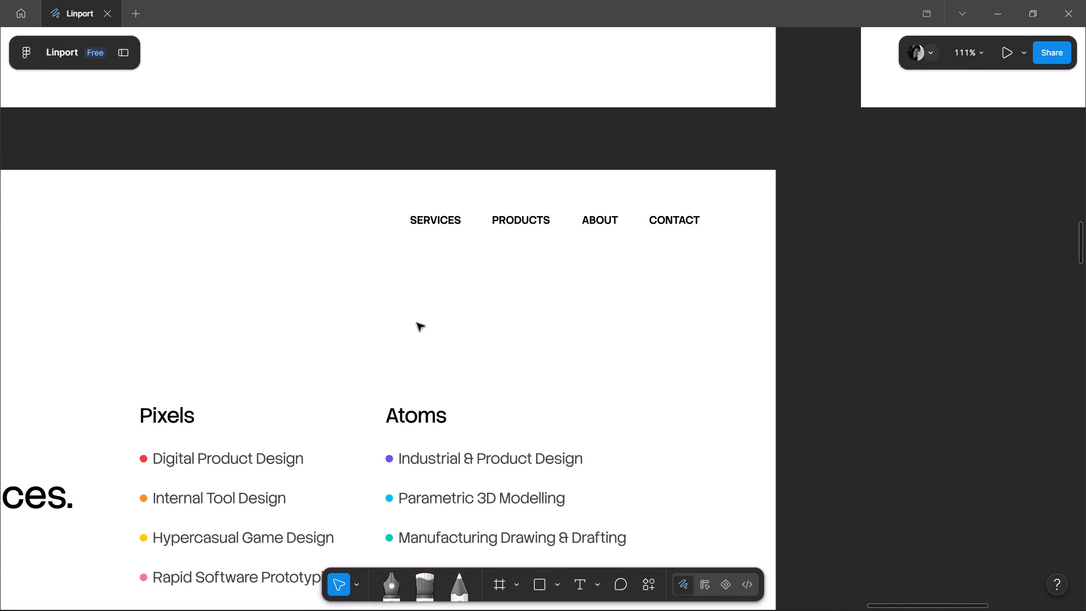
scroll(696, 246, "down", 5, "ctrl")
middle_click_drag(790, 205, 739, 368)
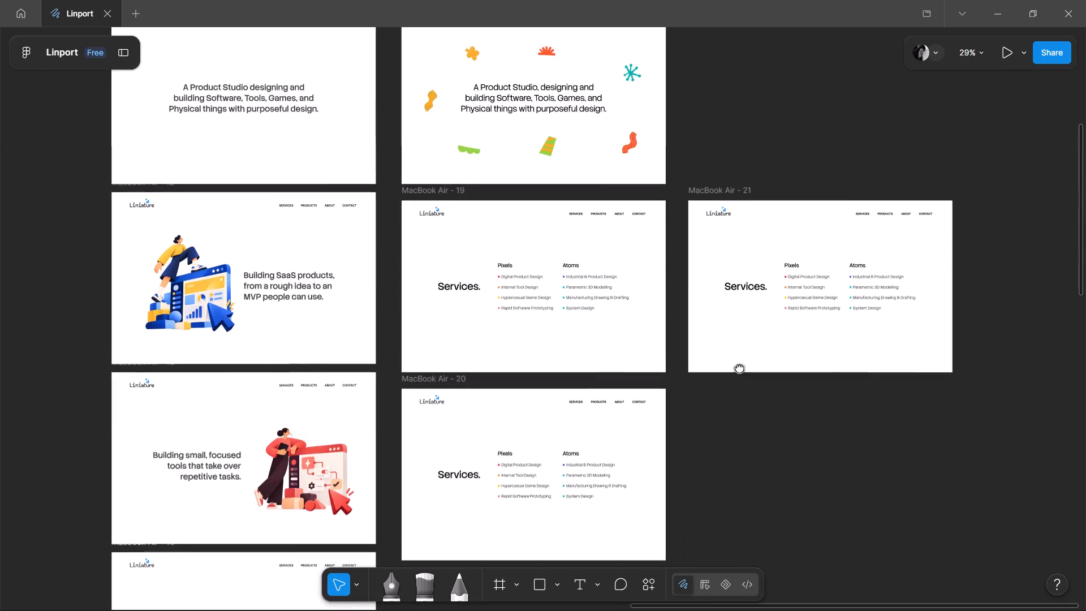
middle_click_drag(739, 368, 777, 287)
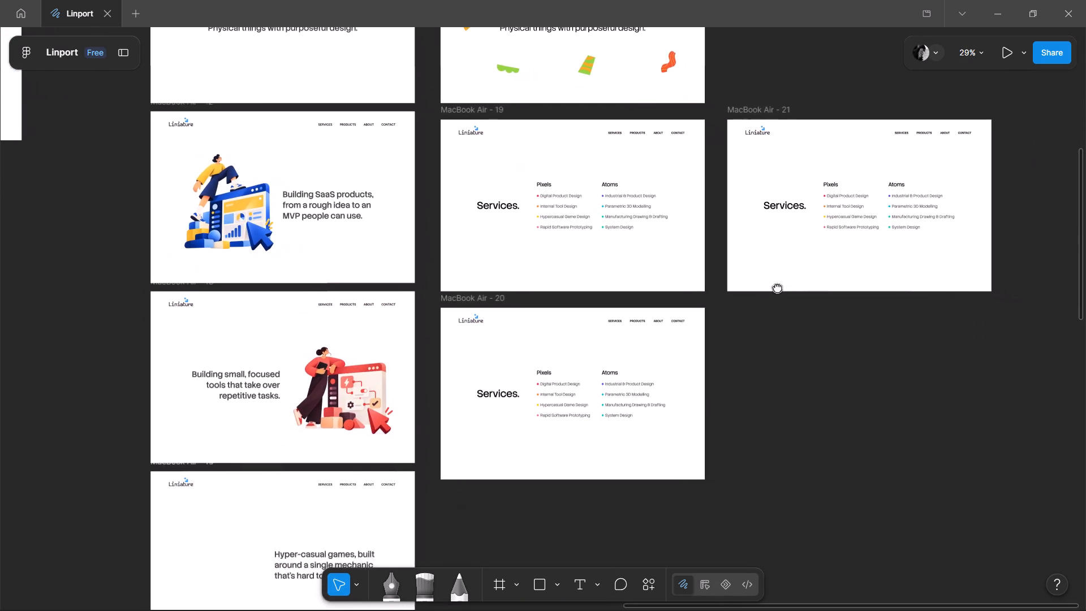
middle_click_drag(777, 287, 713, 442)
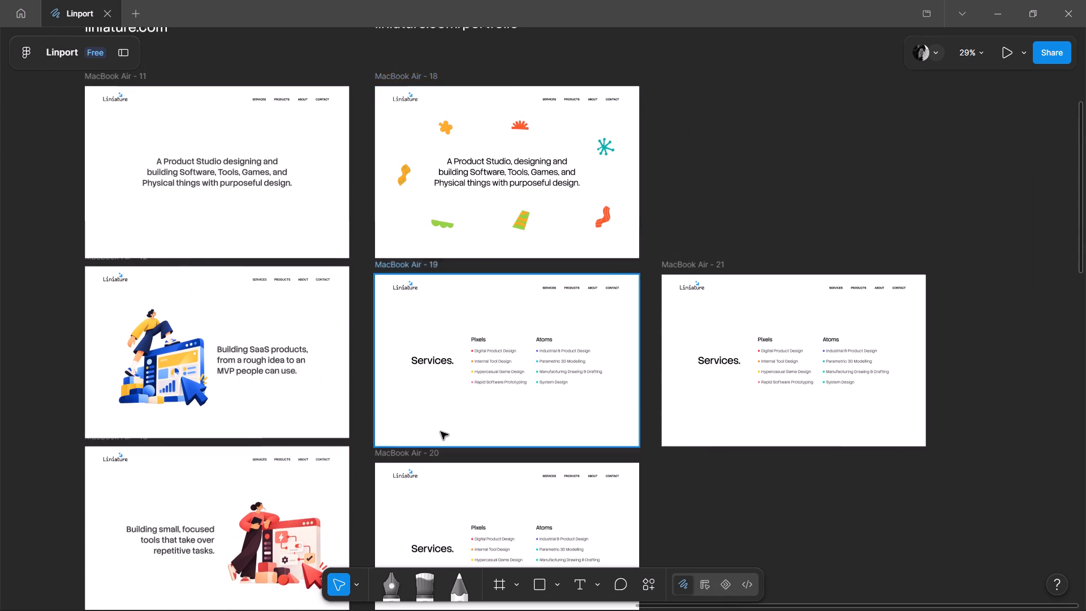
Examine the Services heading and the Pixels and Atoms lists in MacBook Air - 19 alongside the copy in MacBook Air - 21.
scroll(441, 432, "up", 2, "ctrl")
scroll(484, 390, "up", 5, "ctrl")
scroll(484, 389, "down", 2, "ctrl")
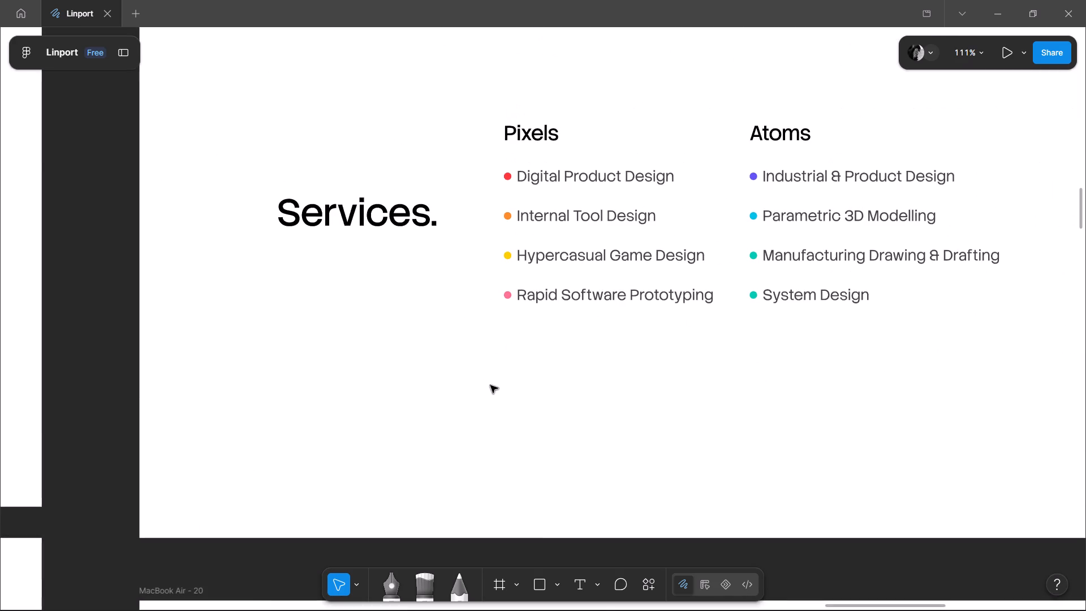
scroll(492, 383, "up", 1)
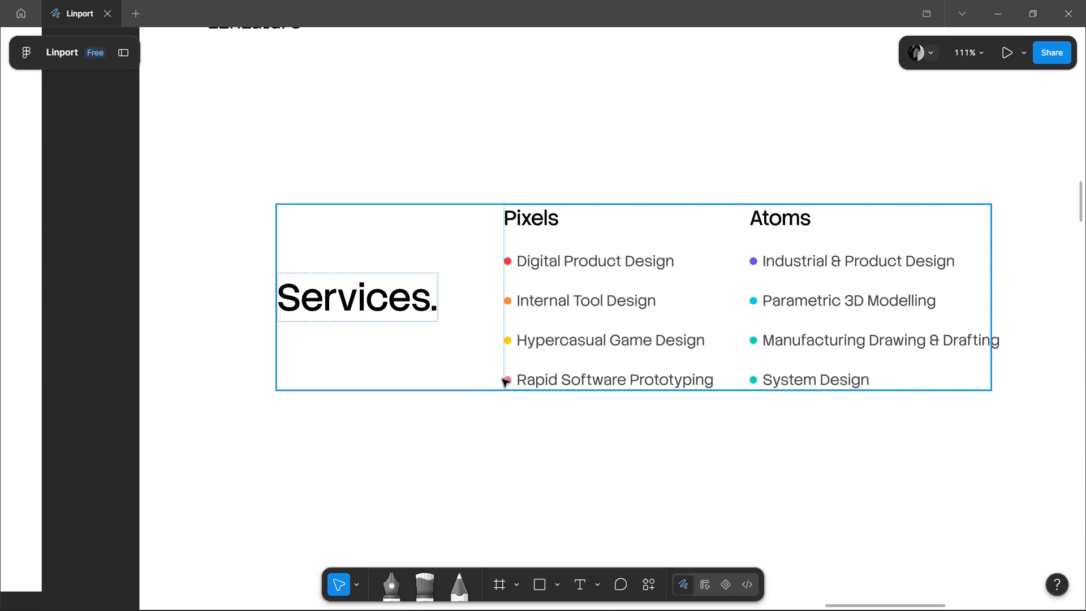
scroll(541, 378, "up", 5)
scroll(534, 378, "down", 2)
middle_click_drag(884, 385, 529, 286)
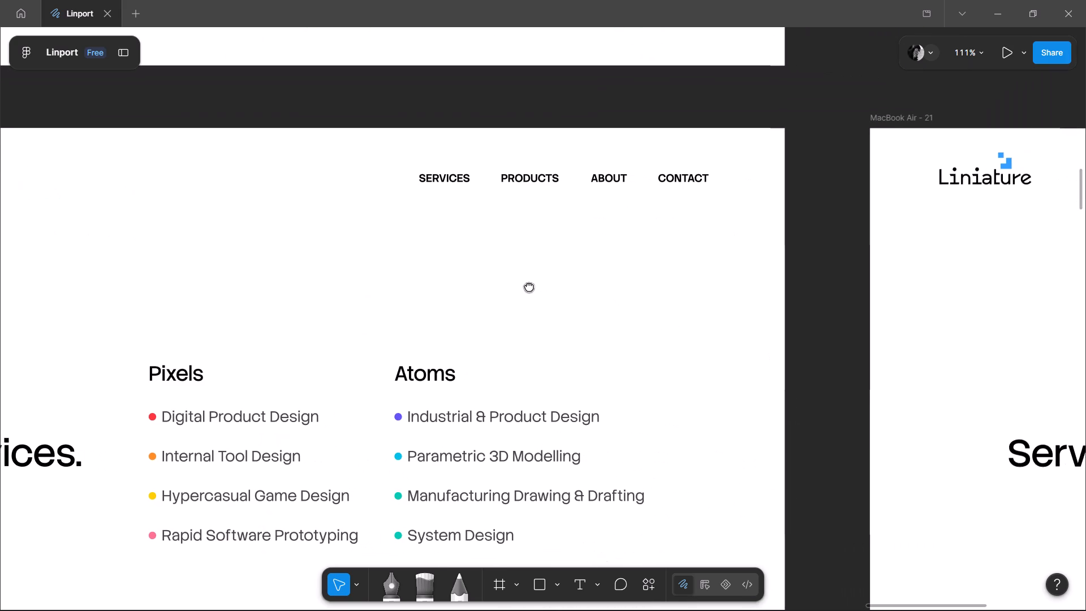
middle_click_drag(529, 286, 536, 155)
middle_click(536, 154)
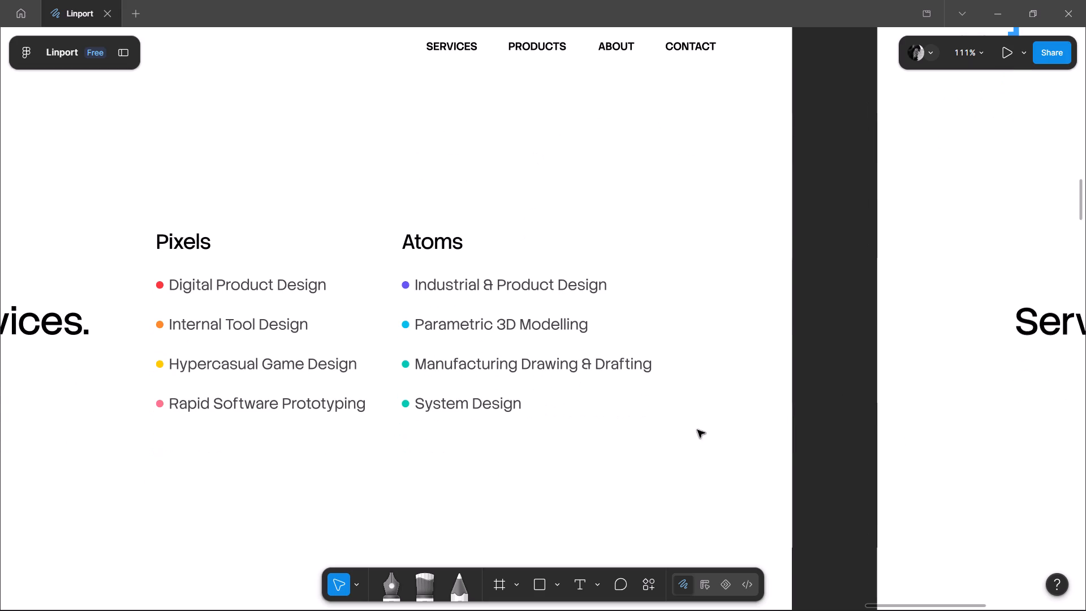
middle_click_drag(673, 426, 88, 414)
middle_click_drag(233, 427, 519, 285)
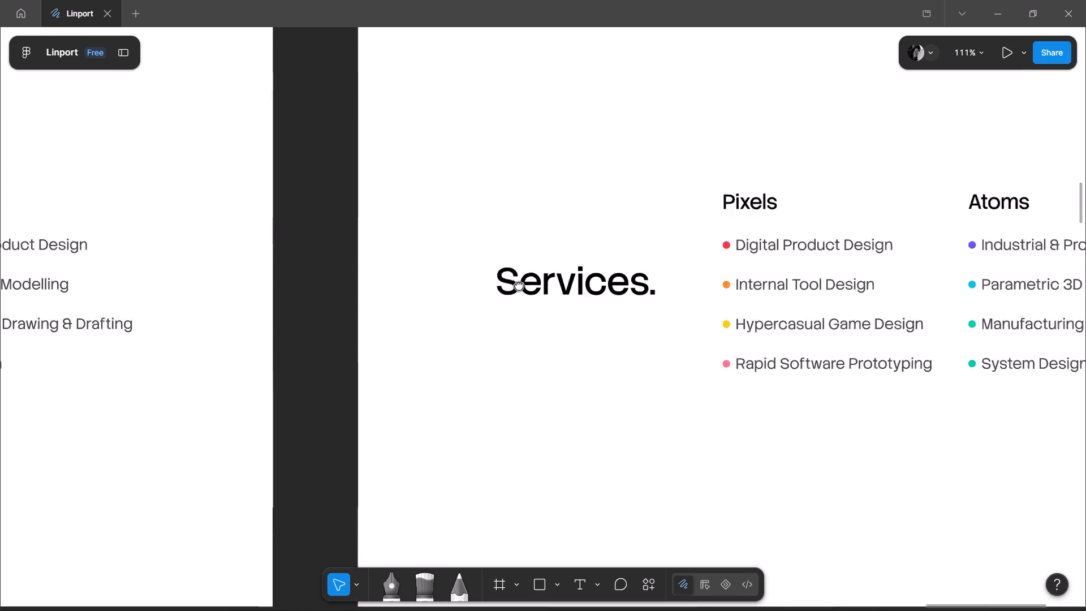
middle_click_drag(519, 285, 773, 256)
scroll(792, 257, "down", 2, "ctrl")
scroll(792, 257, "up", 1, "ctrl")
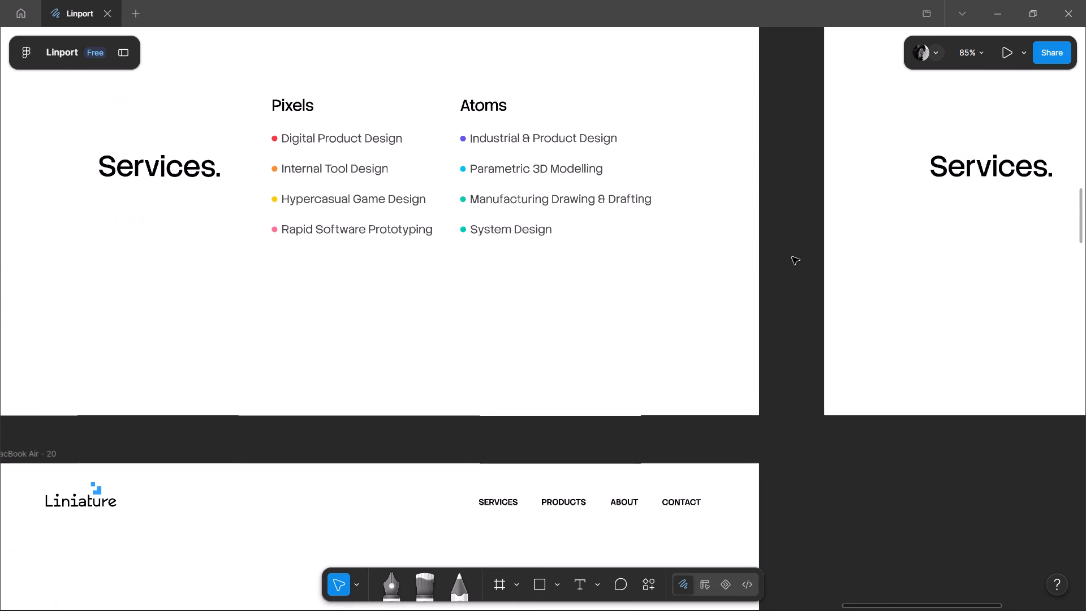
scroll(792, 257, "down", 2, "ctrl")
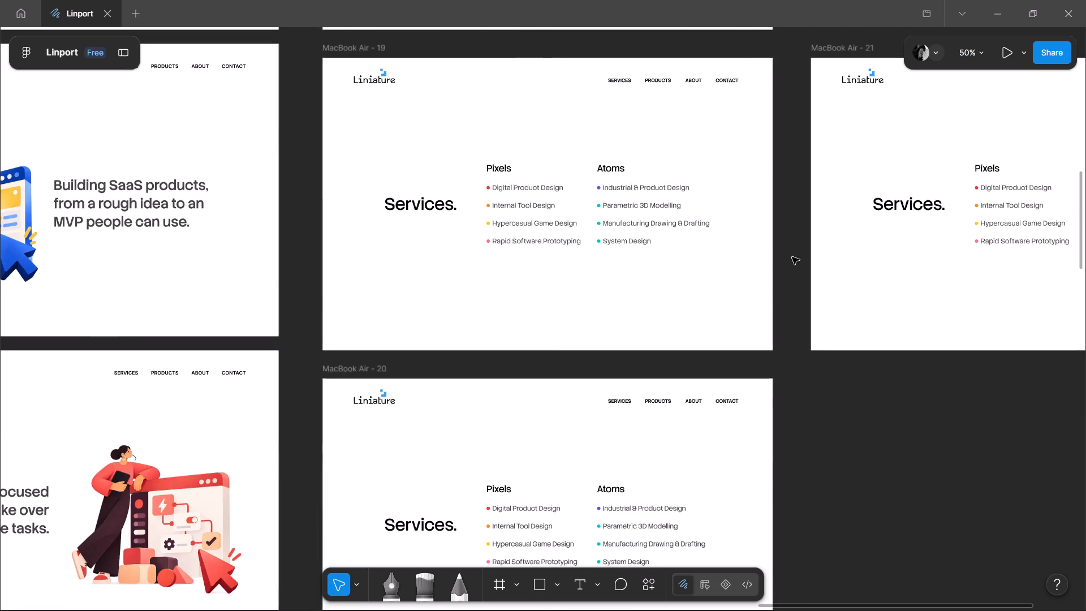
scroll(792, 257, "up", 1)
scroll(792, 257, "down", 1)
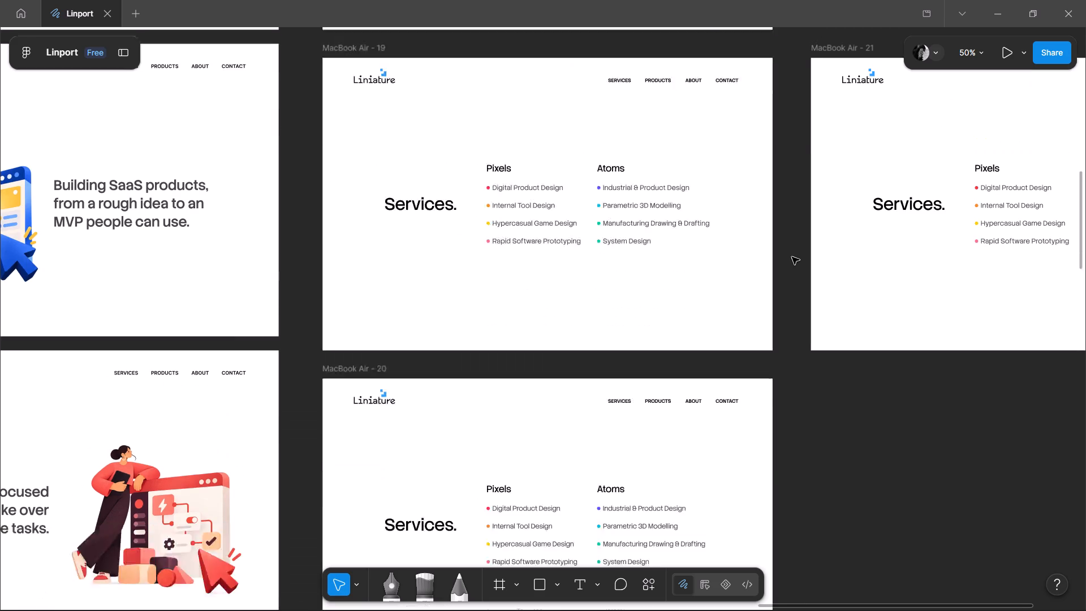
Examine the Pixels and Atoms service lists and the navigation links in MacBook Air - 20 up close.
scroll(792, 257, "down", 3)
scroll(554, 246, "up", 6, "ctrl")
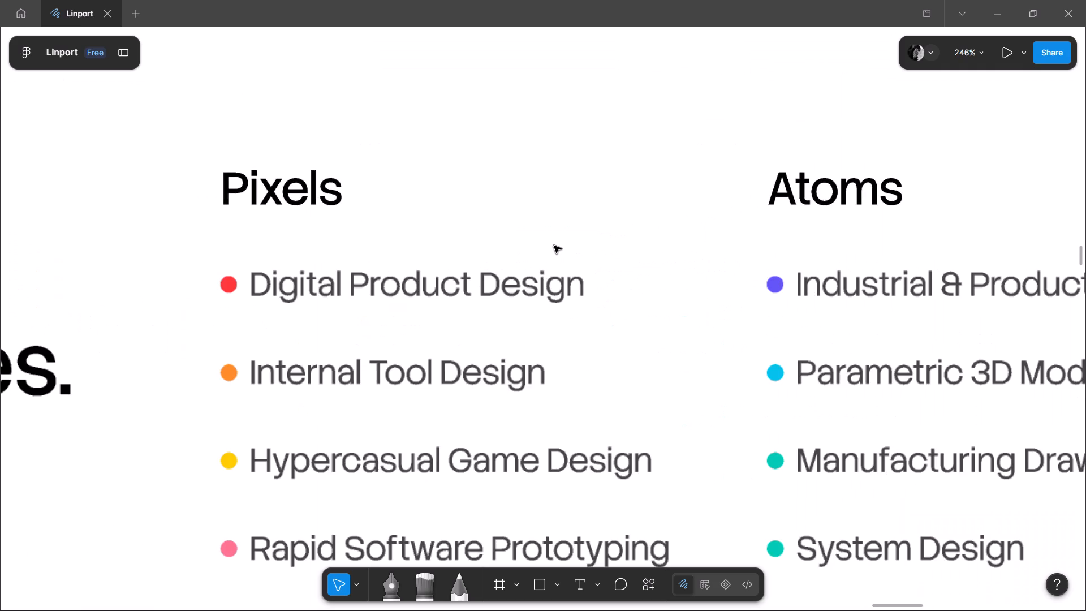
scroll(554, 246, "down", 1, "ctrl")
scroll(640, 290, "down", 3)
scroll(640, 290, "up", 2)
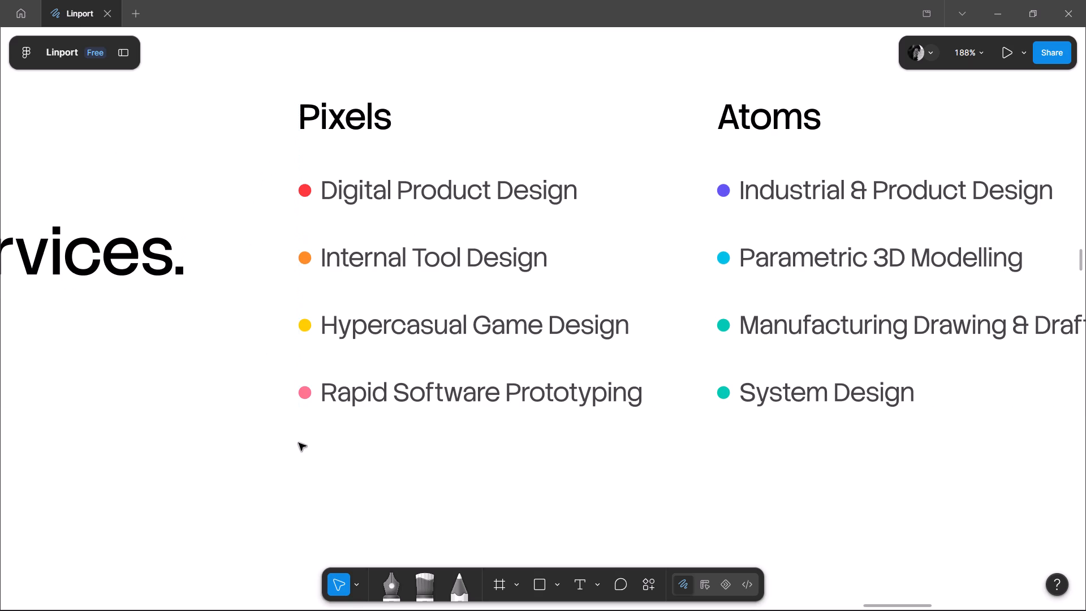
scroll(563, 445, "down", 2, "ctrl")
scroll(615, 464, "down", 2, "ctrl")
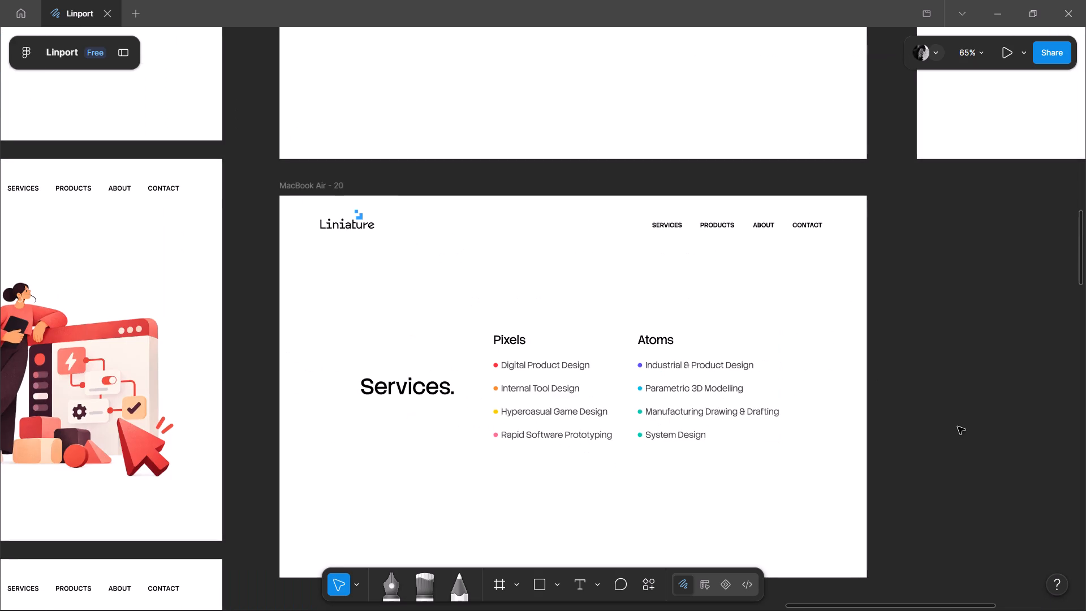
middle_click_drag(958, 427, 537, 403)
scroll(958, 427, "up", 1)
scroll(537, 403, "up", 3)
scroll(311, 255, "up", 6, "ctrl")
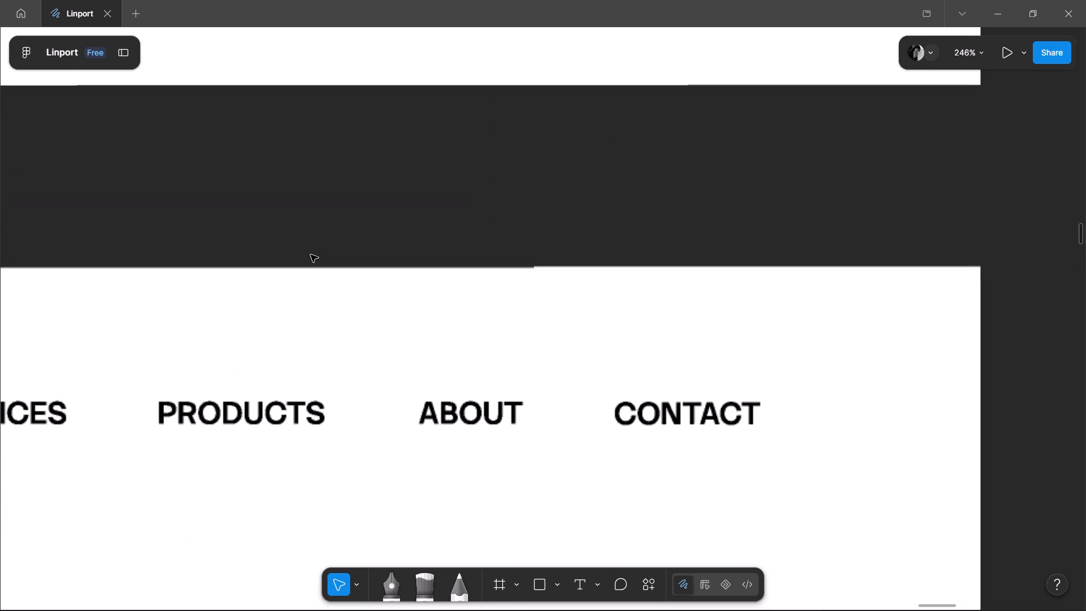
scroll(358, 260, "down", 6, "ctrl")
scroll(608, 287, "down", 2, "ctrl")
Review the arrangement of the Services frames again, comparing MacBook Air - 19 with MacBook Air - 21.
middle_click_drag(700, 289, 637, 466)
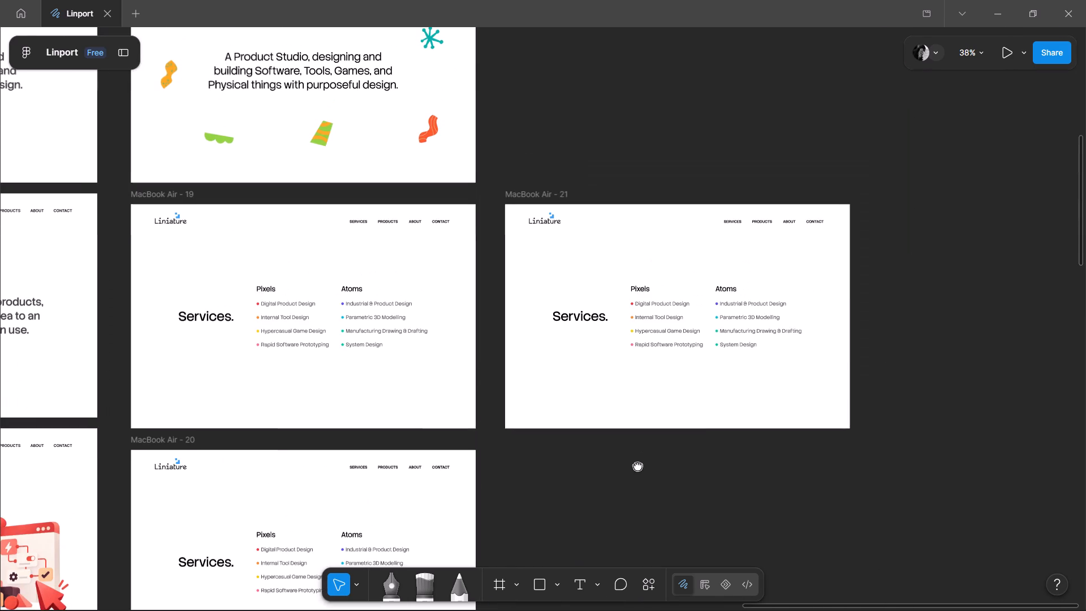
middle_click_drag(637, 466, 1009, 433)
scroll(895, 330, "up", 2, "ctrl")
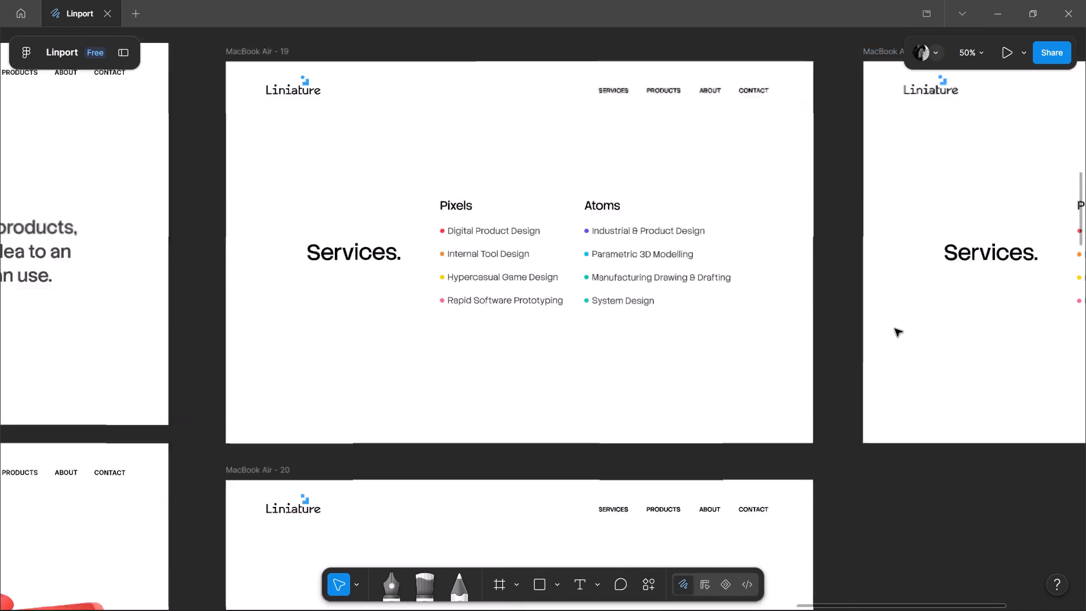
scroll(895, 329, "up", 1, "ctrl")
scroll(787, 265, "up", 1, "ctrl")
middle_click_drag(785, 268, 937, 469)
middle_click(1012, 388)
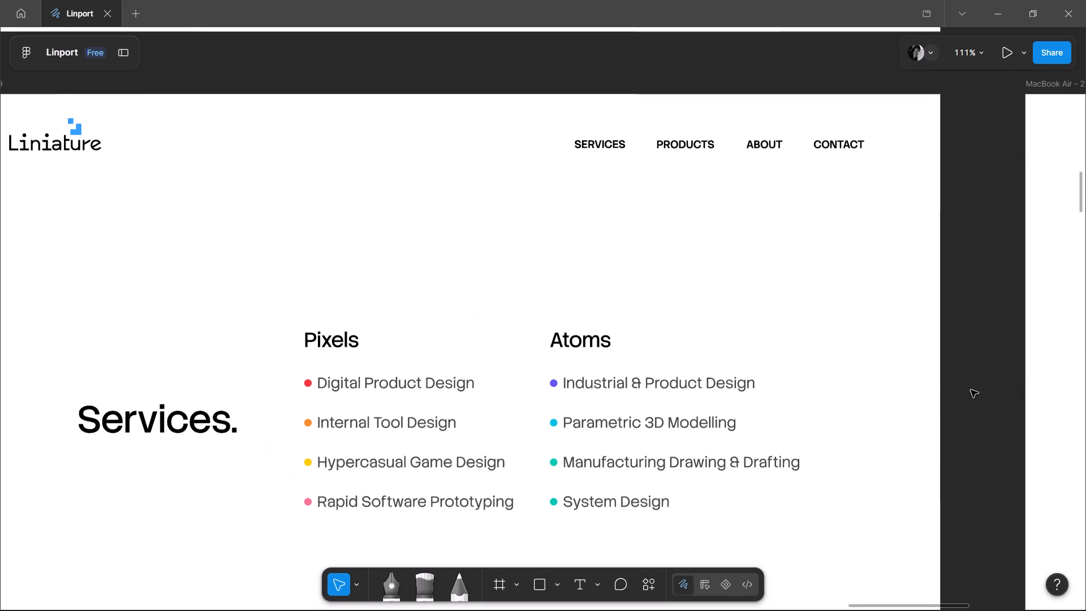
scroll(924, 353, "down", 1, "ctrl")
scroll(508, 428, "down", 2)
scroll(527, 405, "up", 1, "ctrl")
scroll(526, 403, "up", 1)
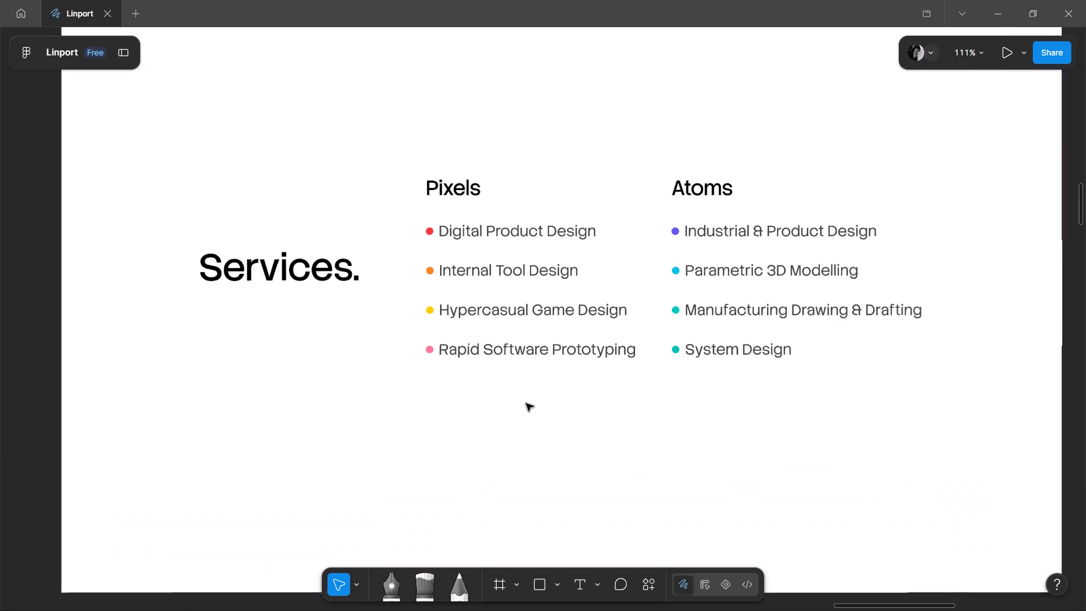
Examine the overall composition of MacBook Air - 19, including its header, Services heading and the Atoms entries up close.
scroll(526, 403, "up", 1)
middle_click_drag(690, 478, 665, 474)
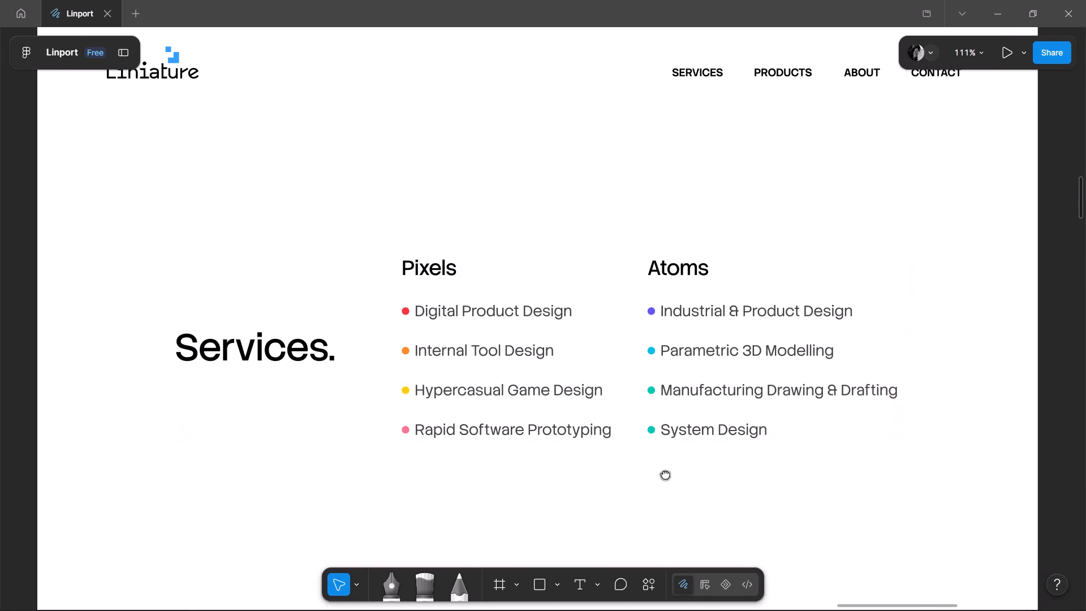
middle_click_drag(665, 474, 655, 507)
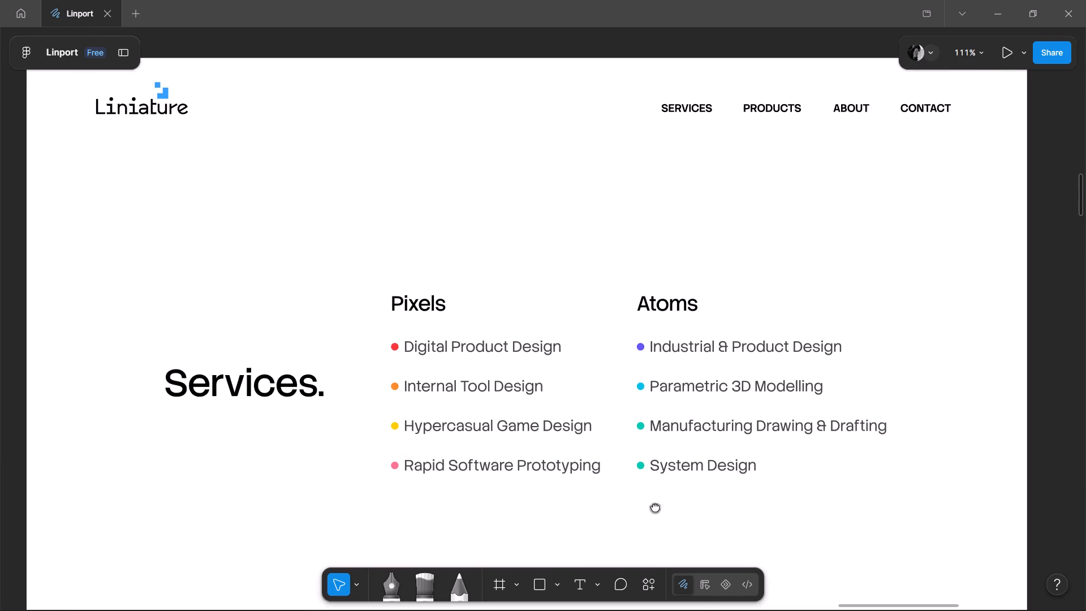
middle_click_drag(655, 507, 654, 504)
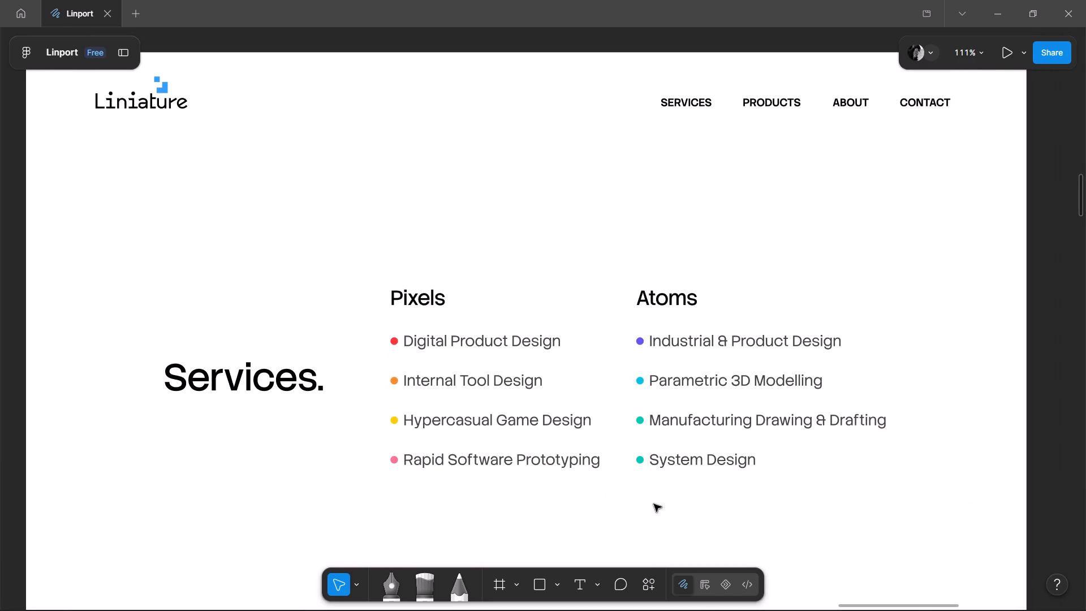
middle_click_drag(459, 187, 471, 187)
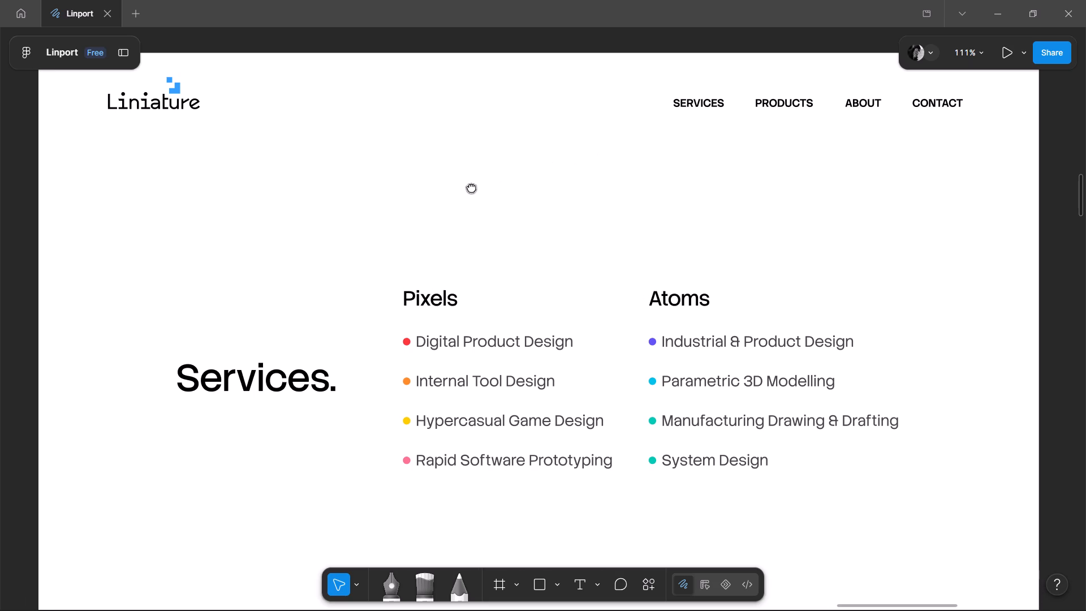
middle_click_drag(471, 187, 469, 187)
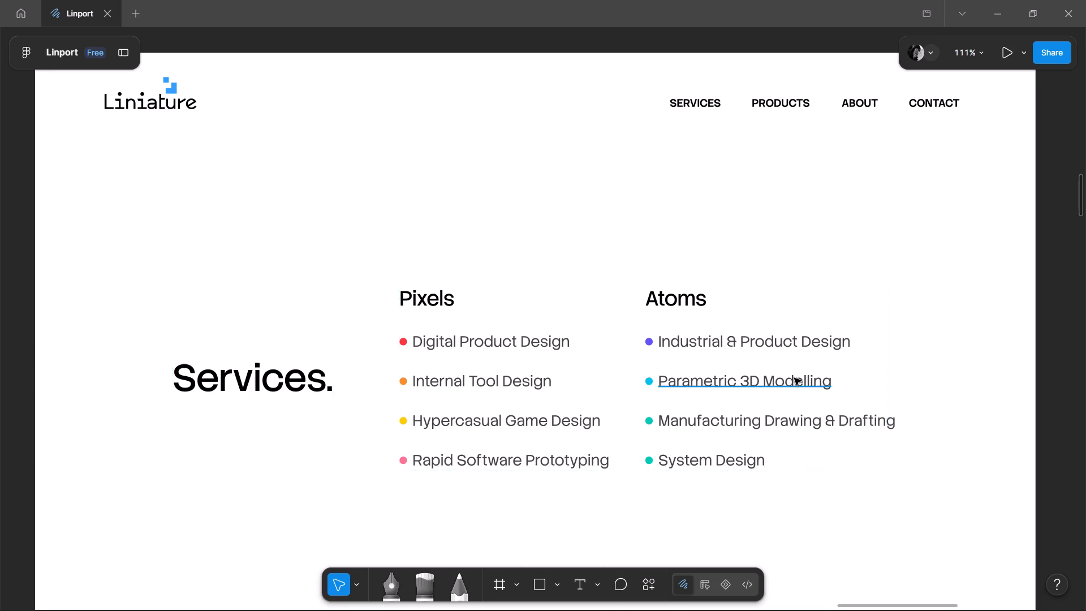
scroll(768, 354, "up", 5, "ctrl")
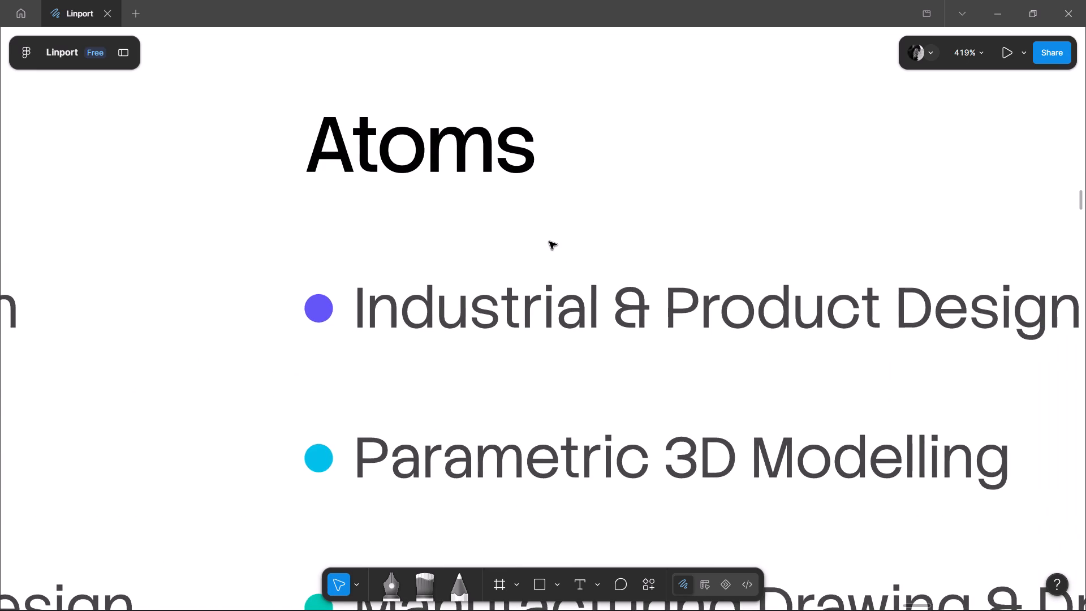
scroll(549, 242, "down", 3, "ctrl")
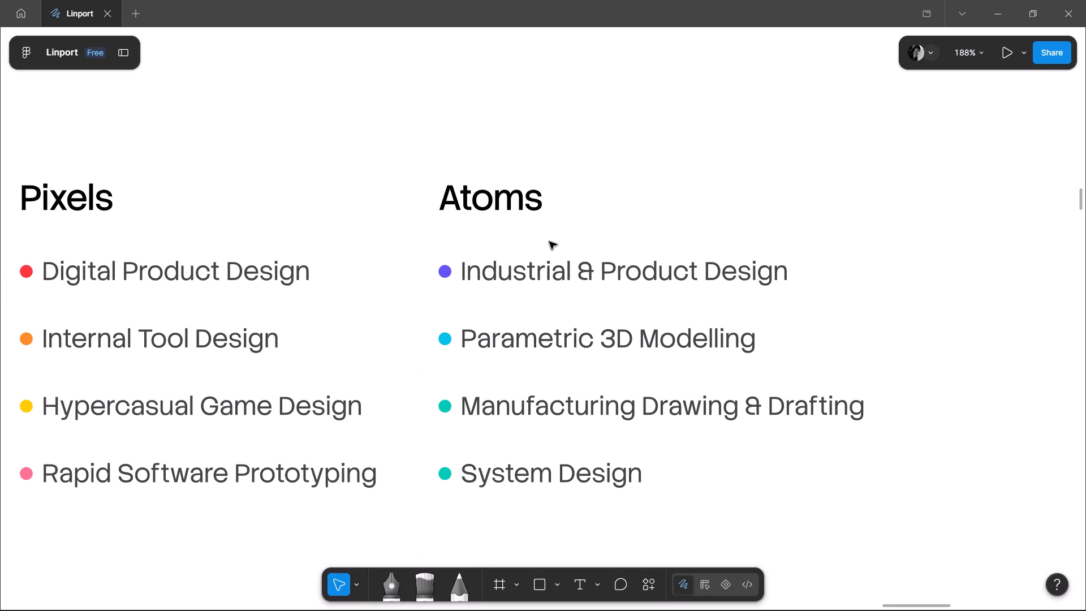
scroll(549, 242, "down", 2, "ctrl")
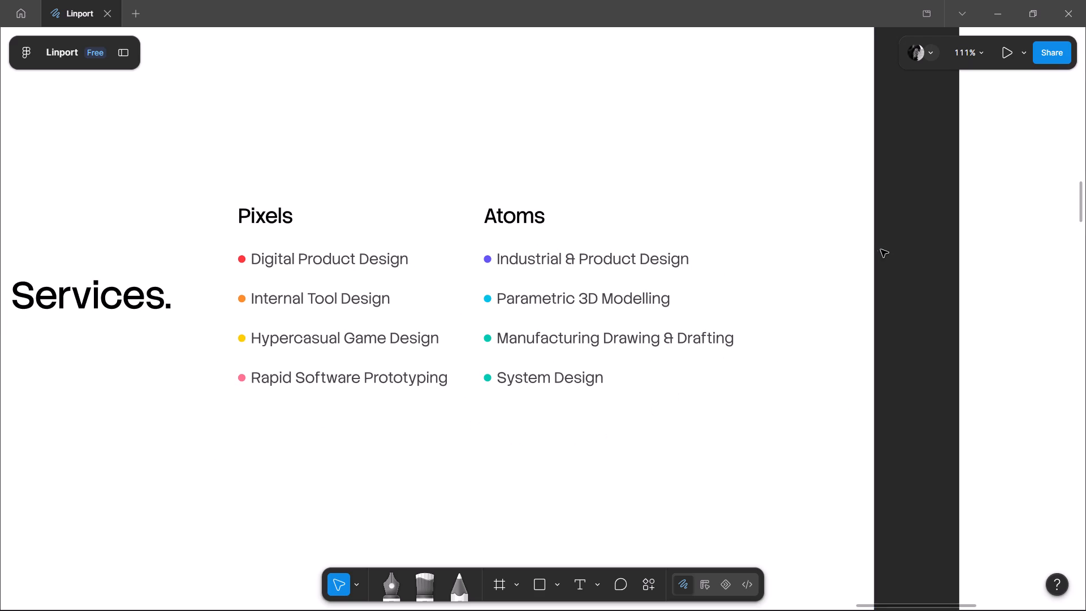
scroll(888, 246, "down", 2, "ctrl")
scroll(888, 246, "up", 2, "ctrl")
Examine the Services heading and the Pixels and Atoms lists in MacBook Air - 19 at close and overview scale.
scroll(888, 246, "down", 4, "ctrl")
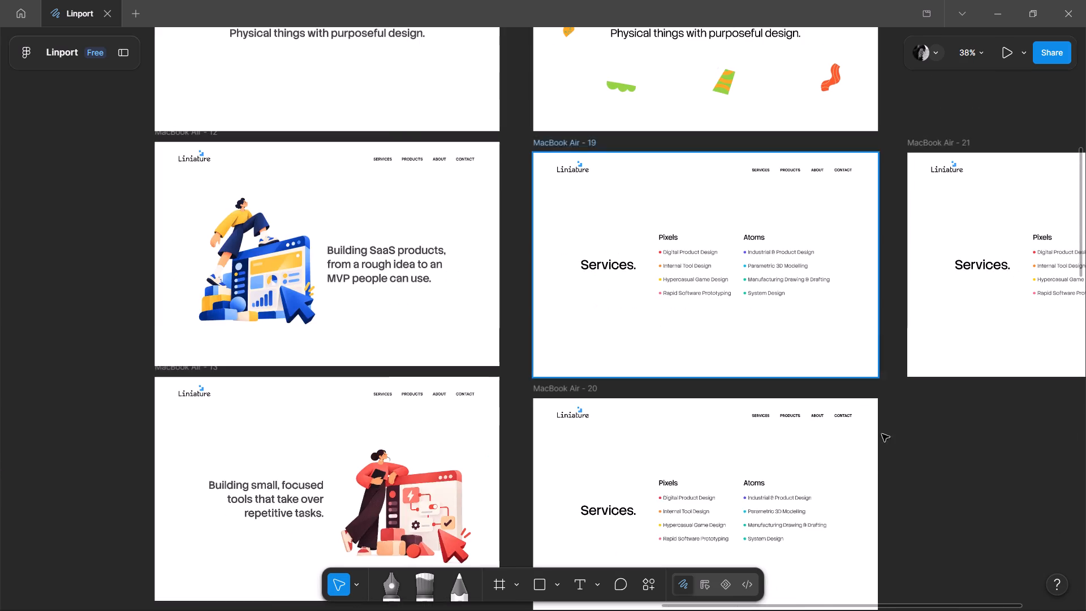
scroll(964, 428, "up", 2, "ctrl")
scroll(889, 364, "up", 2)
scroll(464, 278, "up", 4, "ctrl")
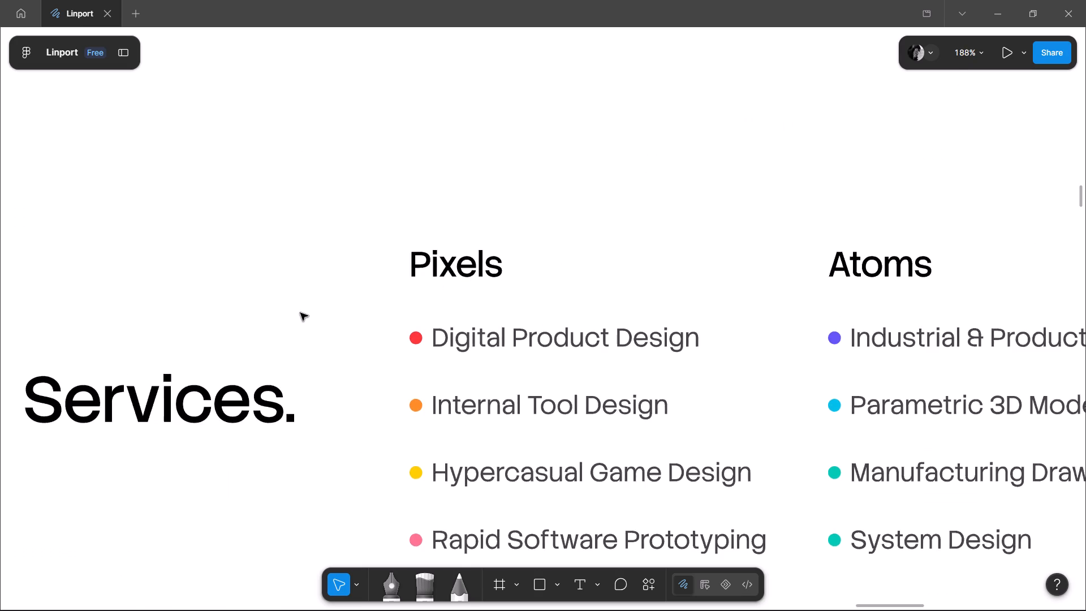
scroll(300, 313, "down", 4, "ctrl")
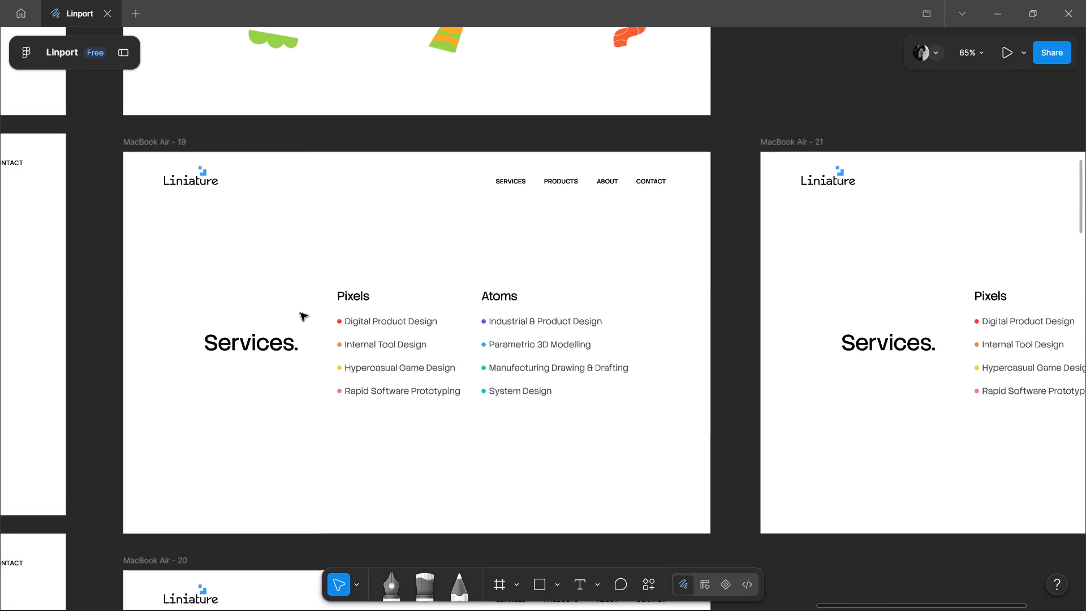
scroll(497, 314, "down", 1, "ctrl")
scroll(389, 331, "up", 1, "ctrl")
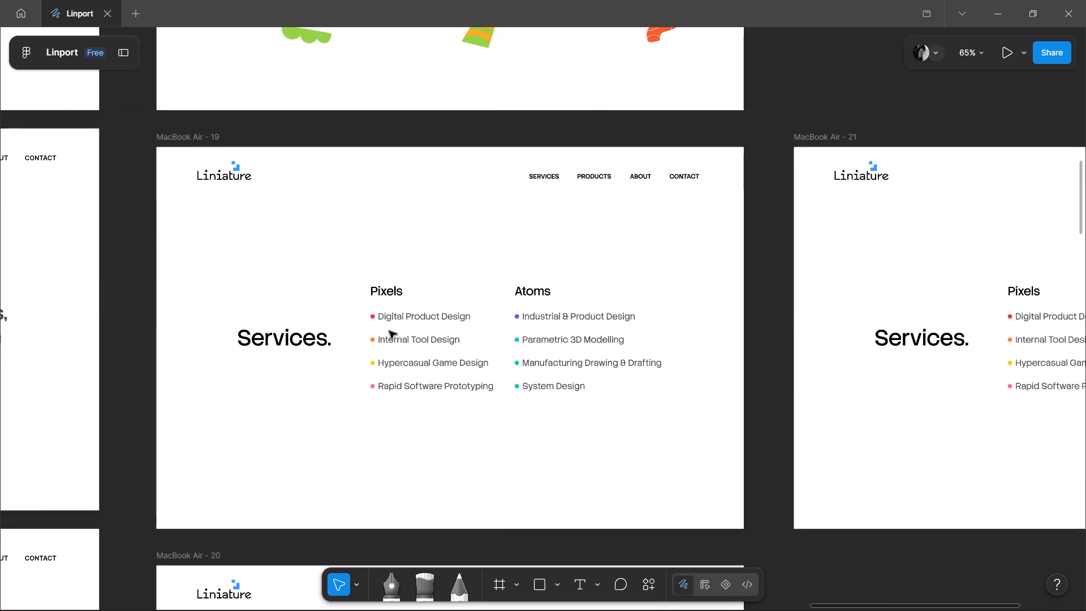
scroll(389, 331, "down", 2, "ctrl")
middle_click_drag(546, 410, 378, 296)
Inspect the bounds of the Atoms column in MacBook Air - 19 against its longest entry, Manufacturing Drawing & Drafting.
double_click(334, 217)
double_click(334, 217)
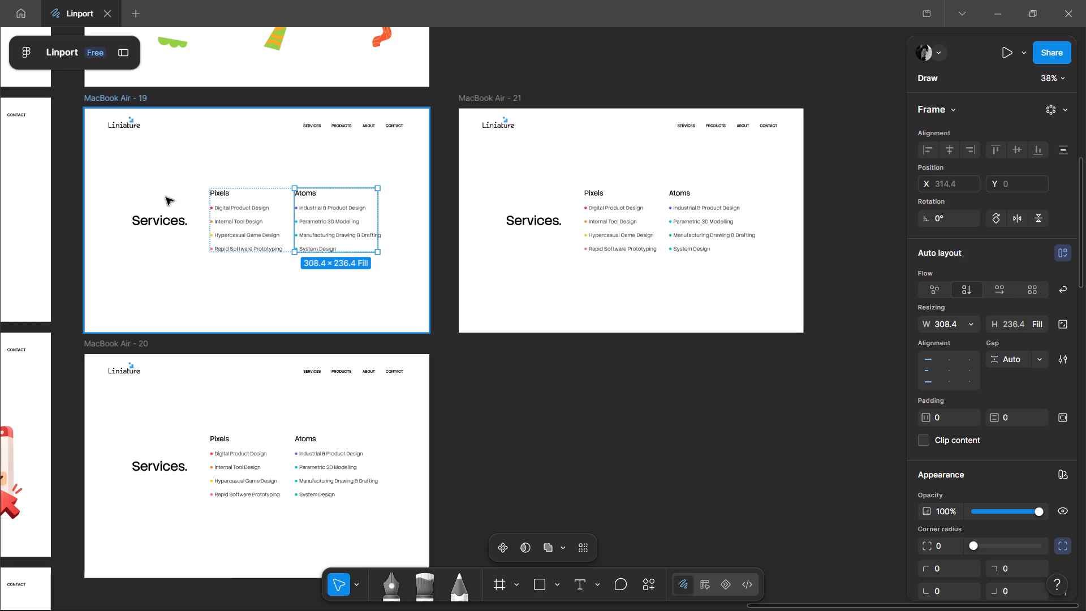
scroll(158, 171, "up", 4, "ctrl")
scroll(158, 171, "down", 3, "ctrl")
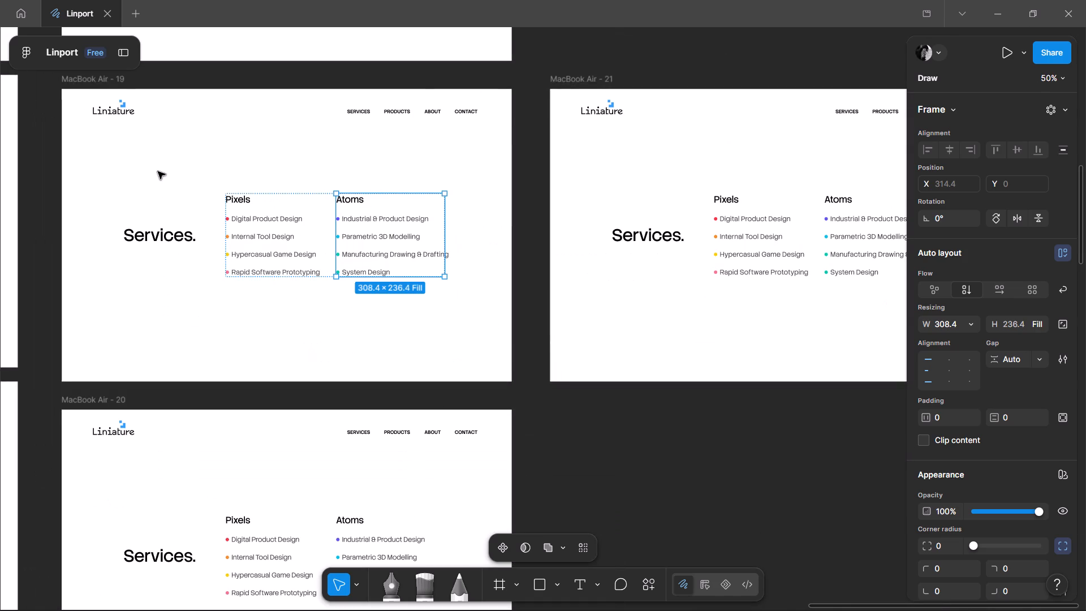
scroll(385, 234, "up", 4, "ctrl")
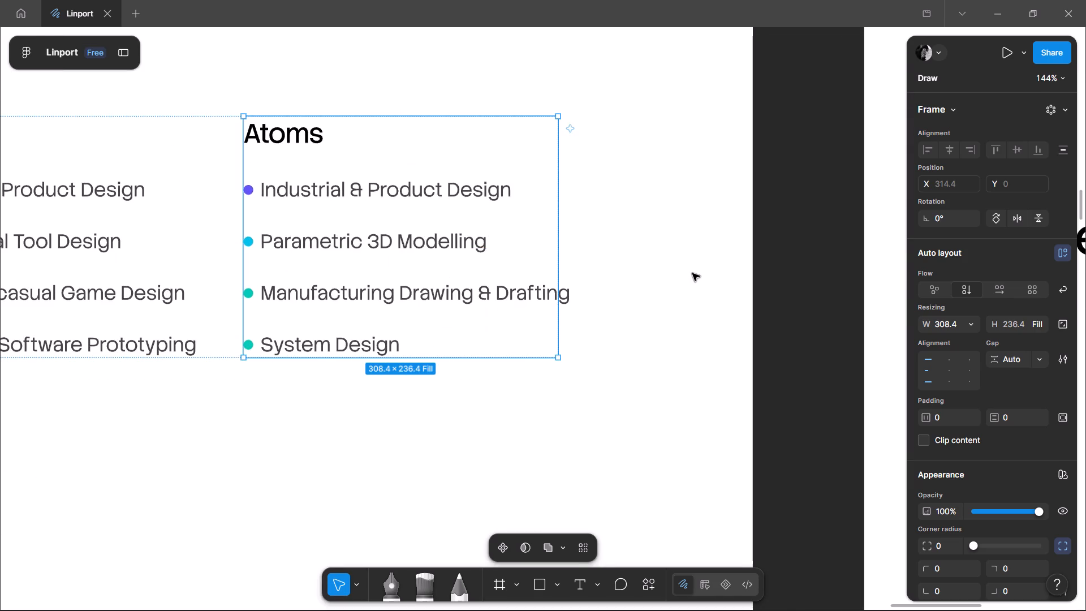
scroll(693, 273, "down", 3, "ctrl")
scroll(538, 244, "up", 1, "ctrl")
left_click(729, 271)
scroll(397, 221, "down", 2, "ctrl")
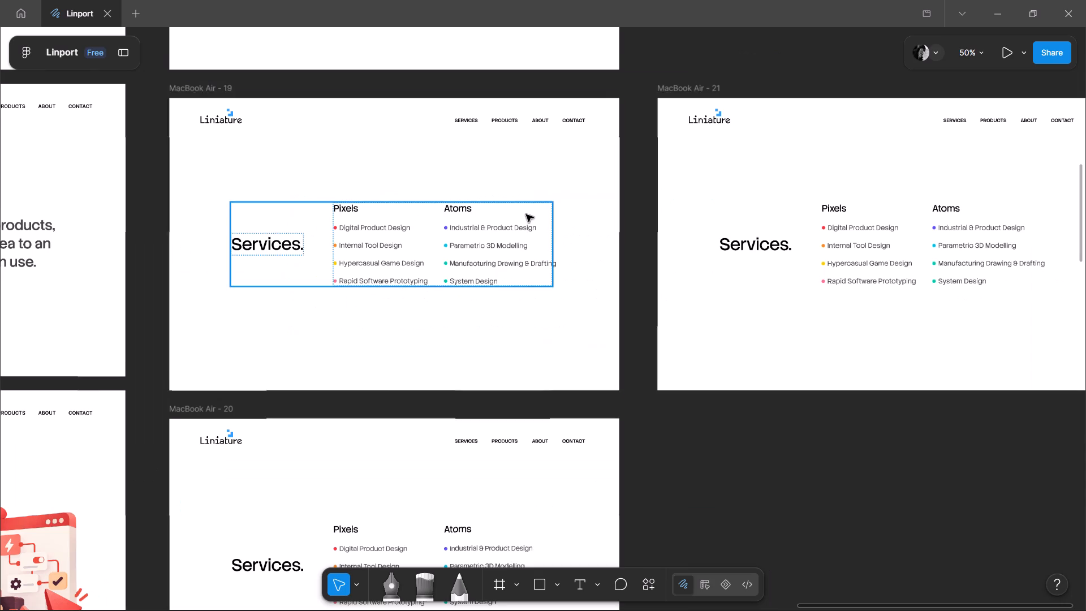
Set the Services content frame in MacBook Air - 19 to hug its contents in width and centre it horizontally.
double_click(526, 214)
left_click(483, 243)
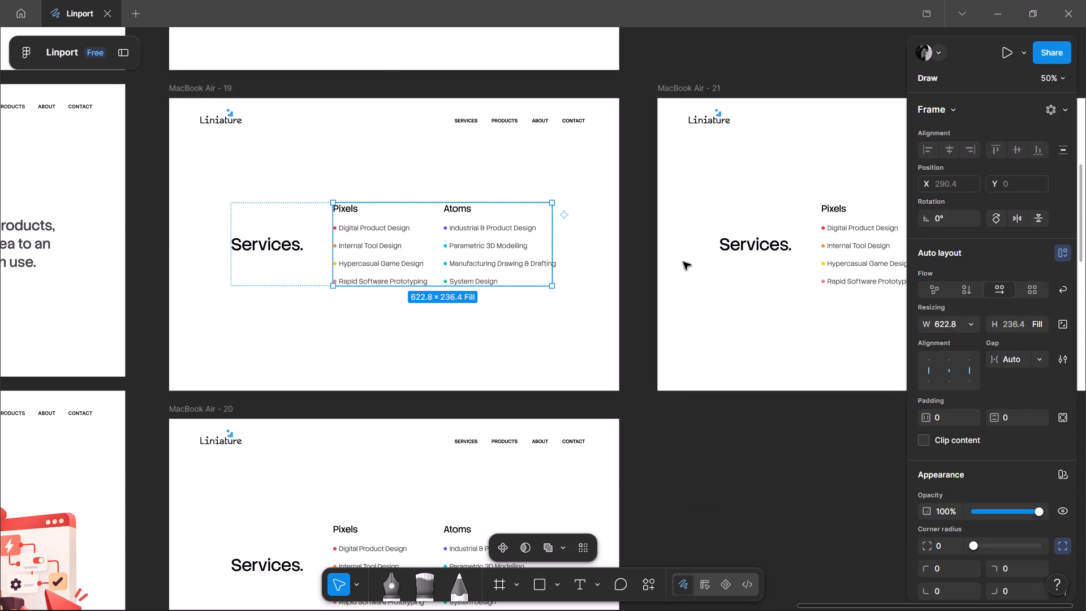
left_click(647, 282)
left_click(473, 253)
left_click(965, 380)
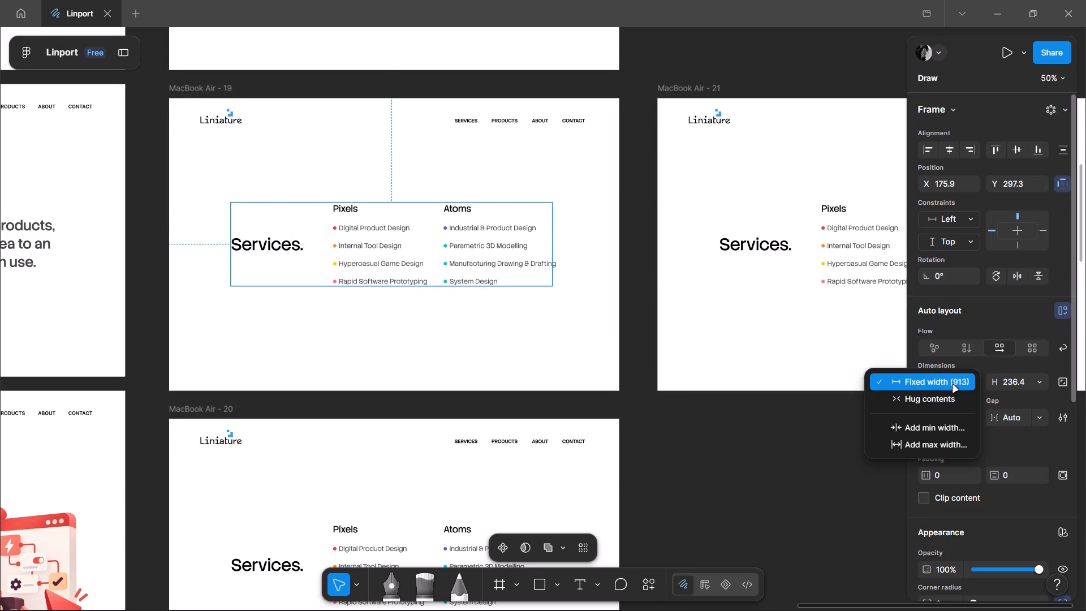
left_click(942, 399)
left_click(550, 302)
left_click(435, 269)
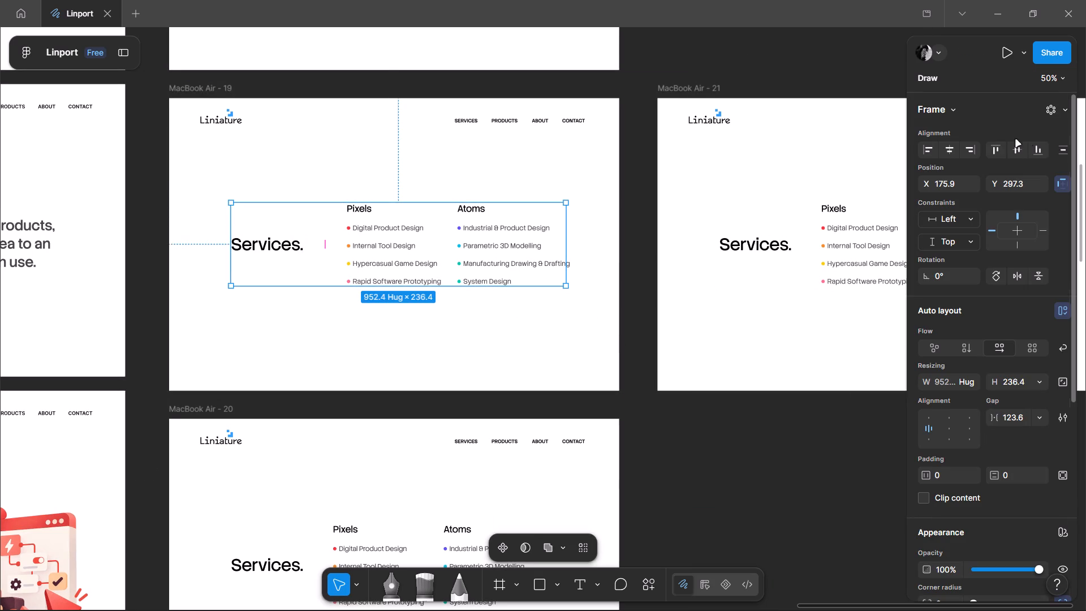
left_click(949, 147)
Tighten the gap between the Services heading and the service lists in MacBook Air - 19 to 60.
left_click(334, 233)
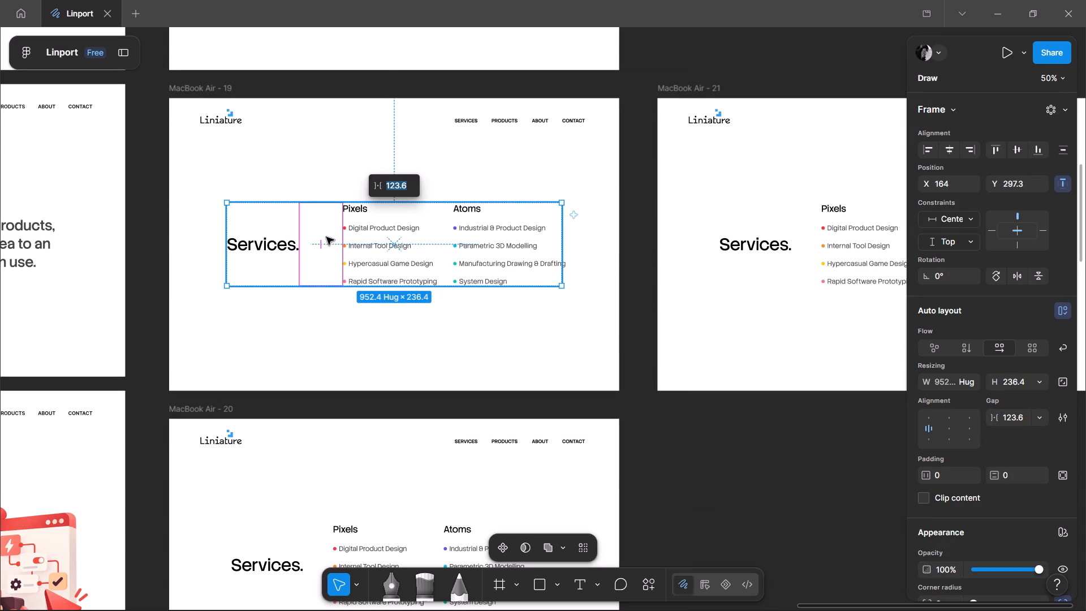
left_click_drag(321, 246, 314, 246)
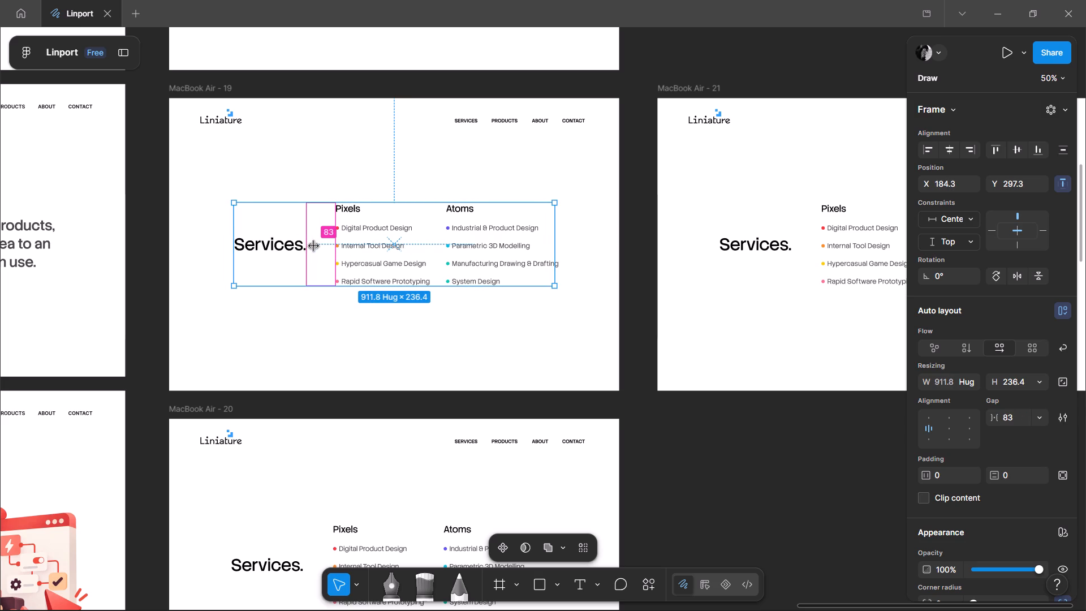
left_click_drag(314, 246, 312, 246)
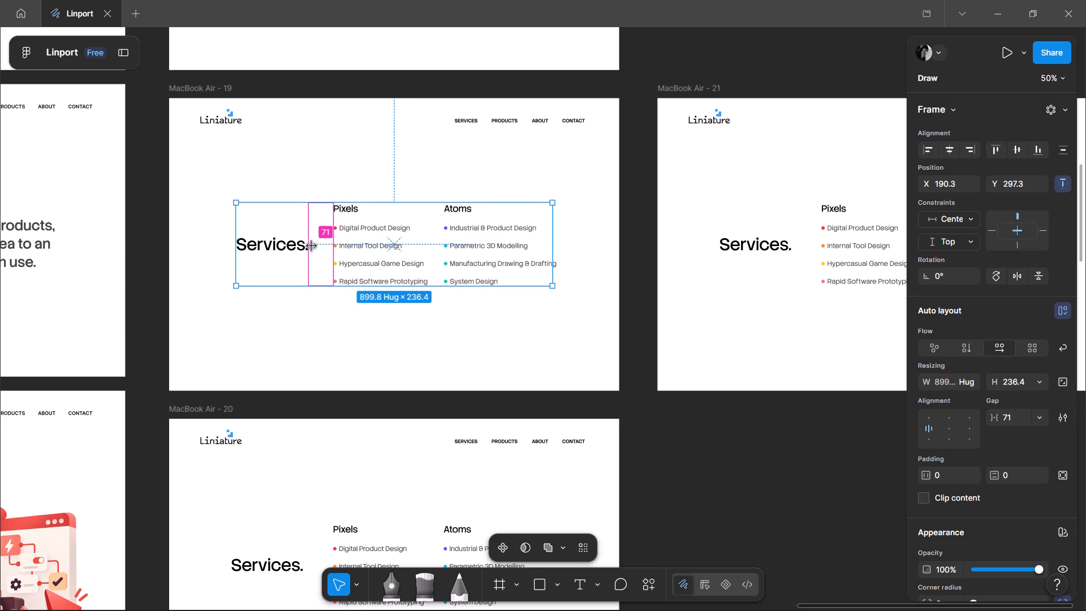
left_click_drag(312, 246, 310, 246)
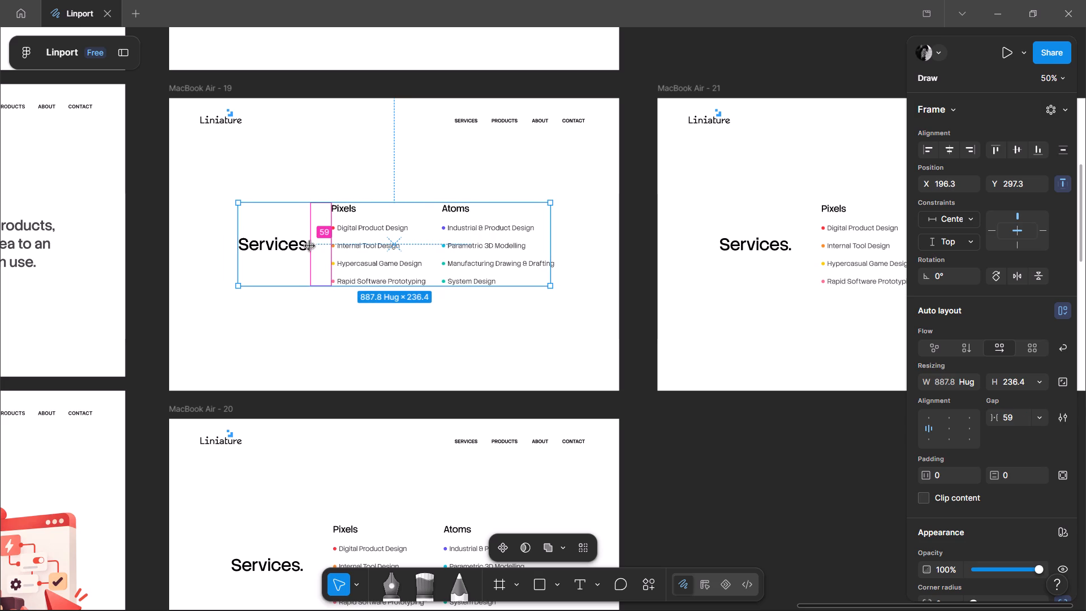
left_click_drag(310, 246, 312, 246)
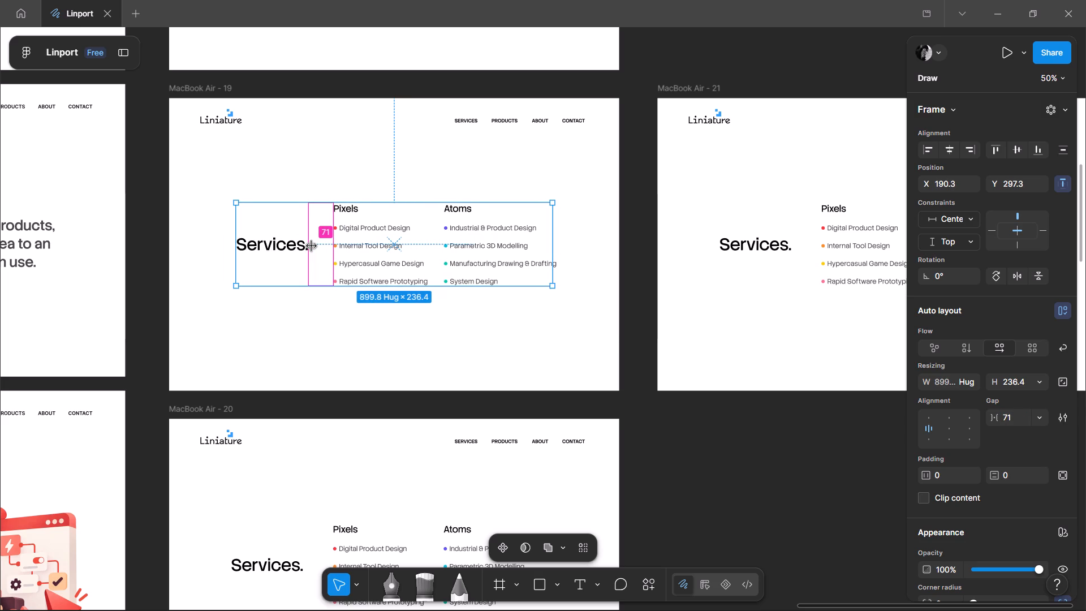
left_click_drag(312, 246, 312, 246)
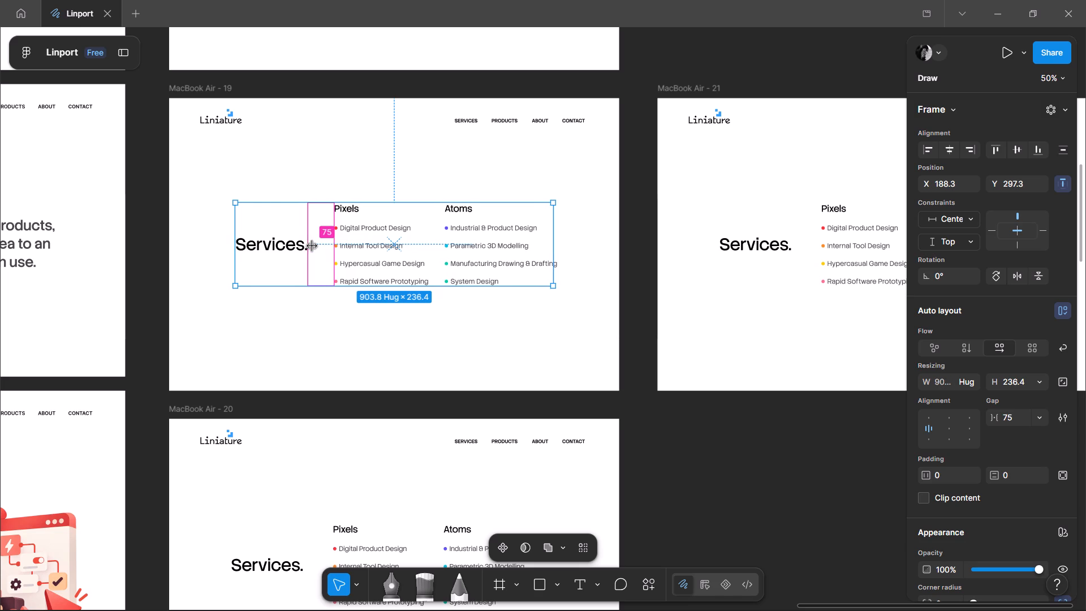
left_click_drag(312, 246, 310, 246)
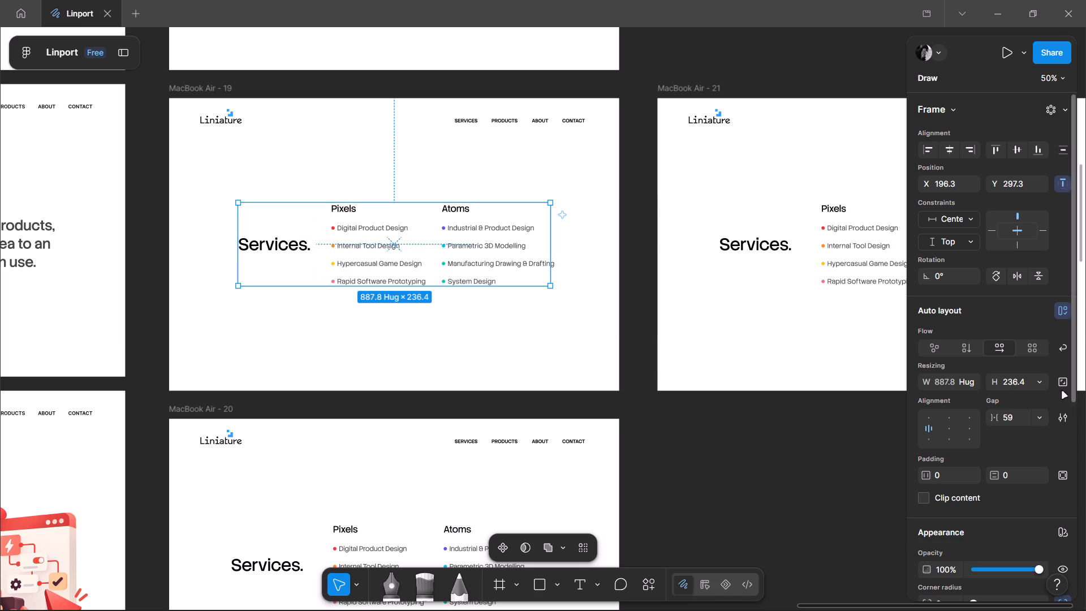
left_click(1025, 424)
key("Up")
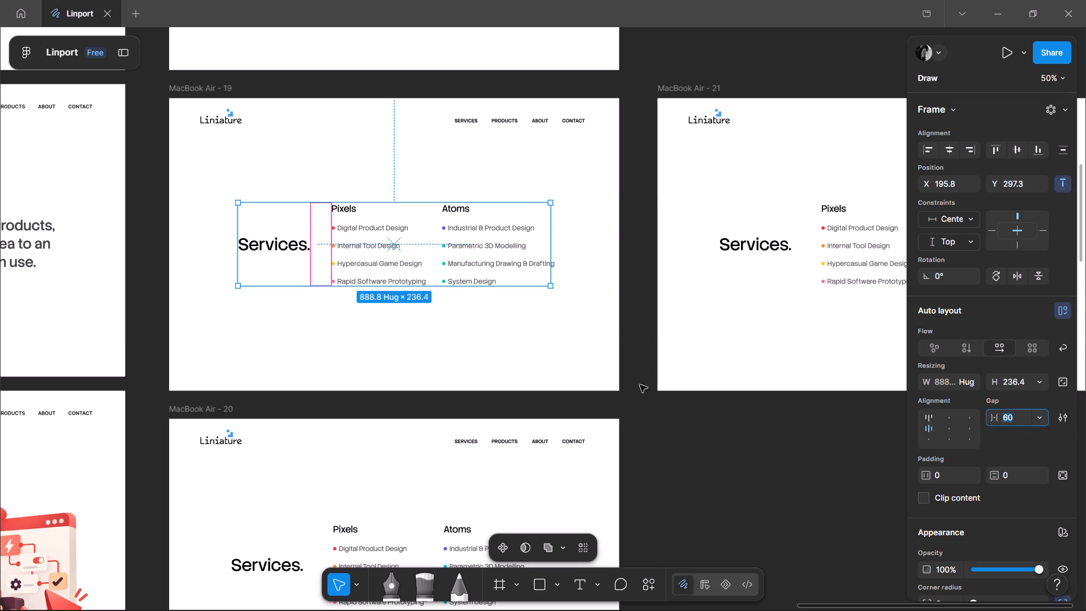
left_click(513, 382)
Examine the spacing of the Services heading and both service lists in MacBook Air - 19 and compare it with MacBook Air - 21.
scroll(359, 227, "up", 6, "ctrl")
scroll(451, 170, "down", 1, "ctrl")
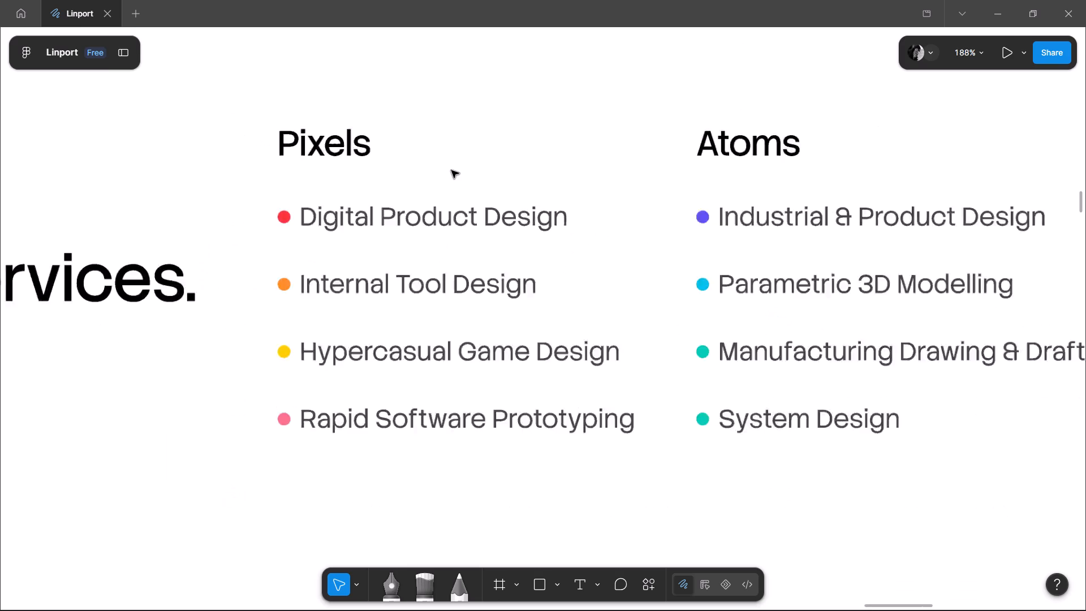
scroll(451, 170, "down", 4, "ctrl")
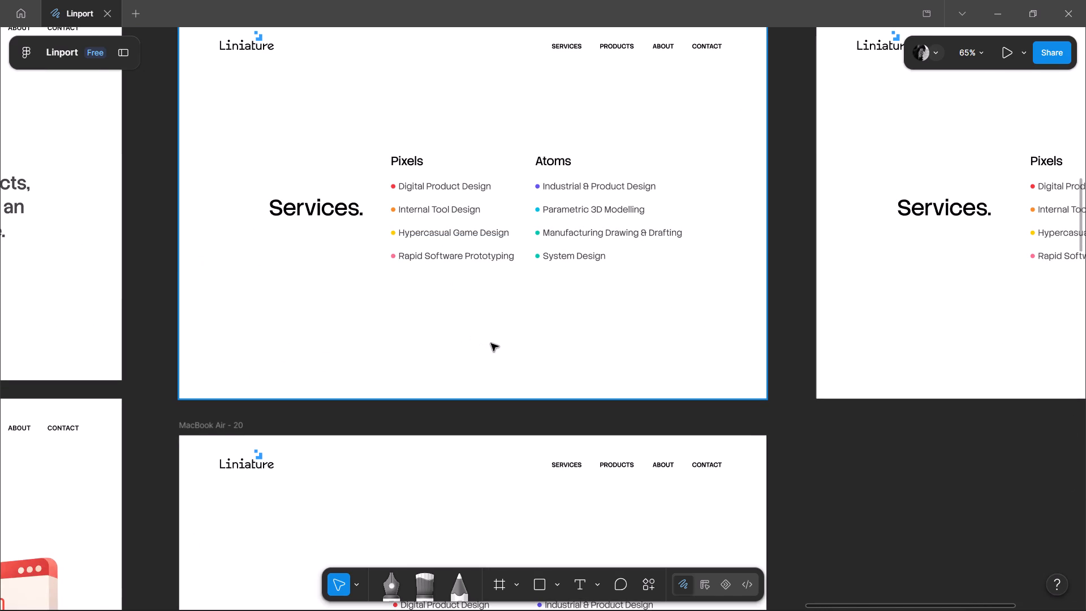
scroll(395, 176, "up", 5, "ctrl")
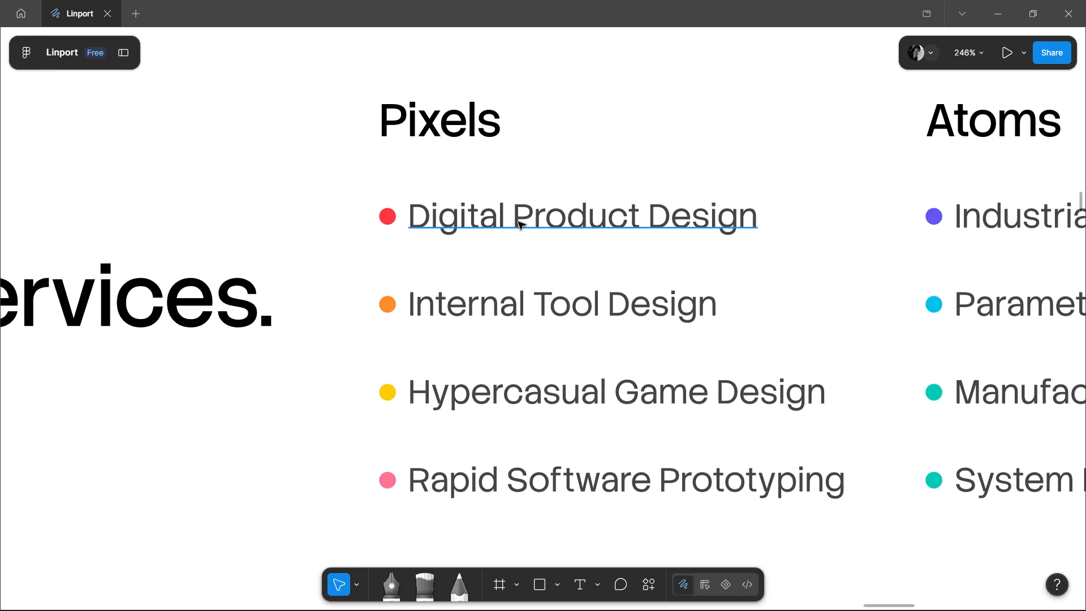
scroll(525, 297, "down", 3, "ctrl")
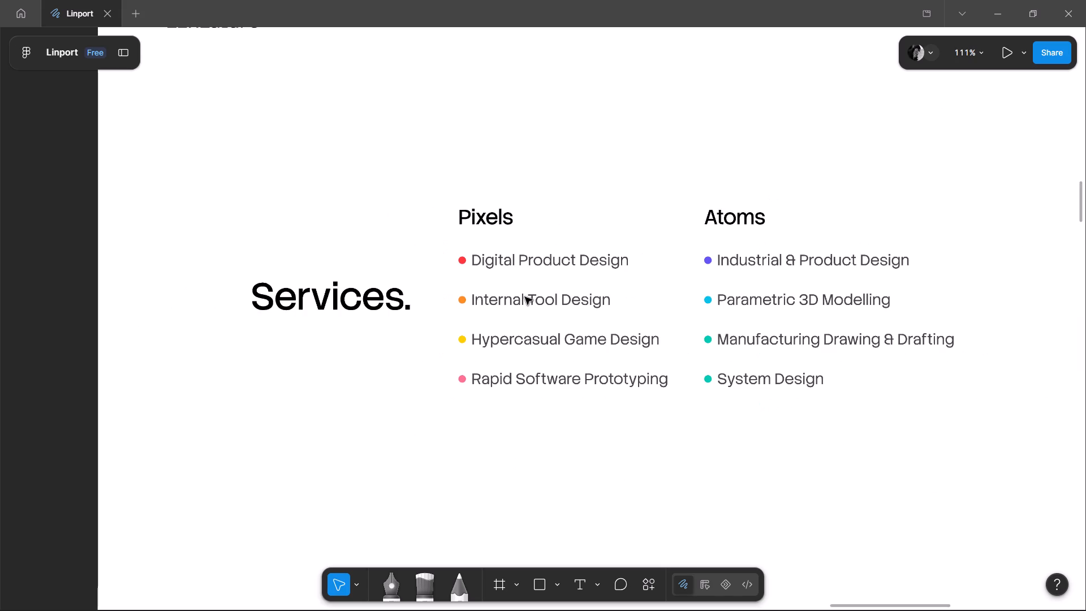
scroll(403, 222, "down", 3, "ctrl")
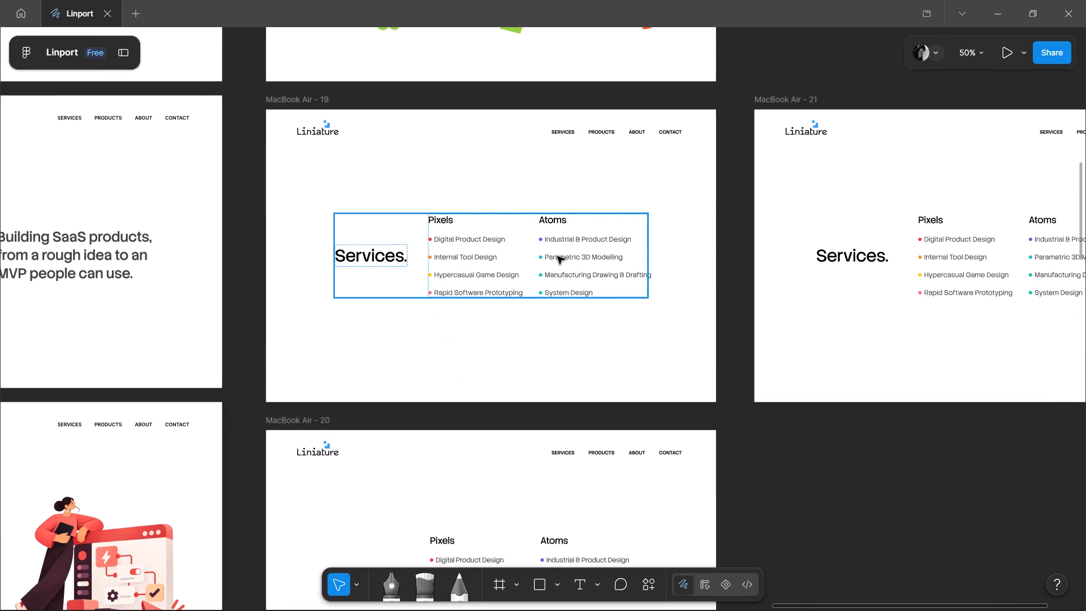
left_click(556, 256)
scroll(585, 239, "up", 4, "ctrl")
scroll(330, 222, "down", 4, "ctrl")
left_click(643, 198)
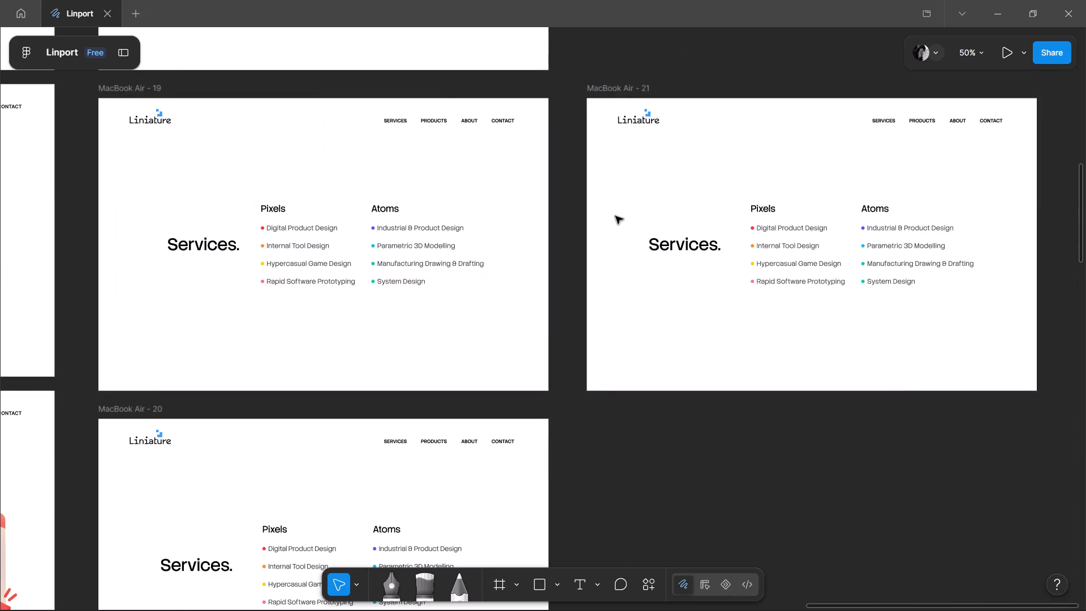
Delete the MacBook Air - 21 frame.
left_click(427, 245)
left_click(584, 83)
left_click(600, 86)
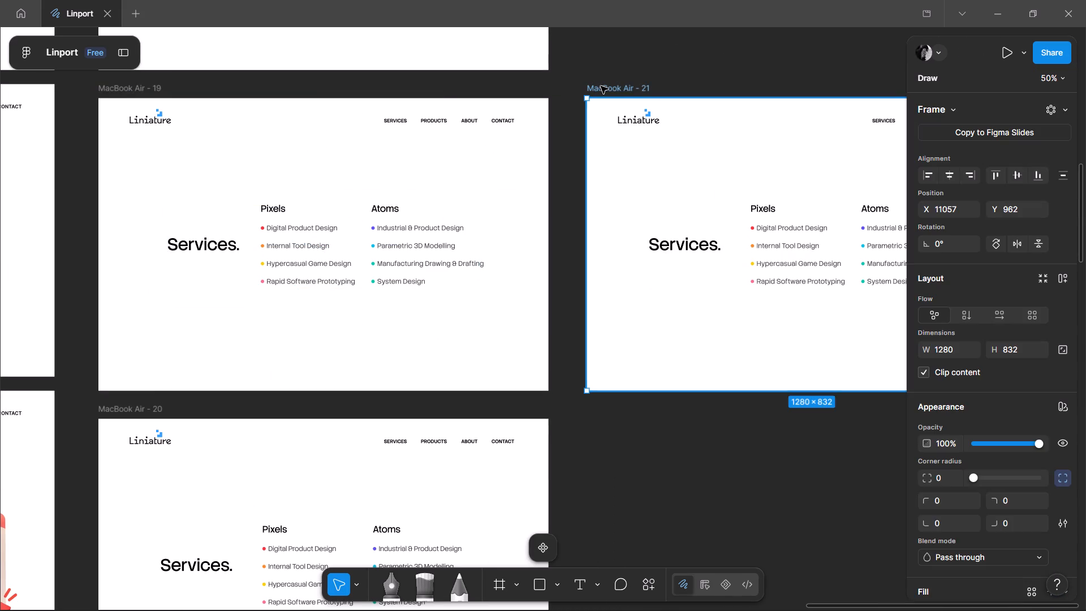
key("Delete")
Duplicate MacBook Air - 19 and place the copy just to its right, level with the original.
left_click(440, 238)
left_click_drag(114, 90, 570, 115, "alt")
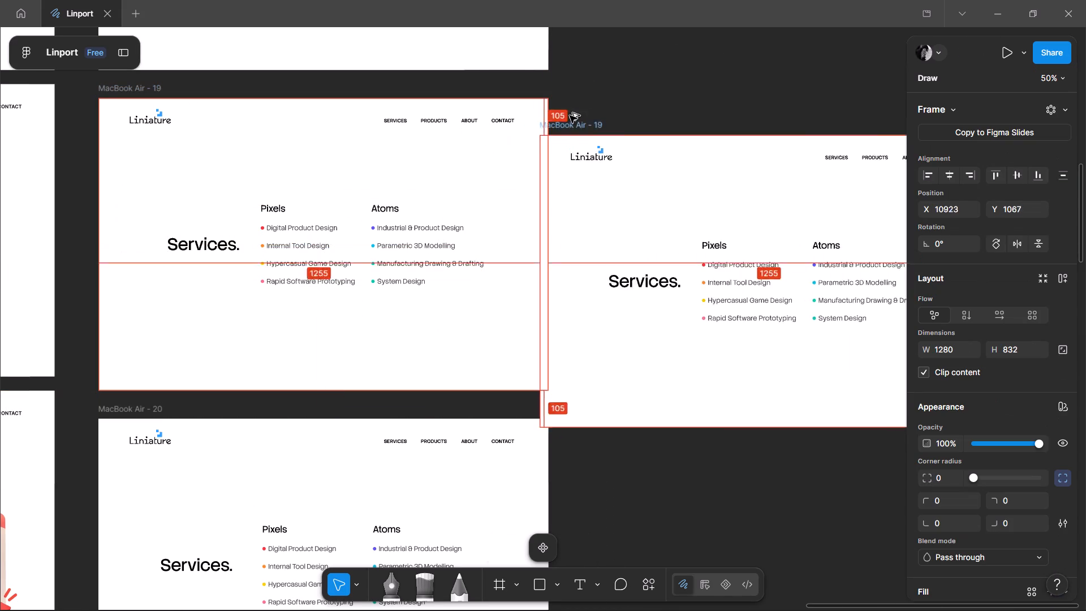
left_click_drag(570, 115, 579, 88, "alt")
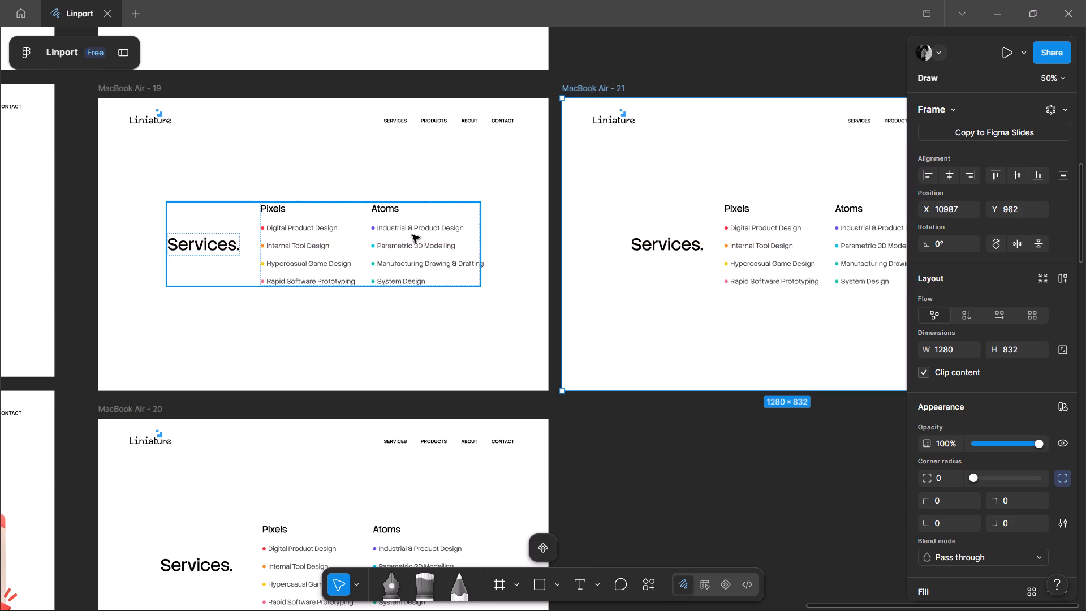
Delete the Atoms list from MacBook Air - 19 and ungroup the frame that holds the remaining Pixels list.
double_click(412, 235)
double_click(413, 234)
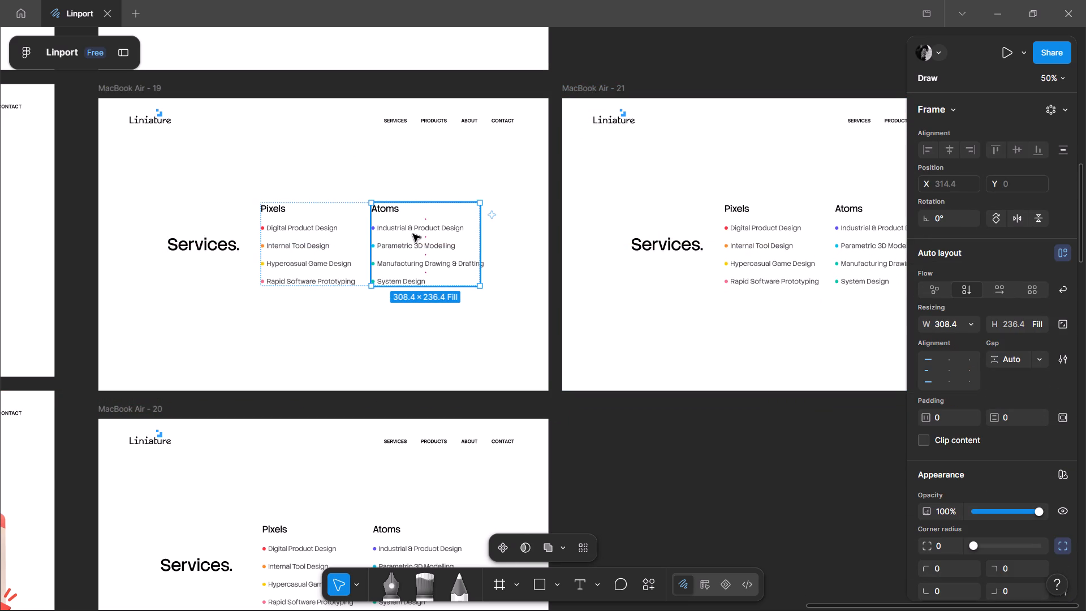
key("Delete")
double_click(327, 243)
key("ctrl+shift+g")
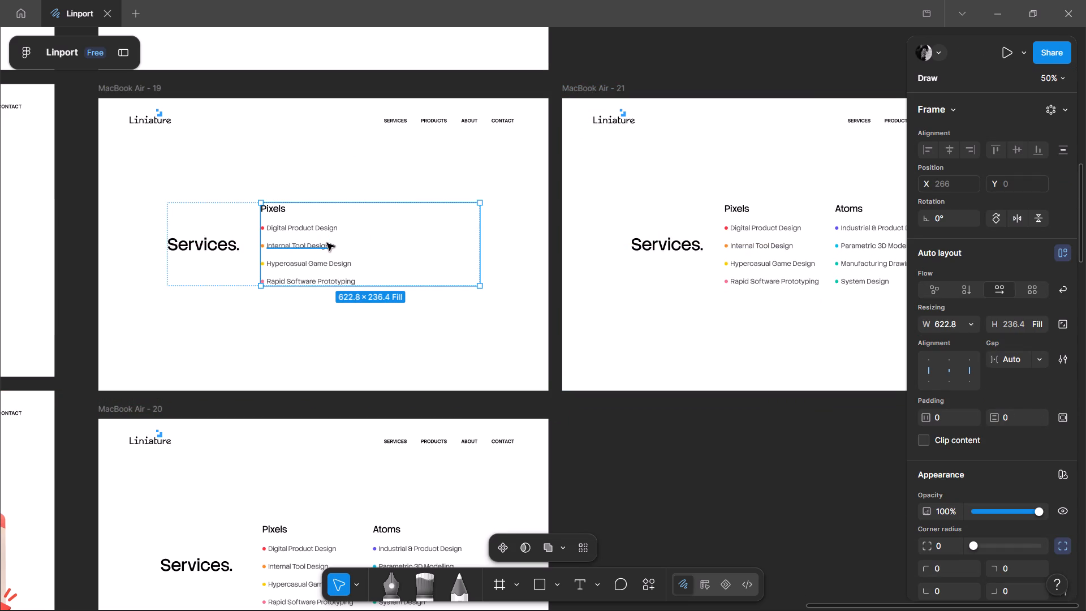
Delete the Pixels list from the new MacBook Air - 21 and ungroup the frame that holds the remaining Atoms list.
scroll(805, 249, "left", 1)
triple_click(650, 233)
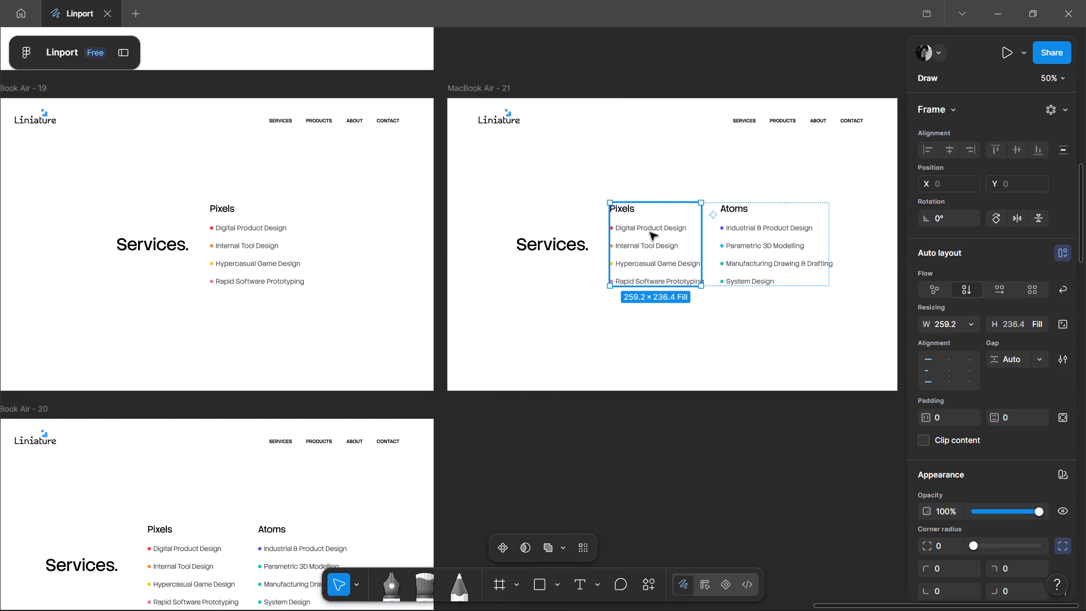
key("Delete")
double_click(650, 233)
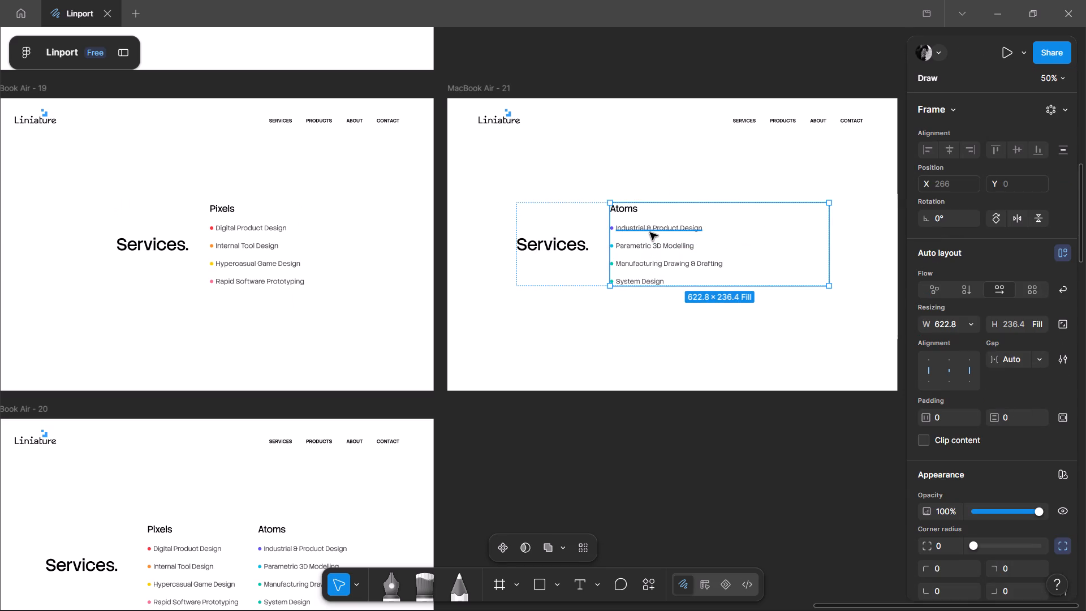
key("ctrl+shift+g")
left_click(711, 350)
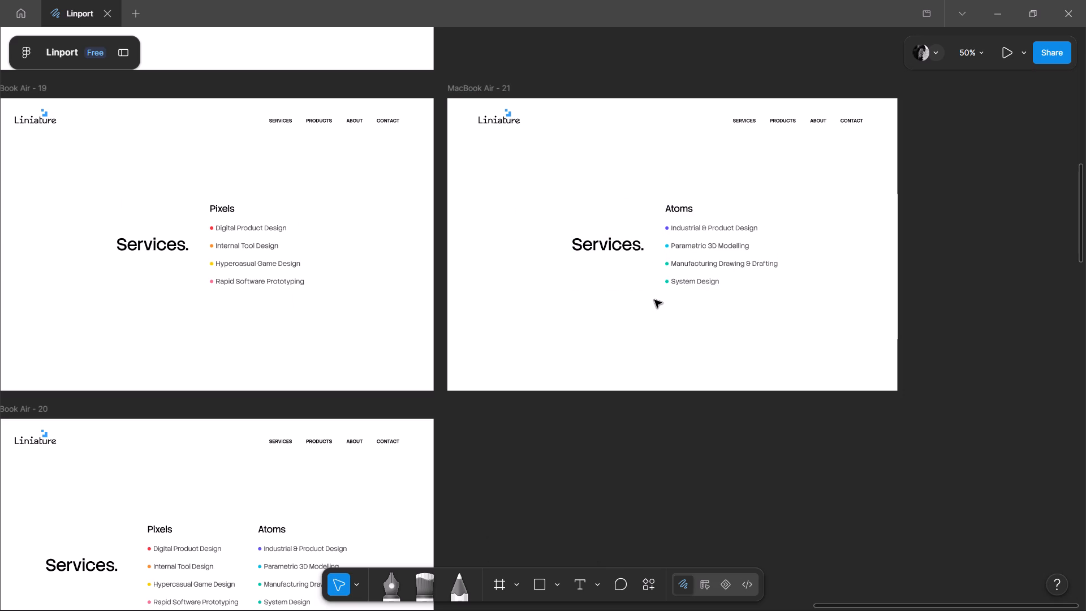
Delete the full stop after the Services heading in MacBook Air - 19.
middle_click_drag(164, 351, 313, 358)
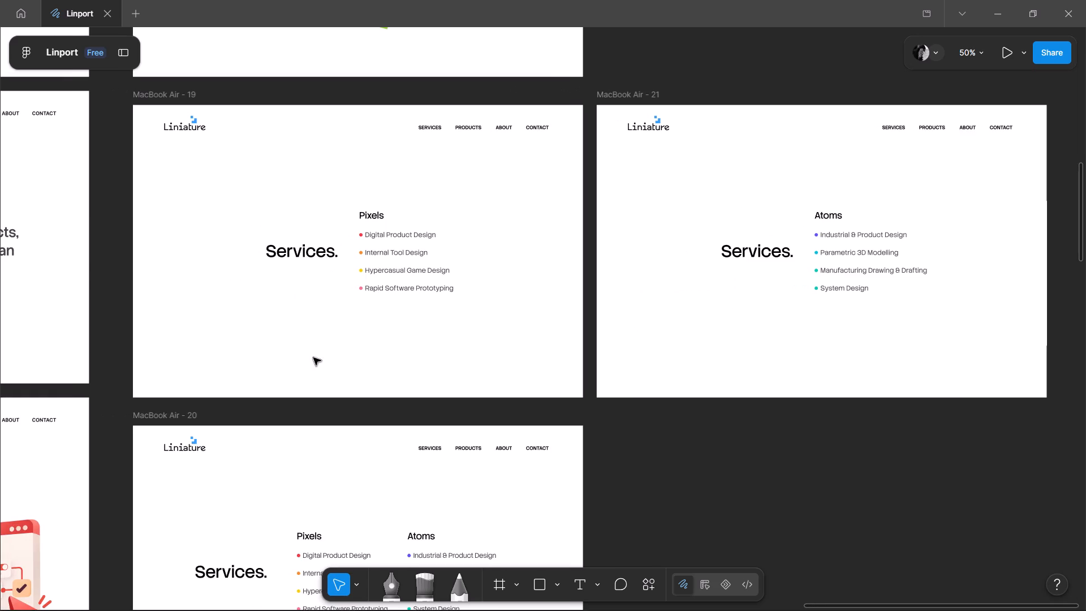
scroll(296, 289, "up", 4, "ctrl")
scroll(296, 289, "down", 3, "ctrl")
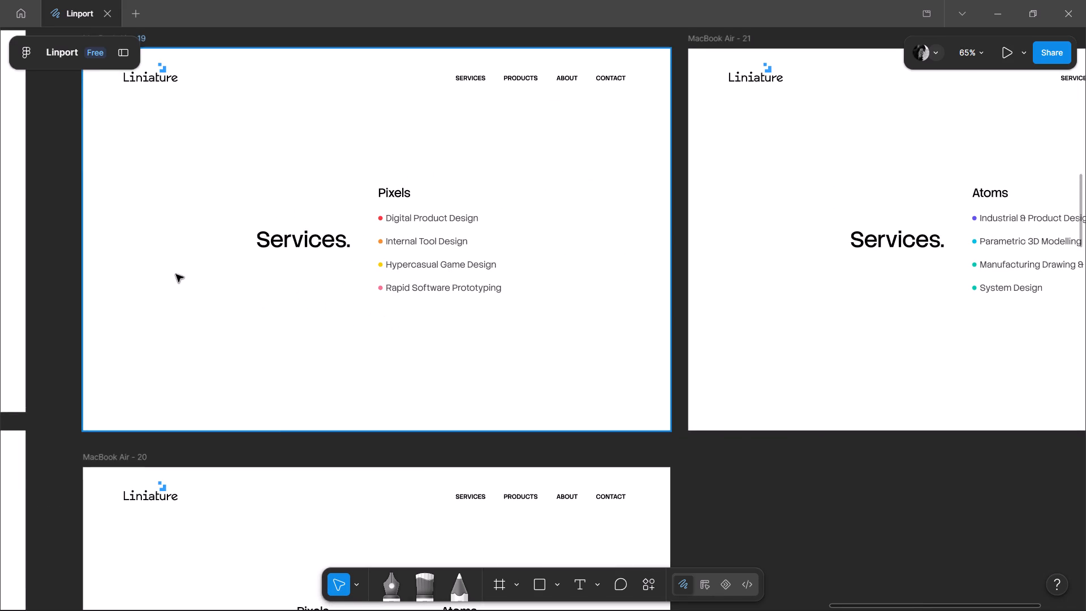
scroll(176, 274, "down", 1, "ctrl")
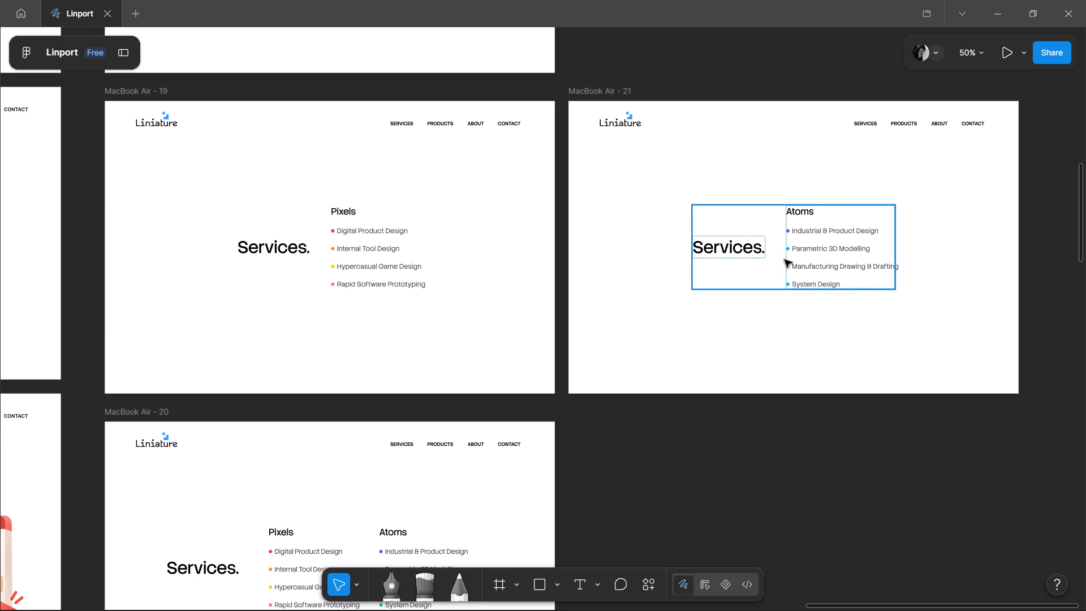
left_click(622, 411)
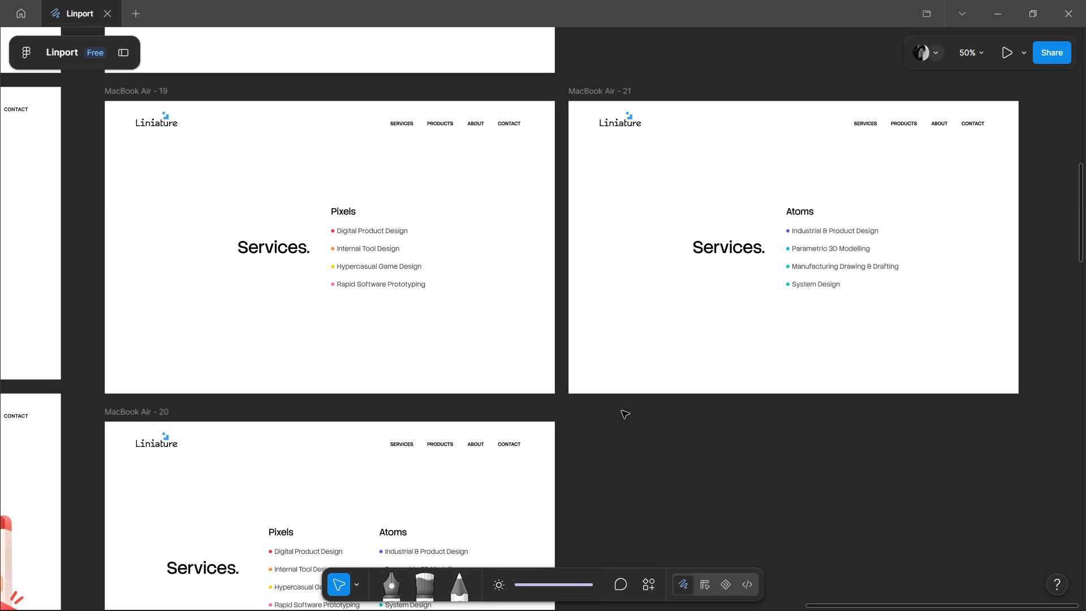
middle_click_drag(727, 385, 707, 405)
scroll(112, 186, "up", 5, "ctrl")
scroll(129, 178, "down", 2, "ctrl")
scroll(462, 232, "down", 1, "ctrl")
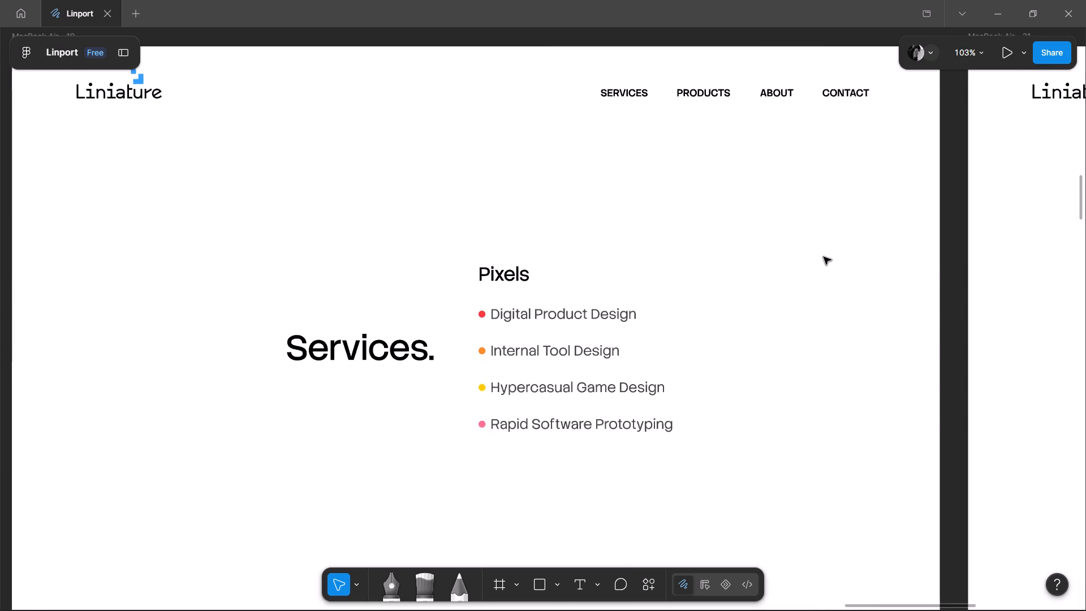
scroll(824, 257, "right", 1)
triple_click(454, 359)
left_click(454, 359)
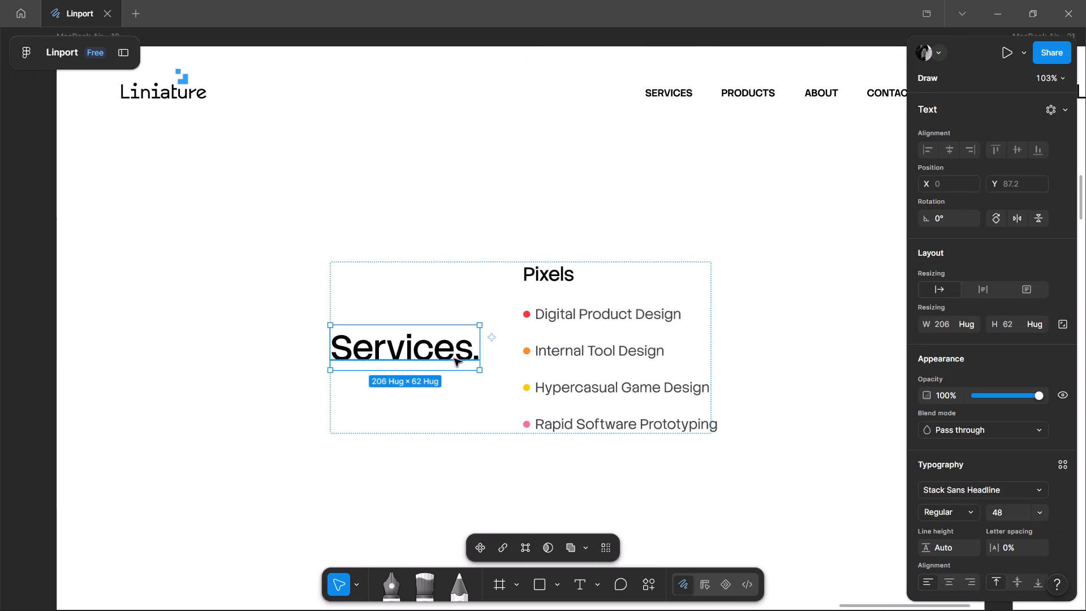
double_click(457, 356)
left_click(467, 356)
key("Delete")
double_click(473, 415)
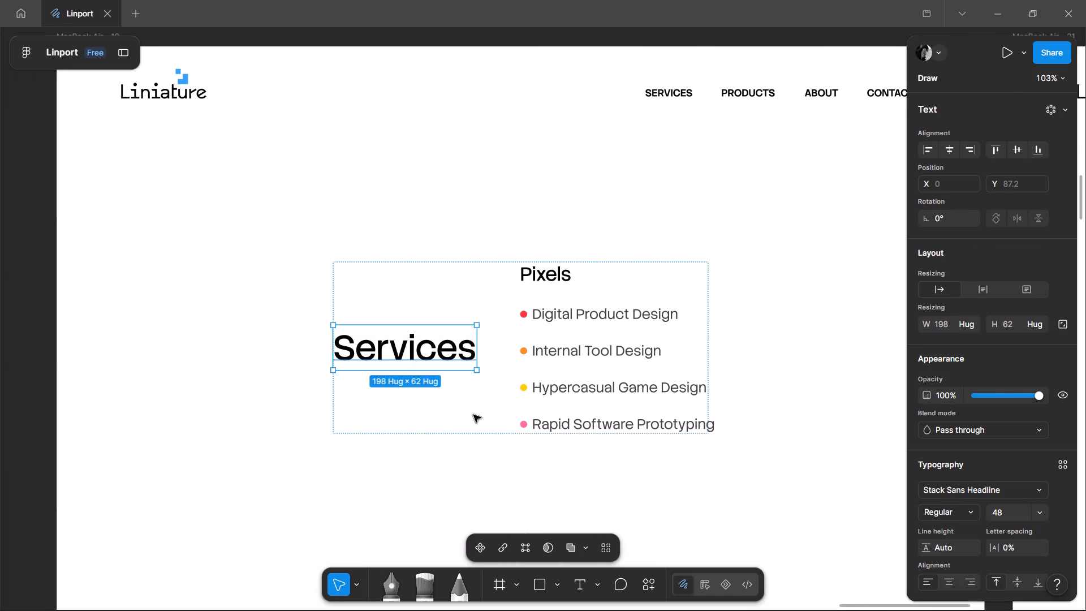
Delete the full stop after the Services heading in MacBook Air - 21.
scroll(346, 372, "down", 6, "ctrl")
left_click(568, 365)
scroll(536, 386, "up", 6, "ctrl")
double_click(615, 283)
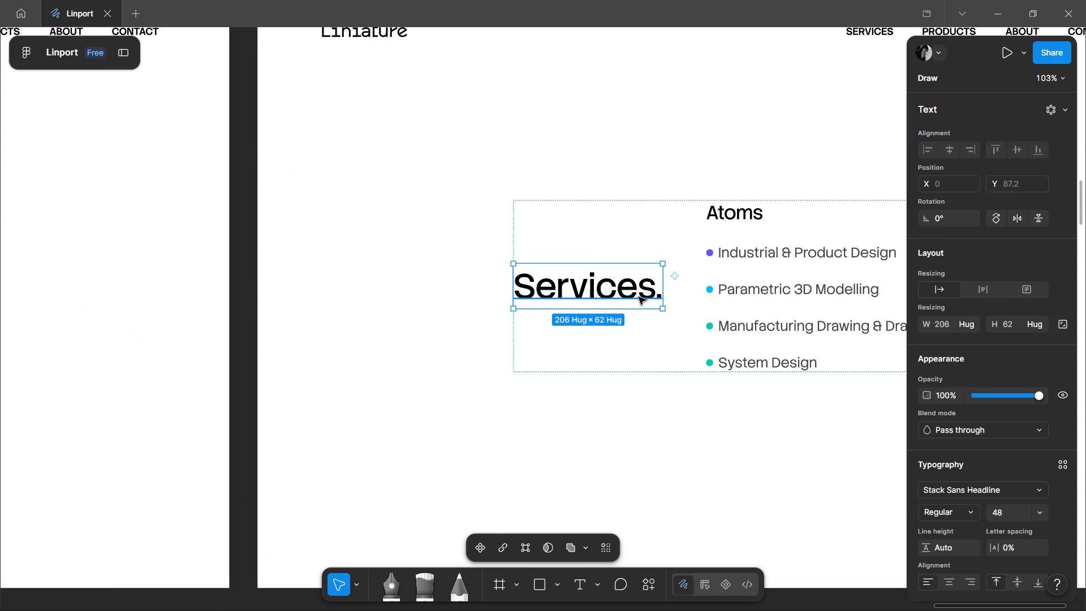
double_click(639, 297)
left_click(643, 297)
left_click(656, 295)
key("Delete")
double_click(511, 411)
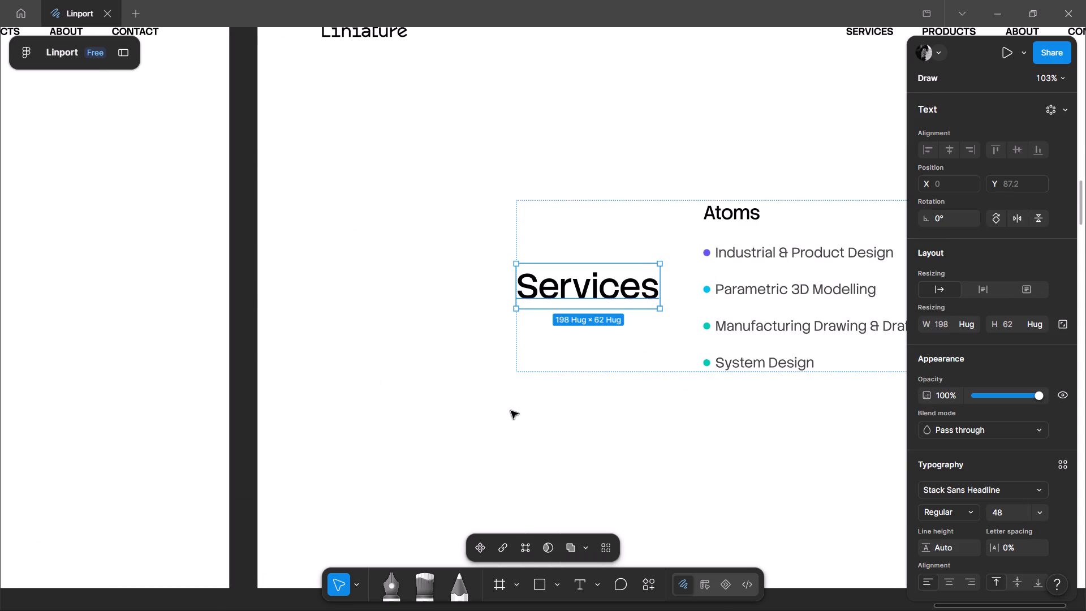
Review the edited Services layouts in MacBook Air - 19 and 21, alongside the combined version in MacBook Air - 20.
scroll(506, 406, "down", 5, "ctrl")
middle_click_drag(499, 394, 633, 165)
scroll(555, 257, "up", 1)
left_click(754, 415)
scroll(270, 333, "up", 5)
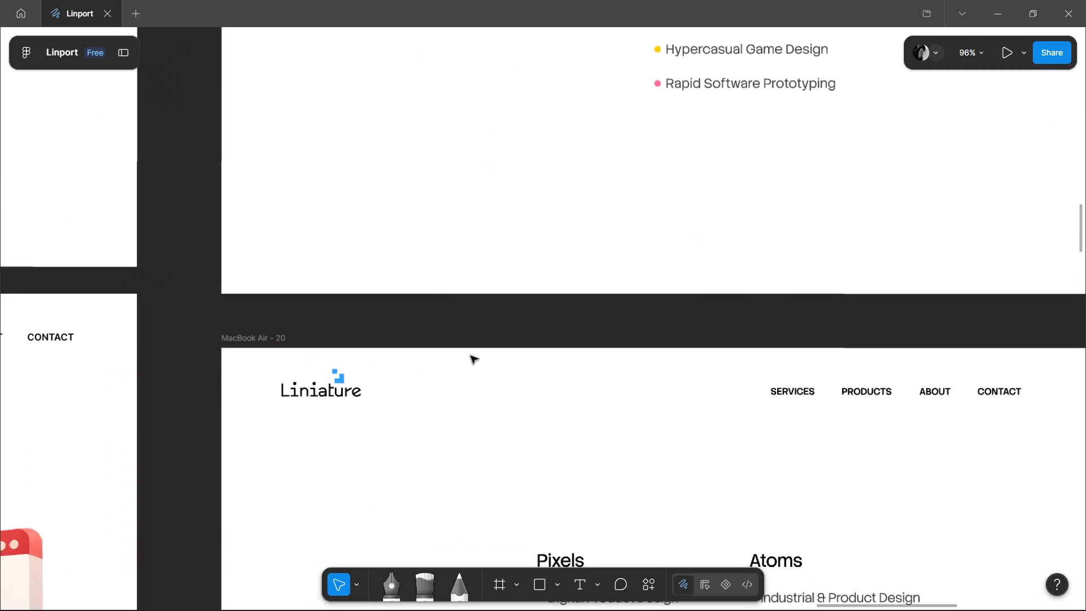
middle_click_drag(471, 355, 273, 0)
scroll(376, 259, "up", 4, "ctrl")
scroll(376, 259, "down", 6, "ctrl")
scroll(550, 185, "up", 2)
middle_click_drag(560, 414, 570, 501)
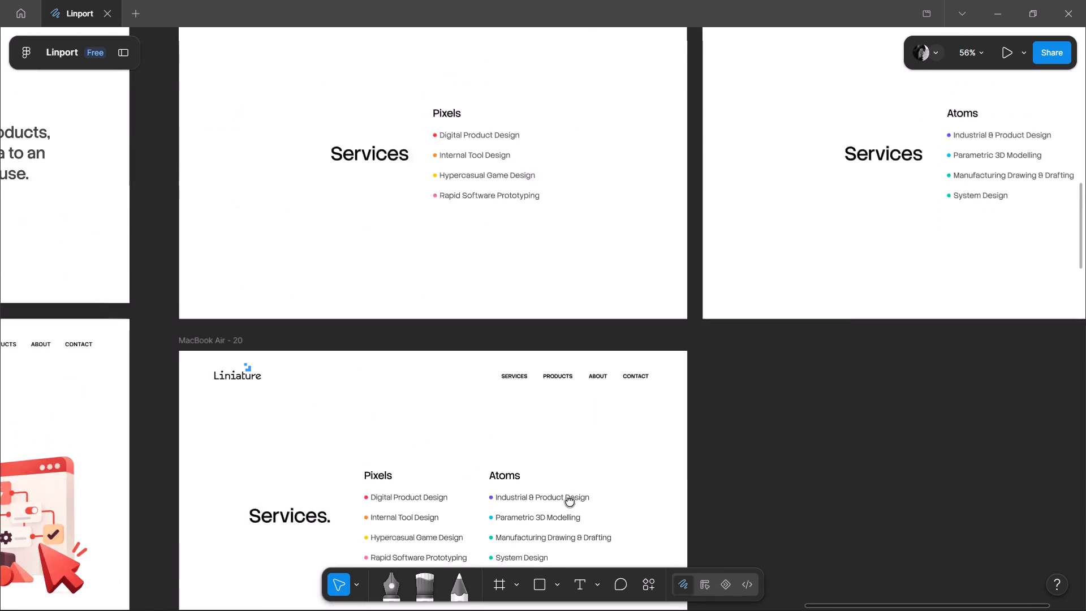
middle_click_drag(570, 501, 570, 504)
middle_click(570, 504)
scroll(482, 352, "up", 1)
scroll(576, 314, "up", 1)
middle_click_drag(576, 313, 277, 323)
scroll(846, 282, "up", 3, "ctrl")
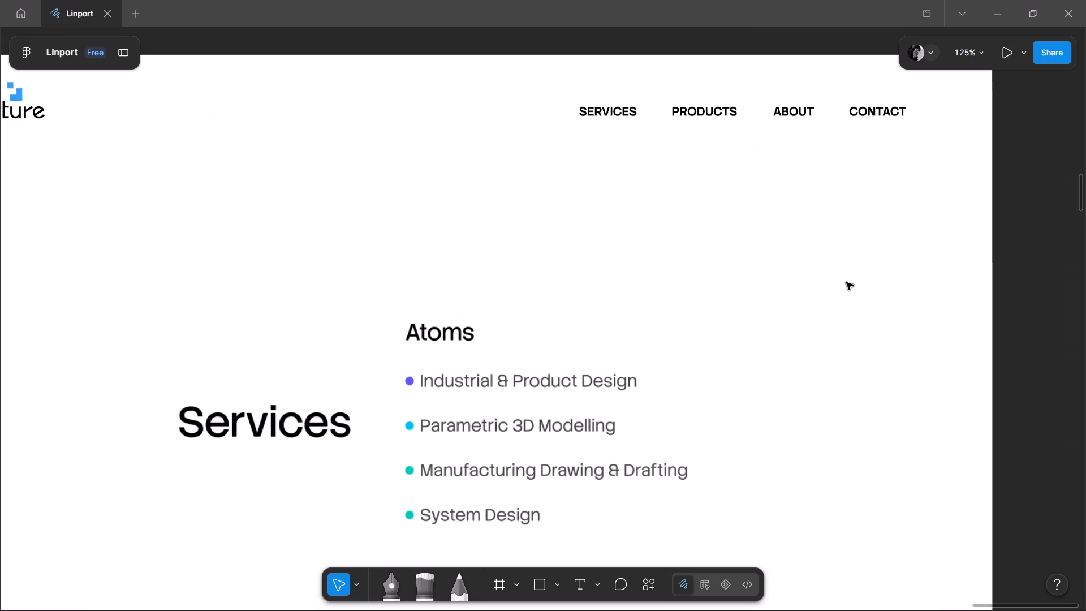
middle_click_drag(622, 287, 776, 197)
scroll(776, 197, "up", 1, "ctrl")
scroll(776, 197, "down", 3, "ctrl")
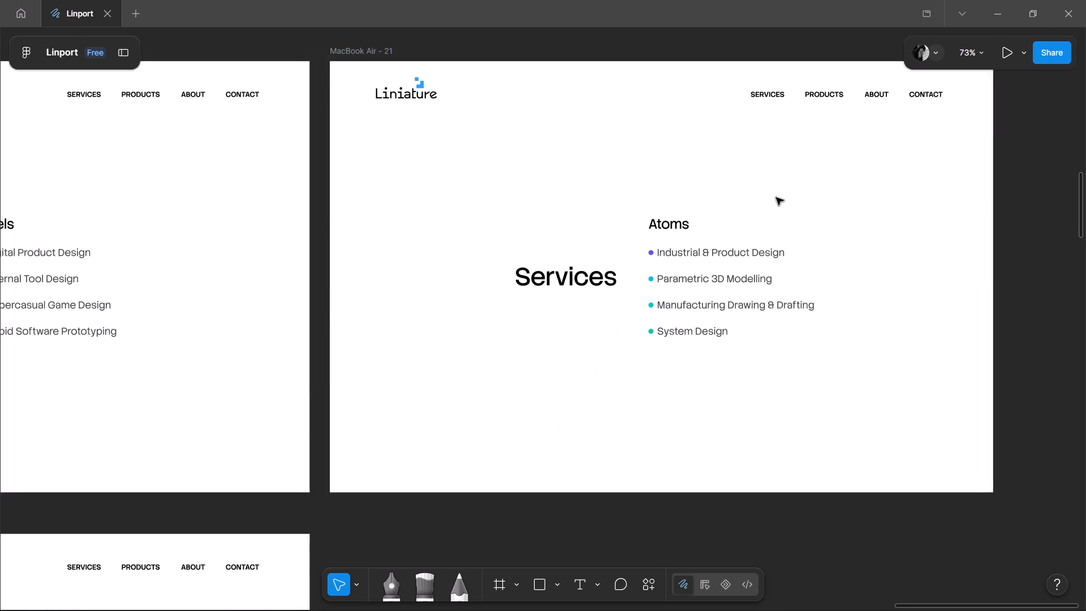
middle_click_drag(430, 466, 872, 421)
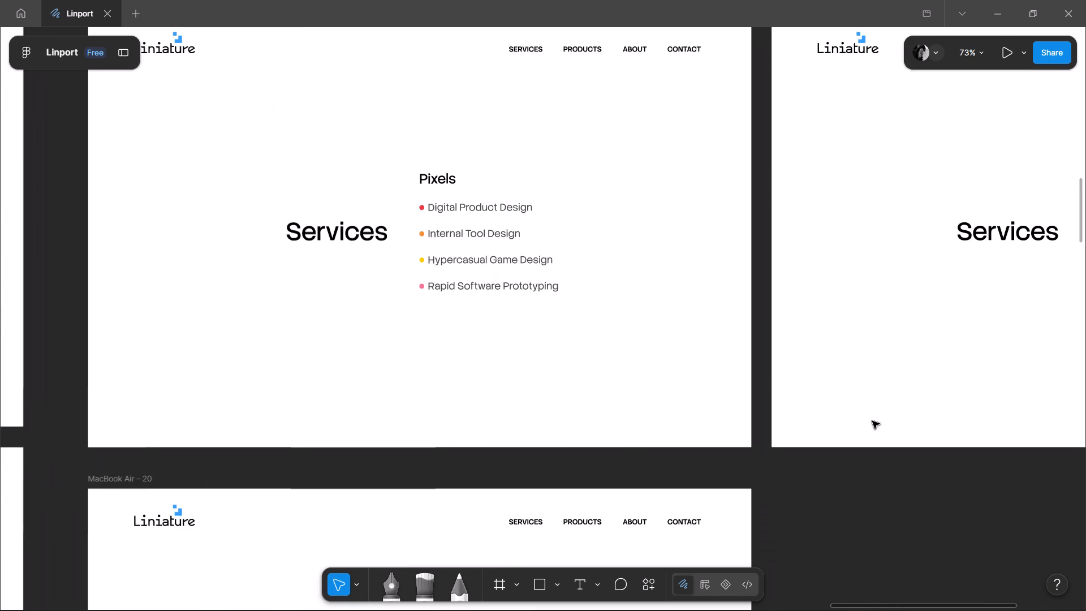
middle_click_drag(872, 421, 746, 471)
left_click(212, 228)
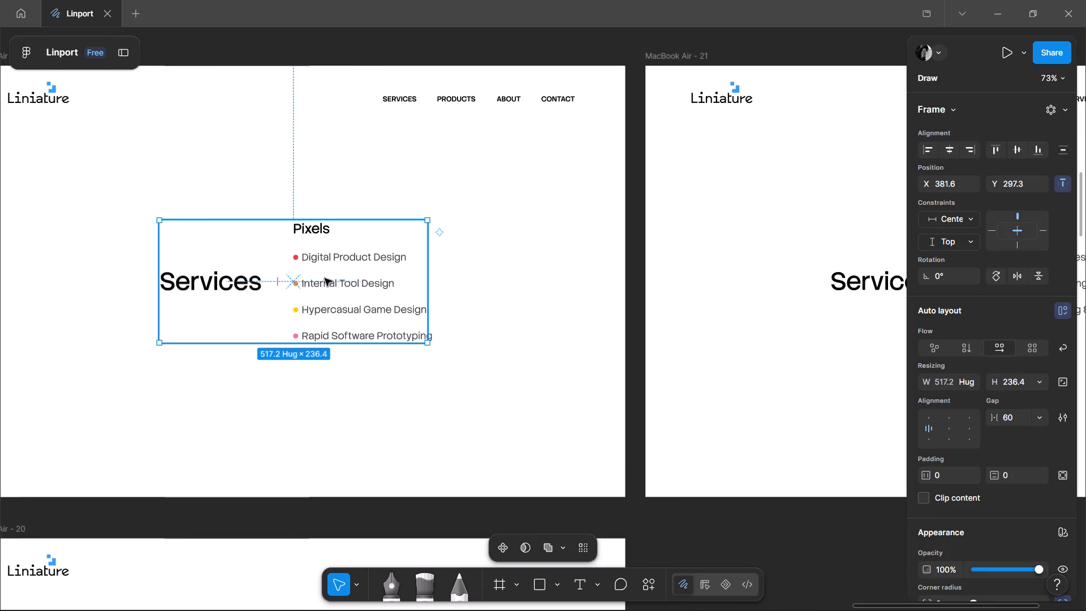
left_click(660, 440)
middle_click_drag(794, 533, 449, 521)
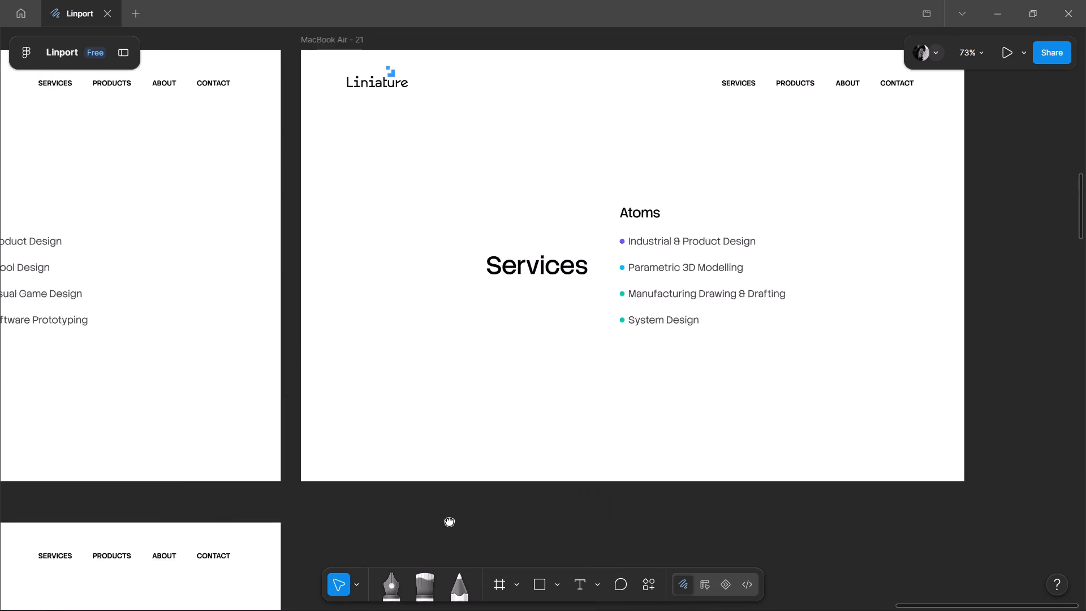
middle_click_drag(449, 521, 1085, 523)
scroll(661, 458, "up", 1, "ctrl")
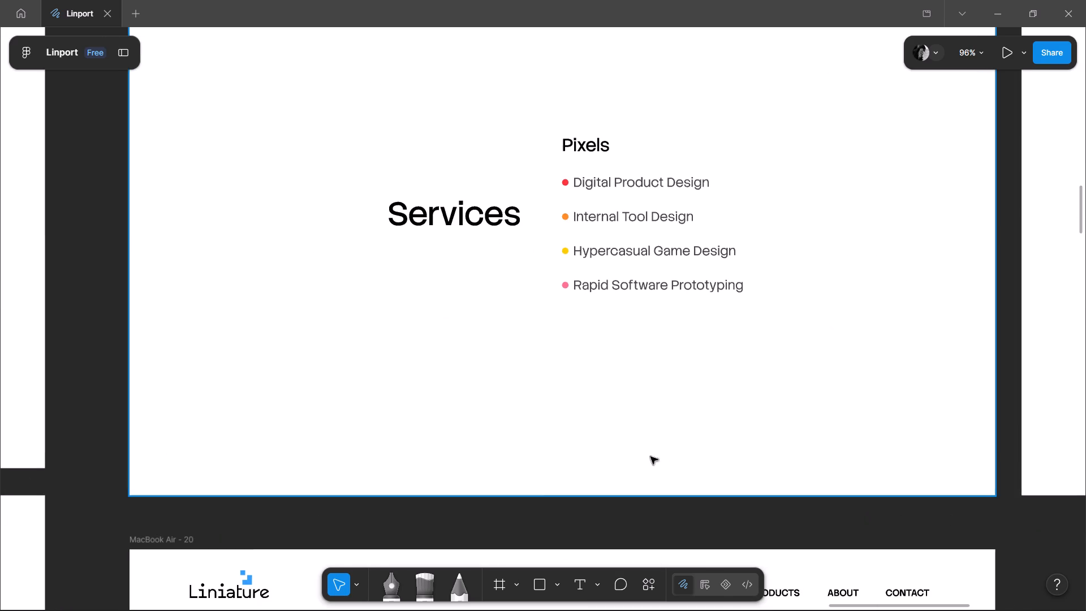
middle_click_drag(695, 426, 628, 520)
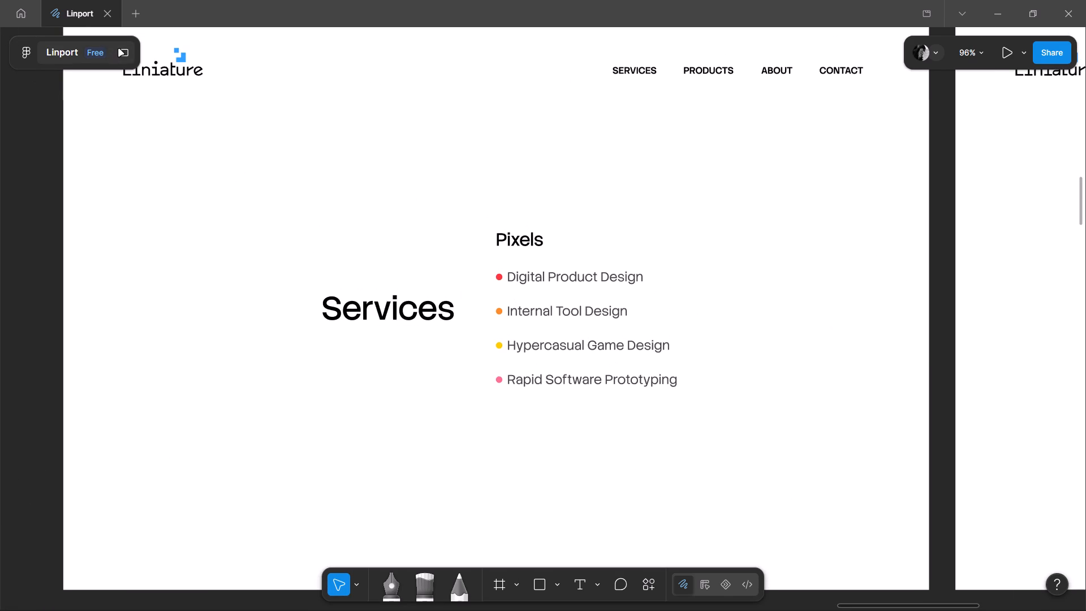
left_click(205, 93)
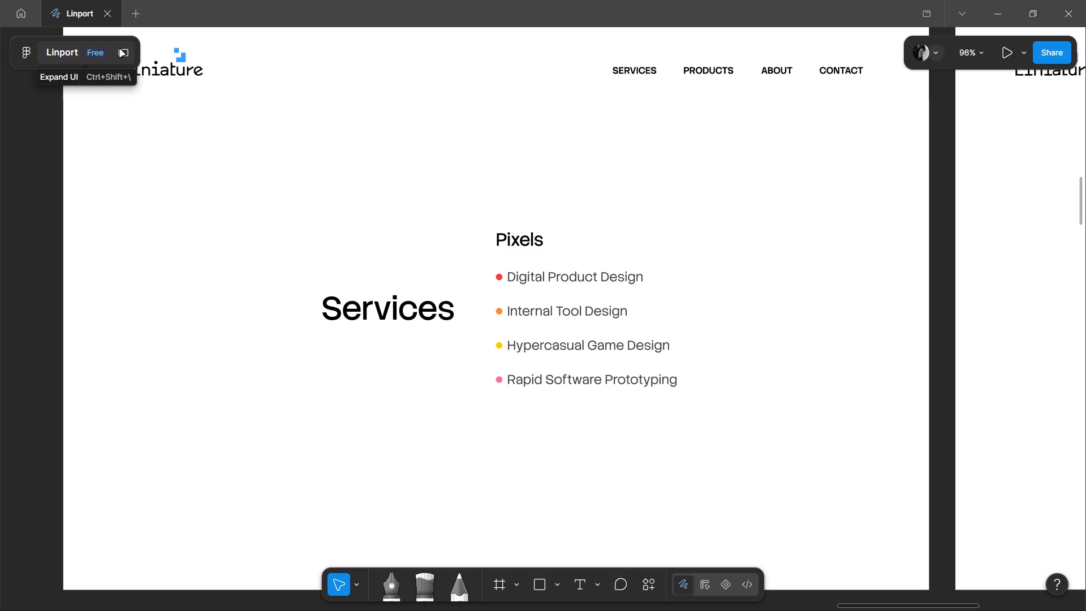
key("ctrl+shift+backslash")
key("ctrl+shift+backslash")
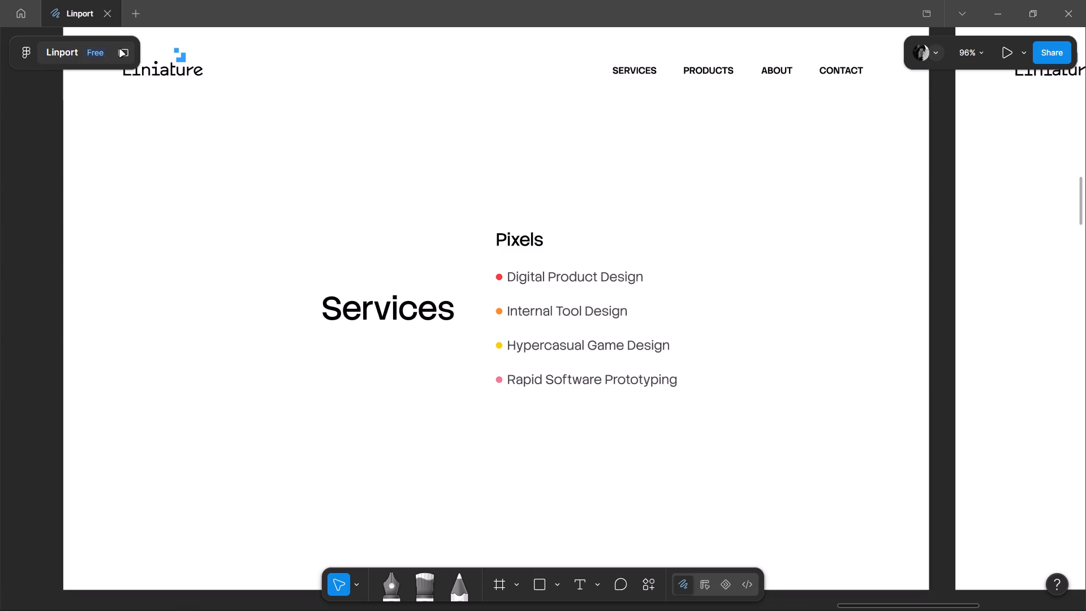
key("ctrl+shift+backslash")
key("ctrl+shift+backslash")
Examine the Atoms and Pixels service lists up close and compare their frames with the neighbouring ones.
middle_click_drag(693, 197, 544, 203)
scroll(544, 203, "up", 1)
scroll(475, 191, "down", 3, "ctrl")
middle_click_drag(840, 458, 704, 395)
scroll(753, 273, "up", 2, "ctrl")
scroll(620, 102, "up", 1, "ctrl")
scroll(787, 101, "up", 3, "ctrl")
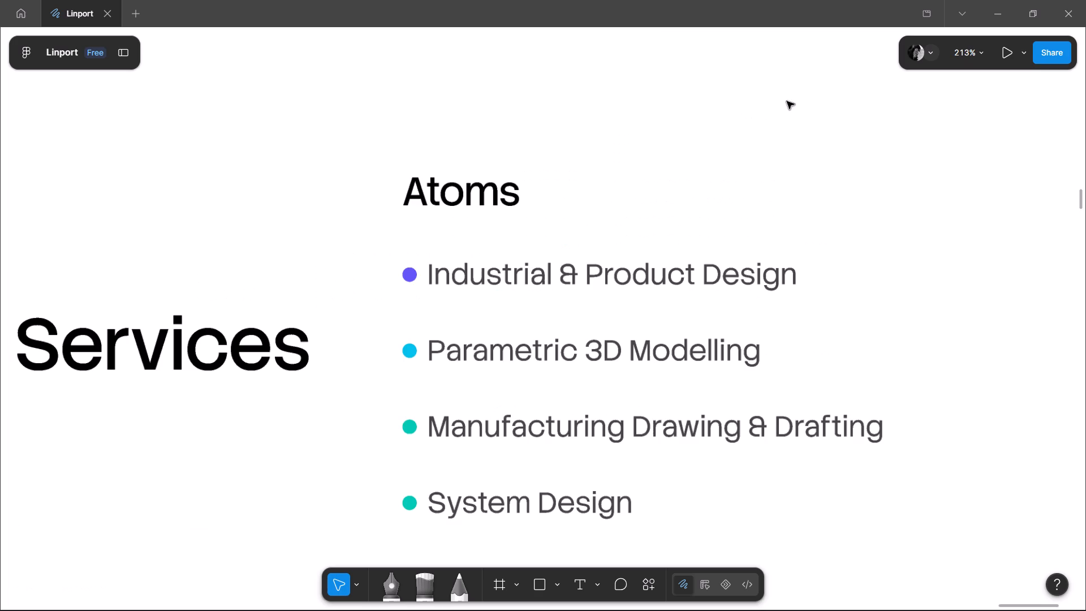
scroll(658, 94, "down", 2, "ctrl")
scroll(460, 310, "down", 5, "ctrl")
middle_click_drag(355, 346, 785, 265)
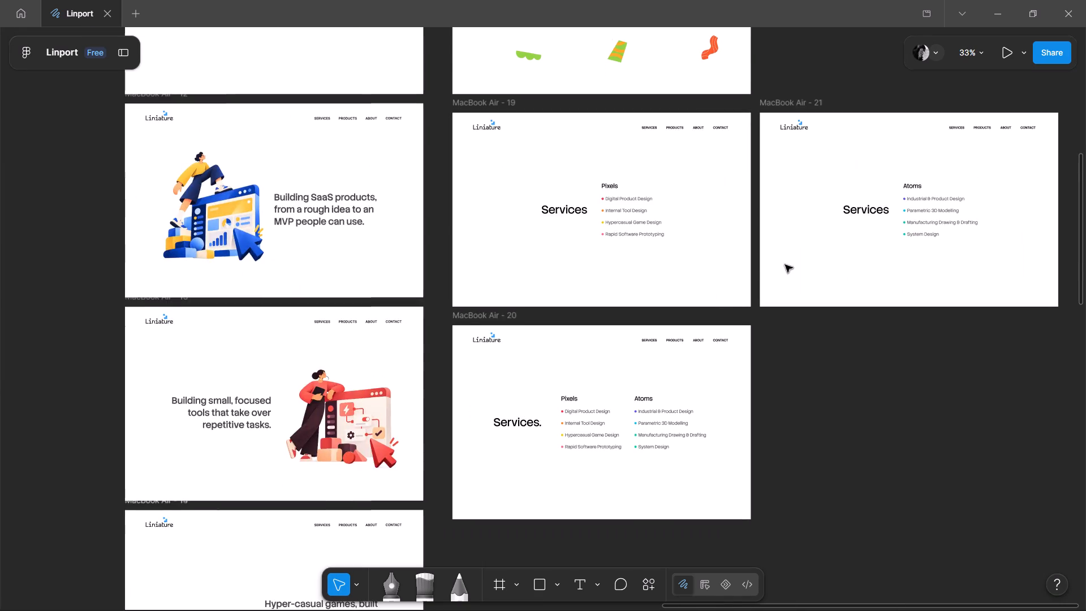
scroll(690, 255, "up", 2, "ctrl")
scroll(549, 233, "up", 2)
scroll(571, 355, "up", 5, "ctrl")
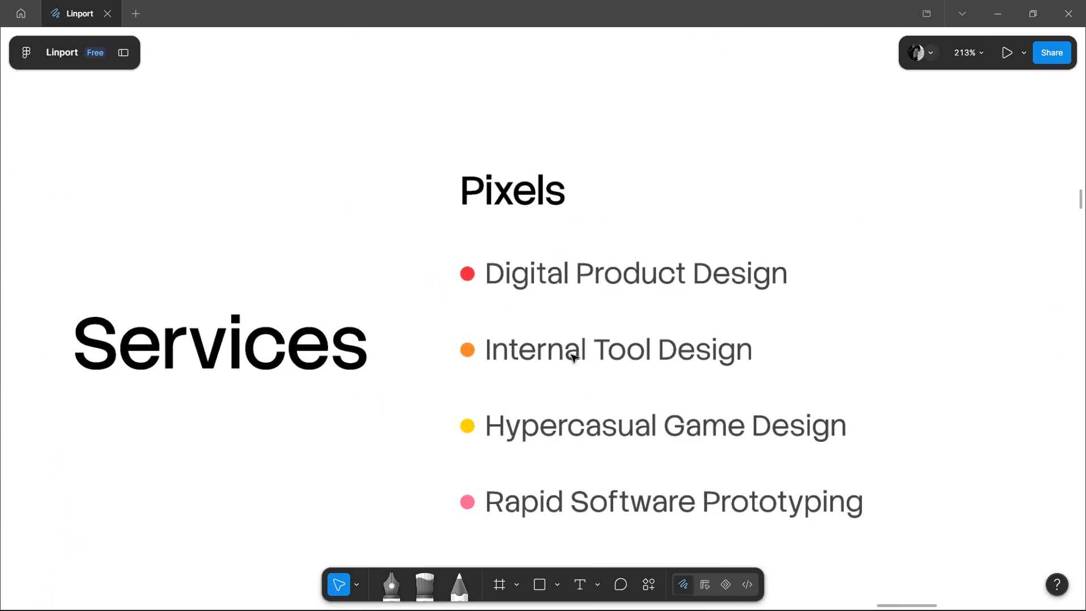
scroll(438, 164, "down", 4, "ctrl")
scroll(782, 341, "down", 2)
scroll(734, 333, "down", 2, "ctrl")
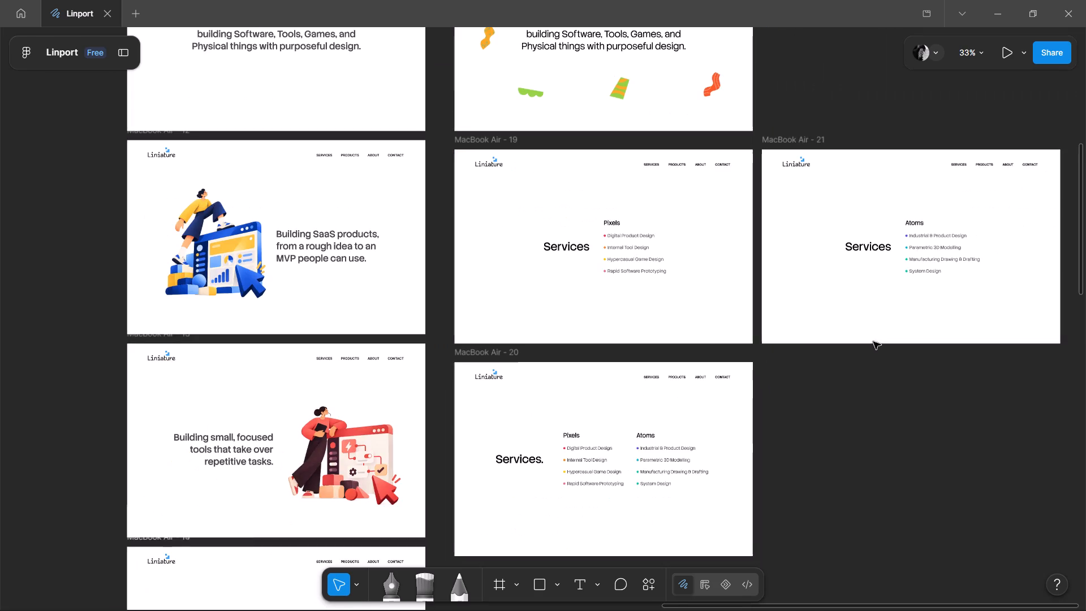
Examine the Product Studio intro in MacBook Air - 18, including its illustrations and header, and return to the Services frames.
middle_click_drag(875, 346, 773, 547)
scroll(558, 271, "up", 6, "ctrl")
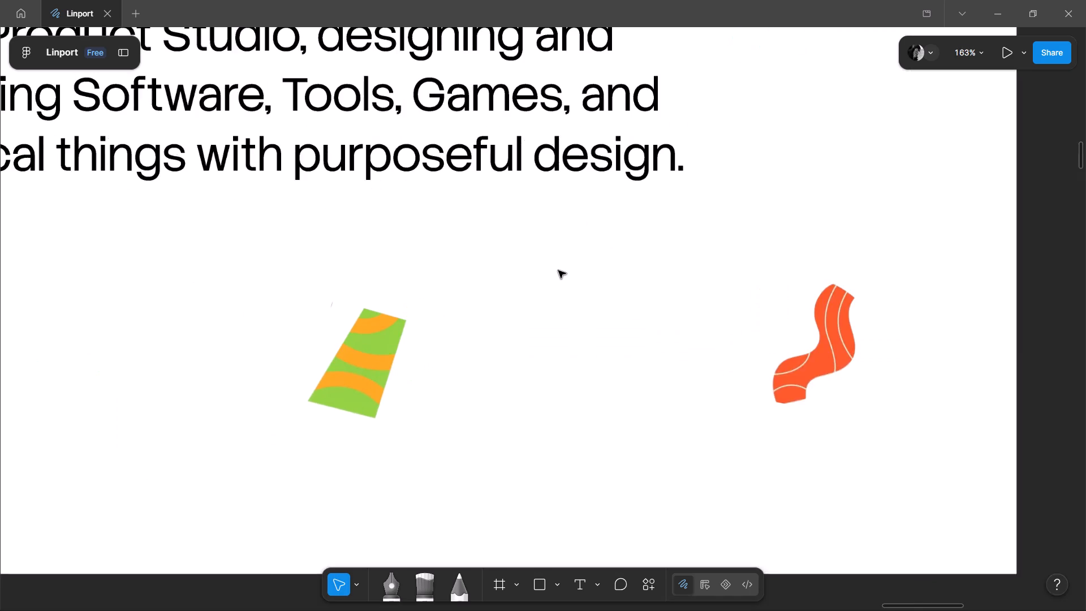
scroll(558, 270, "down", 3, "ctrl")
middle_click_drag(861, 247, 827, 359)
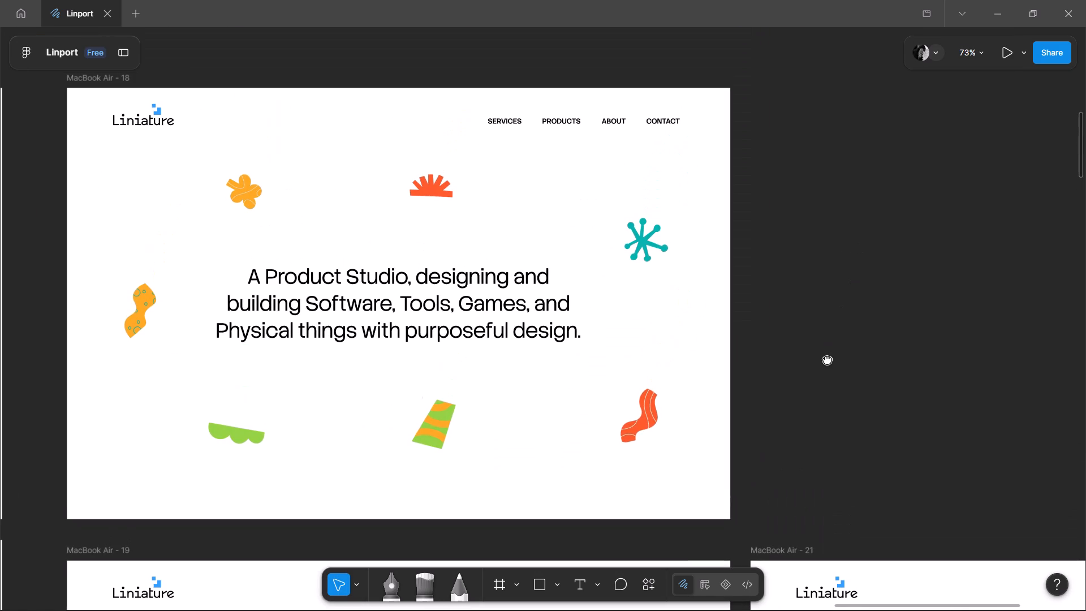
middle_click_drag(827, 359, 943, 354)
scroll(506, 255, "up", 4, "ctrl")
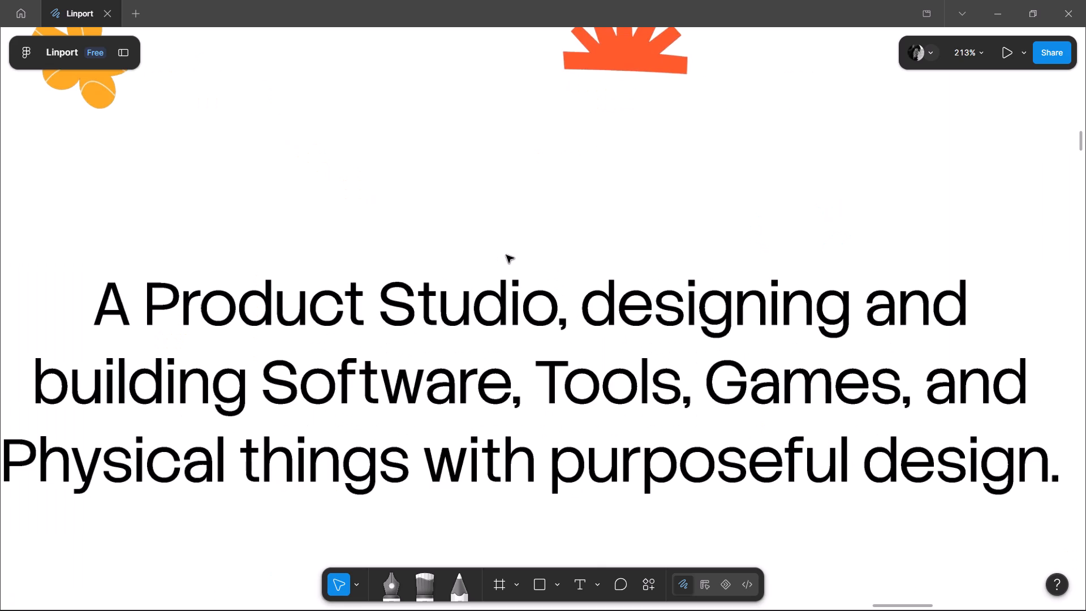
scroll(506, 255, "down", 6, "ctrl")
scroll(410, 278, "up", 4, "ctrl")
scroll(409, 270, "up", 3)
scroll(354, 277, "up", 1, "ctrl")
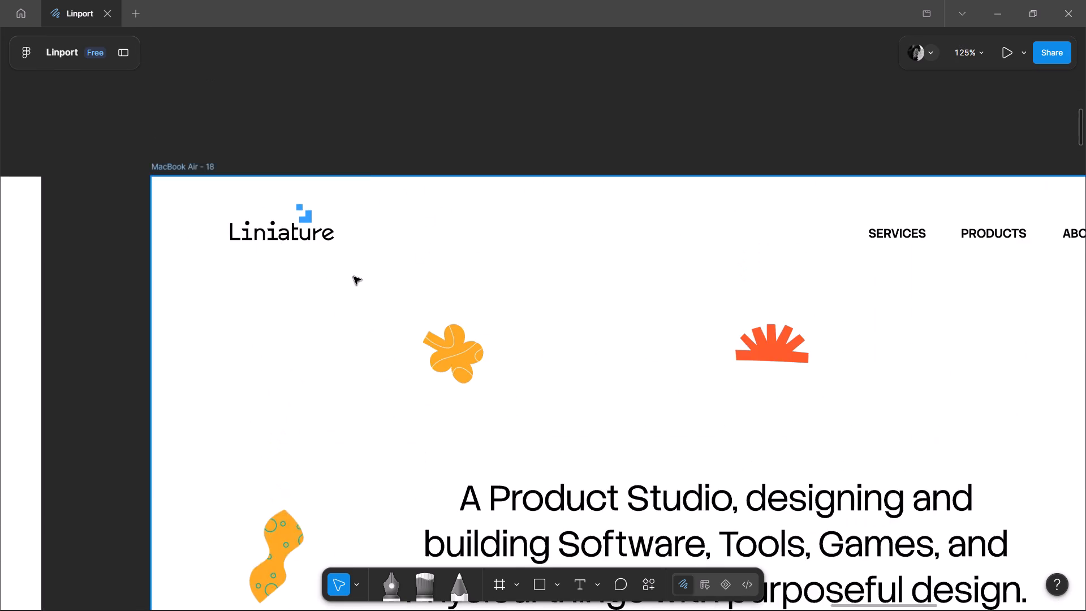
scroll(354, 277, "up", 1, "ctrl")
scroll(354, 277, "down", 5, "ctrl")
scroll(576, 265, "down", 8)
scroll(576, 265, "up", 2)
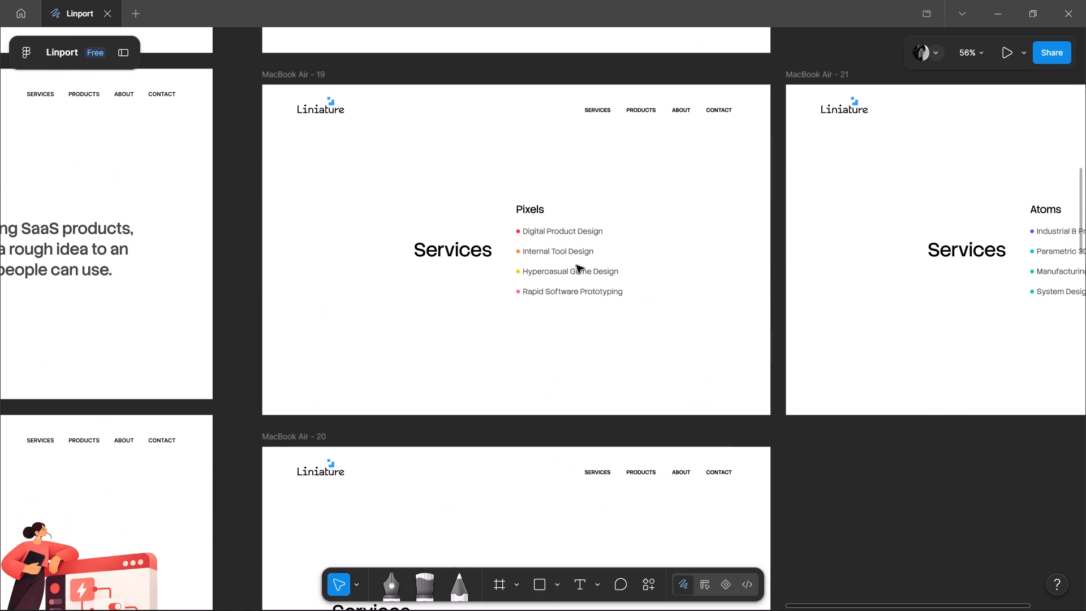
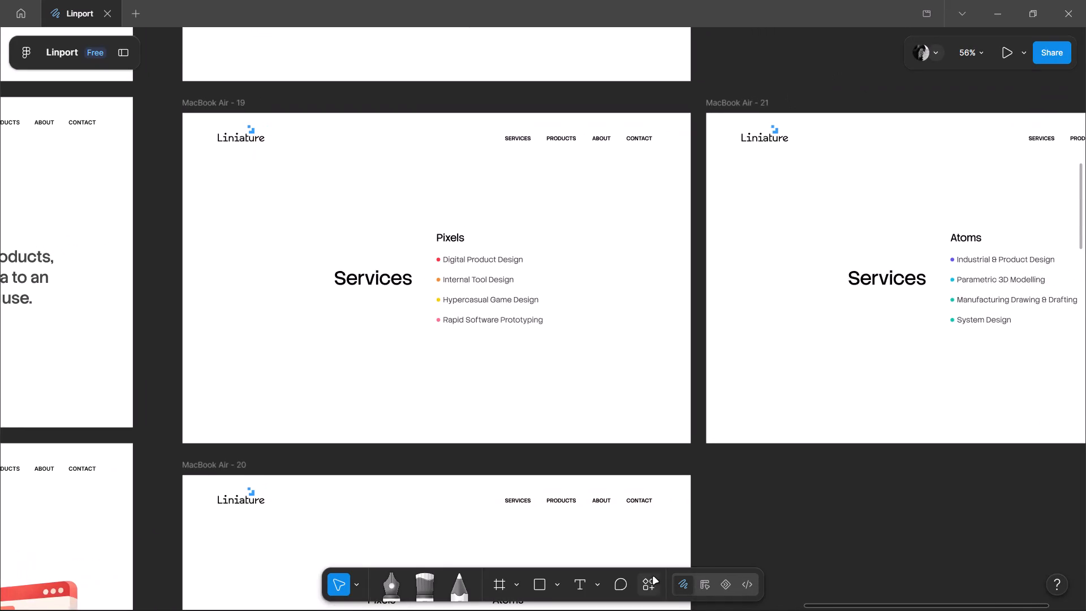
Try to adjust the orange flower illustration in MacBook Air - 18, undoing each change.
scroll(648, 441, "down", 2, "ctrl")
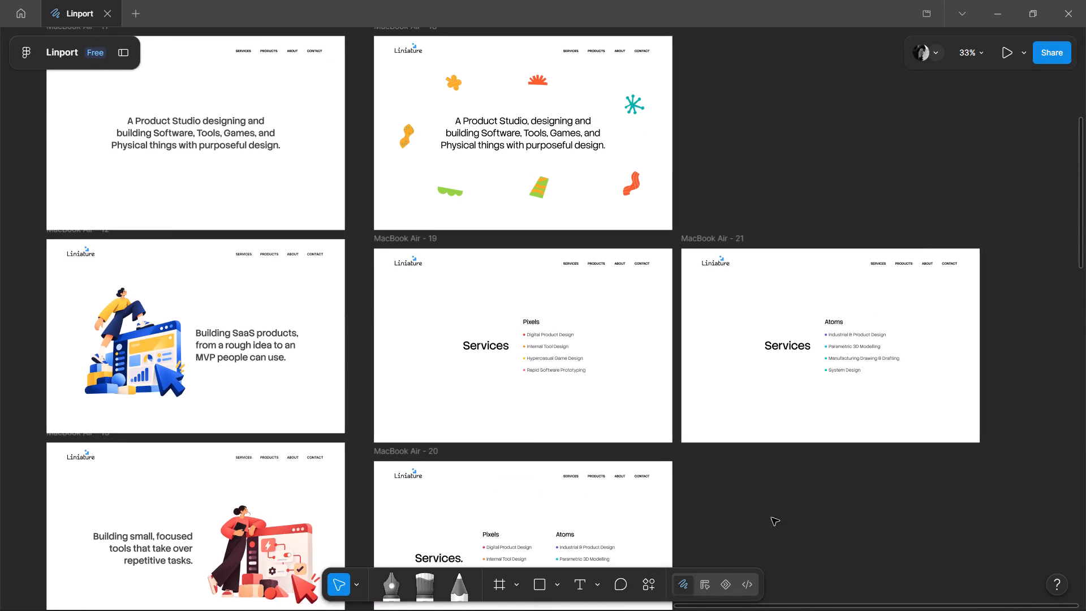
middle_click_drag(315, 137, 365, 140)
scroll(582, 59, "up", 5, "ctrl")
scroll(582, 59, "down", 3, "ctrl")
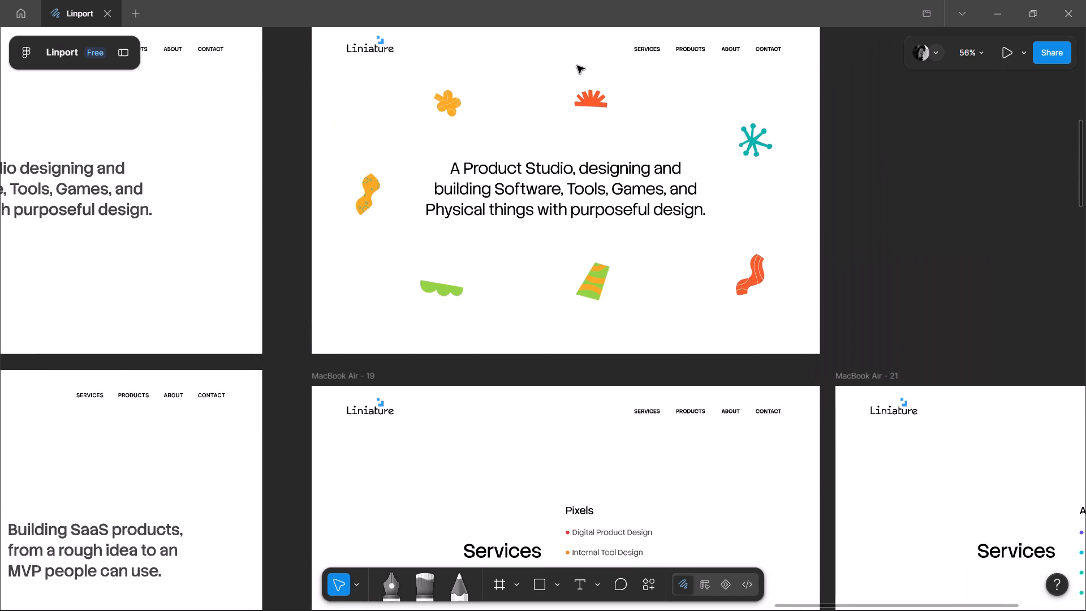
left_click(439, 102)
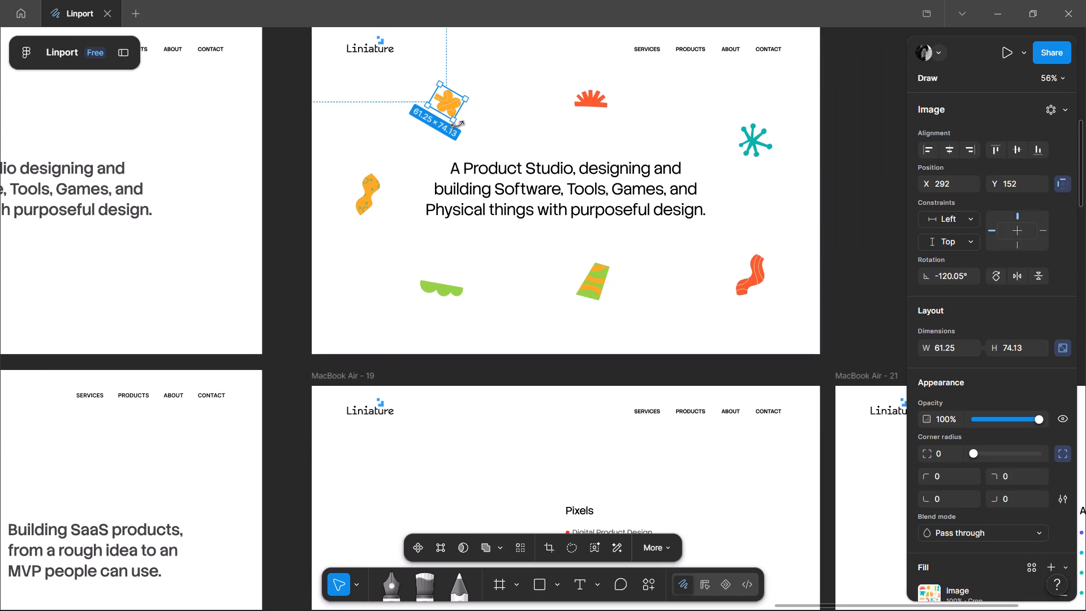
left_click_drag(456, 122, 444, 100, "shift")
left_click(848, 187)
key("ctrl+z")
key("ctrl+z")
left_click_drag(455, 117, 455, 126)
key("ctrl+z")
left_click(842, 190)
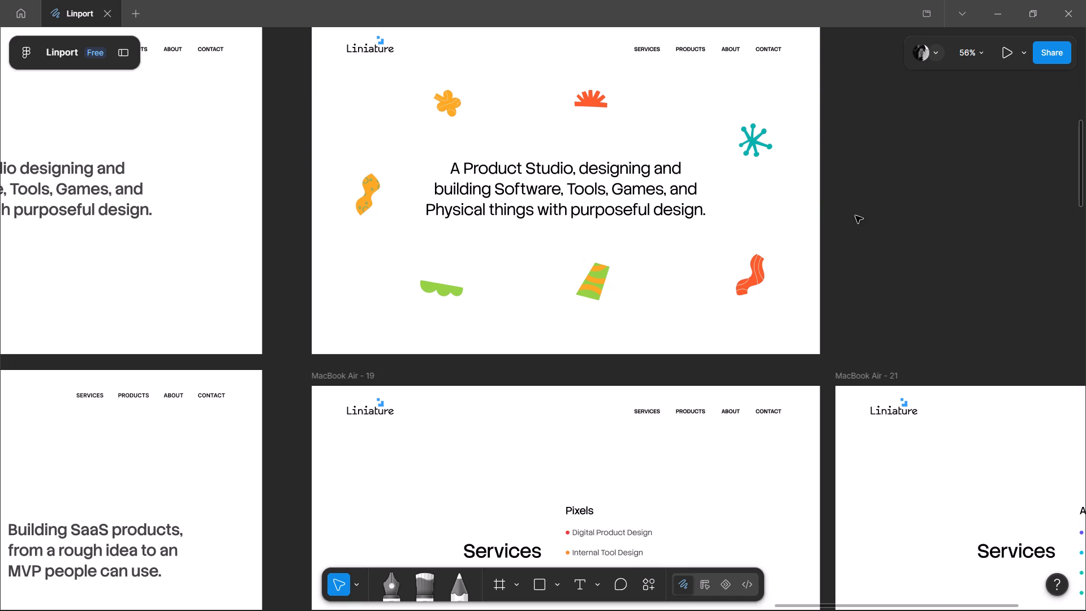
Examine the Atoms service list in MacBook Air - 21 up close and return to the neighbouring Services frames.
scroll(855, 214, "down", 4)
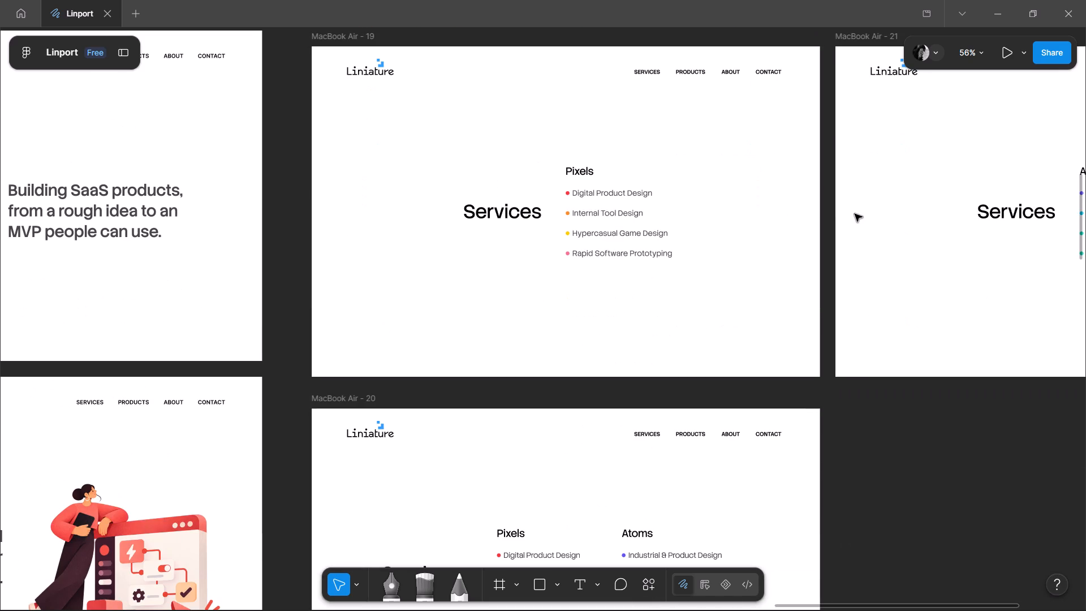
middle_click_drag(849, 215, 502, 216)
middle_click_drag(494, 214, 460, 206)
middle_click_drag(460, 206, 309, 178)
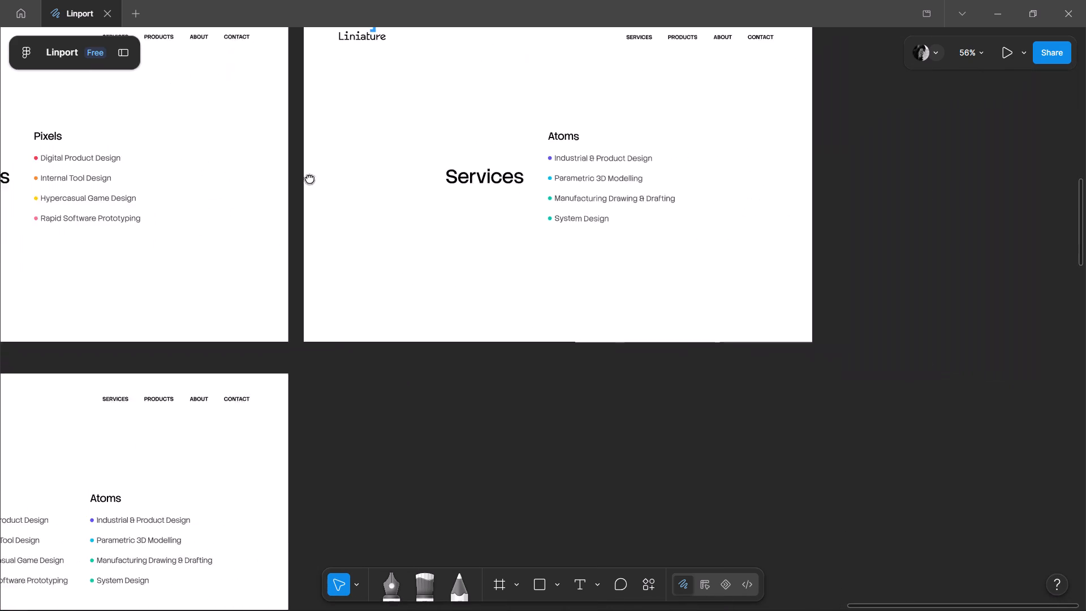
middle_click_drag(309, 178, 304, 263)
scroll(624, 204, "up", 6, "ctrl")
scroll(628, 200, "down", 3, "ctrl")
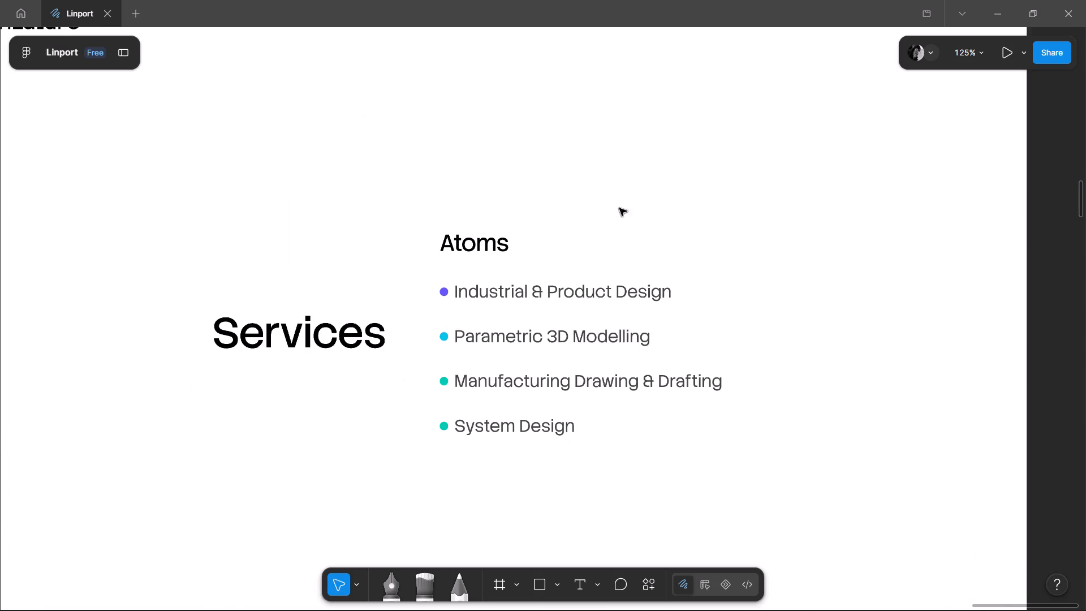
scroll(508, 406, "up", 5, "ctrl")
scroll(508, 406, "down", 3, "ctrl")
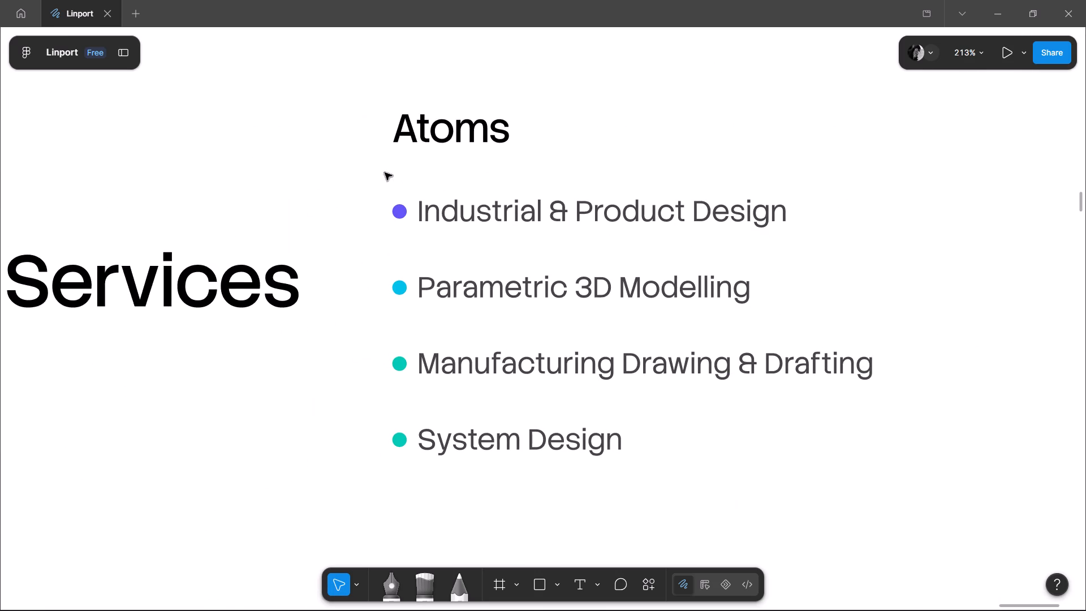
scroll(481, 233, "down", 5, "ctrl")
middle_click_drag(345, 381, 859, 330)
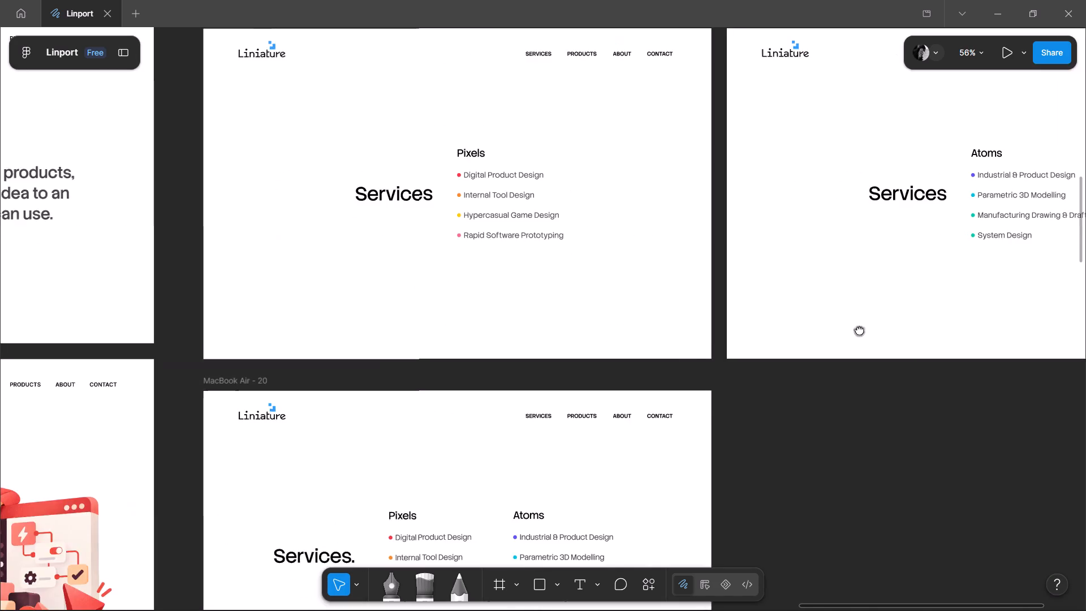
Examine the Pixels service list and its Services heading in MacBook Air - 19, including the layout frame around them.
middle_click_drag(859, 330, 964, 416)
scroll(677, 365, "up", 2, "ctrl")
scroll(413, 270, "up", 2)
scroll(428, 289, "down", 1)
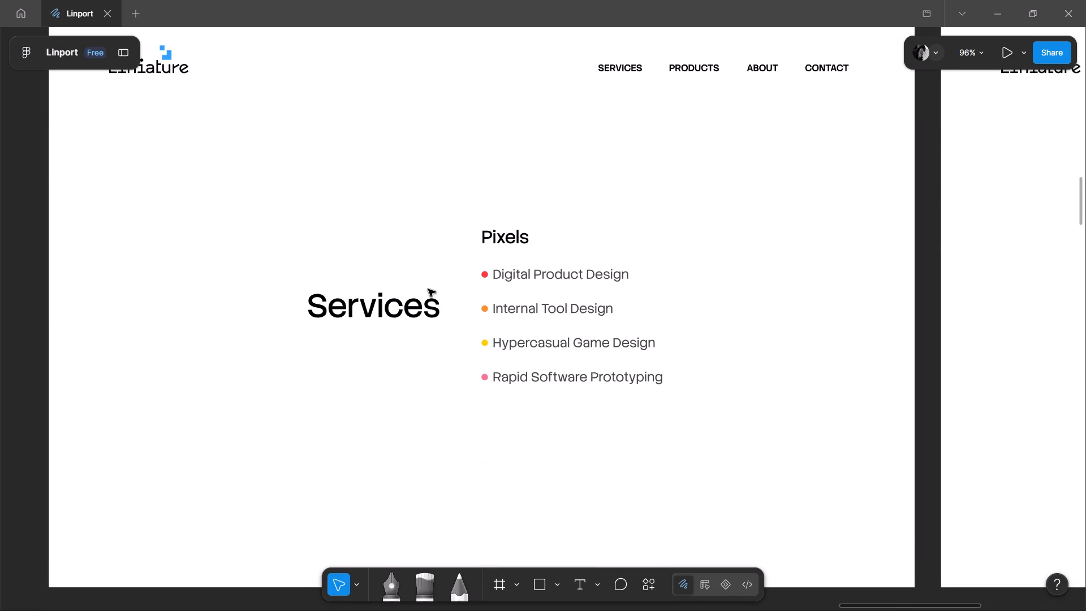
scroll(428, 289, "right", 1)
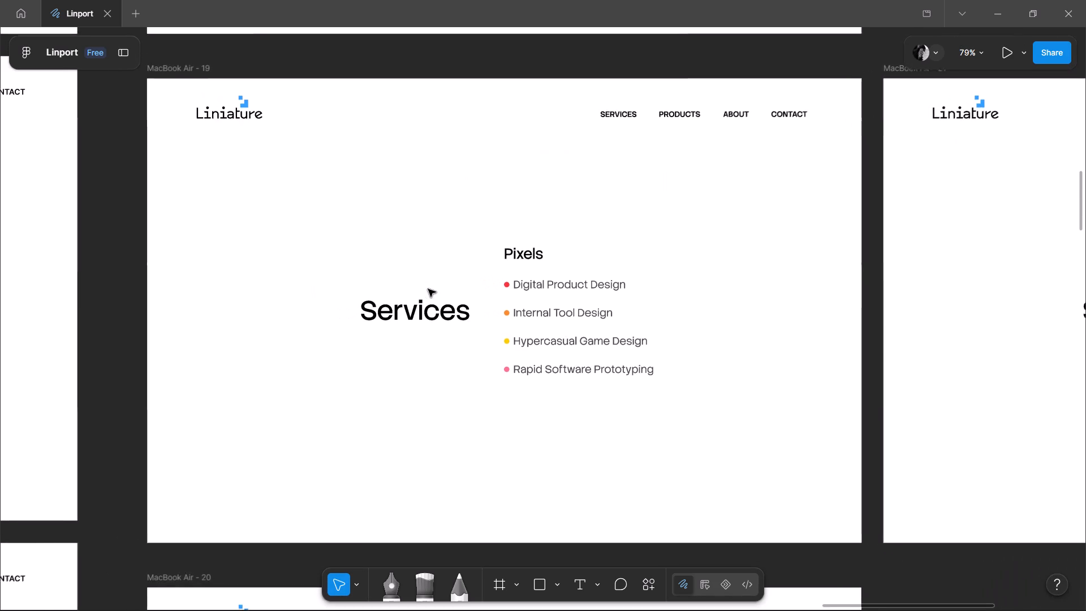
scroll(428, 289, "right", 1)
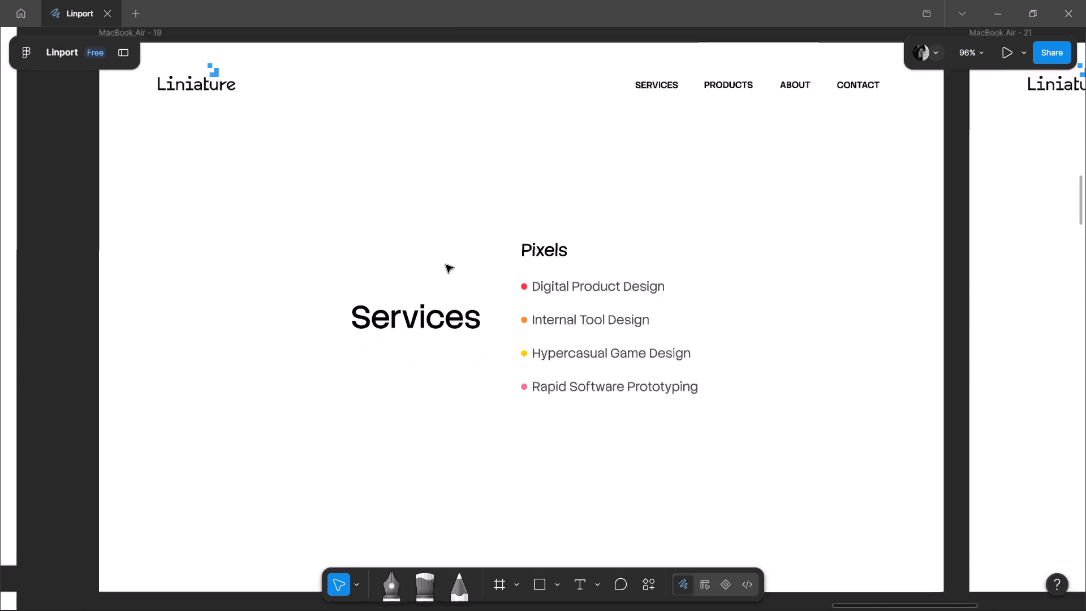
middle_click_drag(411, 236, 453, 238)
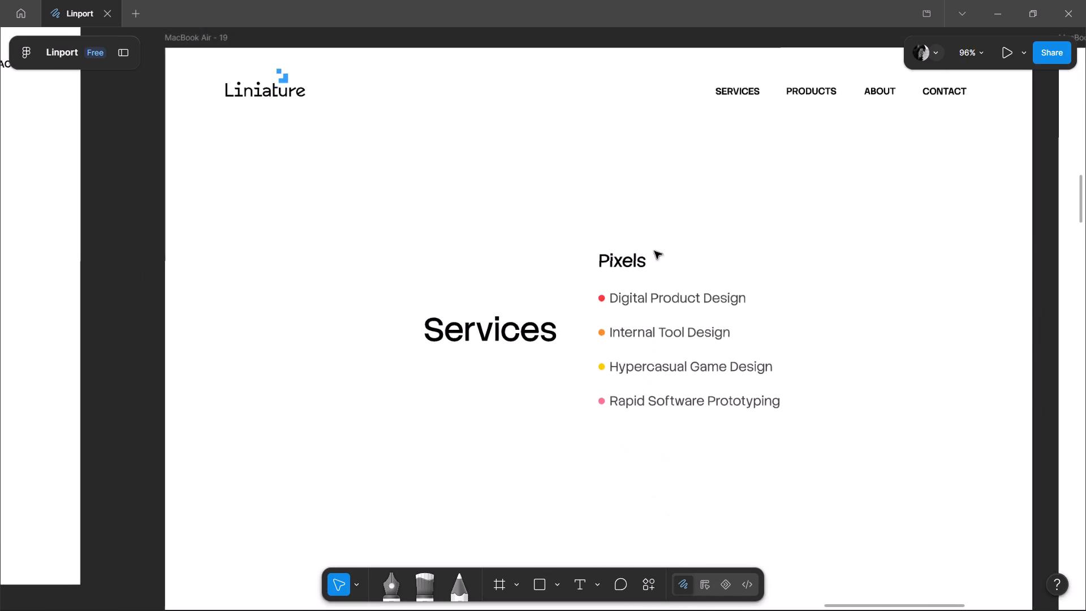
middle_click_drag(777, 290, 730, 264)
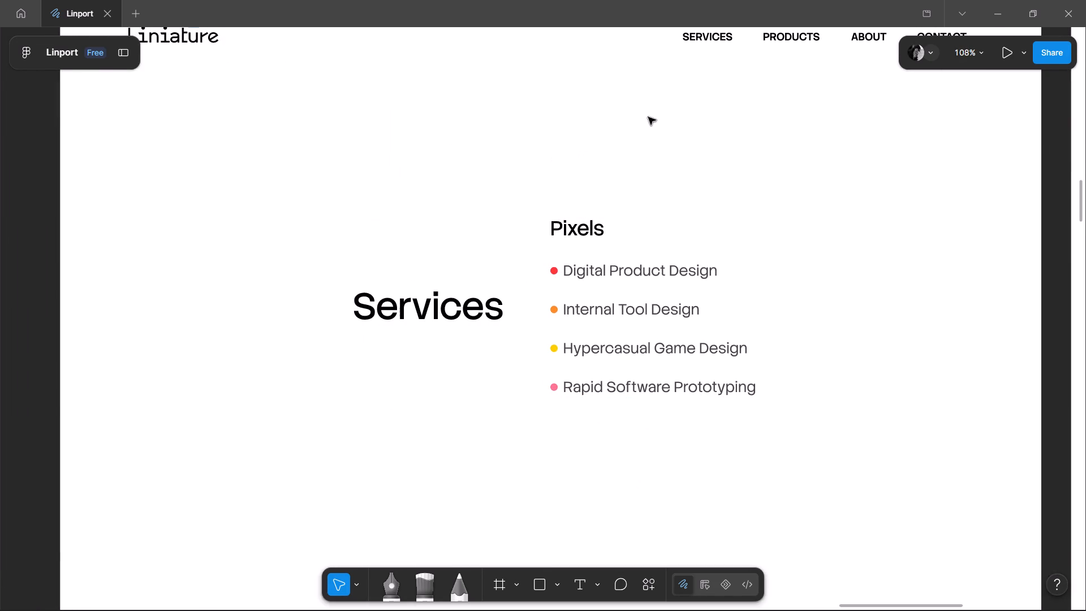
scroll(527, 315, "up", 1, "ctrl")
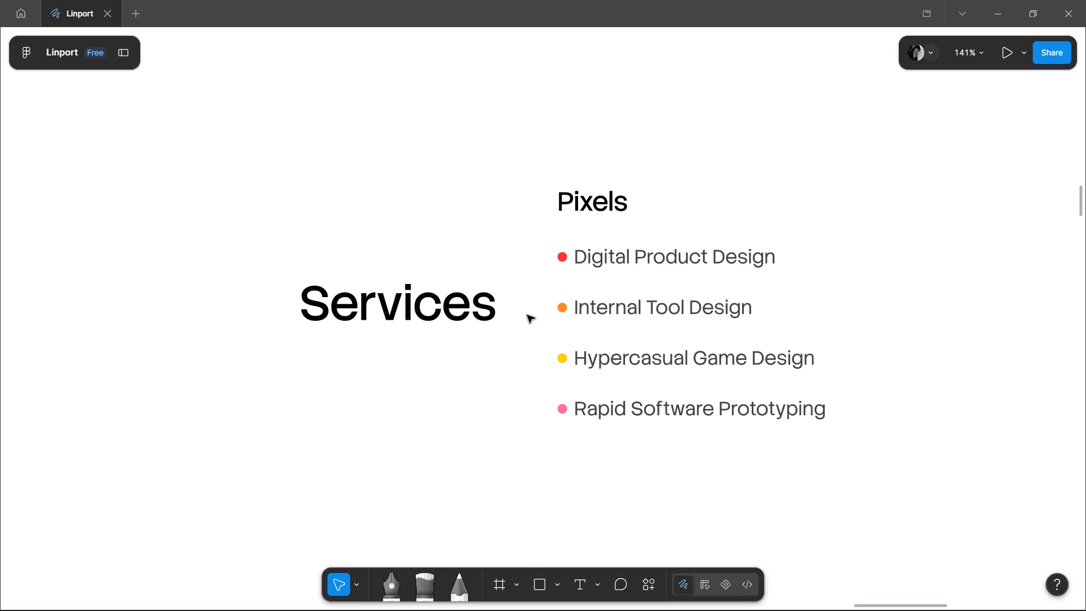
scroll(527, 314, "down", 1, "ctrl")
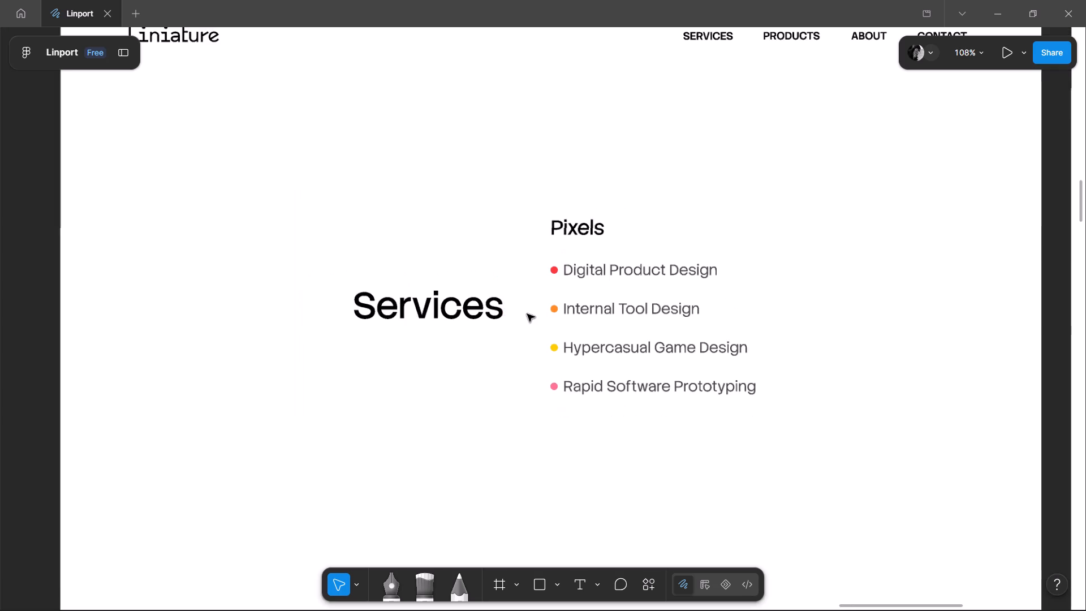
scroll(527, 314, "down", 3)
scroll(527, 314, "up", 3)
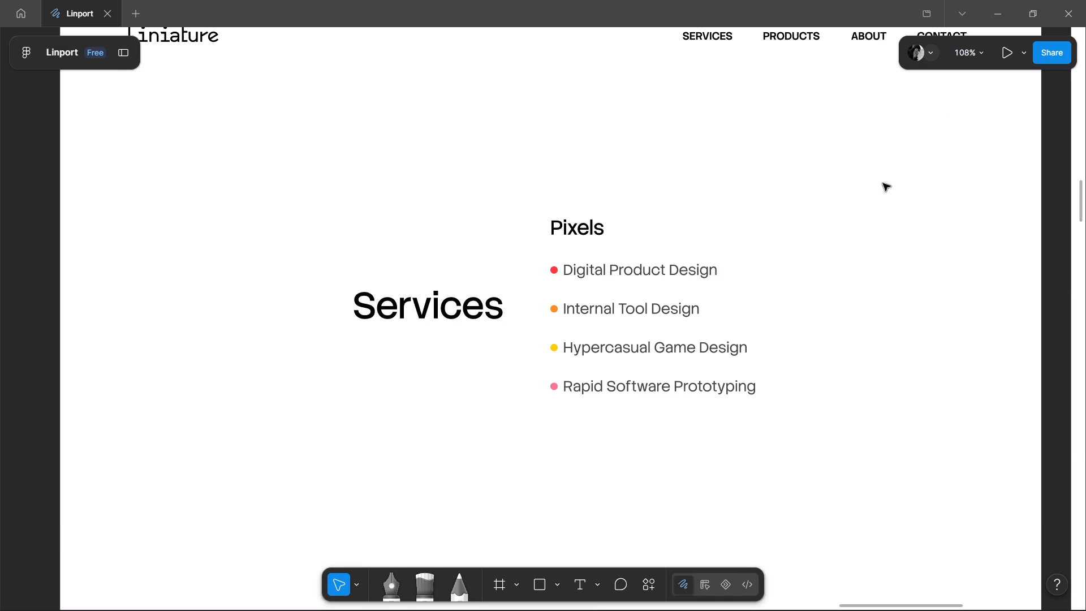
scroll(304, 286, "down", 1, "ctrl")
scroll(645, 313, "up", 2, "ctrl")
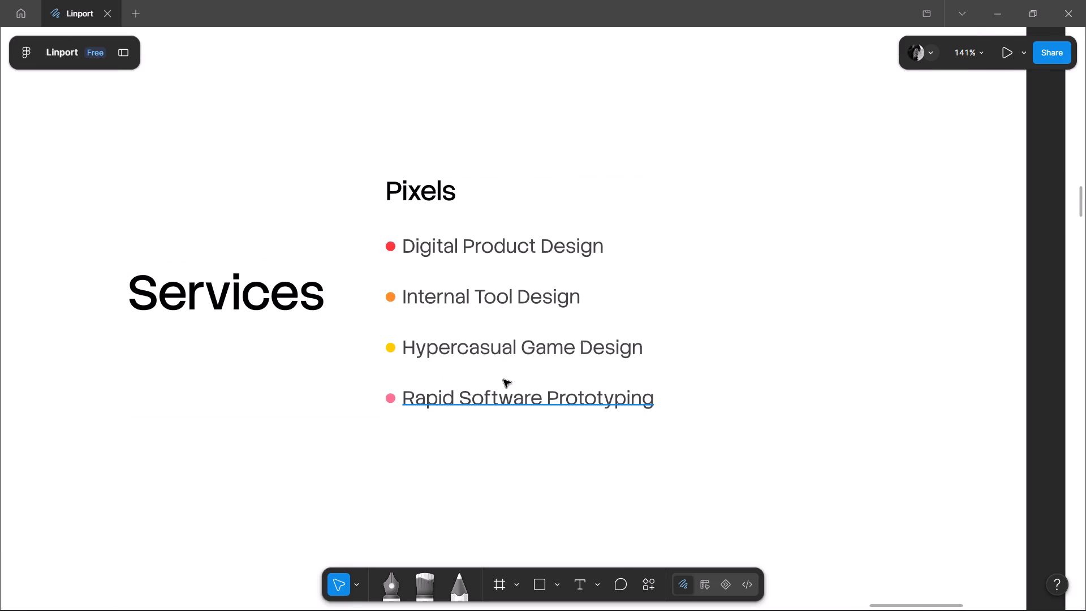
left_click(626, 306)
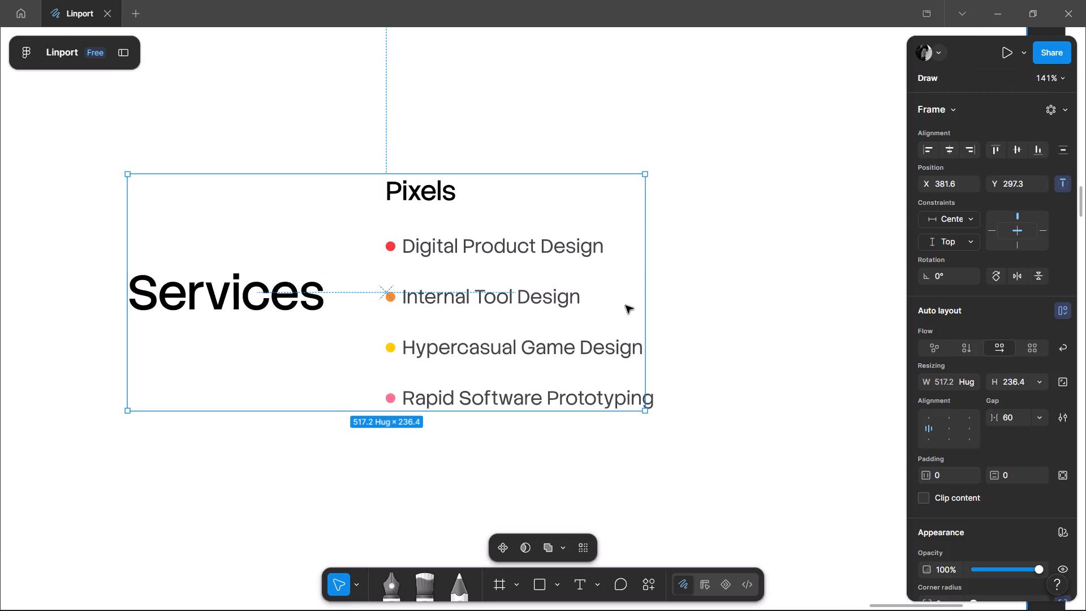
scroll(623, 302, "down", 6, "ctrl")
left_click(676, 303)
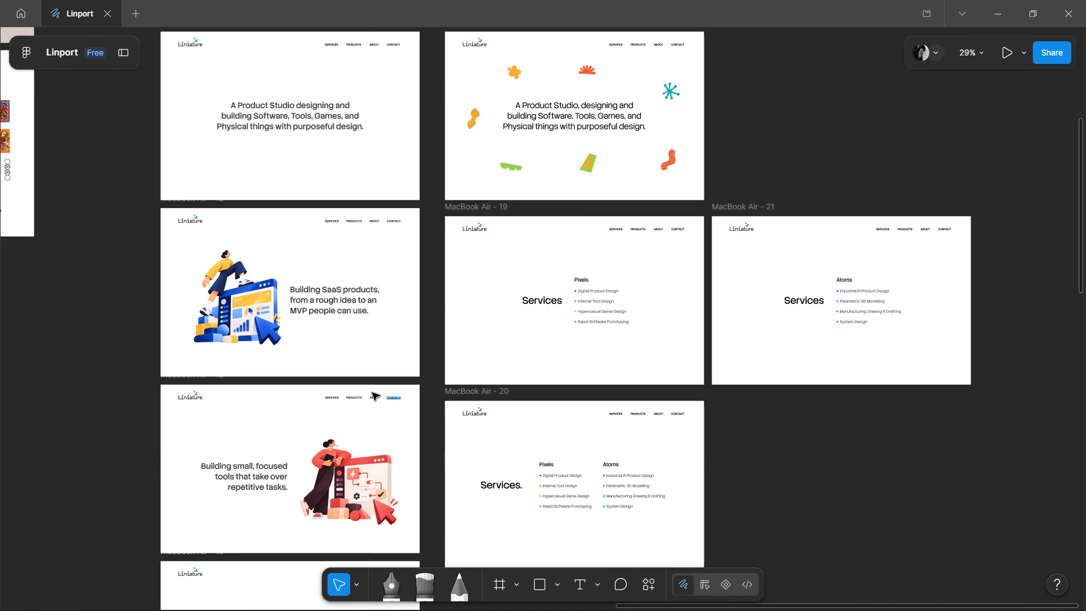
Compare the Atoms layout in MacBook Air - 21 with the surrounding Services frames, up close and in overview.
scroll(639, 303, "up", 3, "ctrl")
scroll(477, 204, "down", 1, "ctrl")
middle_click_drag(772, 385, 604, 429)
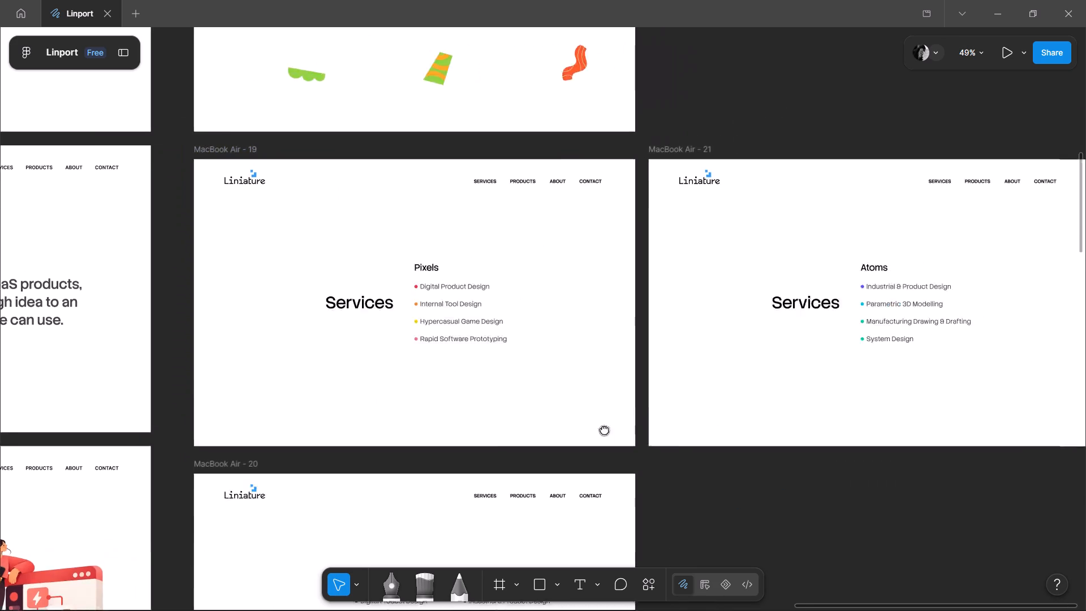
middle_click_drag(604, 429, 352, 302)
scroll(692, 87, "up", 5, "ctrl")
scroll(692, 87, "down", 3, "ctrl")
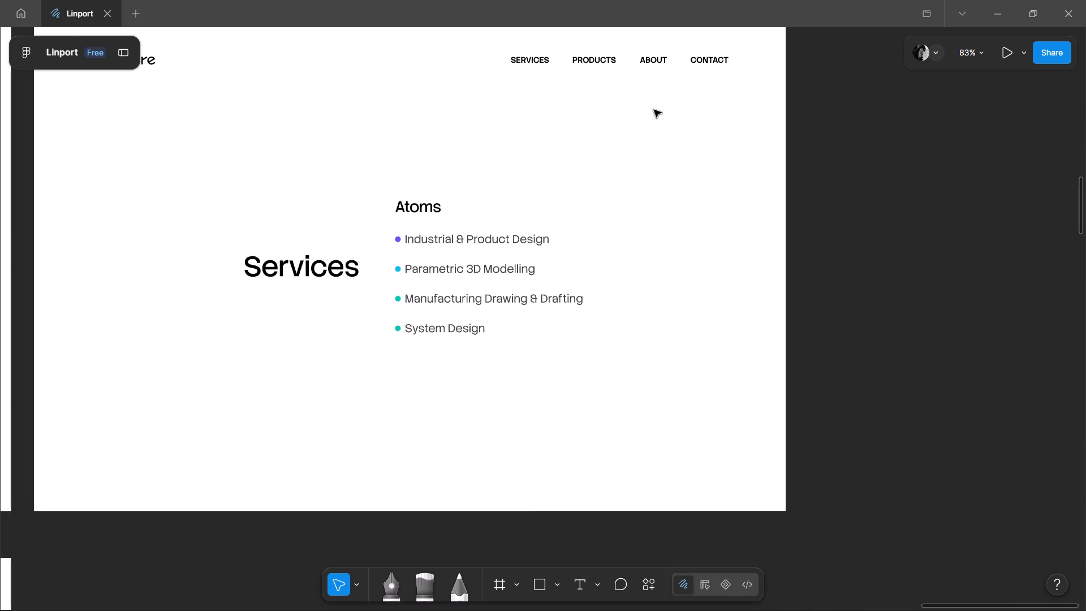
scroll(503, 283, "up", 4, "ctrl")
scroll(546, 251, "down", 3, "ctrl")
scroll(547, 246, "up", 1, "ctrl")
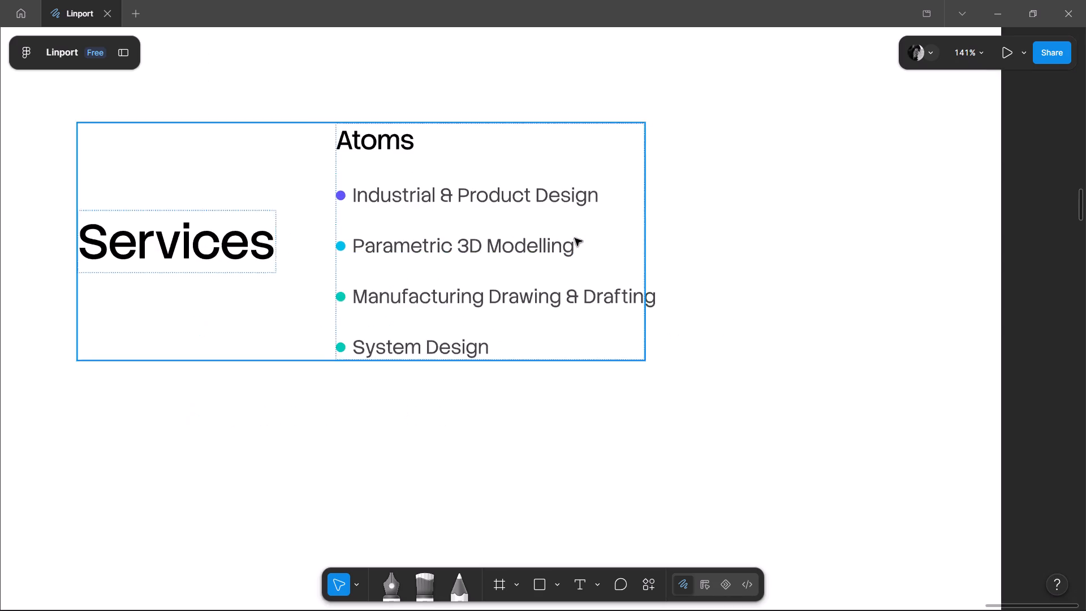
middle_click_drag(575, 238, 759, 303)
scroll(783, 288, "up", 1, "ctrl")
scroll(786, 286, "down", 4, "ctrl")
middle_click_drag(764, 467, 824, 345)
scroll(855, 317, "down", 3, "ctrl")
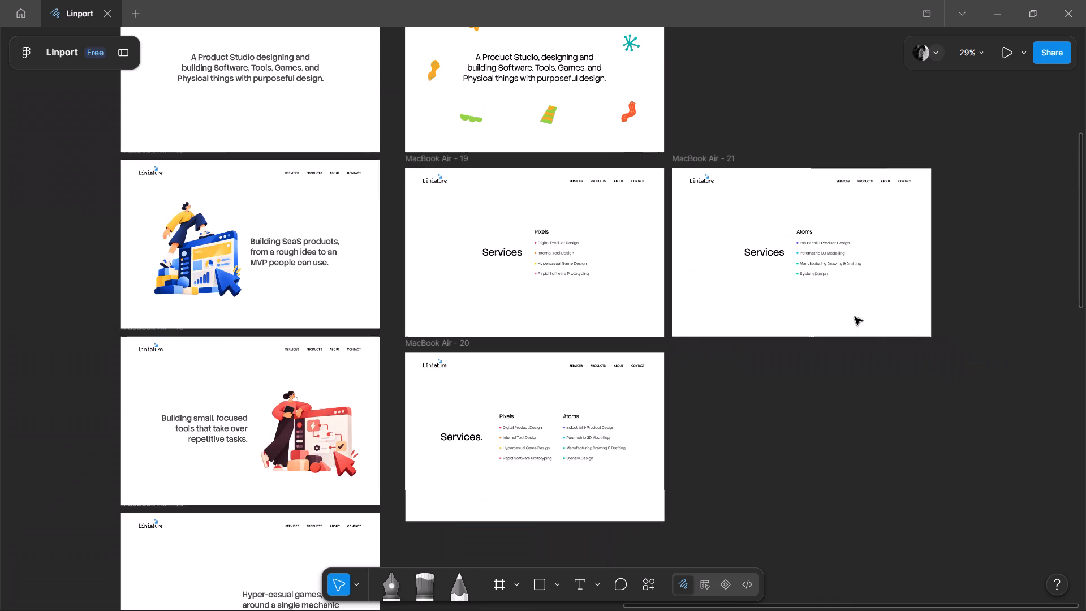
Replace the word "building" with "prototyping" in the Product Studio intro text of MacBook Air - 18.
scroll(678, 145, "up", 3)
scroll(551, 277, "up", 5, "ctrl")
scroll(655, 238, "down", 2)
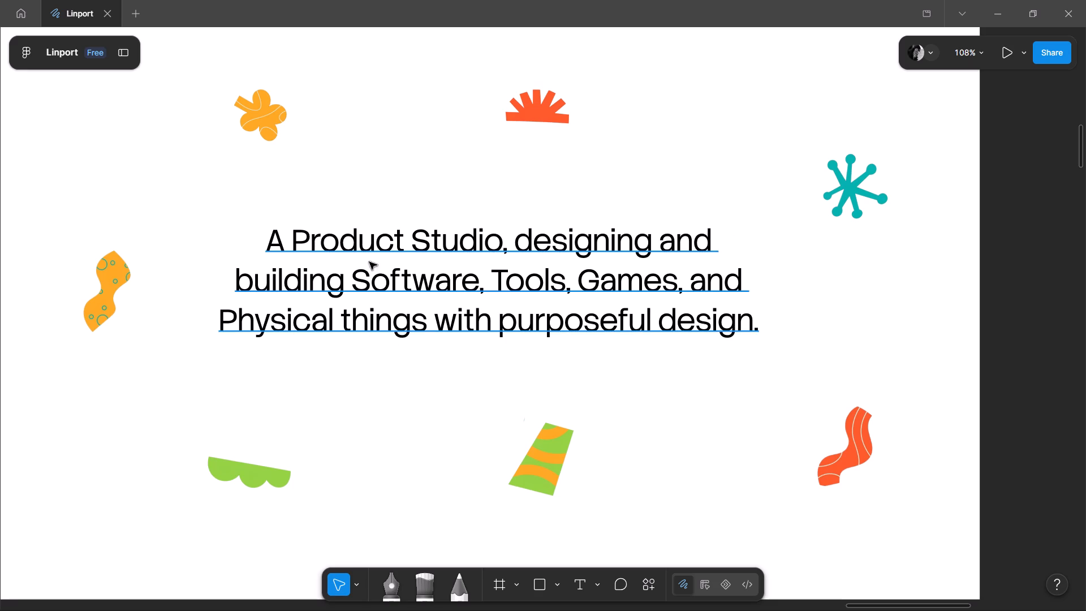
double_click(296, 276, "ctrl")
left_click(314, 273)
left_click(314, 273)
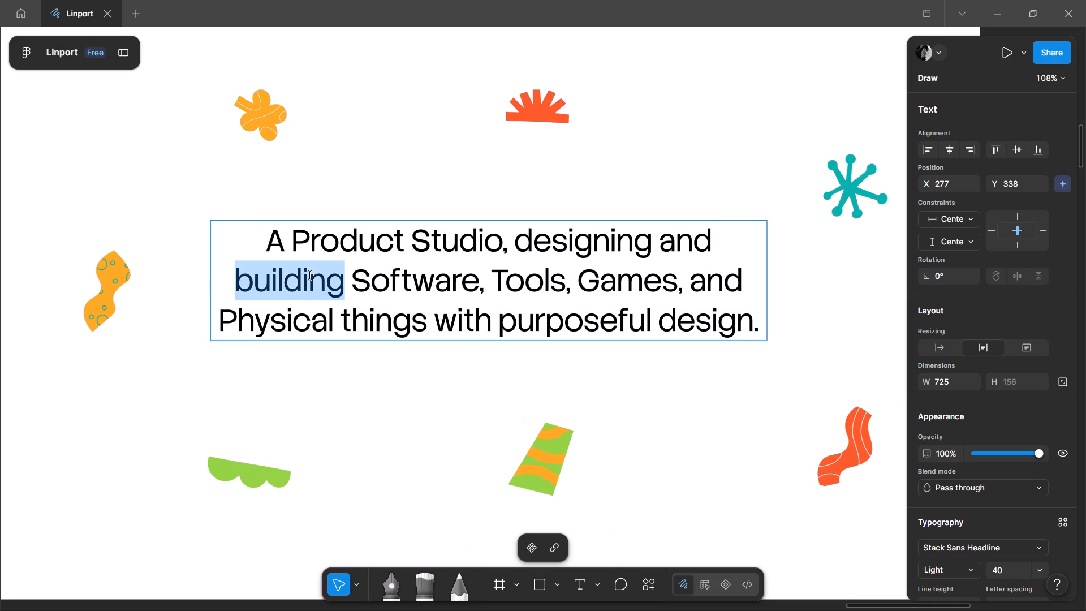
left_click(308, 275)
left_click_drag(308, 276, 231, 282)
left_click(323, 281)
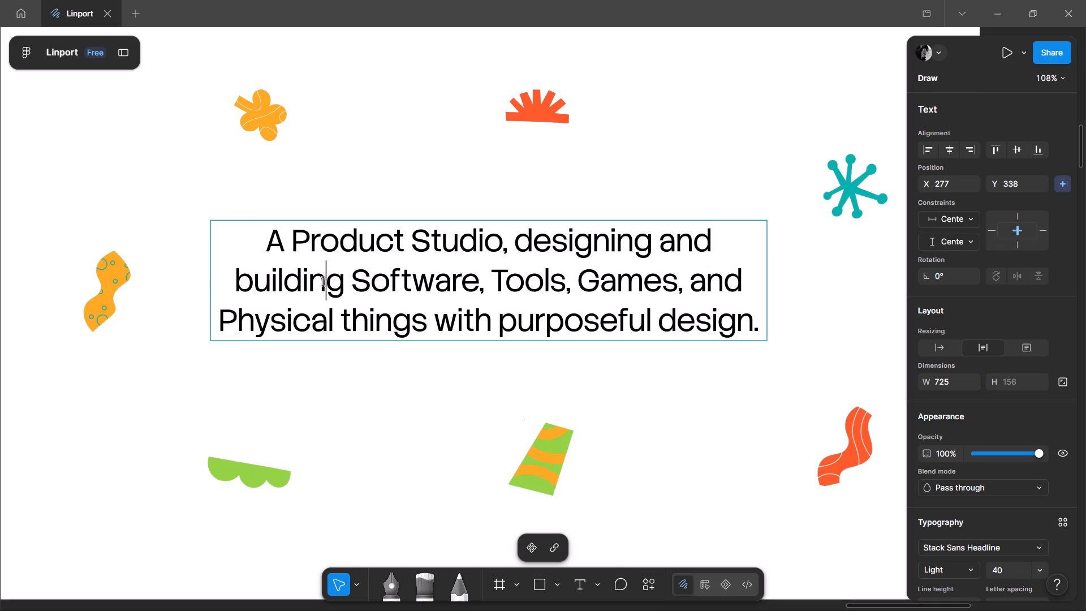
double_click(309, 273)
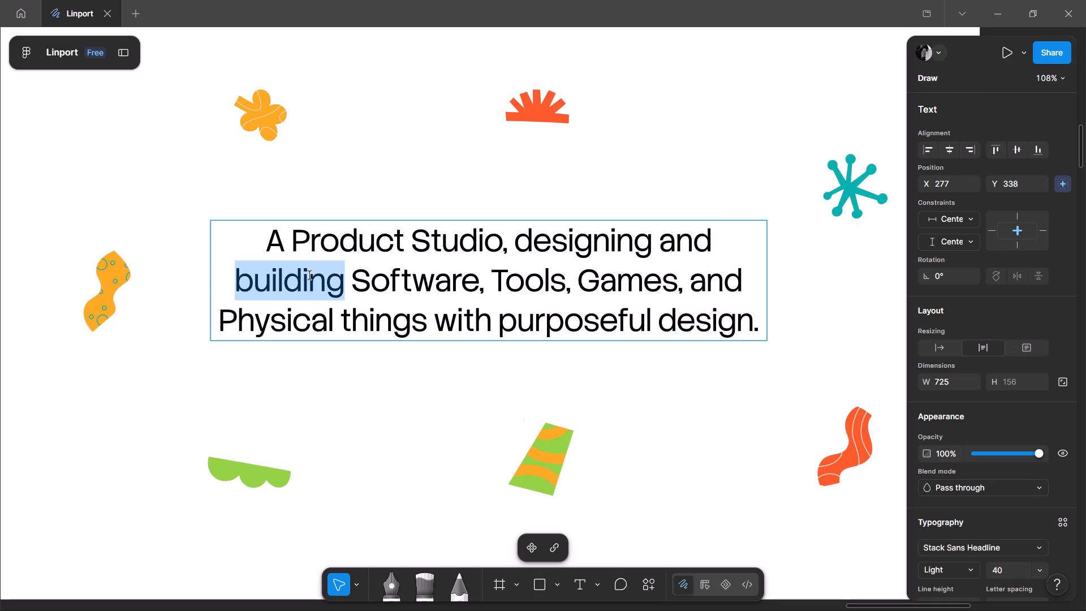
type("prototy")
type("ping")
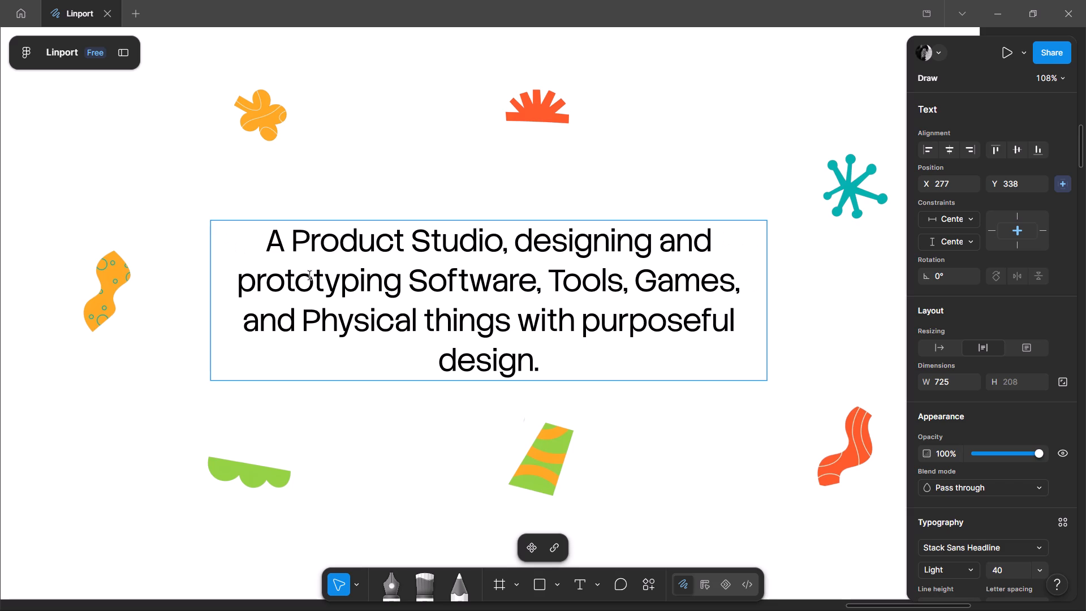
Widen the intro text box in MacBook Air - 18 so the sentence wraps onto three lines.
left_click(330, 410)
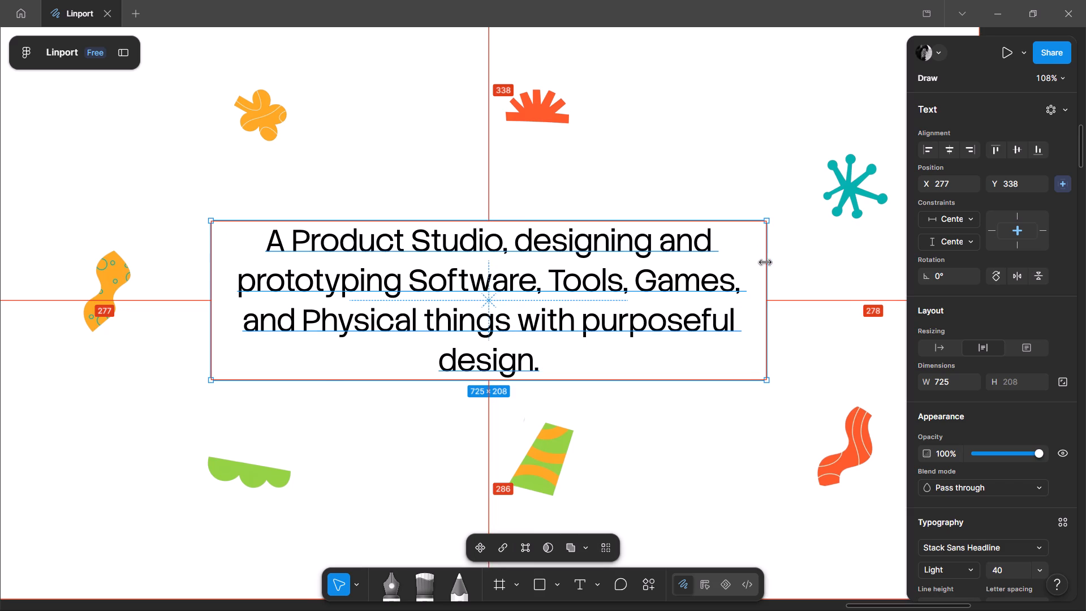
left_click_drag(765, 262, 771, 261, "alt")
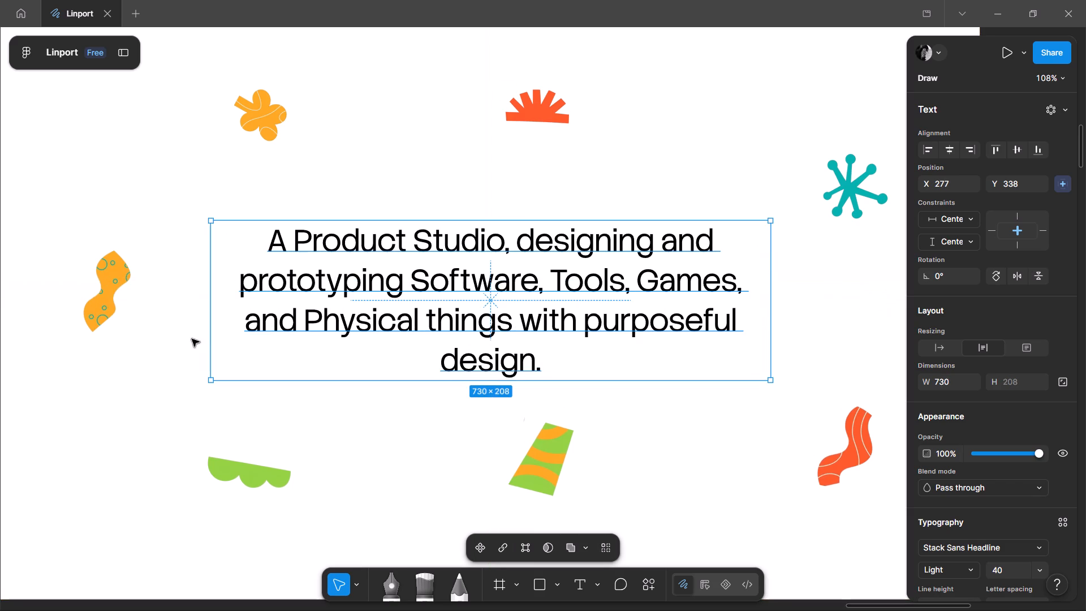
key("ctrl+z")
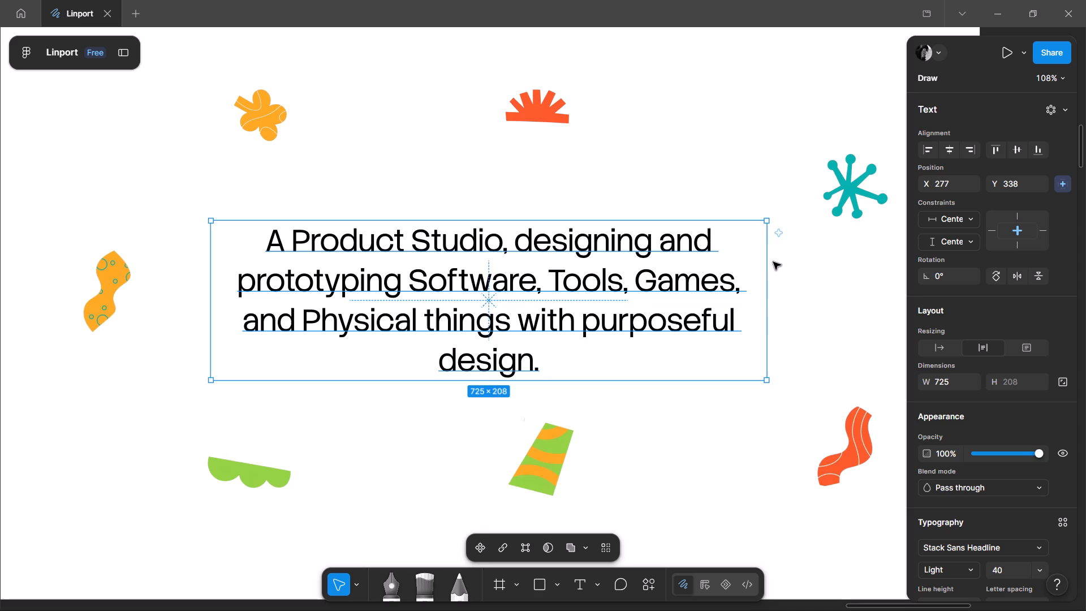
left_click(247, 397)
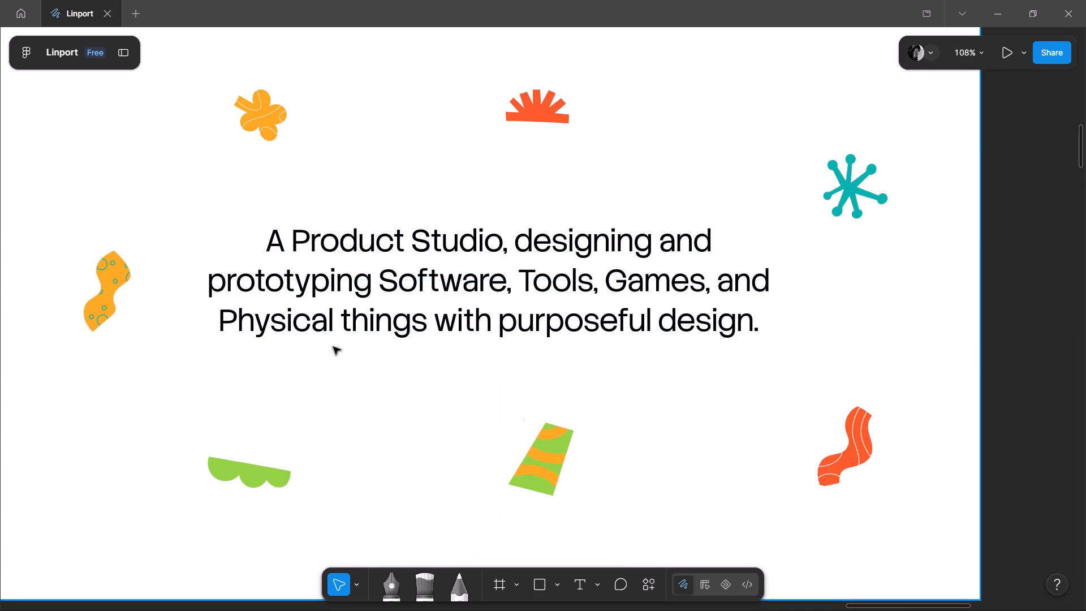
scroll(400, 299, "down", 5, "ctrl")
left_click(653, 281)
scroll(338, 292, "up", 3, "ctrl")
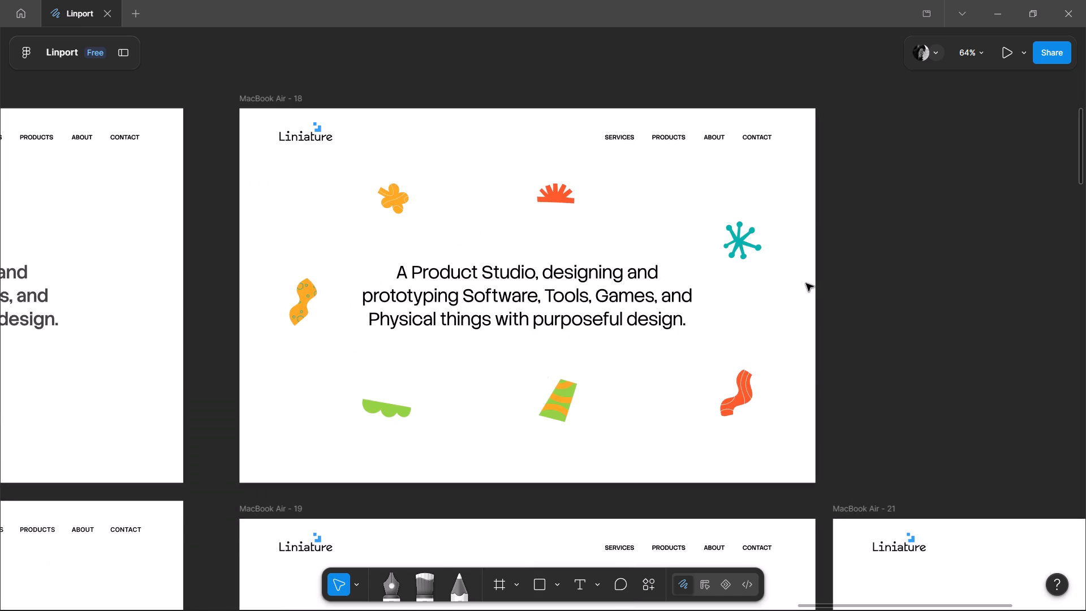
Delete the words "and prototyping" from the Product Studio intro text in MacBook Air - 18.
double_click(615, 270, "ctrl")
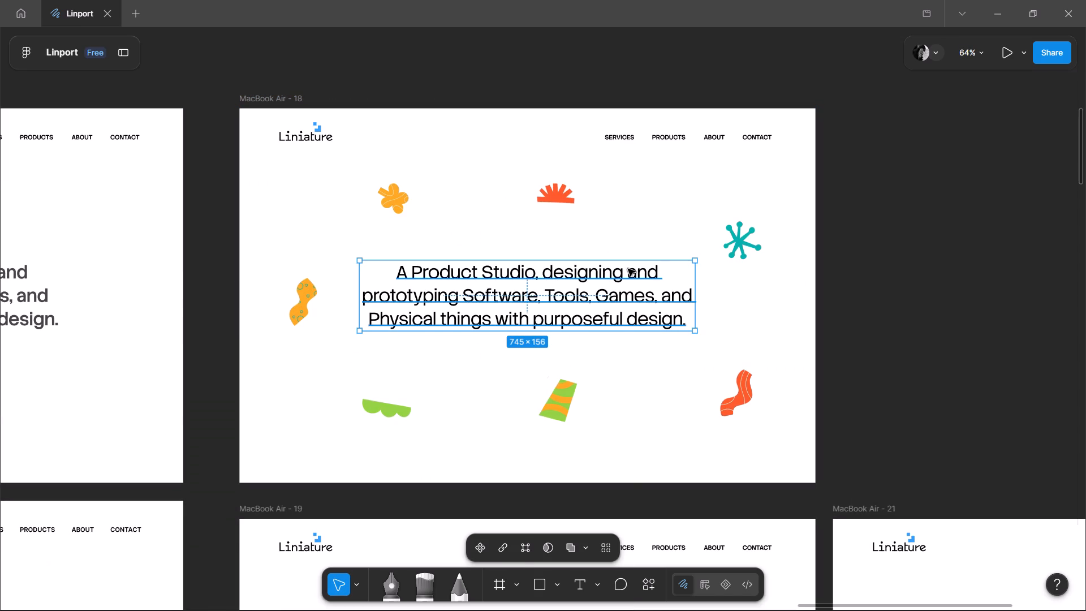
double_click(630, 269)
left_click(630, 272)
left_click_drag(629, 273, 452, 299)
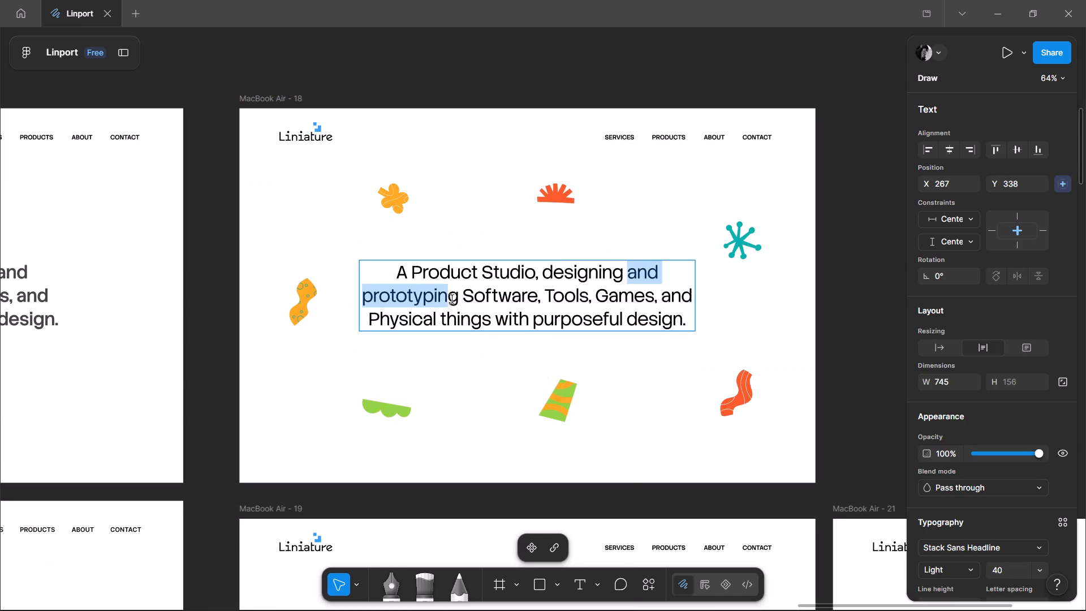
left_click_drag(452, 299, 458, 298)
key("BackSpace")
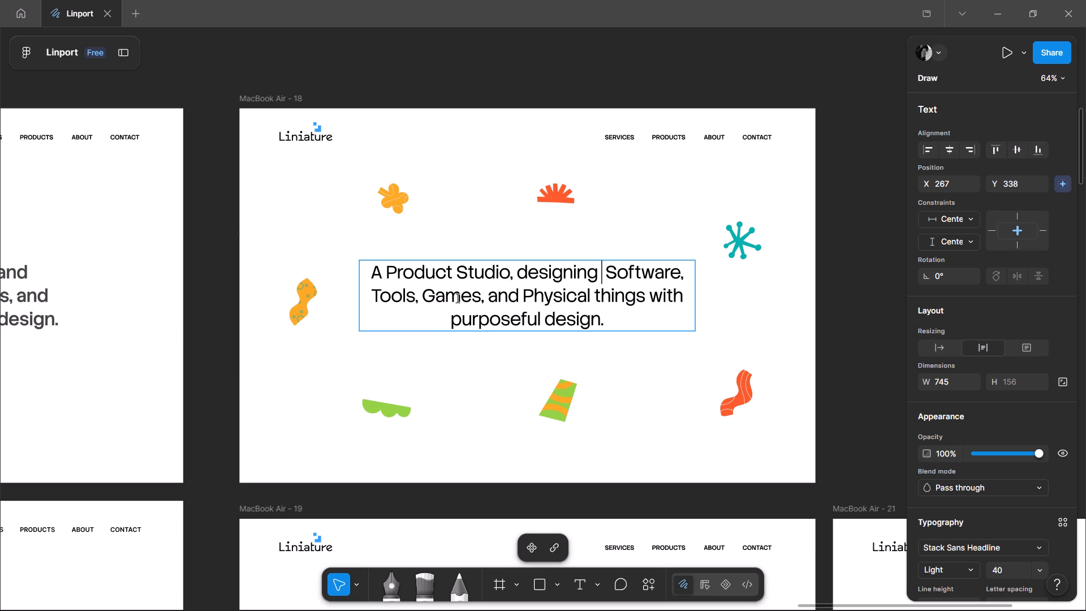
key("BackSpace")
left_click(697, 299)
left_click(751, 284)
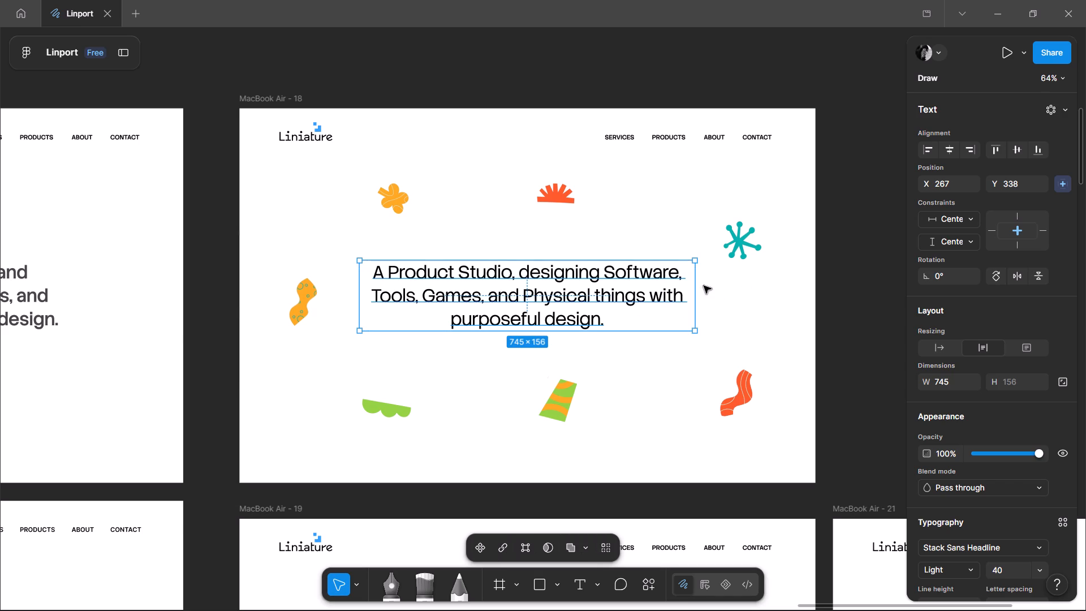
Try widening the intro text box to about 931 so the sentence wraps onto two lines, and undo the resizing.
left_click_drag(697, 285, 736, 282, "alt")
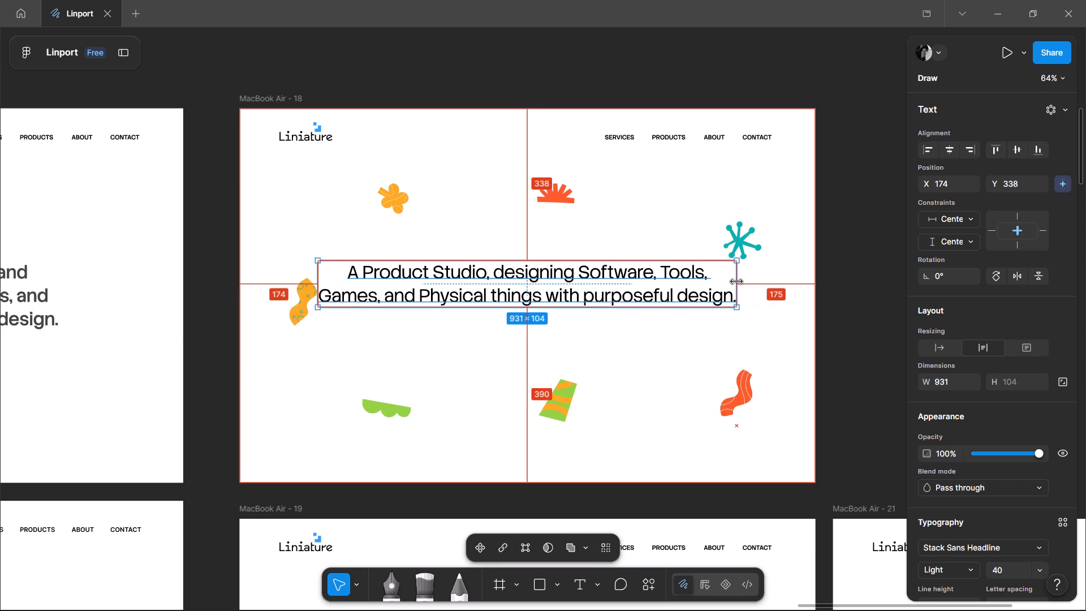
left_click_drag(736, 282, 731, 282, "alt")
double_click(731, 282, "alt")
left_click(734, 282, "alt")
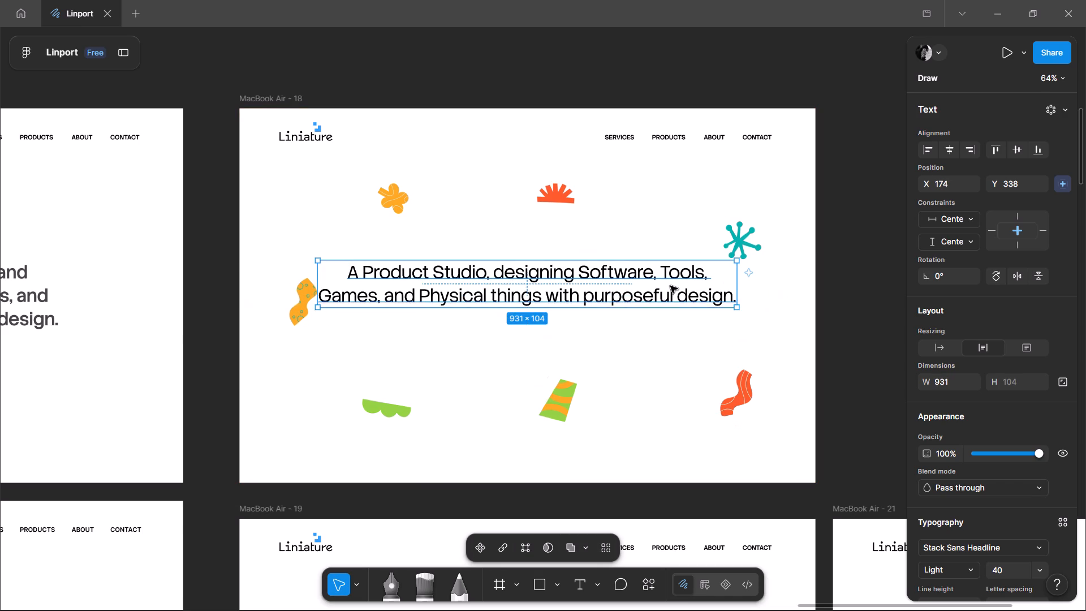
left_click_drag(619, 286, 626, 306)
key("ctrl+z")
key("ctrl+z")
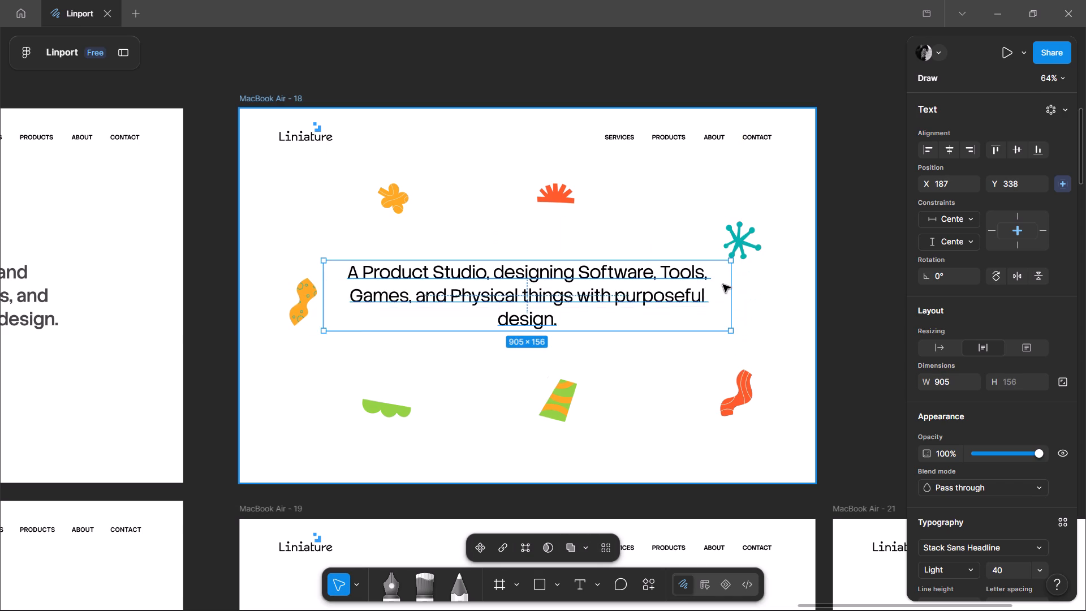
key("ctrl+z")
Resize the intro text box symmetrically to about 679 wide so the sentence wraps onto three lines.
left_click_drag(696, 287, 728, 285)
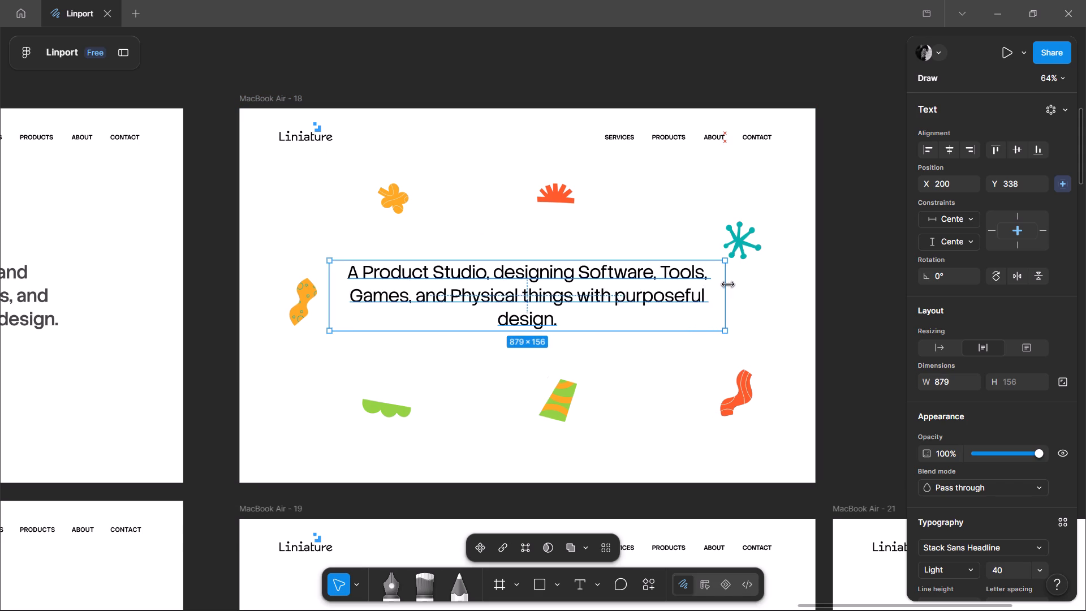
left_click_drag(728, 285, 735, 283)
left_click(662, 284)
left_click_drag(735, 274, 657, 292, "alt")
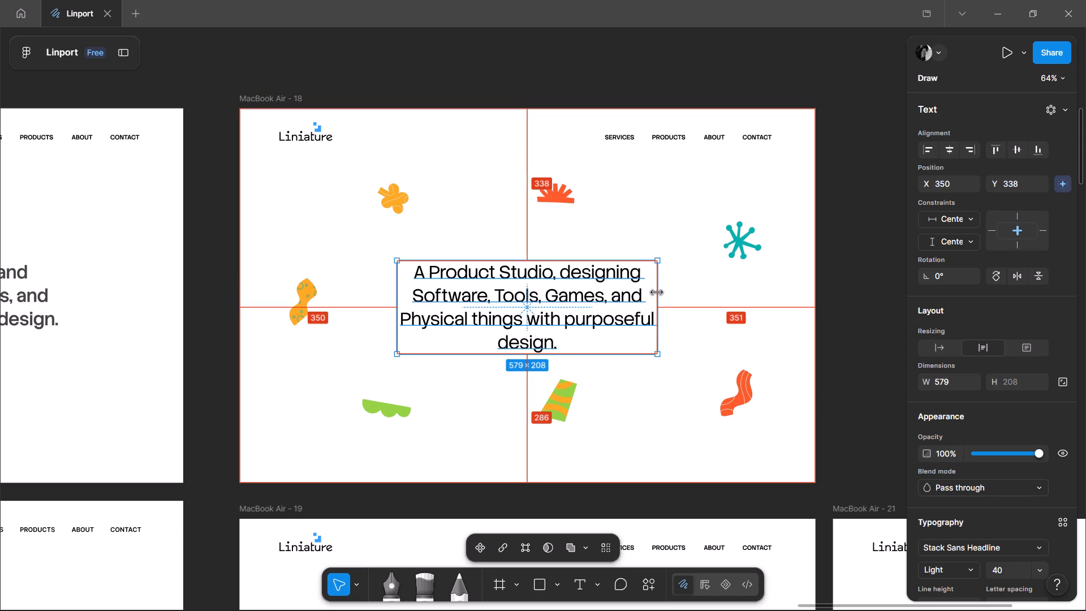
left_click_drag(657, 292, 680, 293, "alt")
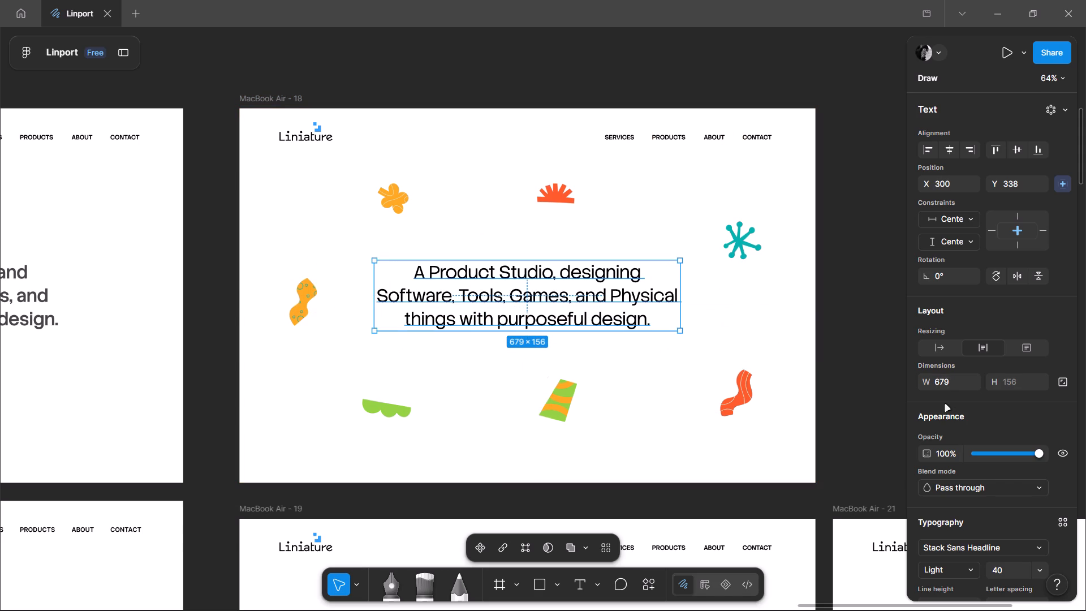
left_click(809, 365)
Copy the full Product Studio intro sentence from MacBook Air - 18.
scroll(593, 329, "up", 3, "ctrl")
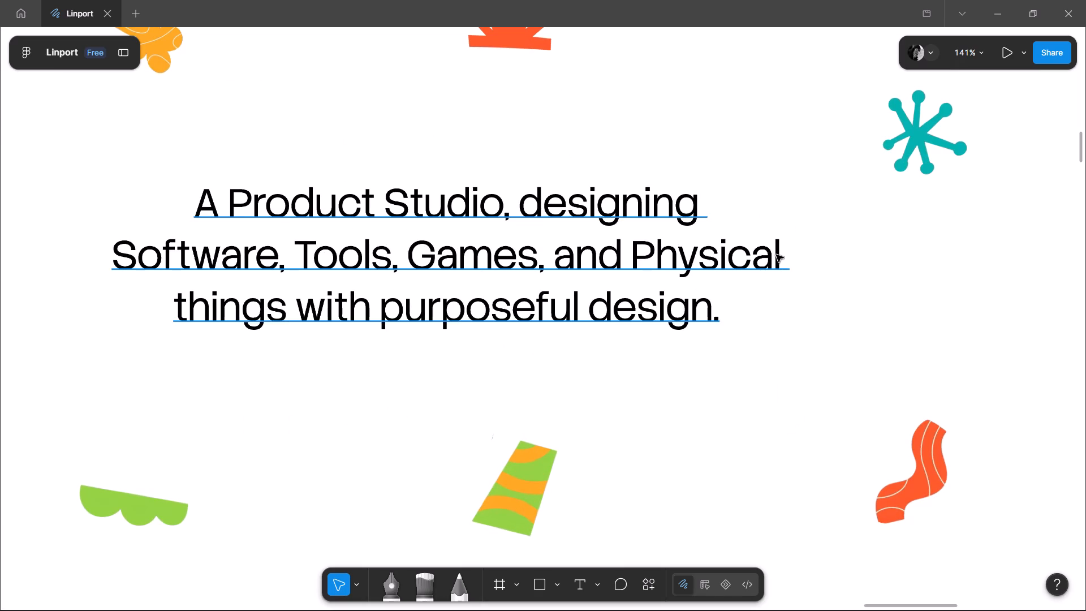
scroll(861, 147, "down", 2, "ctrl")
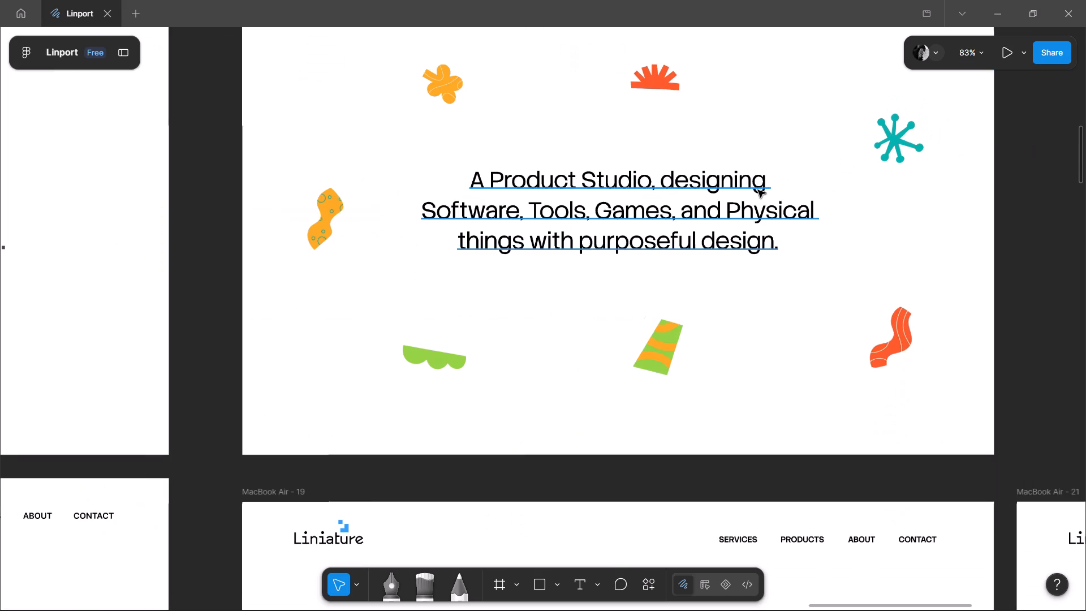
triple_click(758, 190)
key("ctrl+c")
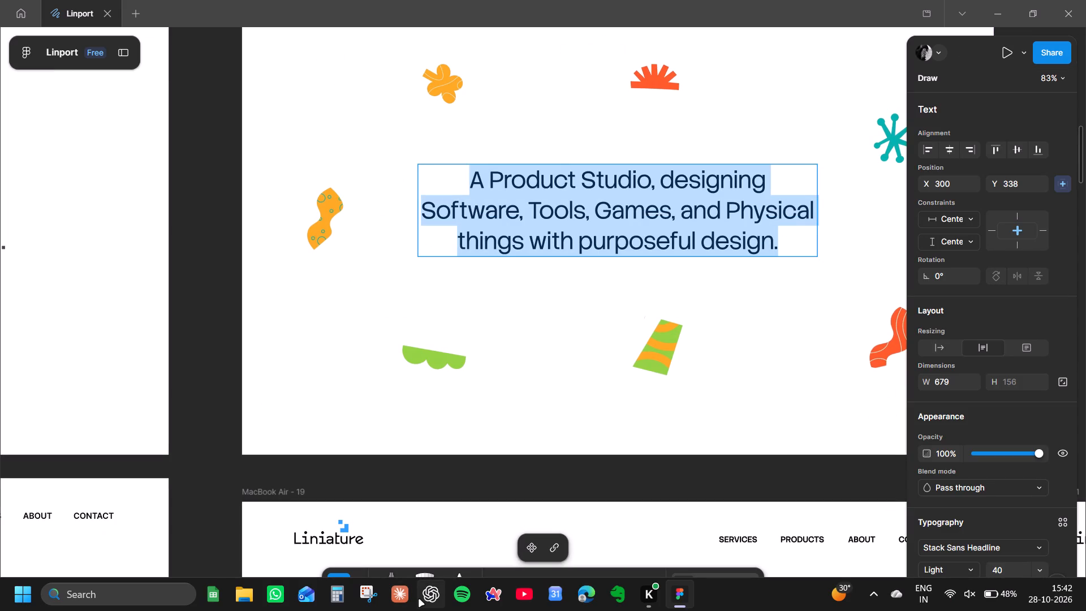
left_click(419, 599)
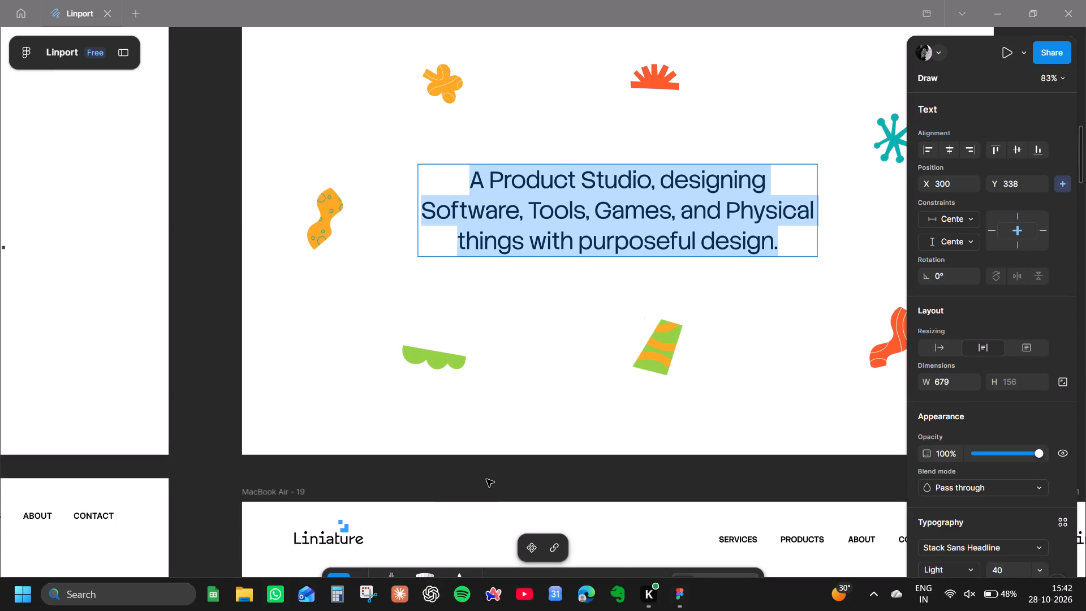
left_click(436, 603)
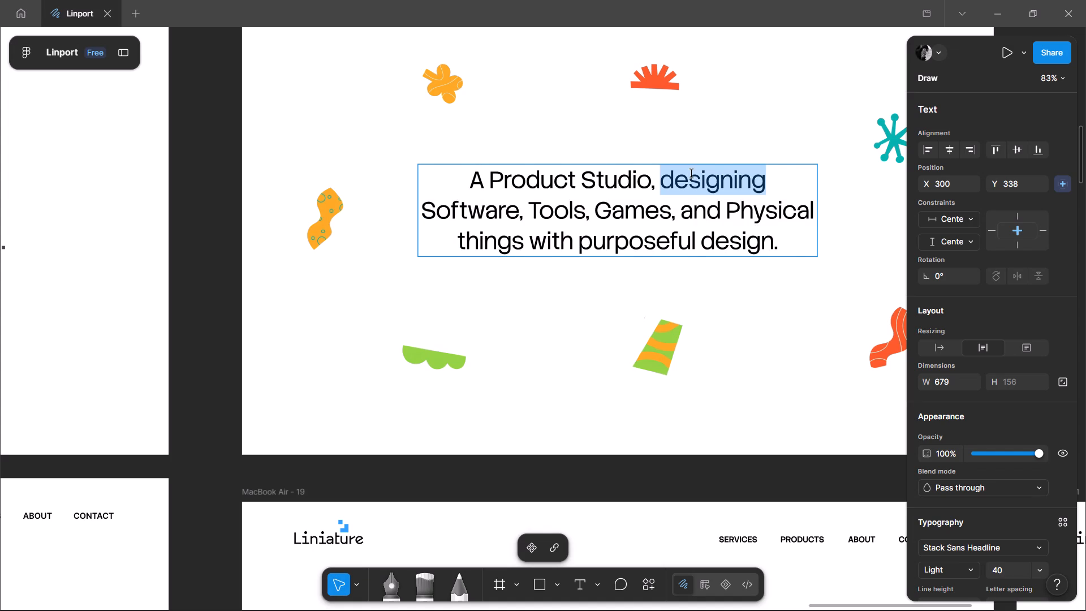
key("space")
key("BackSpace")
key("BackSpace")
key("w")
key("BackSpace")
key("BackSpace")
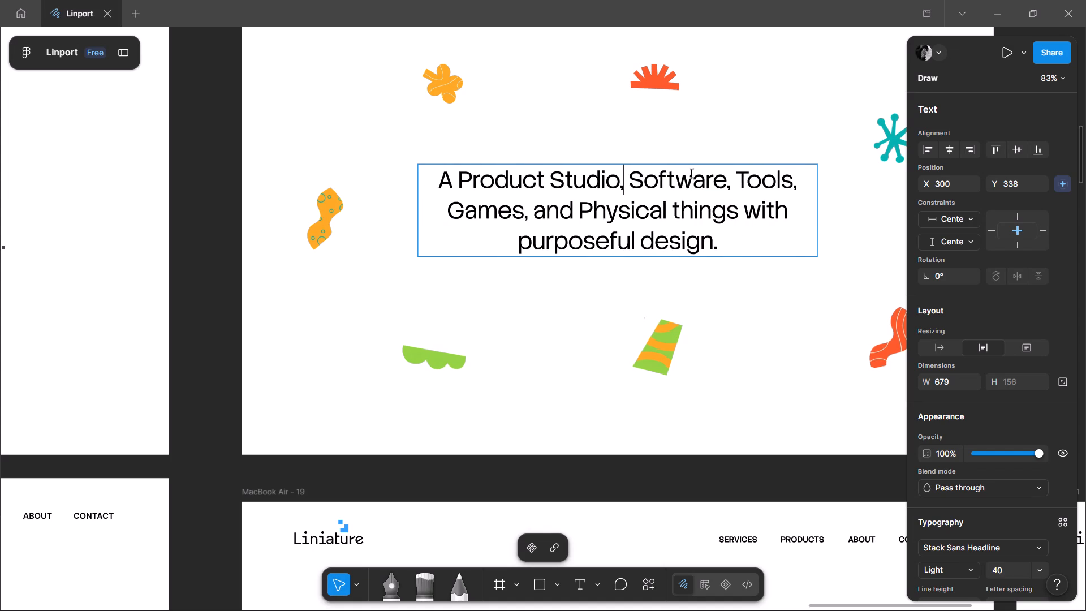
key("BackSpace")
type("w")
key("space")
key("BackSpace")
key("BackSpace")
key("space")
type("with a focus")
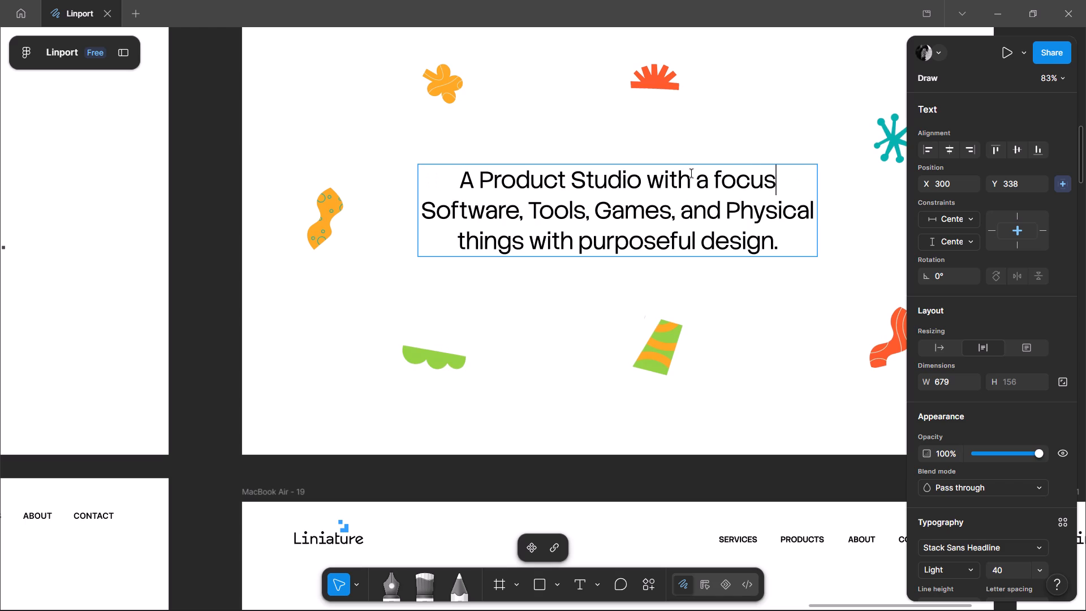
scroll(610, 300, "left", 1)
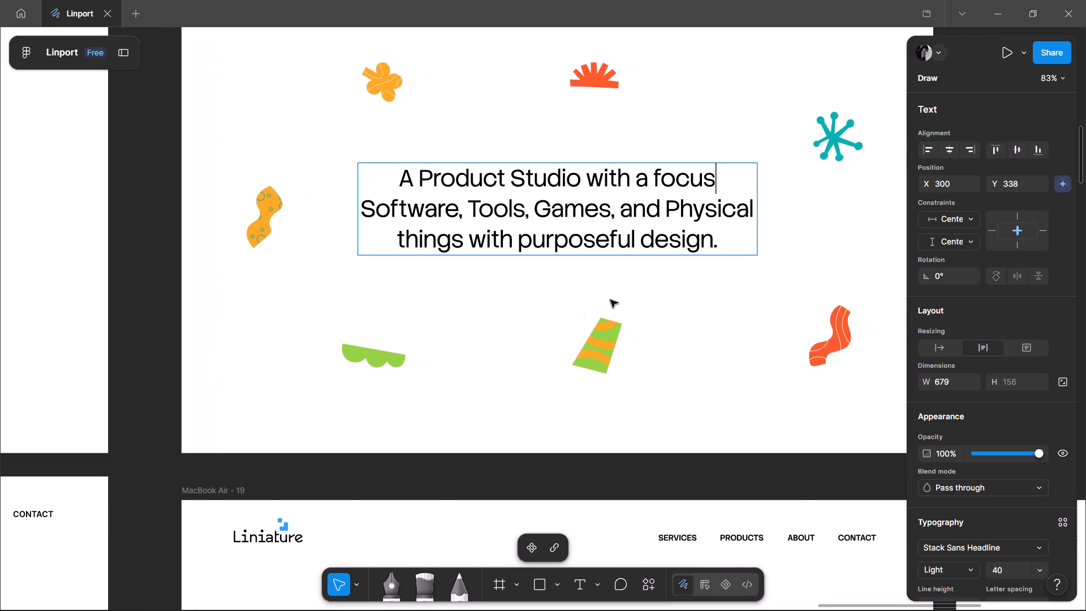
key("space")
type("designing")
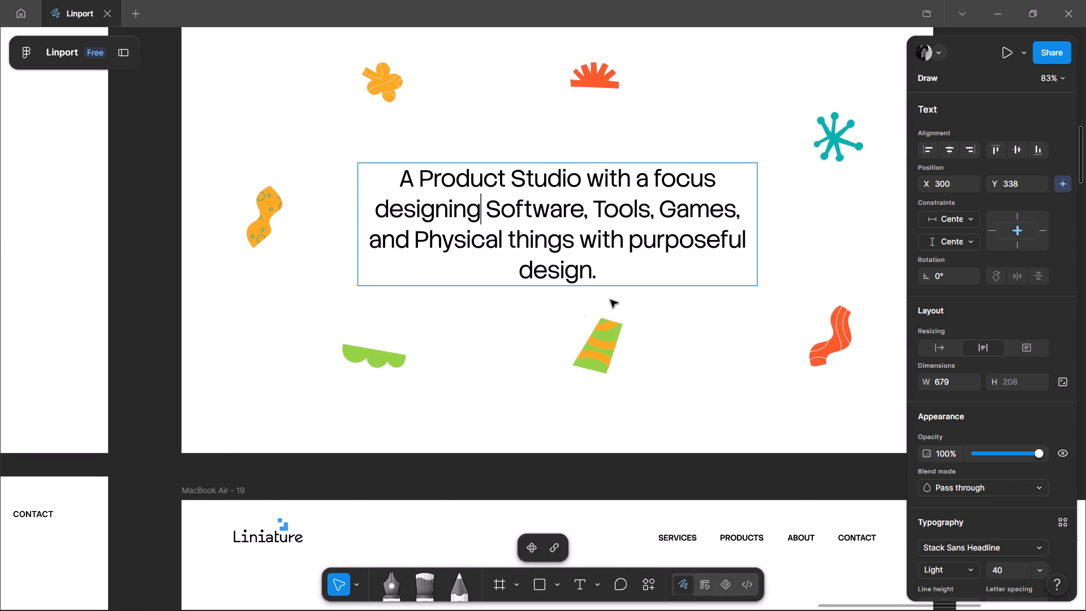
left_click(777, 261)
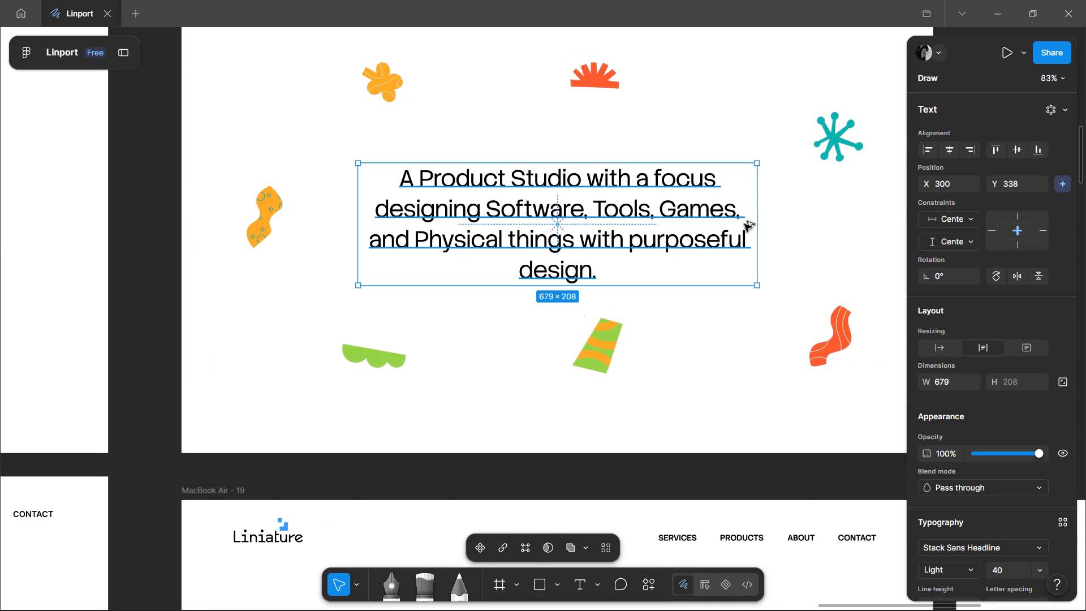
Widen the intro text box symmetrically to about 711 so the sentence wraps onto three lines.
left_click_drag(757, 217, 768, 217, "alt")
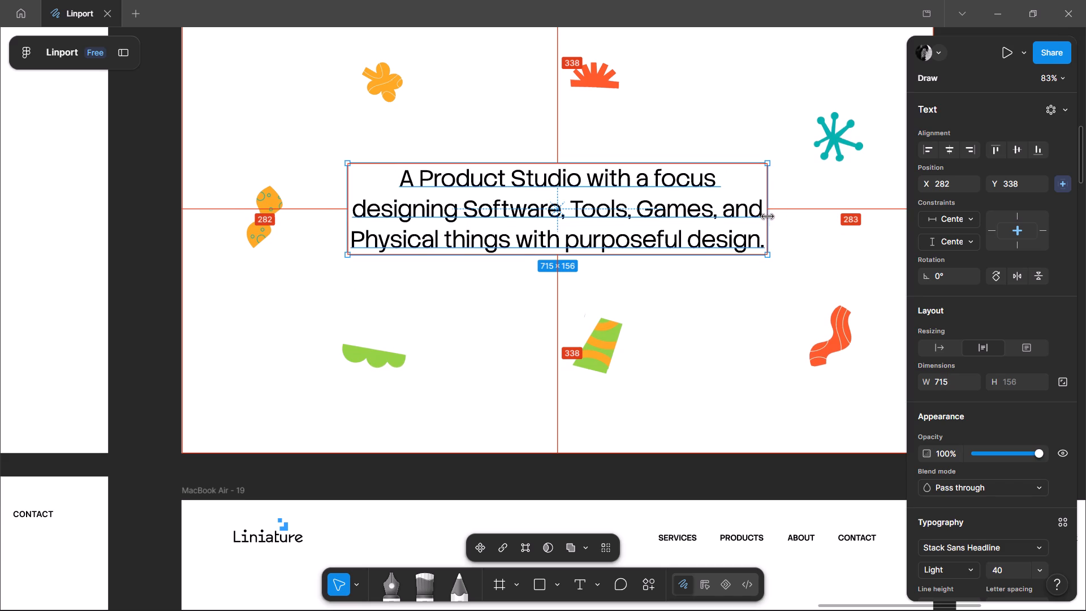
left_click_drag(768, 217, 768, 217, "alt")
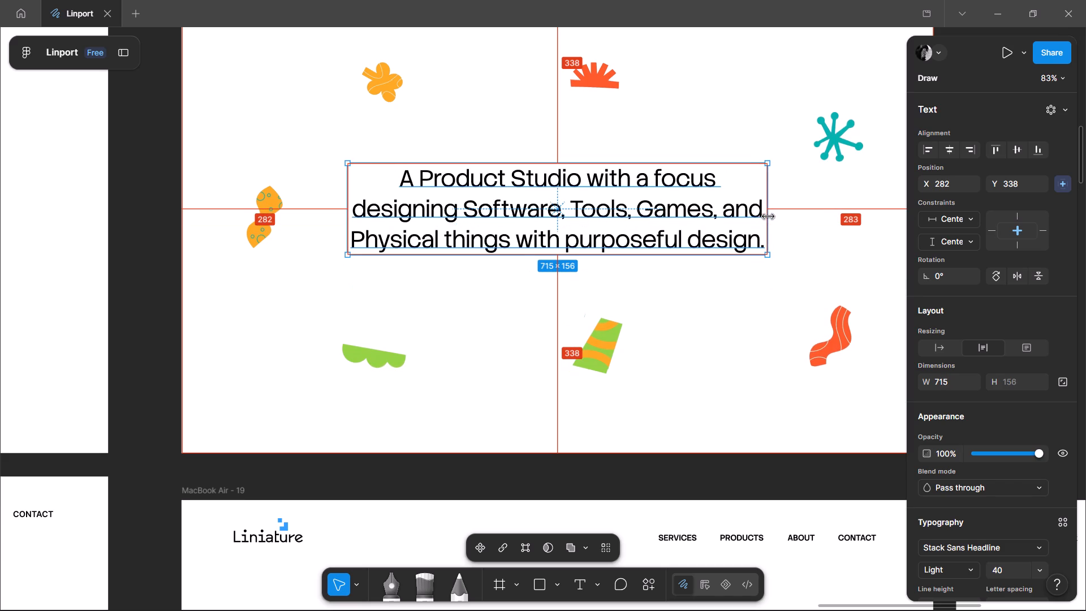
left_click_drag(768, 217, 766, 217, "alt")
left_click(697, 290)
Insert "on" after "focus" in the intro text of MacBook Air - 18.
scroll(525, 227, "down", 3, "ctrl")
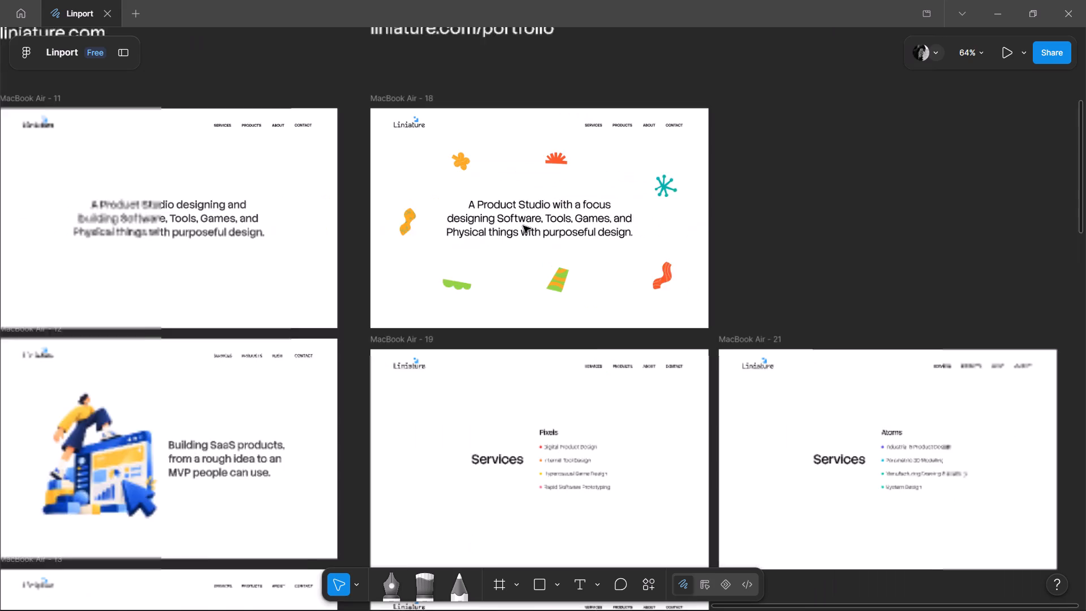
scroll(523, 226, "down", 1, "ctrl")
left_click(764, 222)
scroll(709, 192, "up", 2, "ctrl")
scroll(319, 185, "up", 2, "ctrl")
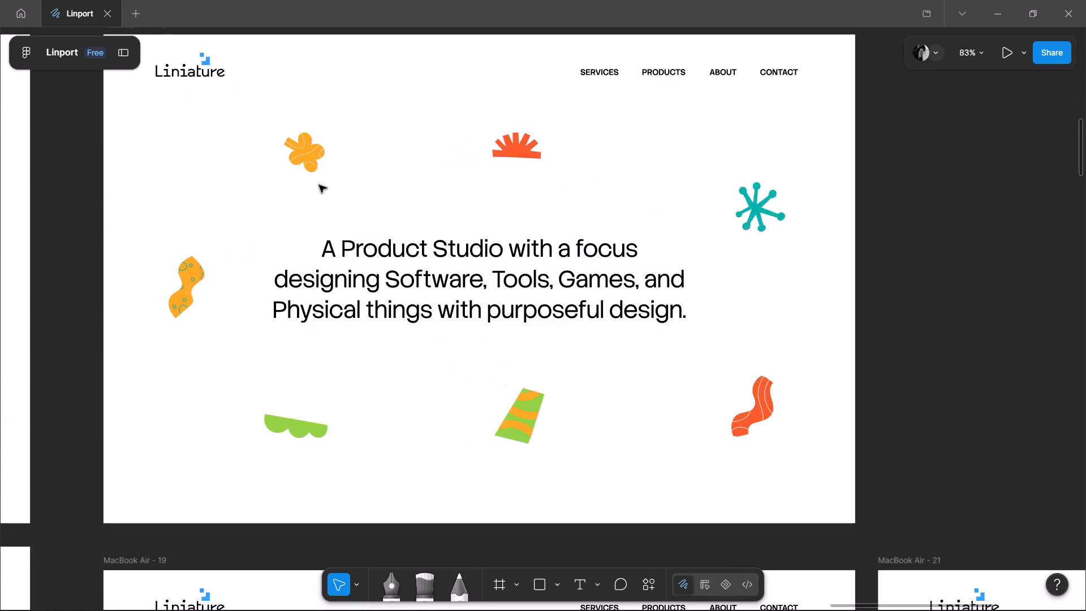
scroll(319, 185, "up", 1, "ctrl")
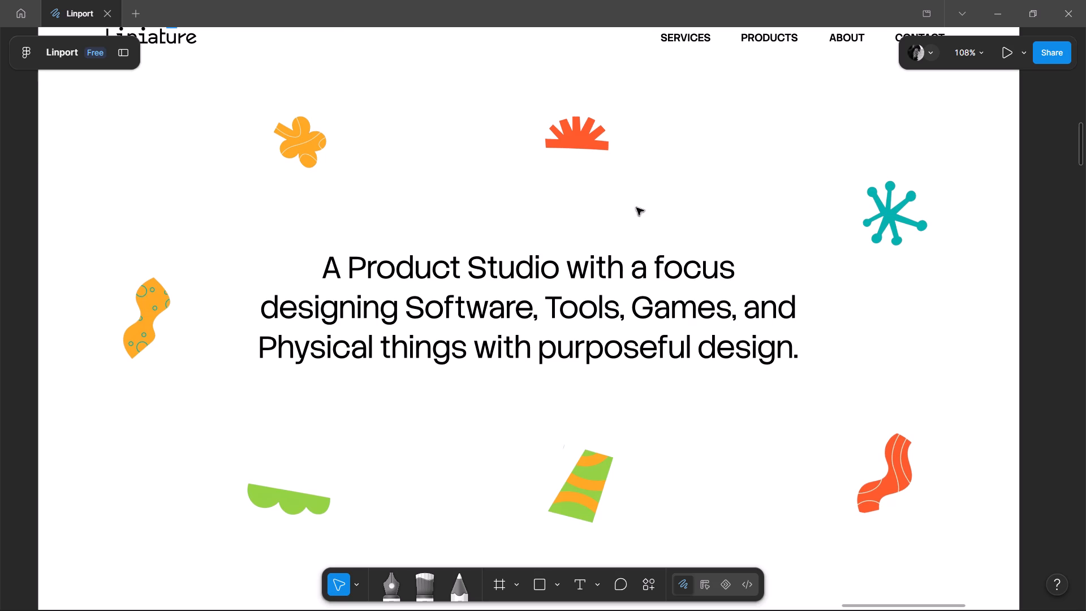
double_click(680, 268)
left_click(744, 278)
type("on")
key("space")
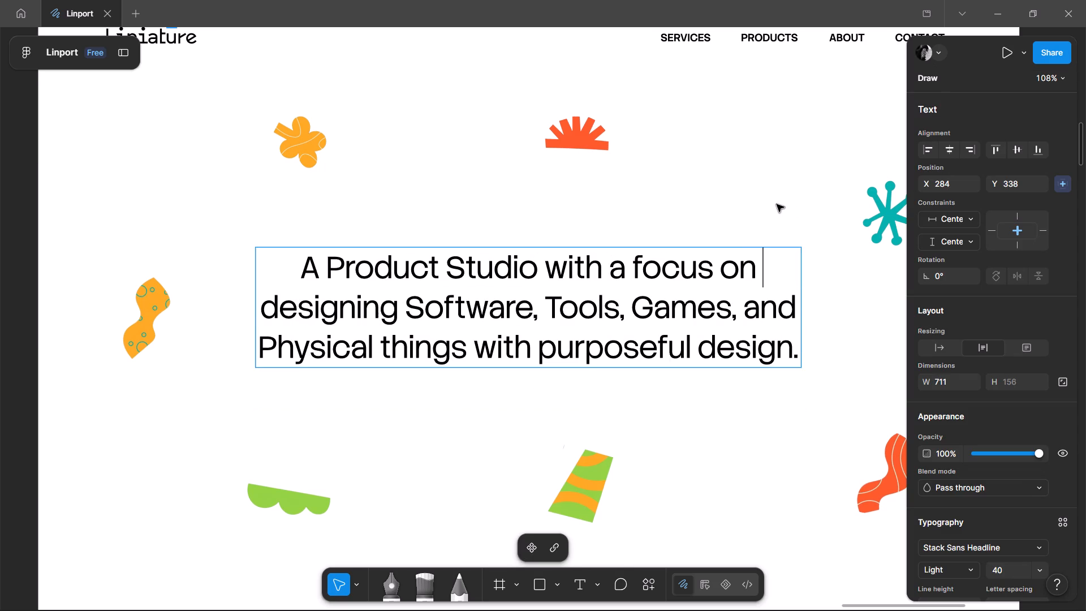
scroll(240, 261, "down", 2, "ctrl")
double_click(744, 227)
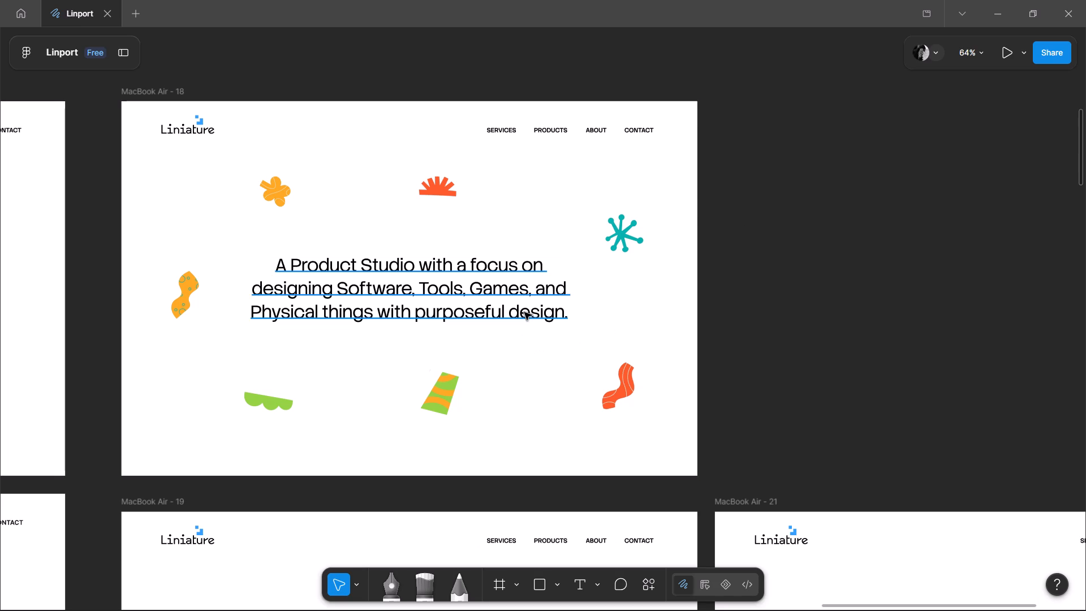
Review the revised intro among the surrounding frames and check it against the hero copy suggestions in ChatGPT.
scroll(740, 274, "down", 4, "ctrl")
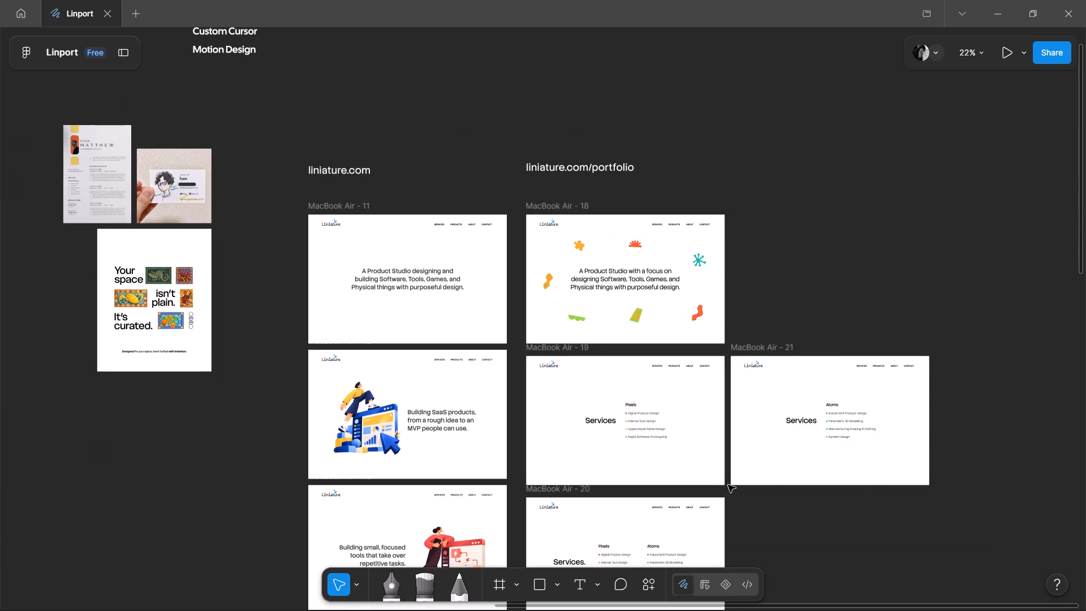
key("alt+Tab")
key("alt+Tab")
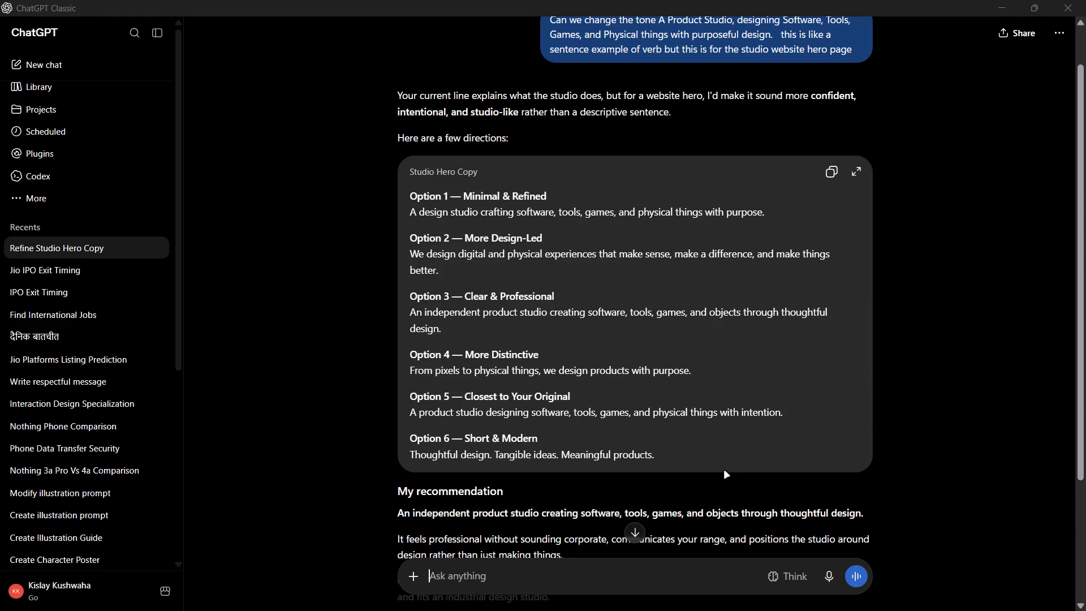
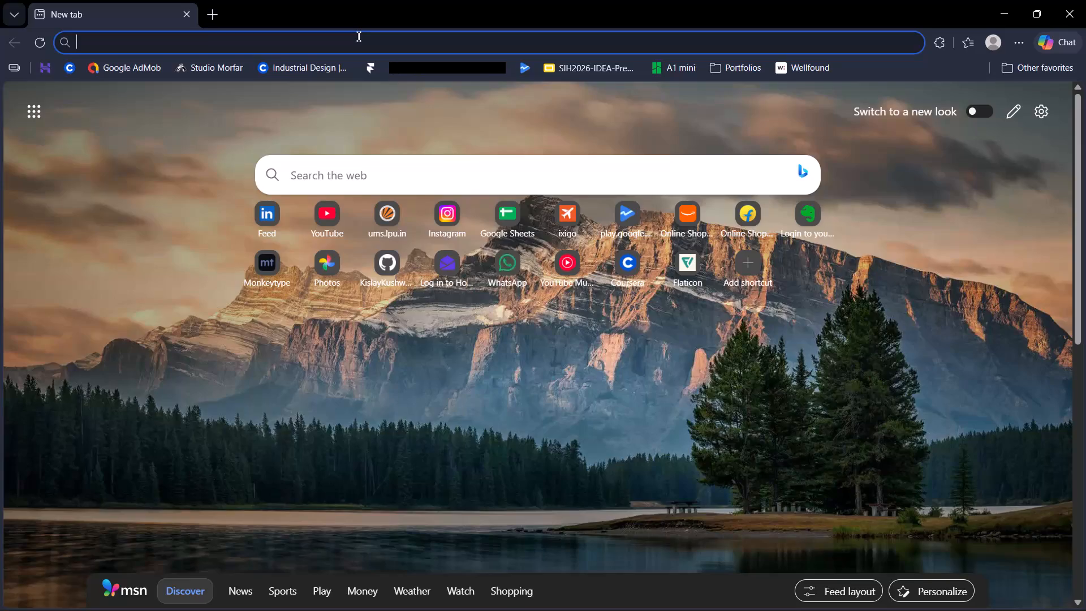
Open the Studio Morfar website in Edge to examine its hero sentence, and return to the hero copy suggestions in ChatGPT.
left_click(211, 62)
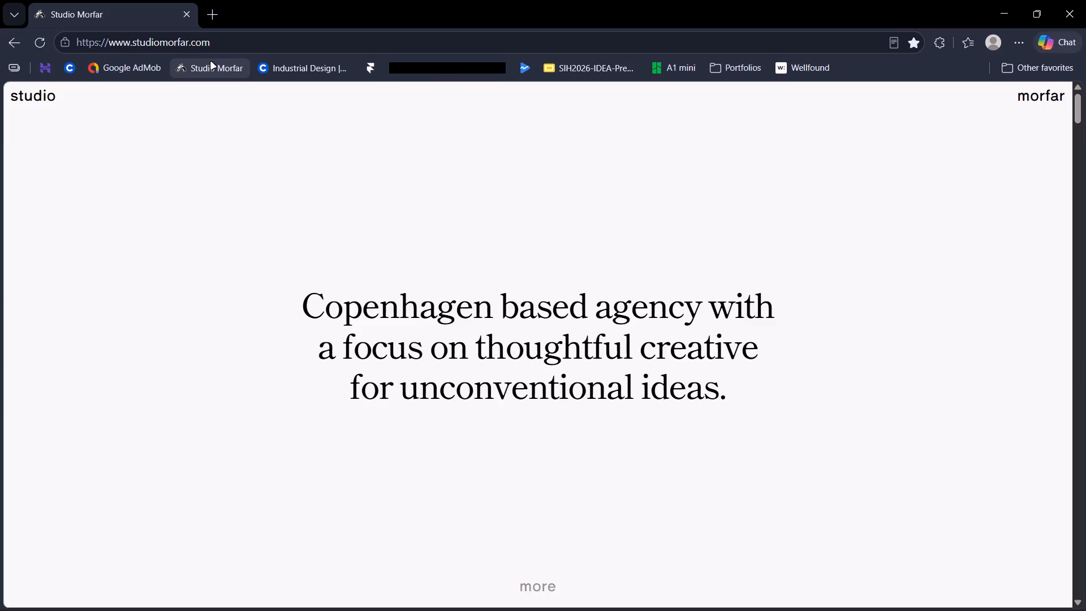
key("alt+Tab")
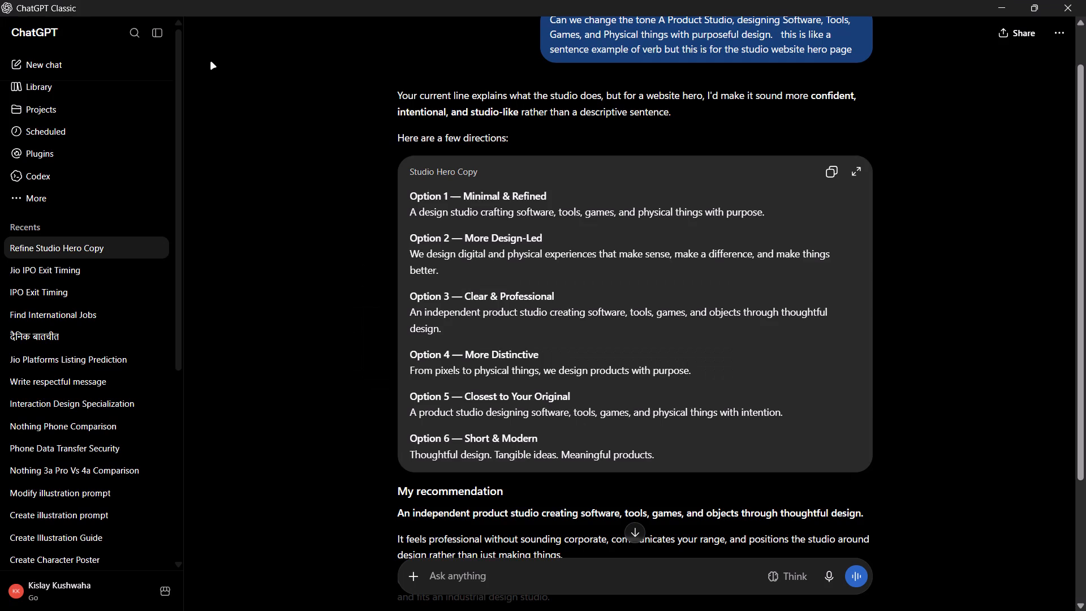
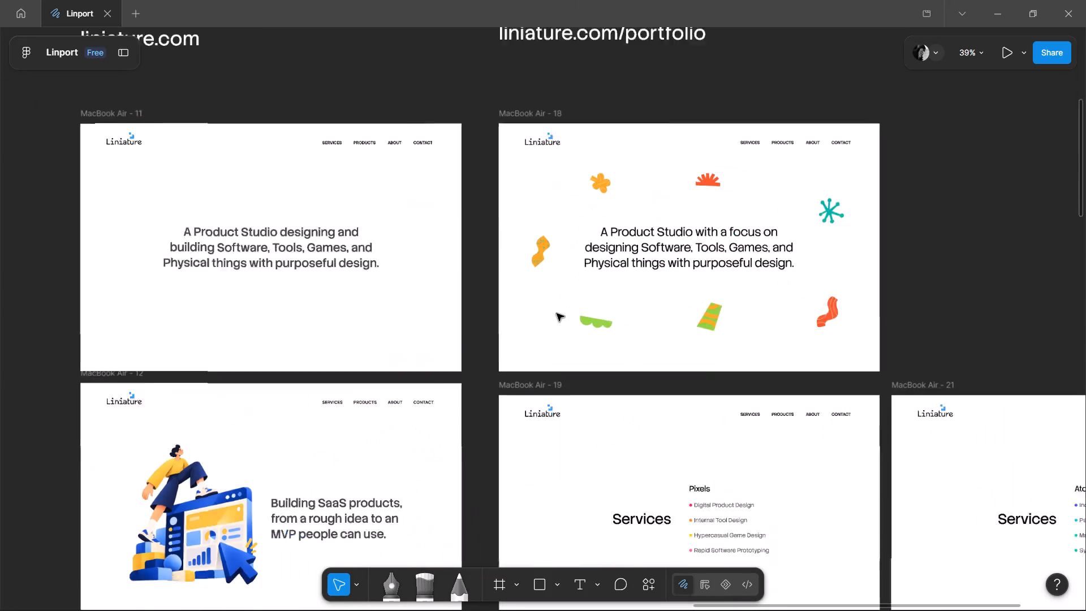
Examine the Product Studio hero frame and the Services frames listing Pixels and Atoms offerings.
scroll(557, 313, "left", 2)
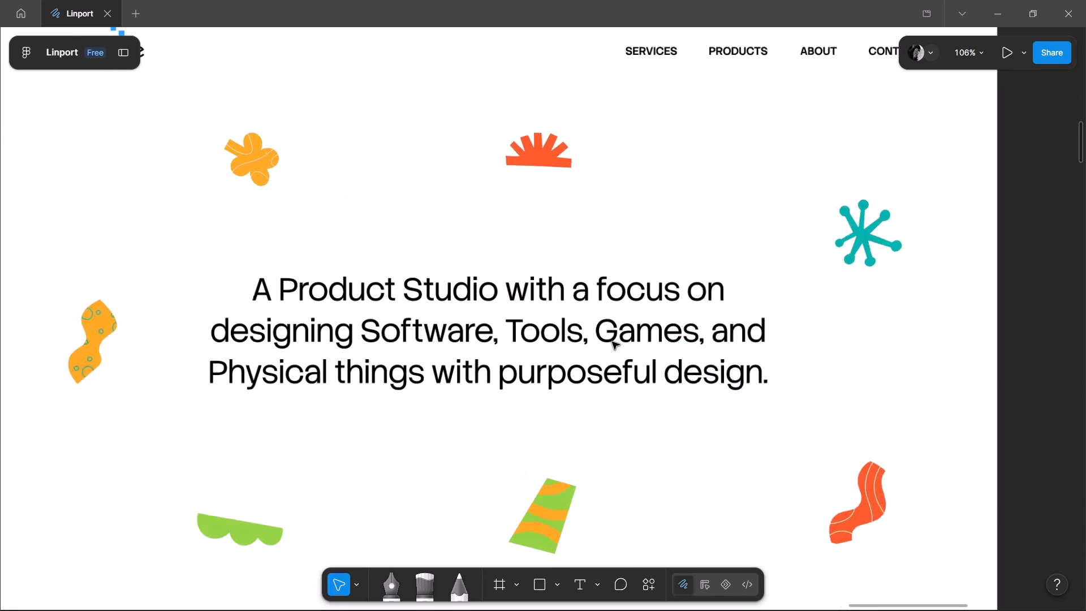
scroll(612, 342, "up", 1)
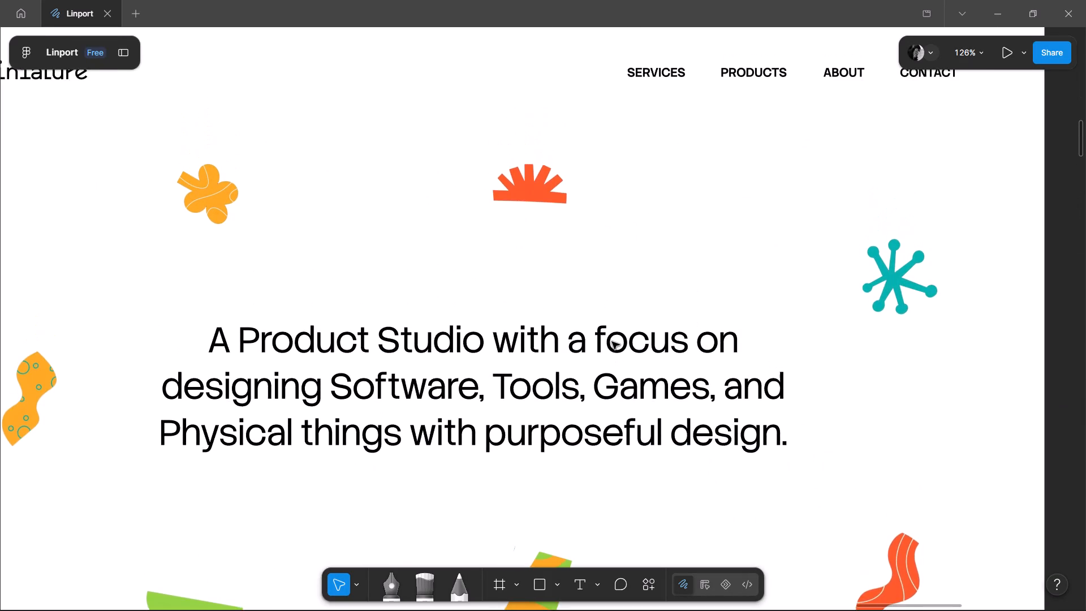
scroll(612, 342, "down", 1)
scroll(612, 342, "up", 1)
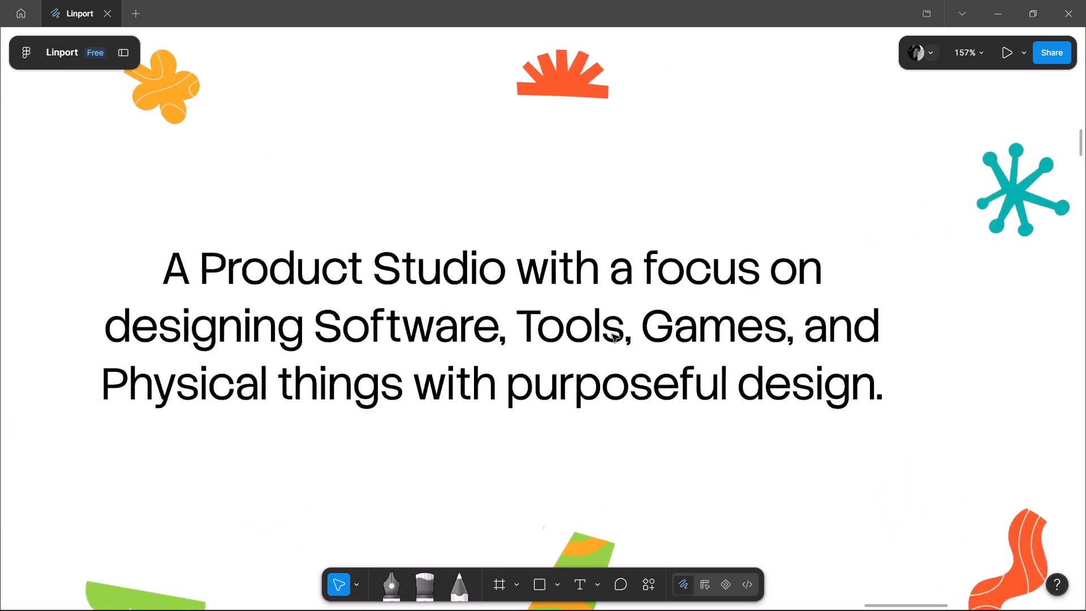
scroll(612, 334, "down", 2)
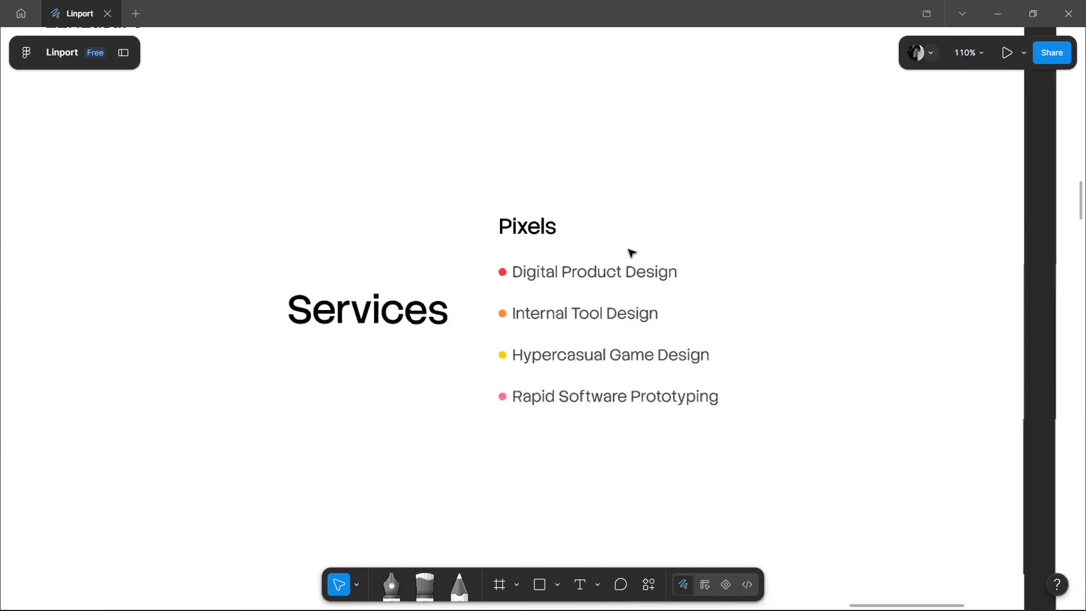
scroll(628, 249, "left", 1)
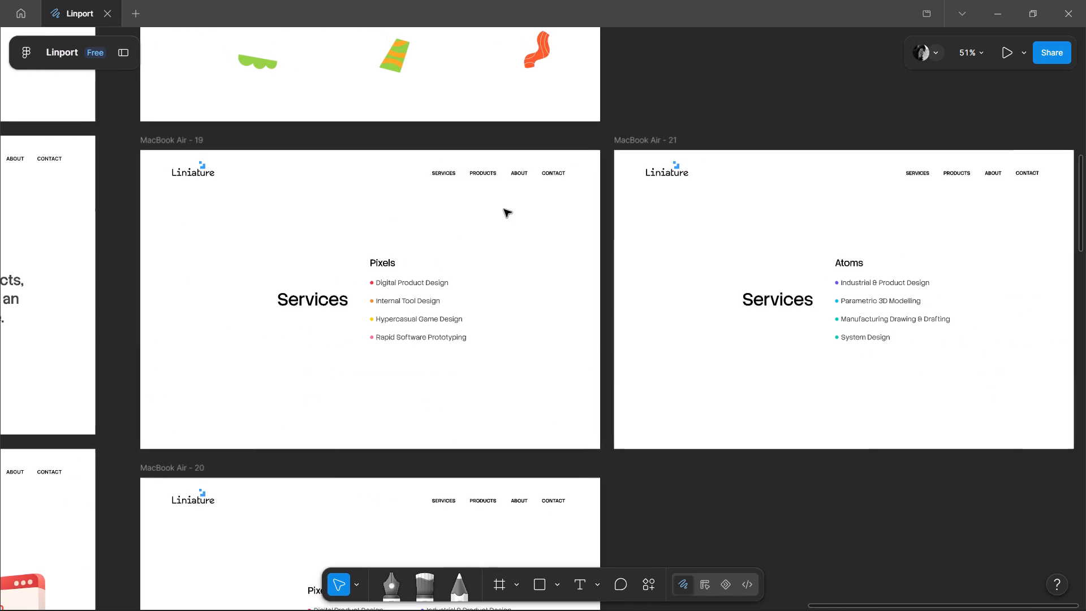
scroll(506, 313, "down", 2)
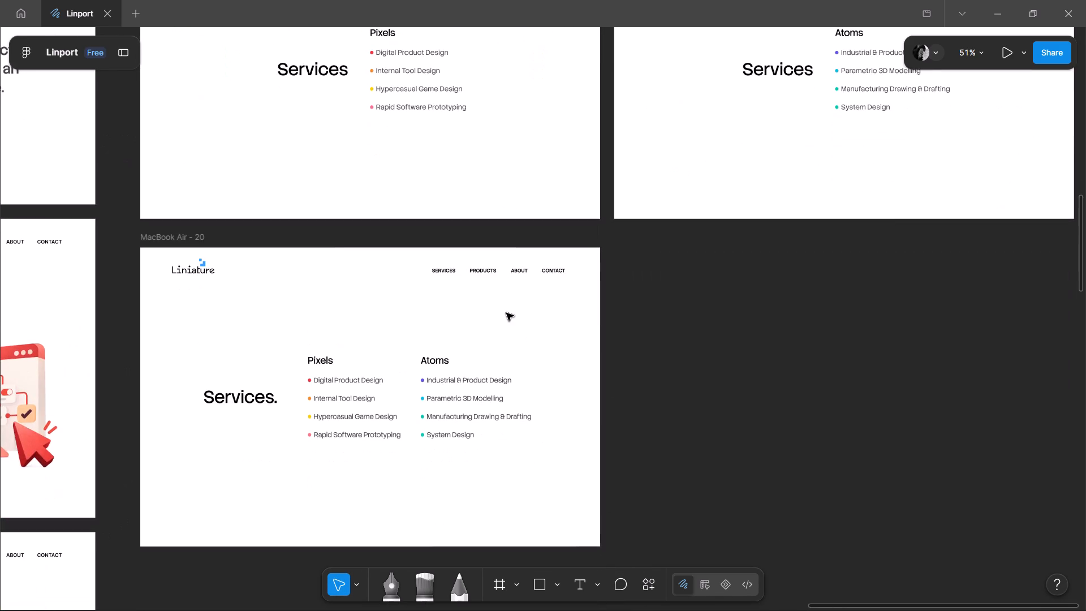
scroll(506, 313, "up", 1)
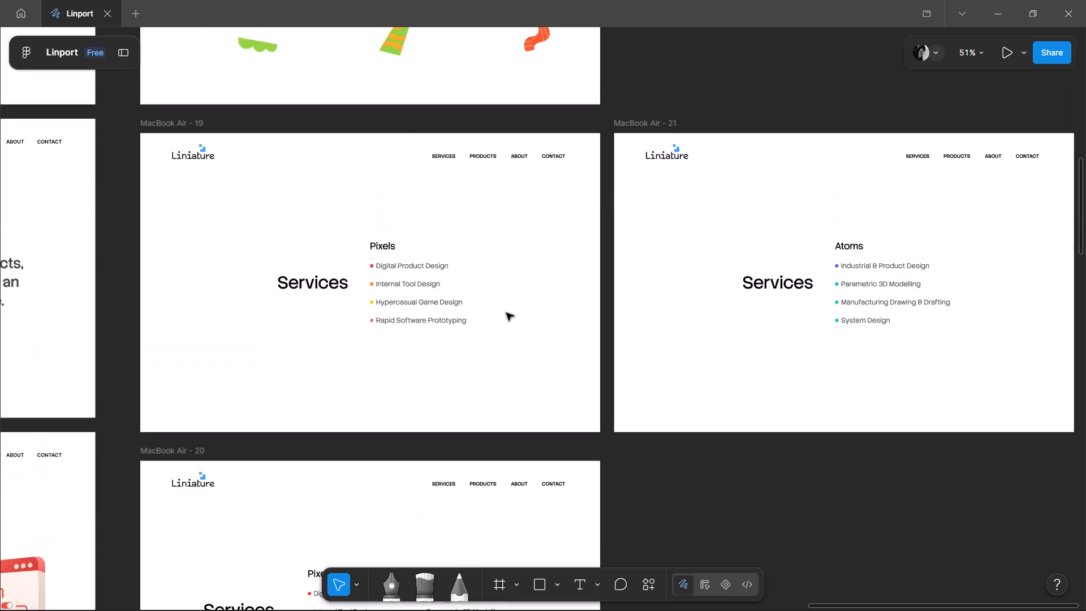
scroll(506, 313, "down", 2)
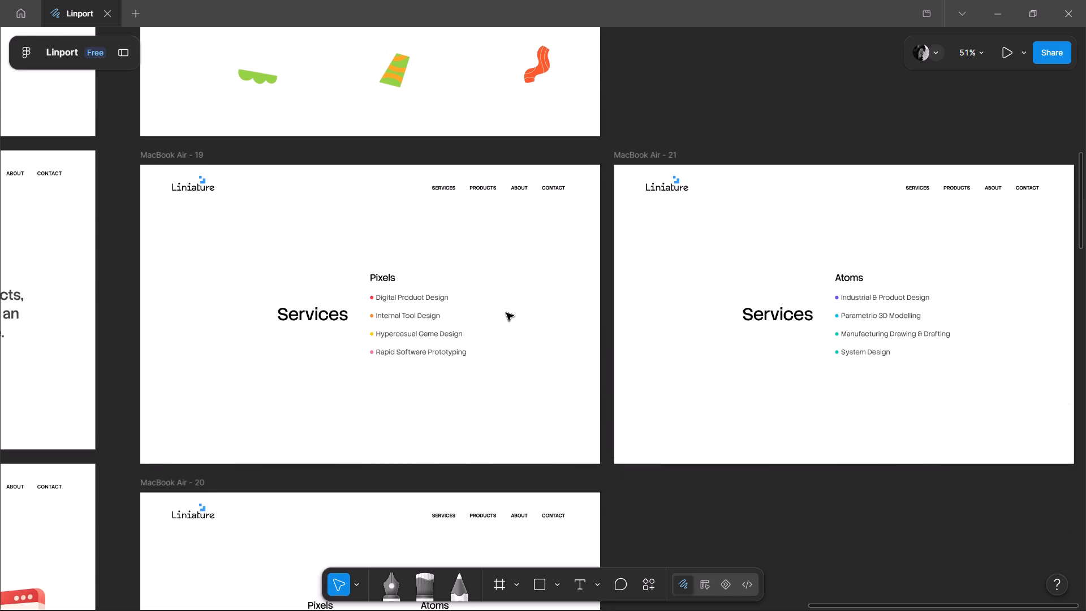
scroll(506, 313, "down", 1)
scroll(506, 313, "up", 1)
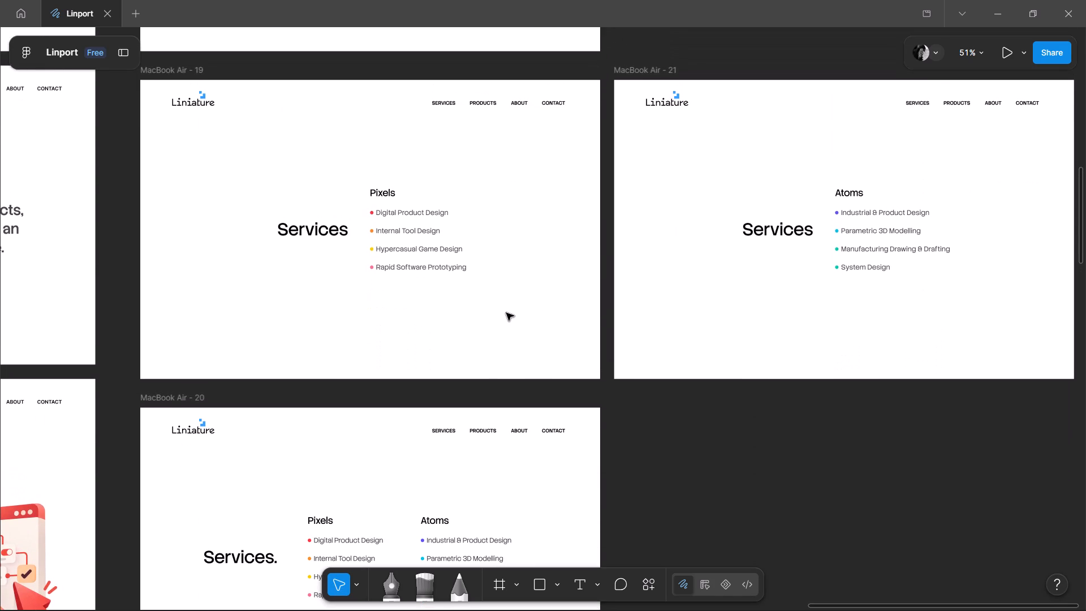
scroll(506, 313, "down", 1)
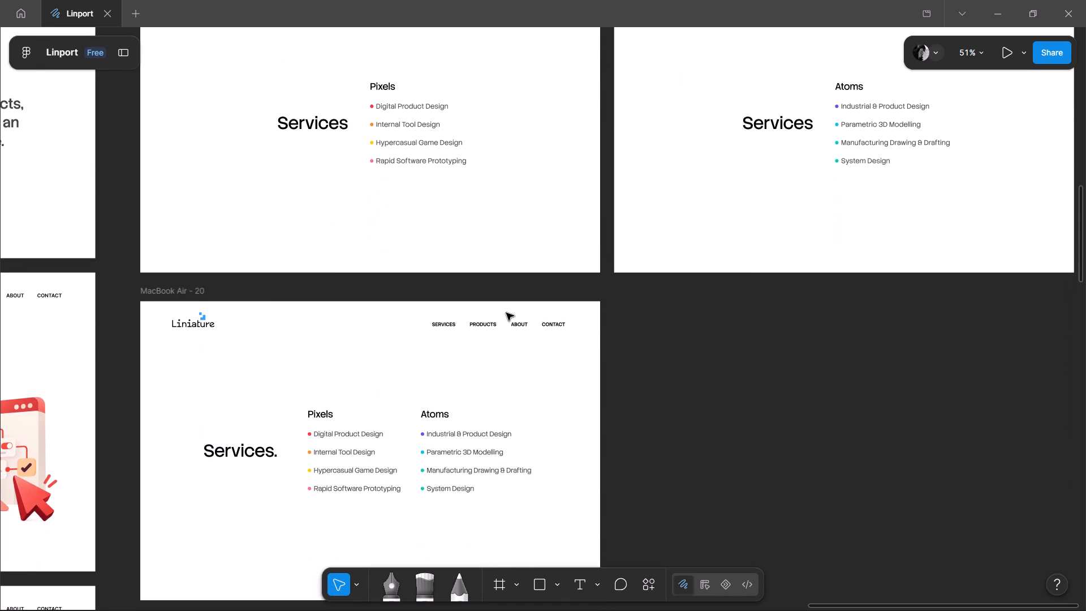
scroll(506, 313, "down", 1)
scroll(466, 355, "down", 3)
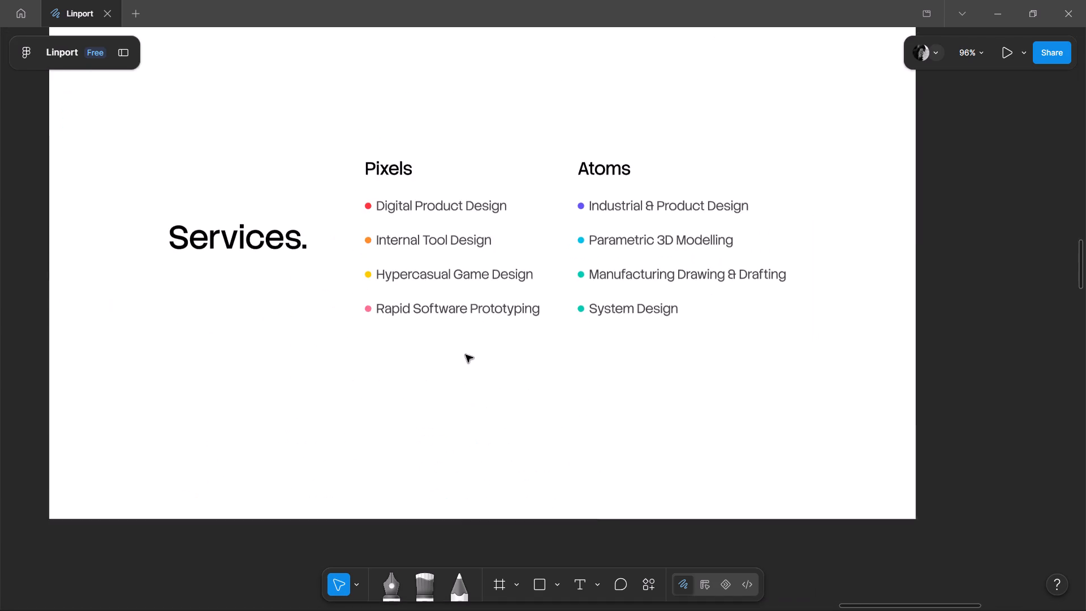
scroll(466, 355, "up", 3)
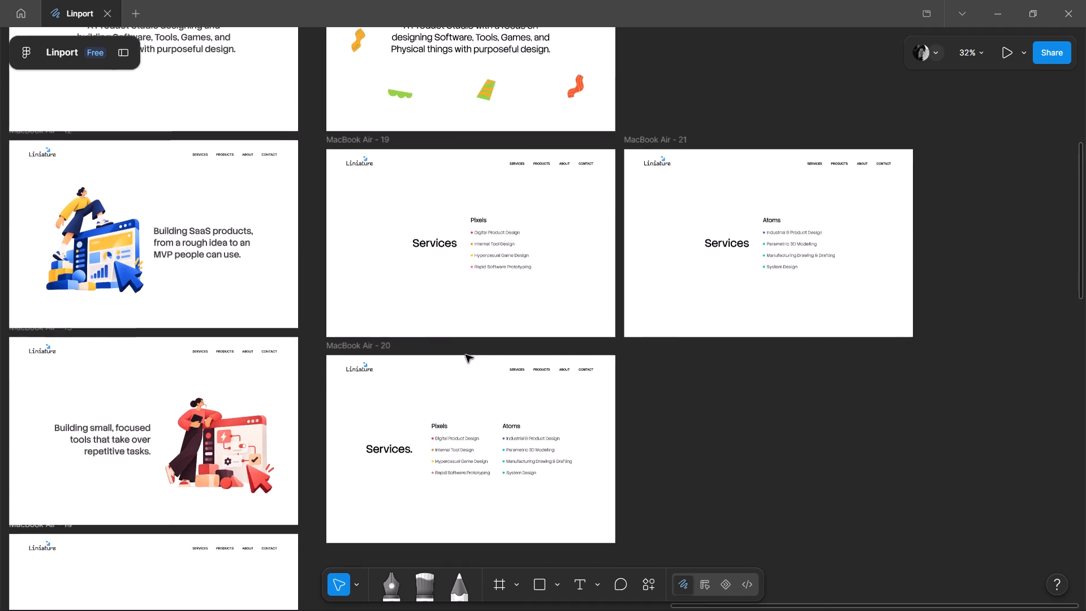
scroll(466, 355, "up", 2)
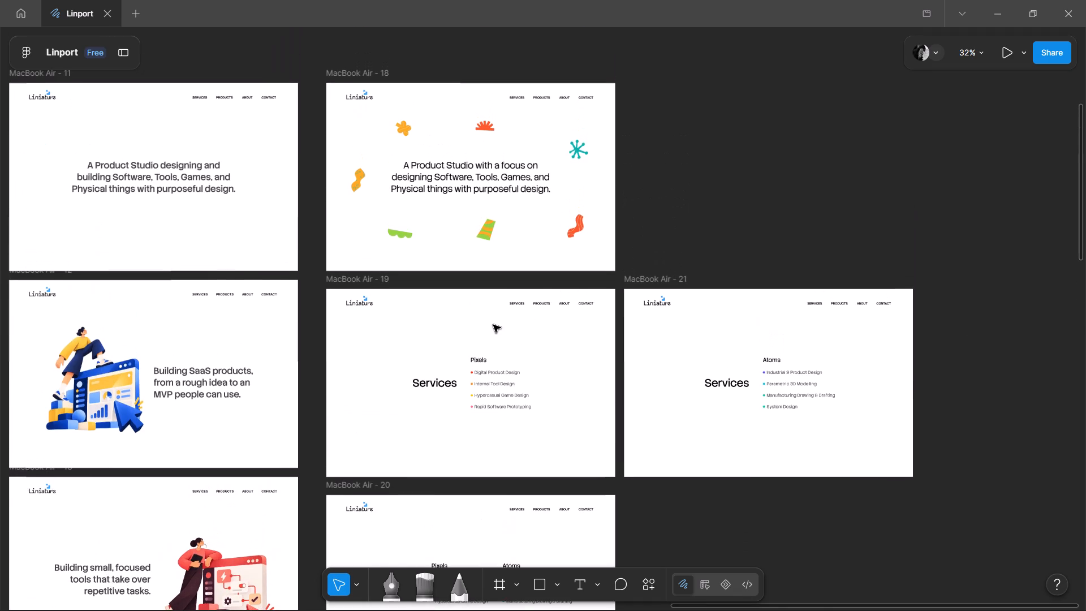
Duplicate the PRODUCTS navigation label just below itself in the MacBook Air - 19 Services frame and change the copy's text to LIBRARY.
scroll(499, 325, "left", 1)
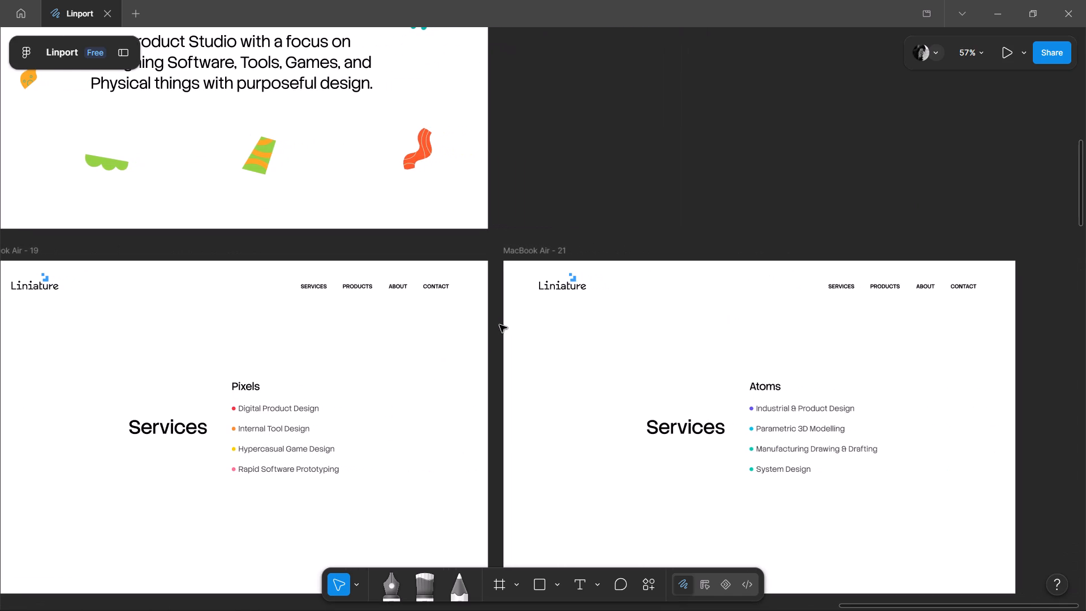
scroll(499, 325, "right", 1)
scroll(499, 325, "up", 2)
scroll(499, 325, "down", 1)
scroll(499, 325, "up", 1)
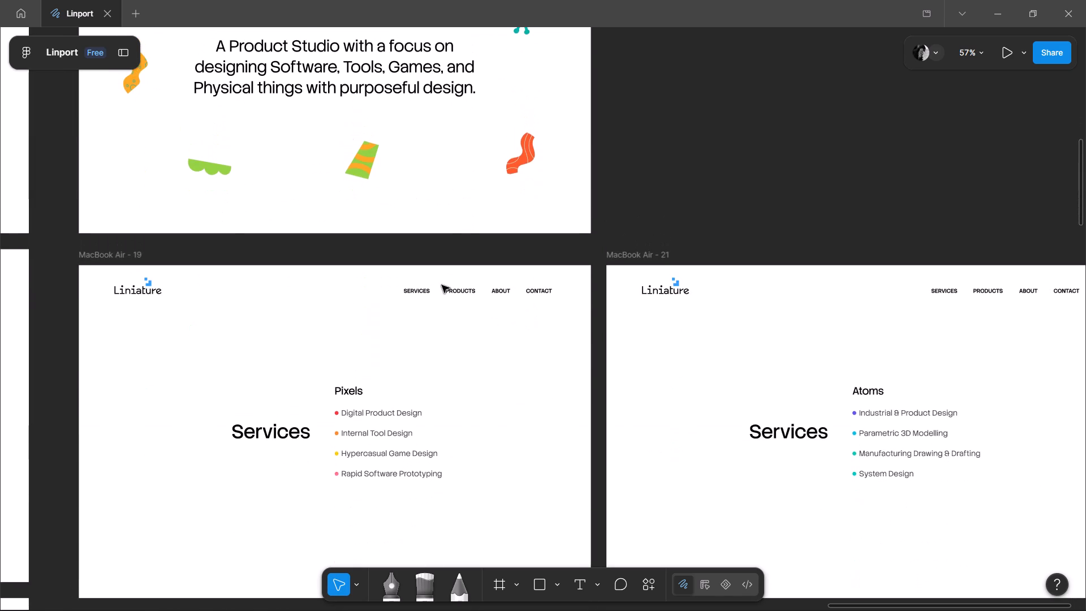
left_click(471, 291)
left_click_drag(477, 294, 477, 307, "alt")
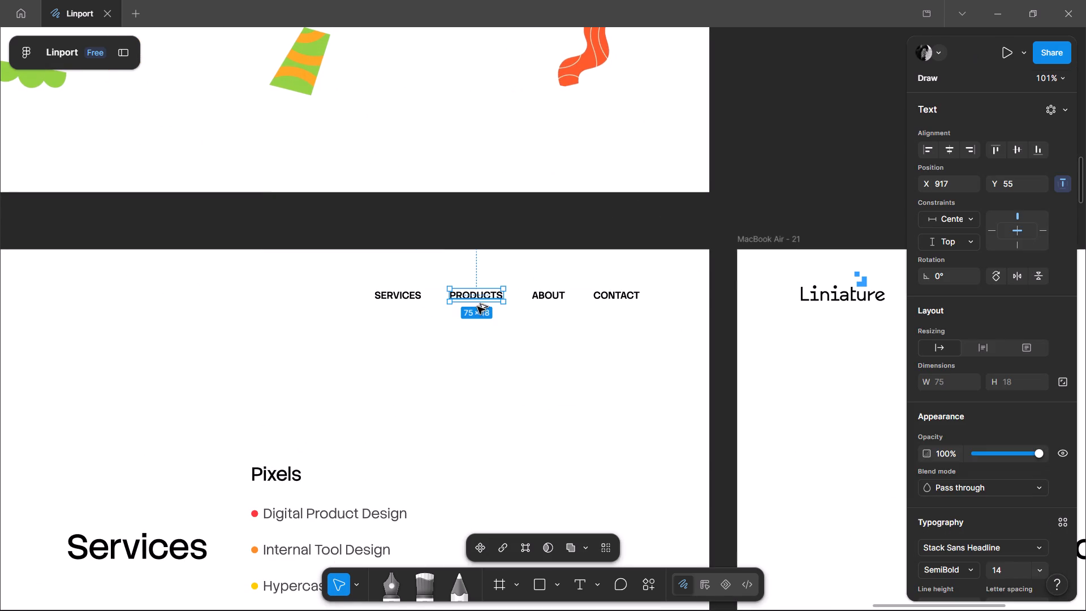
left_click_drag(477, 307, 476, 327, "alt")
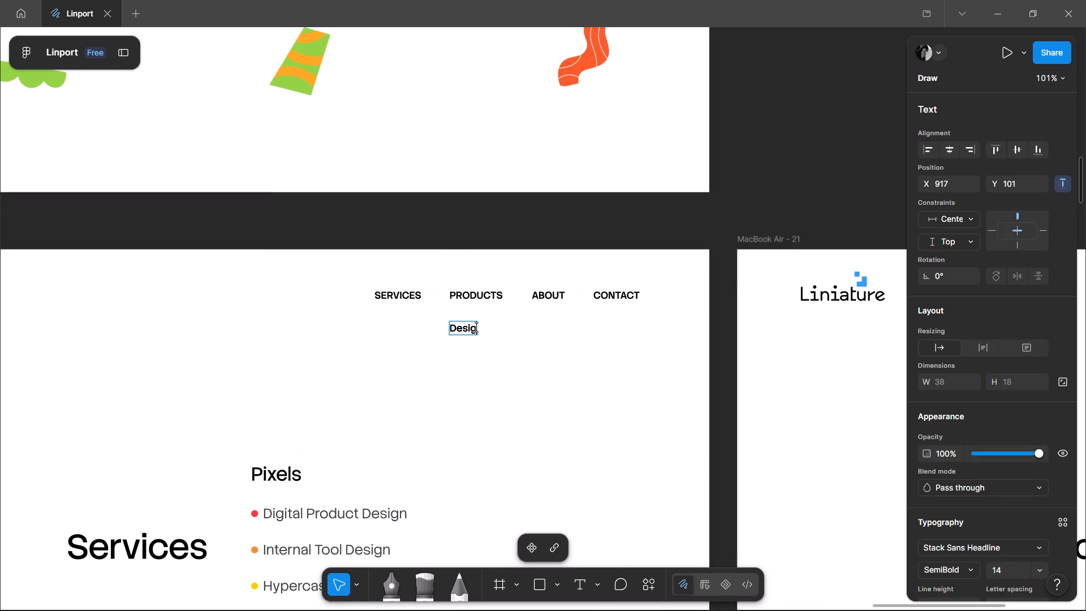
key("BackSpace")
key("BackSpace")
key("BackSpace")
key("BackSpace")
type("LIBRARY")
double_click(479, 354)
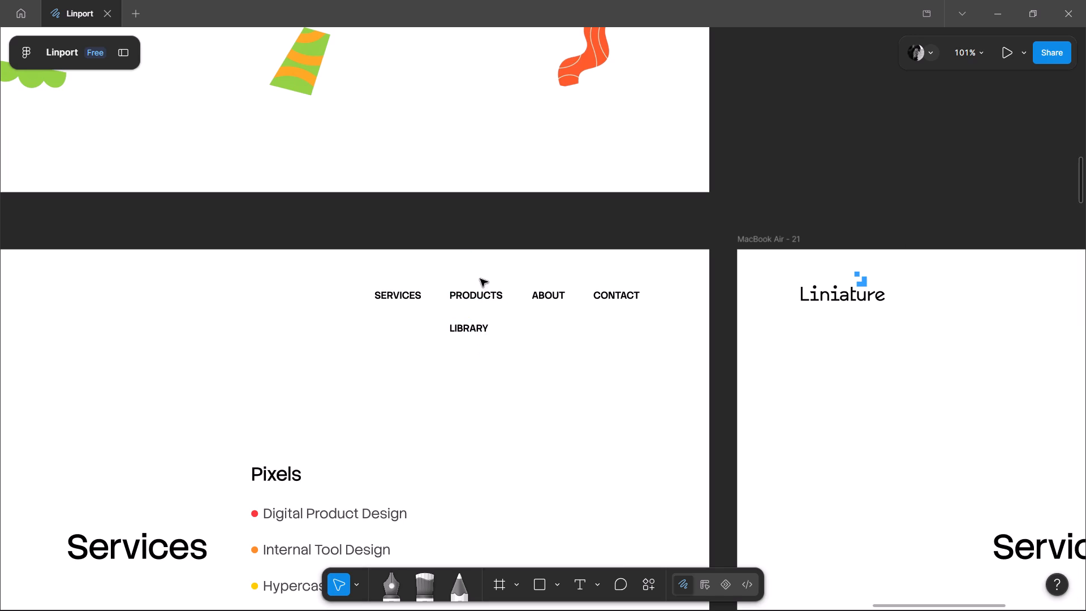
Shift SERVICES and PRODUCTS left together, and place LIBRARY in the navigation row between PRODUCTS and ABOUT at X 918, Y 55.
left_click(480, 290)
left_click(415, 292, "shift")
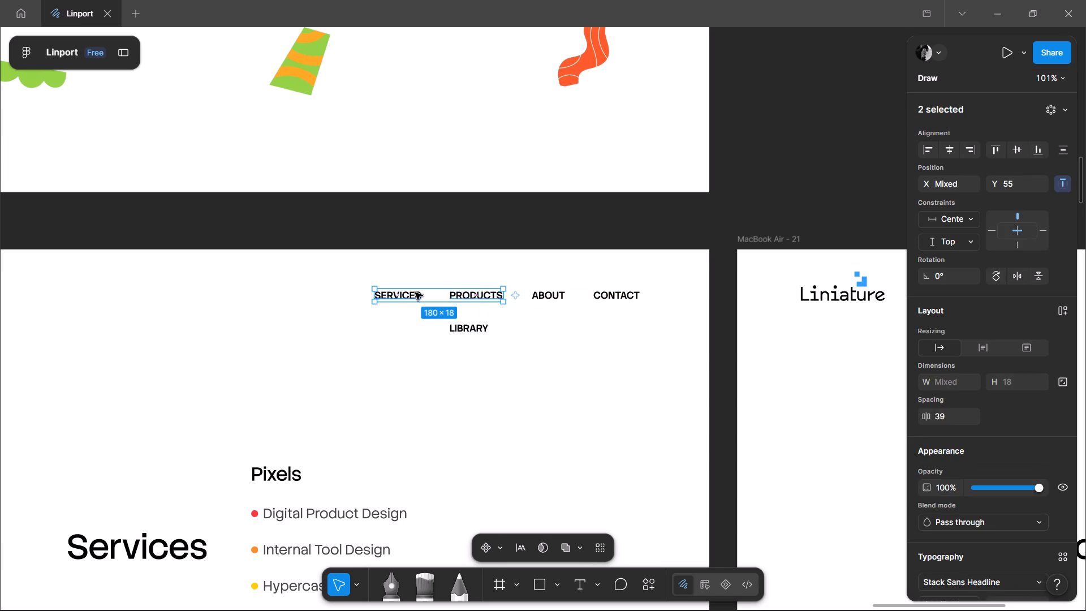
left_click_drag(415, 292, 321, 292)
left_click_drag(460, 320, 460, 291)
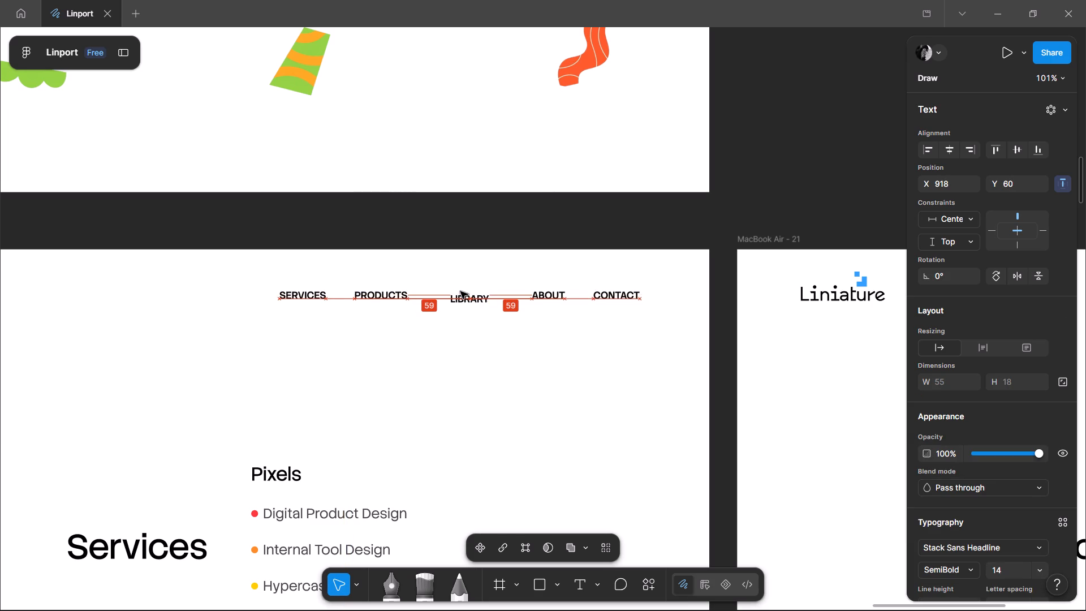
left_click_drag(460, 291, 461, 287)
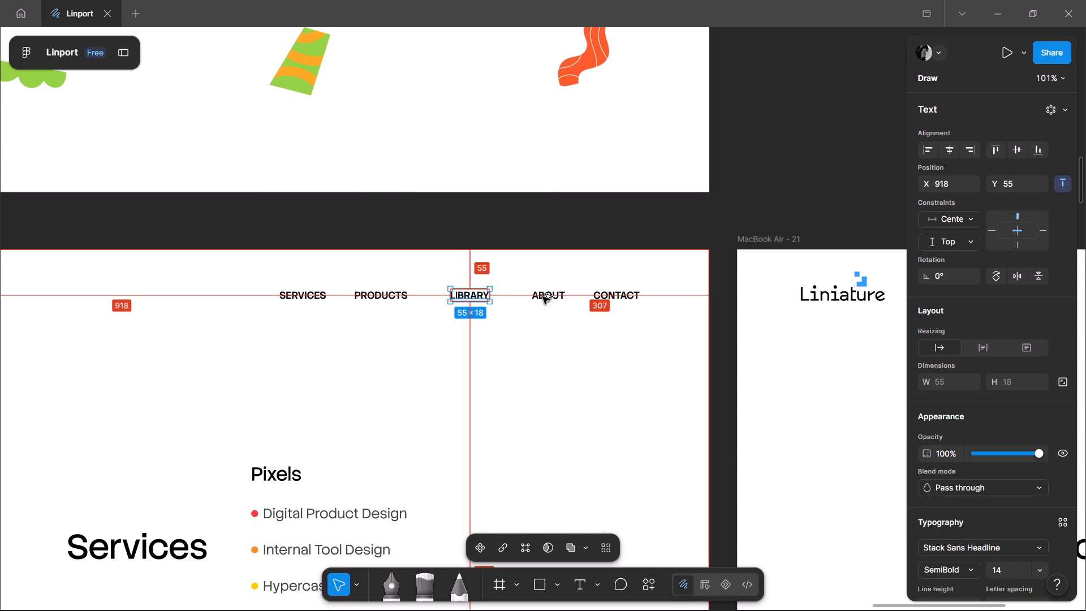
left_click(531, 305)
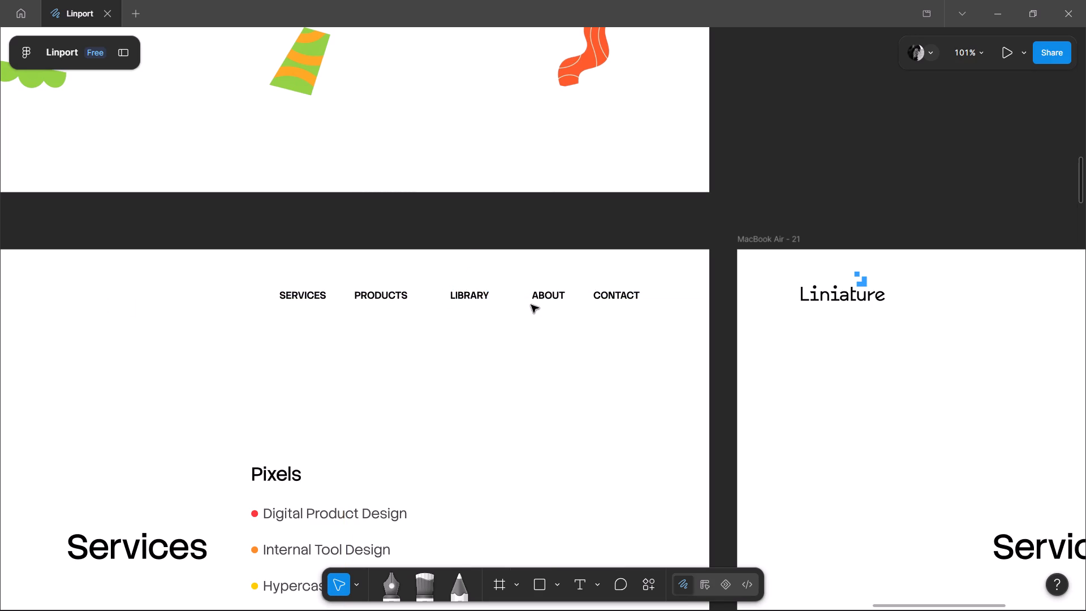
Measure the gaps between the navigation labels around LIBRARY, ABOUT and CONTACT.
left_click(544, 292)
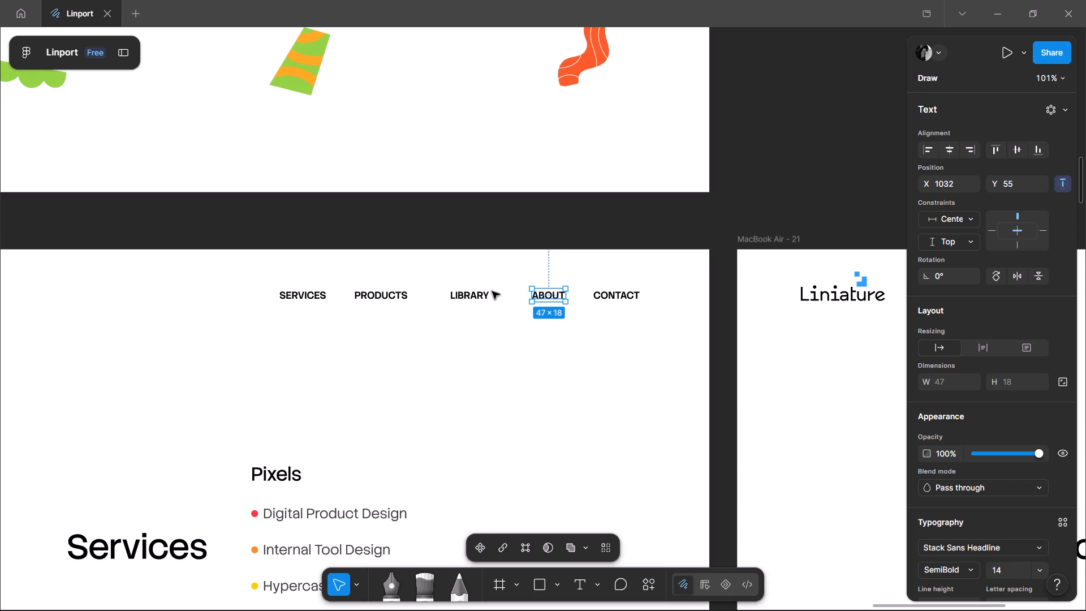
left_click_drag(641, 294, 639, 334)
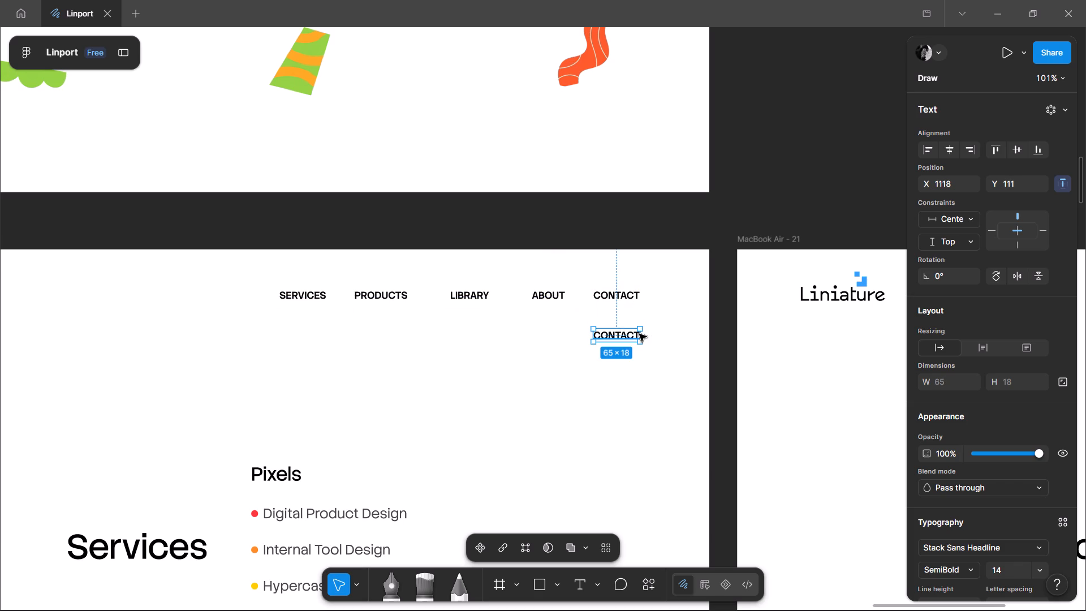
key("Delete")
left_click(619, 296)
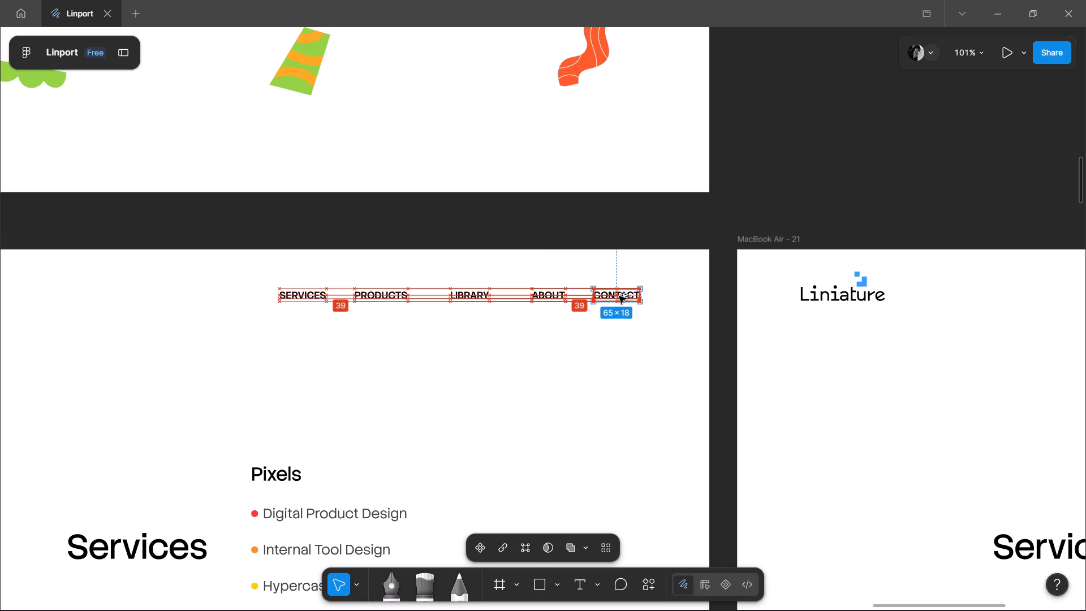
left_click(539, 292)
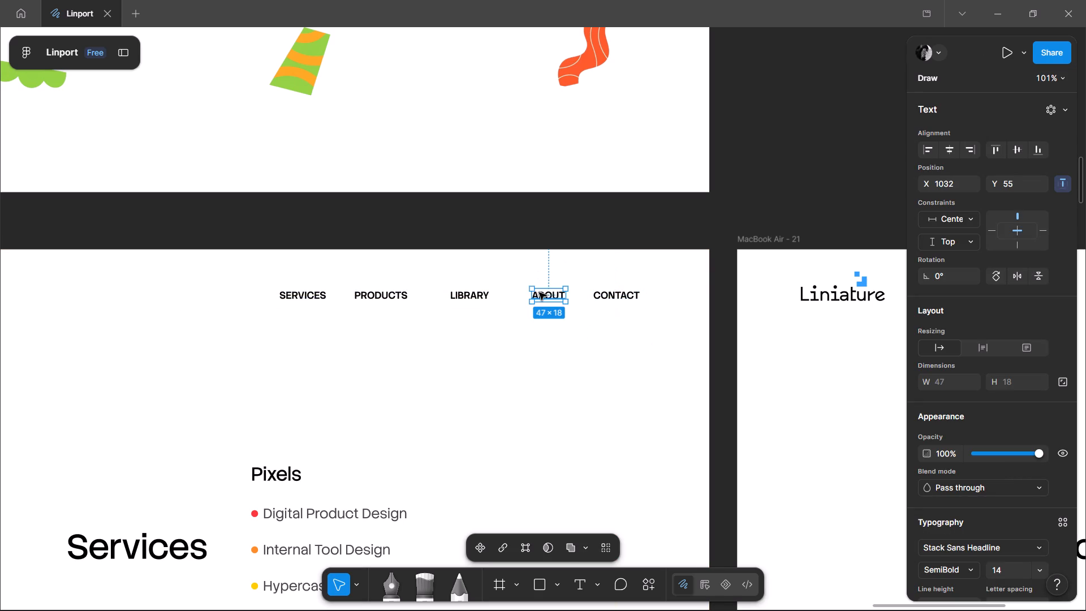
left_click(613, 316)
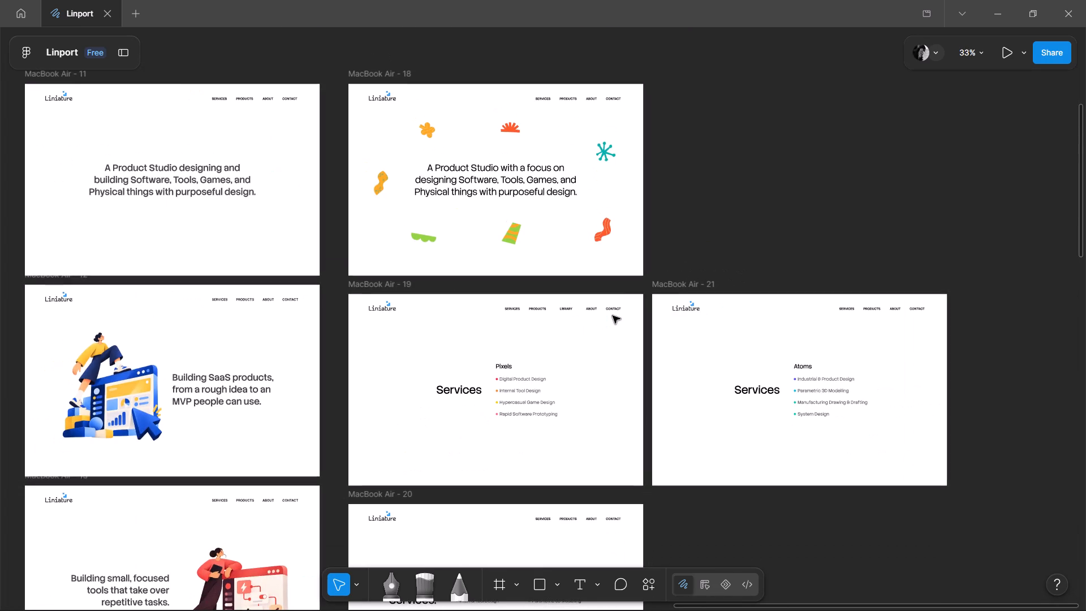
Nudge the LIBRARY label right to X 938, leaving a 39 px gap before ABOUT.
scroll(612, 316, "up", 4, "ctrl")
left_click(479, 298)
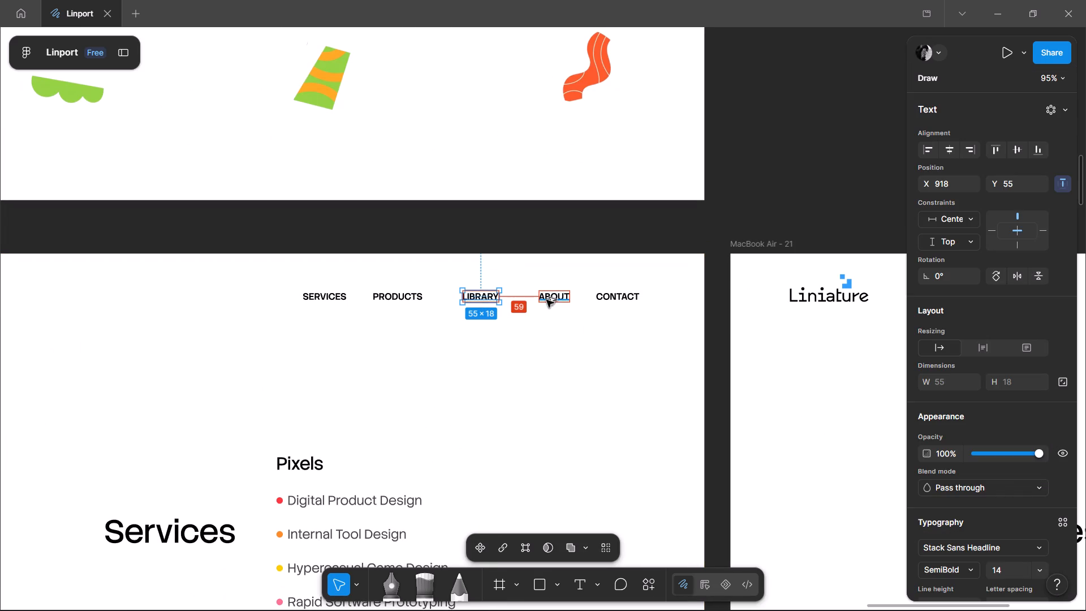
key("Right")
key("Right")
key("Right")
key("Right")
key("Right")
key("Right")
key("Right")
key("Right")
key("Right")
key("Right")
key("Right")
key("Right")
key("Right")
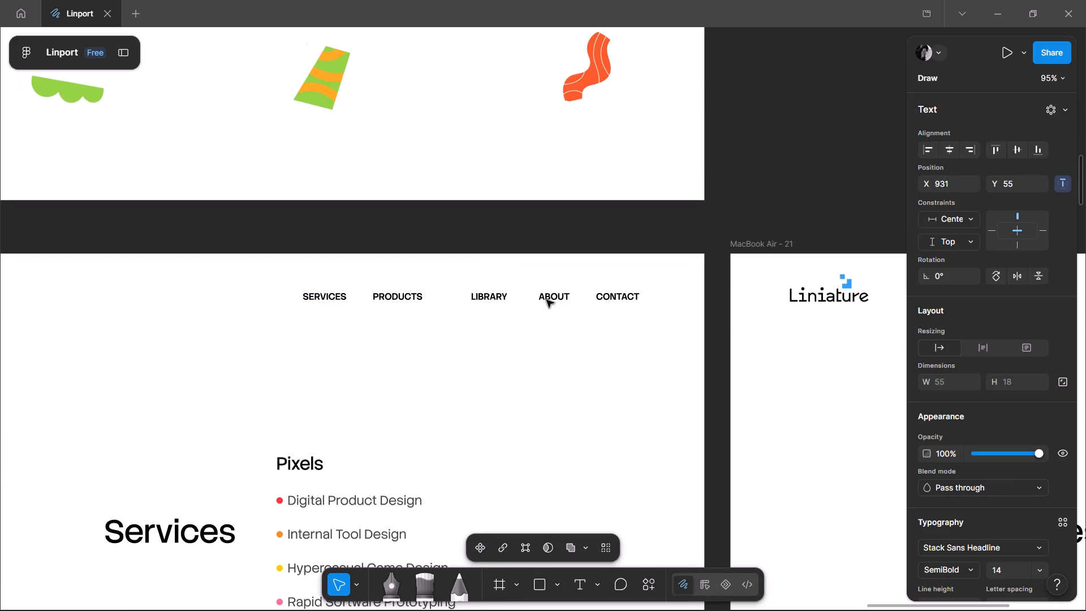
key("Right")
key("Right")
key("Right")
key("Right")
key("Right")
key("Right")
key("Right")
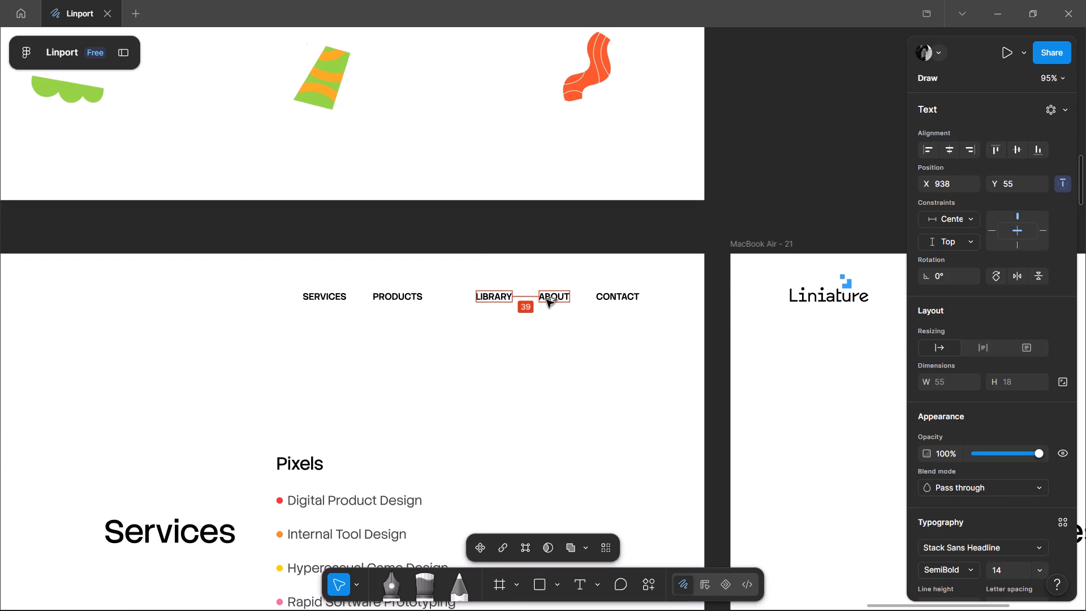
Nudge the SERVICES and PRODUCTS labels right together until PRODUCTS sits 39 px from LIBRARY.
left_click_drag(425, 316, 287, 274)
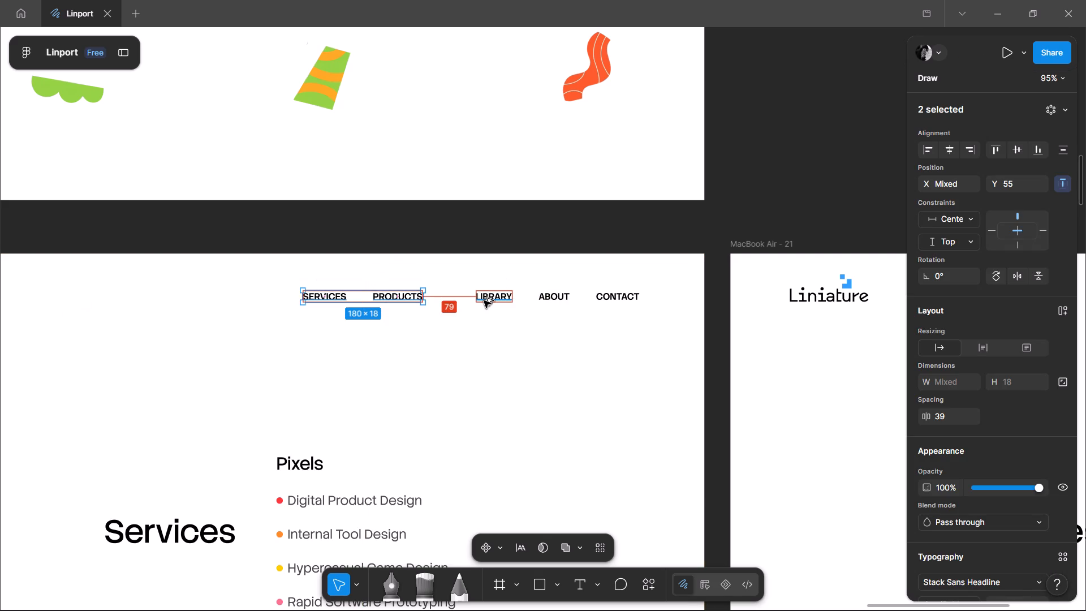
key("Right")
key("Right")
key("Right")
key("Right")
key("Right")
key("Right")
key("Right")
key("Right")
key("Right")
key("Right")
key("Right")
key("Right")
key("Right")
key("Right")
key("Right")
key("Right")
key("Right")
key("Right")
key("Right")
key("Right")
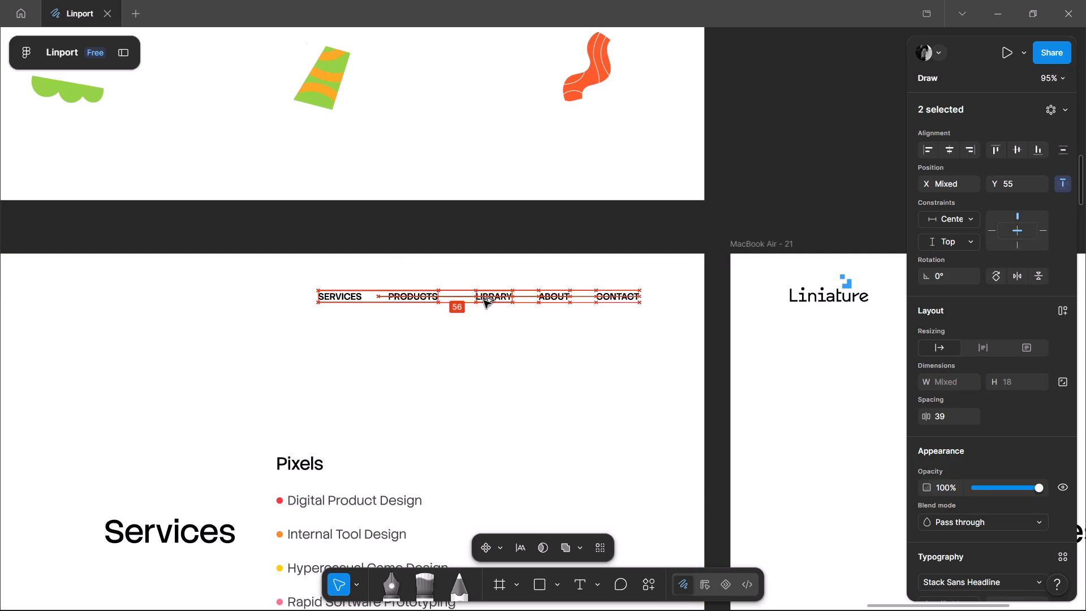
key("Right")
key("Right")
key("Right")
key("Right")
key("Right")
key("Right")
key("Right")
key("alt+Right")
key("Right")
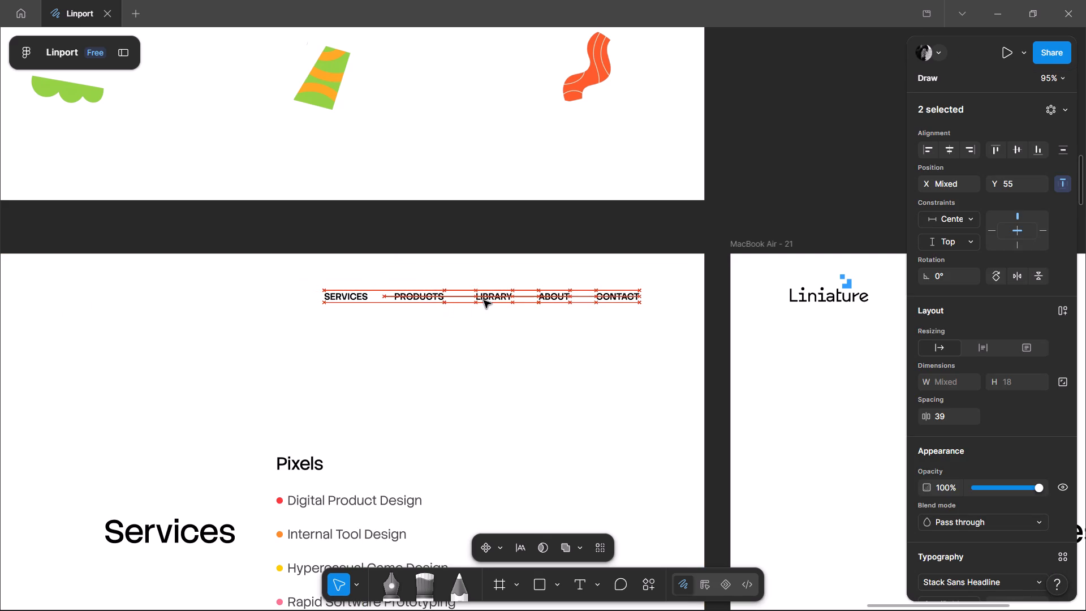
key("Right")
key("Right")
key("Right")
key("alt+Right")
key("Right")
key("Right")
key("Right")
key("alt+Right")
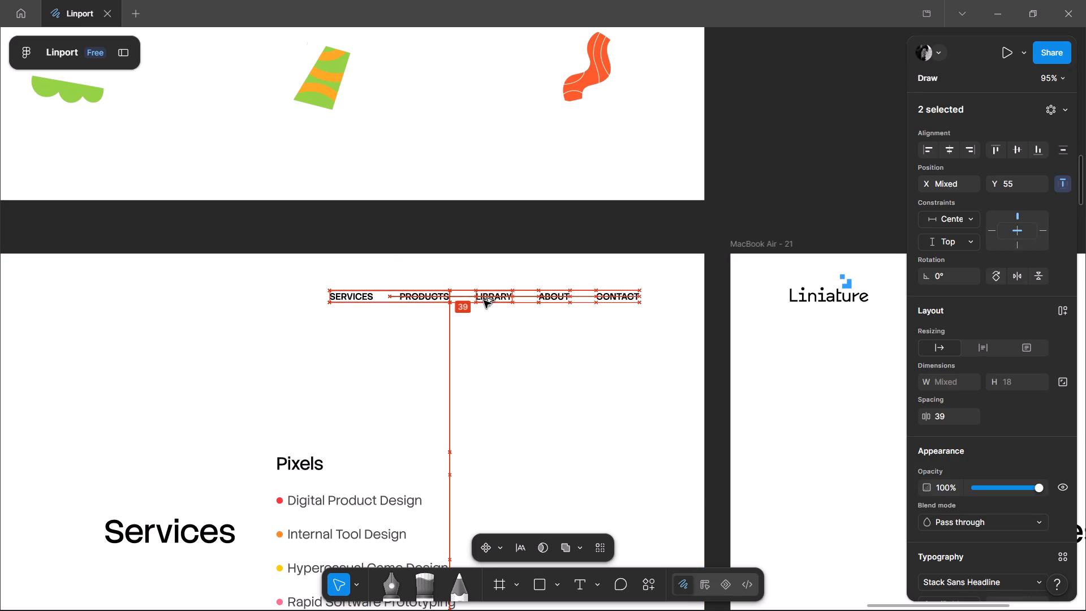
Copy the SERVICES, PRODUCTS, LIBRARY, ABOUT and CONTACT navigation labels from the MacBook Air - 19 frame.
scroll(476, 287, "down", 5, "ctrl")
left_click(605, 225)
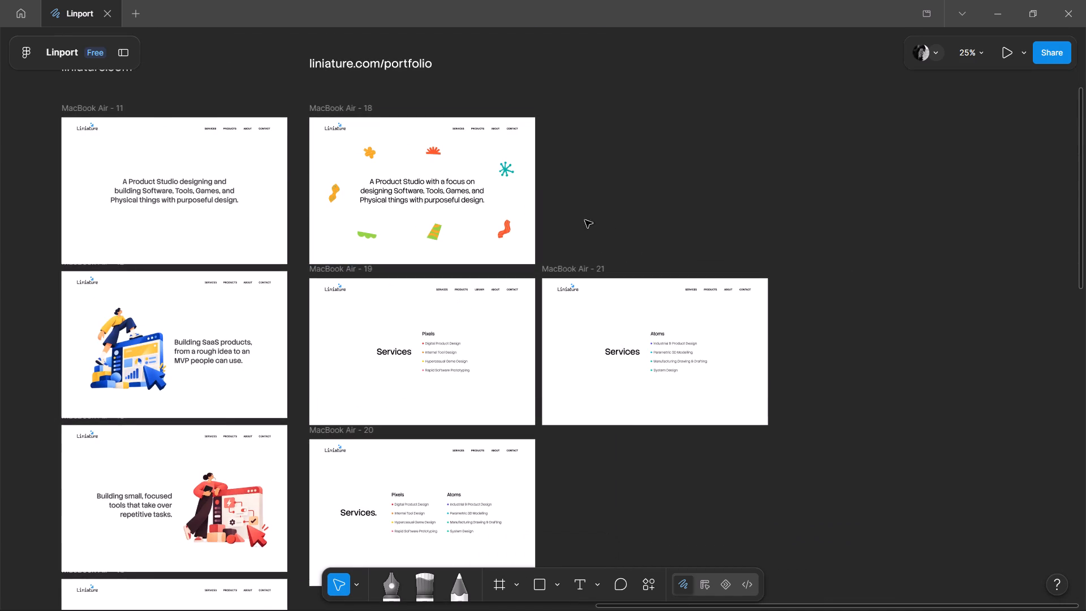
scroll(509, 212, "up", 2, "ctrl")
left_click_drag(537, 357, 376, 332)
scroll(402, 333, "up", 1, "ctrl")
key("ctrl+c")
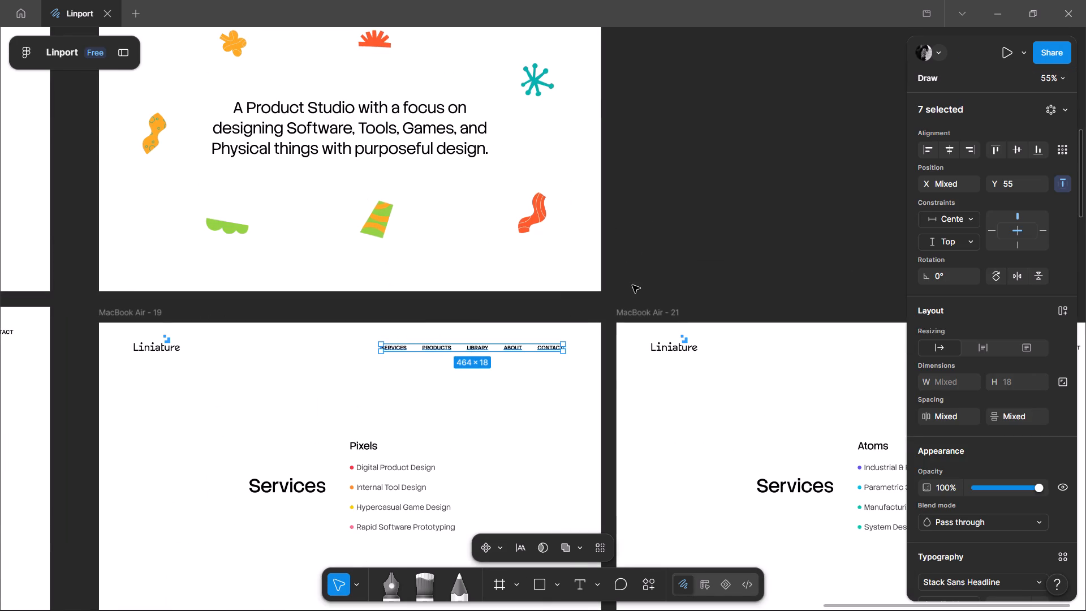
Delete the four old navigation labels from the MacBook Air - 21 frame.
middle_click_drag(632, 285, 350, 276)
left_click_drag(829, 370, 609, 330)
key("Delete")
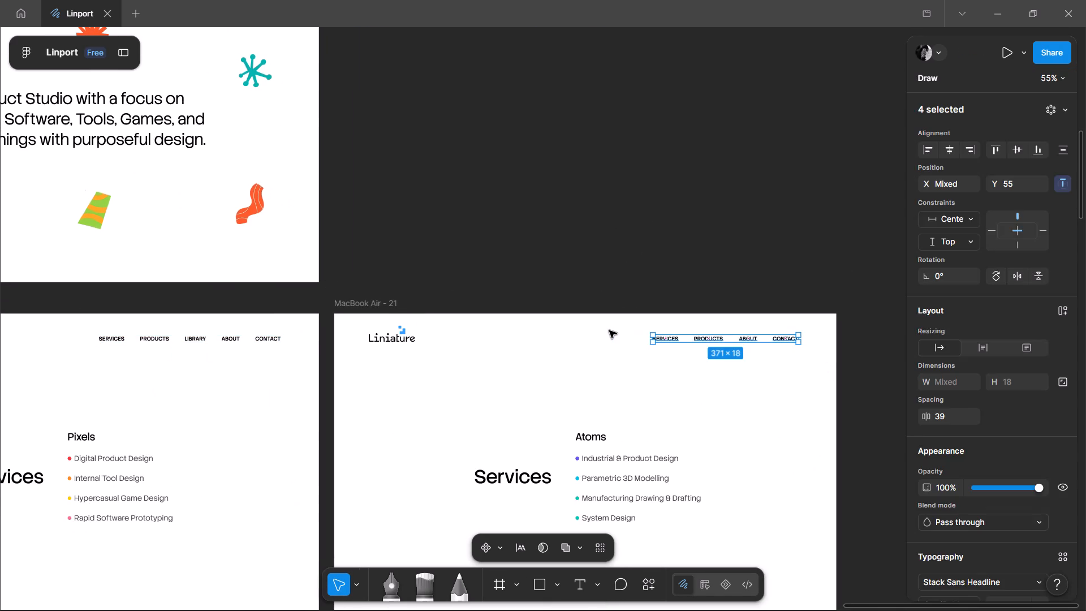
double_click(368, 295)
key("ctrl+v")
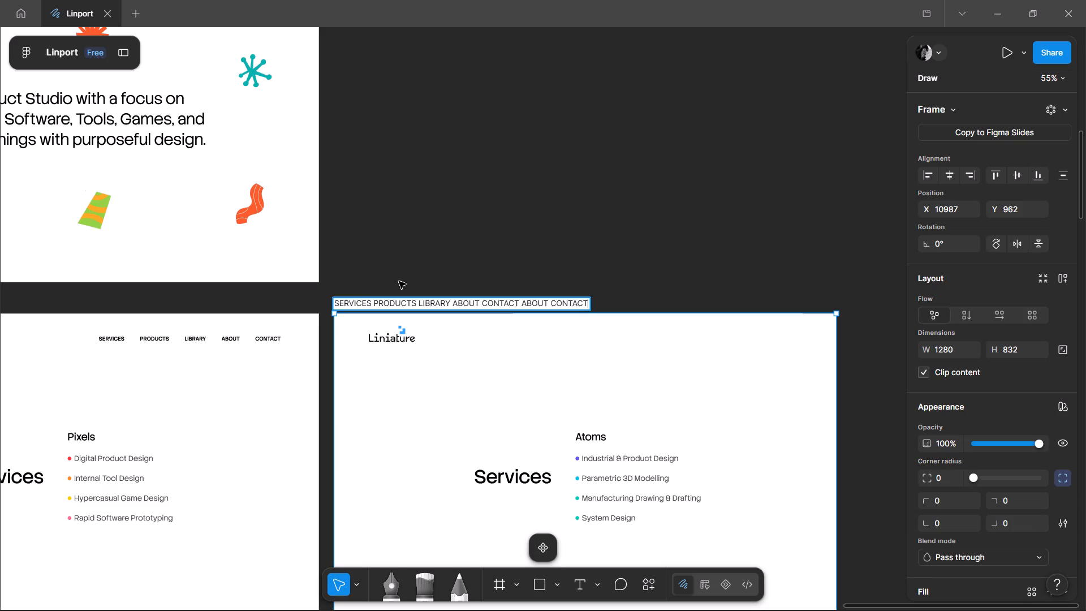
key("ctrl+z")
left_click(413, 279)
Paste the copied navigation labels with LIBRARY into the MacBook Air - 21 frame.
left_click(374, 304)
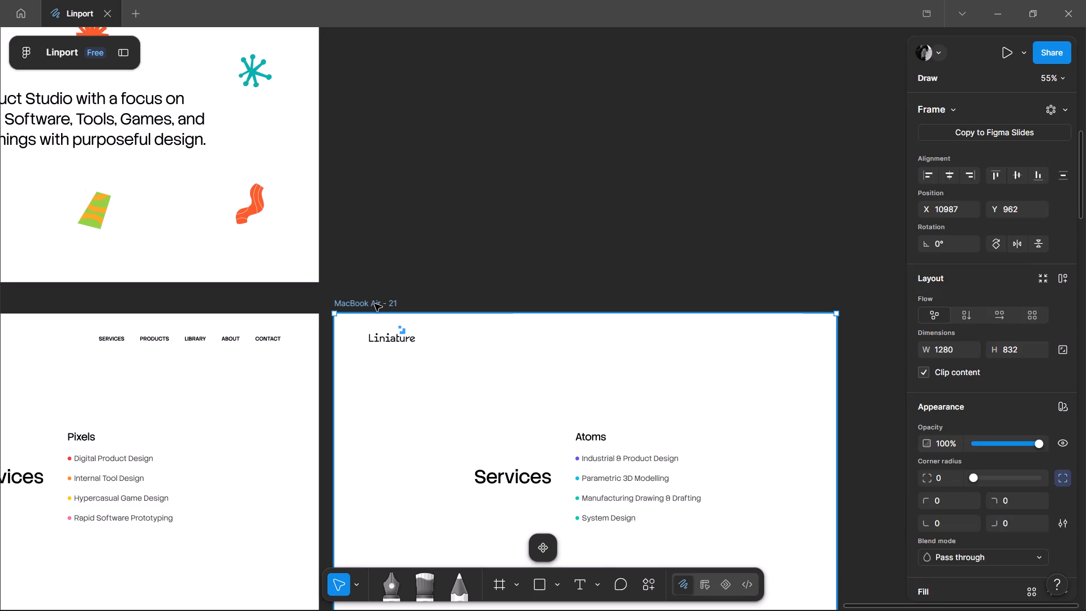
key("ctrl+v")
Delete the four old navigation labels from the MacBook Air - 18 hero frame.
middle_click_drag(429, 281, 857, 607)
left_click(816, 402)
left_click_drag(830, 296, 827, 296)
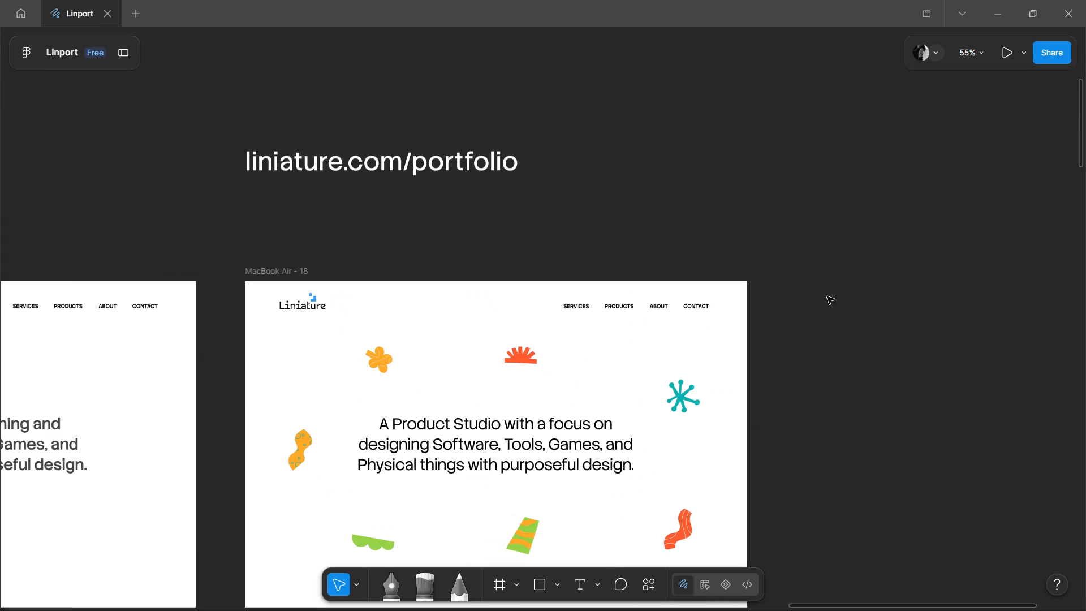
left_click_drag(827, 296, 497, 316)
key("Delete")
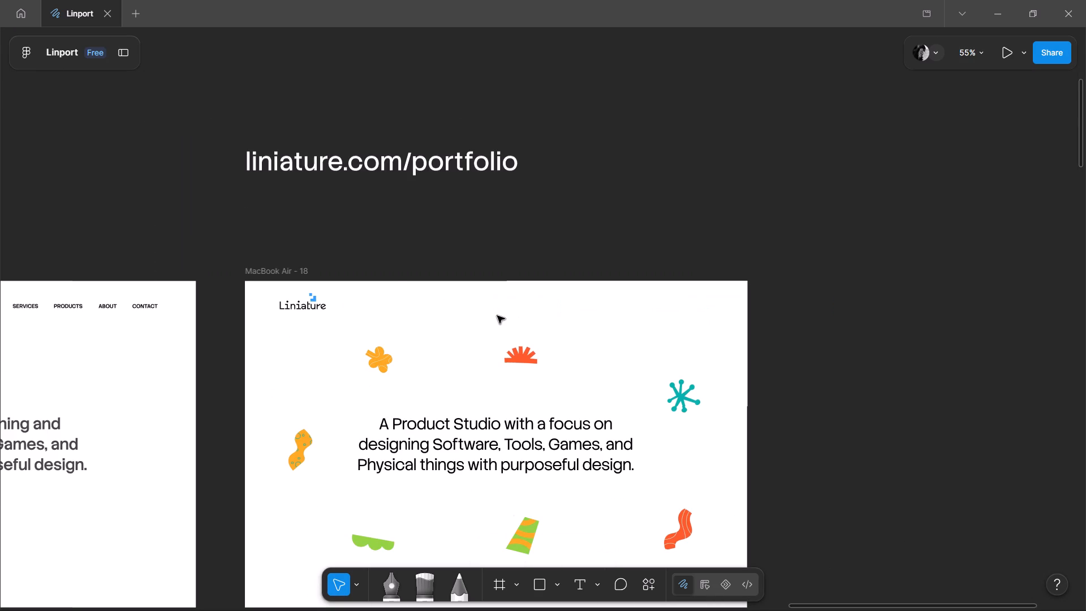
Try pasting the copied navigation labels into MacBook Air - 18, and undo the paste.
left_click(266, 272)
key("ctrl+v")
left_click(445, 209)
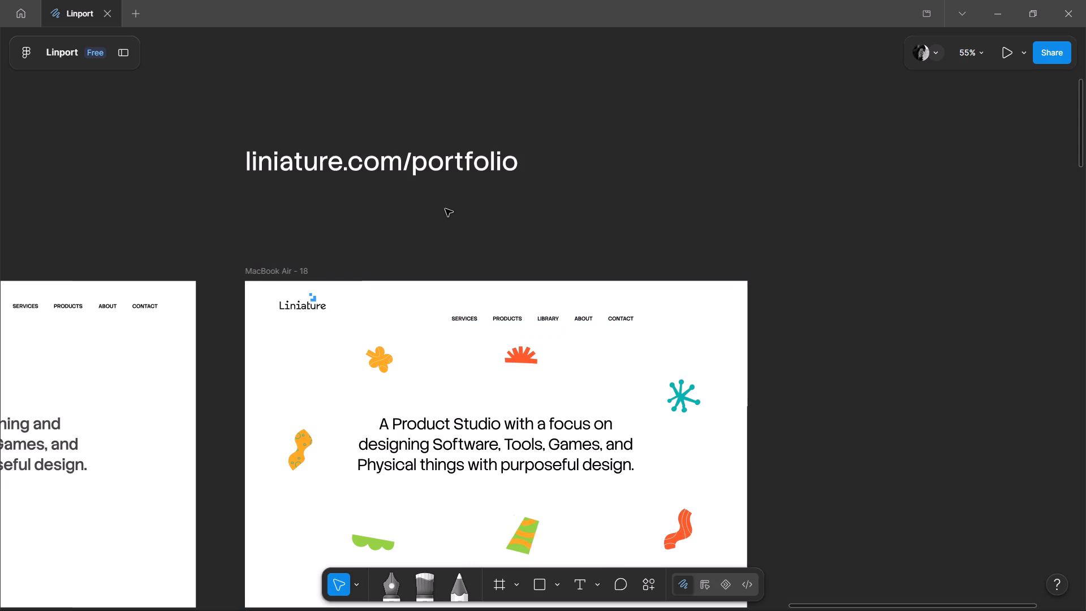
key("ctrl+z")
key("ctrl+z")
Copy the navigation labels from MacBook Air - 19 again and paste them into the MacBook Air - 18 hero frame.
scroll(551, 318, "down", 4)
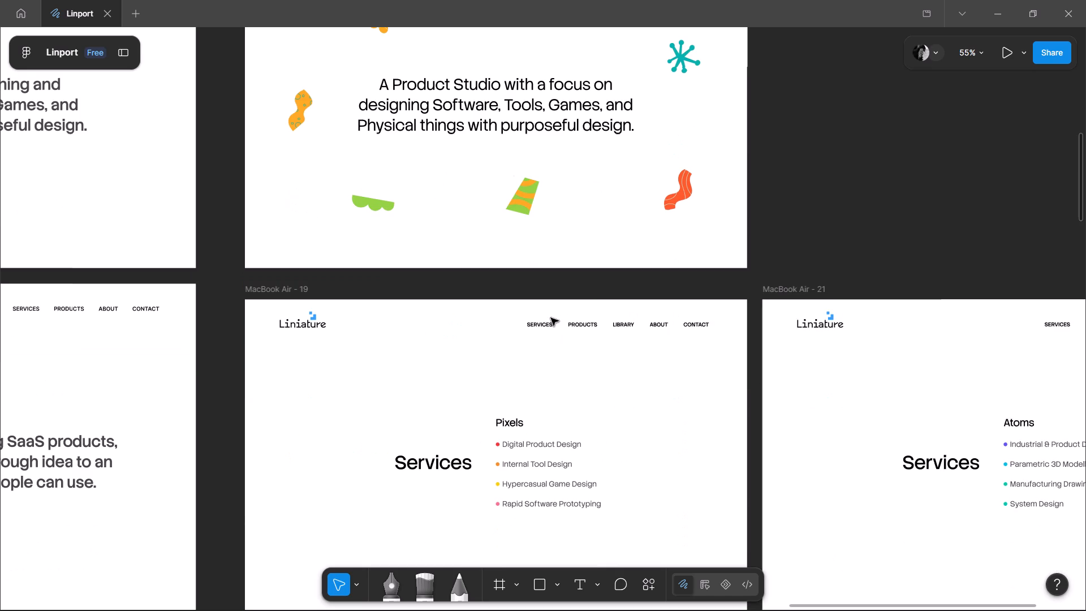
left_click_drag(736, 292, 511, 338)
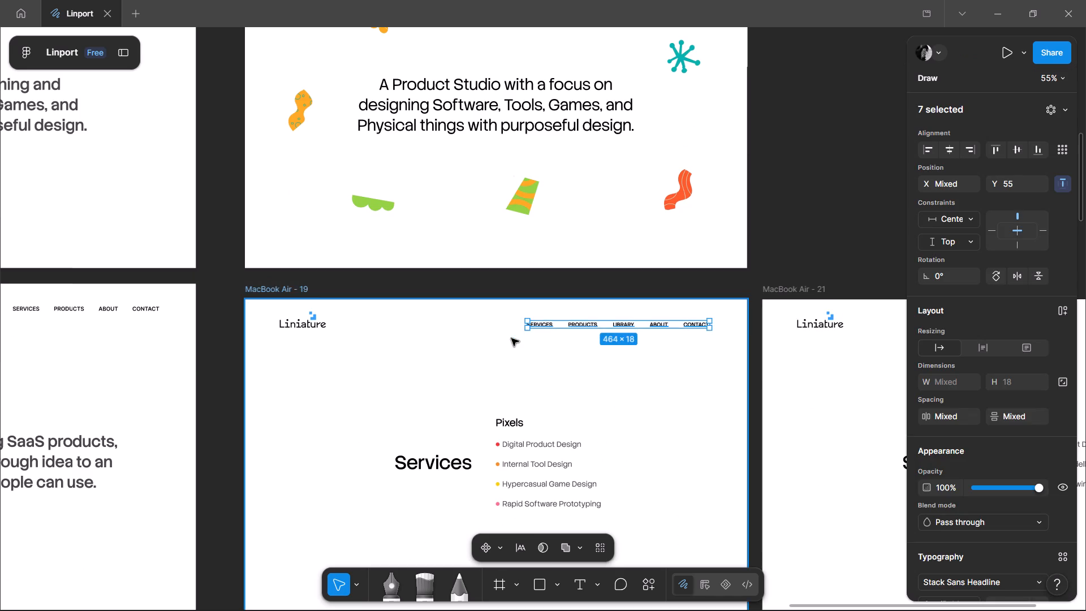
key("ctrl+c")
scroll(510, 335, "up", 3)
left_click(264, 178)
left_click(264, 183)
key("ctrl+v")
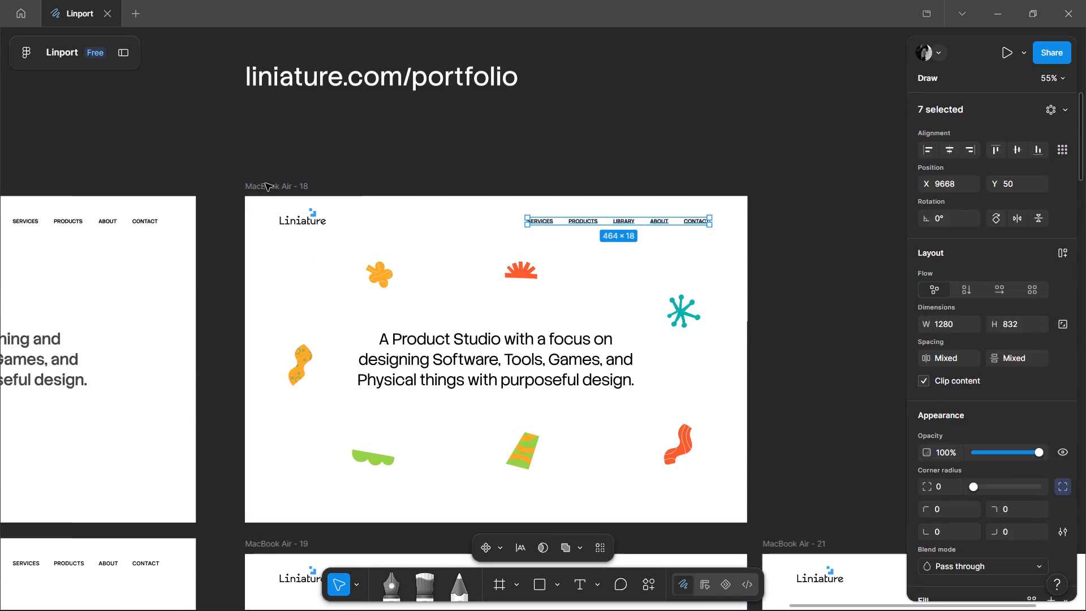
left_click(507, 145)
Delete the four old navigation labels from the MacBook Air - 20 frame.
scroll(507, 144, "down", 3)
scroll(507, 144, "down", 1, "ctrl")
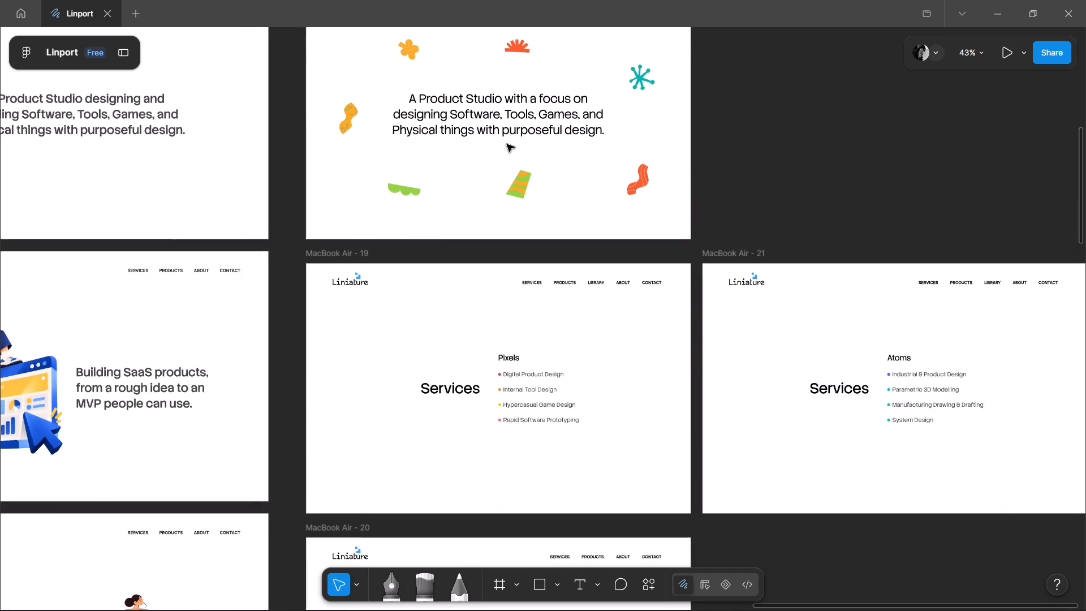
scroll(507, 144, "down", 1, "ctrl")
left_click_drag(507, 440, 623, 468)
key("Delete")
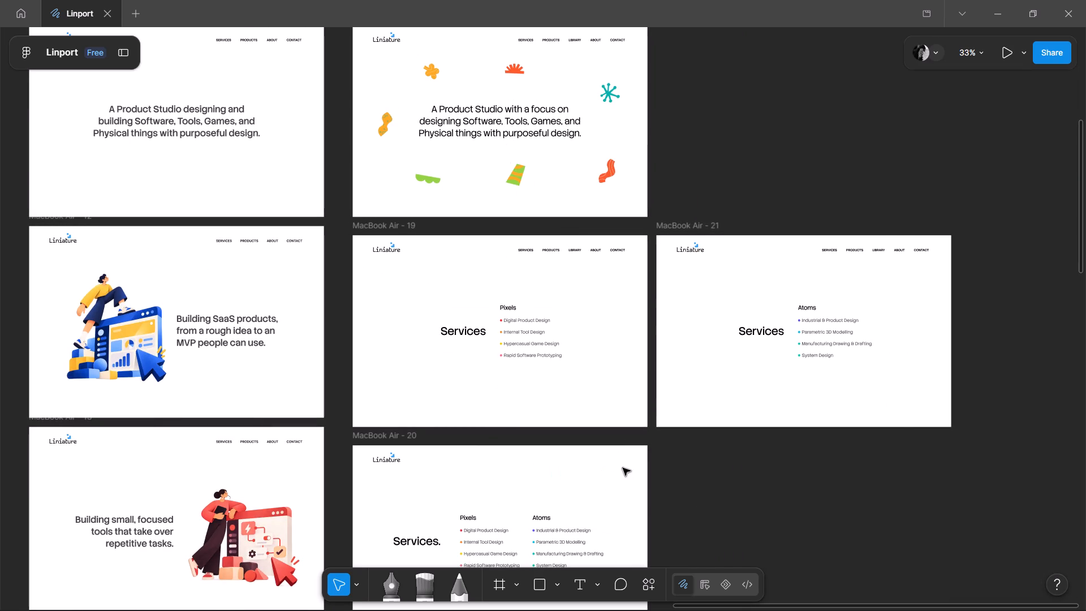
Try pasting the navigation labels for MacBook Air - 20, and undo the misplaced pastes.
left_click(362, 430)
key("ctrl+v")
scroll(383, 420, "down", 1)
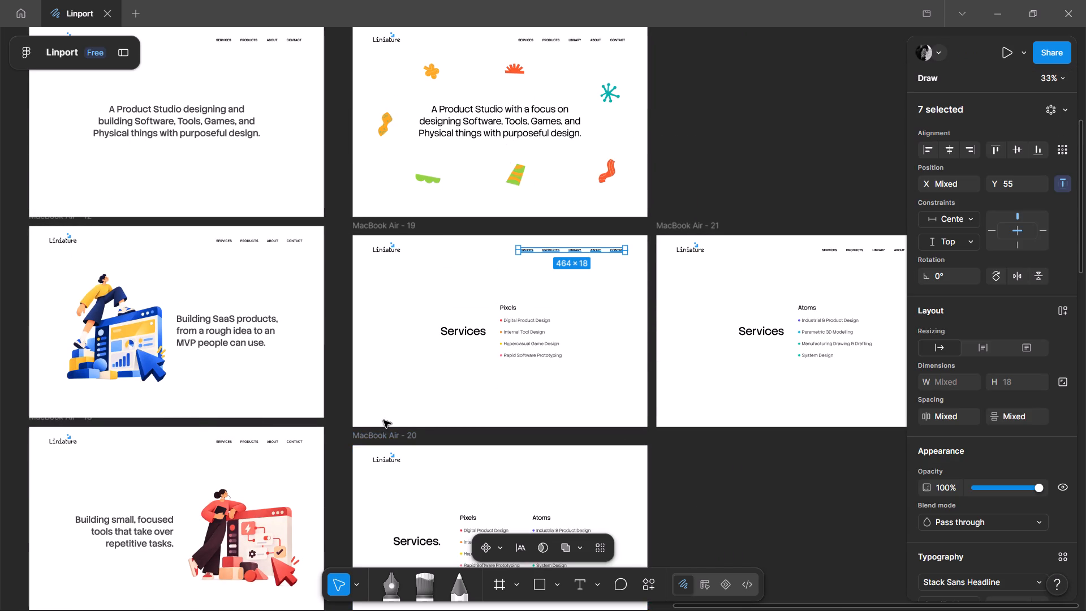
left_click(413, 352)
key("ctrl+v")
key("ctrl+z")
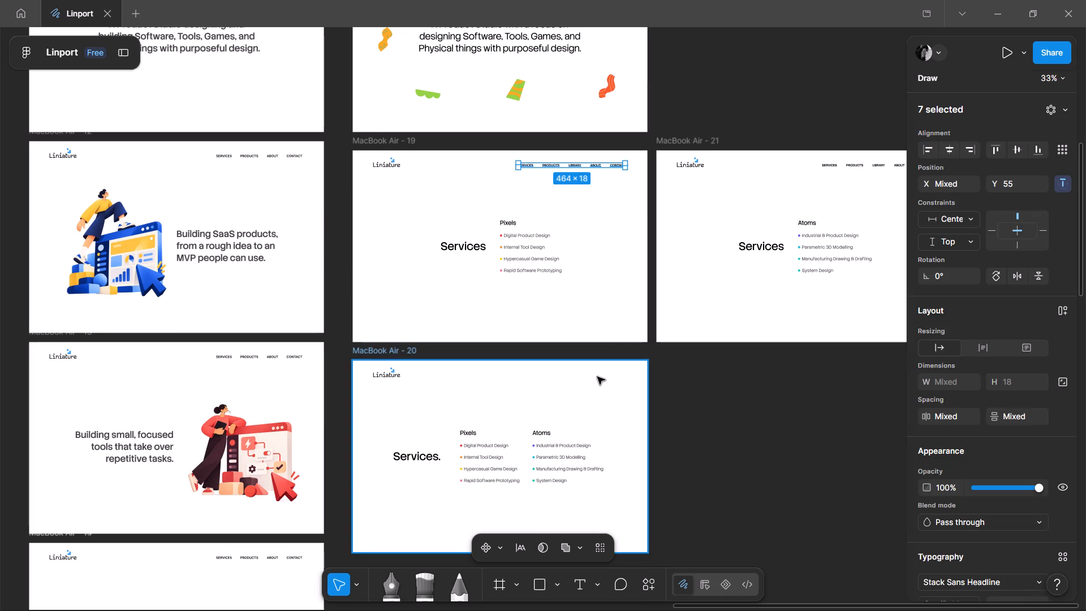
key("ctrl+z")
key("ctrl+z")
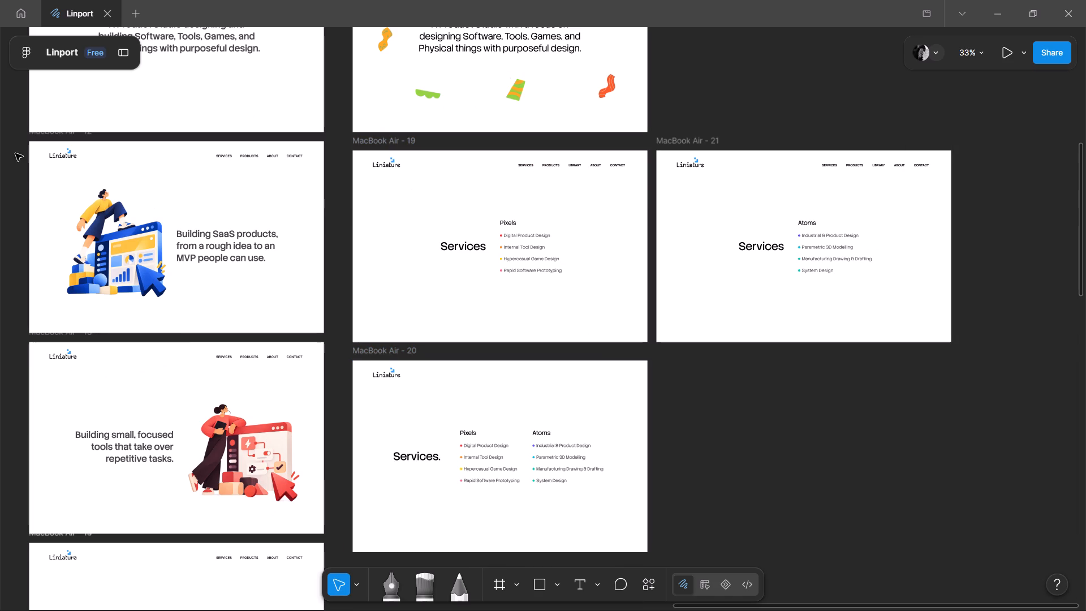
Check the layers of MacBook Air - 19, and paste the navigation labels with LIBRARY into MacBook Air - 20.
left_click(114, 47)
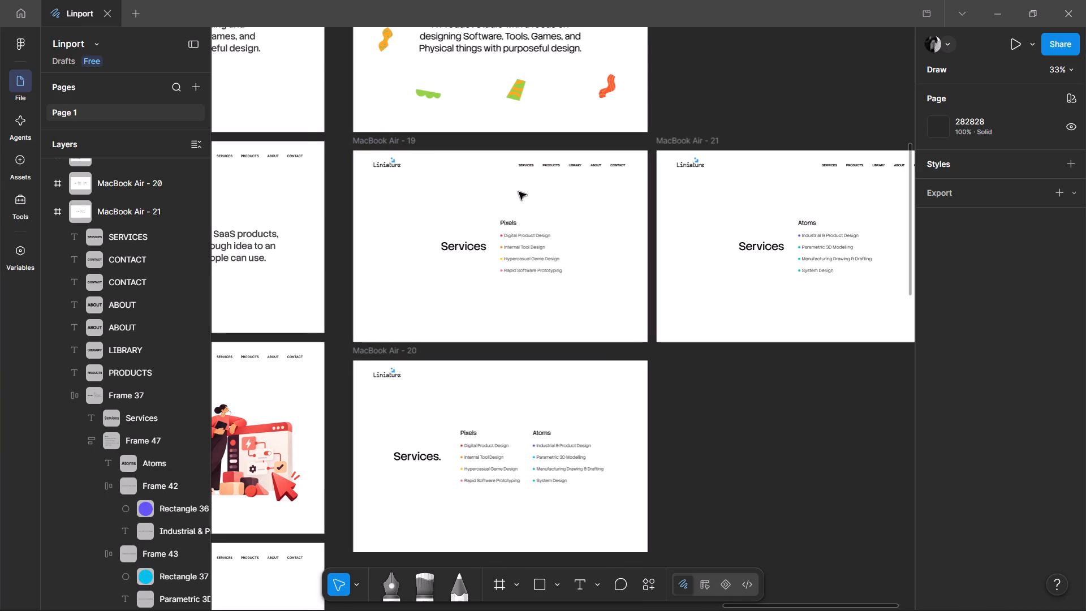
left_click(407, 146)
left_click(575, 170)
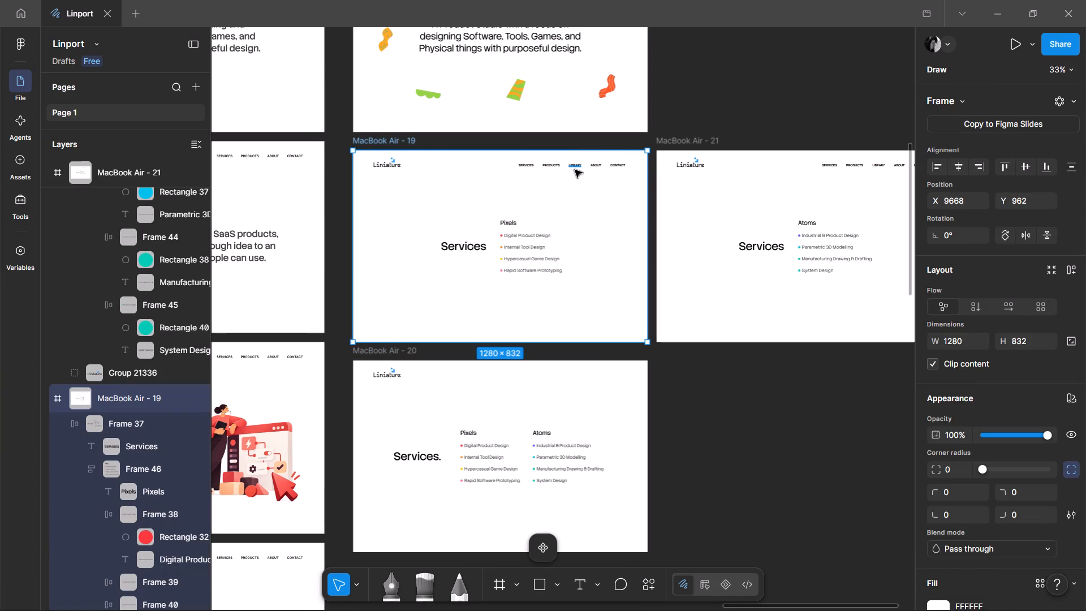
left_click(721, 354)
left_click(374, 345)
key("ctrl+v")
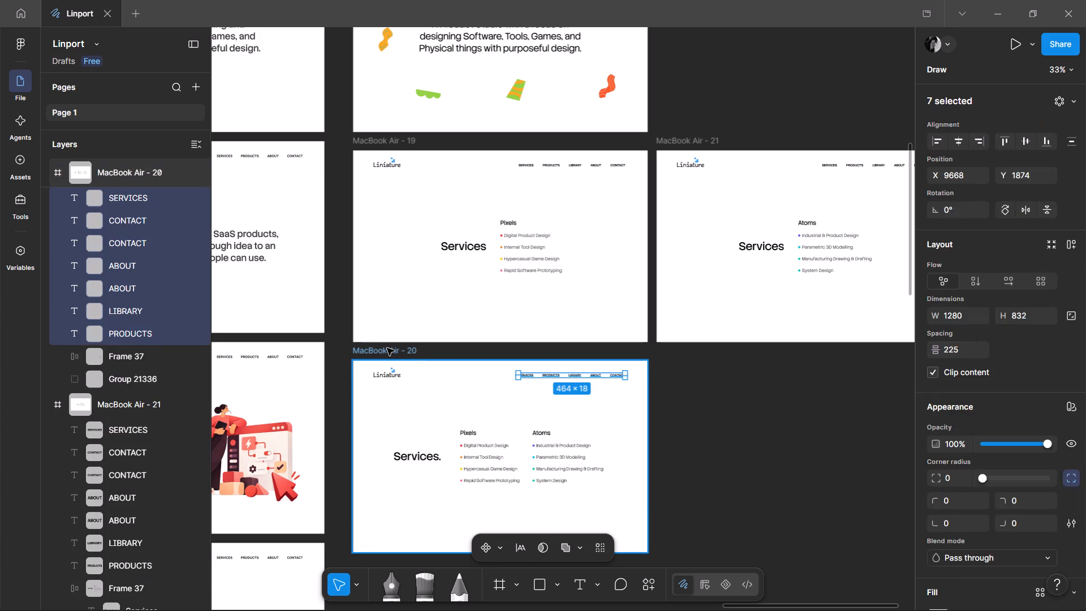
left_click(687, 413)
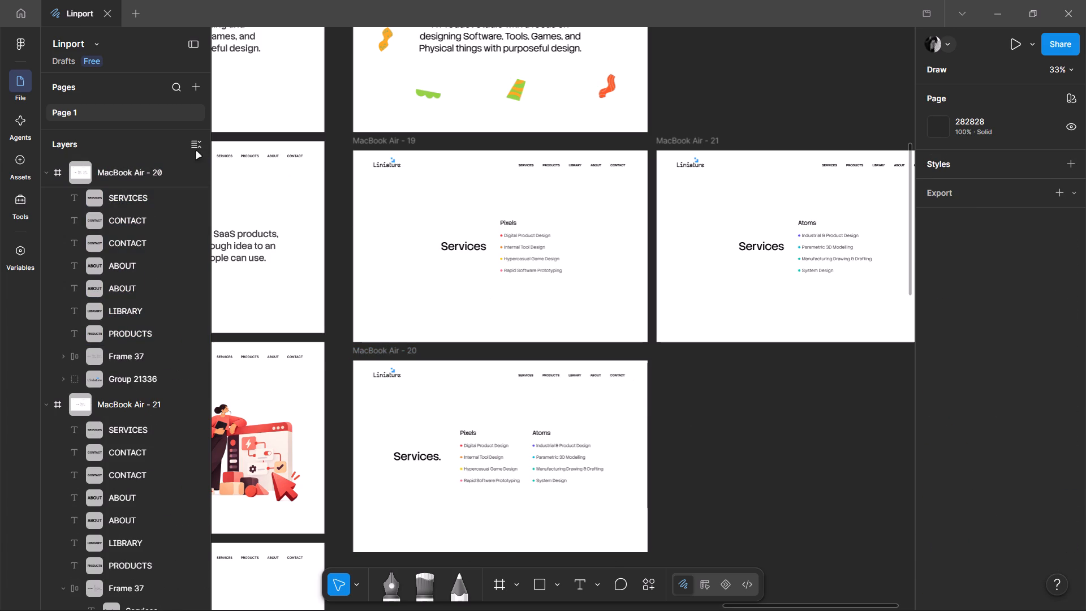
Collapse all layers in the layer list.
left_click(196, 152)
Review the navigation rows on MacBook Air - 18 to 21 and look over the remaining liniature.com frames below.
scroll(608, 427, "up", 4, "ctrl")
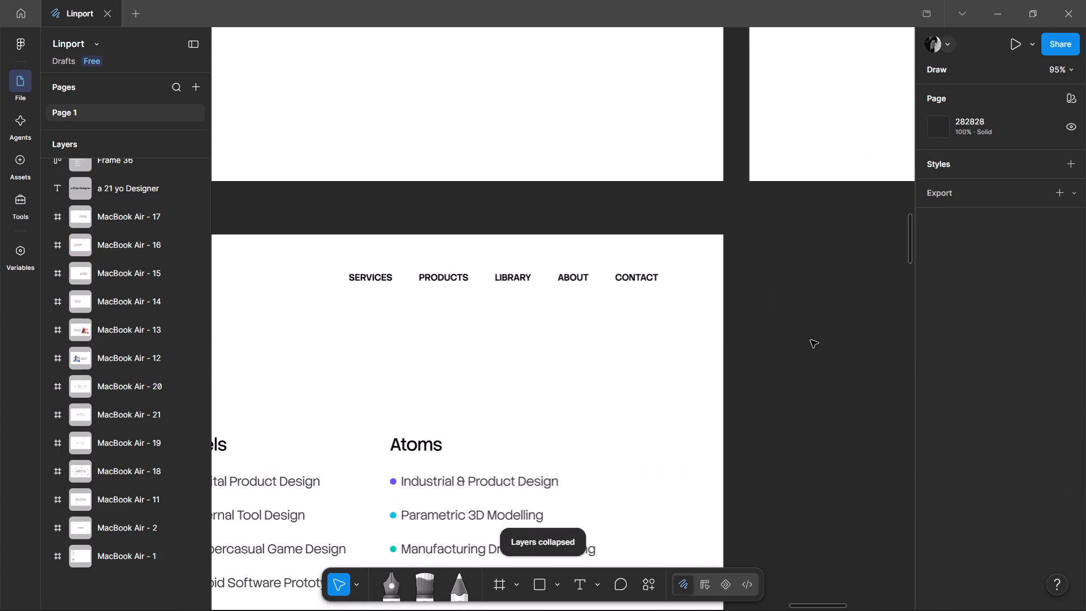
scroll(533, 351, "up", 1)
middle_click_drag(533, 351, 777, 272)
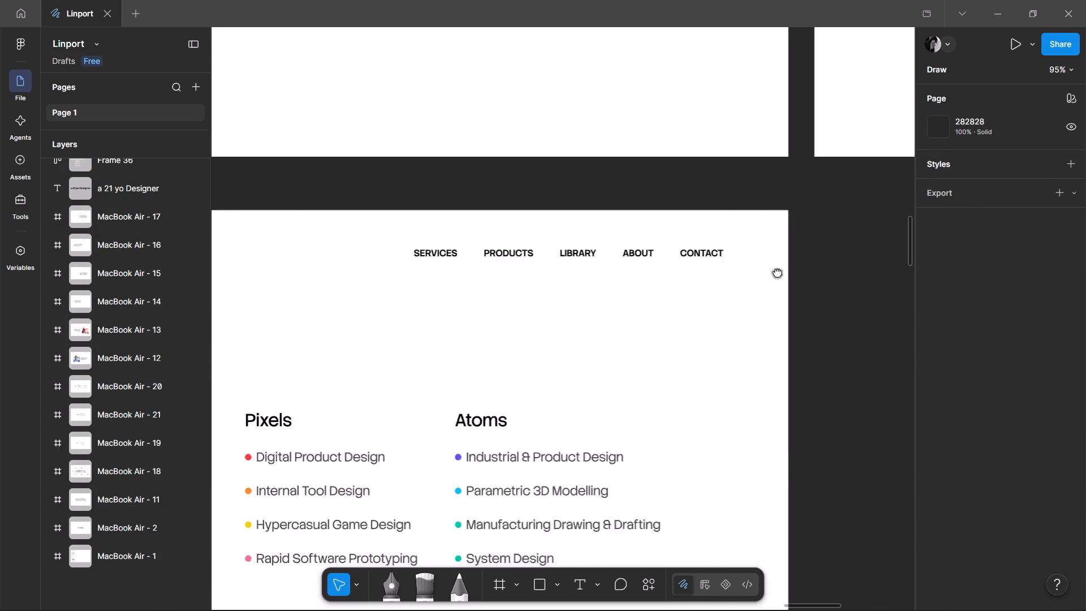
middle_click_drag(777, 272, 813, 261)
scroll(348, 207, "down", 5, "ctrl")
scroll(471, 355, "up", 11, "ctrl")
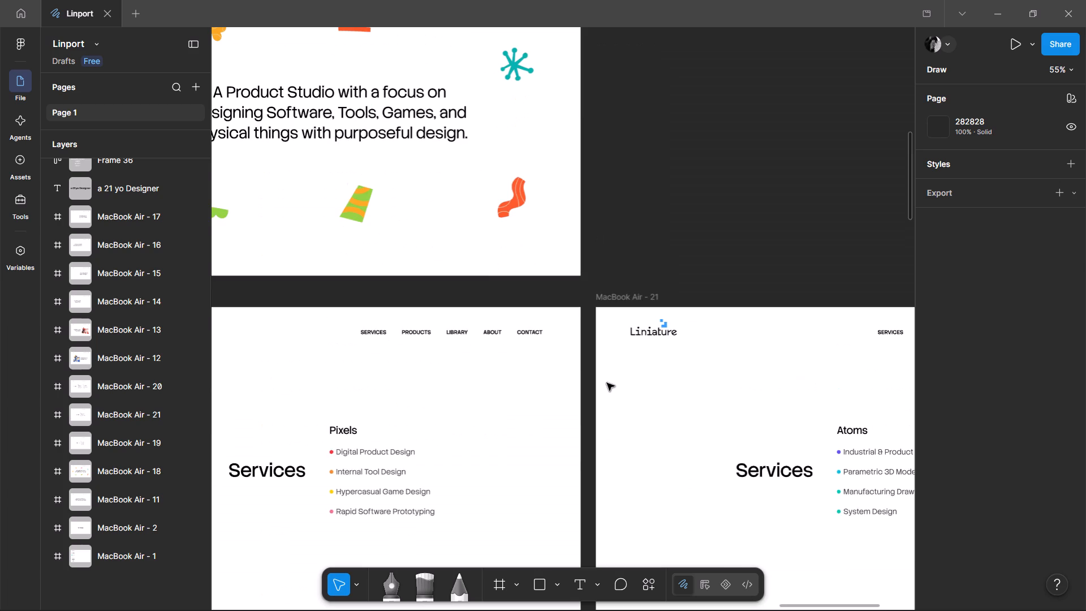
scroll(562, 366, "up", 4)
scroll(555, 338, "down", 5, "ctrl")
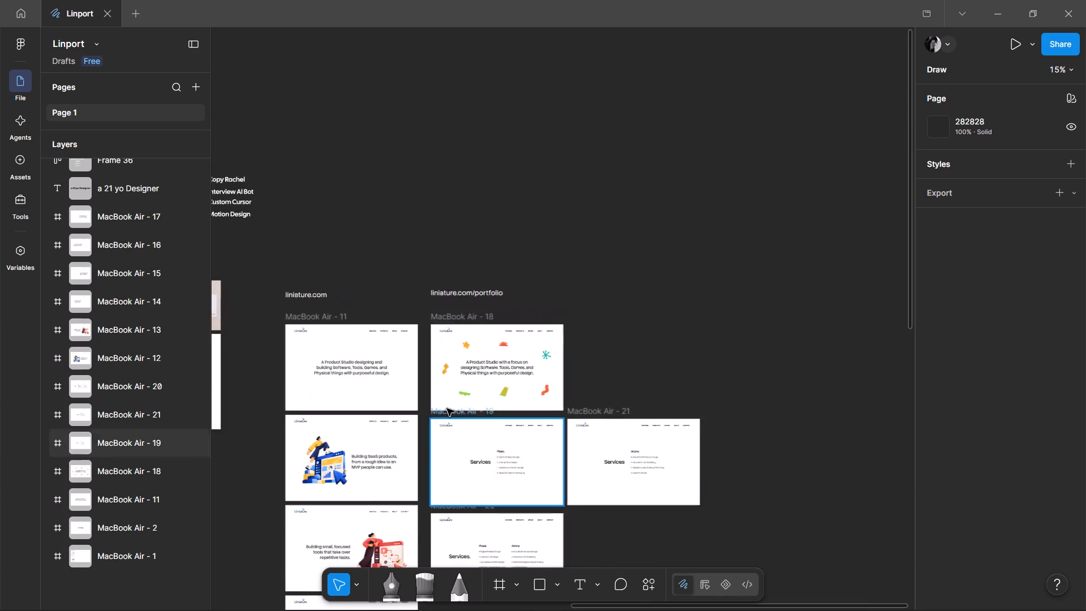
scroll(447, 408, "up", 4, "ctrl")
scroll(740, 367, "up", 5, "ctrl")
scroll(755, 294, "down", 4, "ctrl")
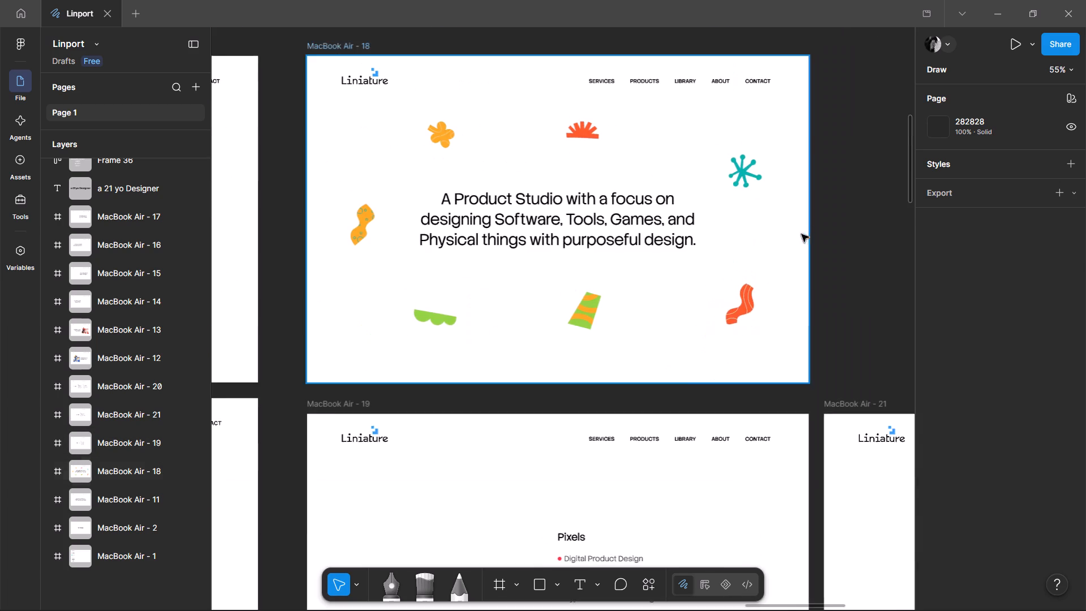
middle_click_drag(805, 228, 721, 310)
scroll(721, 310, "up", 1)
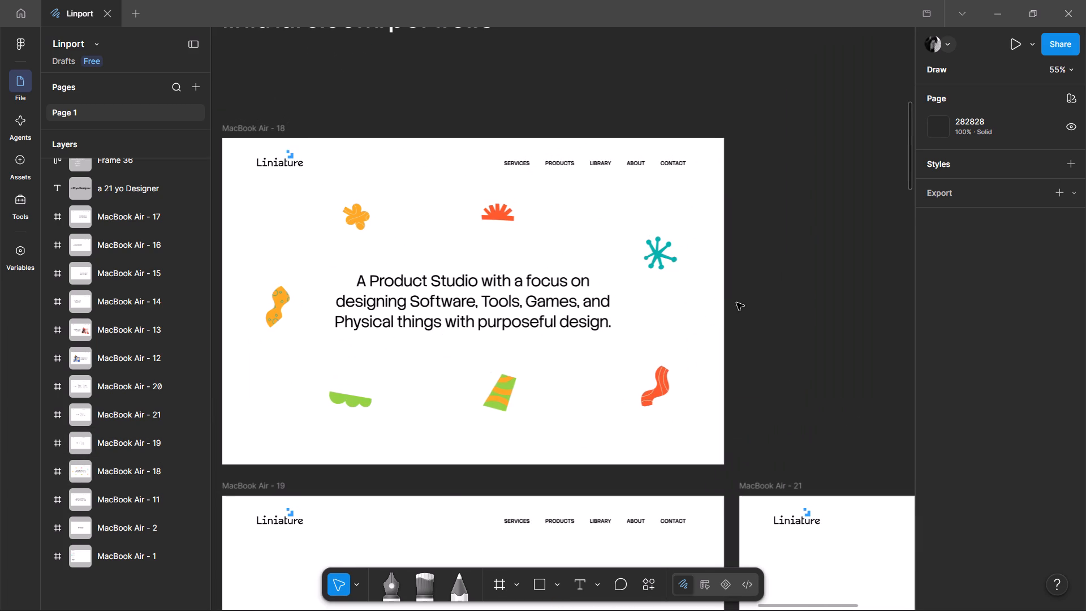
scroll(743, 288, "down", 5)
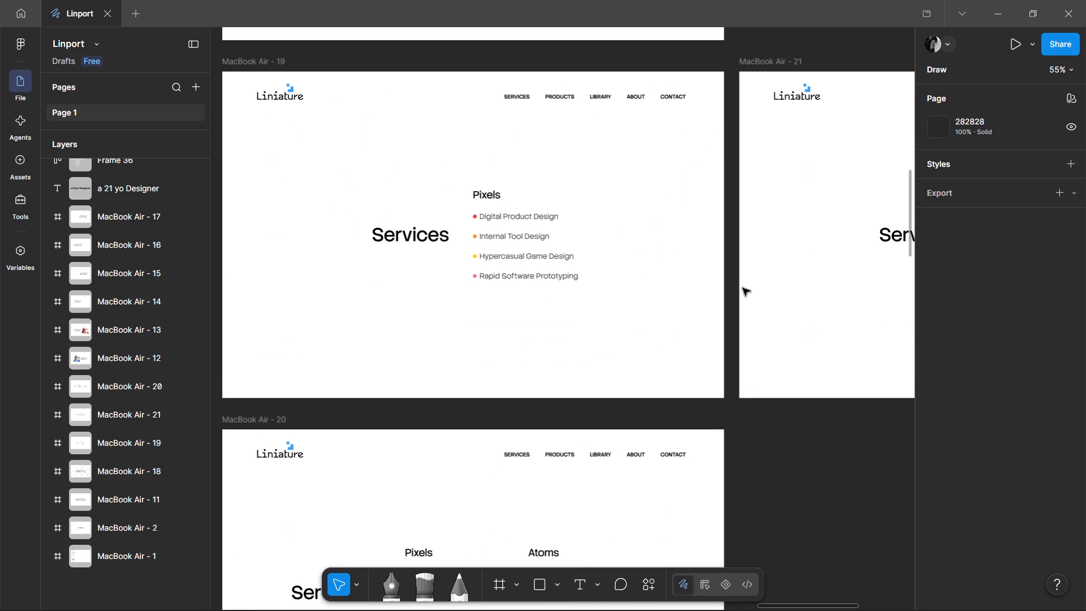
scroll(529, 240, "up", 1, "ctrl")
scroll(529, 240, "down", 4, "ctrl")
scroll(663, 406, "down", 1)
middle_click_drag(663, 406, 645, 162, "ctrl")
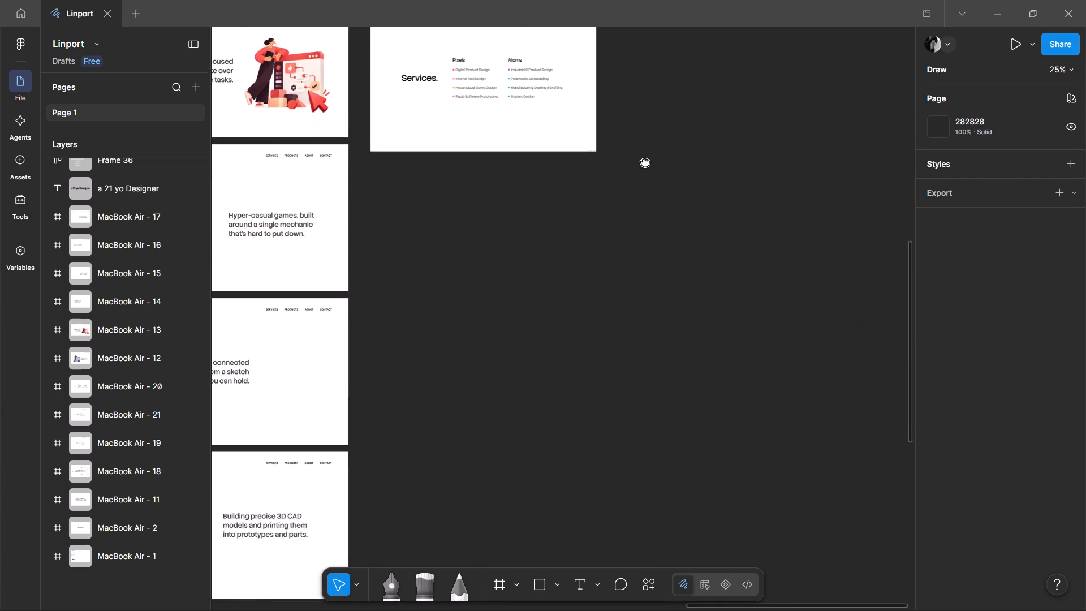
middle_click_drag(645, 162, 676, 104, "ctrl")
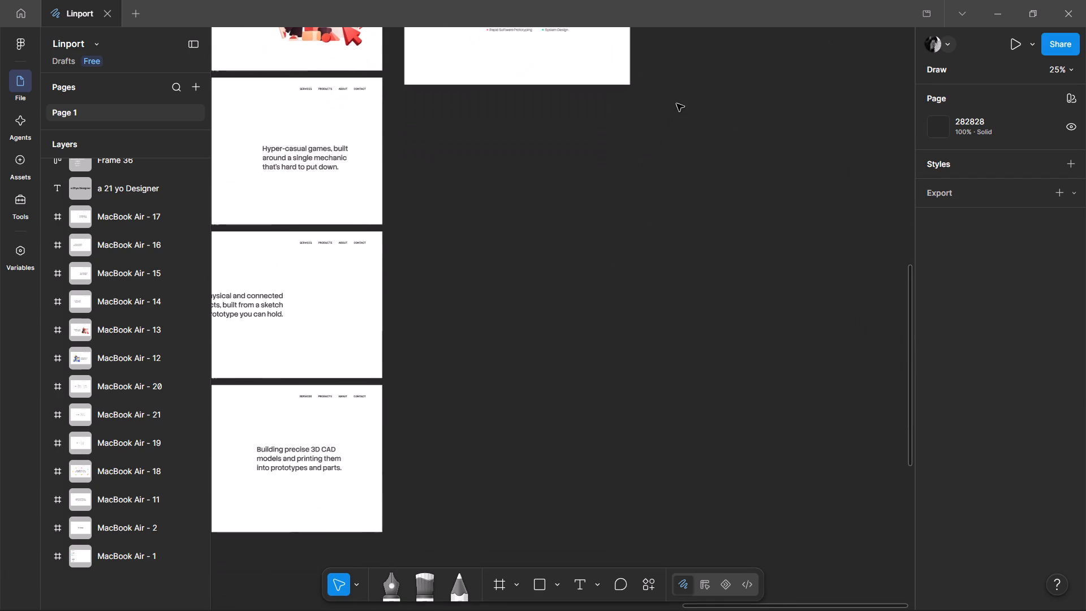
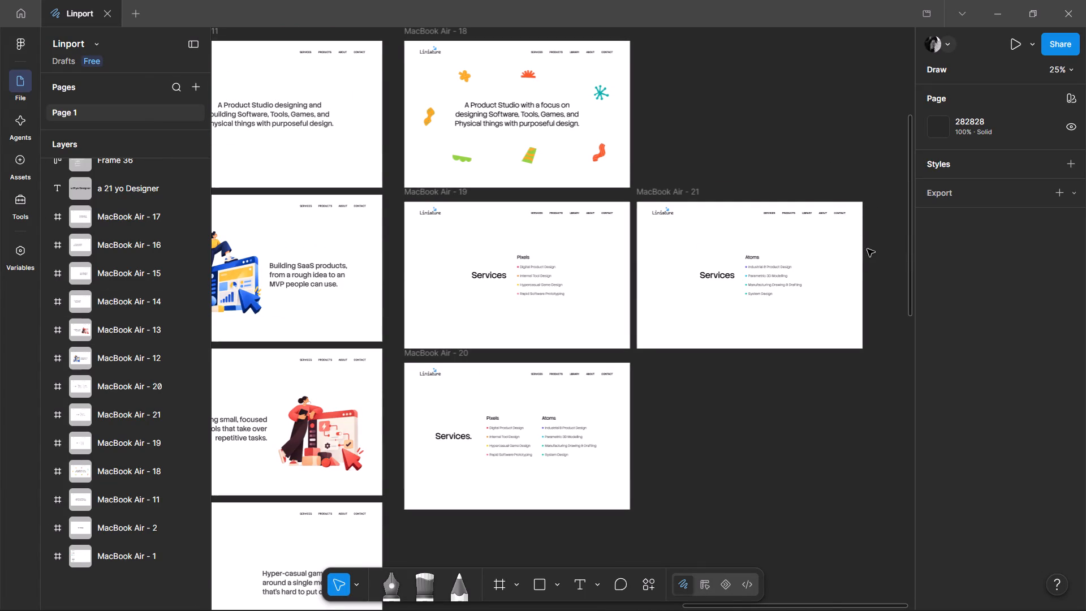
Examine the navigation rows and the Pixels and Atoms service lists on MacBook Air - 19, 20 and 21 up close.
scroll(867, 249, "up", 4, "ctrl")
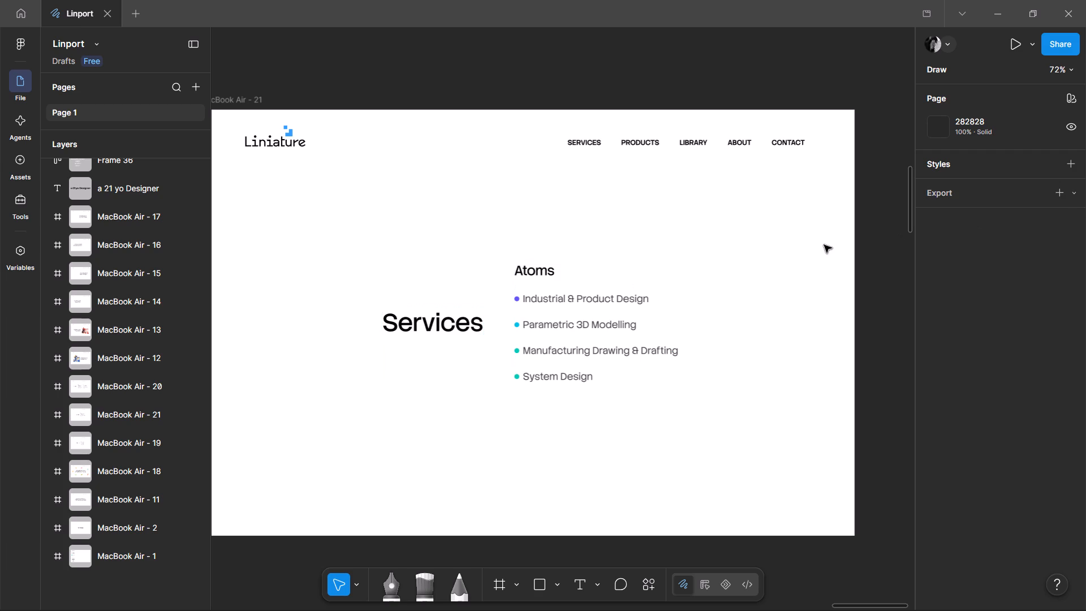
left_click(824, 245)
scroll(824, 245, "down", 4, "ctrl")
middle_click_drag(689, 403, 709, 443)
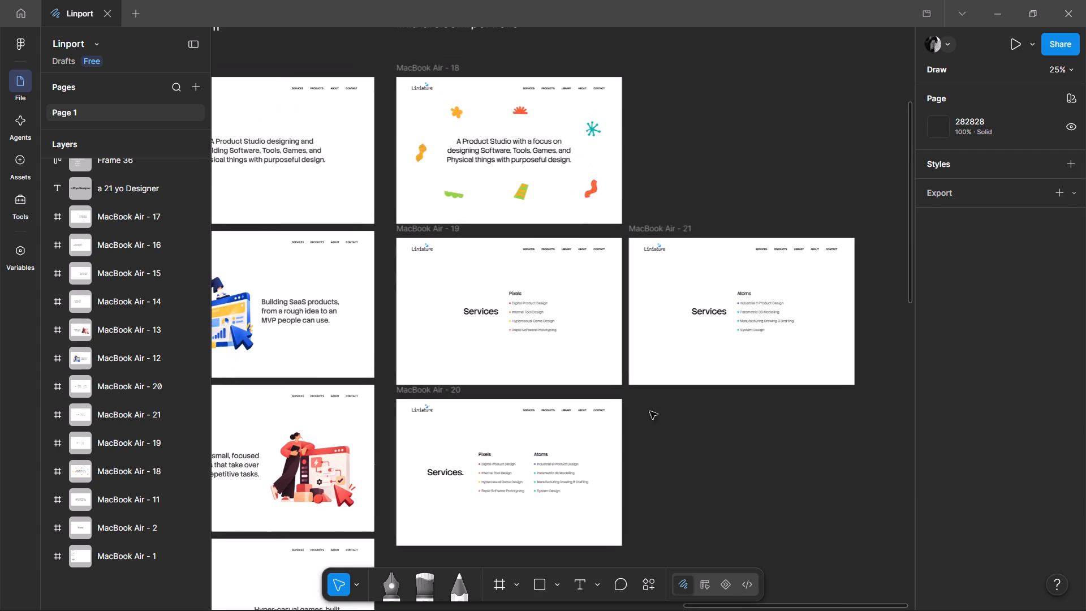
scroll(610, 374, "up", 5, "ctrl")
scroll(684, 289, "up", 3)
scroll(657, 250, "down", 5)
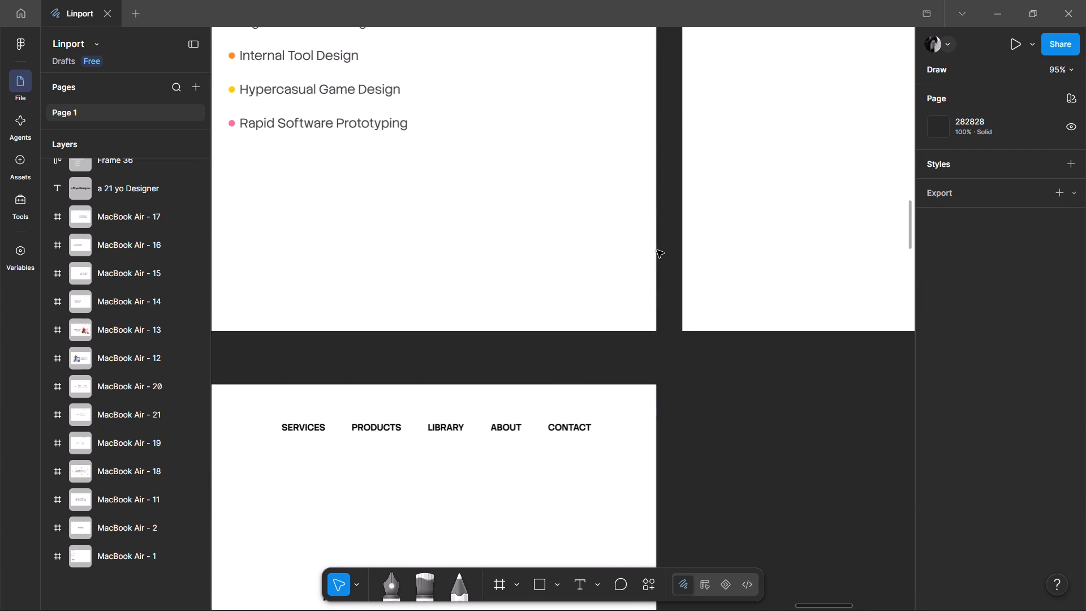
scroll(668, 244, "up", 3)
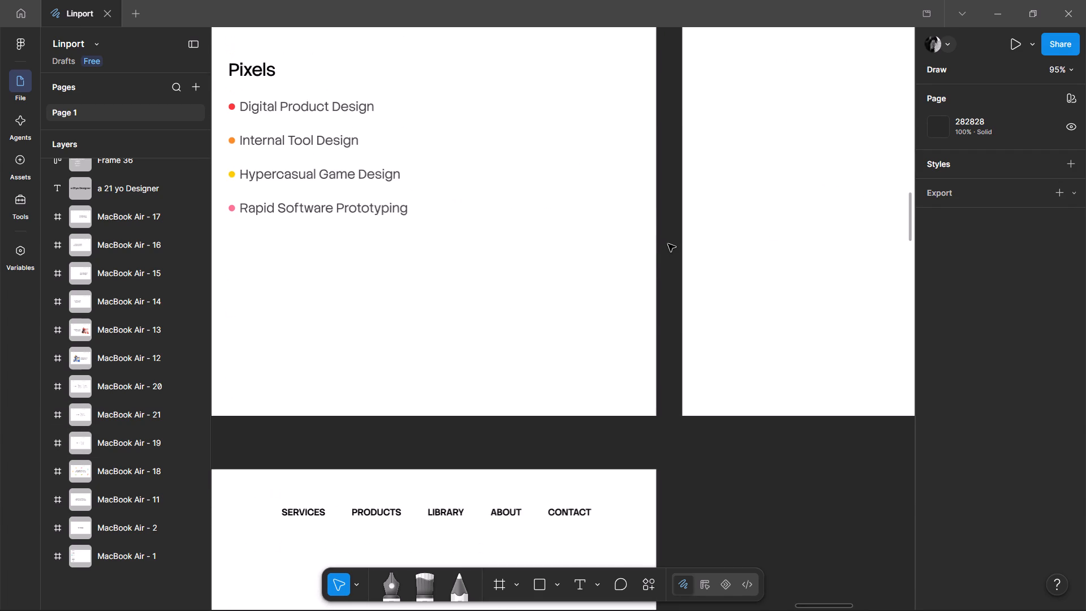
scroll(668, 244, "up", 1)
scroll(663, 242, "down", 10)
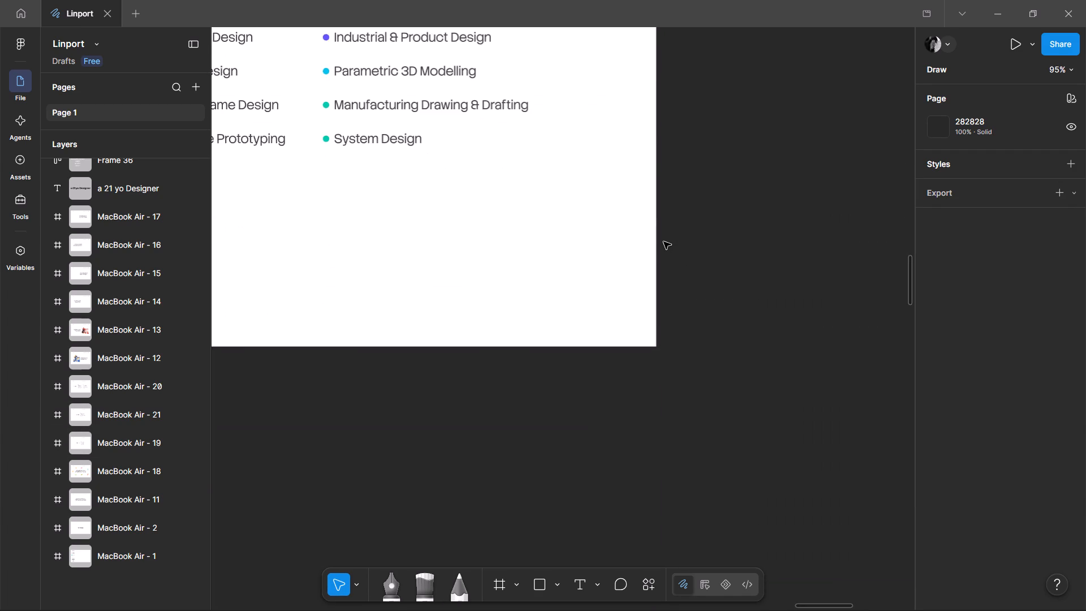
Review the liniature.com/portfolio layout as a whole, comparing the MacBook Air - 18 hero with the Services frames below it.
scroll(663, 242, "down", 2)
scroll(663, 242, "down", 3, "ctrl")
scroll(663, 242, "up", 4)
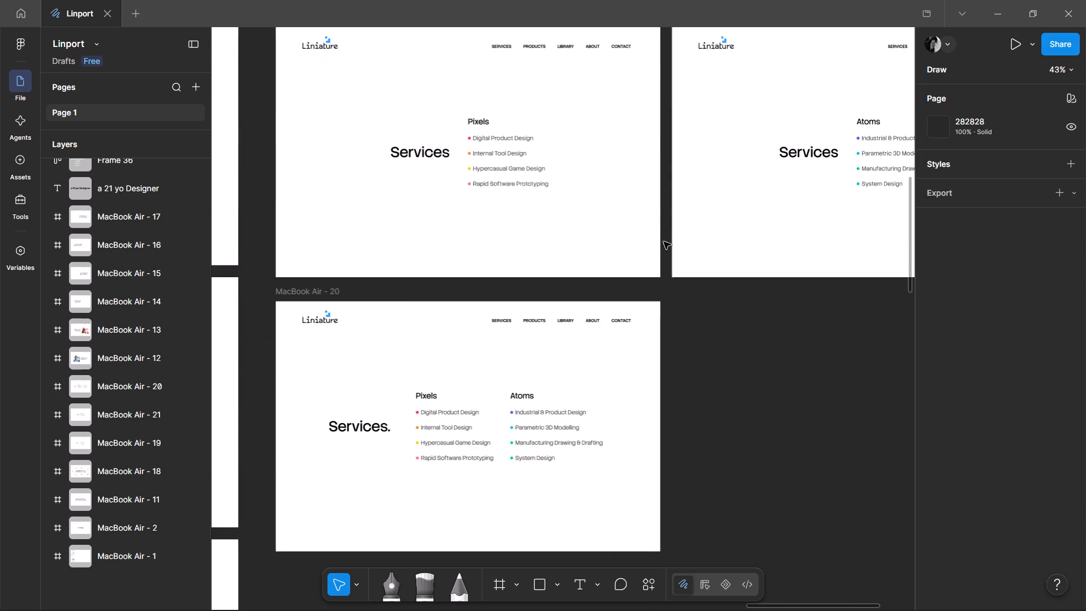
scroll(663, 242, "up", 4)
scroll(663, 242, "down", 5)
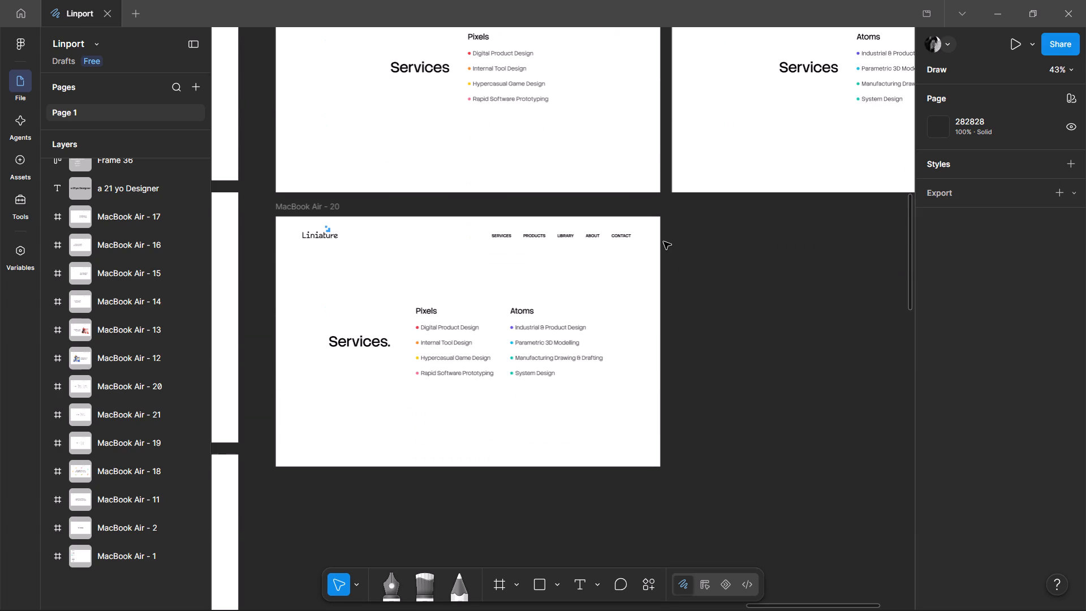
scroll(521, 326, "up", 4, "ctrl")
scroll(521, 326, "down", 4, "ctrl")
scroll(499, 527, "up", 4)
scroll(717, 427, "up", 5)
scroll(717, 427, "down", 3)
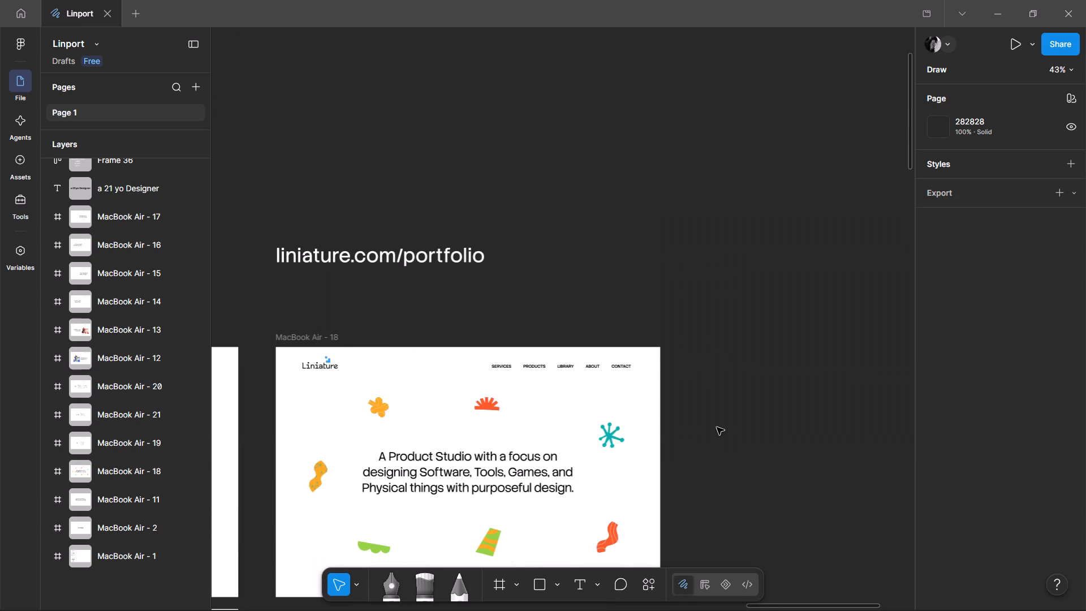
scroll(717, 427, "down", 1)
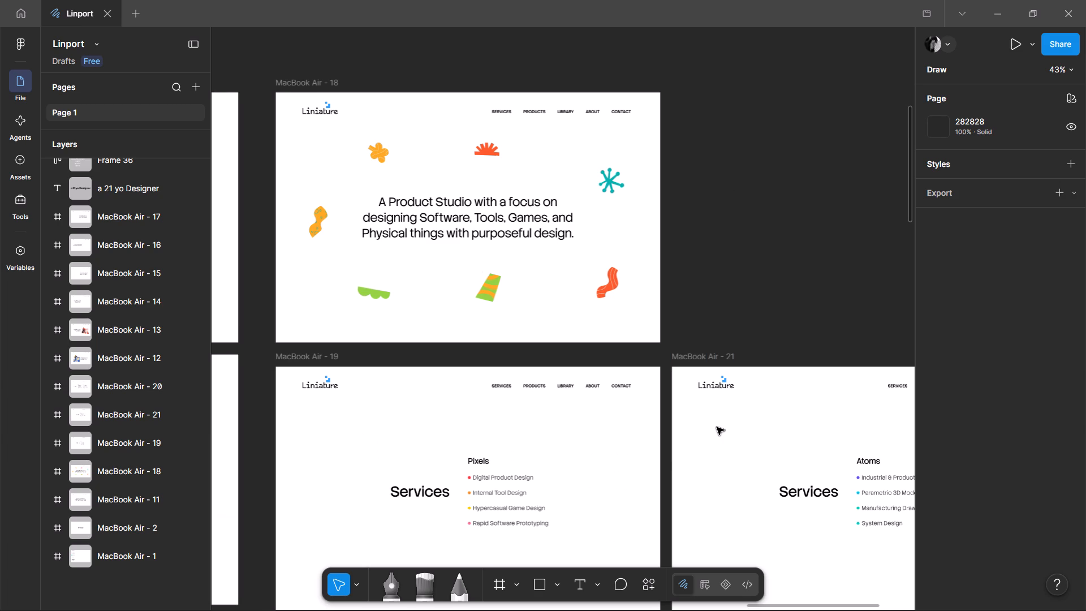
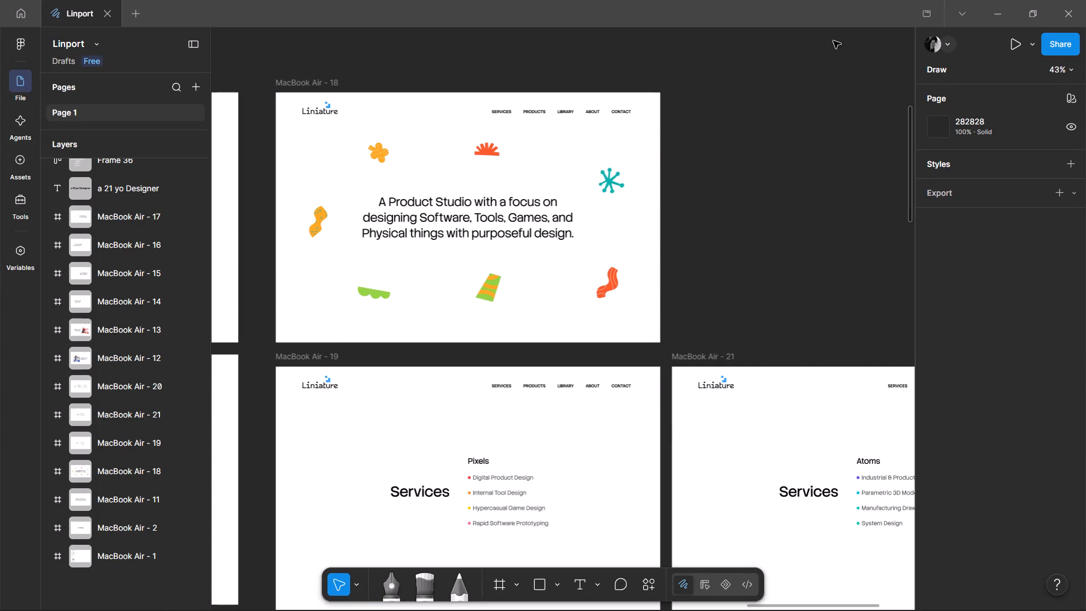
Review the Services frames MacBook Air - 19, 20 and 21 against the rest of the portfolio column.
scroll(515, 322, "down", 4)
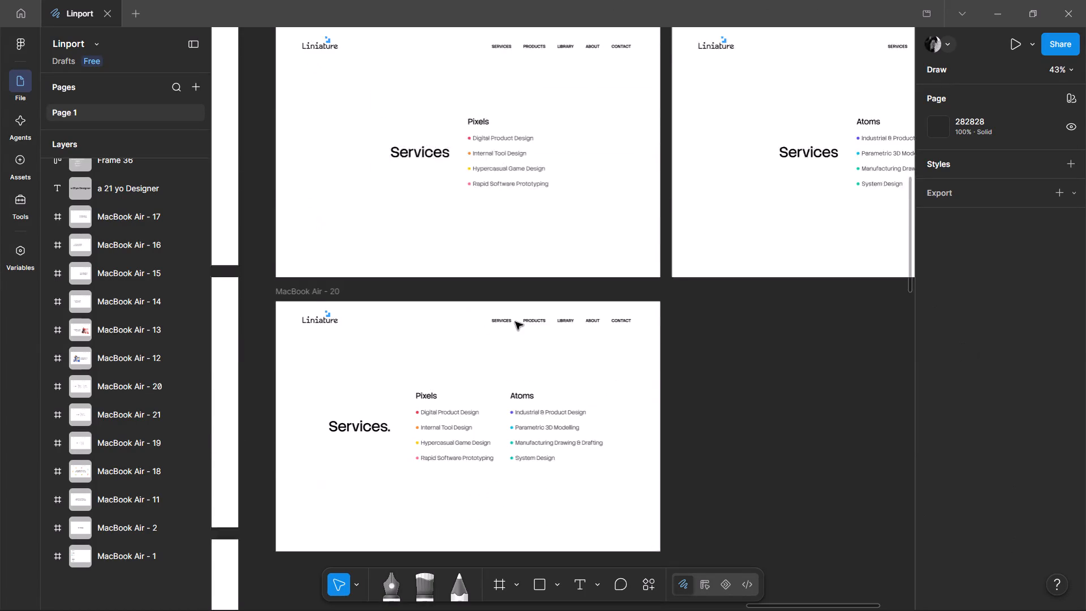
scroll(515, 322, "down", 2)
scroll(515, 322, "up", 5)
scroll(515, 311, "up", 6, "ctrl")
scroll(515, 312, "down", 3, "ctrl")
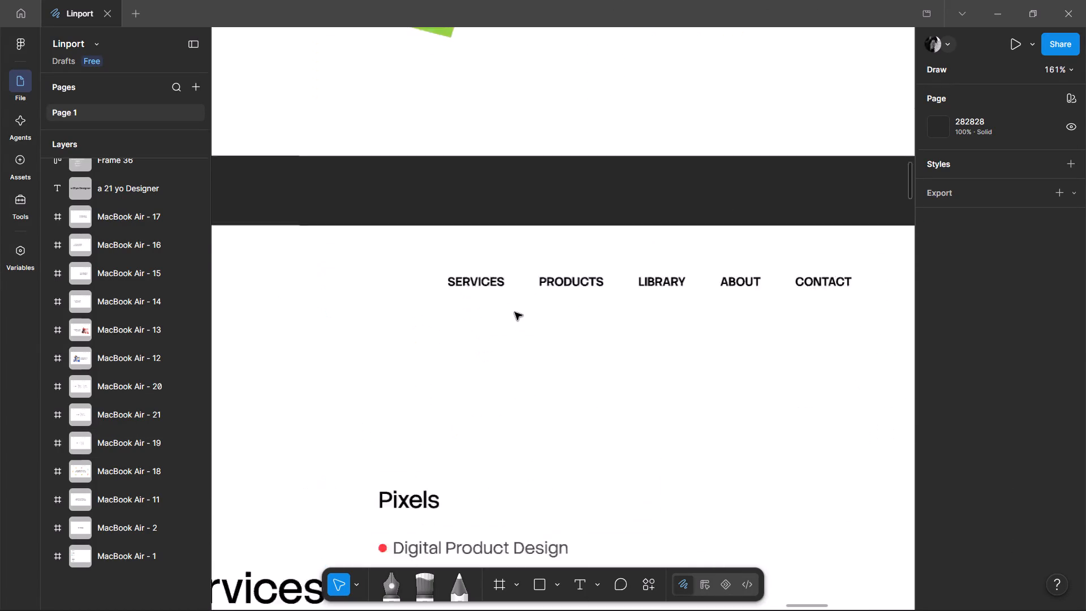
scroll(515, 312, "down", 7, "ctrl")
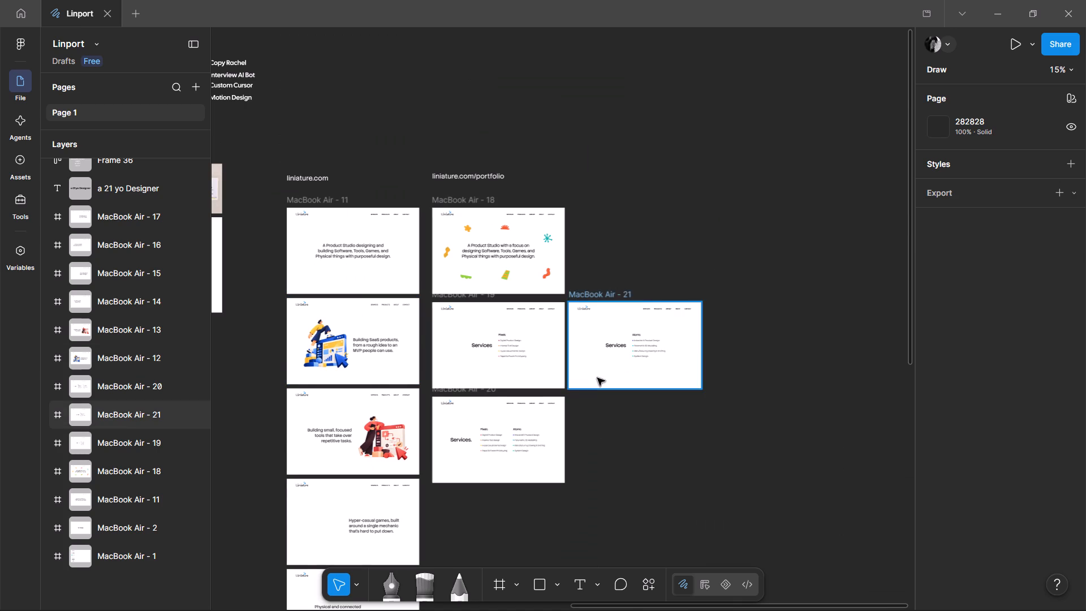
scroll(592, 379, "up", 4, "ctrl")
scroll(395, 250, "up", 5, "ctrl")
scroll(395, 250, "down", 6, "ctrl")
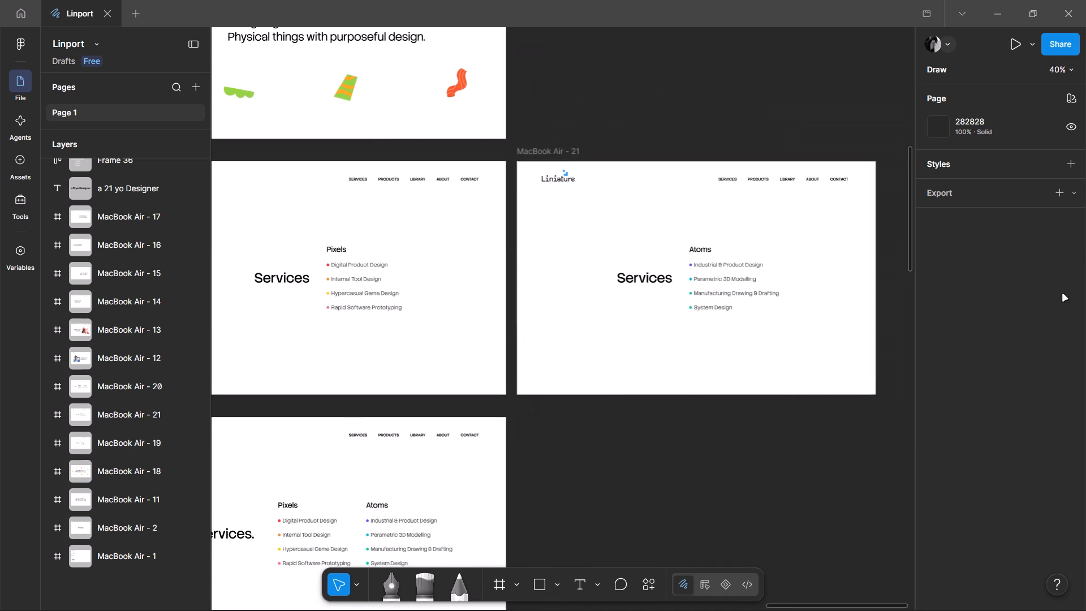
Inspect the navigation row on MacBook Air - 21, checking the ABOUT label alone and all the navigation labels together.
scroll(911, 301, "up", 1, "ctrl")
scroll(743, 256, "up", 1, "ctrl")
scroll(697, 247, "up", 2, "ctrl")
middle_click_drag(795, 141, 536, 374)
scroll(537, 317, "up", 3, "ctrl")
left_click(659, 147, "ctrl")
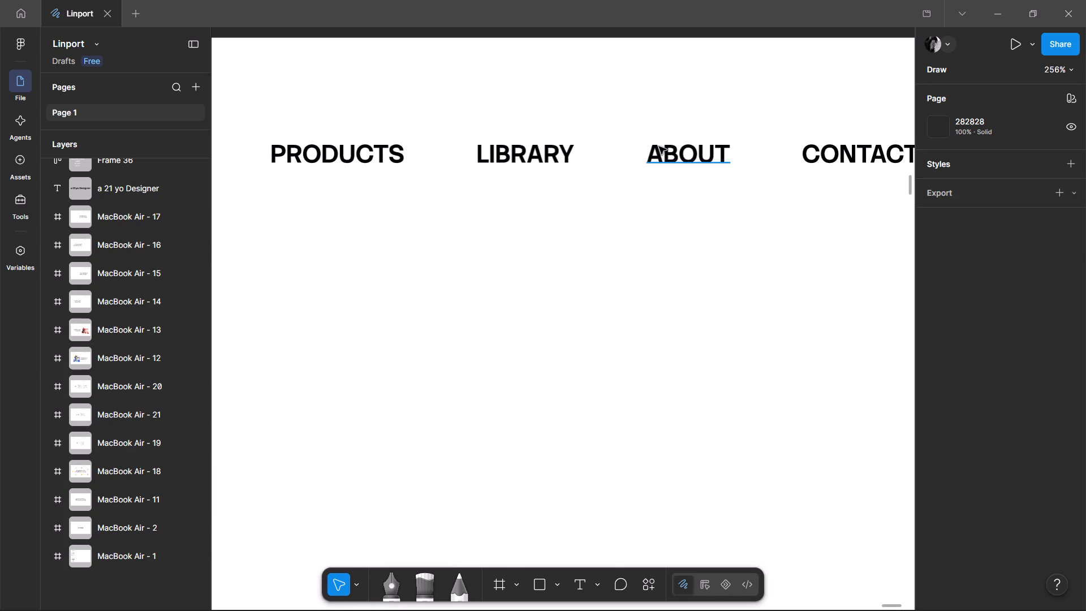
scroll(641, 149, "down", 3, "ctrl")
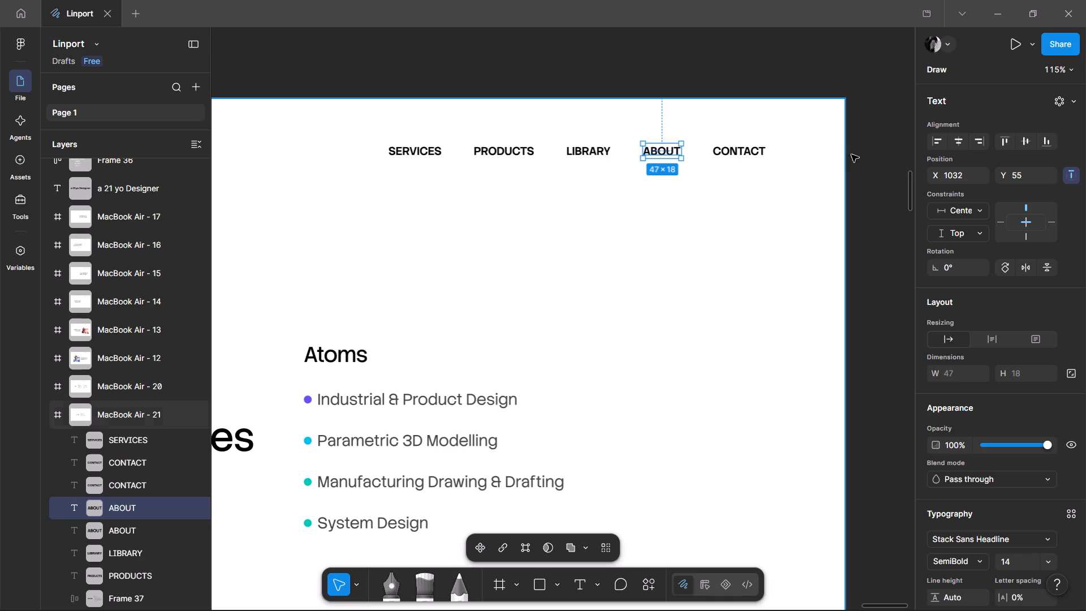
scroll(851, 154, "down", 5, "ctrl")
left_click(855, 125)
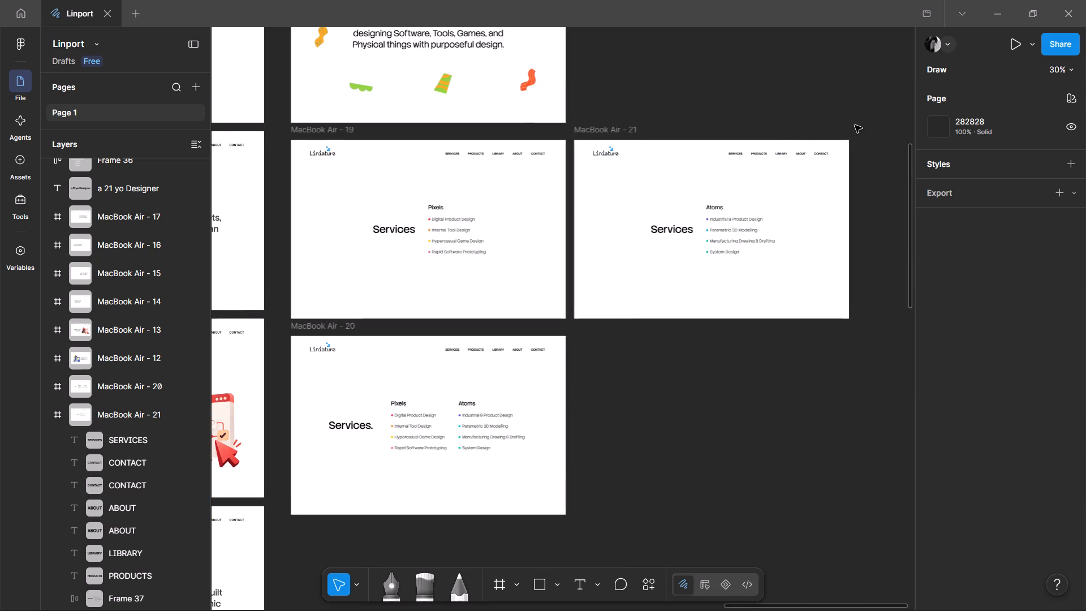
left_click_drag(865, 176, 691, 137, "ctrl")
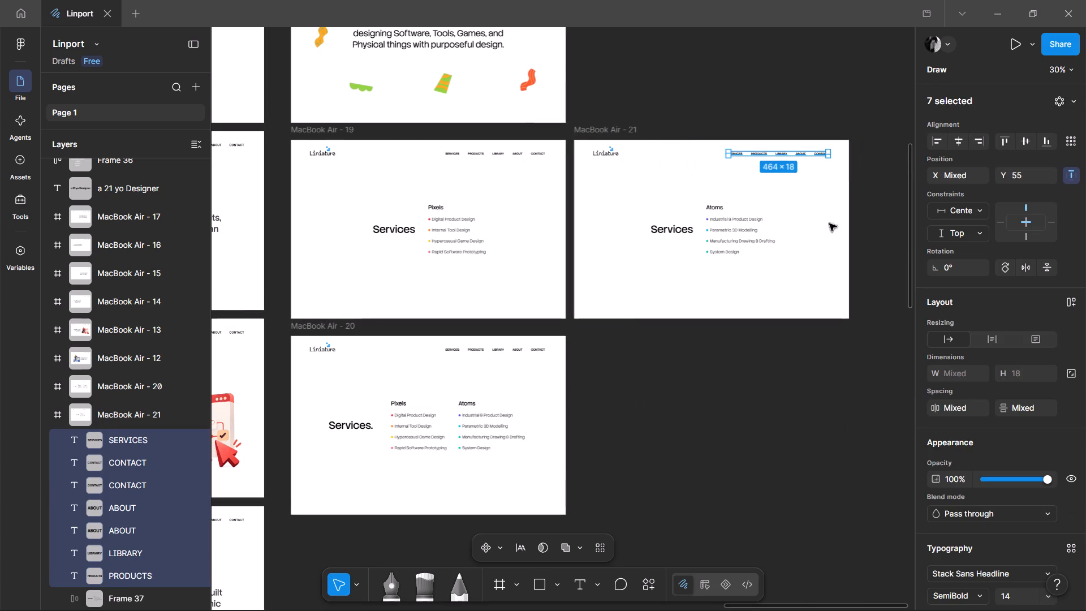
scroll(804, 238, "up", 3, "ctrl")
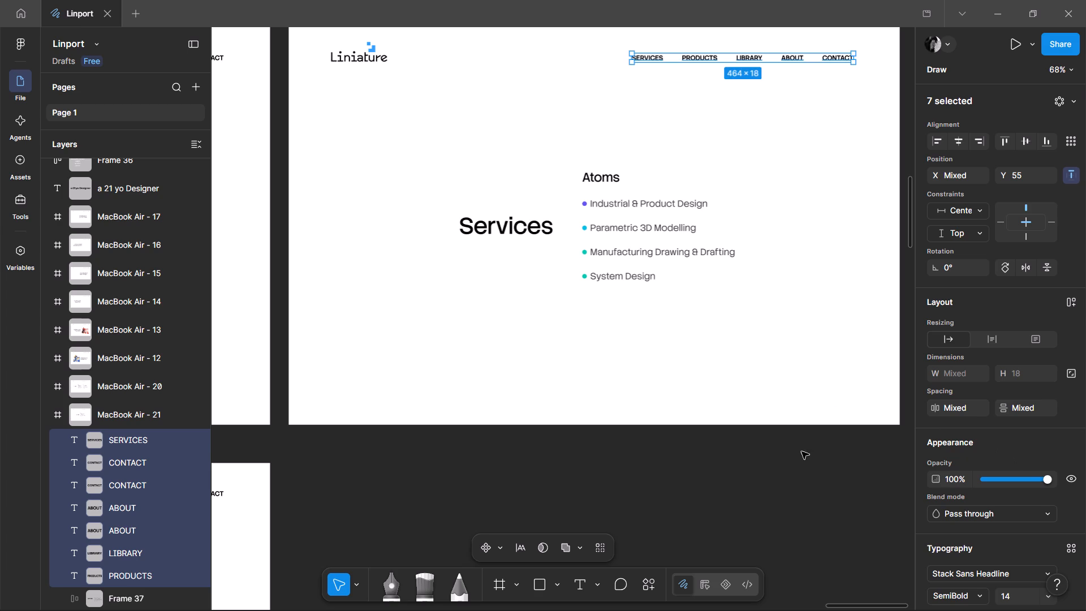
middle_click_drag(778, 467, 581, 492)
left_click(794, 260)
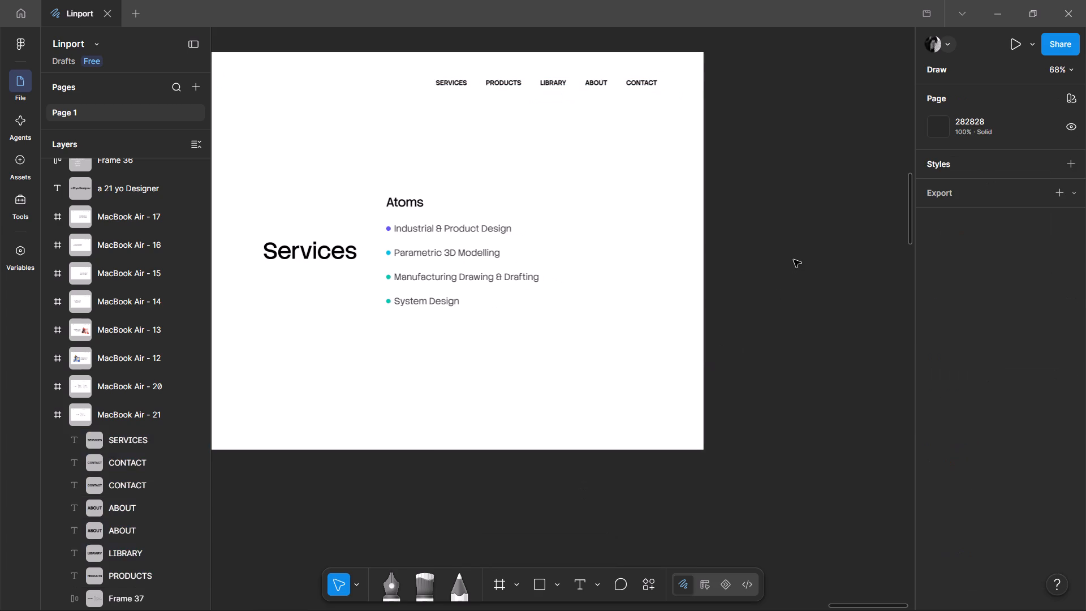
Compare the MacBook Air - 18 hero's navigation row and layout with the Services frames below it.
scroll(794, 260, "down", 2, "ctrl")
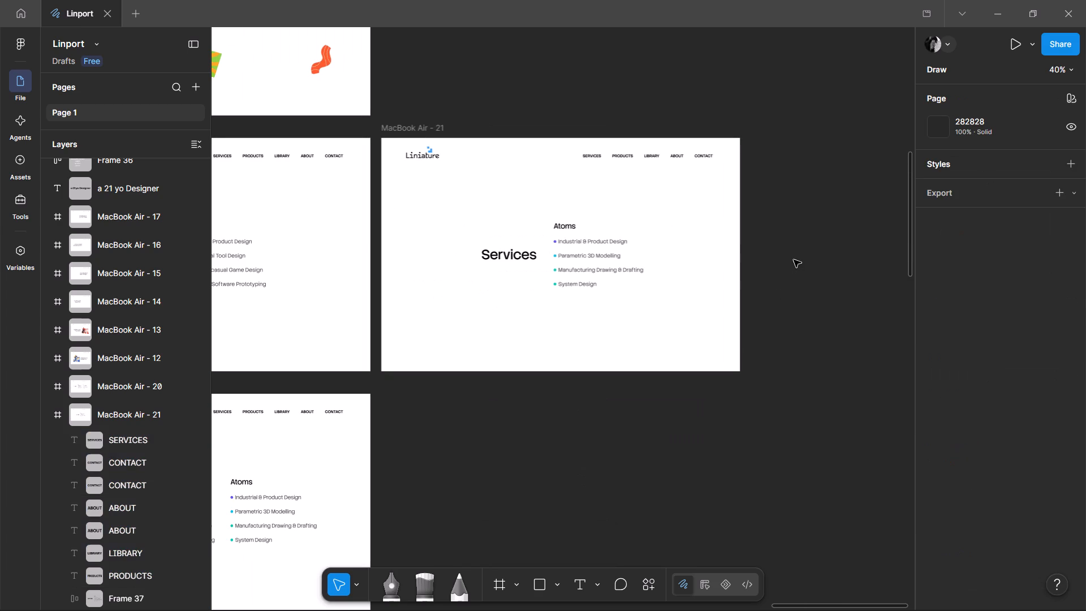
scroll(794, 260, "up", 3)
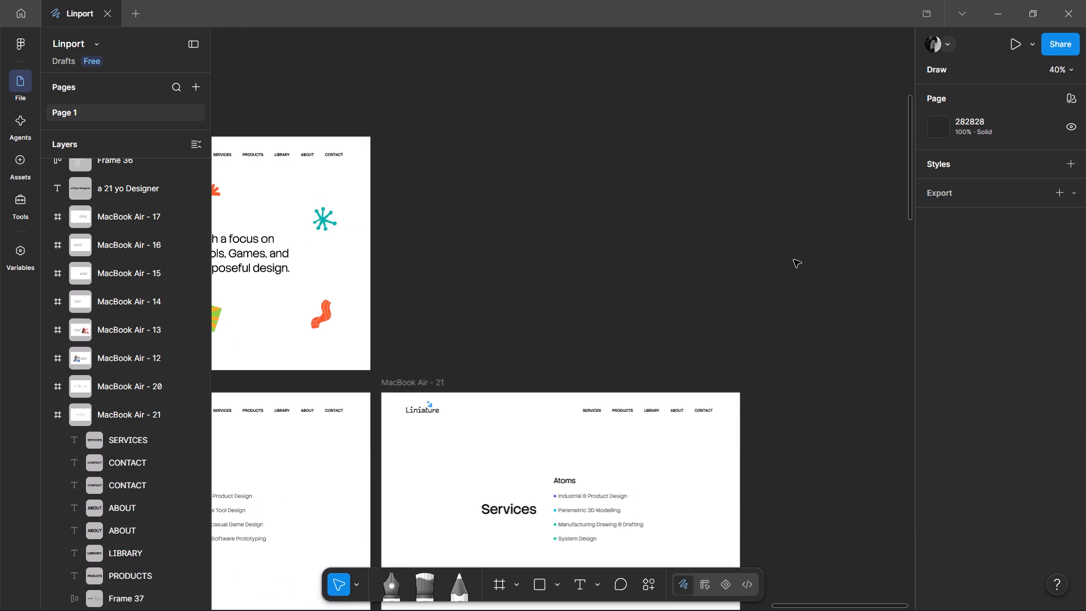
middle_click_drag(626, 256, 917, 266)
scroll(364, 176, "up", 3, "ctrl")
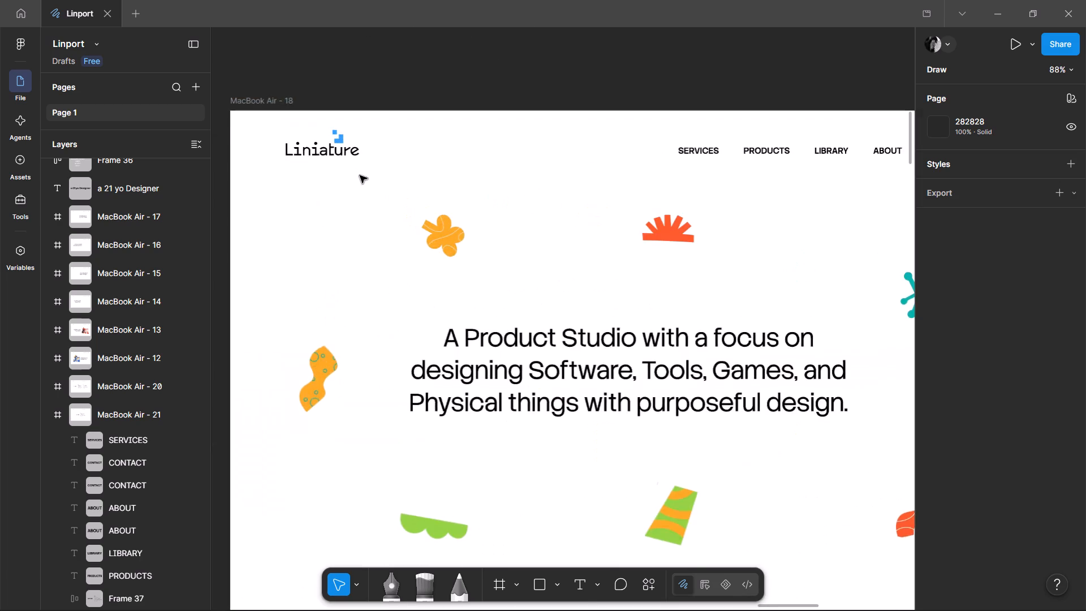
scroll(360, 175, "down", 4, "ctrl")
middle_click_drag(680, 261, 676, 140)
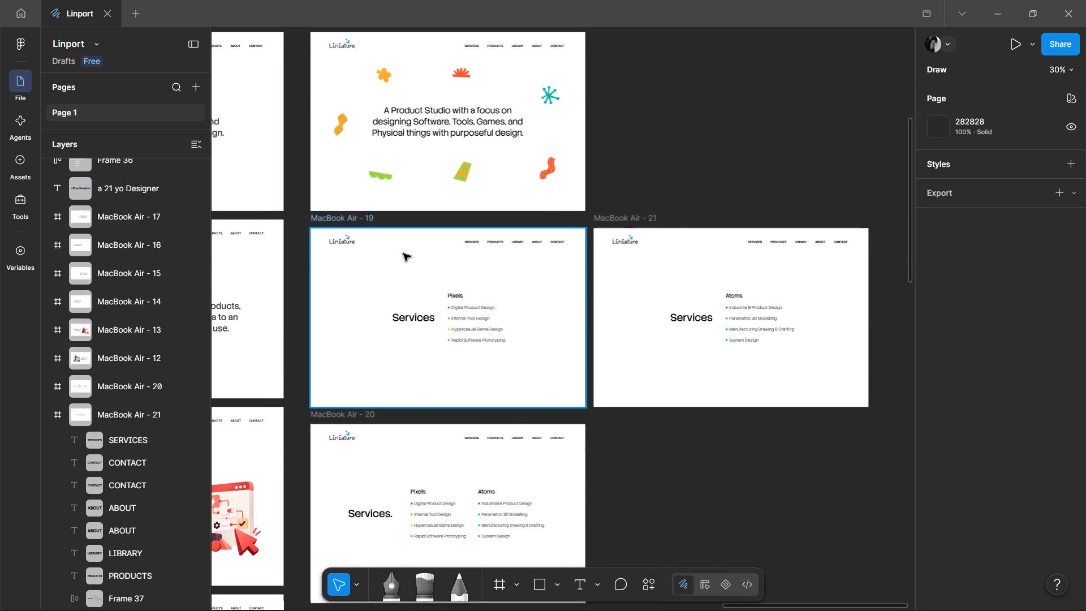
scroll(403, 253, "up", 2, "ctrl")
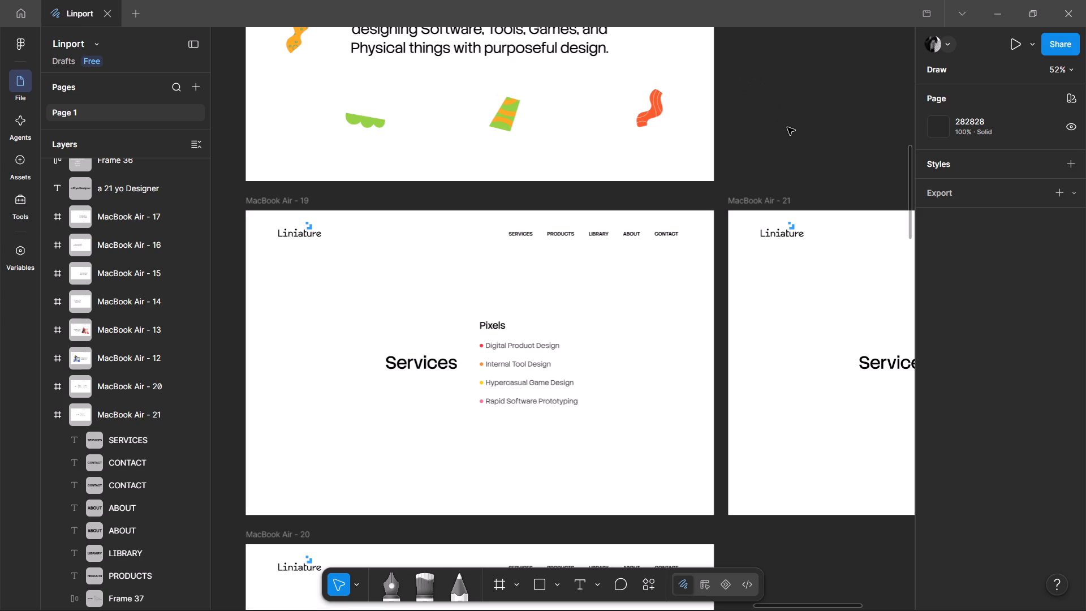
scroll(788, 130, "up", 4)
middle_click_drag(477, 207, 607, 90)
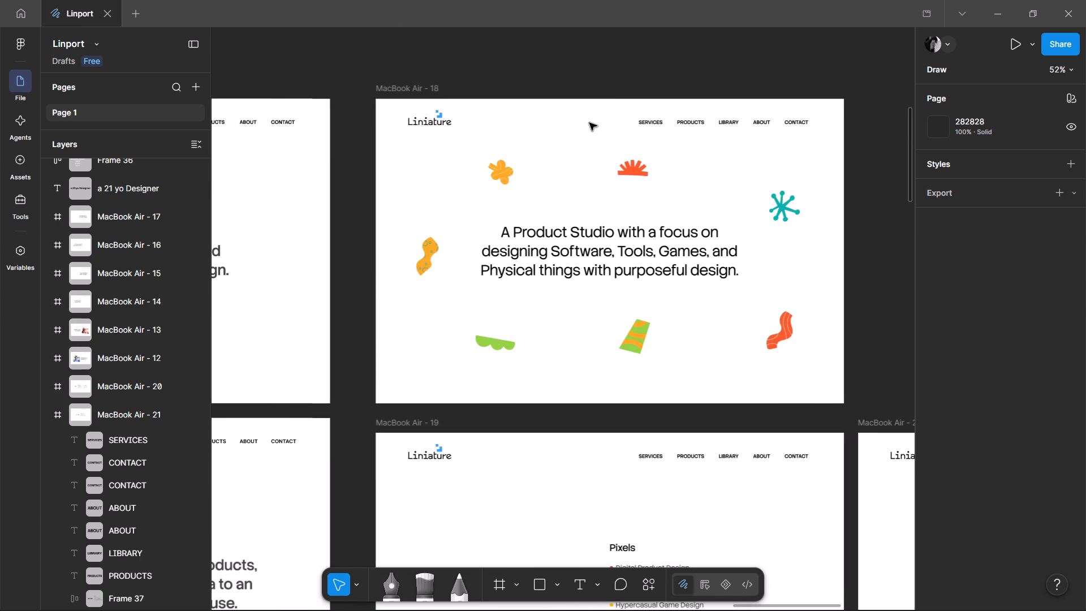
scroll(466, 220, "up", 5, "ctrl")
scroll(466, 218, "down", 6, "ctrl")
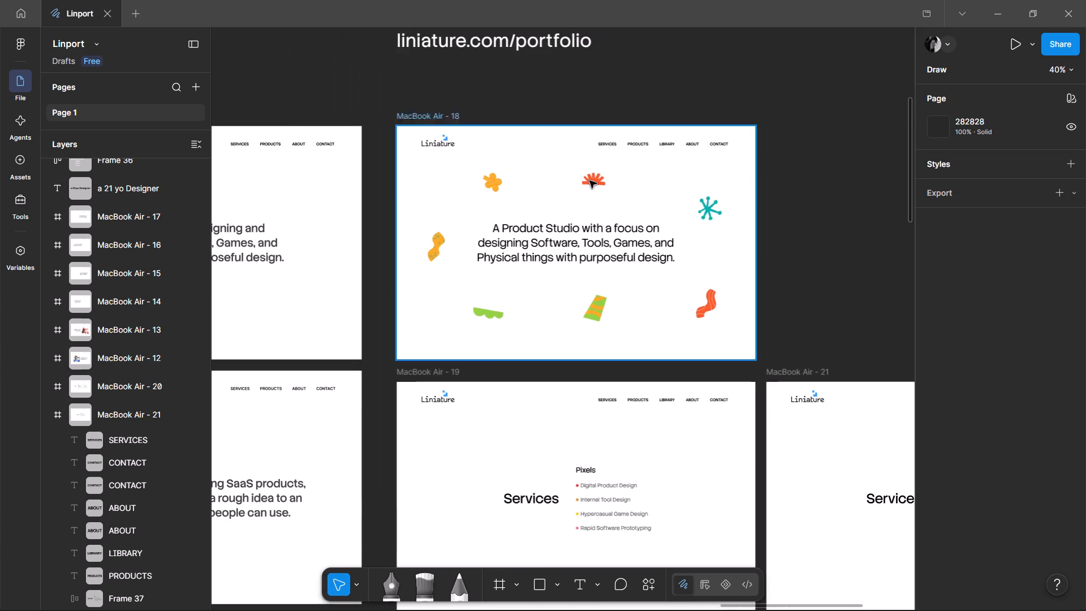
scroll(686, 145, "down", 5)
scroll(611, 329, "up", 6, "ctrl")
scroll(611, 329, "down", 6, "ctrl")
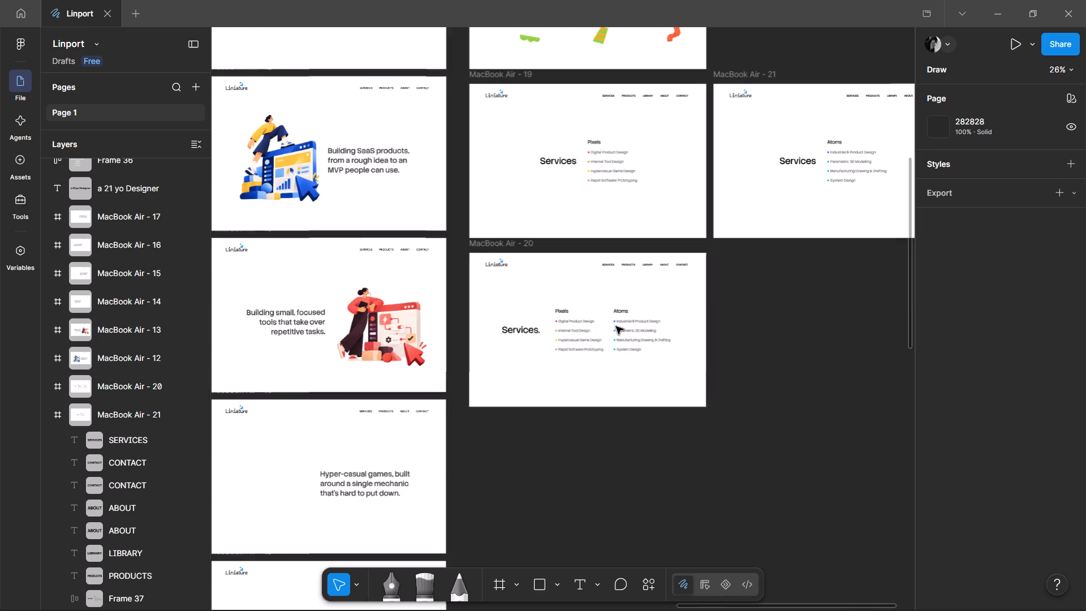
Examine the Atoms and Pixels Services frames up close, and compare the portfolio designs with the liniature.com frames.
middle_click_drag(761, 294, 406, 399)
scroll(475, 220, "up", 6, "ctrl")
scroll(475, 218, "down", 5, "ctrl")
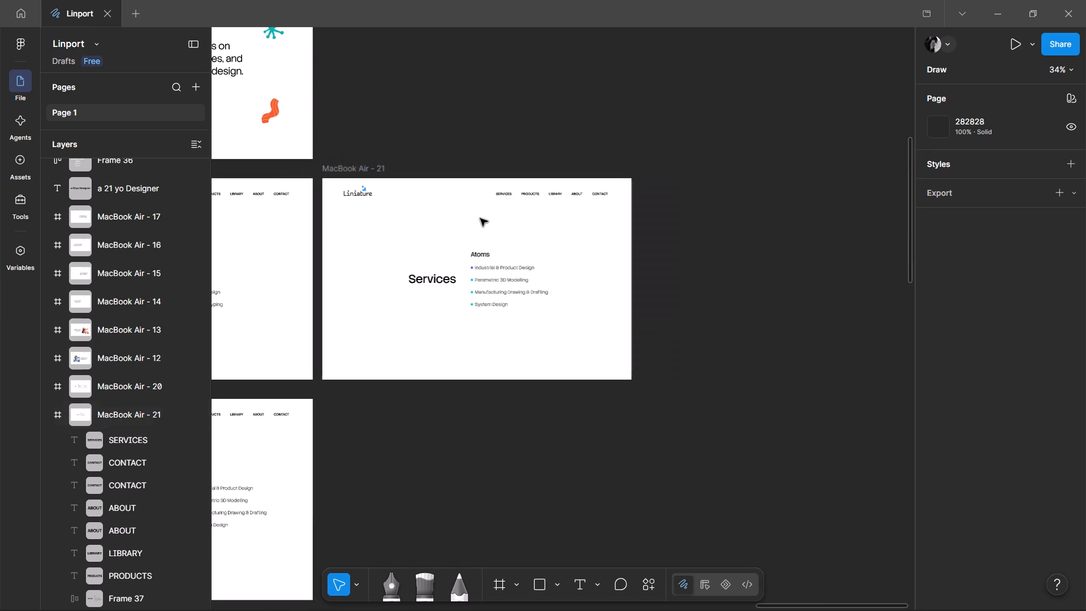
scroll(512, 201, "up", 6, "ctrl")
scroll(625, 82, "down", 5, "ctrl")
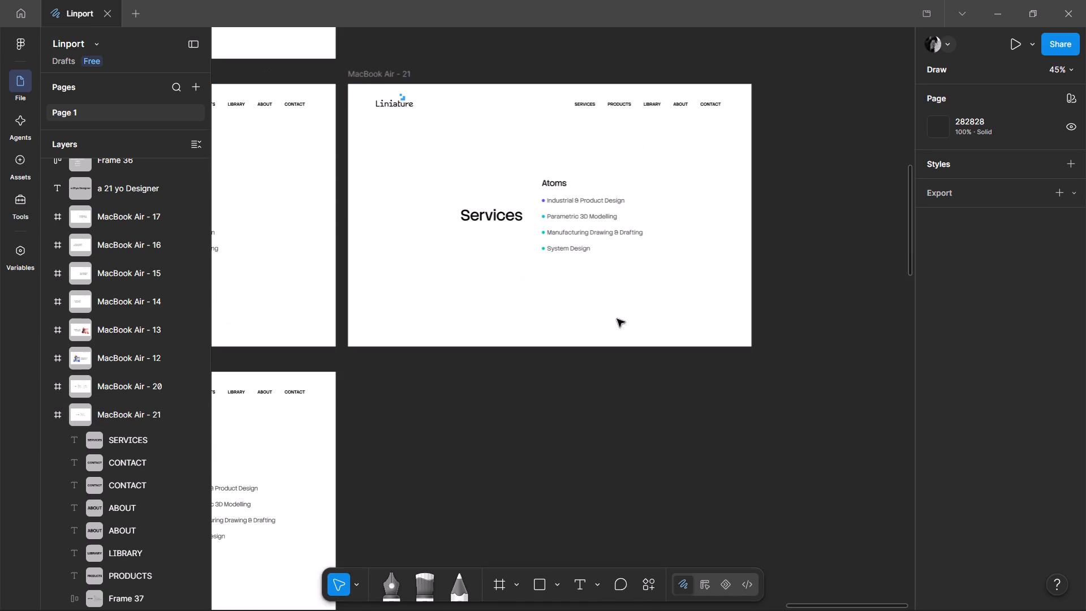
middle_click_drag(579, 539, 838, 462)
scroll(595, 242, "up", 1, "ctrl")
scroll(600, 228, "up", 4)
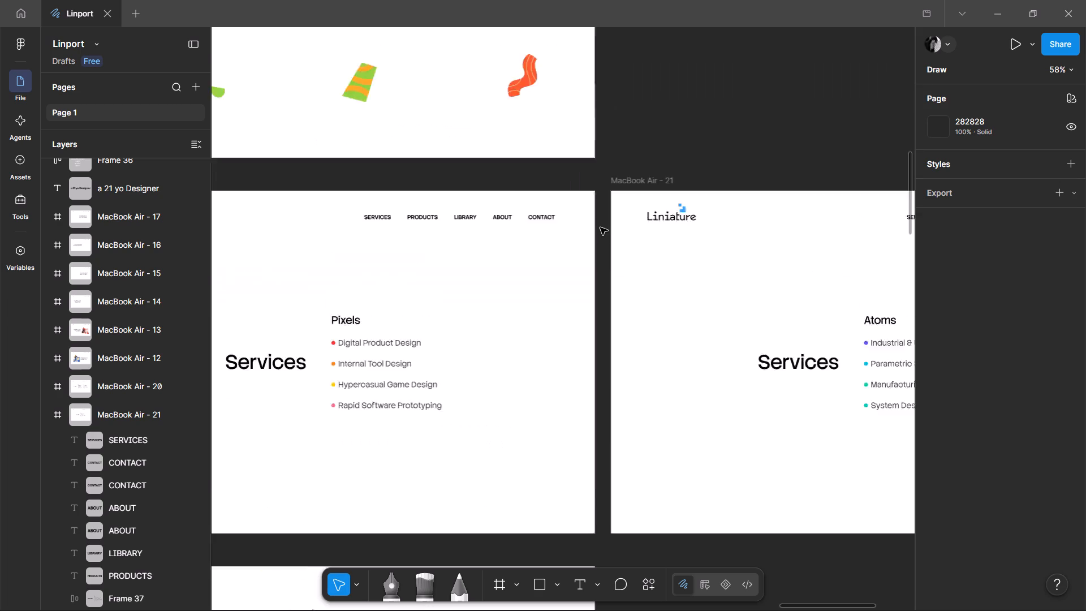
scroll(600, 227, "up", 2)
scroll(600, 227, "down", 2)
middle_click_drag(355, 248, 1035, 316)
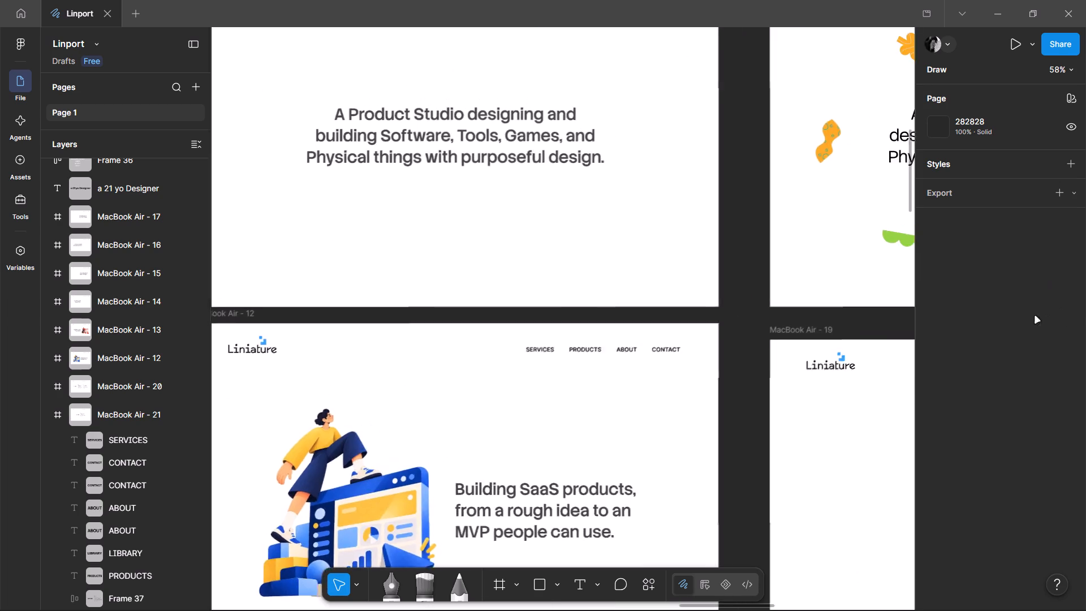
middle_click_drag(1035, 316, 880, 367)
scroll(662, 273, "down", 5, "ctrl")
scroll(588, 335, "up", 2, "ctrl")
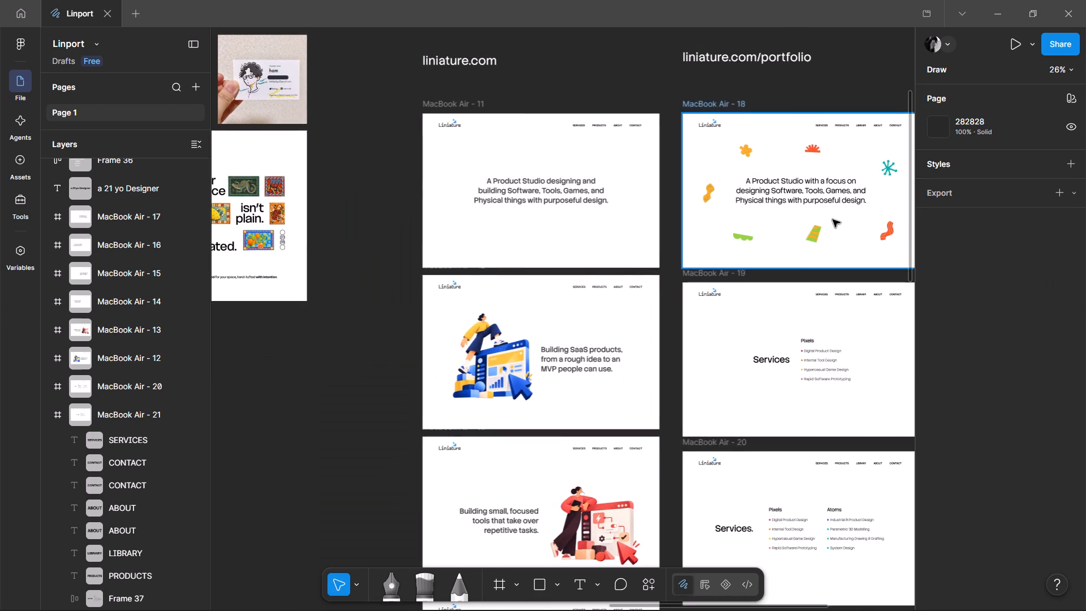
In the MacBook Air - 18 headline, replace the word "design" with "intentions" so it ends "with purposeful intentions.".
middle_click_drag(833, 220, 574, 273, "ctrl")
scroll(574, 273, "up", 5, "ctrl")
scroll(574, 271, "down", 1, "ctrl")
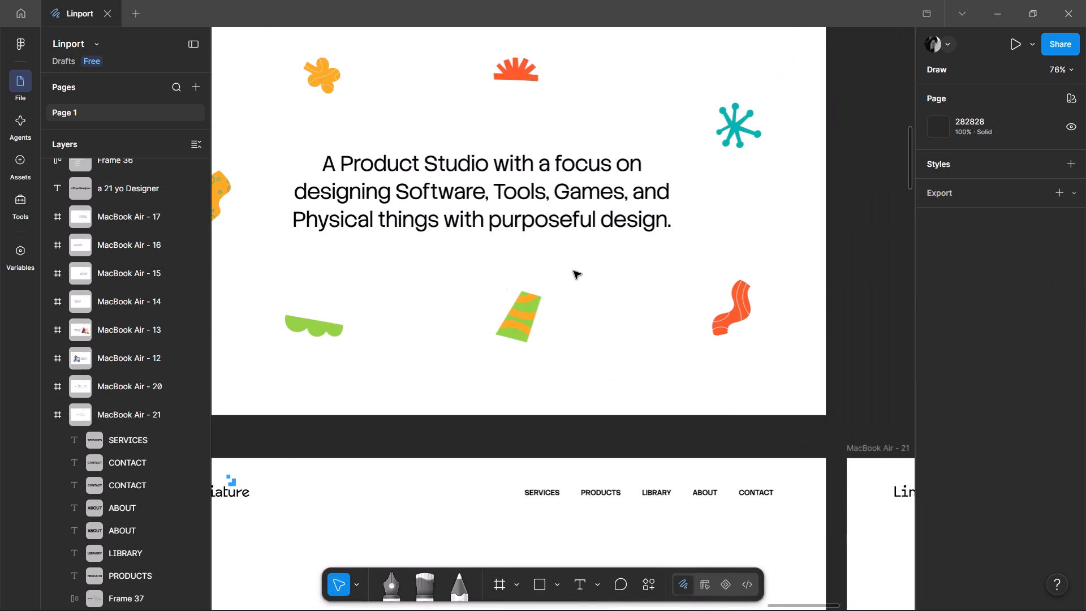
middle_click_drag(458, 298, 545, 391)
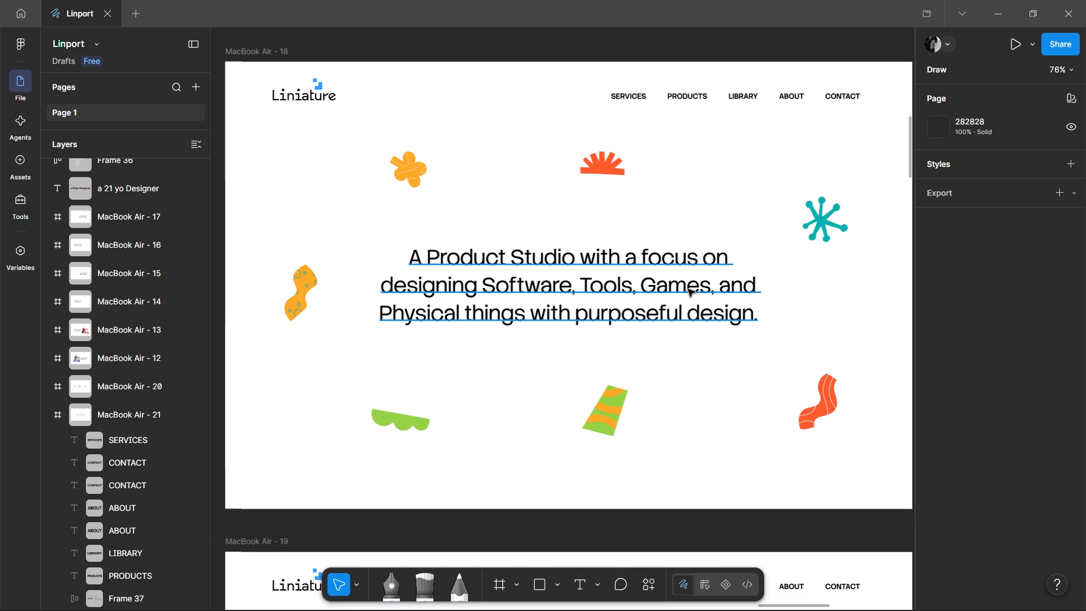
triple_click(734, 317, "ctrl")
double_click(734, 317)
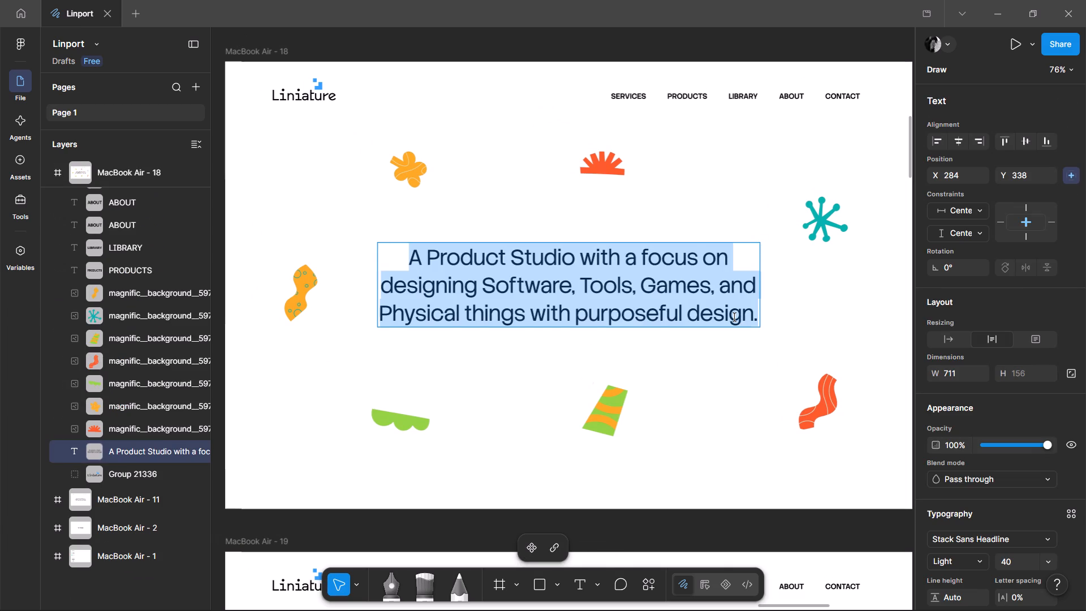
left_click(734, 317)
type("intentu")
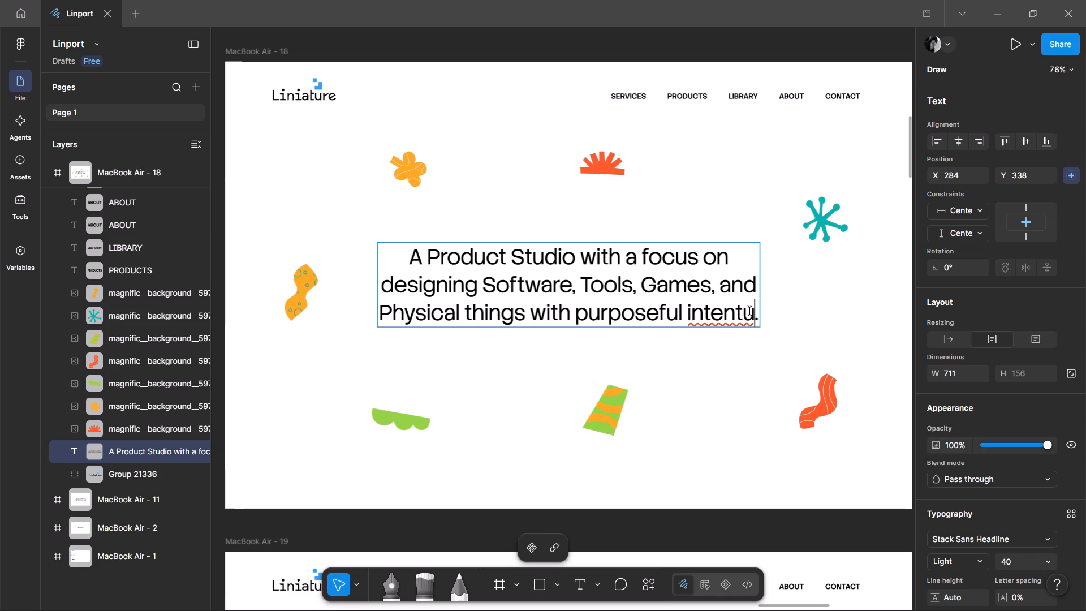
key("BackSpace")
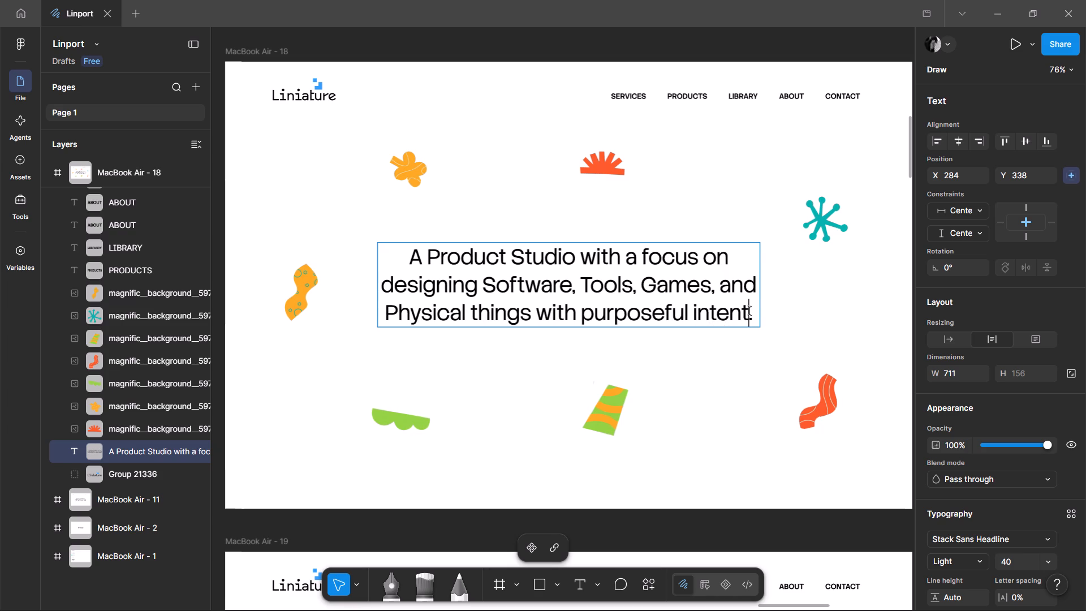
type("ions")
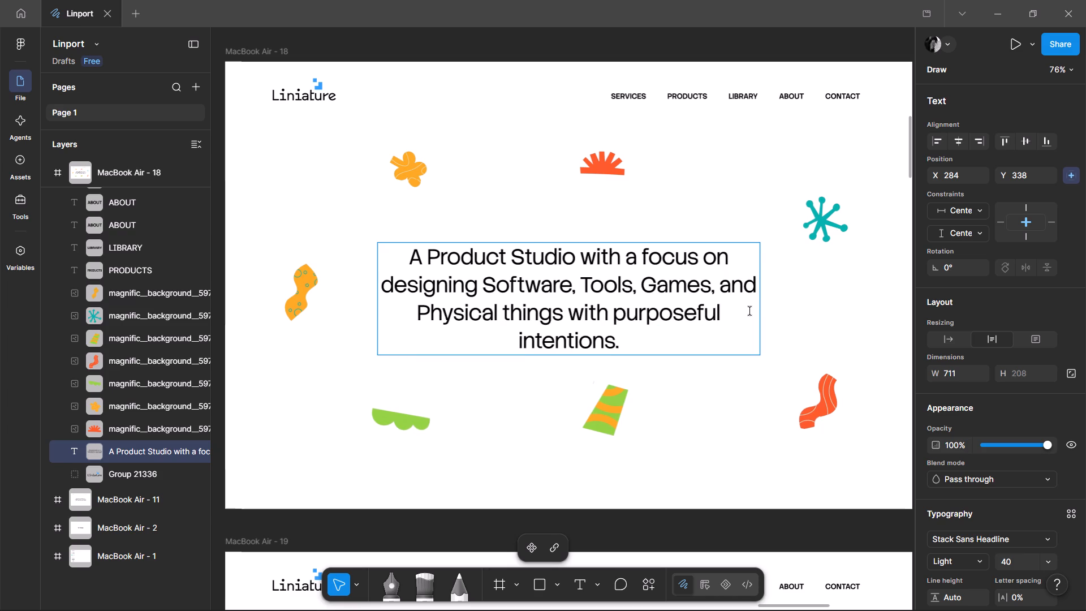
Widen the headline text box to 767 so the copy fits on three lines, and centre it horizontally and vertically in the frame.
left_click(775, 296)
left_click_drag(764, 298, 775, 298, "alt")
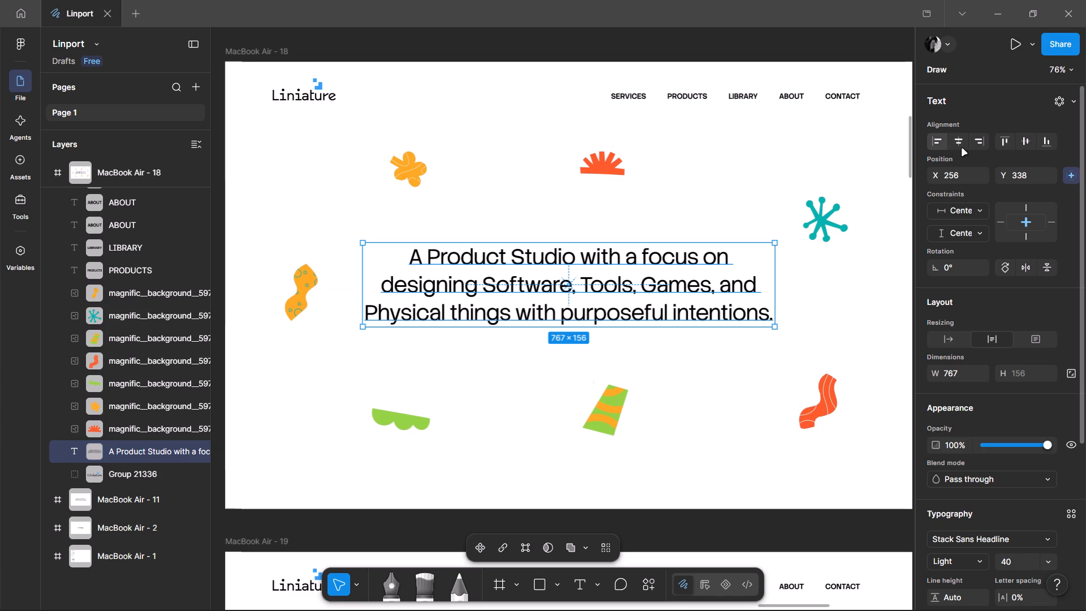
left_click(962, 149)
left_click(1033, 132)
Review the reworded MacBook Air - 18 hero up close and alongside the neighbouring portfolio frames.
scroll(566, 203, "down", 4, "ctrl")
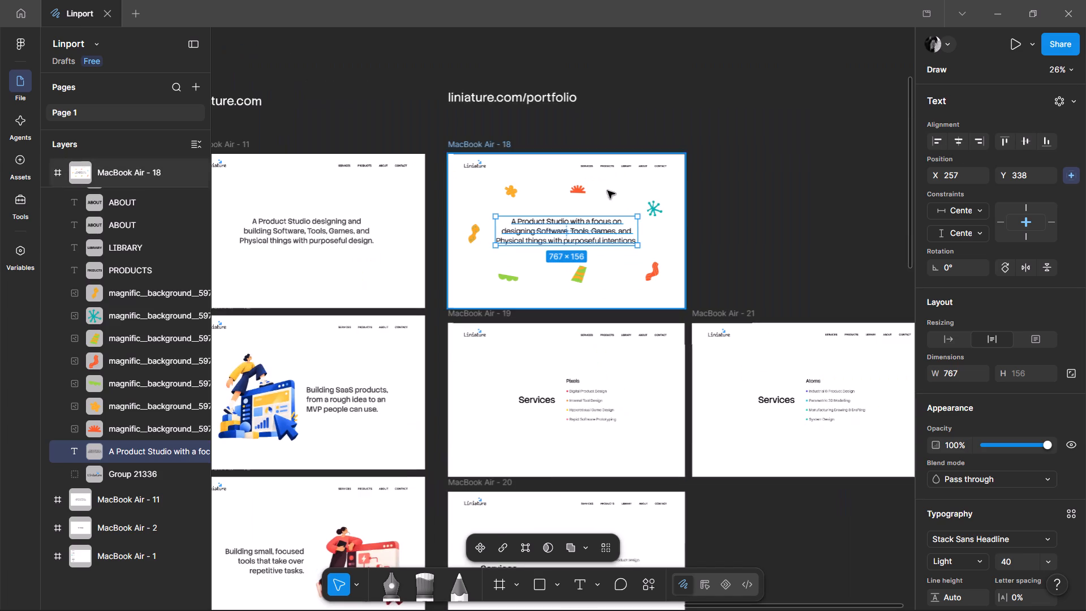
left_click(683, 178)
scroll(546, 281, "up", 4, "ctrl")
scroll(546, 281, "down", 3, "ctrl")
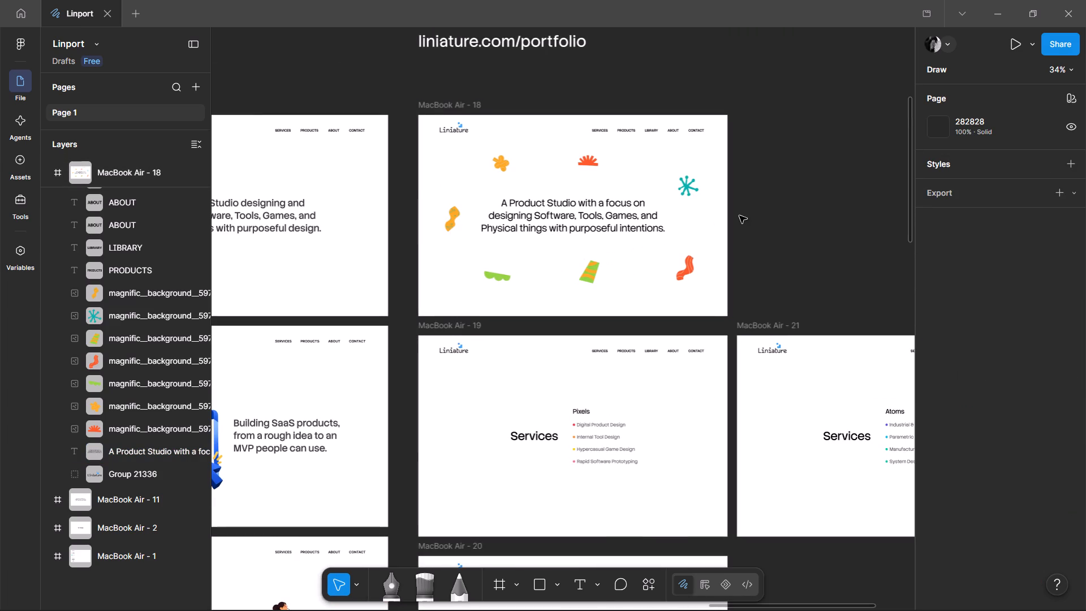
left_click(739, 216)
scroll(642, 165, "up", 2, "ctrl")
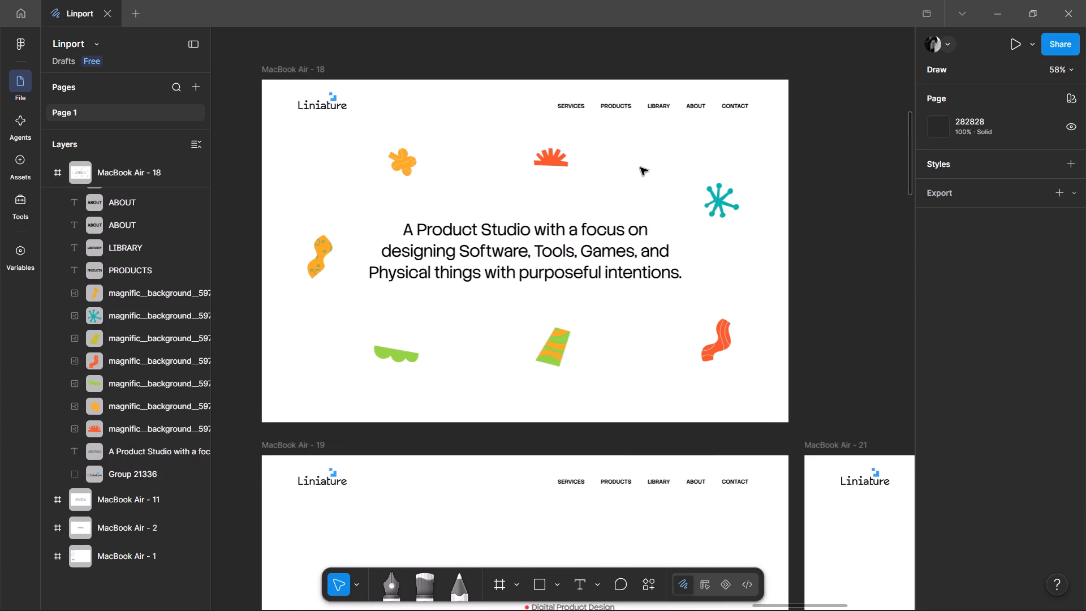
scroll(640, 167, "up", 1)
scroll(623, 218, "up", 2)
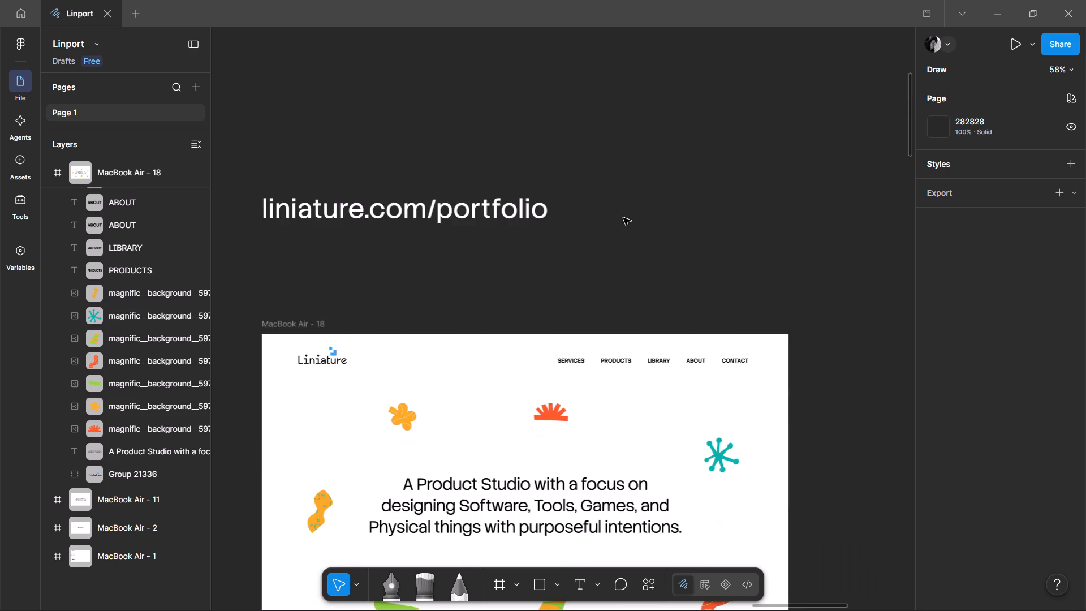
scroll(623, 218, "down", 2)
scroll(495, 264, "up", 3, "ctrl")
scroll(500, 256, "down", 3, "ctrl")
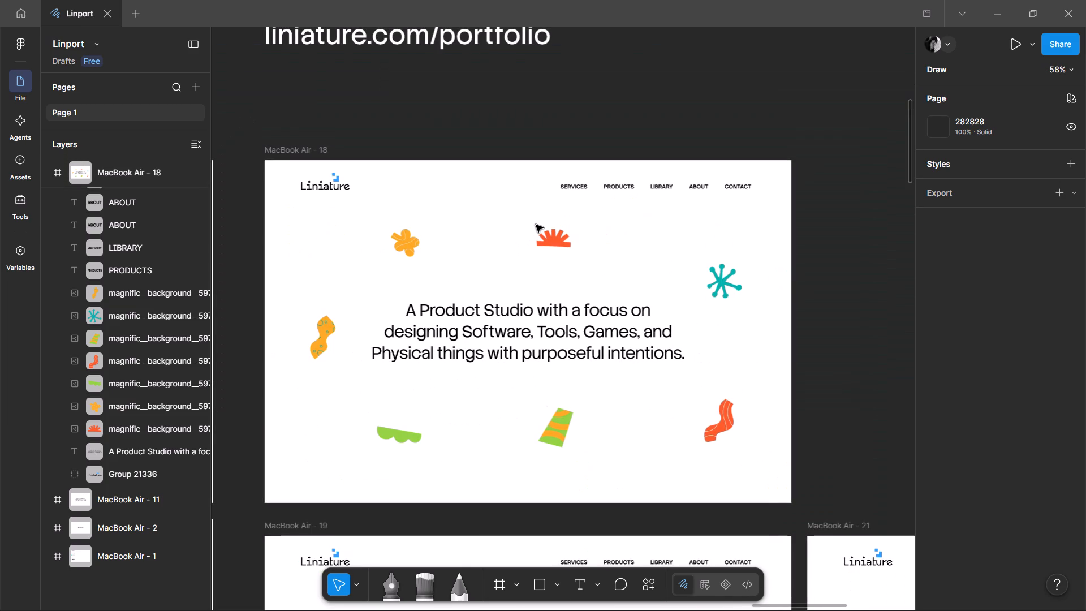
In MacBook Air - 18, move the red sunburst to about X 699, Y 153 and the orange flower to about X 340, Y 141.
scroll(562, 203, "down", 2)
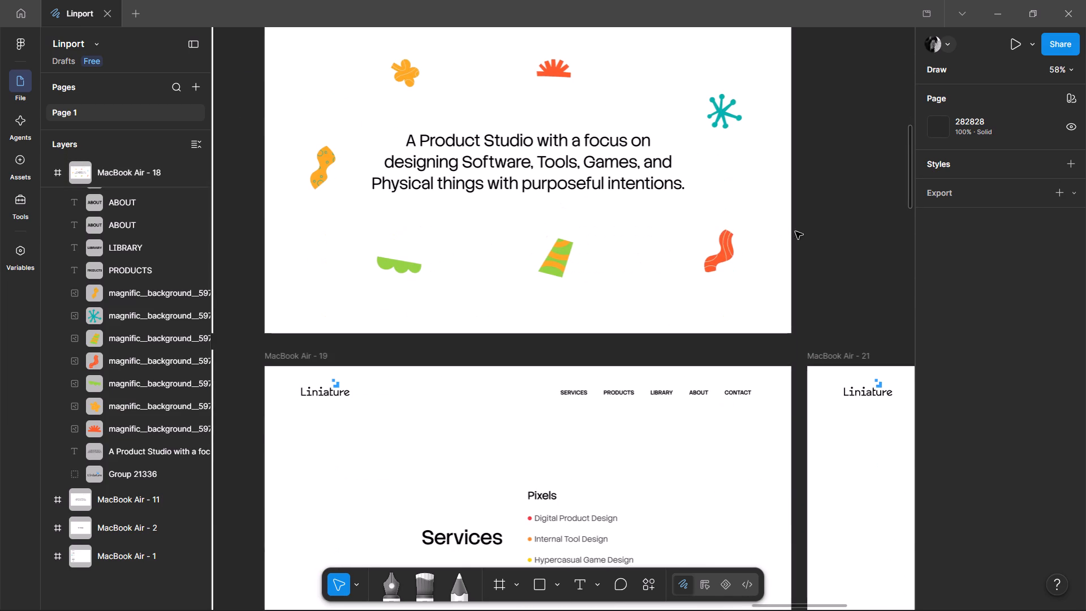
scroll(779, 239, "up", 3, "ctrl")
scroll(778, 239, "down", 3, "ctrl")
middle_click_drag(821, 239, 822, 240)
middle_click_drag(822, 240, 867, 312)
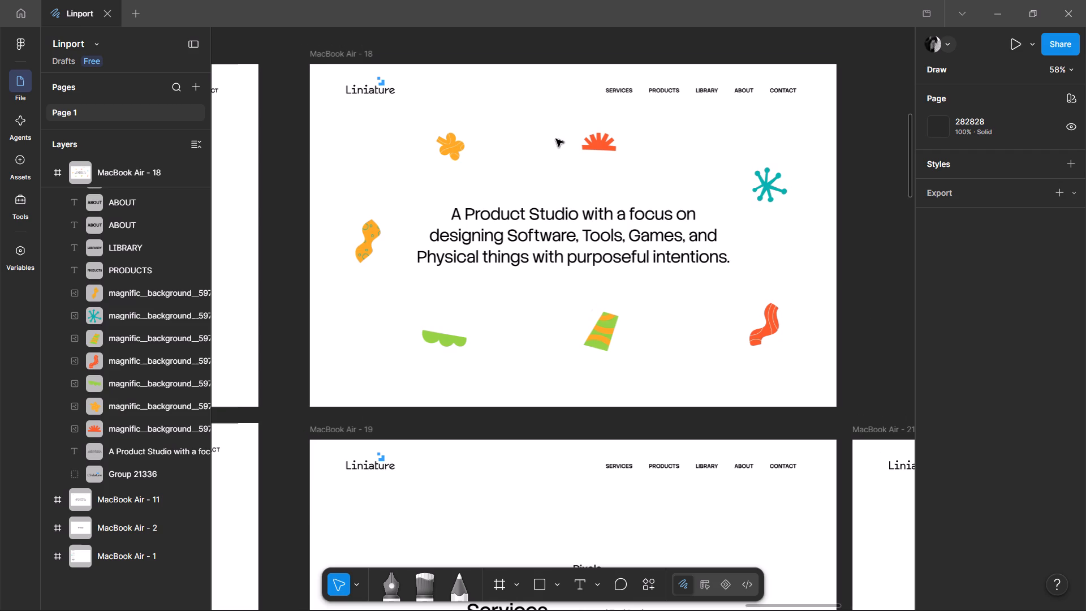
left_click_drag(609, 140, 625, 138)
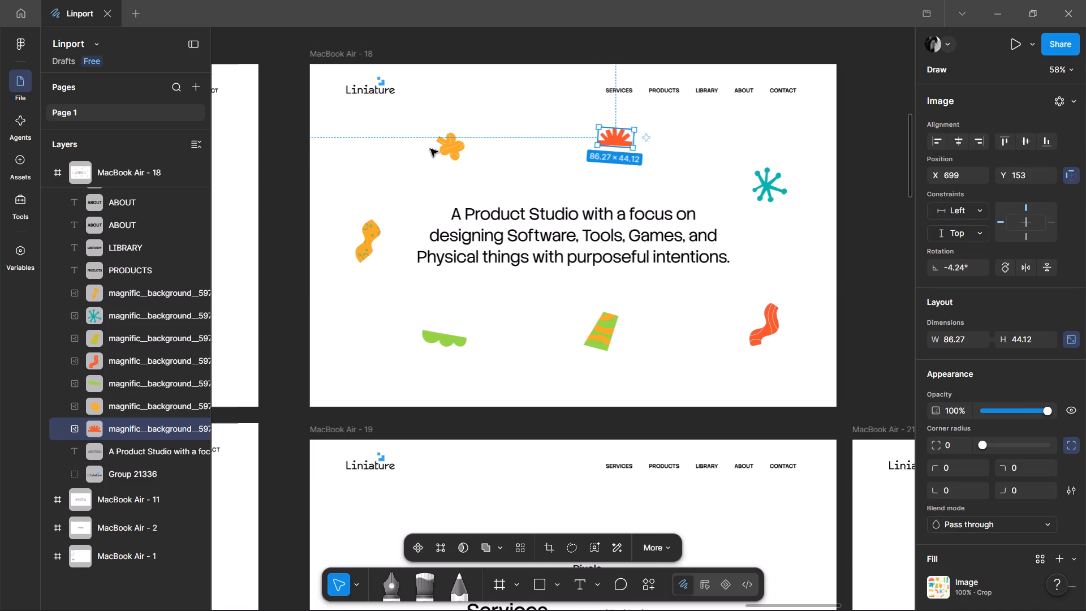
left_click_drag(440, 147, 458, 143)
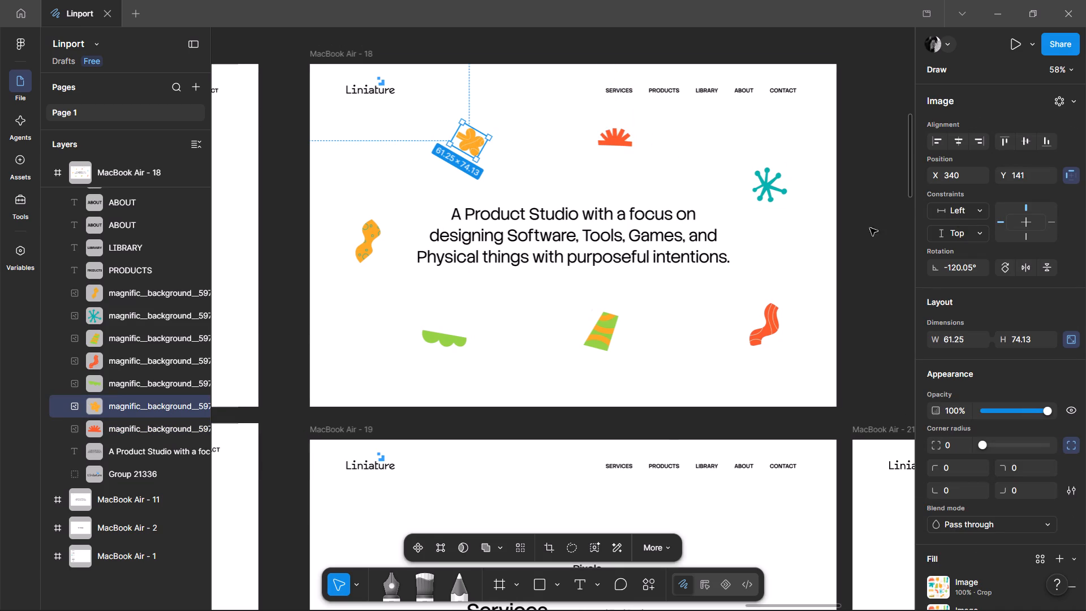
left_click(841, 231)
left_click(824, 268)
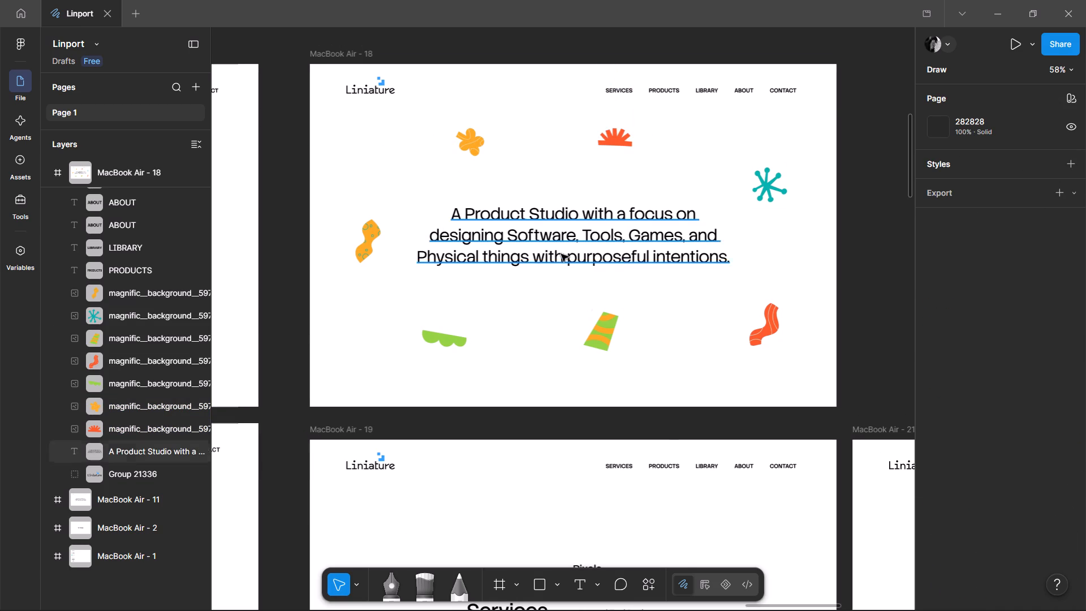
Review how the repositioned shapes sit around the MacBook Air - 18 headline, both up close and beside the Services frames.
scroll(522, 254, "up", 3, "ctrl")
scroll(522, 254, "down", 2, "ctrl")
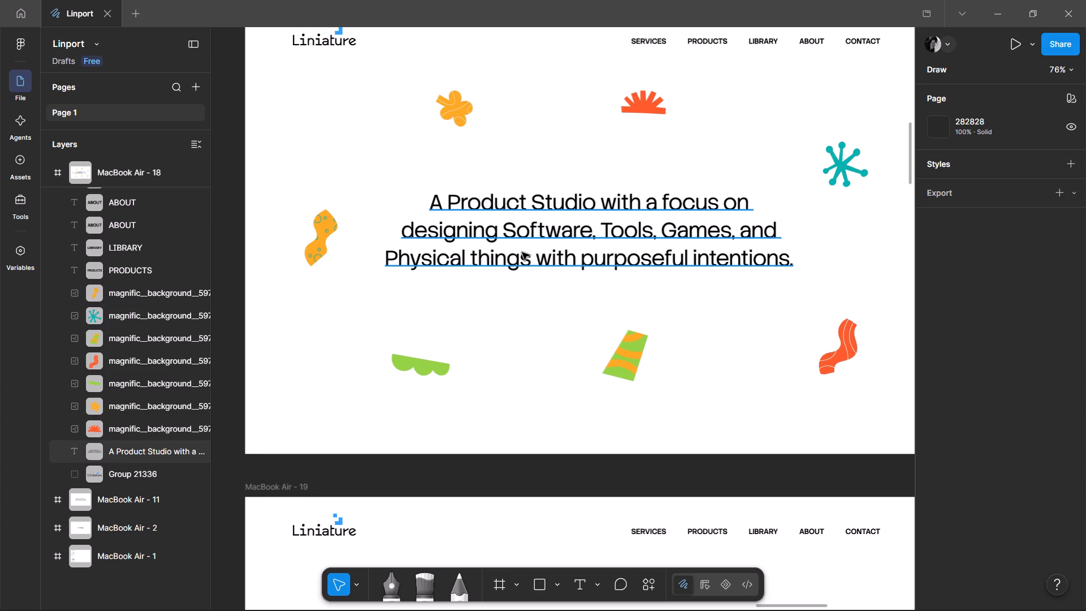
scroll(522, 252, "down", 2)
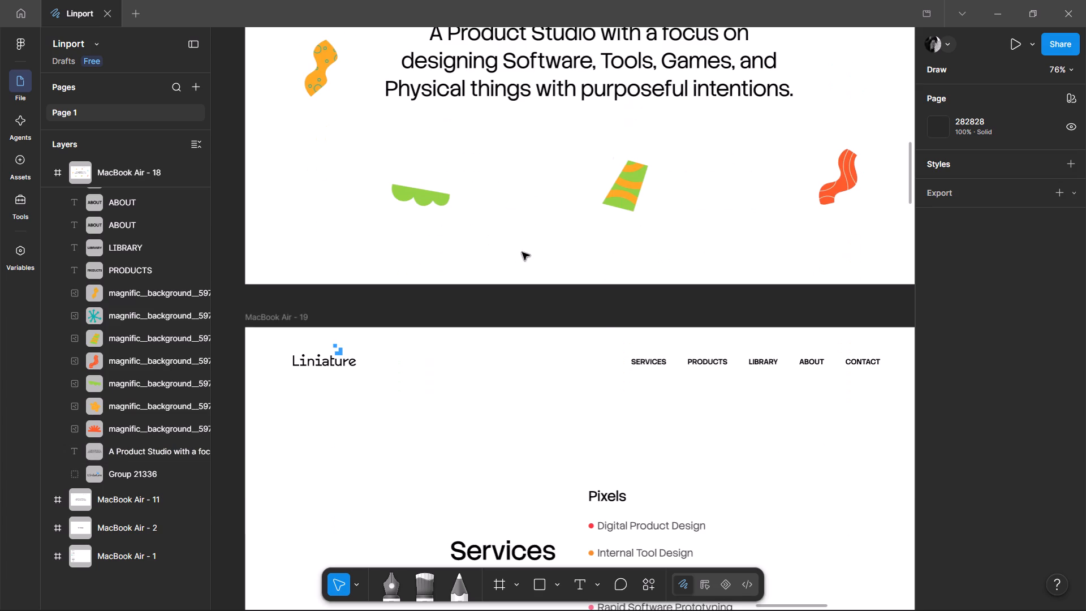
scroll(522, 252, "up", 3)
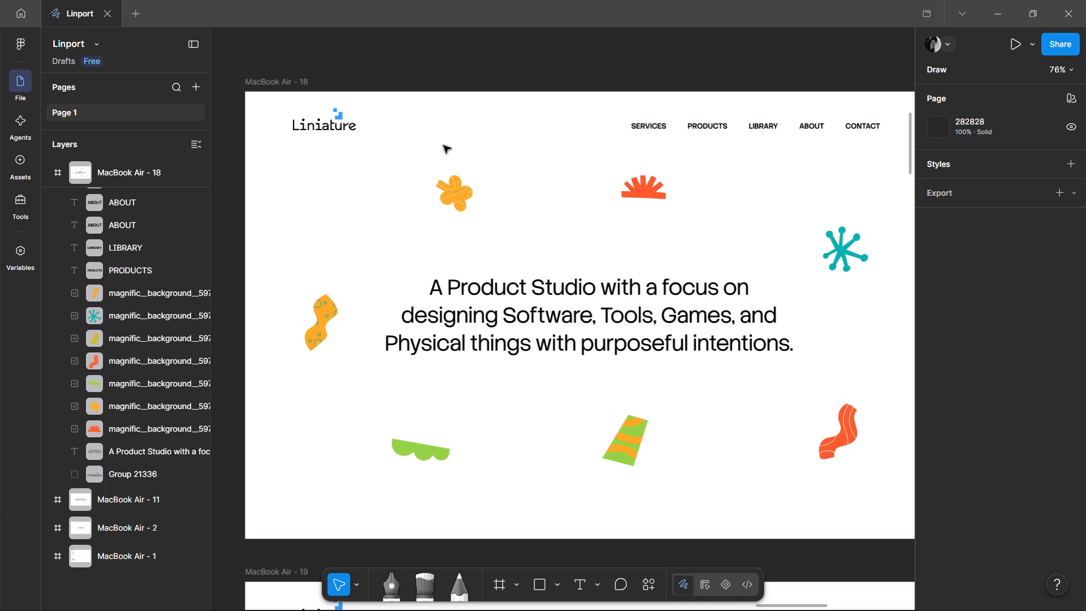
scroll(445, 145, "down", 2)
scroll(446, 145, "down", 1, "ctrl")
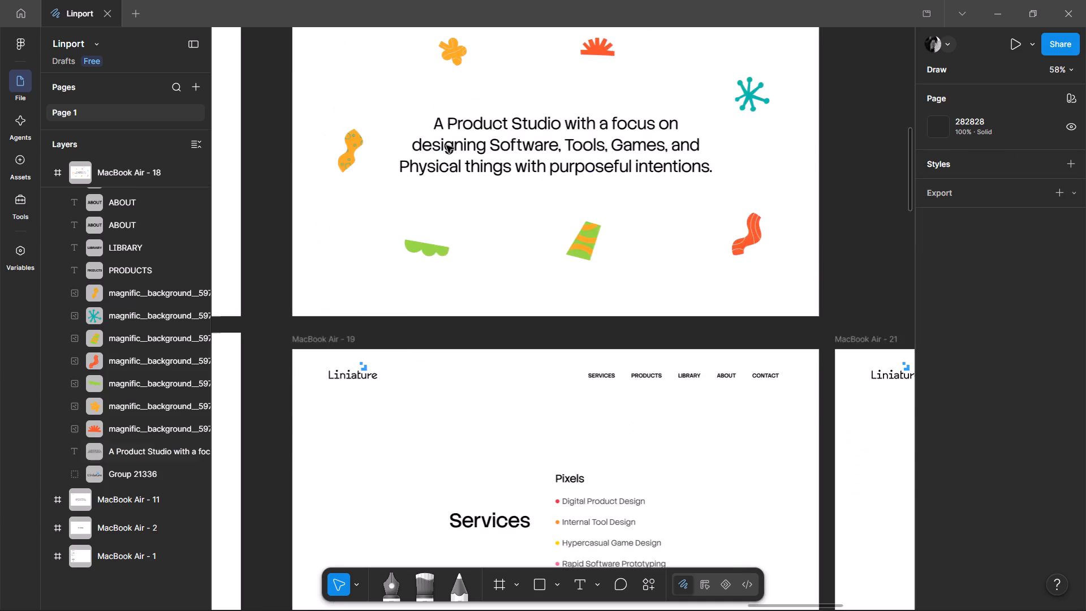
scroll(446, 145, "down", 1, "ctrl")
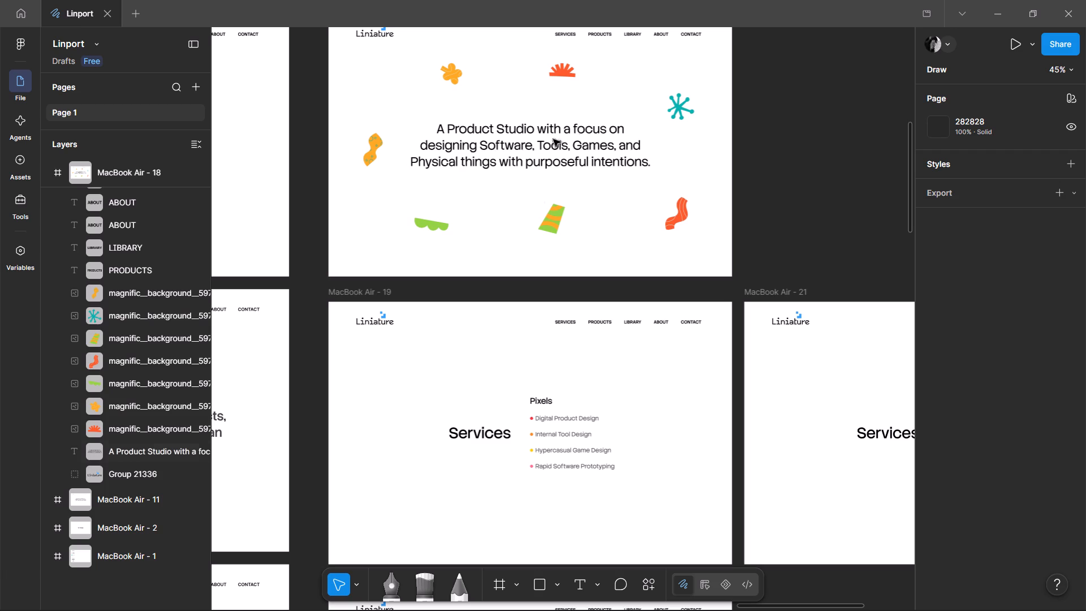
scroll(503, 201, "up", 1)
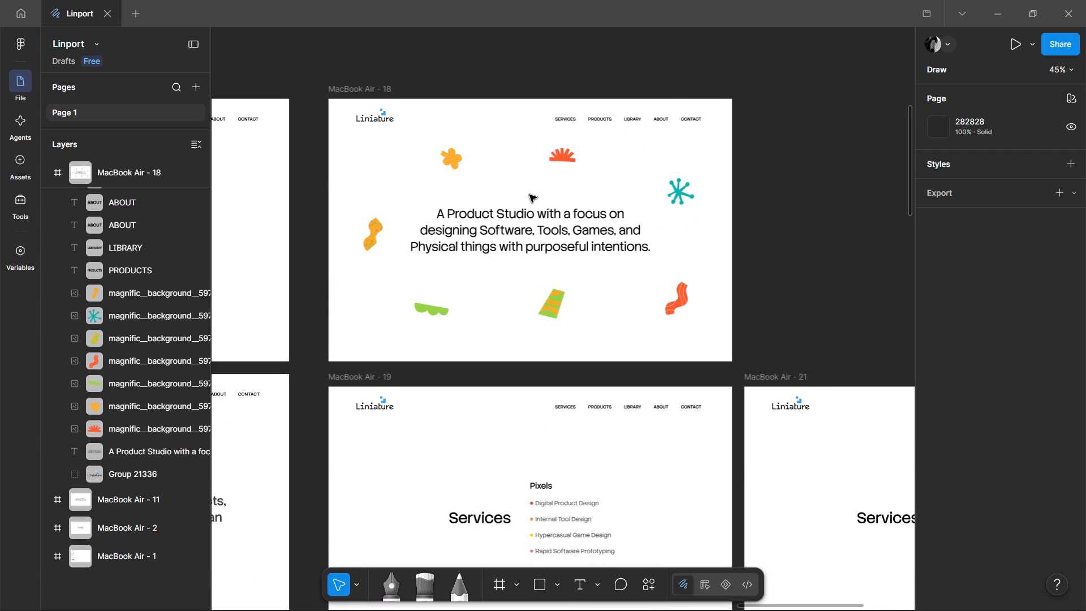
scroll(529, 193, "up", 1)
scroll(529, 193, "up", 3, "ctrl")
scroll(529, 193, "down", 3, "ctrl")
scroll(532, 190, "down", 2)
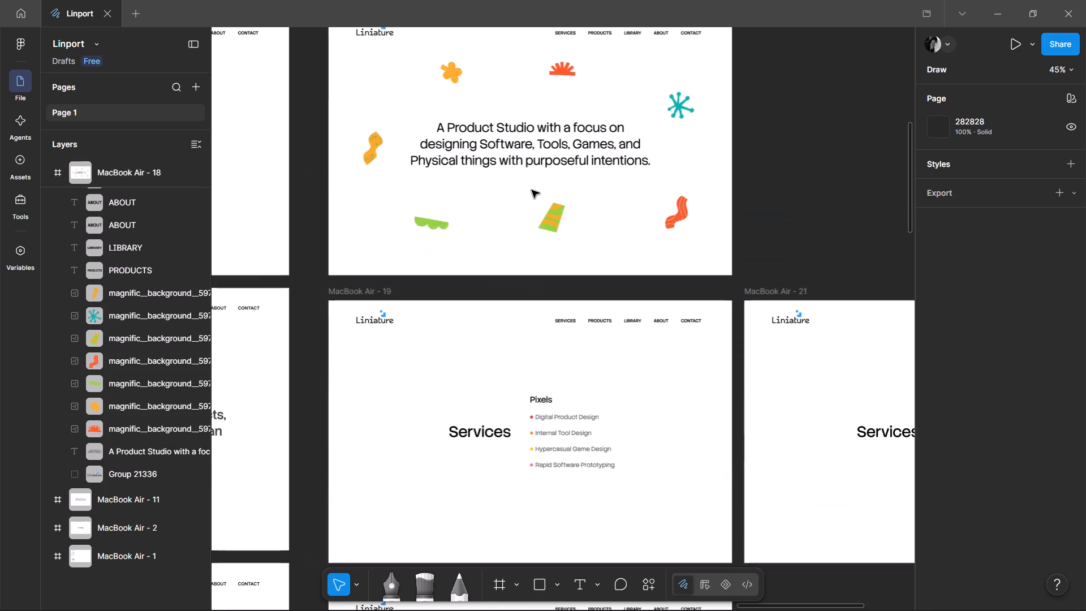
Examine the Pixels and Atoms service lists in MacBook Air - 19 and MacBook Air - 20 up close.
scroll(532, 190, "down", 2)
scroll(532, 345, "up", 3, "ctrl")
scroll(535, 333, "down", 1, "ctrl")
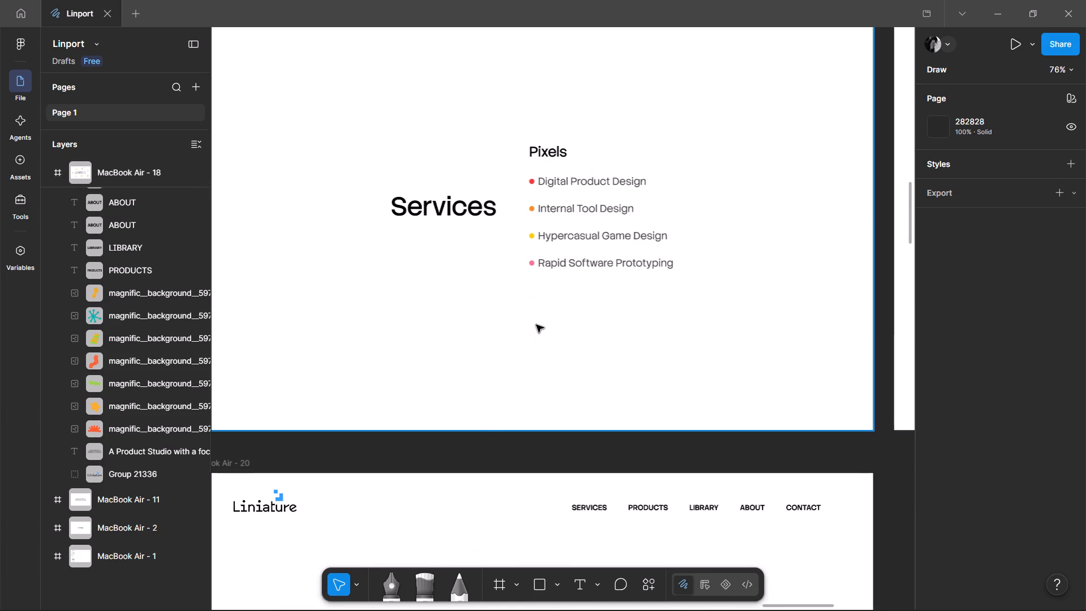
scroll(537, 318, "down", 3, "ctrl")
scroll(556, 303, "down", 3)
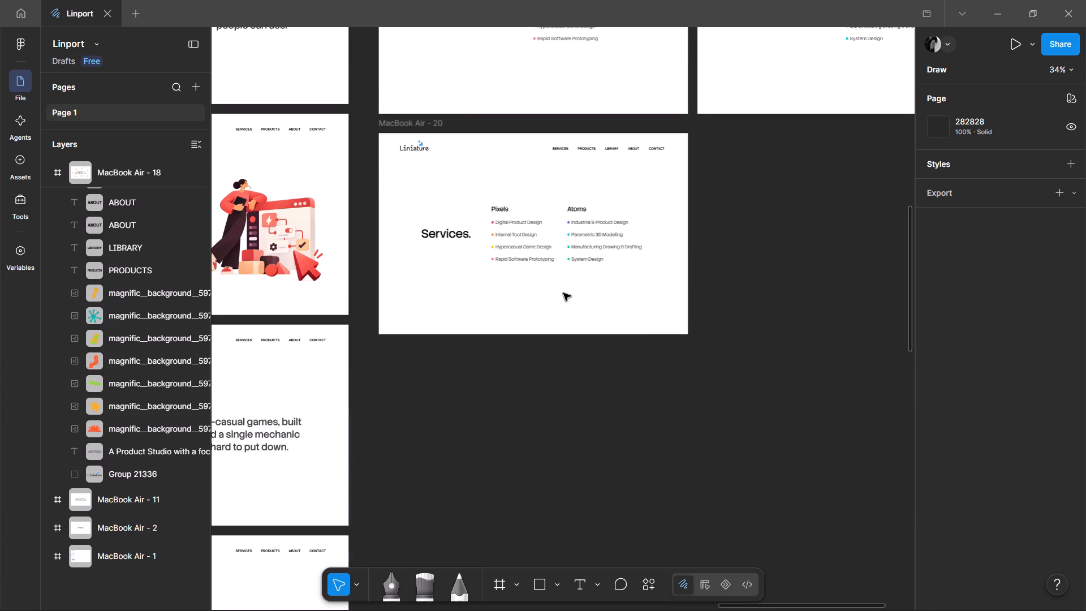
scroll(613, 236, "up", 2, "ctrl")
scroll(530, 217, "up", 4, "ctrl")
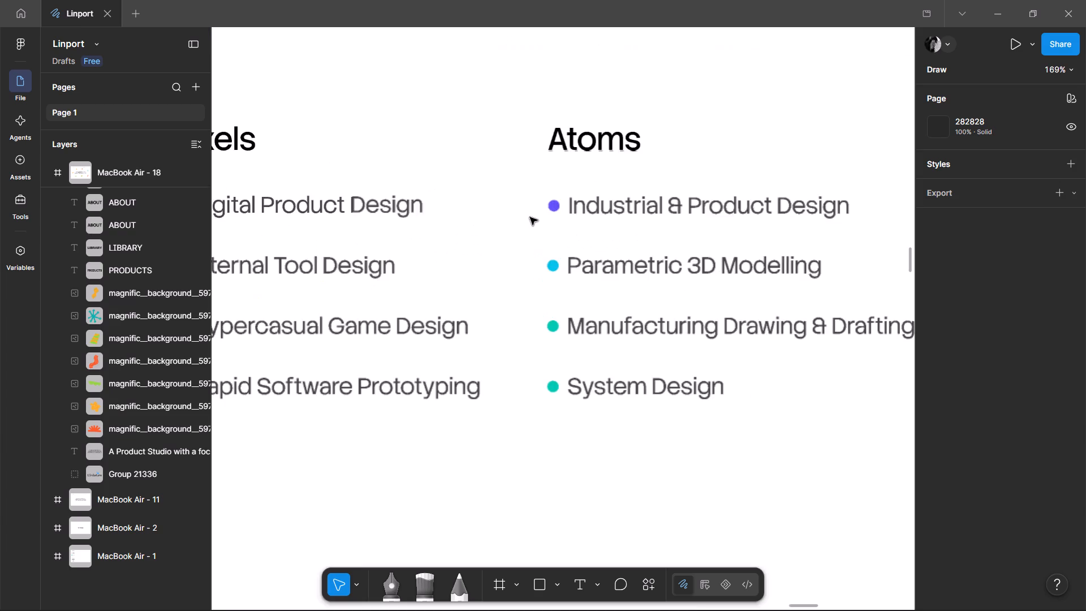
scroll(530, 217, "down", 5, "ctrl")
scroll(506, 226, "up", 5, "ctrl")
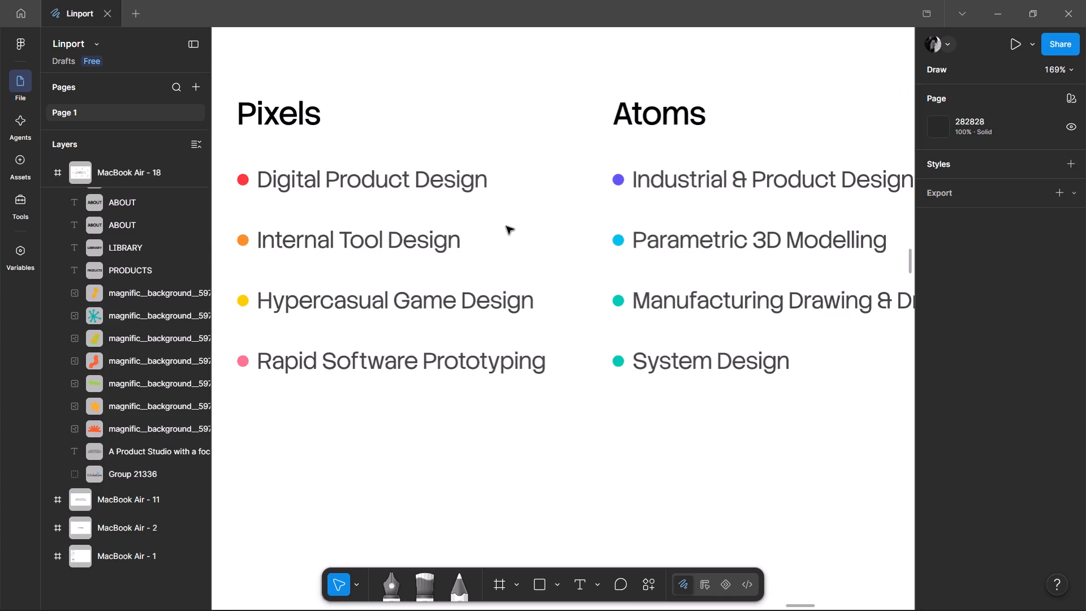
scroll(506, 226, "down", 2, "ctrl")
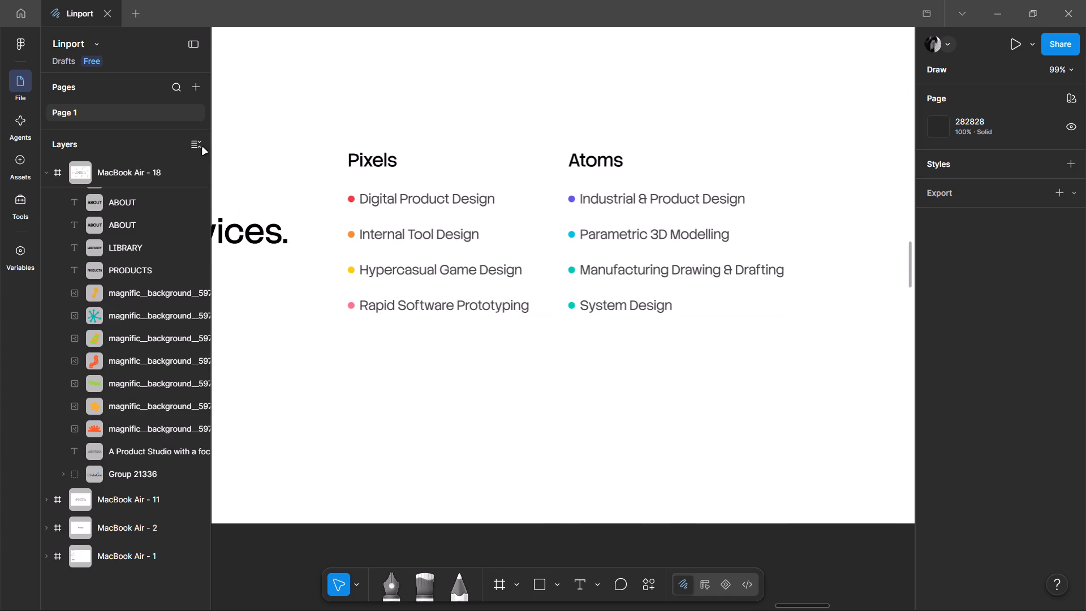
Collapse all expanded layers in the layer list.
left_click(202, 148)
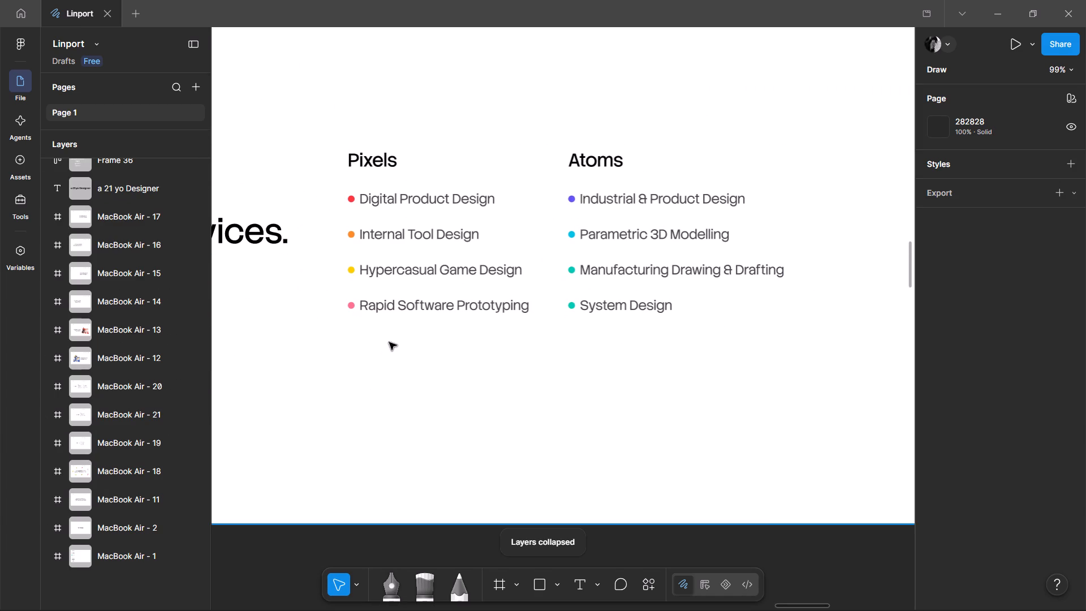
Compare the Services layouts in MacBook Air - 19, 20 and 21, checking how the Pixels list in MacBook Air - 19 fits its frame.
scroll(389, 342, "down", 4, "ctrl")
middle_click_drag(666, 231, 486, 374)
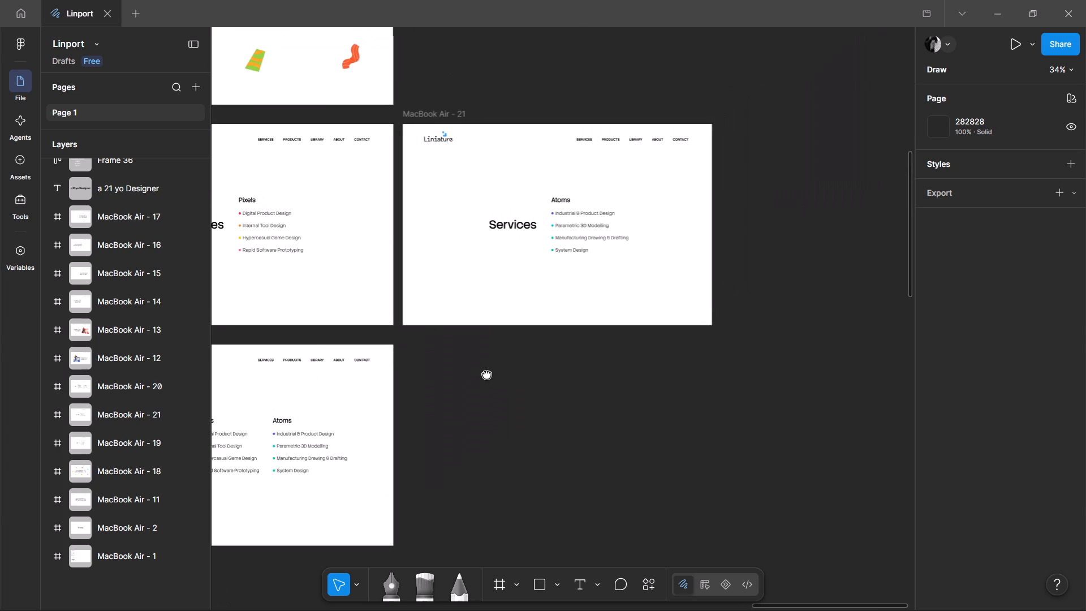
middle_click_drag(486, 374, 546, 341)
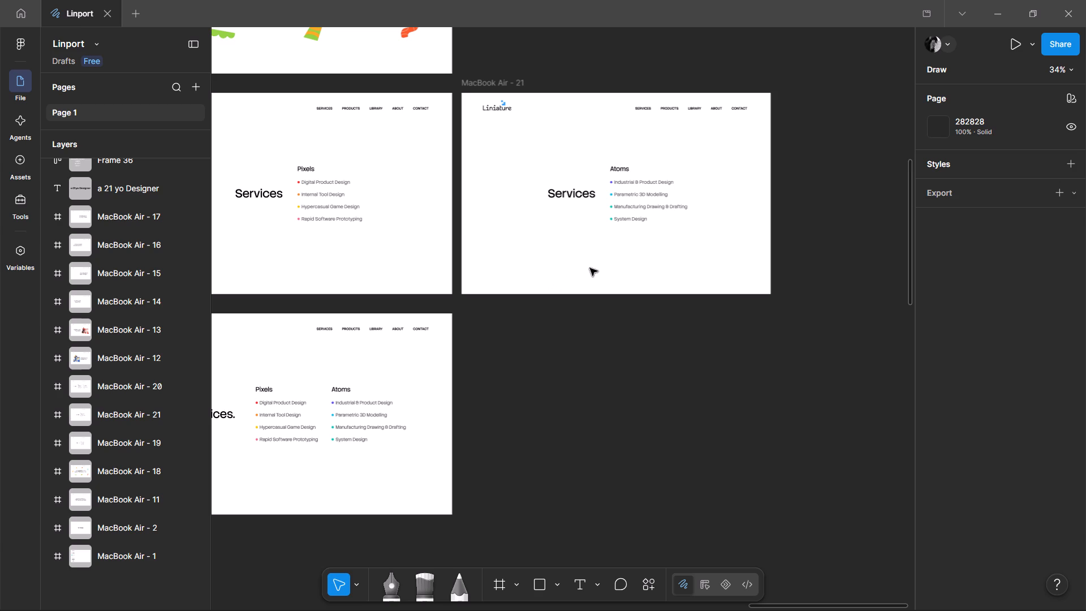
middle_click_drag(562, 307, 548, 376)
middle_click(548, 376)
scroll(586, 281, "up", 5, "ctrl")
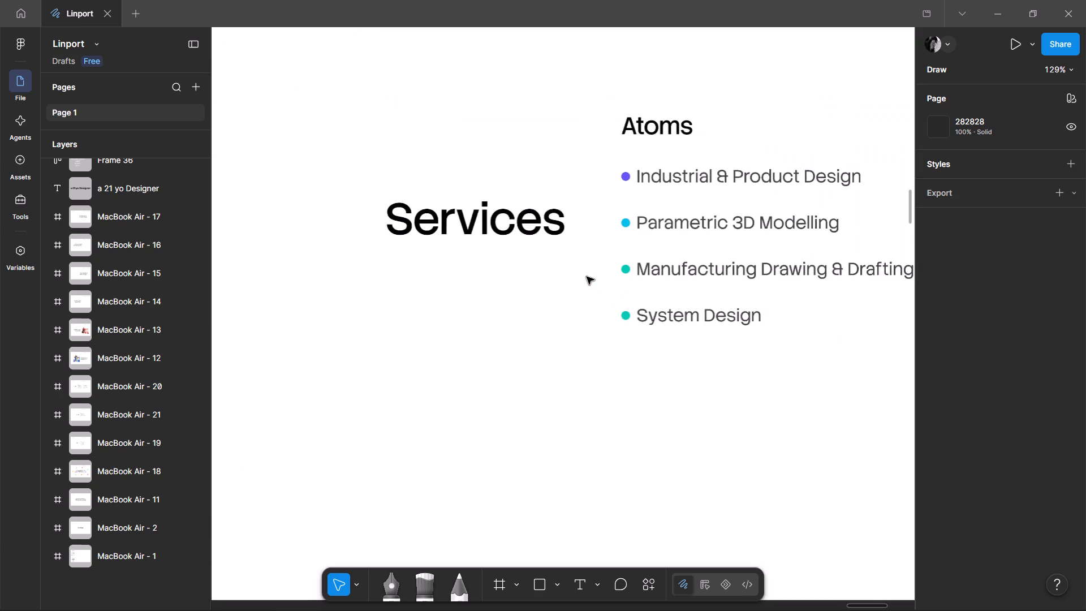
scroll(587, 277, "down", 4, "ctrl")
middle_click_drag(485, 430, 771, 407)
middle_click(771, 407)
middle_click_drag(769, 413, 767, 421)
middle_click(765, 436)
middle_click(765, 437)
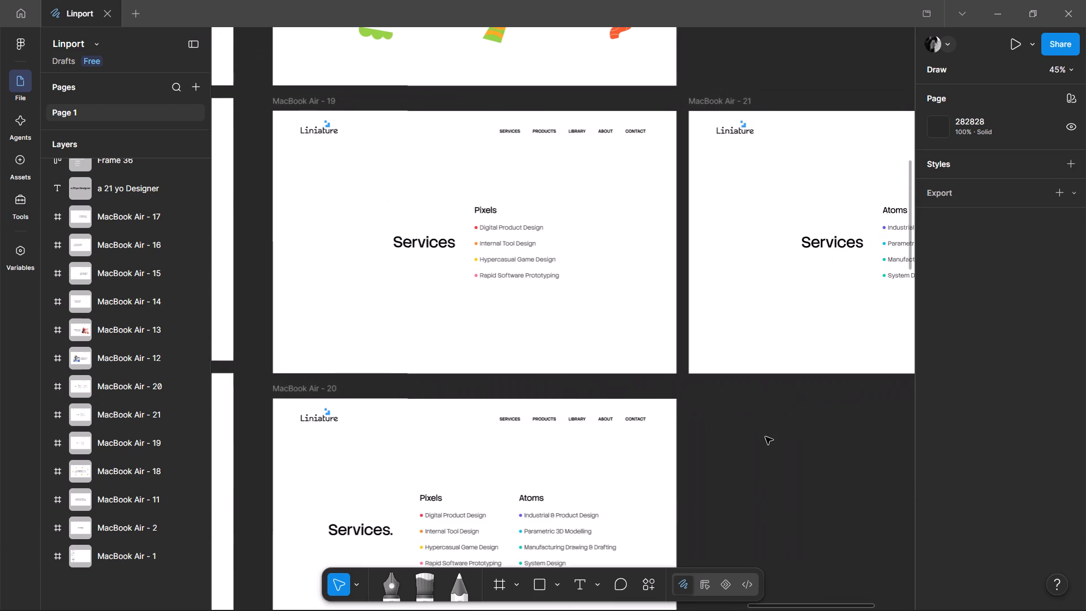
scroll(478, 380, "up", 3, "ctrl")
scroll(478, 380, "up", 4)
scroll(451, 377, "up", 3, "ctrl")
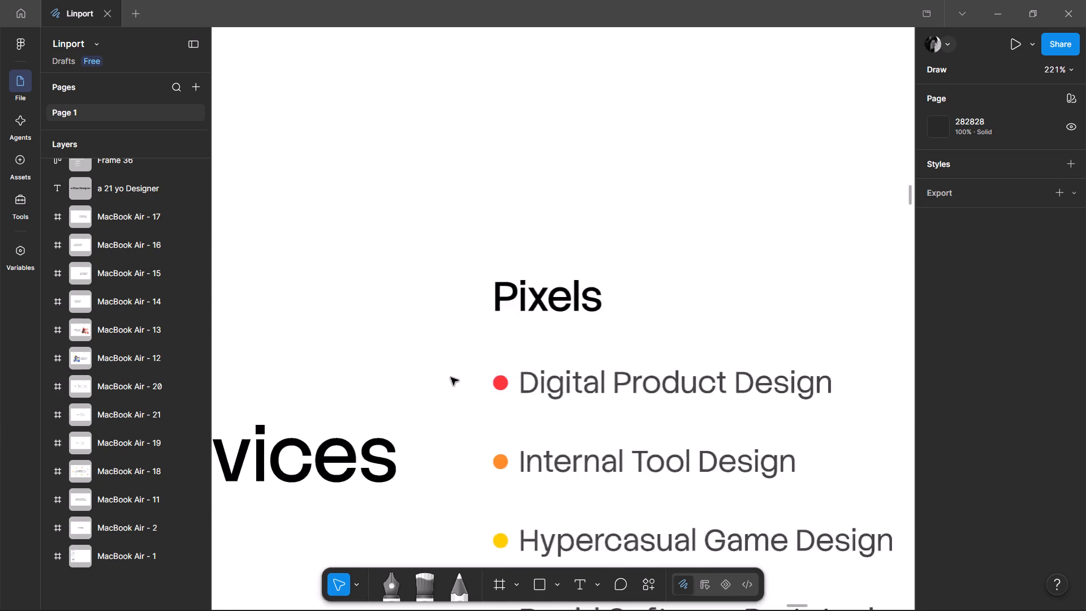
scroll(451, 377, "down", 3, "ctrl")
scroll(451, 376, "down", 3)
scroll(451, 376, "up", 3)
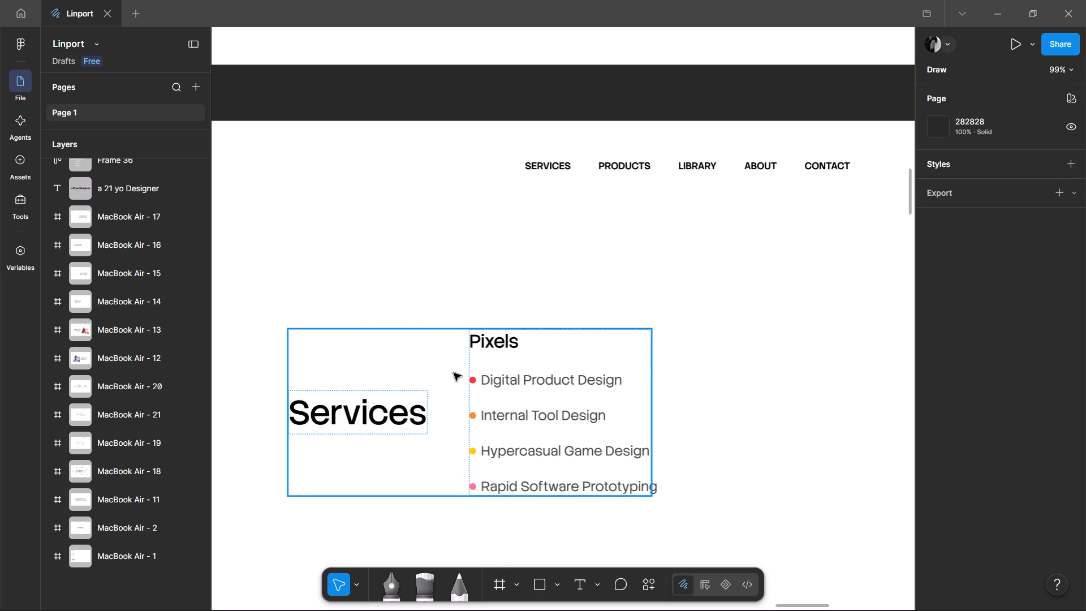
scroll(443, 378, "down", 2)
scroll(443, 378, "up", 3)
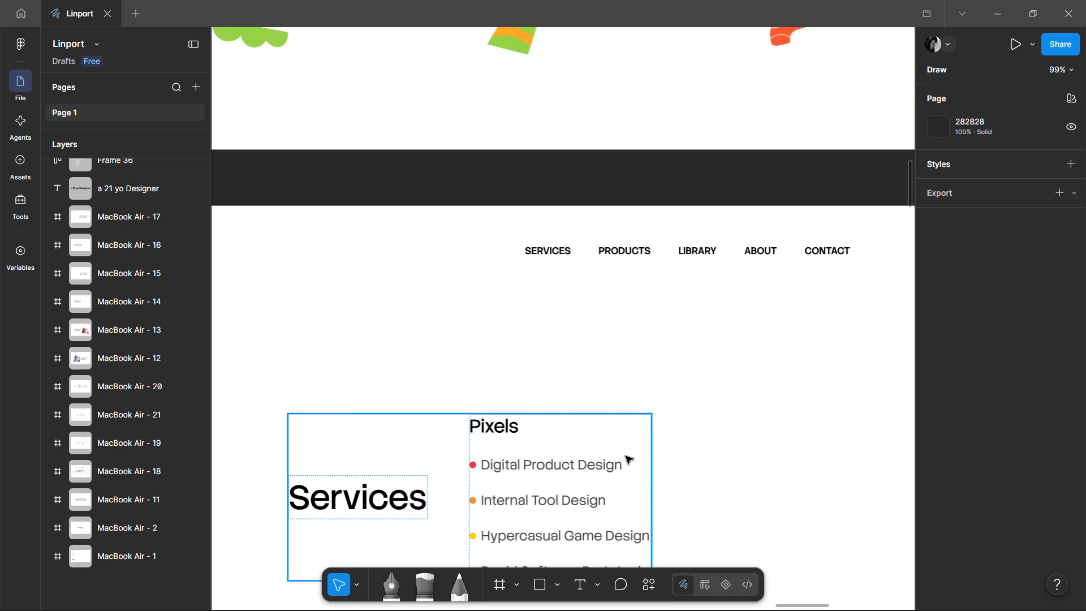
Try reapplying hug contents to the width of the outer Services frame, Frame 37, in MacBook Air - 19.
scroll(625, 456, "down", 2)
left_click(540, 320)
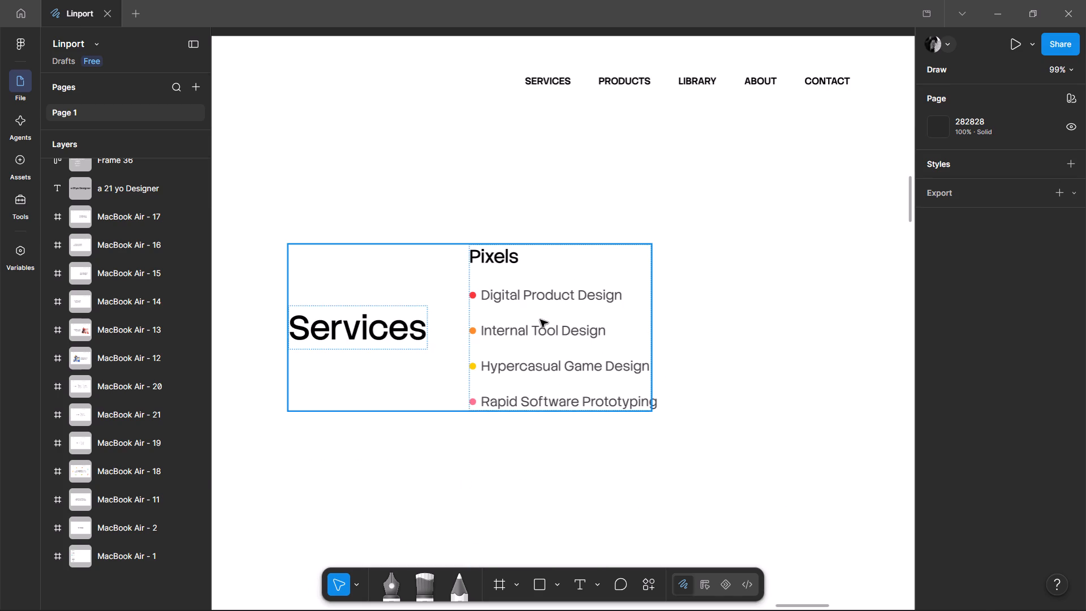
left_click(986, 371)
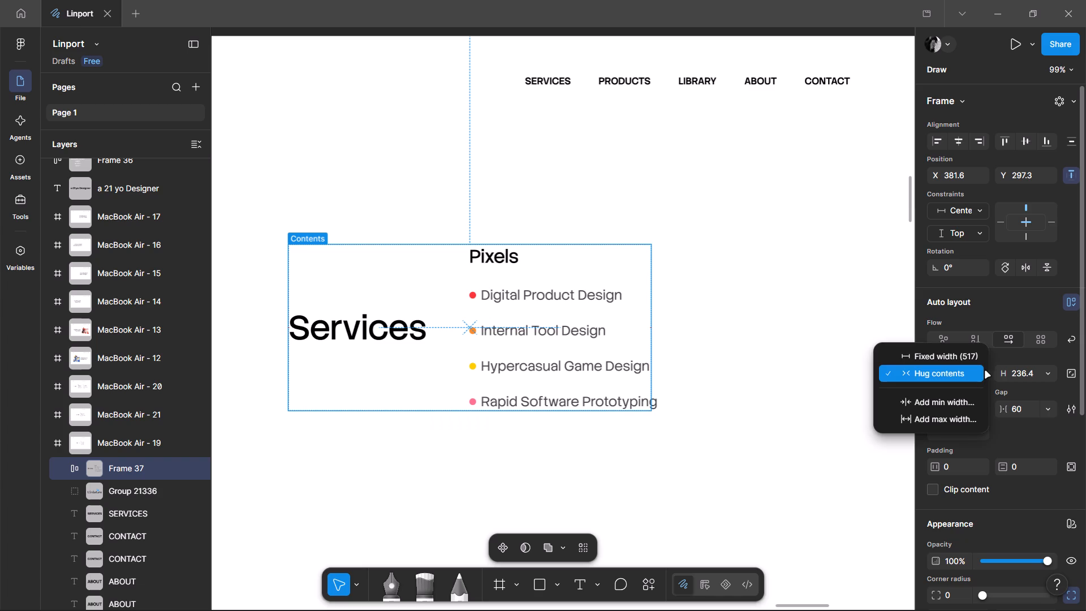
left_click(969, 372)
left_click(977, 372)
Set the width of the nested Pixels list frame, Frame 46, in MacBook Air - 19 to hug contents.
double_click(499, 290)
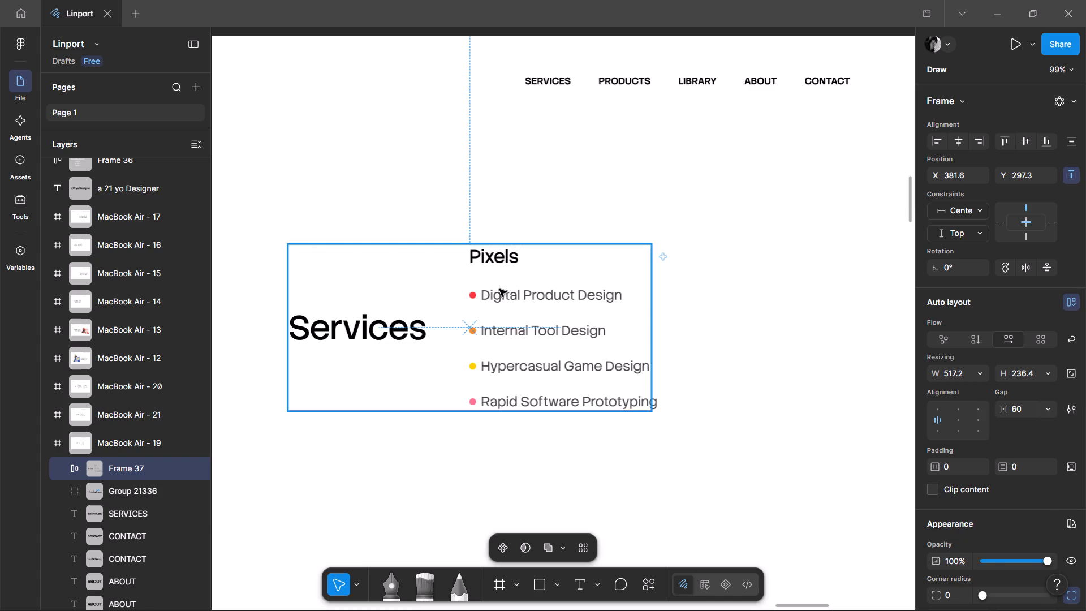
left_click(499, 289)
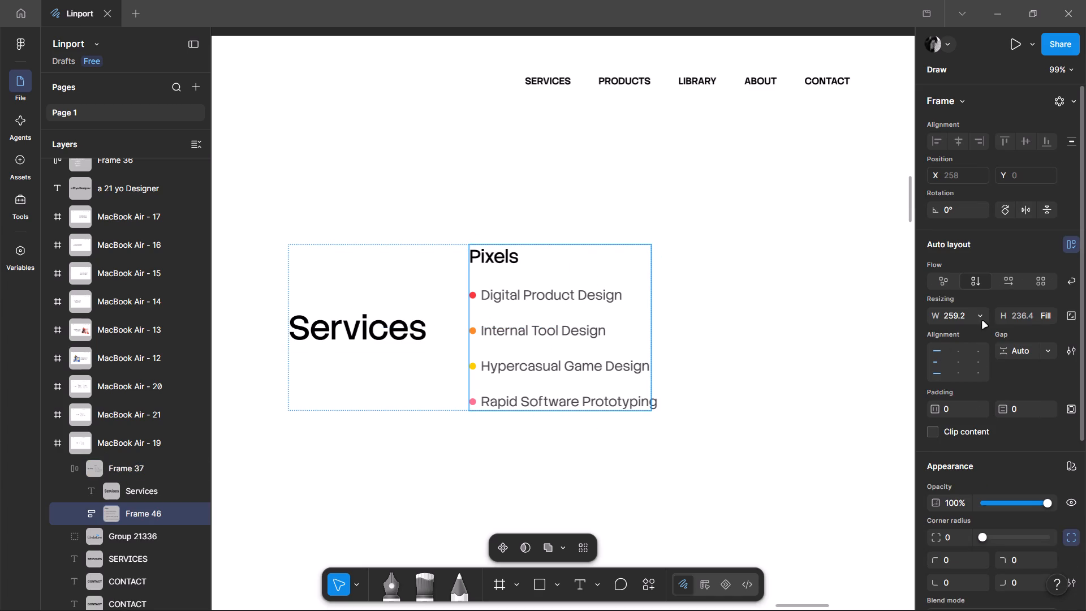
left_click(982, 315)
left_click(942, 345)
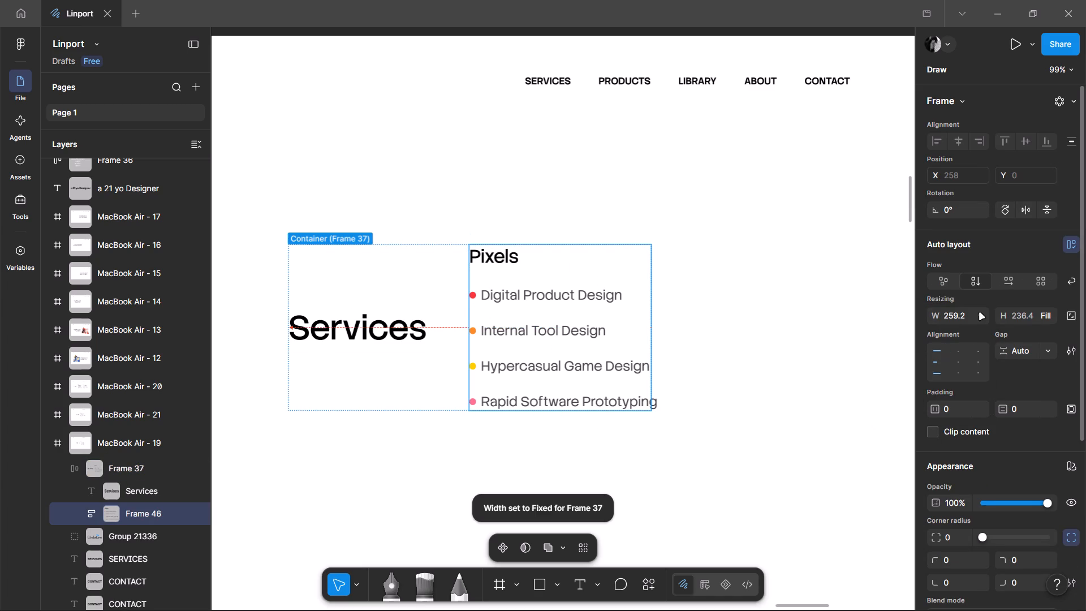
left_click(980, 313)
left_click(943, 305)
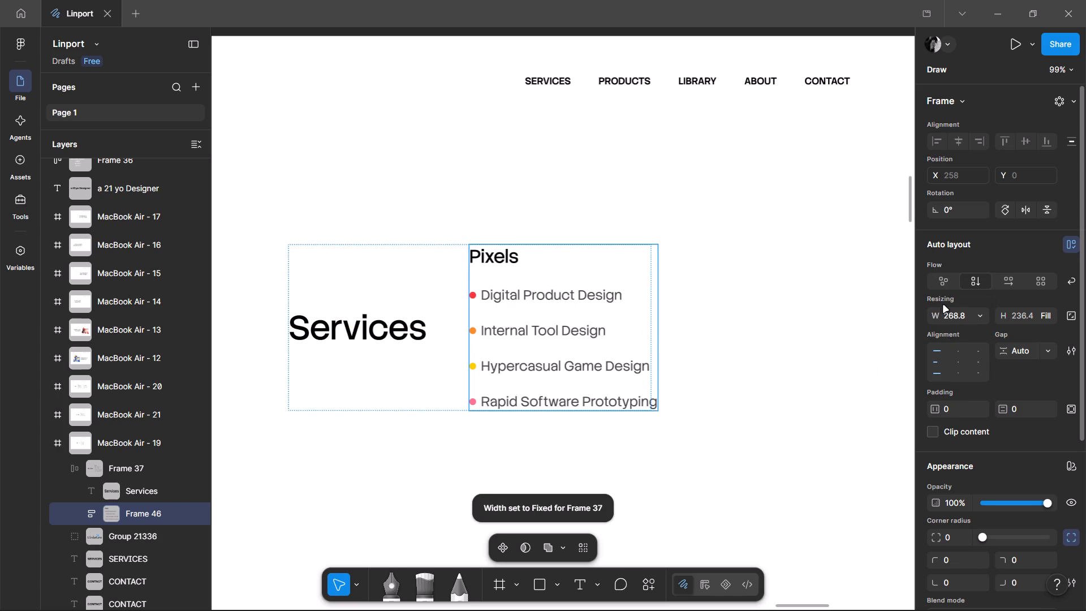
Set the width of the outer frame holding the Services heading and Pixels list, Frame 37, to hug contents.
left_click(866, 346)
left_click(575, 338)
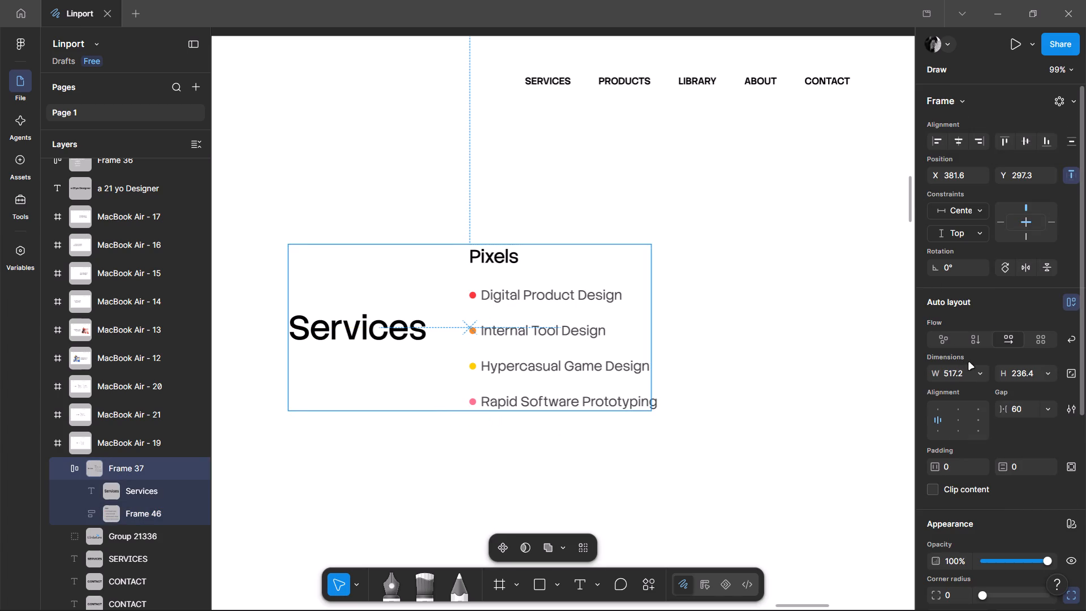
left_click(981, 375)
left_click(938, 398)
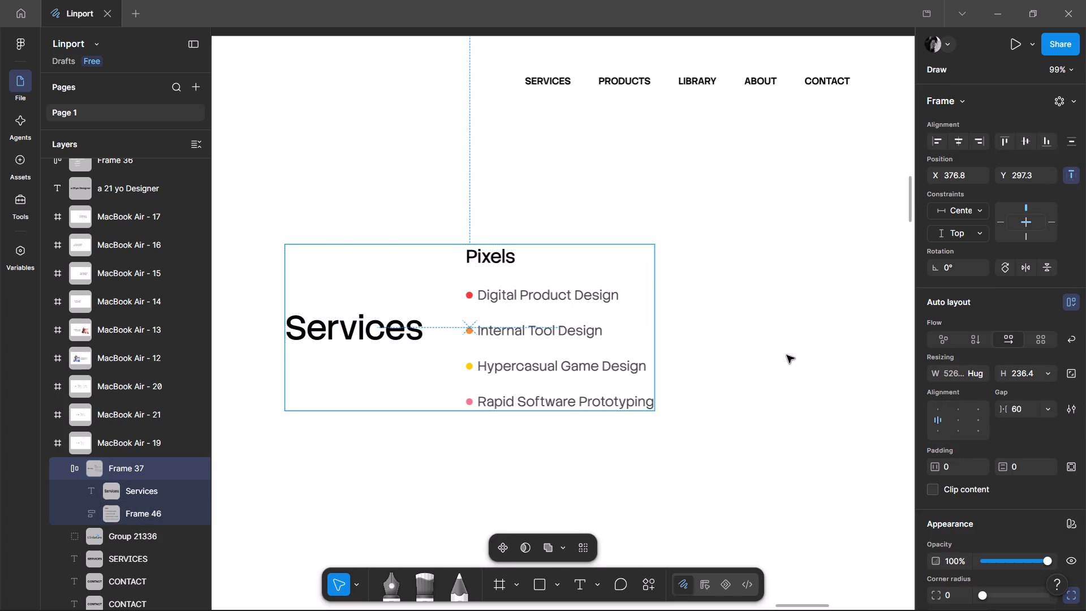
Collapse the contents of Frame 37 within MacBook Air - 19 in the layer list.
left_click(787, 355)
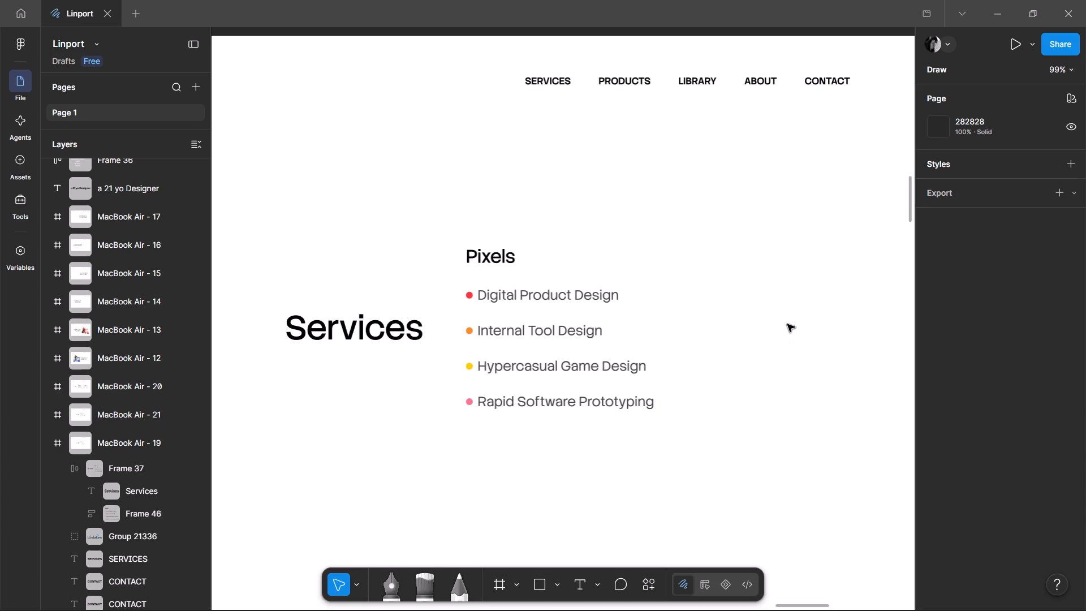
left_click(630, 259)
left_click(744, 324)
left_click(62, 470)
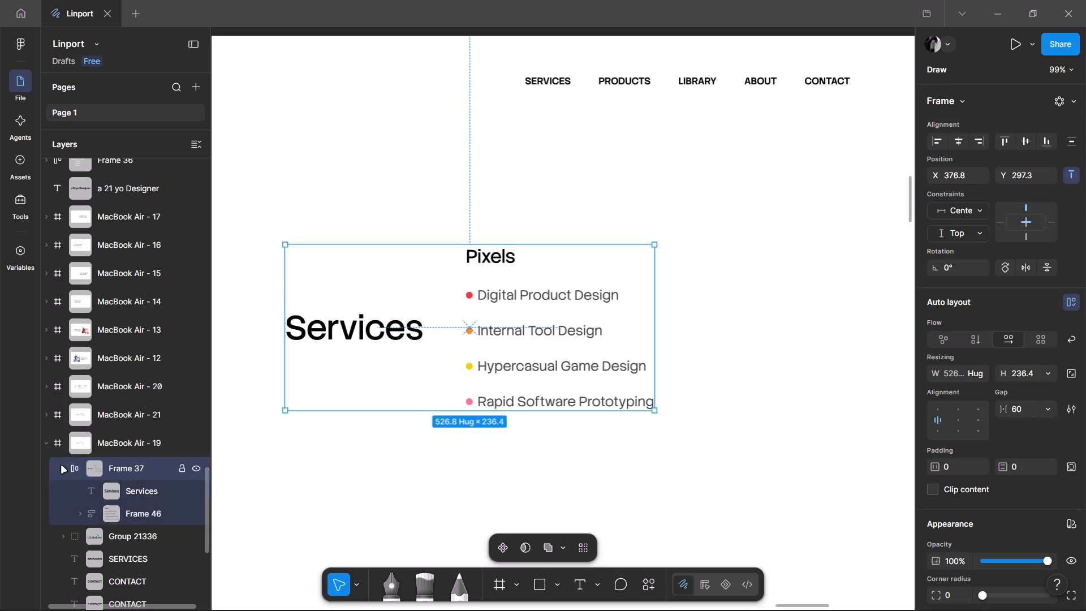
left_click(276, 225)
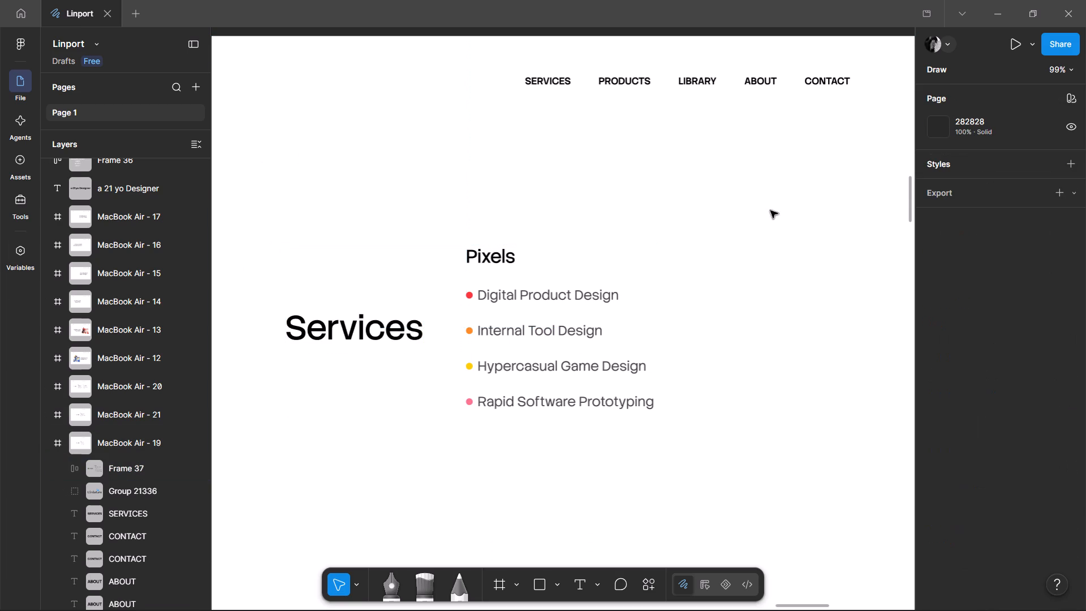
Review the Services layouts in MacBook Air - 19, 20 and 21 alongside the MacBook Air - 18 hero, checking Frame 37's fit.
scroll(777, 209, "down", 4, "ctrl")
scroll(574, 354, "down", 2)
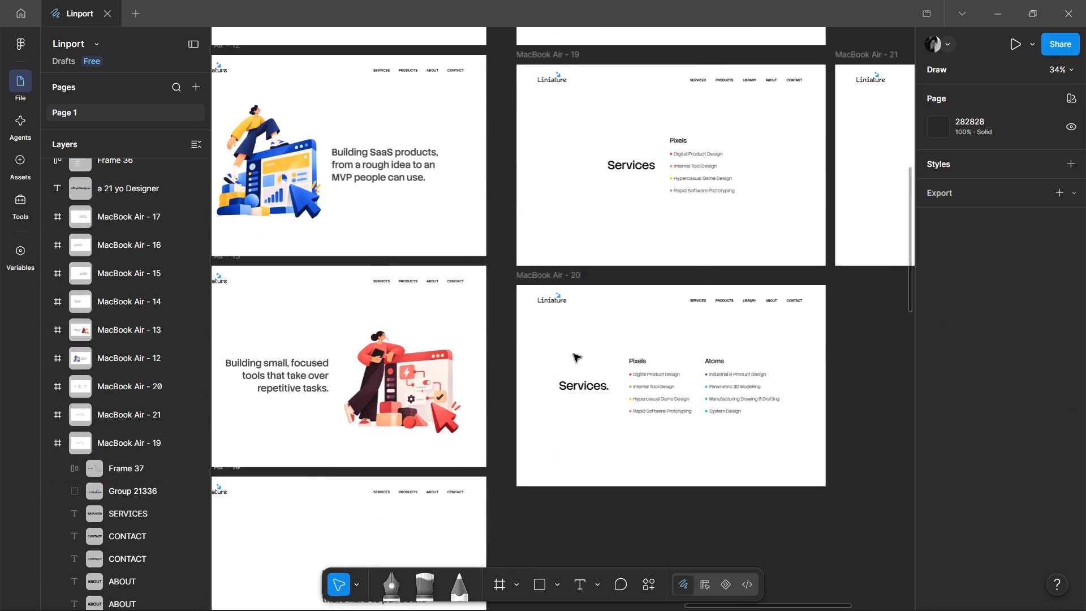
scroll(729, 276, "down", 3, "ctrl")
middle_click_drag(806, 247, 615, 378)
scroll(564, 289, "up", 4, "ctrl")
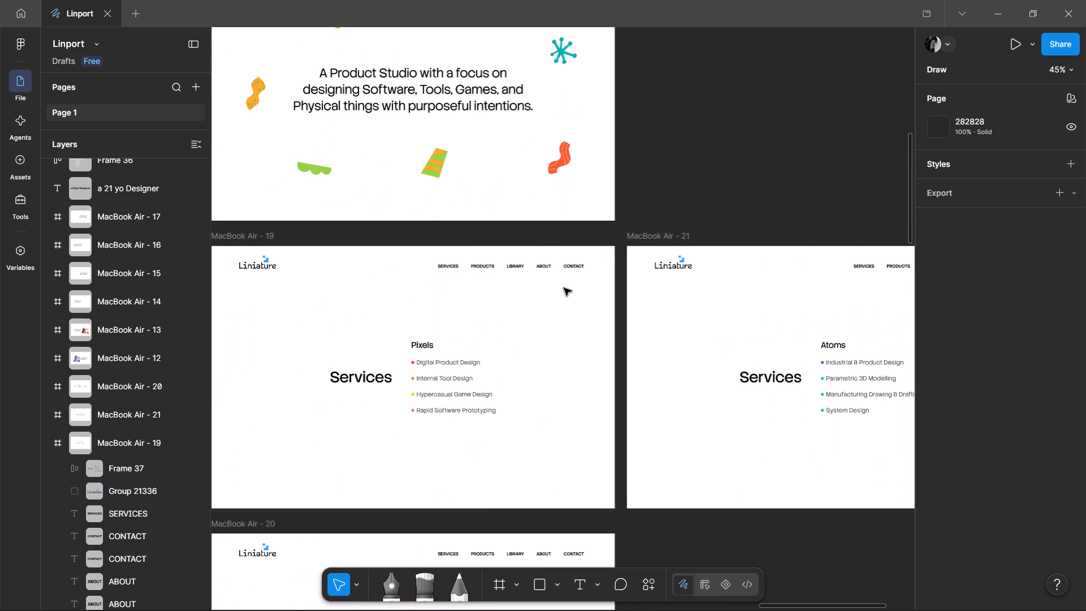
scroll(611, 239, "down", 1)
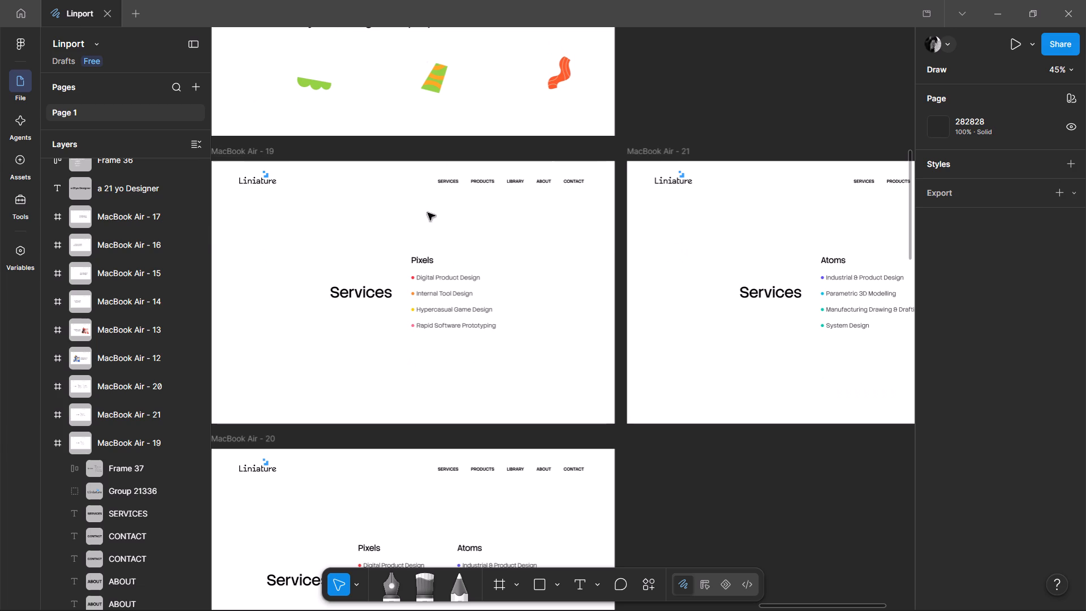
left_click(412, 336)
left_click(420, 310)
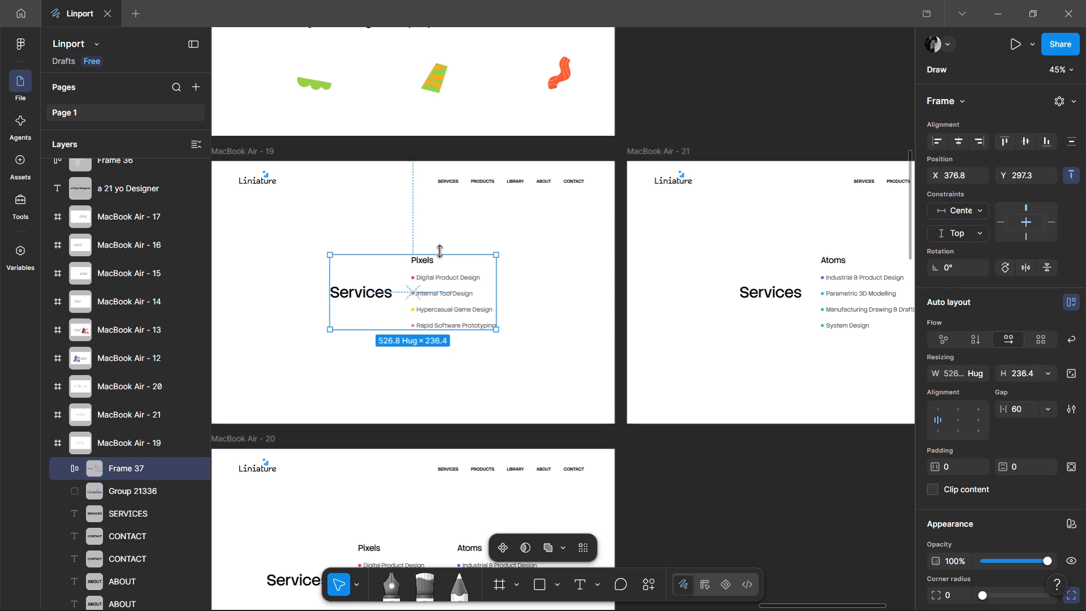
left_click(658, 391)
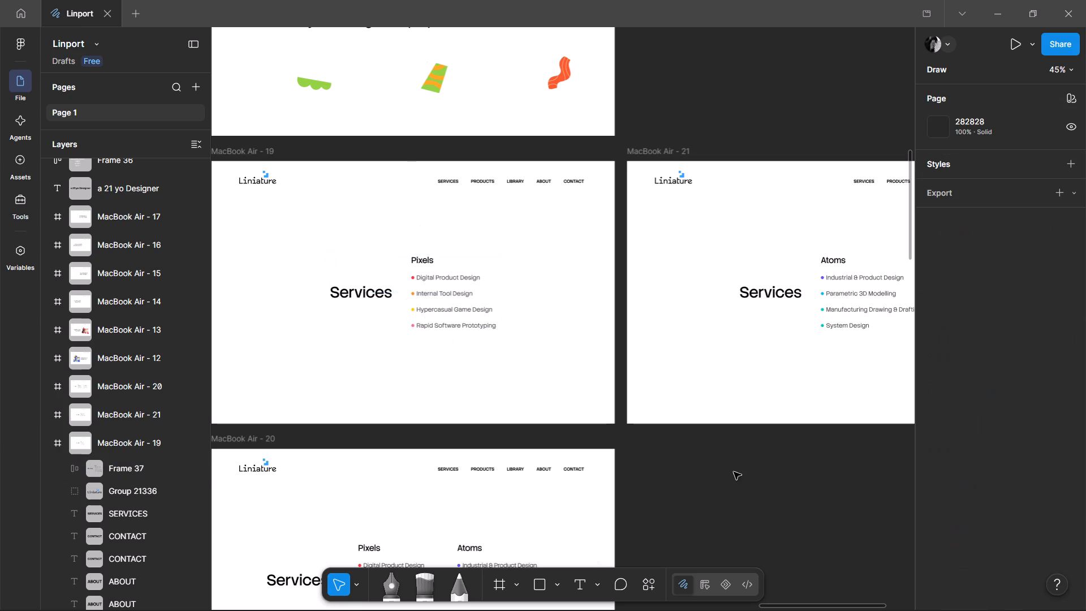
middle_click_drag(733, 472, 373, 403)
scroll(527, 157, "up", 6, "ctrl")
scroll(527, 157, "down", 2, "ctrl")
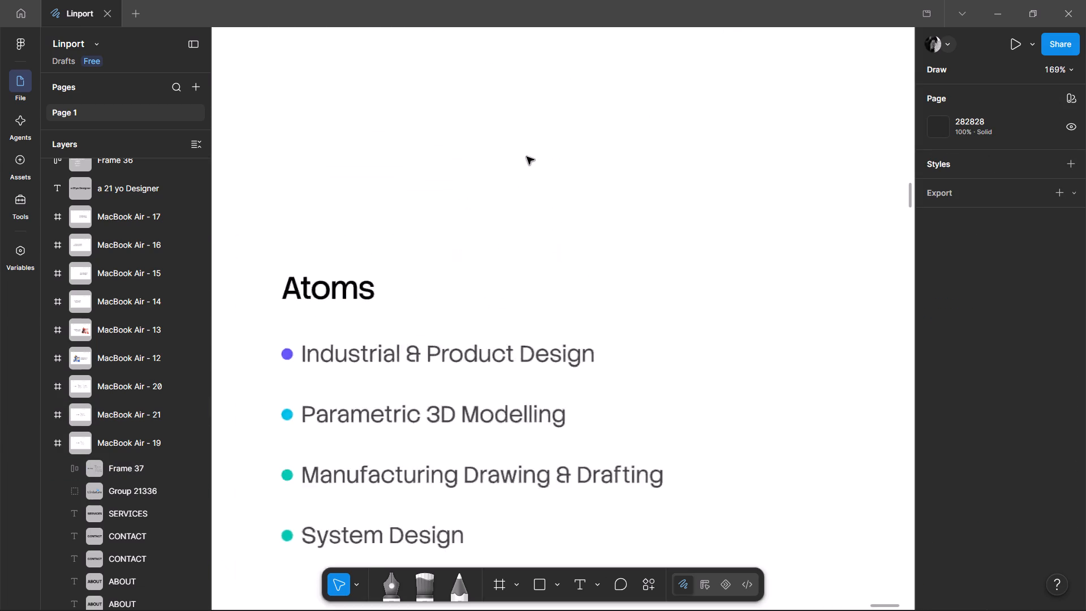
scroll(527, 157, "down", 3, "ctrl")
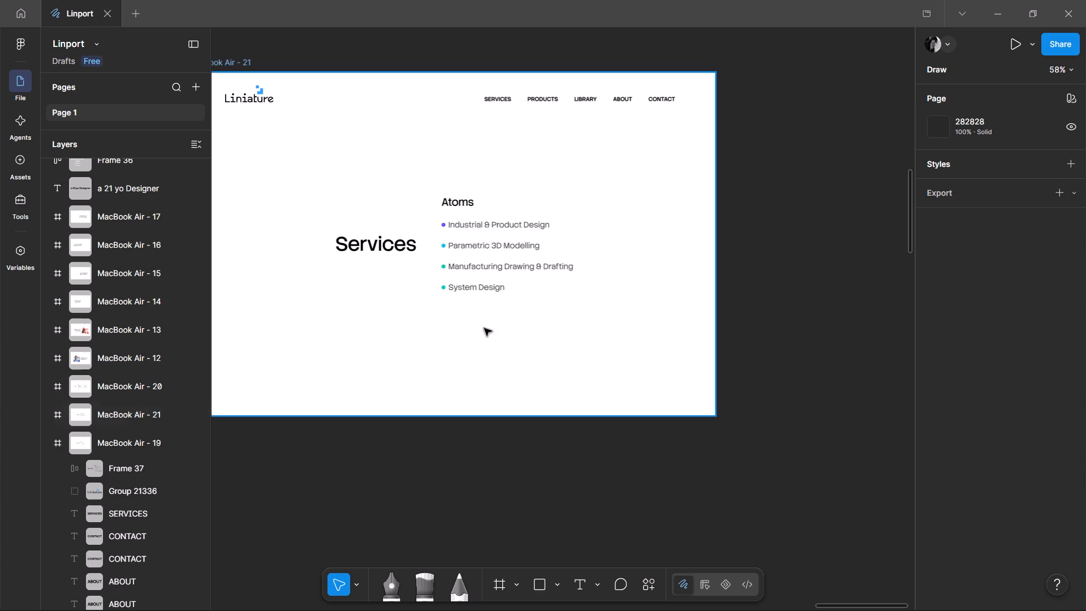
scroll(423, 320, "up", 5, "ctrl")
scroll(423, 320, "down", 5, "ctrl")
middle_click_drag(393, 507, 910, 319)
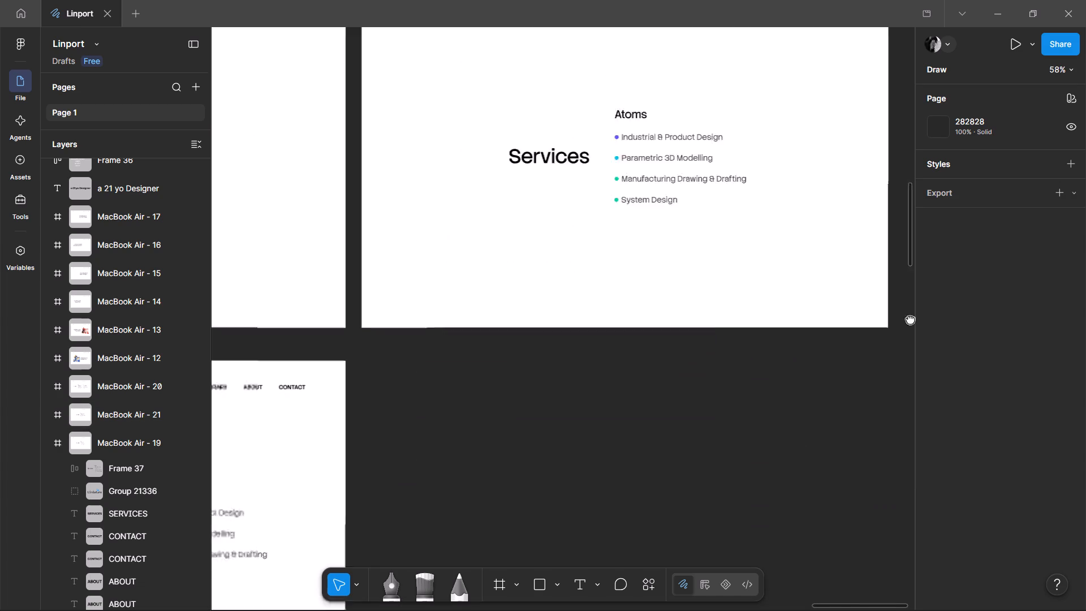
middle_click_drag(910, 319, 991, 405)
middle_click(991, 406)
scroll(886, 394, "up", 3)
scroll(617, 321, "up", 4)
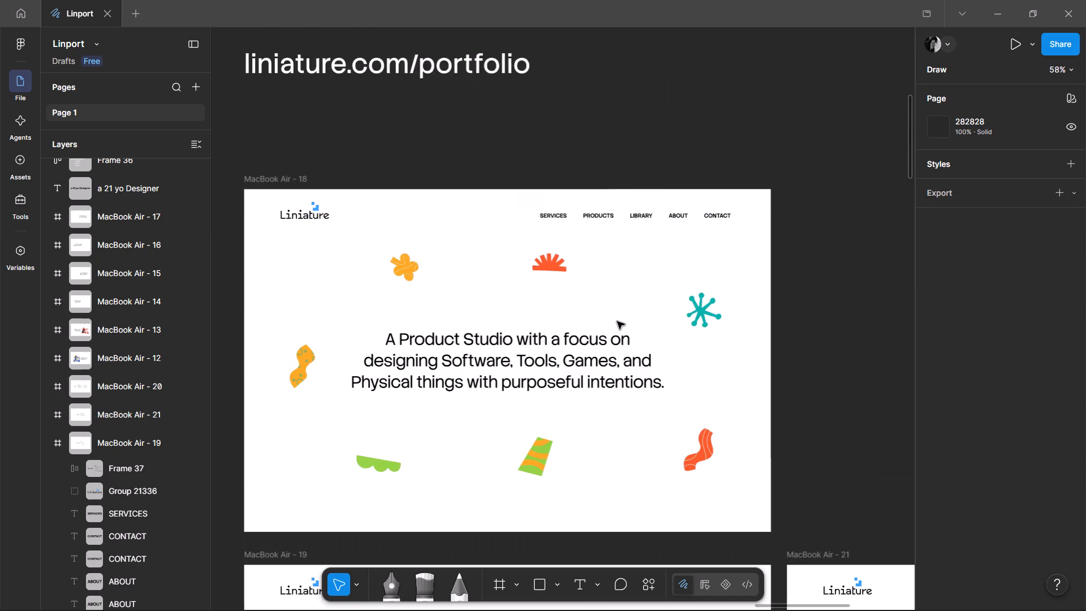
scroll(617, 321, "down", 5)
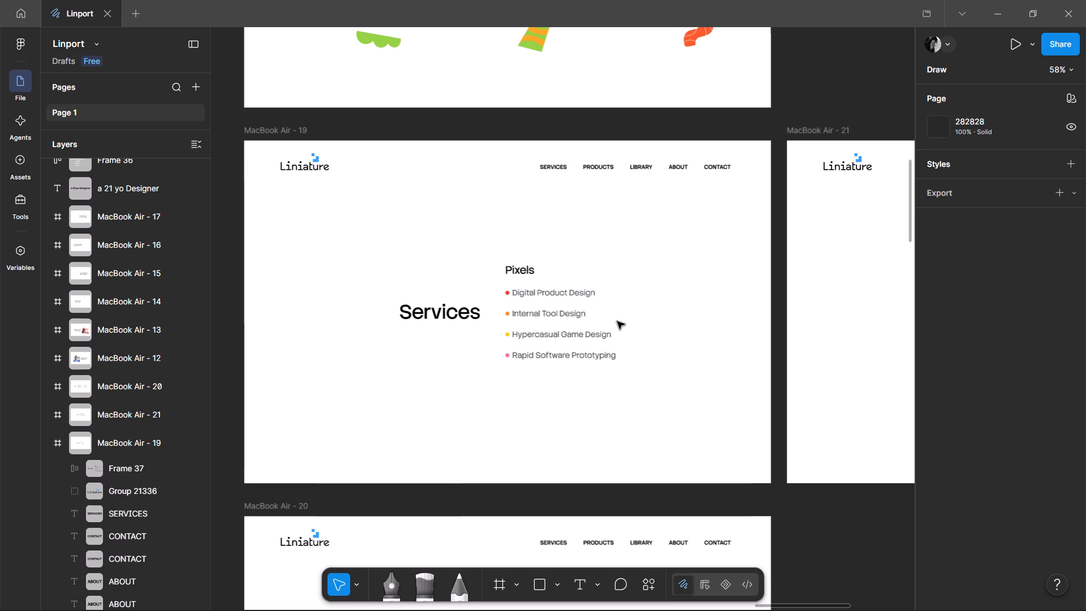
scroll(699, 283, "up", 1)
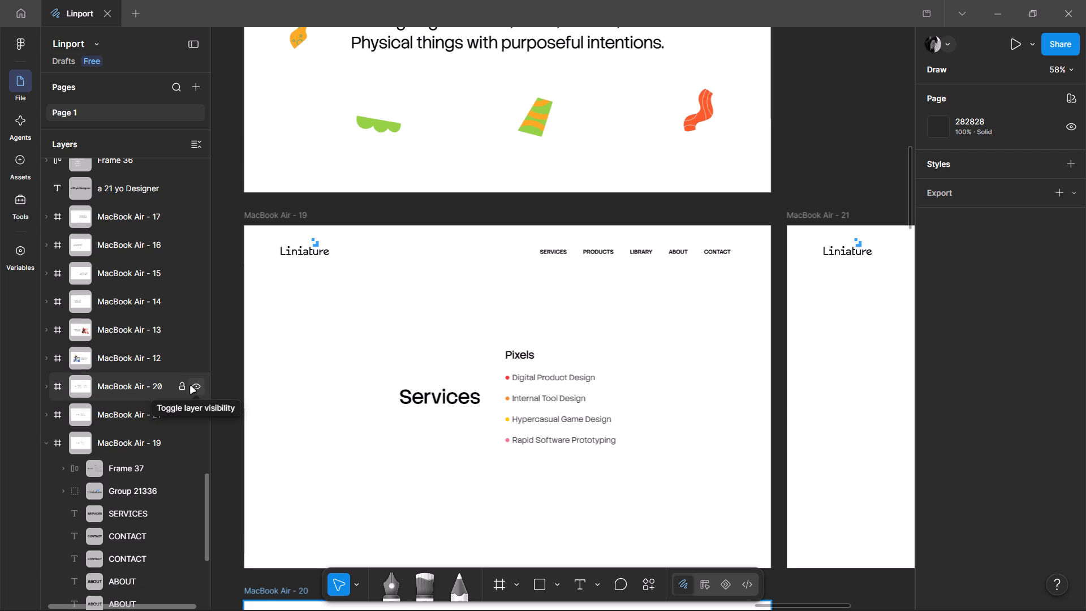
Collapse the MacBook Air - 19 frame in the layer list and clear the selection.
left_click(47, 444)
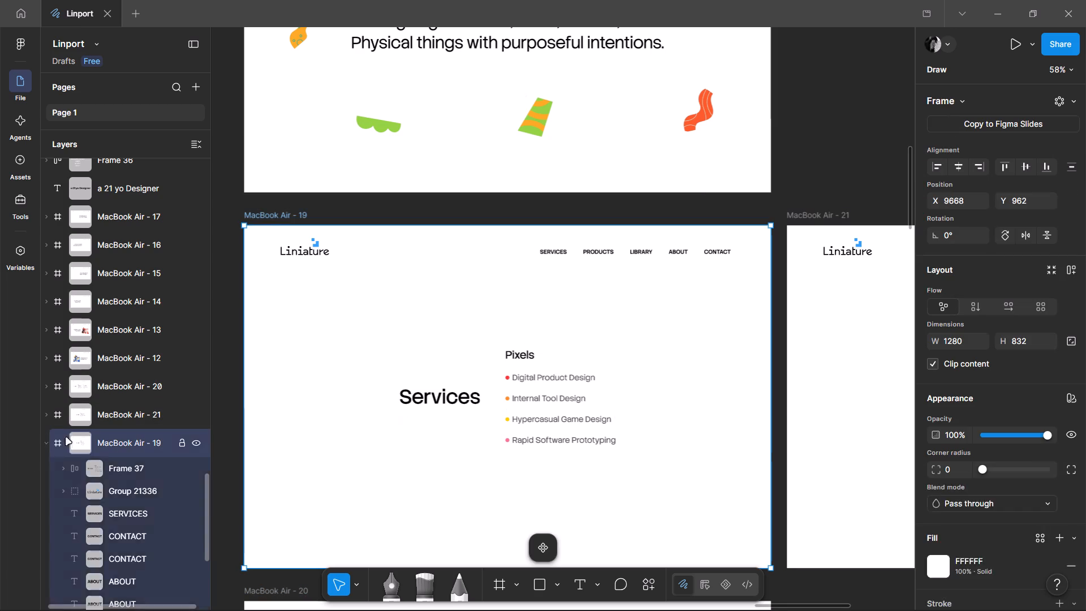
left_click(579, 222)
left_click(581, 207)
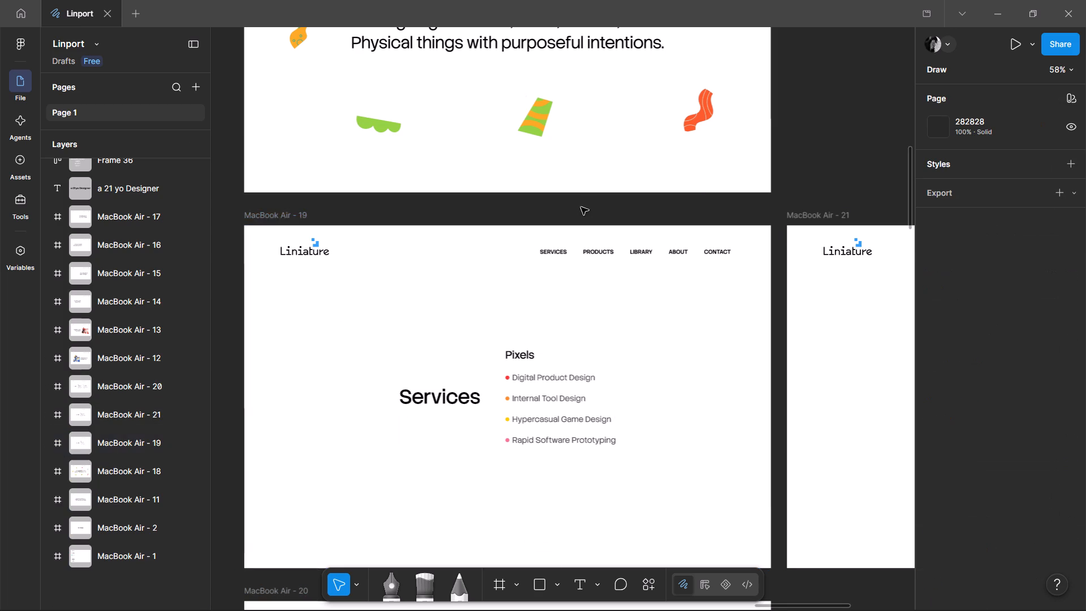
Move the MacBook Air - 21 frame horizontally away from MacBook Air - 19, to about X 11047, keeping Y 962.
scroll(581, 207, "down", 4, "ctrl")
middle_click_drag(774, 429, 648, 475)
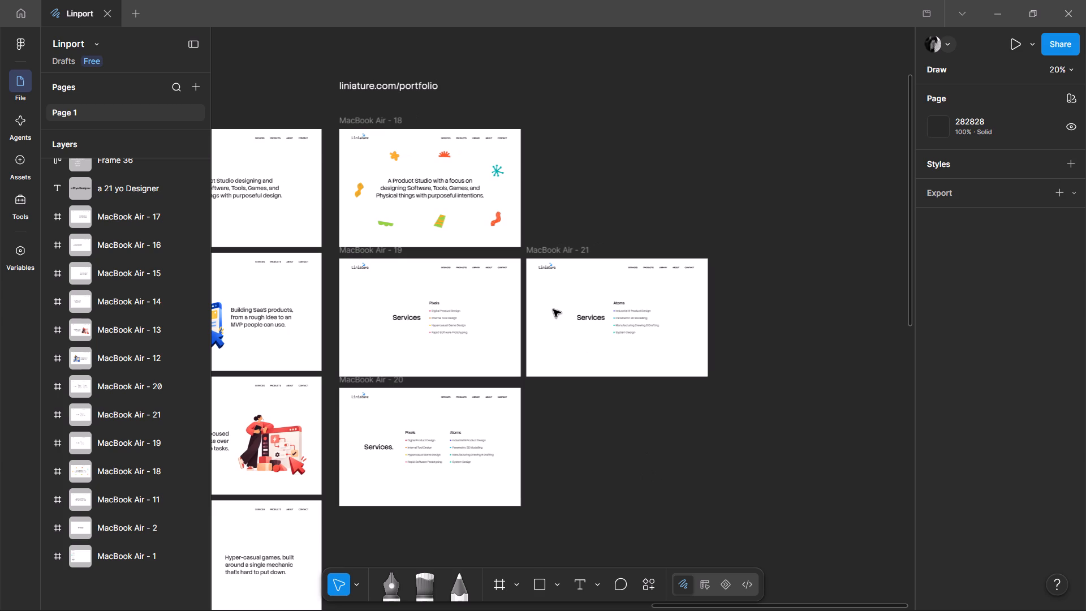
left_click_drag(543, 247, 553, 244)
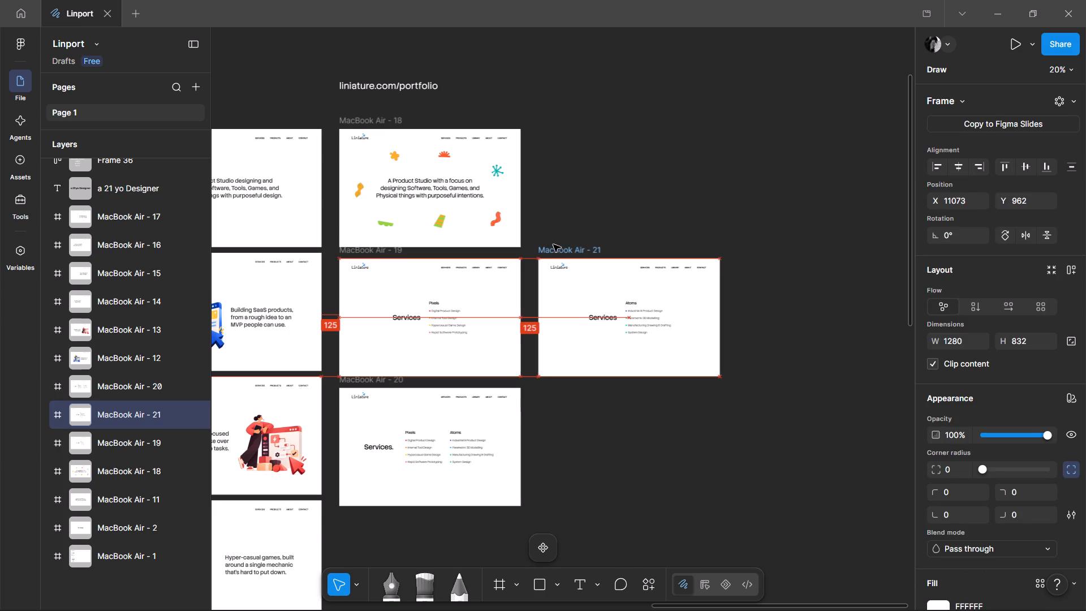
left_click_drag(553, 244, 551, 244)
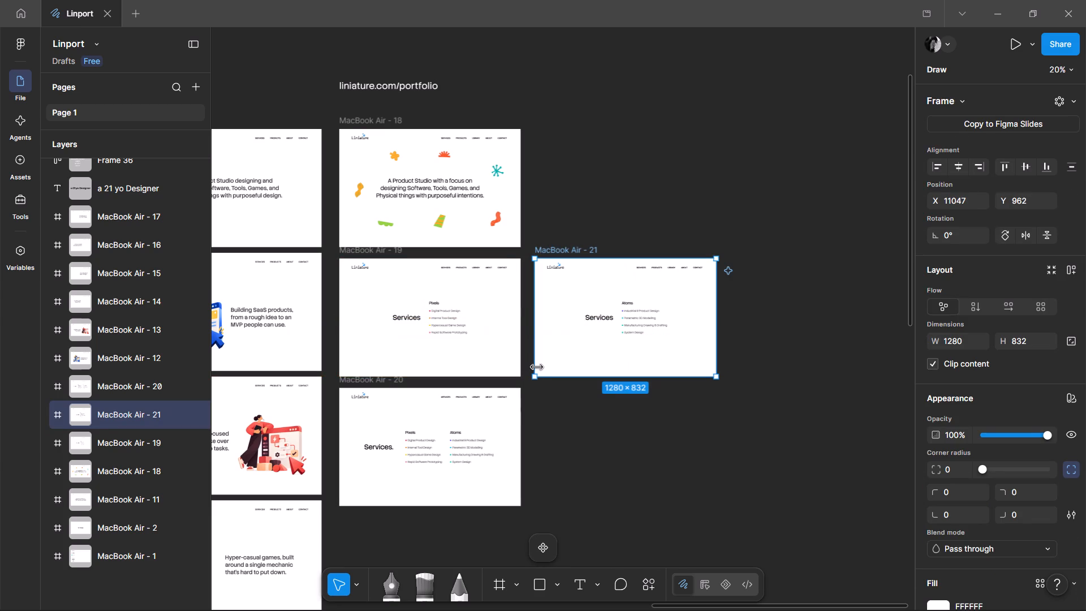
key("Right")
left_click(606, 419)
Duplicate MacBook Air - 18 in place, and place a copy of MacBook Air - 21 at X 11028, 80 px from MacBook Air - 19.
scroll(591, 437, "up", 1)
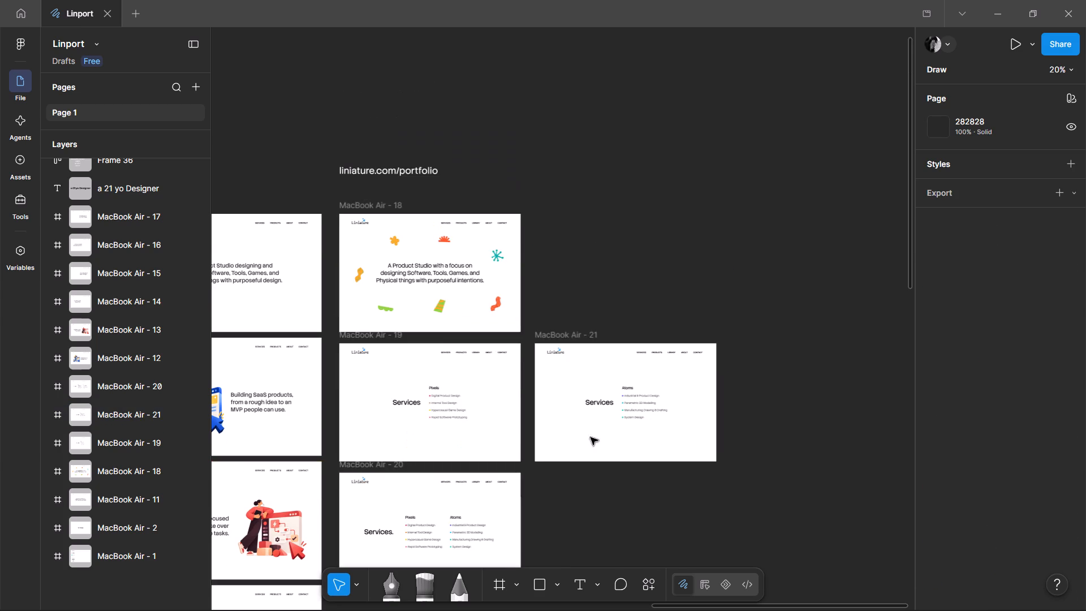
middle_click_drag(591, 437, 597, 363)
middle_click_drag(597, 363, 607, 274)
middle_click_drag(607, 274, 614, 240)
scroll(395, 264, "up", 4, "ctrl")
scroll(395, 264, "down", 4, "ctrl")
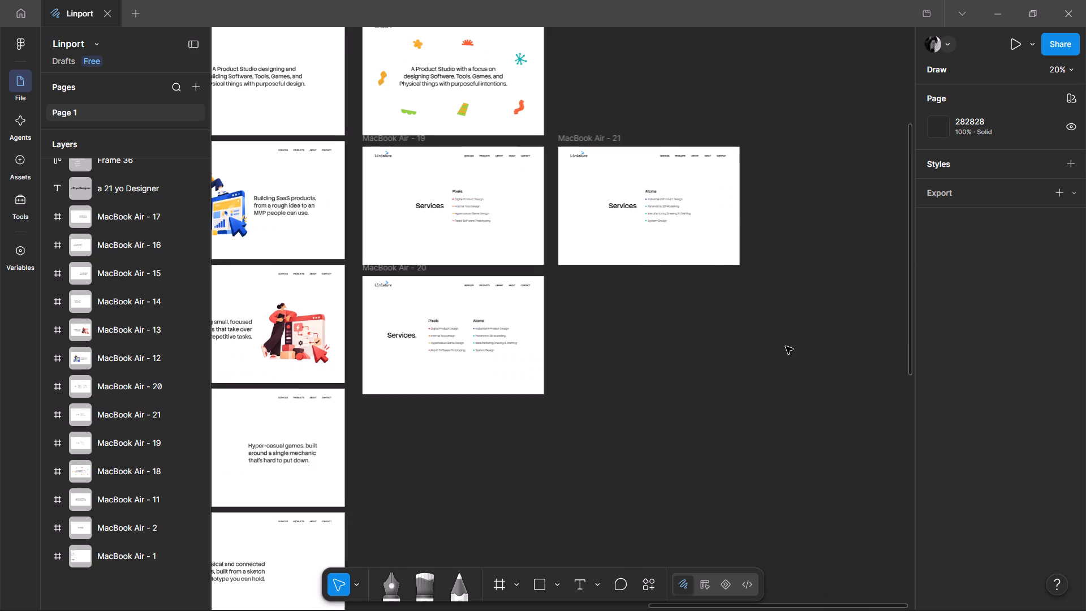
middle_click_drag(786, 346, 867, 492)
scroll(692, 325, "up", 2, "ctrl")
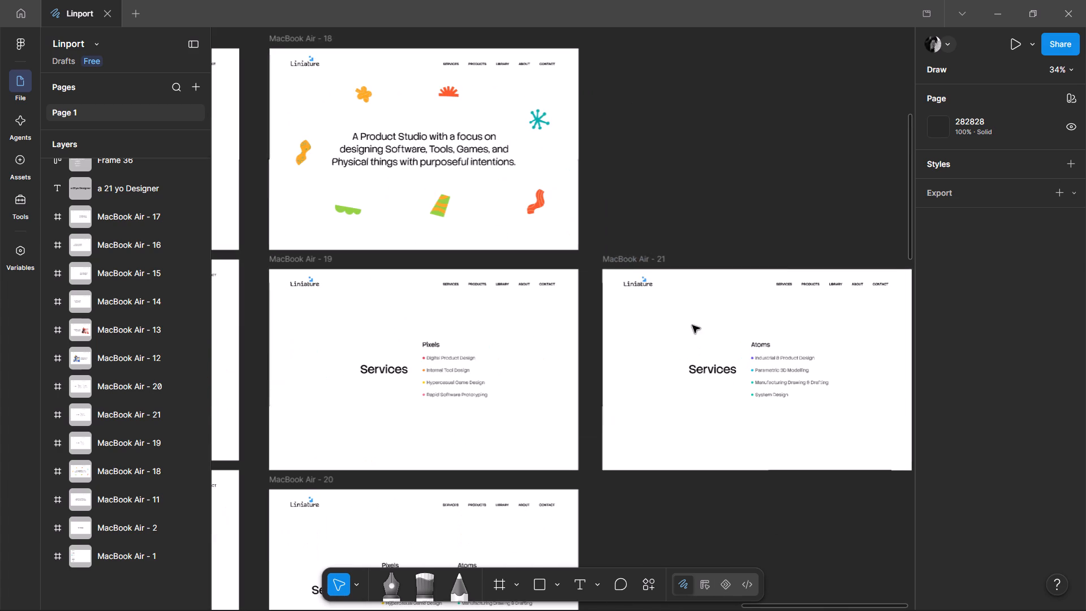
left_click(501, 226)
left_click(301, 40)
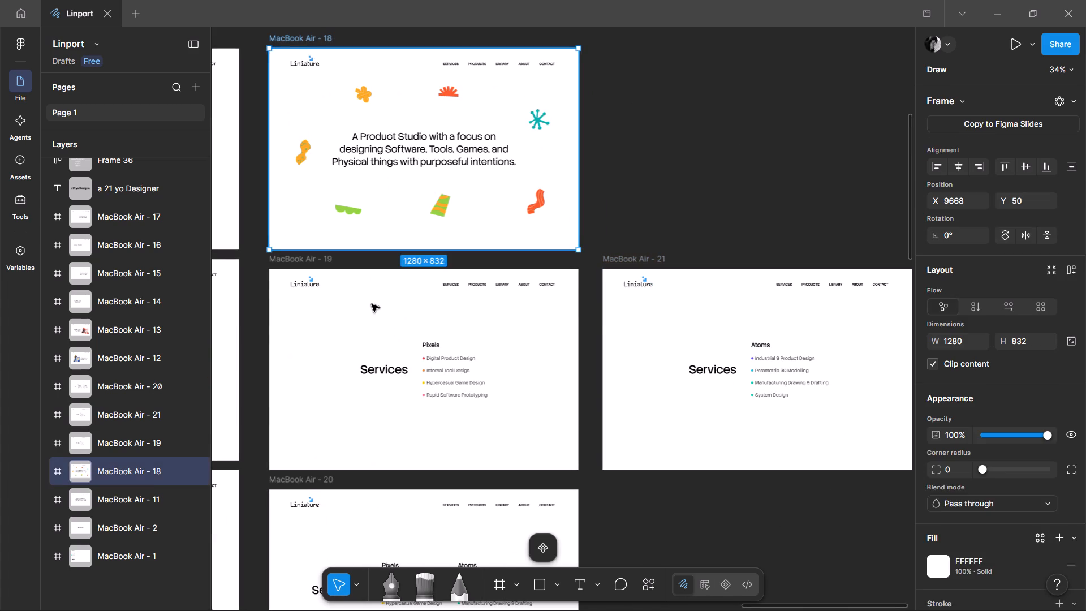
left_click_drag(645, 260, 638, 260)
key("Right")
key("Right")
key("Right")
key("Right")
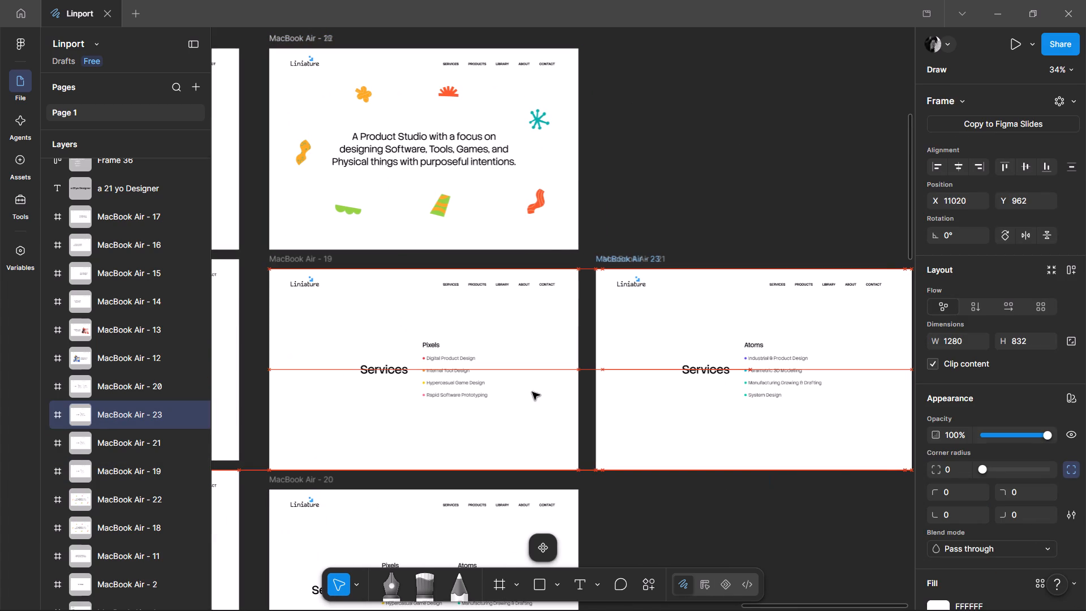
key("Right")
key("Right")
key("Right")
key("Right")
key("Right")
key("Right")
key("Right")
key("Right")
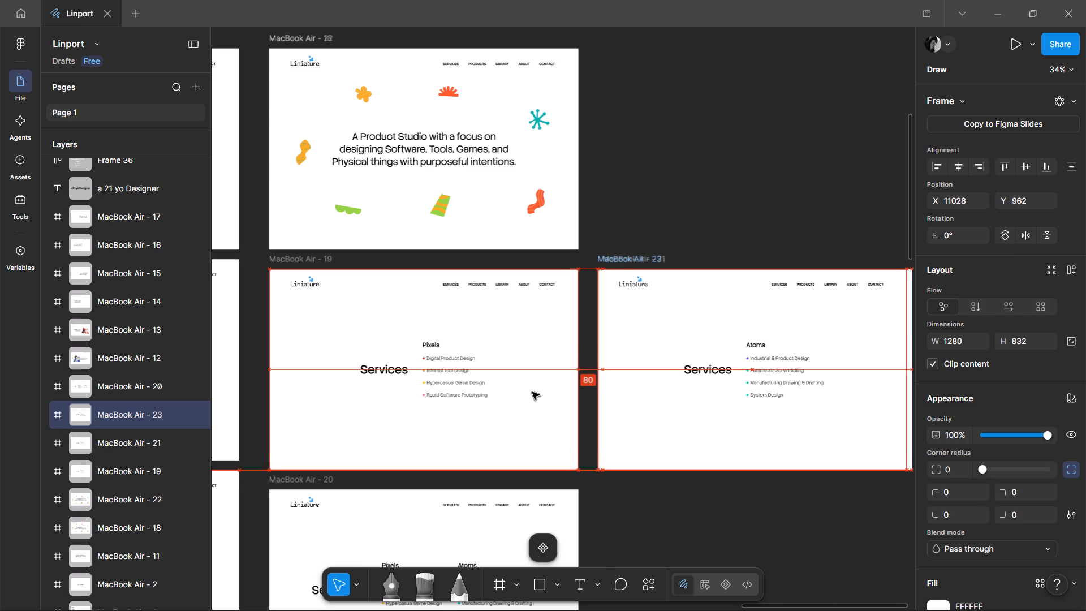
left_click(763, 170)
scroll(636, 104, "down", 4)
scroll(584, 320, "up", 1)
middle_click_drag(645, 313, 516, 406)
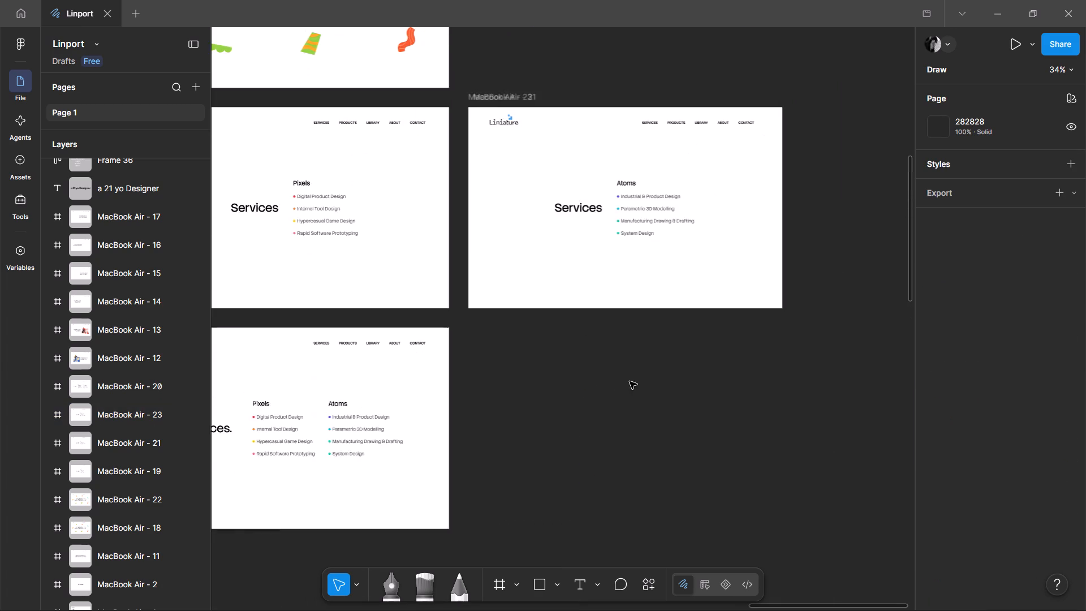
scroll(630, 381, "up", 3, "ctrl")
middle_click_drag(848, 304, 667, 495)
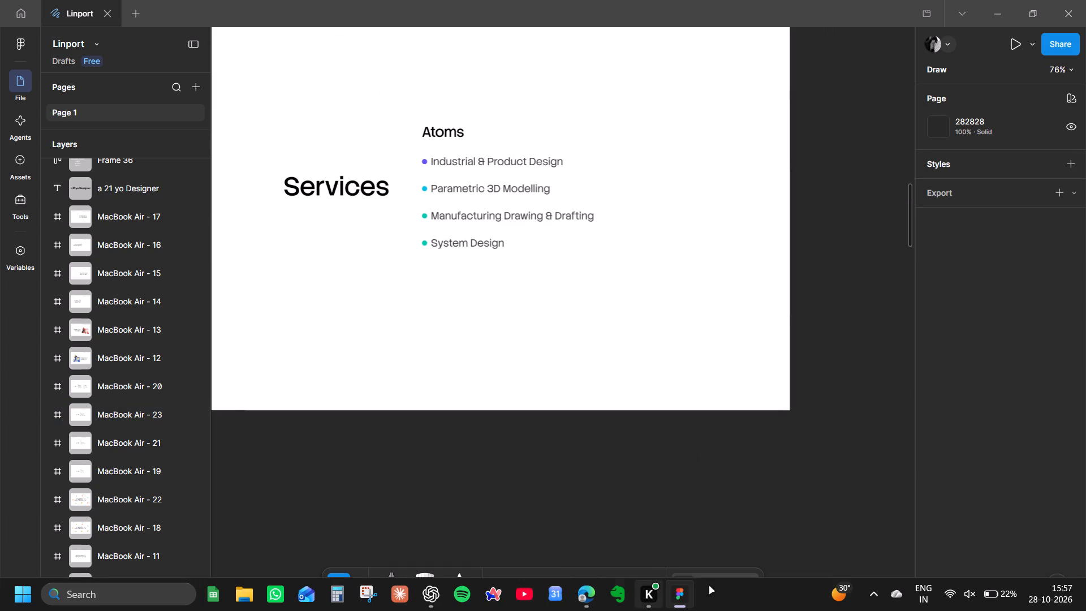
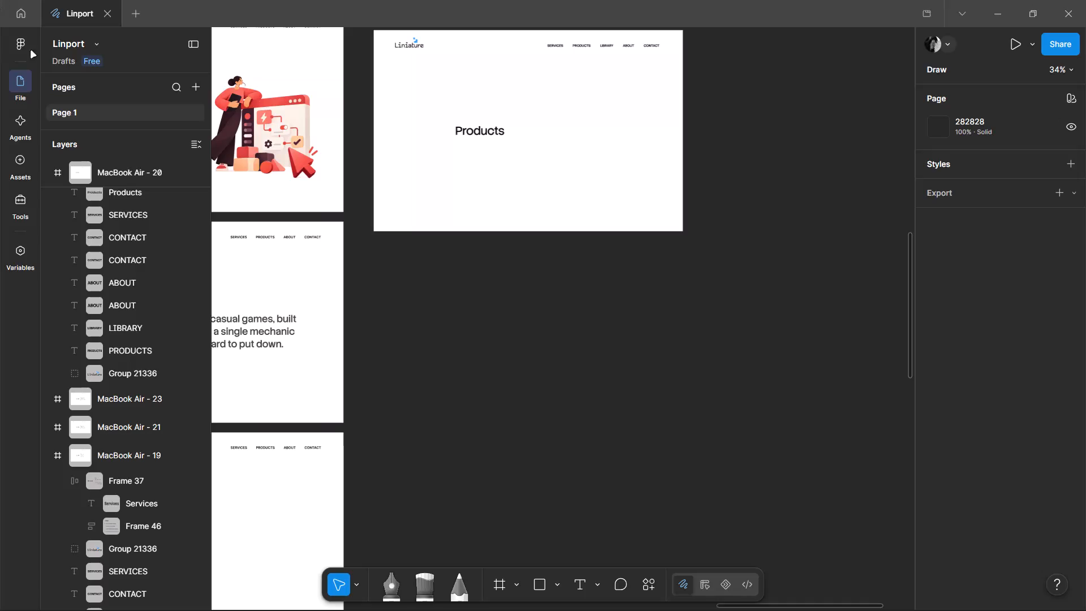
Review the MacBook Air - 18 hero, the Pixels and Atoms Services frames, and the Products frame in MacBook Air - 20.
left_click(482, 341)
middle_click_drag(767, 143, 672, 320)
scroll(671, 320, "up", 6)
middle_click_drag(609, 334, 658, 235)
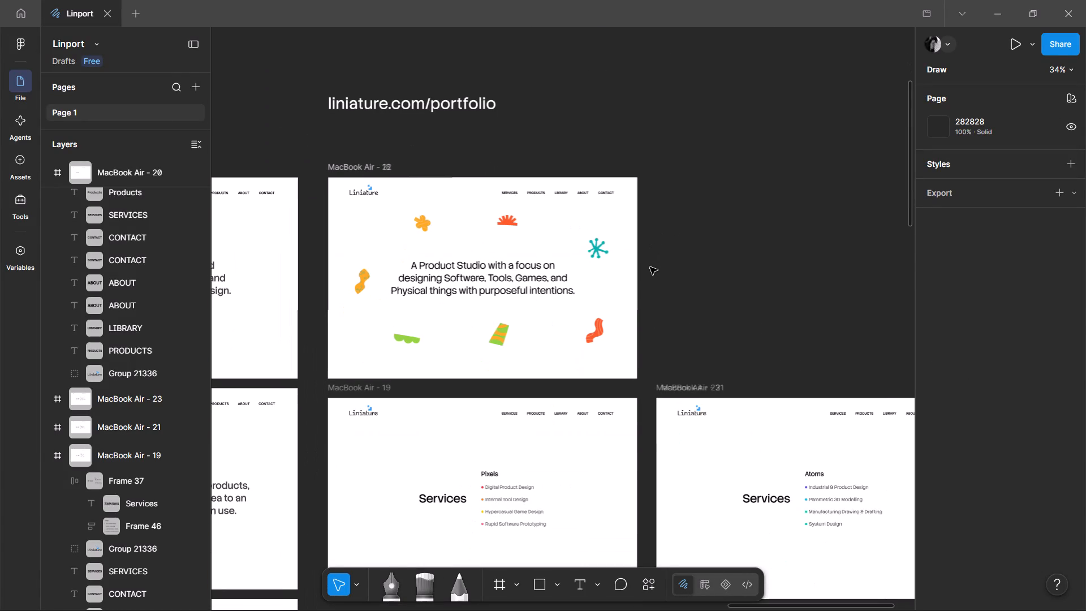
scroll(647, 267, "up", 4, "ctrl")
scroll(647, 267, "down", 2, "ctrl")
scroll(647, 267, "up", 6)
scroll(647, 267, "down", 9)
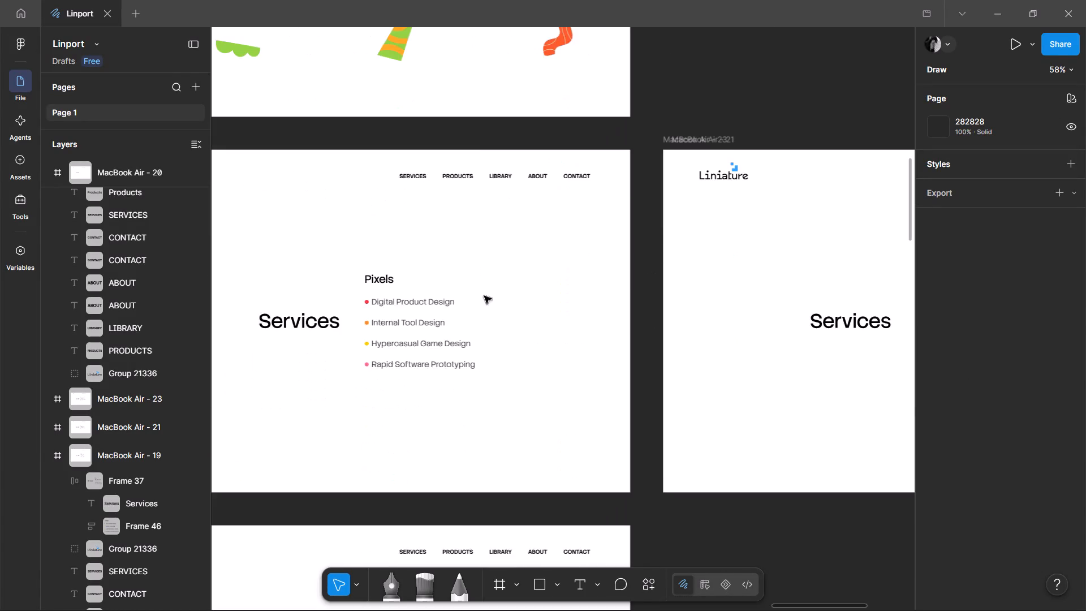
scroll(423, 296, "up", 3, "ctrl")
scroll(543, 247, "down", 10)
scroll(543, 247, "down", 5, "ctrl")
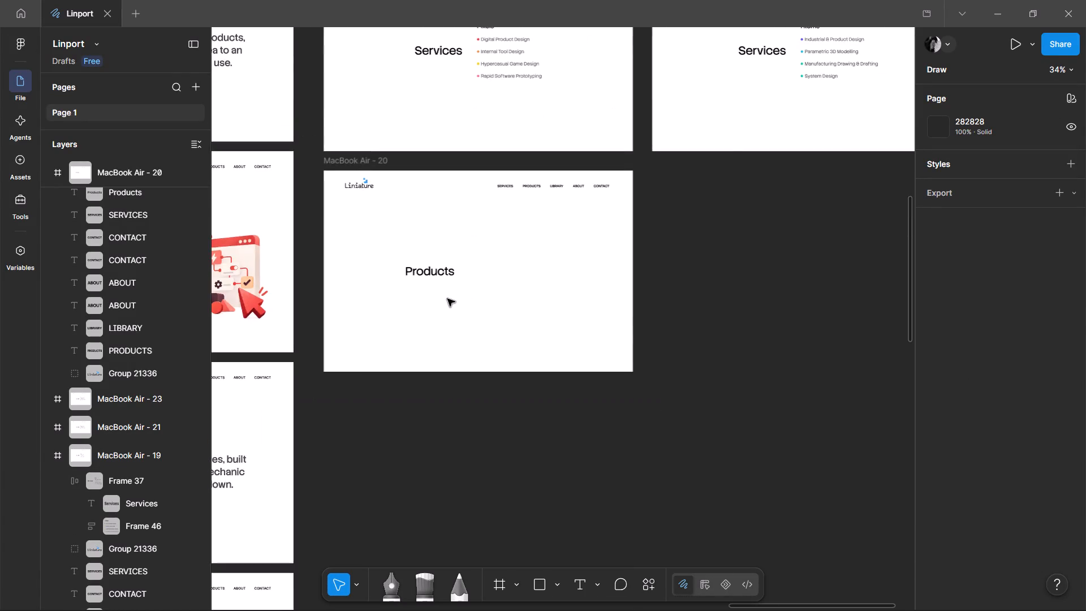
scroll(447, 299, "up", 3)
scroll(463, 299, "up", 9, "ctrl")
scroll(463, 298, "up", 5)
scroll(463, 298, "down", 3, "ctrl")
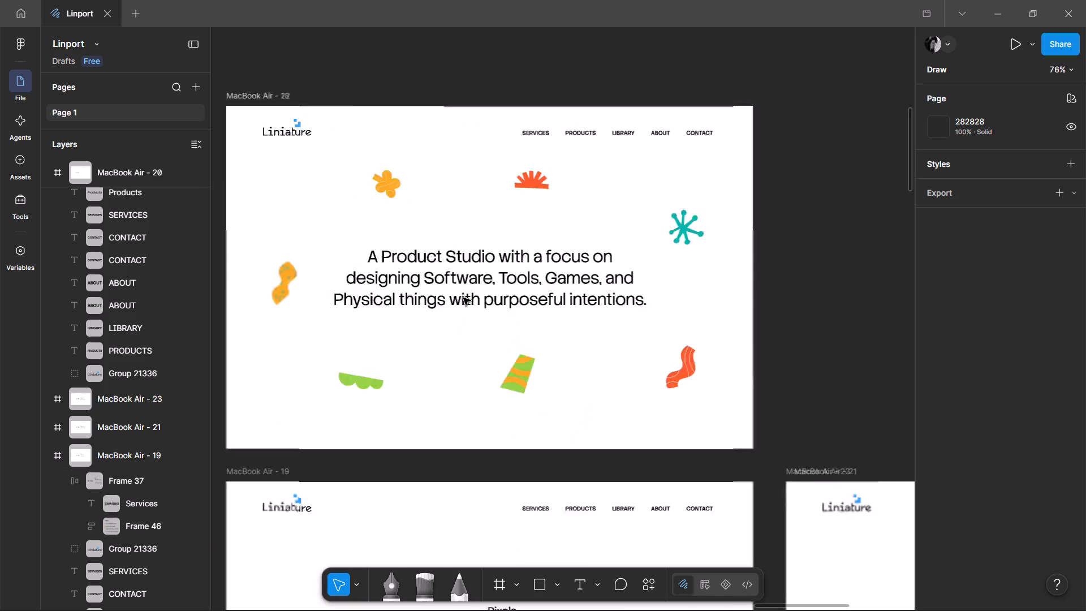
scroll(463, 298, "down", 2, "ctrl")
scroll(463, 298, "down", 5)
middle_click_drag(757, 262, 594, 328)
scroll(630, 205, "up", 3, "ctrl")
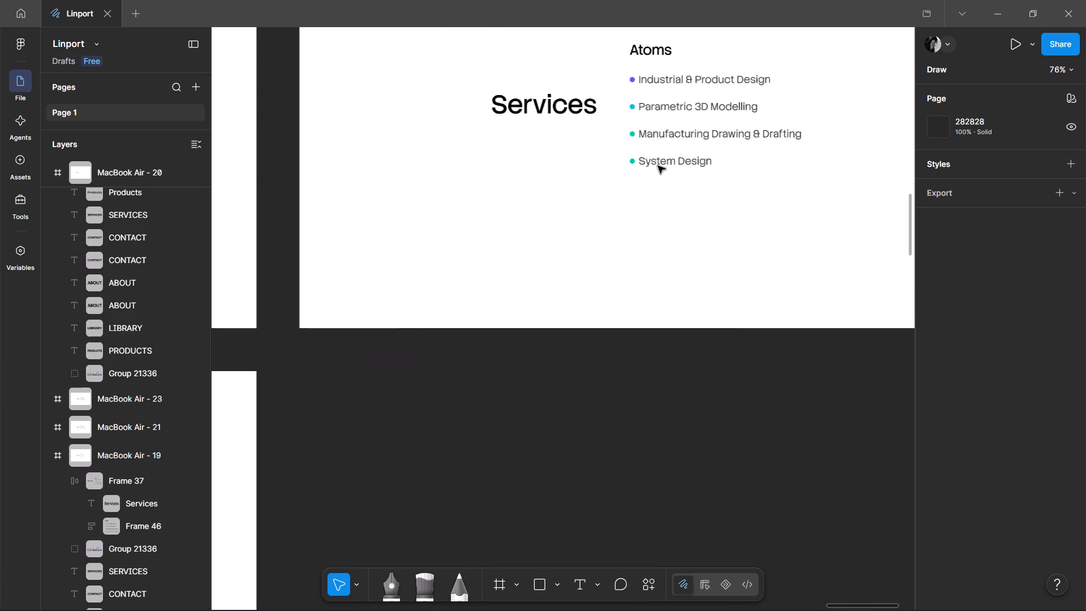
scroll(658, 166, "down", 3, "ctrl")
middle_click_drag(527, 305, 621, 343)
scroll(365, 151, "up", 4, "ctrl")
scroll(360, 149, "down", 1, "ctrl")
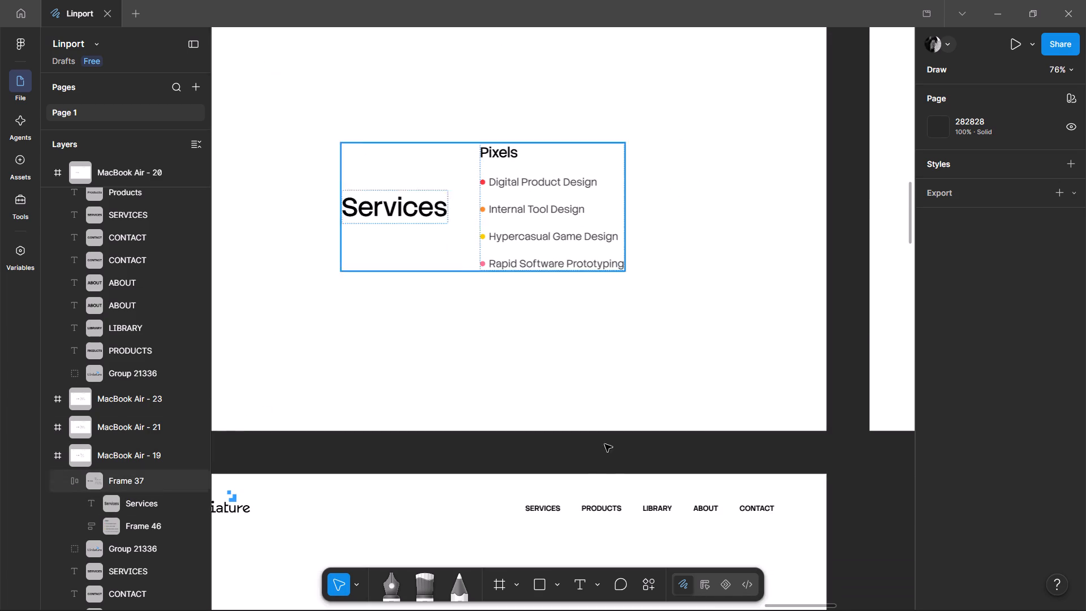
scroll(590, 458, "up", 1)
scroll(590, 456, "down", 1, "ctrl")
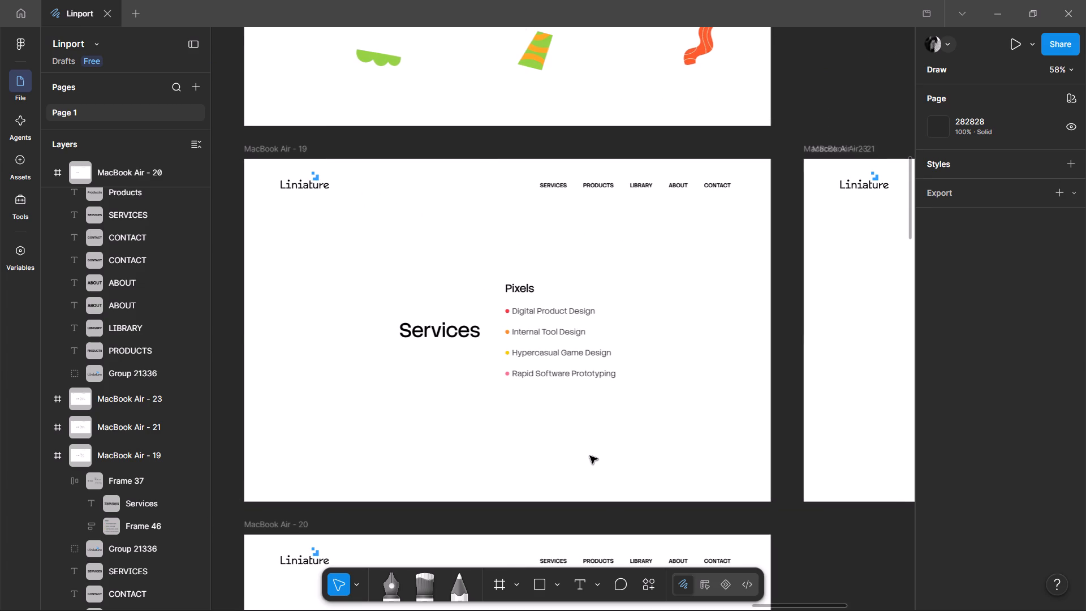
scroll(590, 456, "up", 4, "ctrl")
scroll(384, 232, "down", 4, "ctrl")
middle_click_drag(279, 316, 437, 302)
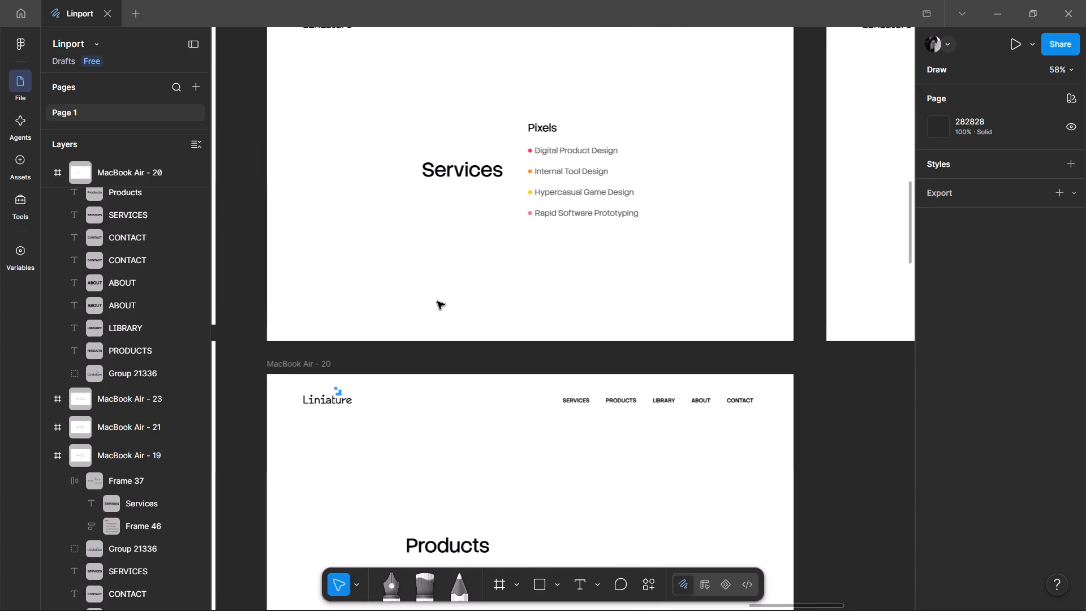
Collapse all expanded frames in the layer list.
left_click(198, 140)
left_click(354, 339)
Move the liniature.com label above the MacBook Air - 18 hero frame, aligned with its side edge at X 9668, Y -233.
scroll(374, 311, "down", 4)
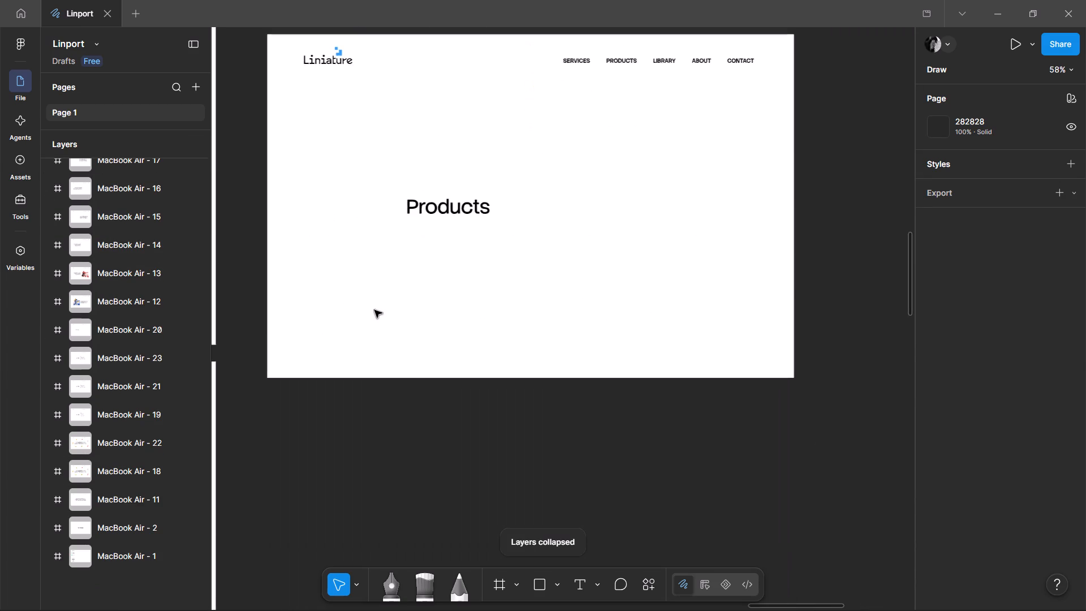
scroll(480, 238, "up", 2)
scroll(480, 238, "down", 3, "ctrl")
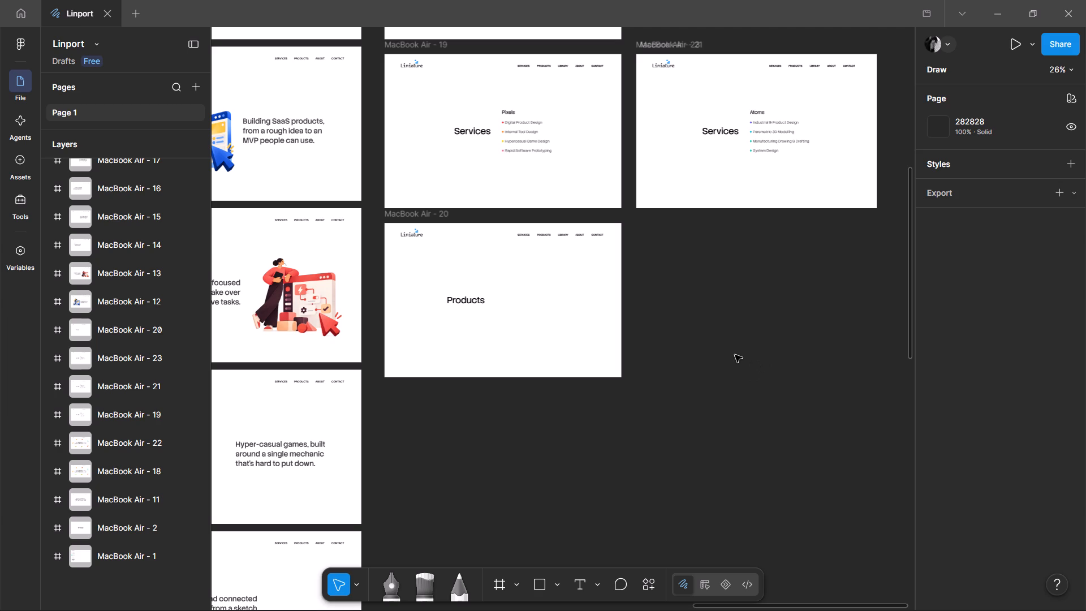
scroll(663, 225, "up", 5)
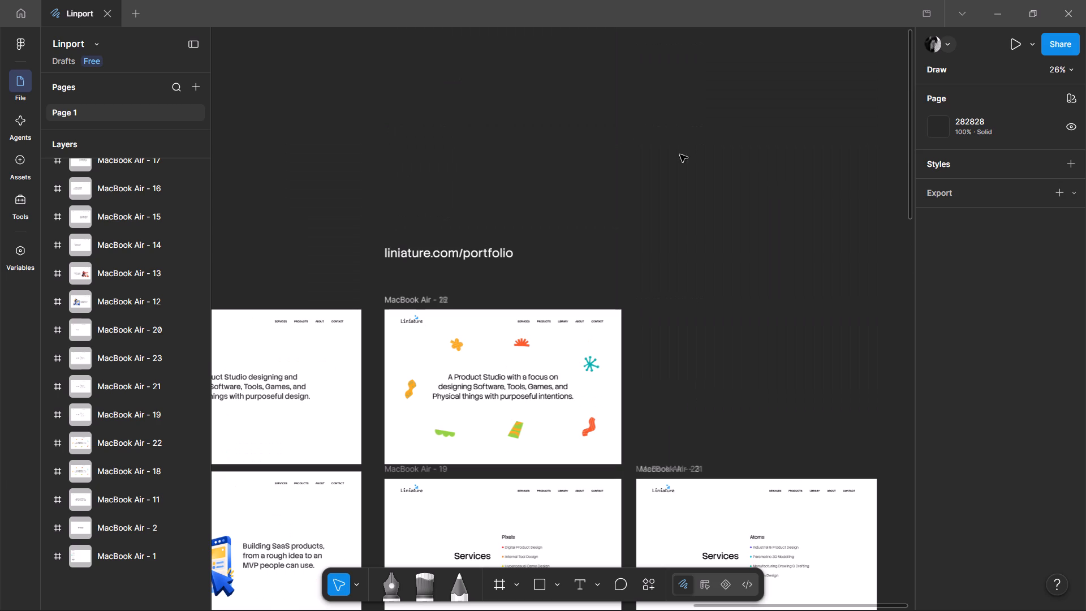
middle_click_drag(566, 239, 591, 56)
scroll(466, 68, "down", 2, "ctrl")
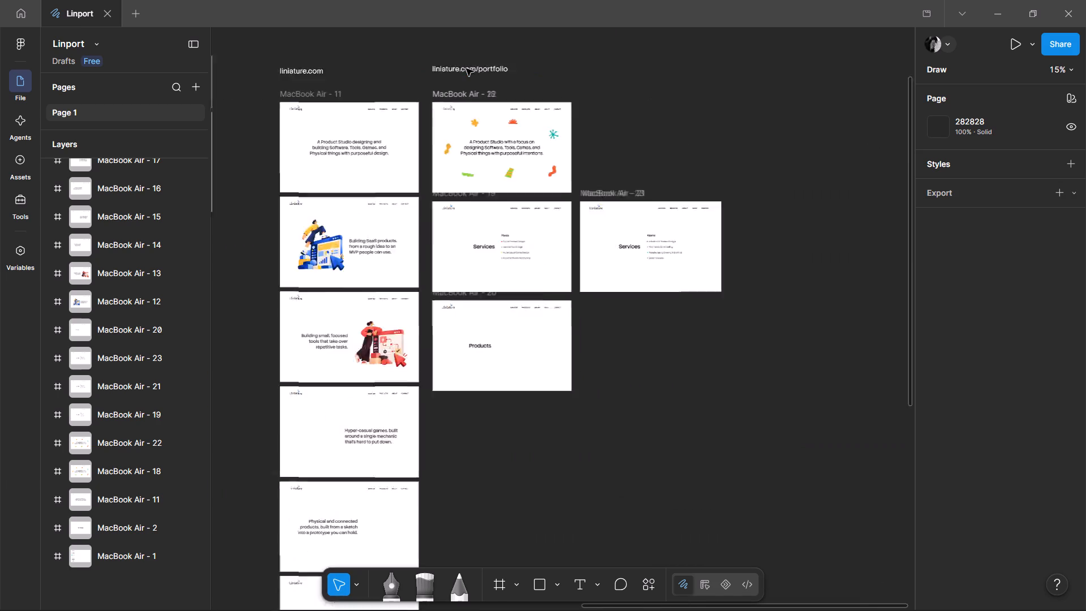
scroll(466, 68, "down", 1, "ctrl")
left_click_drag(342, 72, 472, 81)
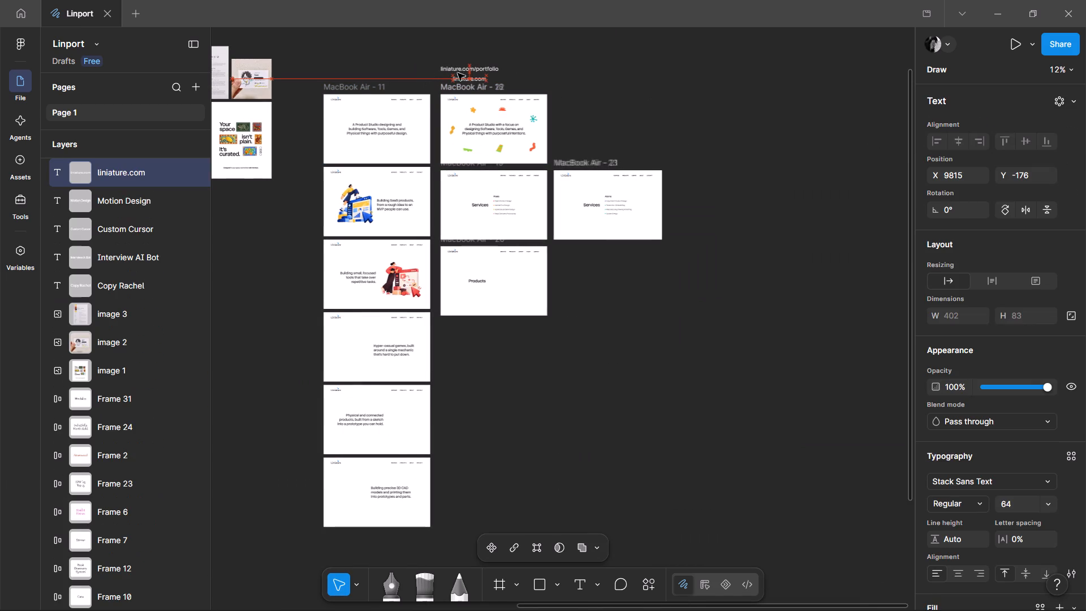
scroll(458, 71, "up", 5, "ctrl")
left_click_drag(486, 104, 437, 89)
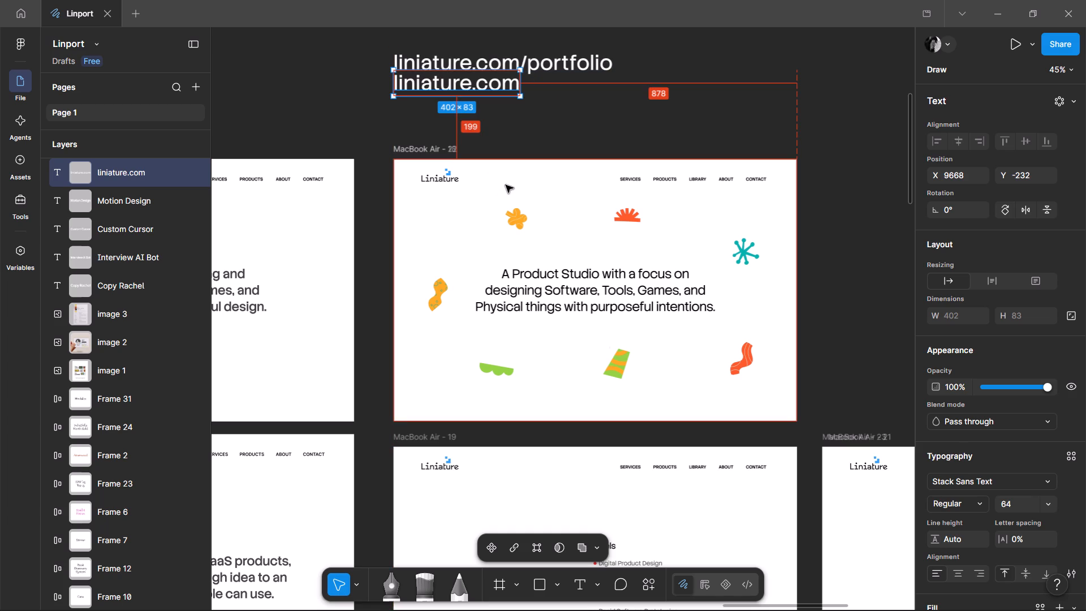
key("alt+Up")
scroll(567, 52, "down", 2, "ctrl")
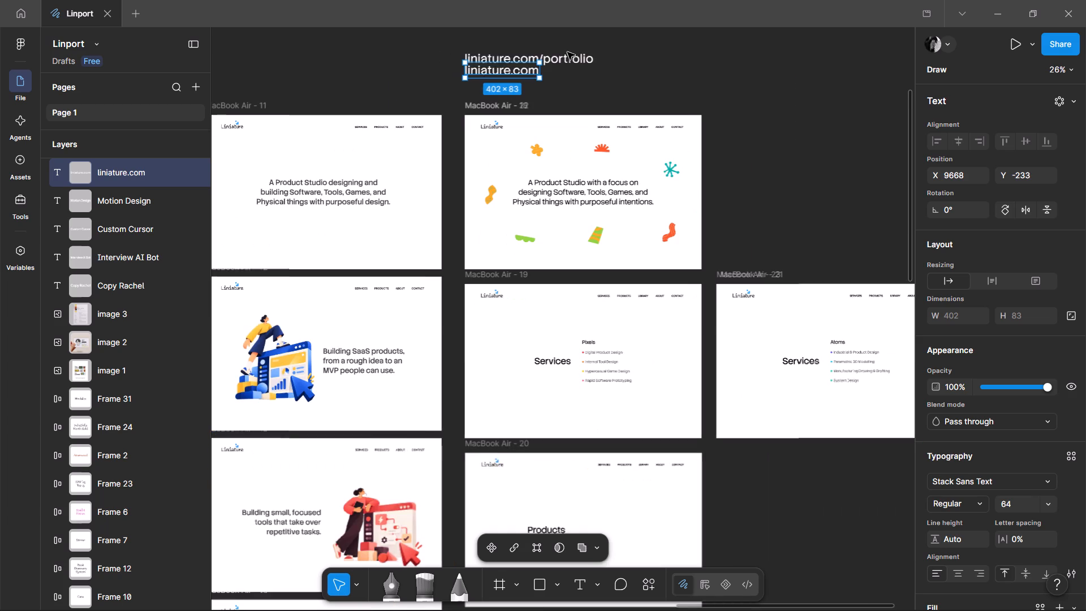
Move the liniature.com/portfolio label well beyond the MacBook Air - 21 column, level with the liniature.com label at Y -233, and deselect it.
left_click_drag(565, 59, 664, 70)
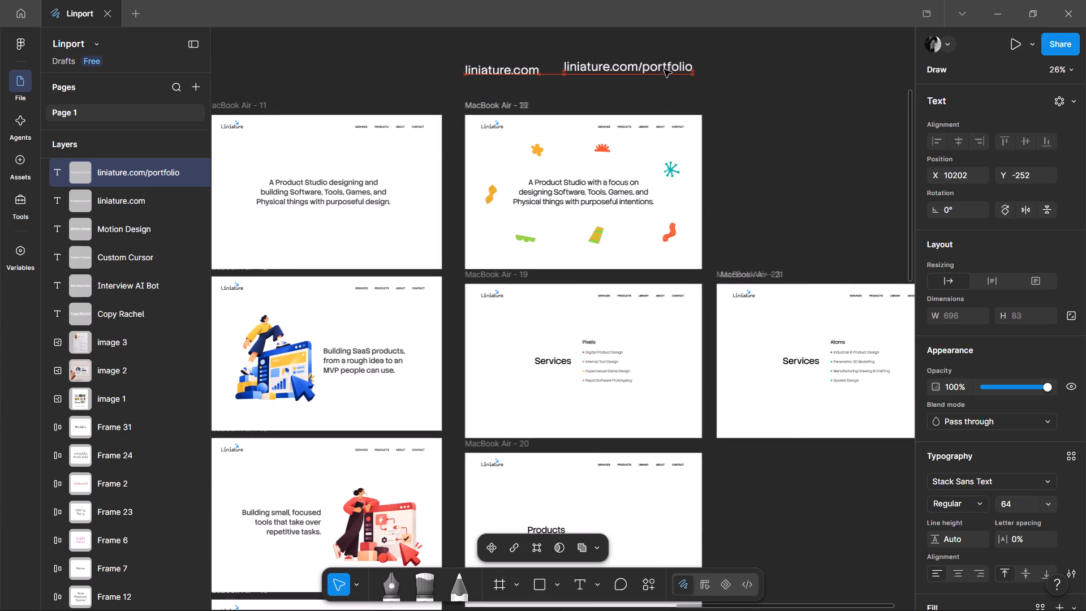
left_click_drag(664, 70, 660, 70)
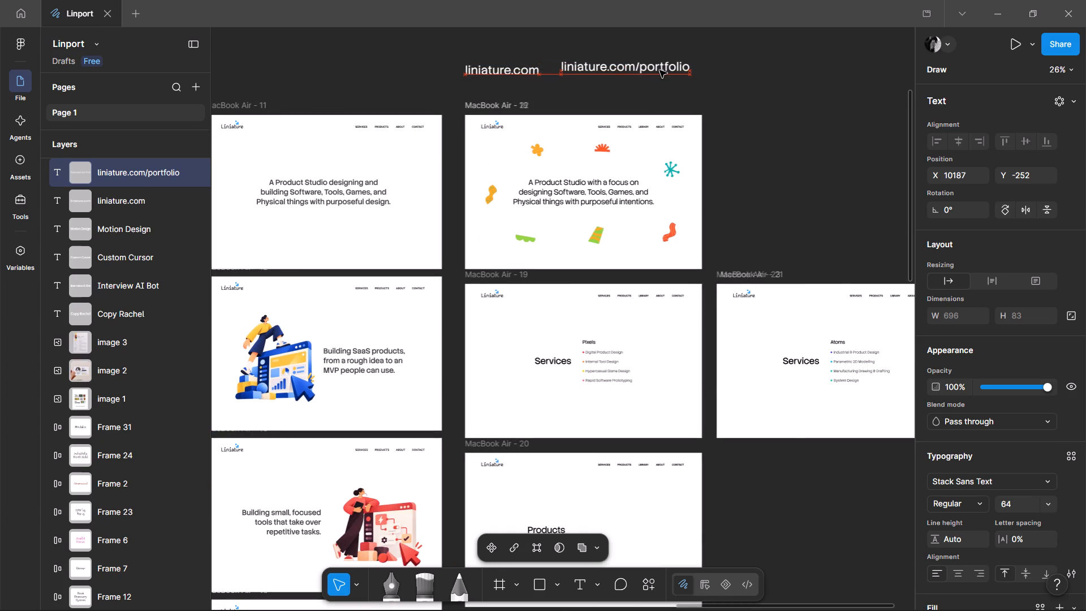
left_click_drag(660, 70, 659, 70)
left_click_drag(634, 72, 1061, 89, "shift")
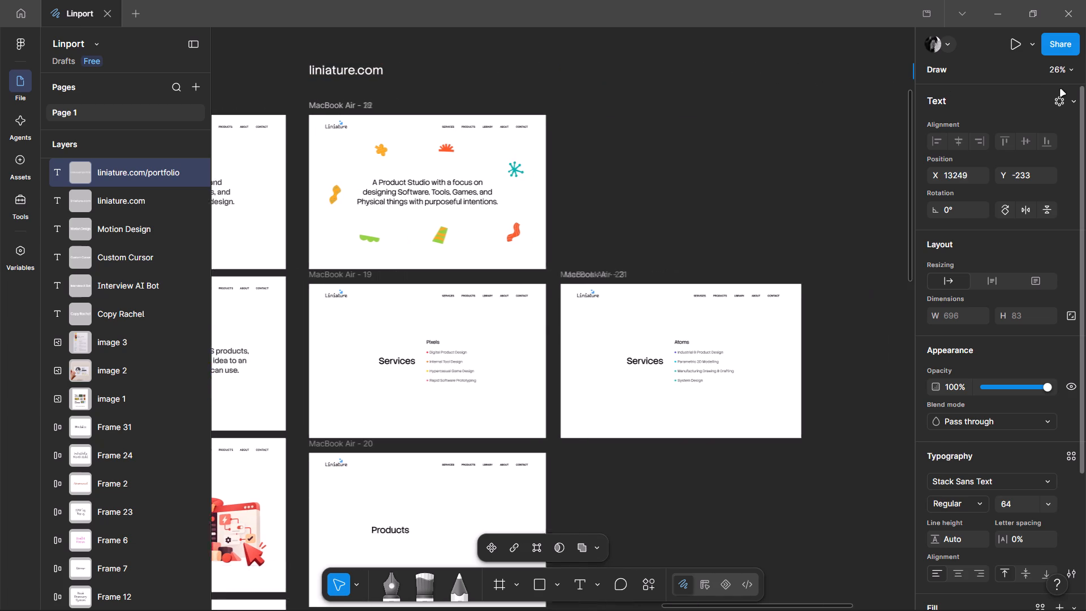
left_click_drag(1061, 89, 714, 93, "shift")
left_click(554, 223)
Examine the Services and Products frames, and the MacBook Air - 18 hero's headline and surrounding shapes up close.
scroll(558, 220, "down", 1)
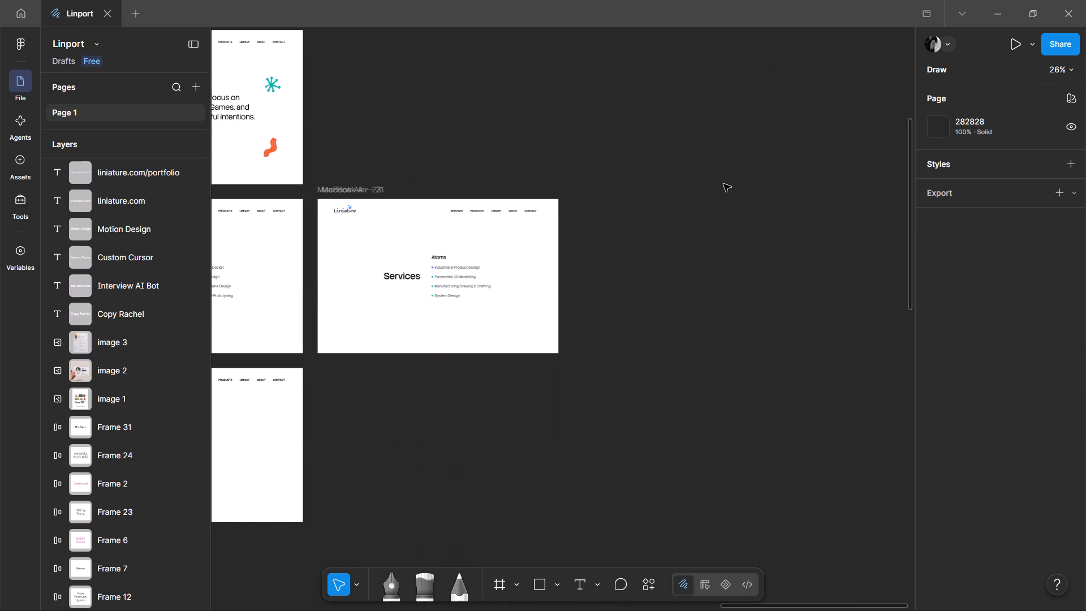
middle_click_drag(437, 260, 863, 65, "ctrl")
scroll(632, 327, "up", 6, "ctrl")
scroll(644, 311, "down", 4, "ctrl")
middle_click_drag(703, 294, 587, 610)
scroll(502, 281, "up", 3, "ctrl")
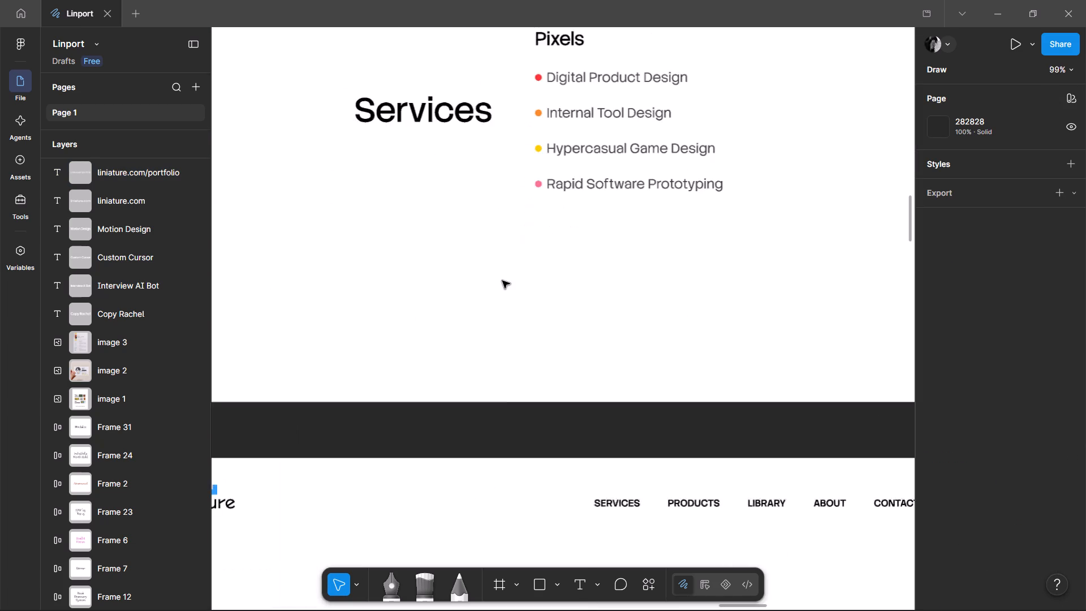
scroll(502, 281, "up", 1, "ctrl")
scroll(502, 281, "down", 4, "ctrl")
scroll(754, 294, "up", 3, "ctrl")
scroll(607, 239, "down", 3, "ctrl")
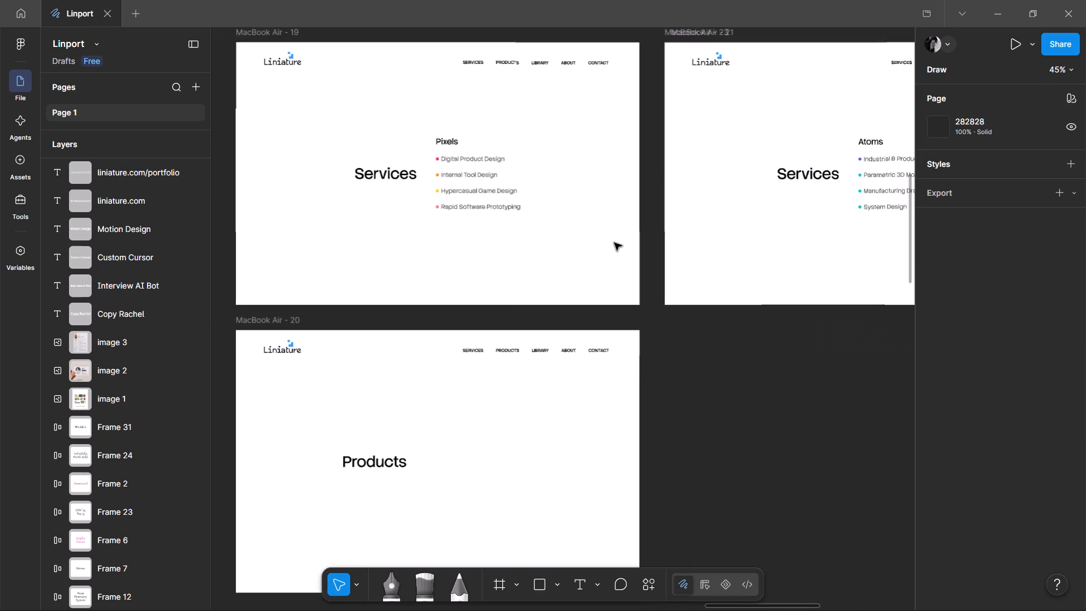
scroll(622, 246, "up", 4)
scroll(390, 235, "up", 4, "ctrl")
middle_click_drag(388, 235, 681, 178, "ctrl")
scroll(560, 232, "down", 1, "ctrl")
middle_click_drag(713, 290, 686, 310)
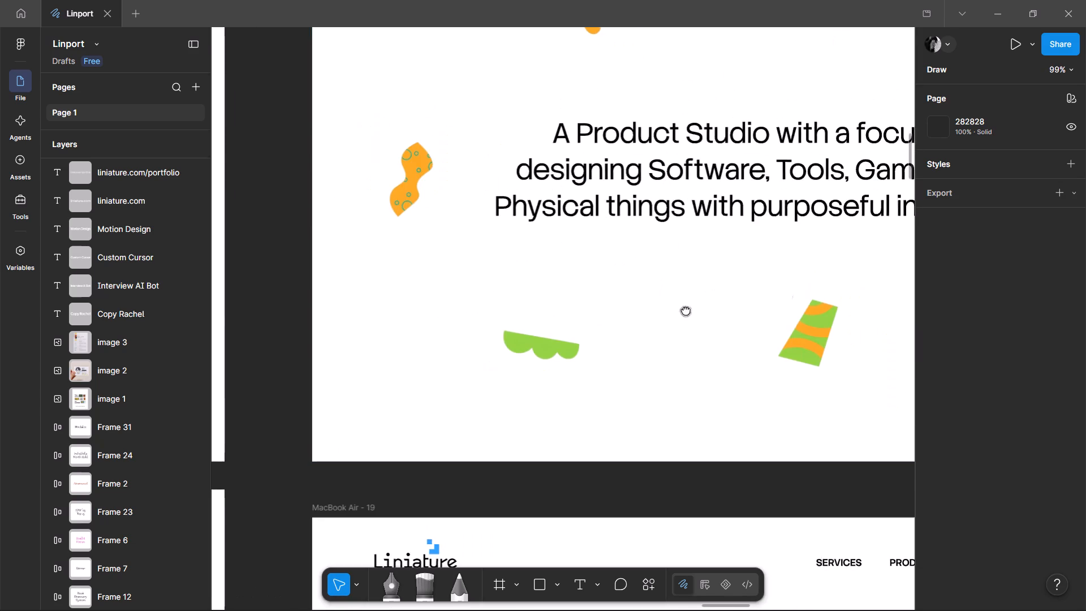
middle_click_drag(686, 310, 552, 408)
scroll(584, 380, "up", 3, "ctrl")
scroll(584, 380, "down", 3, "ctrl")
middle_click_drag(617, 375, 623, 396)
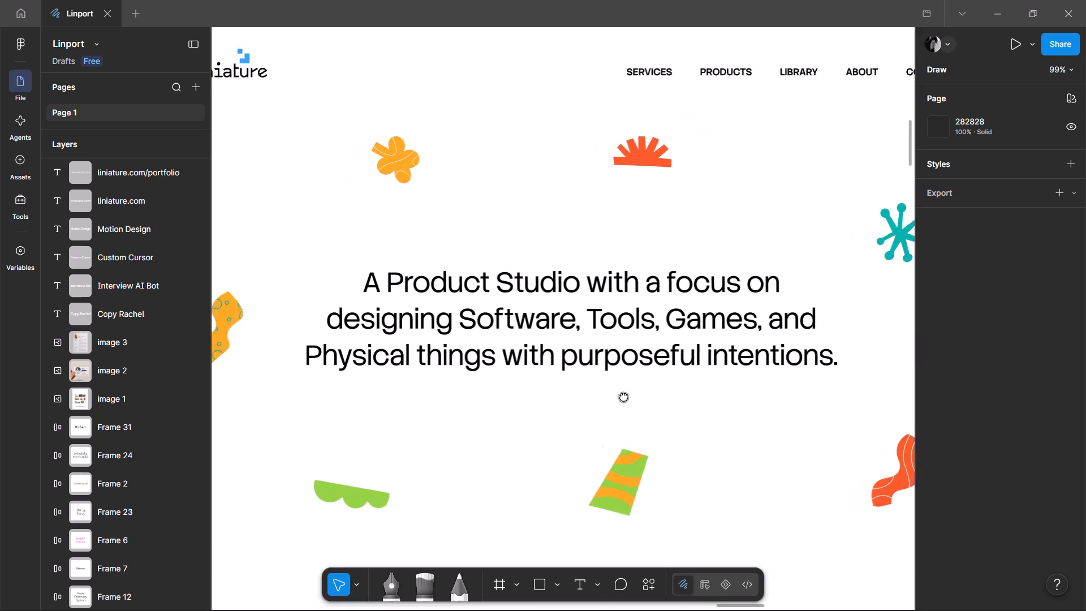
middle_click_drag(623, 396, 604, 272)
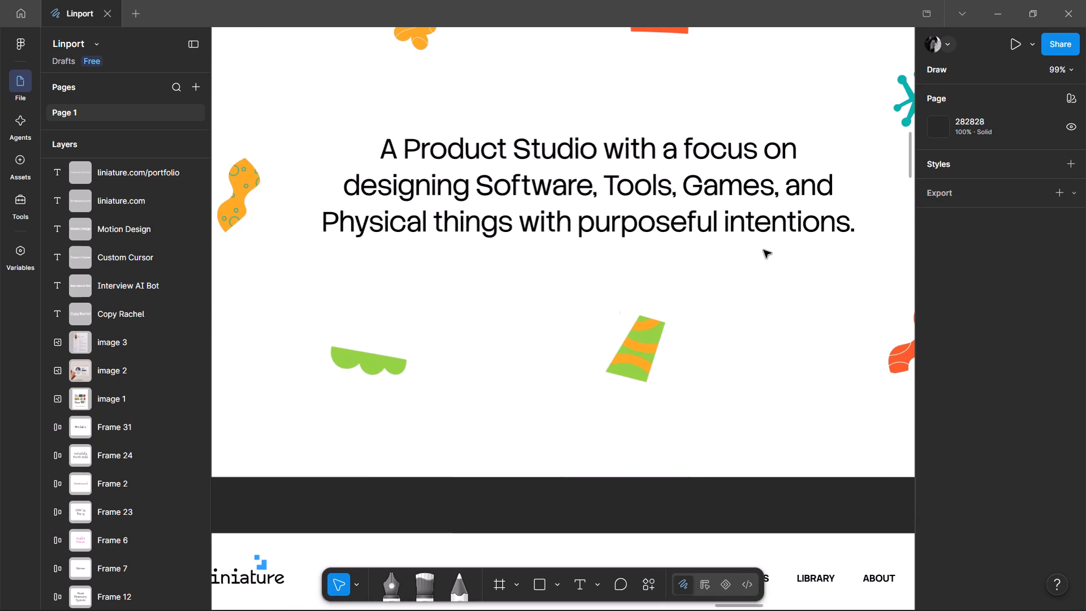
scroll(746, 265, "up", 1)
middle_click_drag(746, 265, 719, 281)
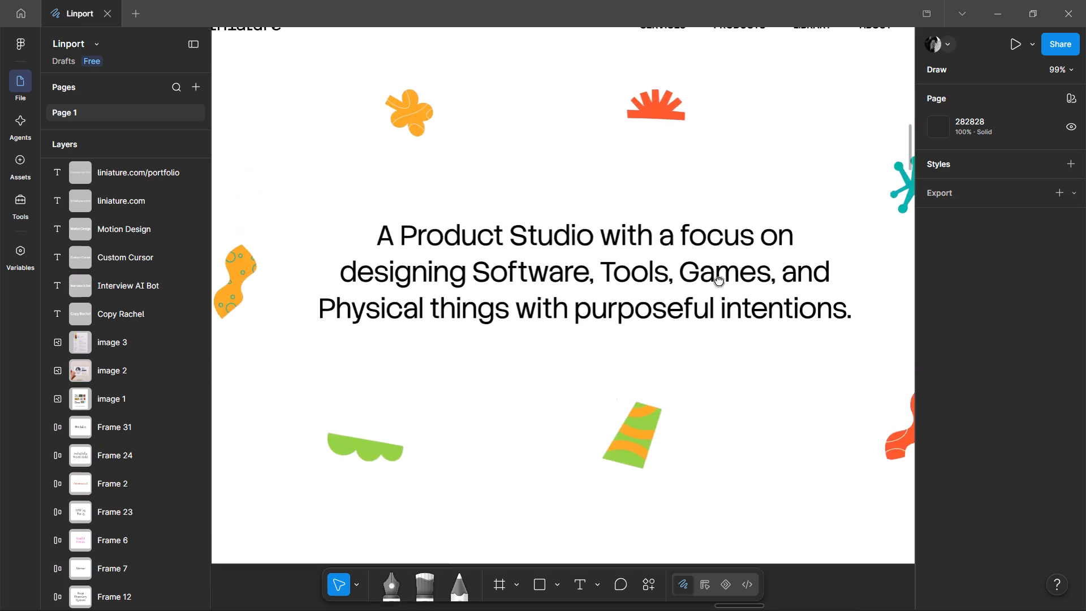
middle_click_drag(719, 281, 601, 338)
scroll(598, 336, "down", 5, "ctrl")
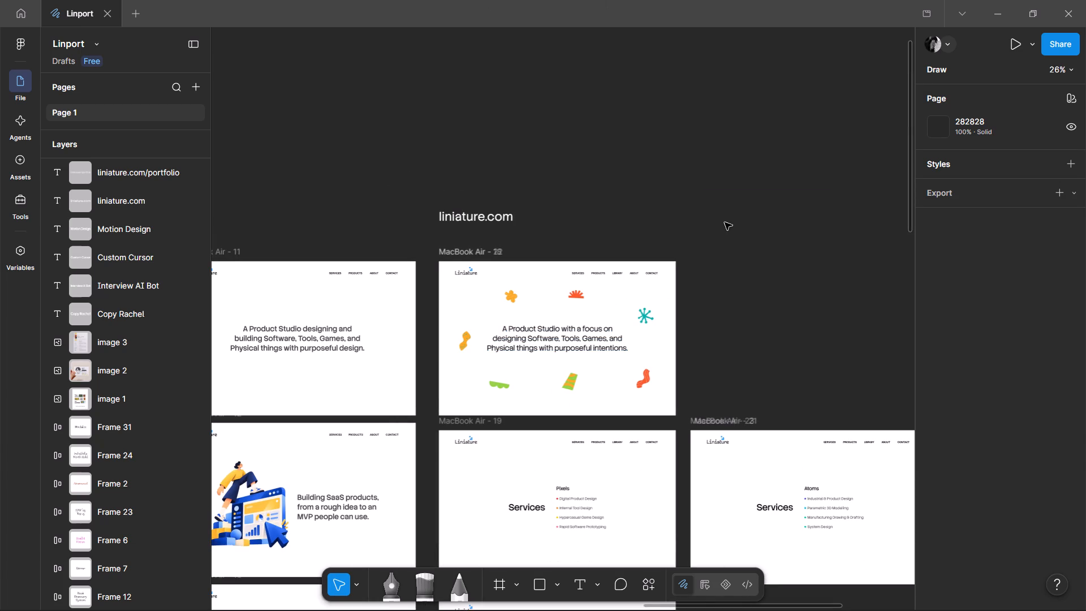
Compare the hero, Services and Products frames under liniature.com with the neighbouring MacBook Air - 11 column.
middle_click_drag(732, 238, 660, 9)
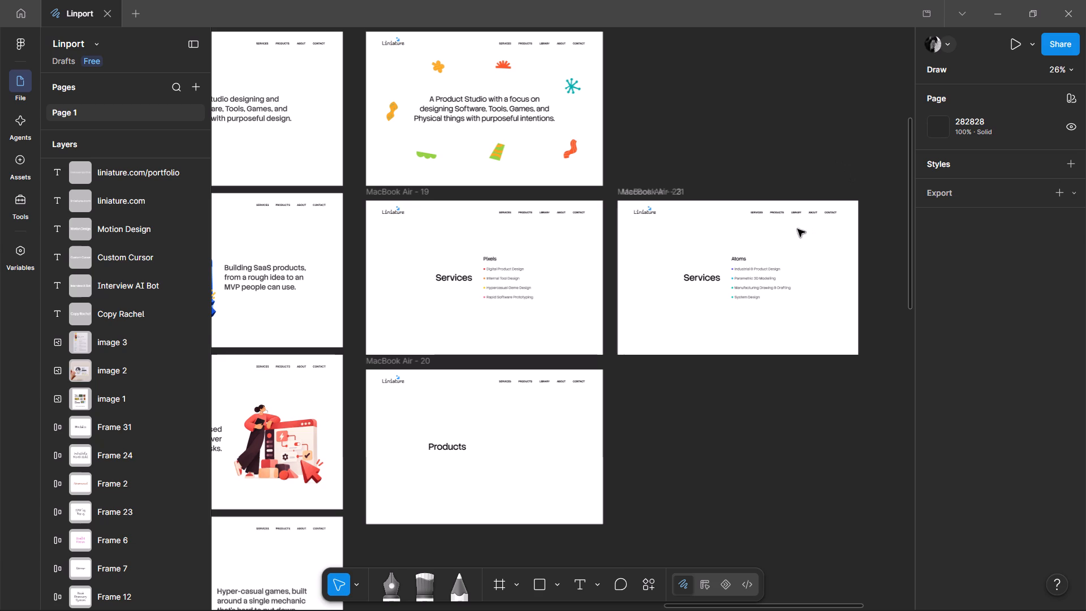
middle_click_drag(697, 462, 739, 386)
scroll(519, 306, "up", 5, "ctrl")
scroll(582, 266, "down", 4, "ctrl")
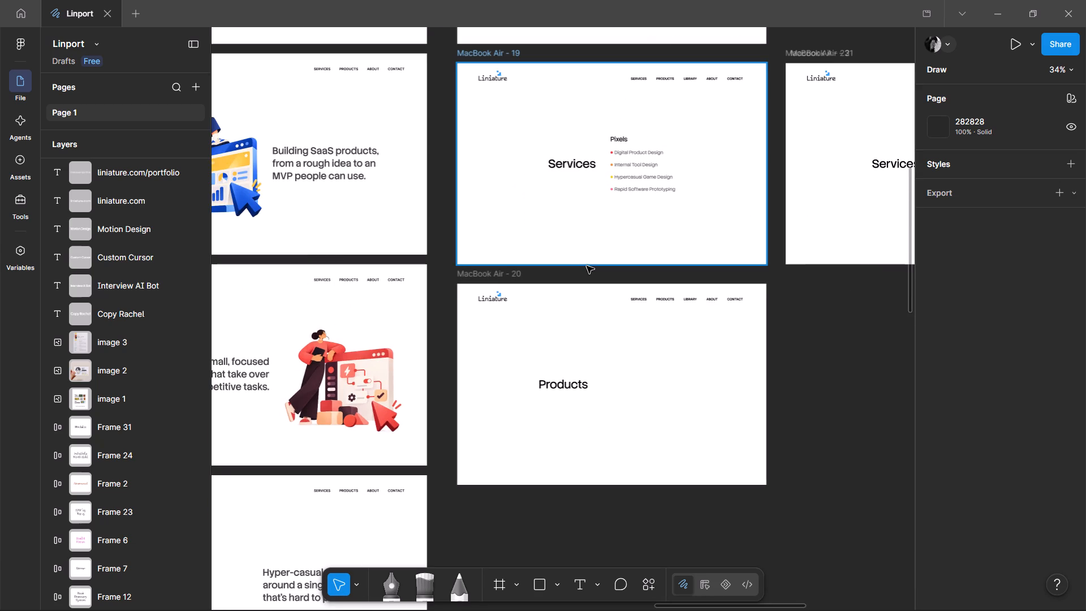
scroll(751, 313, "down", 1, "ctrl")
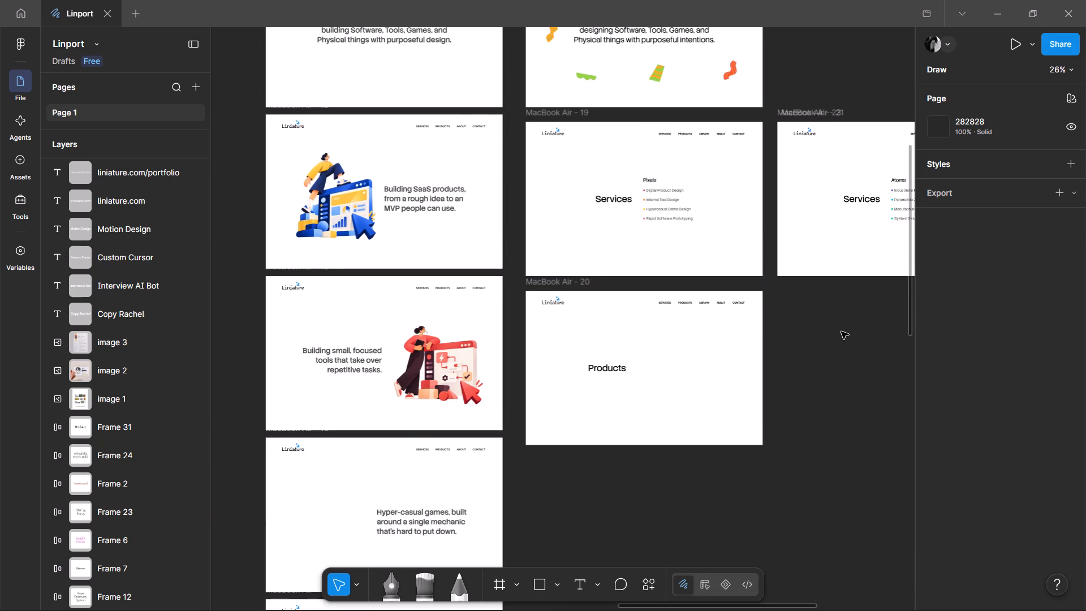
middle_click_drag(793, 333, 570, 363)
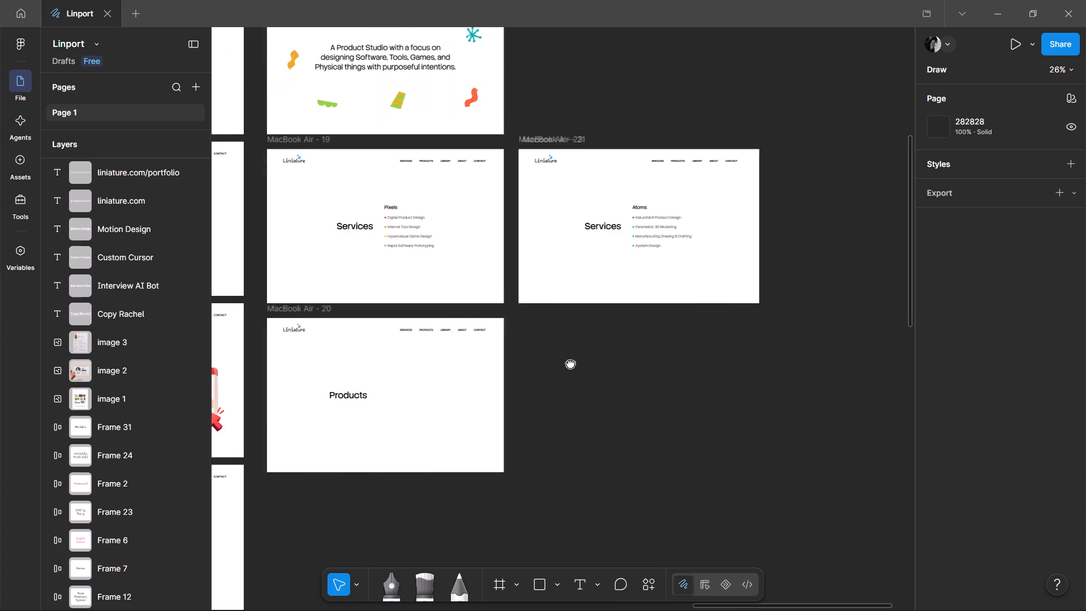
middle_click_drag(570, 363, 587, 366)
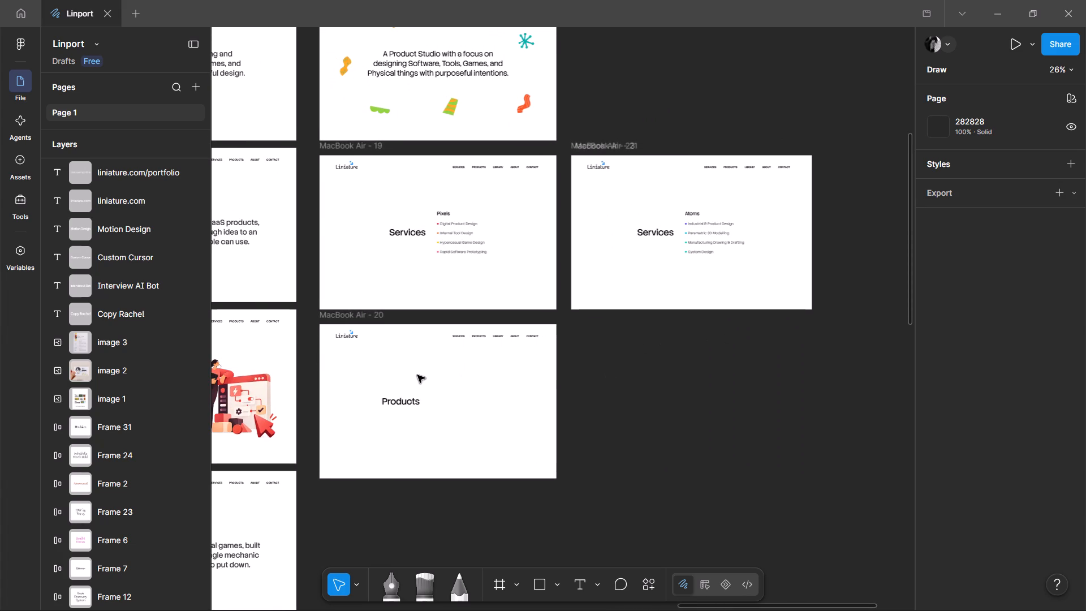
scroll(596, 272, "up", 3, "ctrl")
scroll(518, 264, "up", 5, "ctrl")
scroll(518, 264, "down", 10, "ctrl")
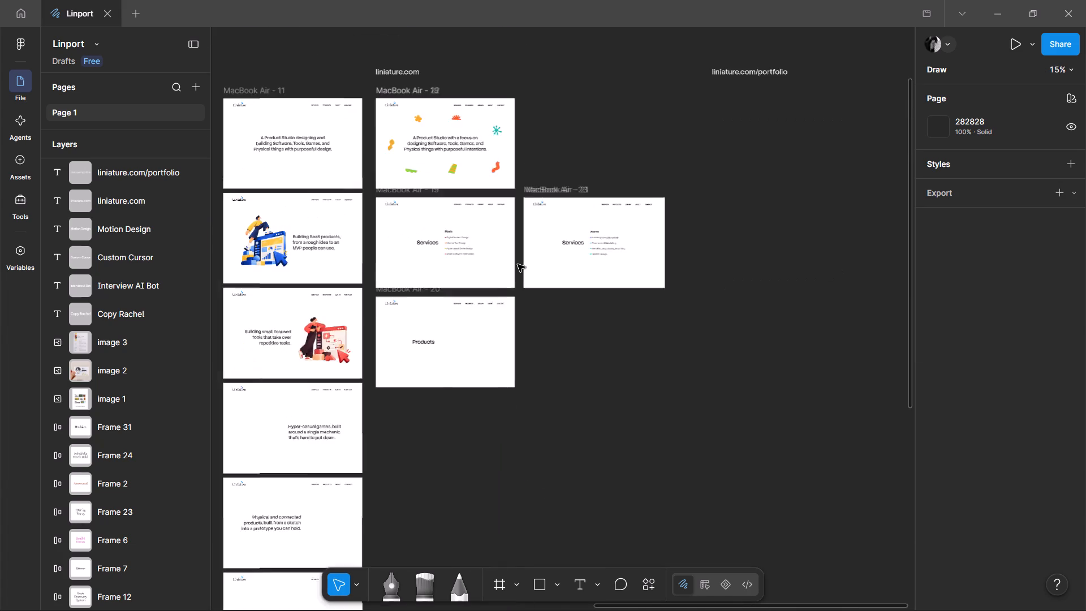
scroll(518, 264, "up", 3, "ctrl")
scroll(518, 264, "up", 5)
scroll(518, 264, "down", 2)
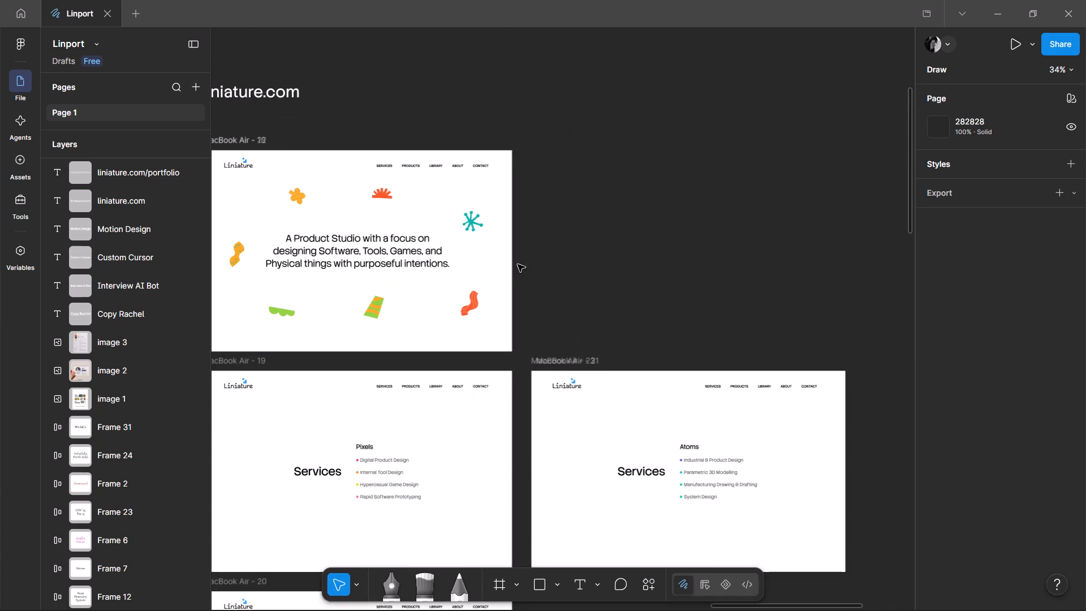
scroll(520, 262, "down", 3)
scroll(520, 262, "up", 3)
scroll(601, 334, "up", 1)
middle_click_drag(619, 329, 666, 0)
scroll(575, 308, "up", 3)
scroll(348, 266, "up", 4, "ctrl")
scroll(572, 131, "down", 6, "ctrl")
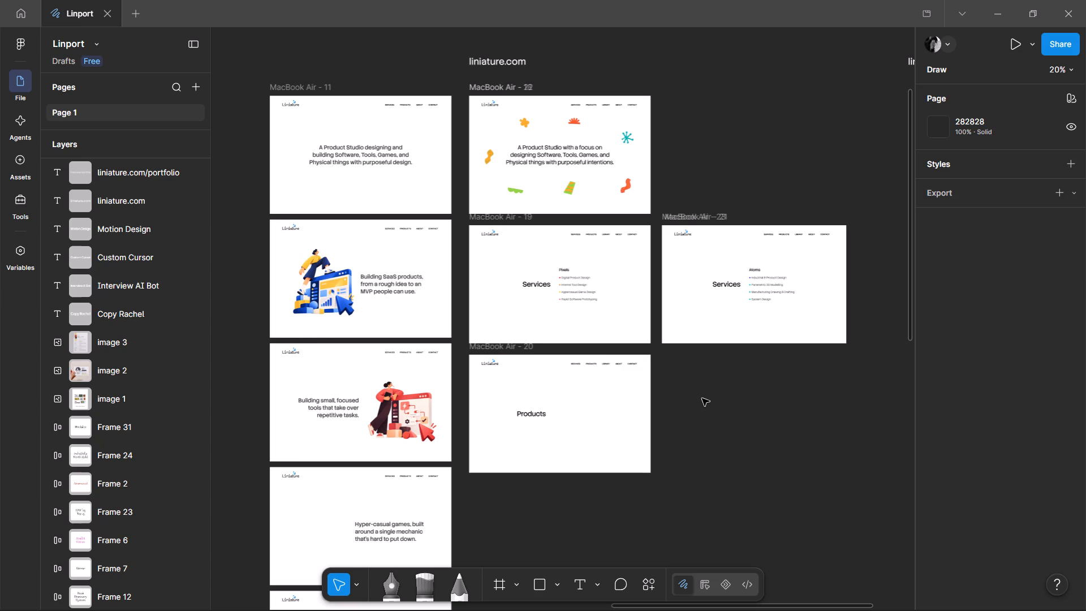
Examine the Products frame, then the MacBook Air - 18 hero's headline, navigation and decorative shapes up close.
middle_click_drag(701, 398, 673, 278)
scroll(515, 239, "up", 1, "ctrl")
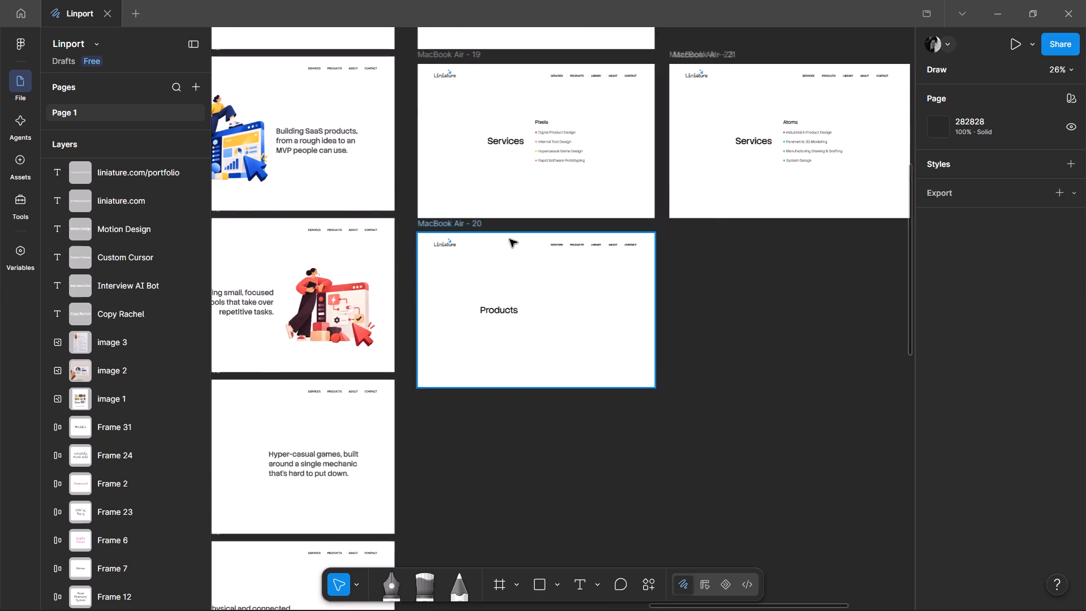
scroll(510, 238, "up", 2, "ctrl")
scroll(510, 238, "down", 1, "ctrl")
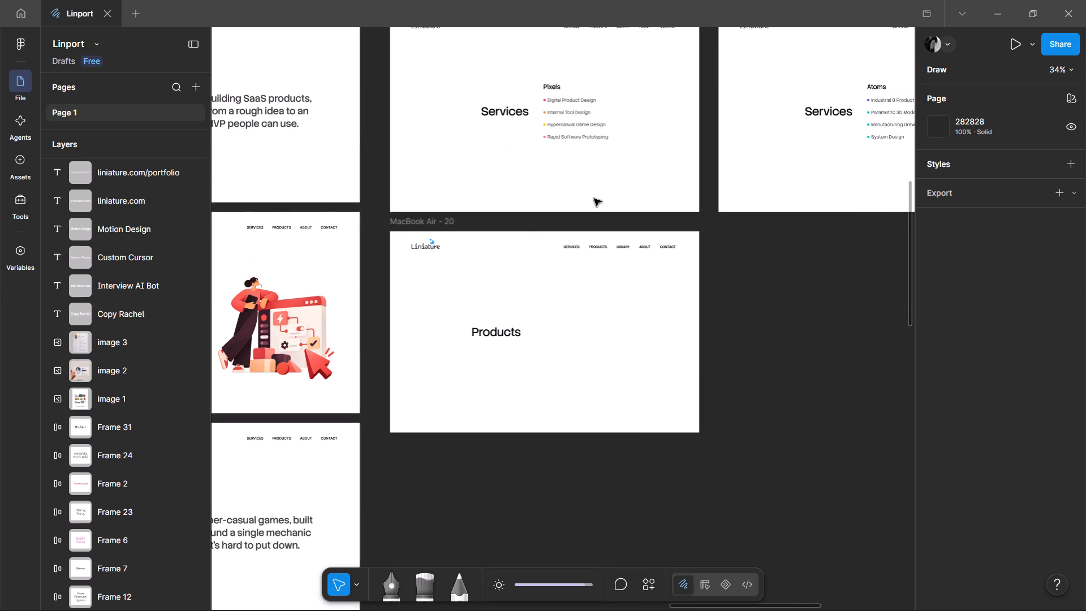
middle_click_drag(765, 294, 583, 444)
scroll(790, 364, "up", 2)
middle_click_drag(463, 290, 861, 178)
scroll(712, 154, "up", 3)
scroll(835, 286, "up", 4, "ctrl")
middle_click_drag(897, 308, 697, 246, "ctrl")
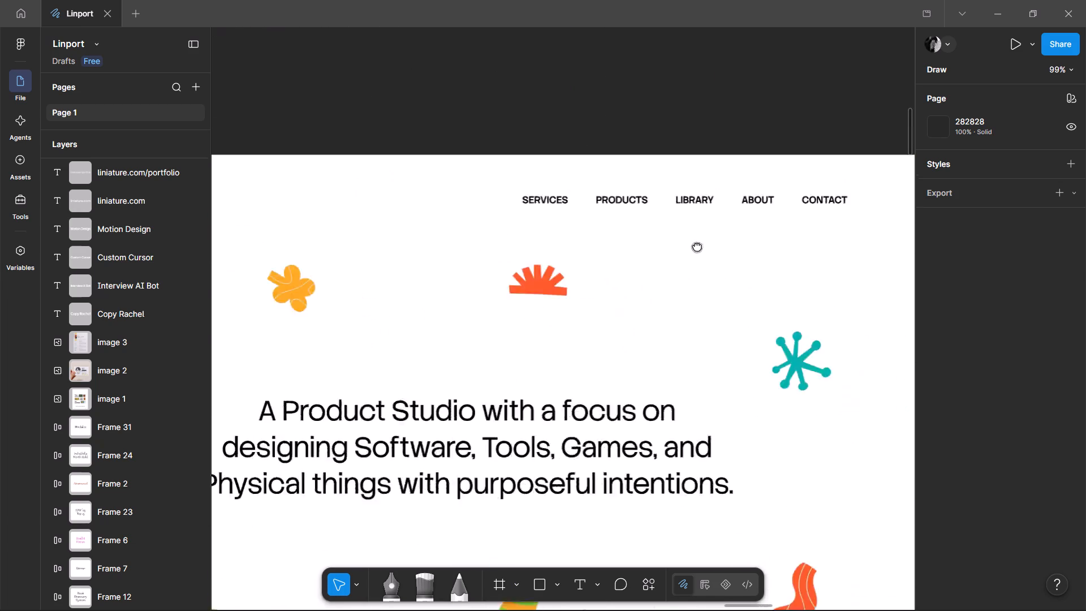
middle_click_drag(697, 246, 697, 120, "ctrl")
scroll(706, 121, "down", 1, "ctrl")
scroll(433, 373, "down", 2, "ctrl")
middle_click_drag(433, 372, 671, 249, "ctrl")
scroll(433, 372, "up", 1, "ctrl")
scroll(671, 249, "up", 2, "ctrl")
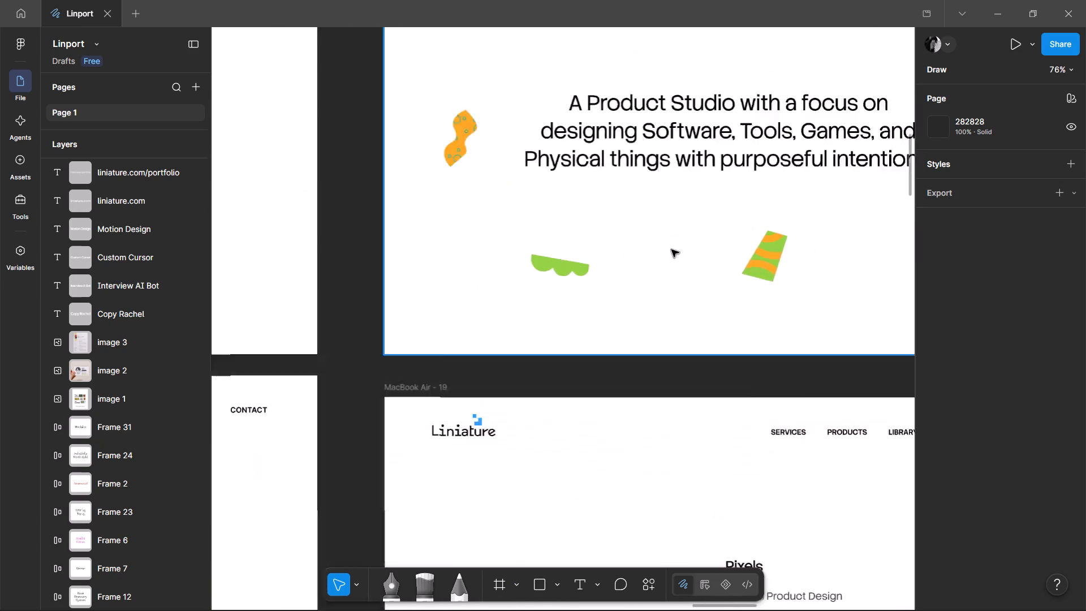
scroll(671, 249, "up", 1, "ctrl")
scroll(671, 249, "down", 4, "ctrl")
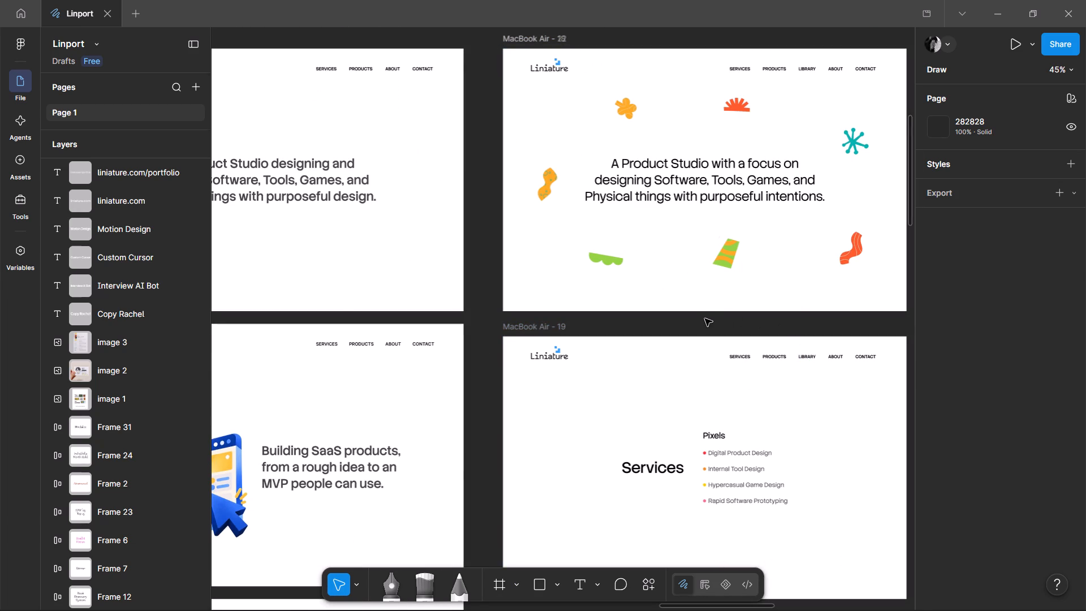
Examine the Pixels and Atoms versions of the Services frame, including the gap between them.
middle_click_drag(702, 323, 467, 48, "ctrl")
scroll(491, 167, "up", 2, "ctrl")
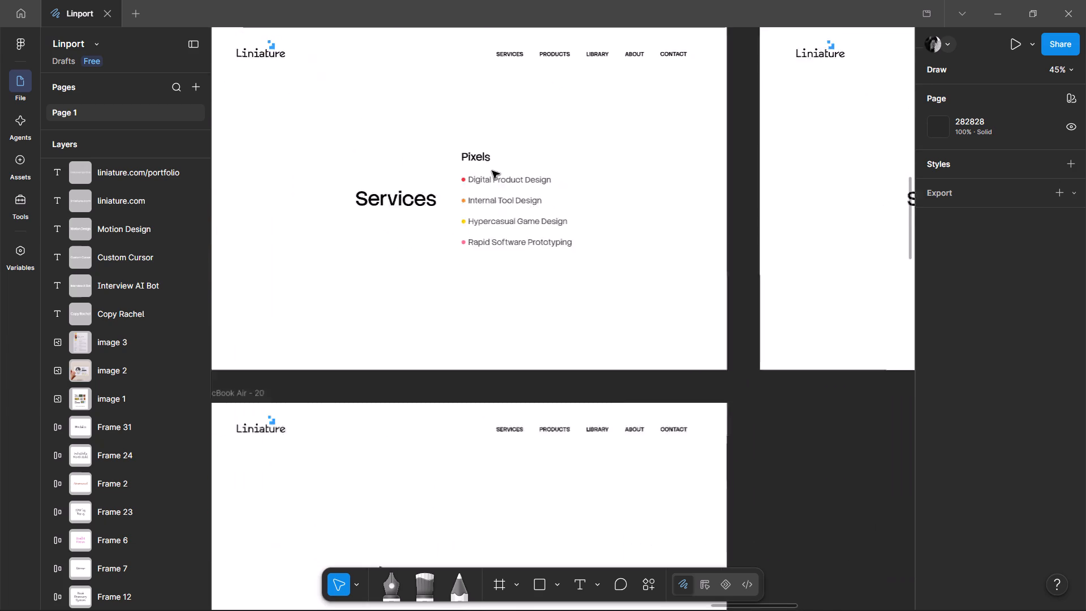
scroll(492, 171, "up", 3, "ctrl")
scroll(493, 173, "down", 6, "ctrl")
middle_click_drag(868, 362, 514, 354, "ctrl")
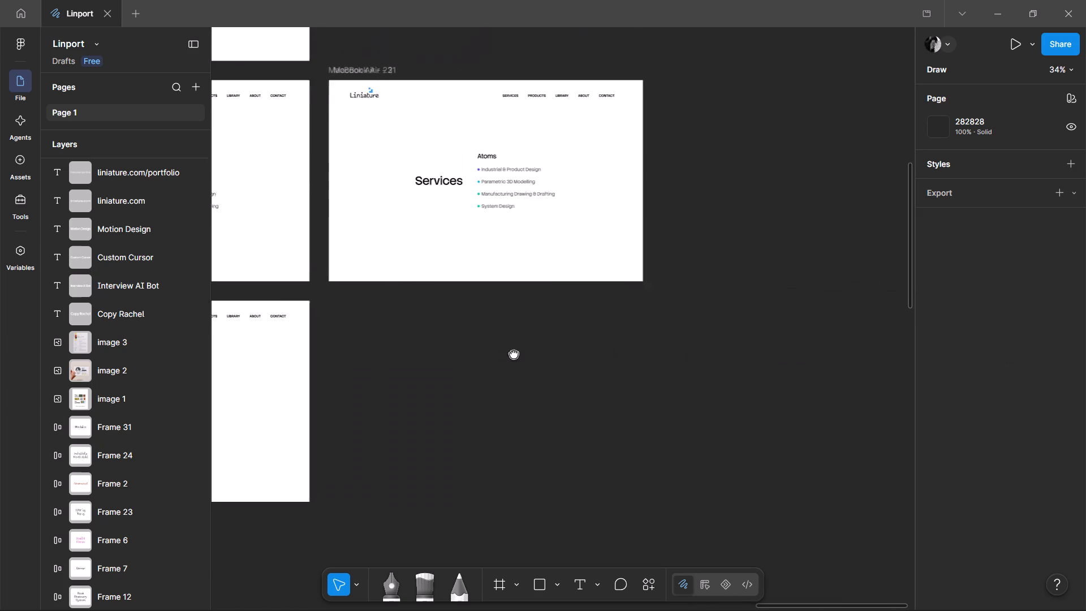
middle_click_drag(514, 354, 827, 353, "ctrl")
scroll(552, 140, "up", 2, "ctrl")
scroll(418, 187, "up", 5, "ctrl")
scroll(456, 148, "down", 4, "ctrl")
scroll(514, 157, "down", 4, "ctrl")
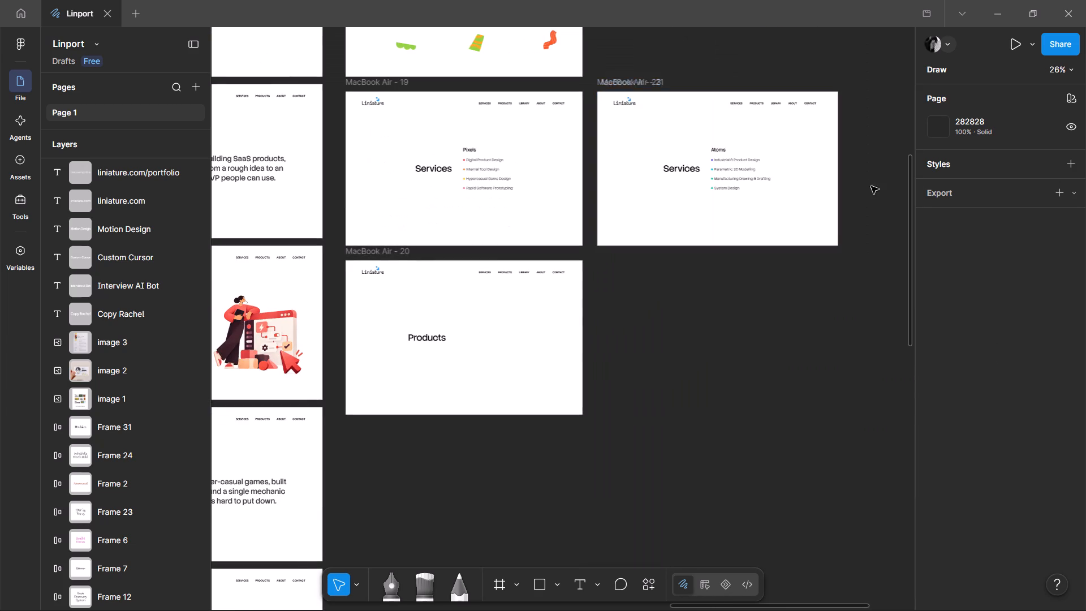
scroll(626, 130, "up", 4, "ctrl")
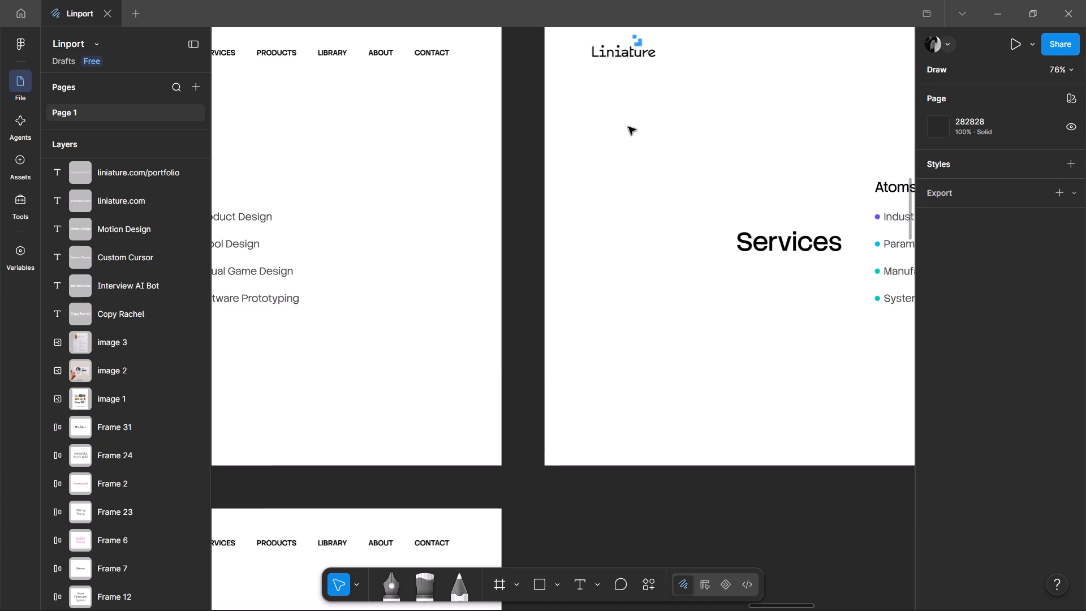
scroll(628, 127, "down", 6)
scroll(628, 127, "up", 5)
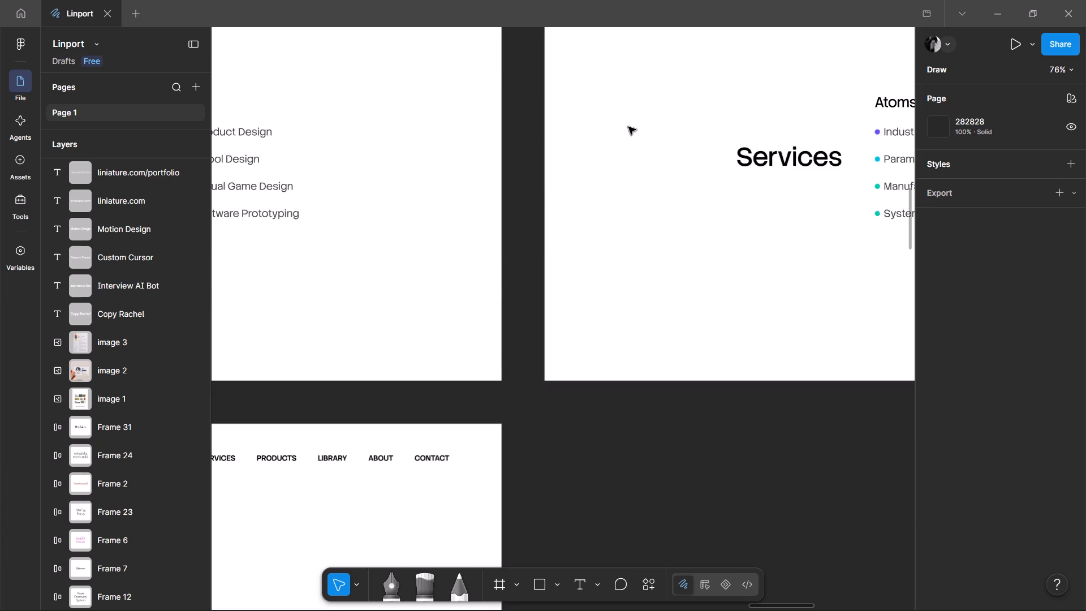
scroll(548, 190, "down", 3)
scroll(548, 190, "up", 5)
middle_click_drag(527, 242, 770, 165)
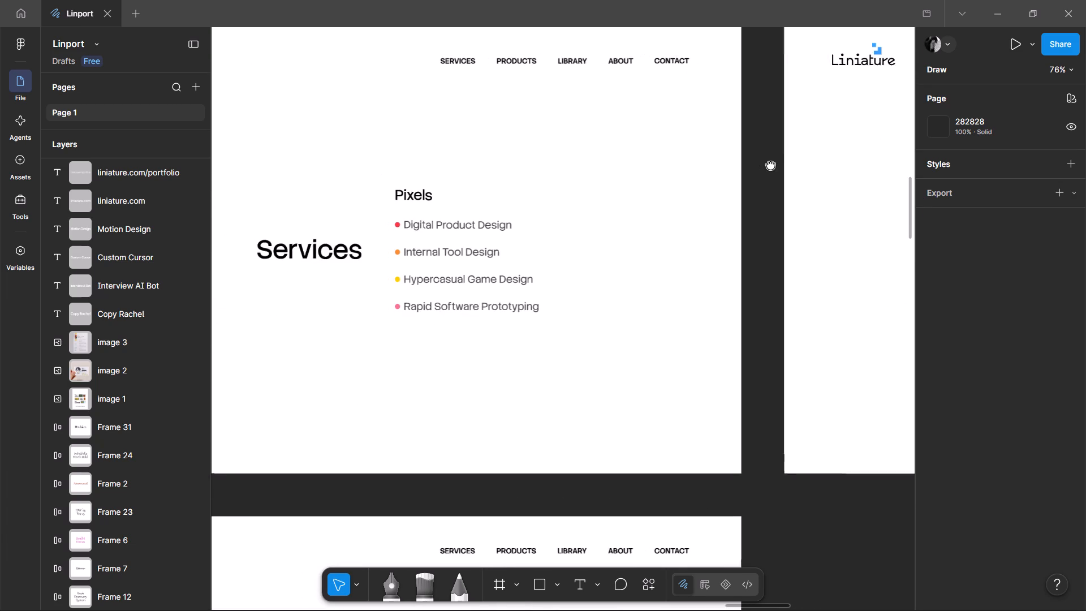
middle_click_drag(770, 165, 804, 166)
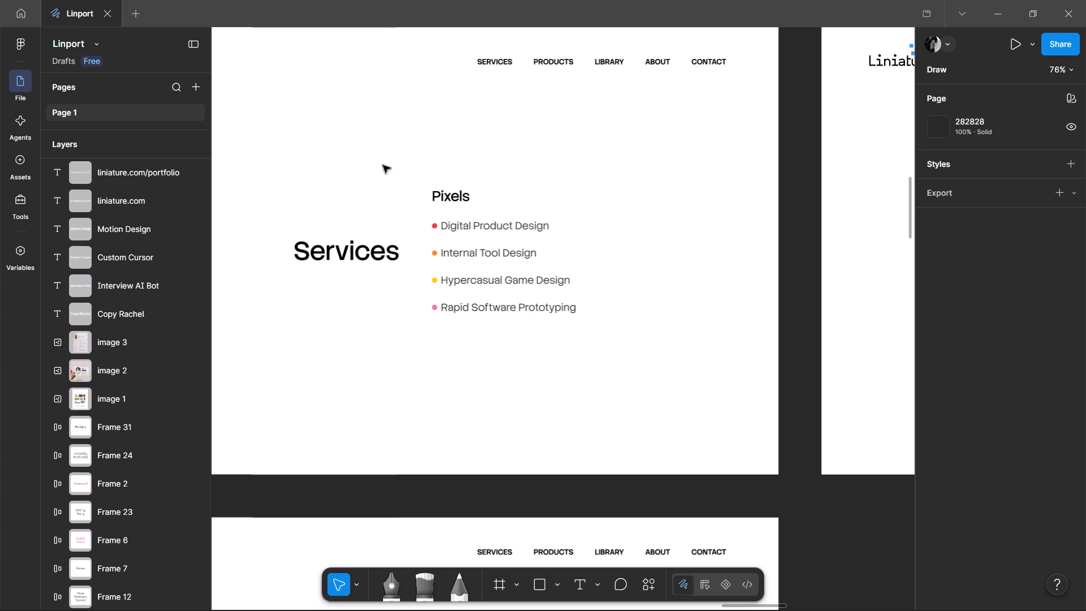
Compare the Services content blocks up close, checking the Atoms list against the Pixels list.
scroll(463, 236, "down", 5, "ctrl")
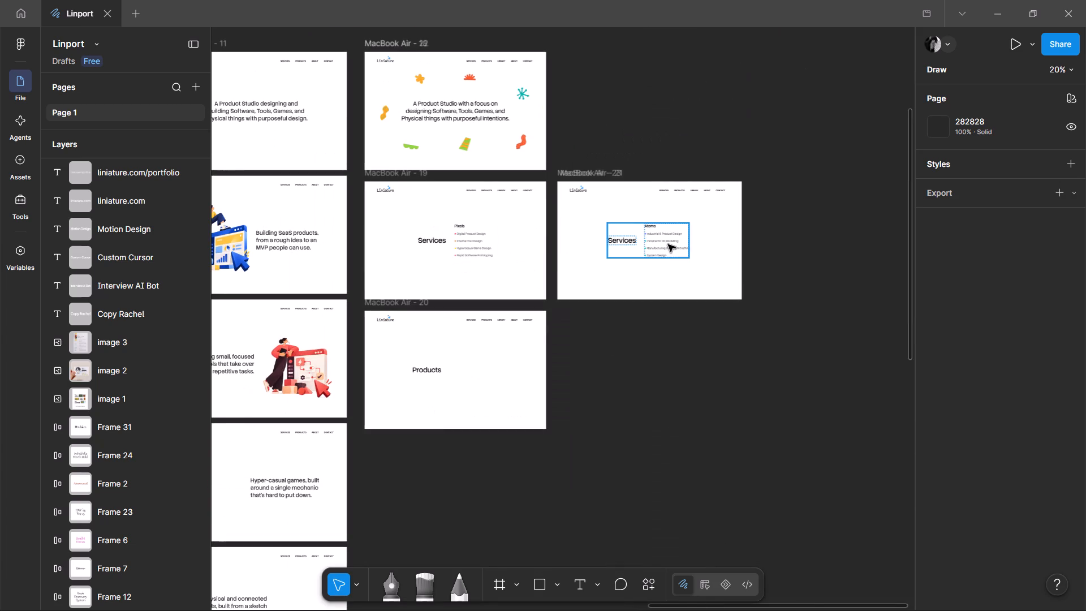
scroll(691, 252, "up", 5, "ctrl")
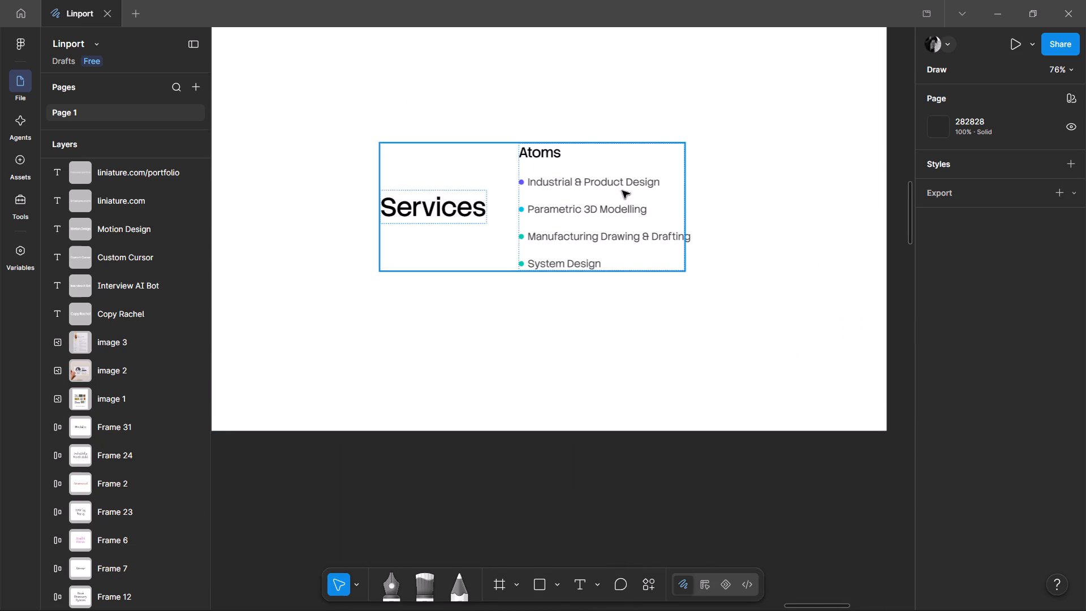
scroll(618, 184, "down", 6, "ctrl")
scroll(514, 234, "up", 4)
scroll(499, 227, "down", 4)
scroll(376, 141, "up", 5, "ctrl")
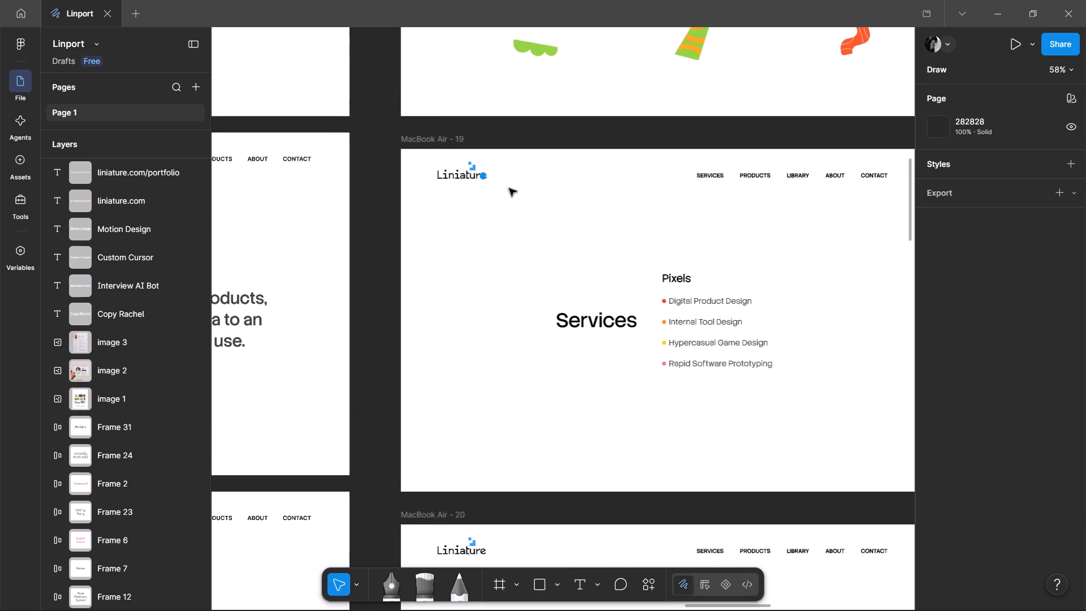
scroll(478, 207, "down", 3, "ctrl")
scroll(626, 284, "up", 4, "ctrl")
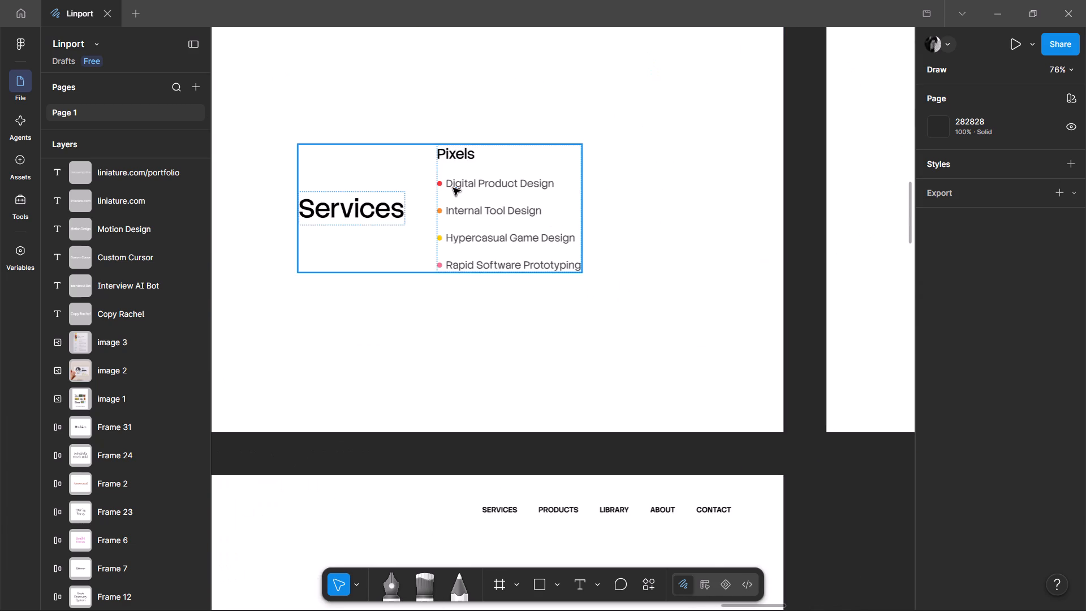
scroll(453, 188, "up", 6, "ctrl")
scroll(453, 188, "down", 9, "ctrl")
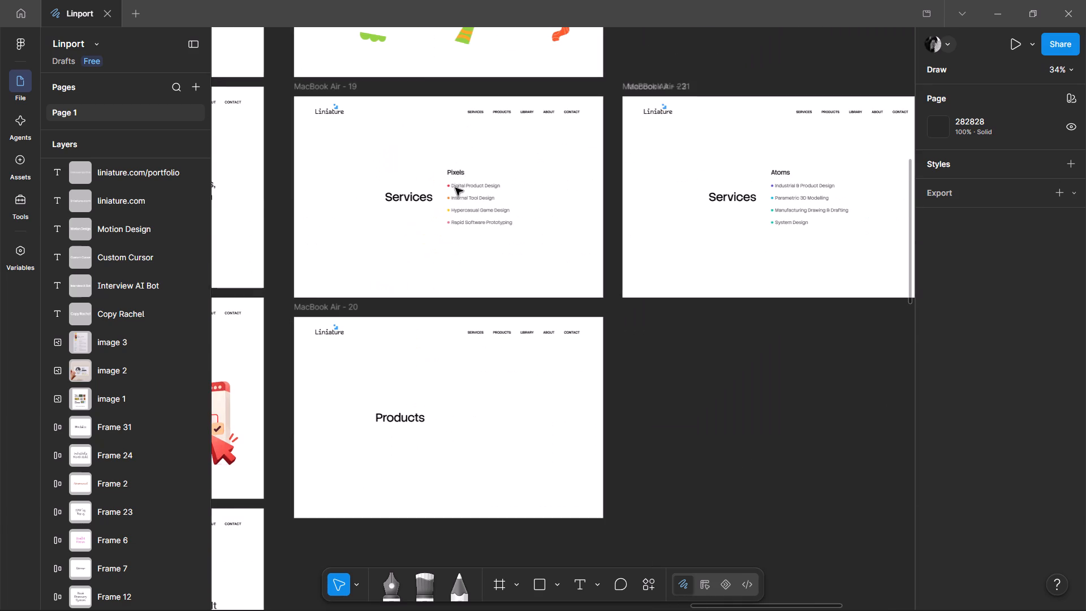
scroll(455, 188, "down", 3, "ctrl")
scroll(455, 188, "up", 8, "ctrl")
scroll(641, 241, "down", 2, "ctrl")
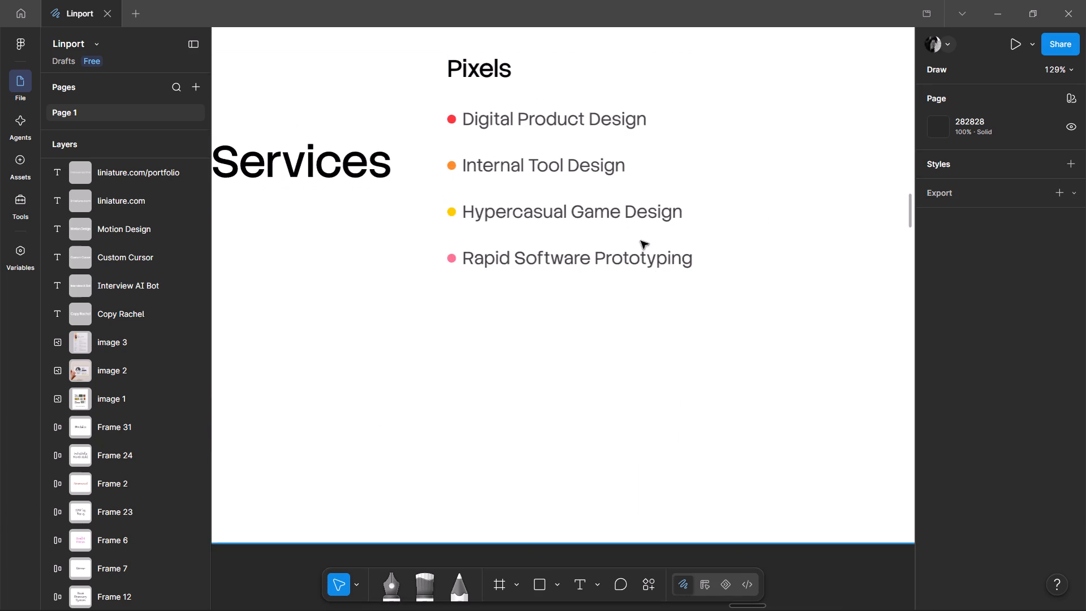
scroll(742, 265, "down", 4, "ctrl")
Compare the liniature.com frames with the neighbouring column of illustrated product pages.
middle_click_drag(791, 272, 848, 454)
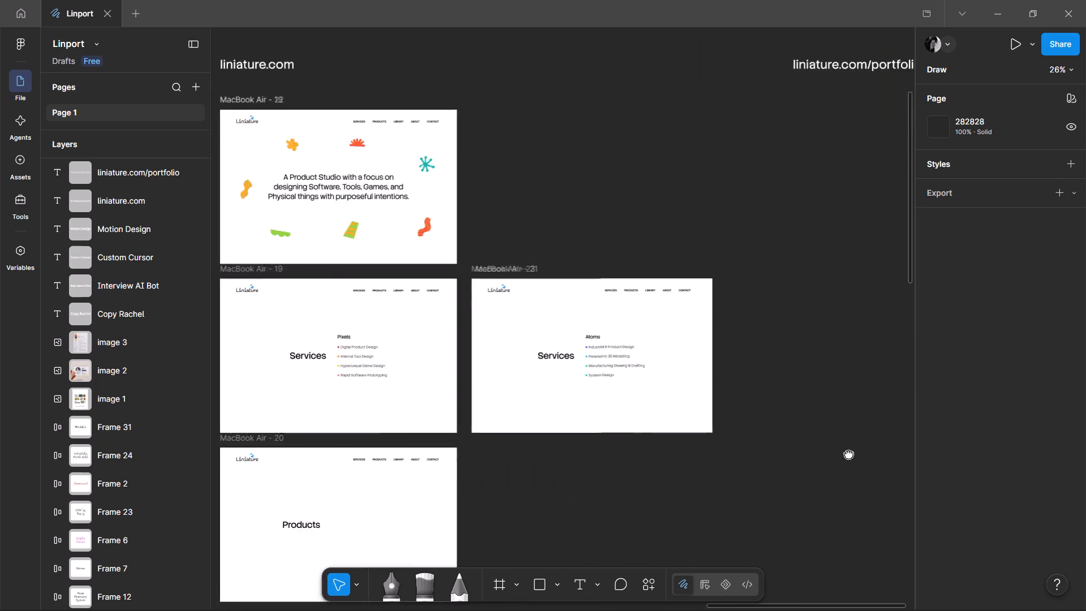
middle_click_drag(848, 454, 762, 497)
scroll(695, 283, "up", 4, "ctrl")
scroll(437, 145, "down", 4, "ctrl")
scroll(718, 235, "down", 5)
middle_click_drag(565, 291, 827, 358)
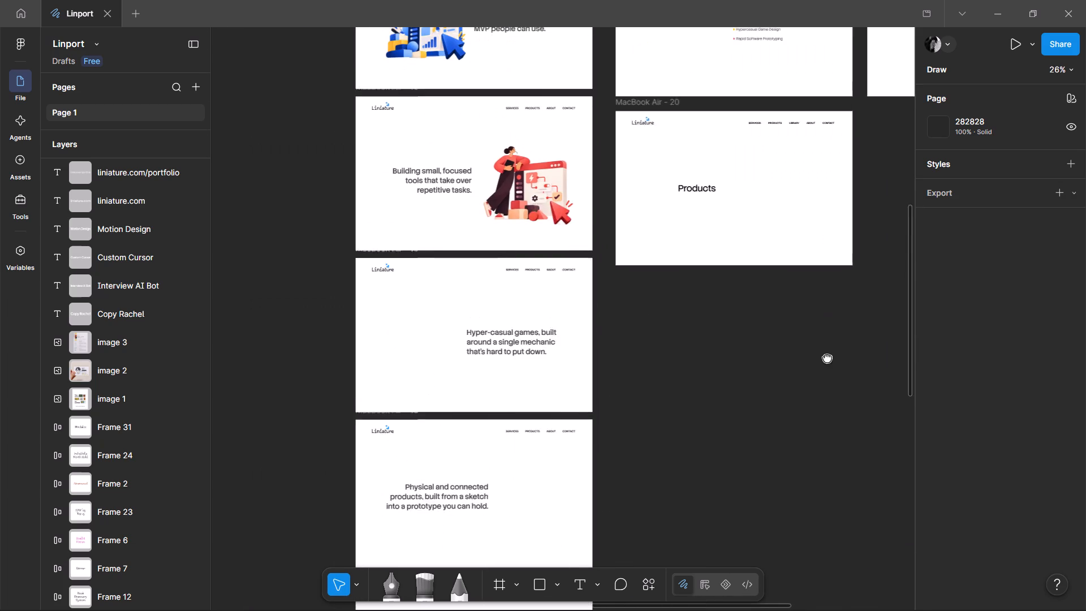
middle_click_drag(827, 358, 684, 402)
scroll(738, 240, "up", 2)
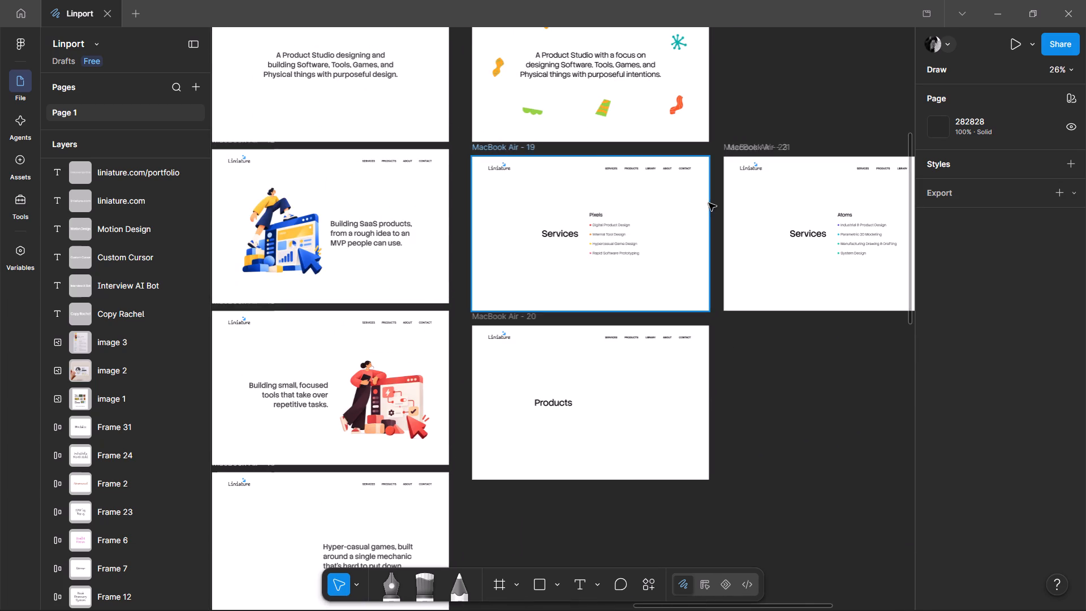
scroll(709, 217, "up", 3, "ctrl")
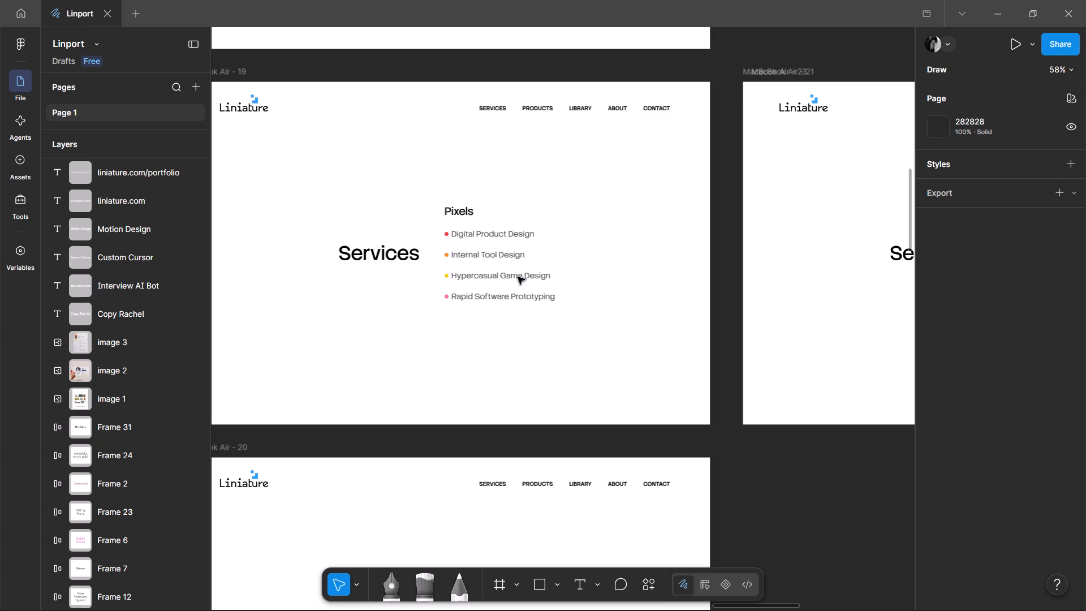
scroll(441, 221, "up", 3, "ctrl")
scroll(441, 221, "down", 7, "ctrl")
middle_click_drag(574, 325, 816, 280)
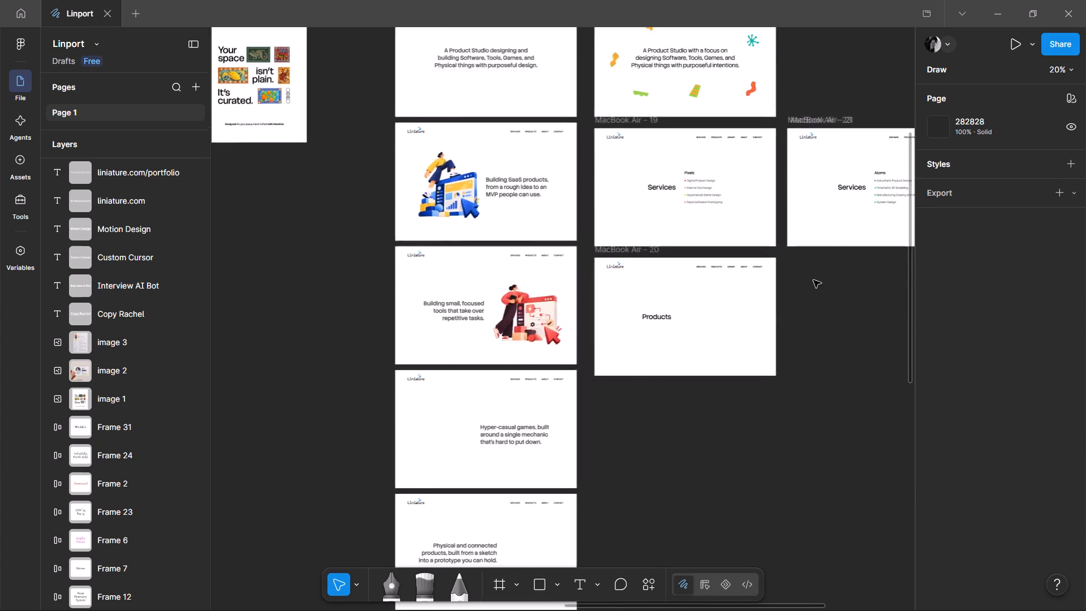
Examine the empty space around the Products heading in MacBook Air - 20 against the Services frames' layout.
scroll(813, 280, "up", 6, "ctrl")
middle_click_drag(532, 289, 854, 29)
scroll(404, 186, "up", 1)
middle_click_drag(404, 186, 551, 278)
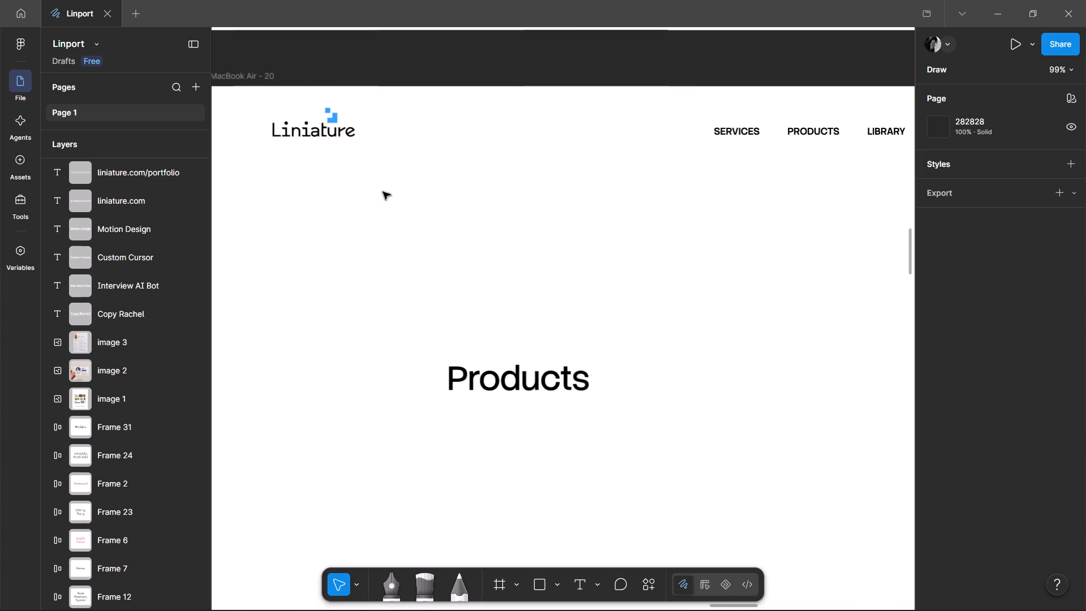
scroll(502, 175, "down", 1)
middle_click_drag(724, 278, 563, 252)
scroll(563, 252, "down", 4, "ctrl")
scroll(594, 238, "up", 4)
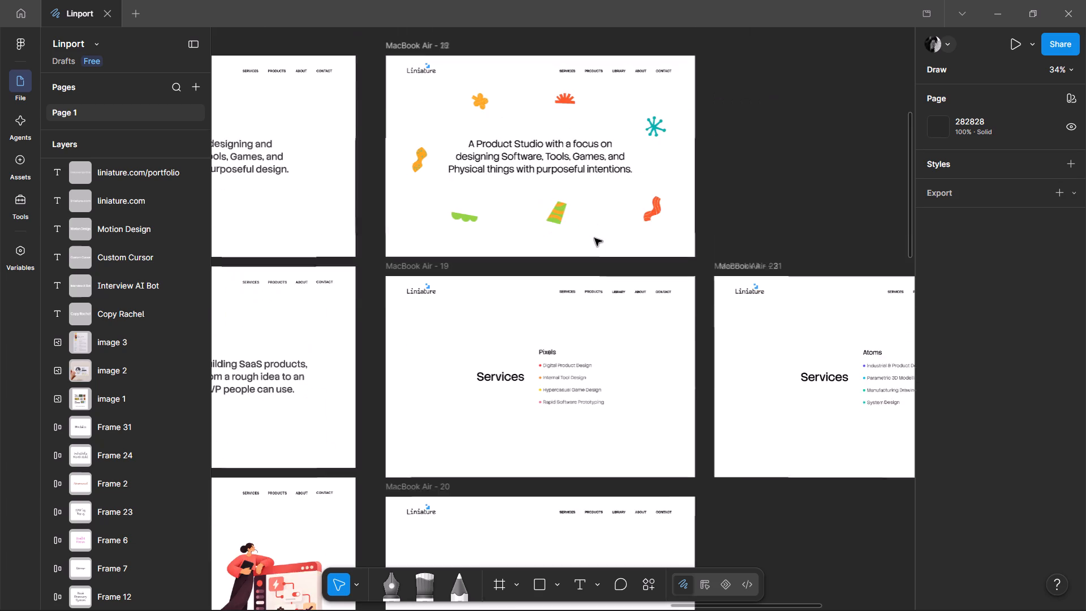
scroll(542, 234, "up", 8, "ctrl")
scroll(552, 231, "down", 8)
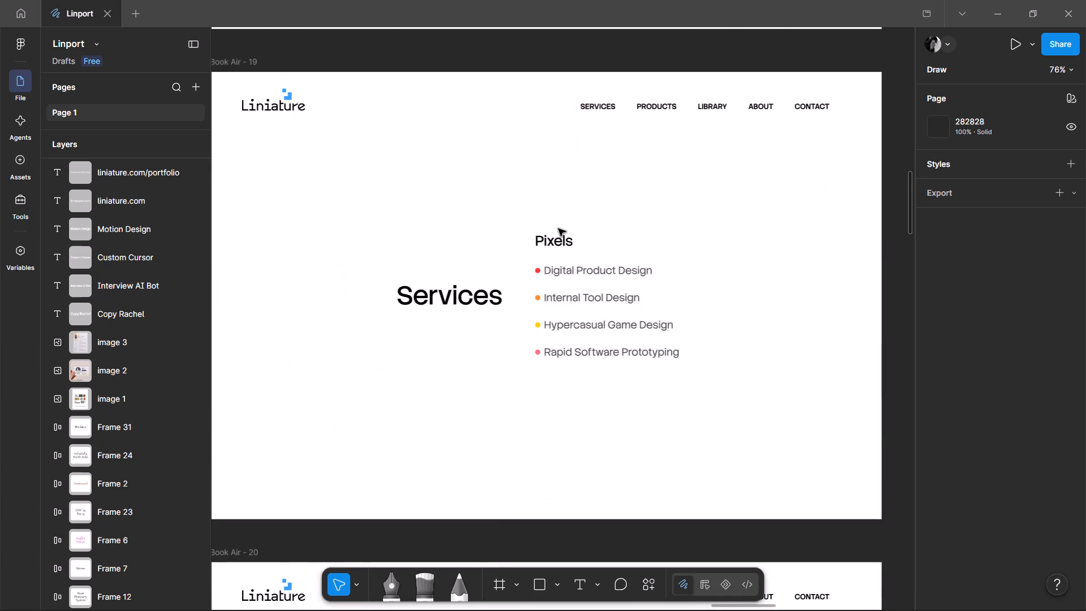
scroll(558, 229, "down", 5)
scroll(558, 229, "down", 3, "ctrl")
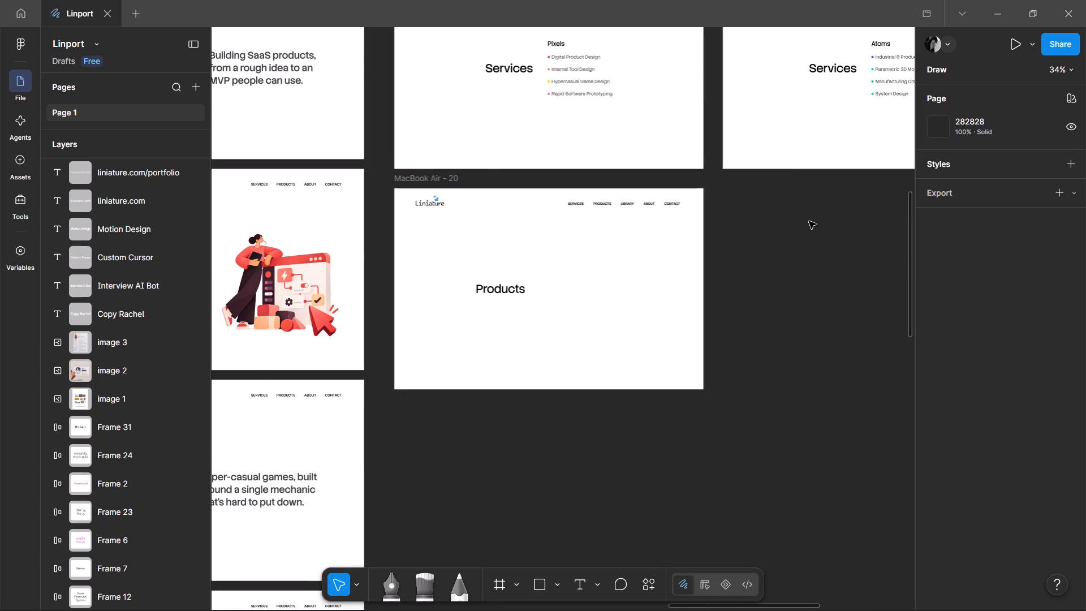
scroll(782, 225, "up", 4)
scroll(782, 225, "down", 3)
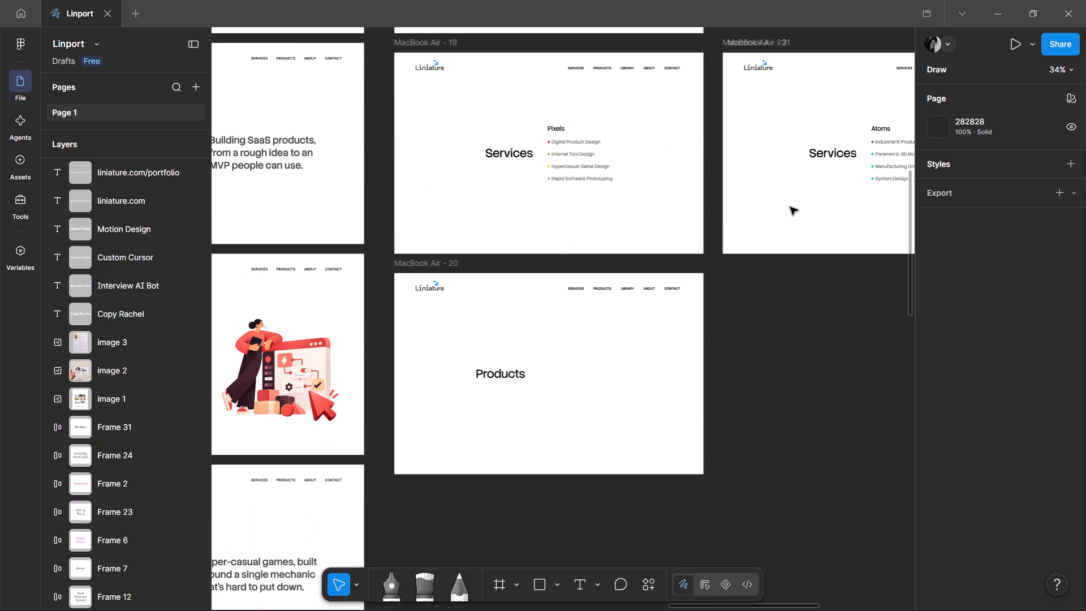
Draw a circle about 123 × 123 in the MacBook Air - 20 frame and place it beside the Products heading at X 578, Y 354.
left_click(561, 584)
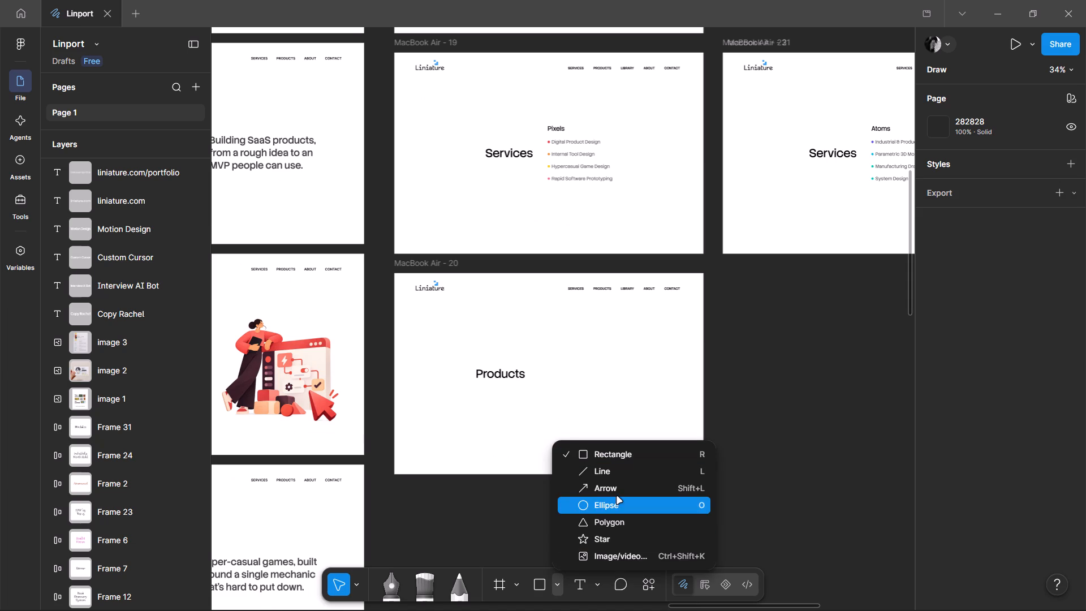
left_click(609, 501)
scroll(499, 351, "up", 3, "ctrl")
left_click_drag(620, 417, 671, 484, "shift")
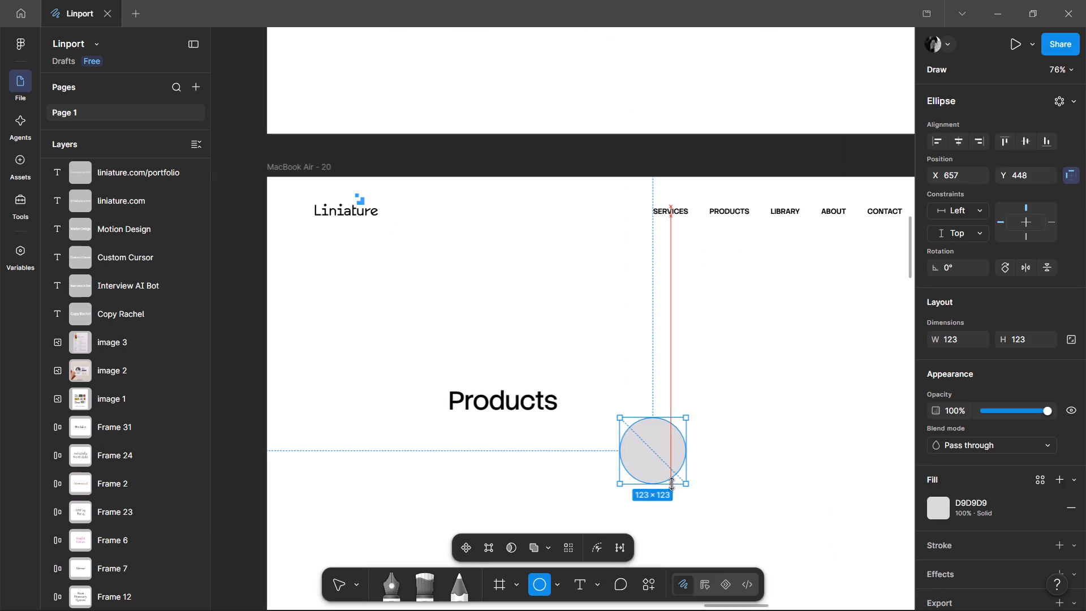
left_click(796, 478)
left_click_drag(668, 473, 626, 425)
Lighten the circle's D9D9D9 fill to a paler grey and deselect it.
scroll(629, 425, "up", 4, "ctrl")
left_click(932, 509)
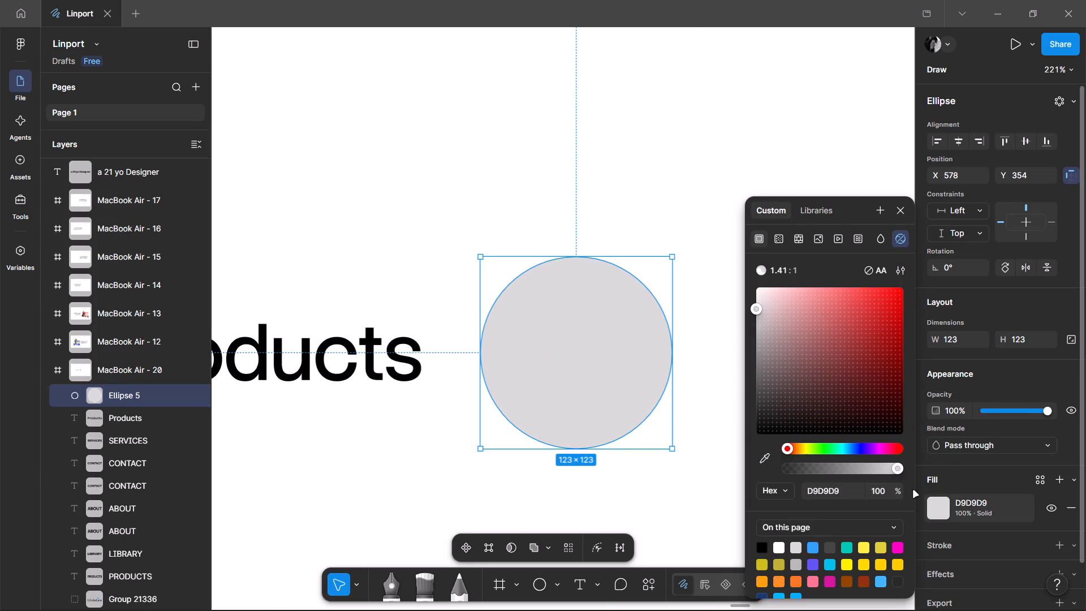
left_click_drag(758, 307, 748, 300)
left_click(563, 196)
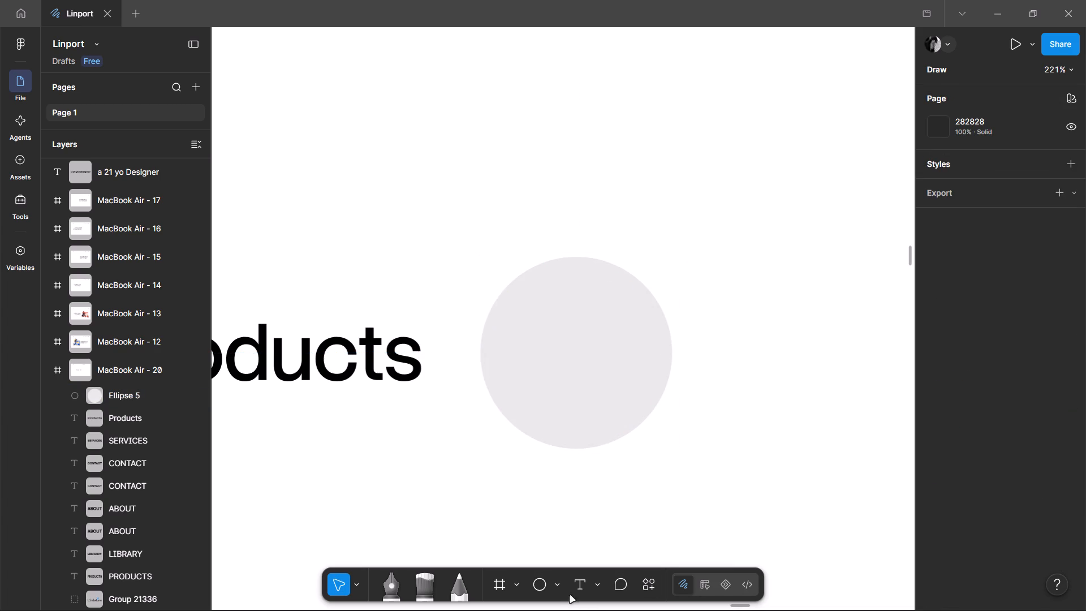
Draw a 45° diagonal arrow about 81 long, pointing up and rightward, and centre it inside the circle at about X 611, Y 385.
left_click(566, 590)
left_click(559, 579)
left_click(566, 483)
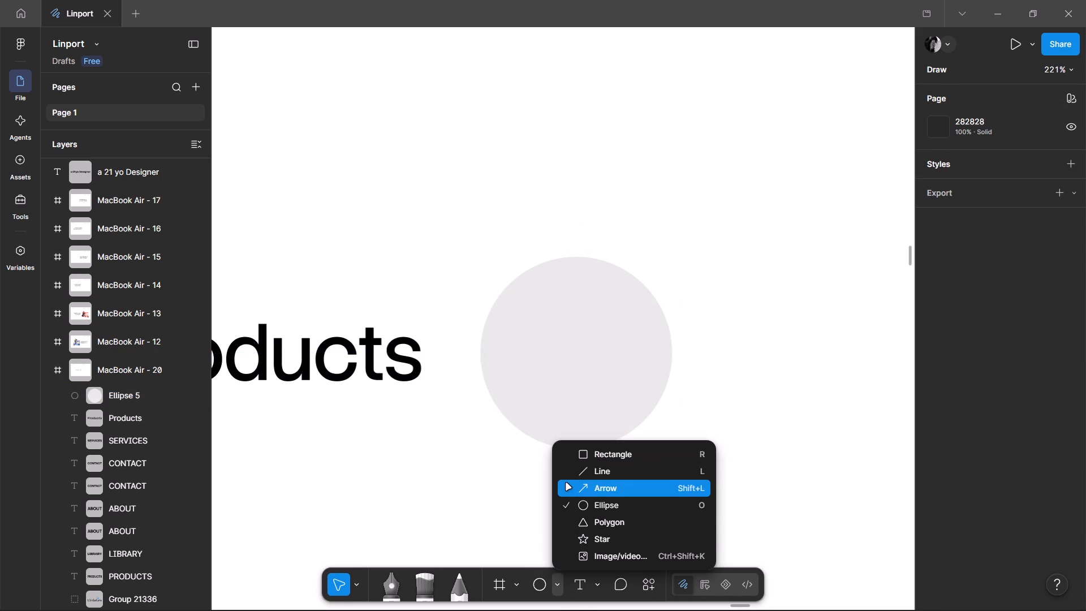
left_click_drag(488, 491, 584, 408, "shift")
left_click_drag(536, 437, 570, 372)
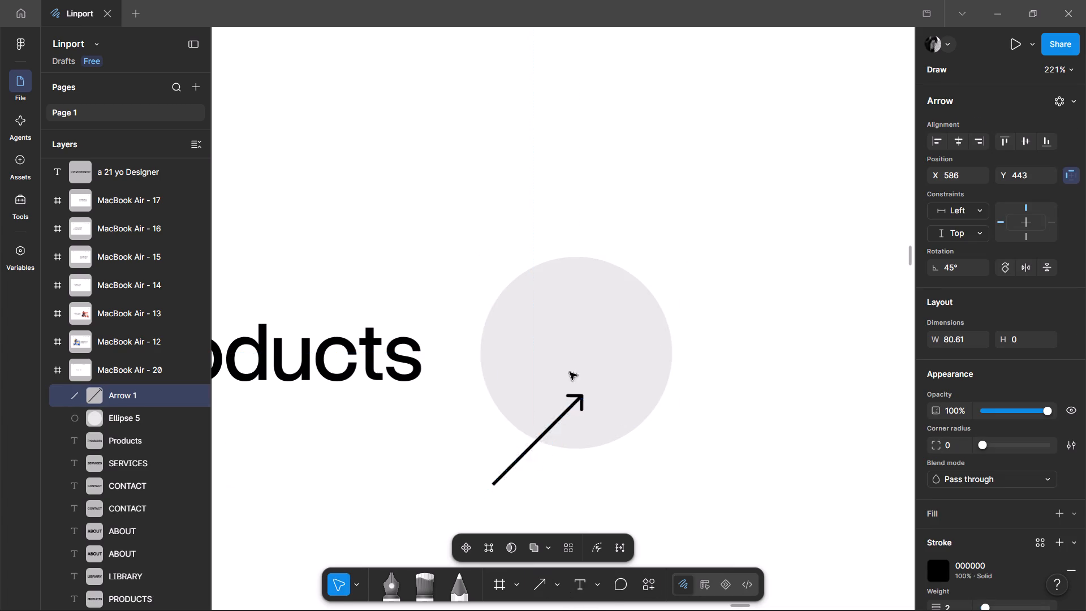
left_click_drag(570, 372, 578, 339)
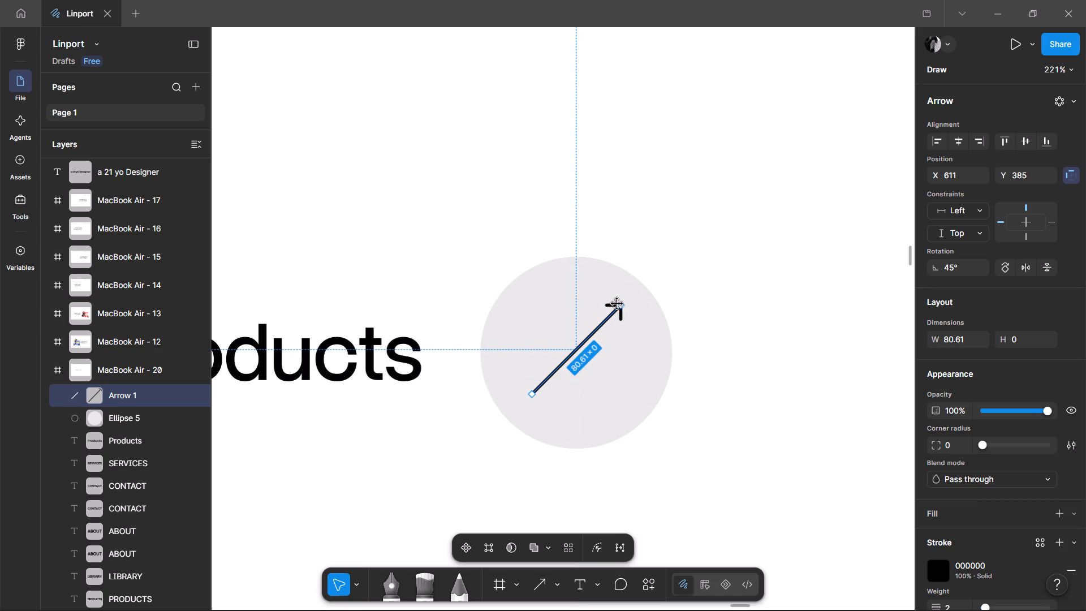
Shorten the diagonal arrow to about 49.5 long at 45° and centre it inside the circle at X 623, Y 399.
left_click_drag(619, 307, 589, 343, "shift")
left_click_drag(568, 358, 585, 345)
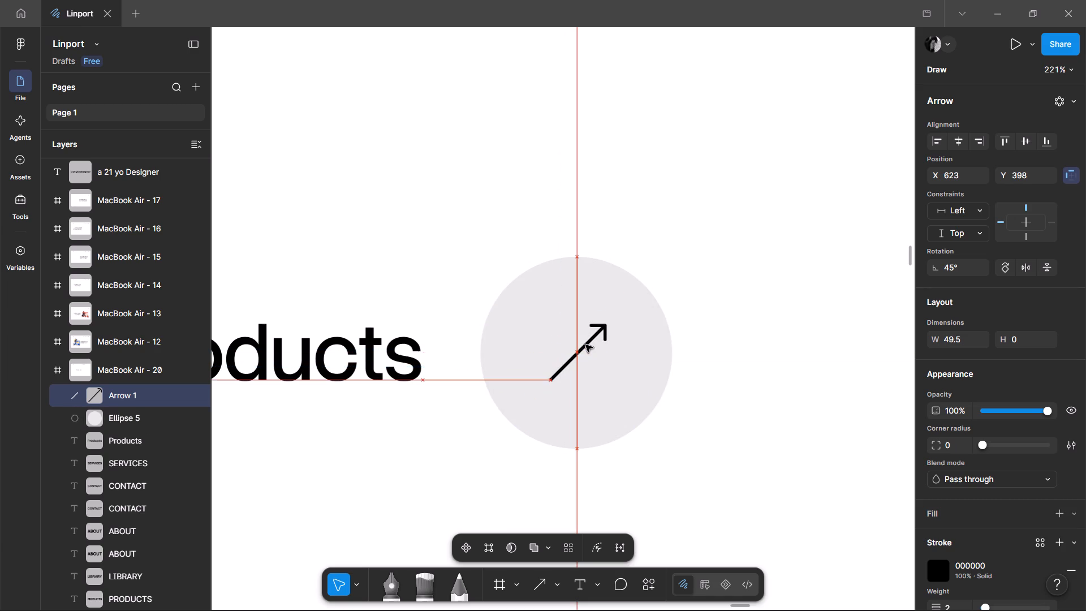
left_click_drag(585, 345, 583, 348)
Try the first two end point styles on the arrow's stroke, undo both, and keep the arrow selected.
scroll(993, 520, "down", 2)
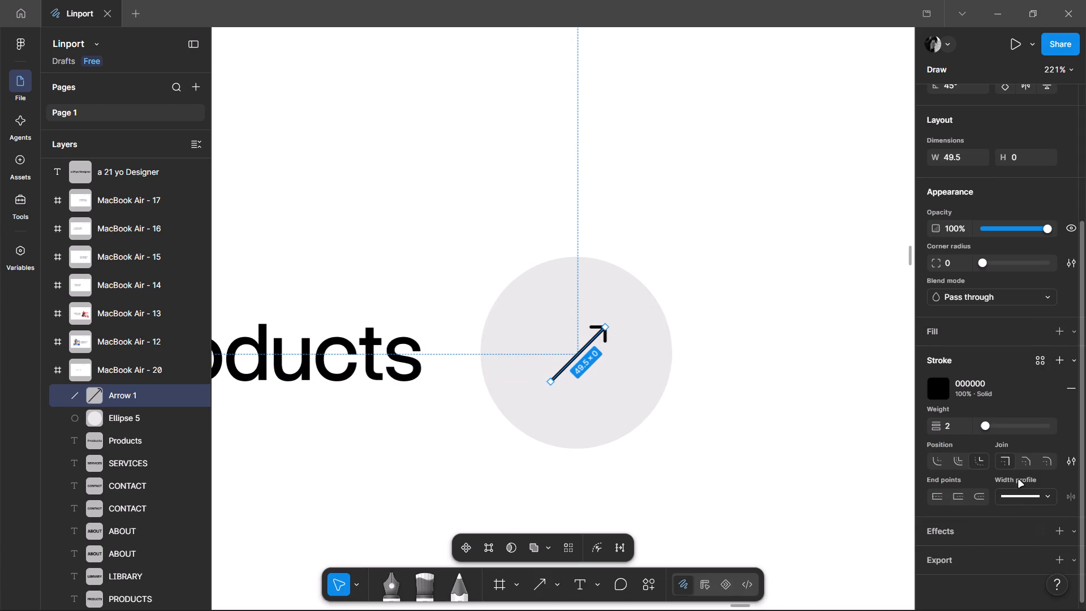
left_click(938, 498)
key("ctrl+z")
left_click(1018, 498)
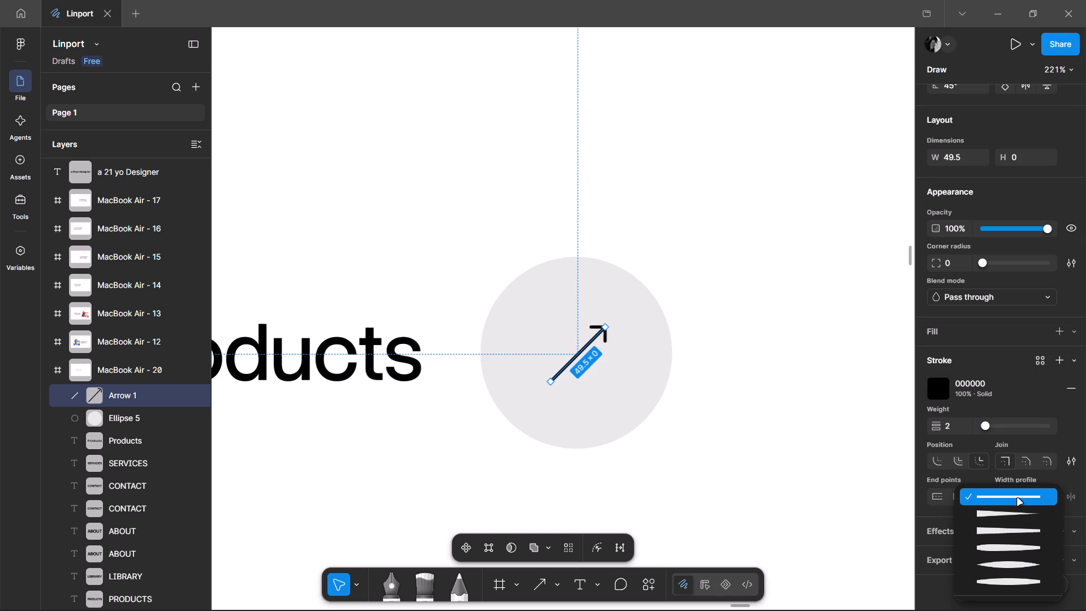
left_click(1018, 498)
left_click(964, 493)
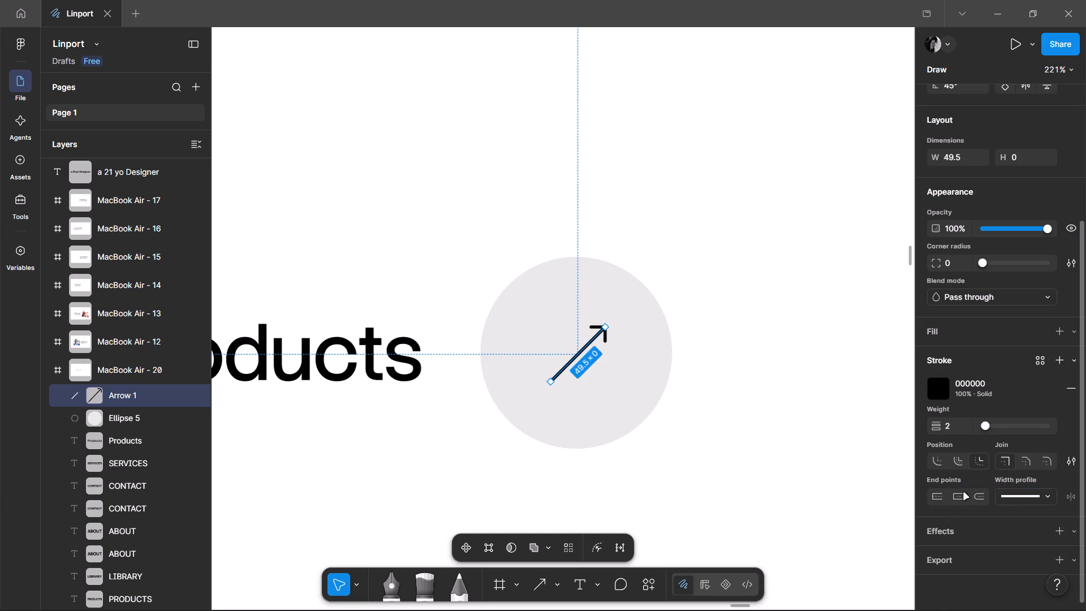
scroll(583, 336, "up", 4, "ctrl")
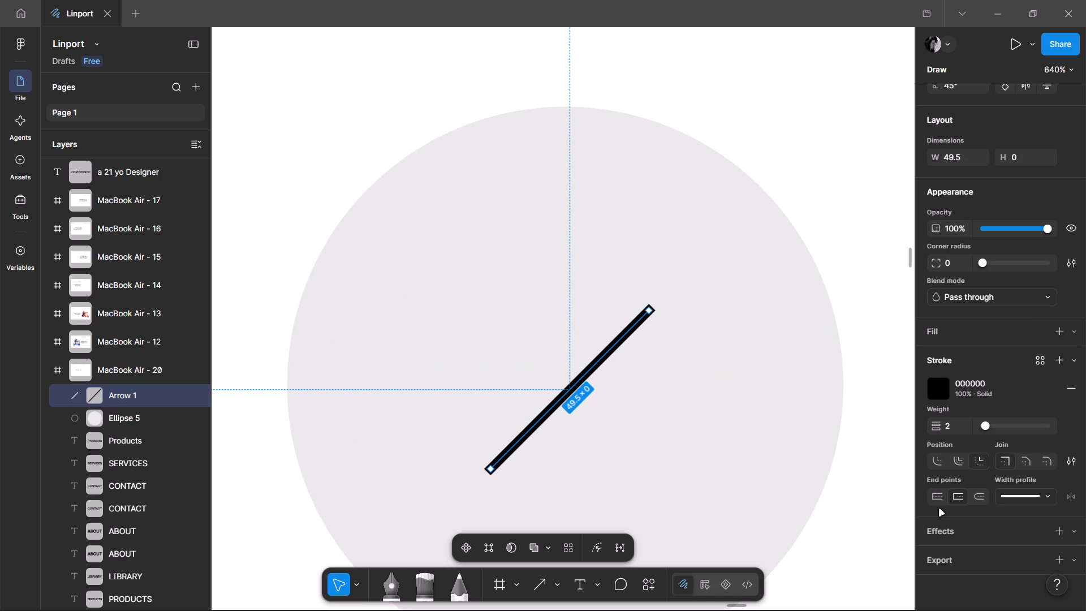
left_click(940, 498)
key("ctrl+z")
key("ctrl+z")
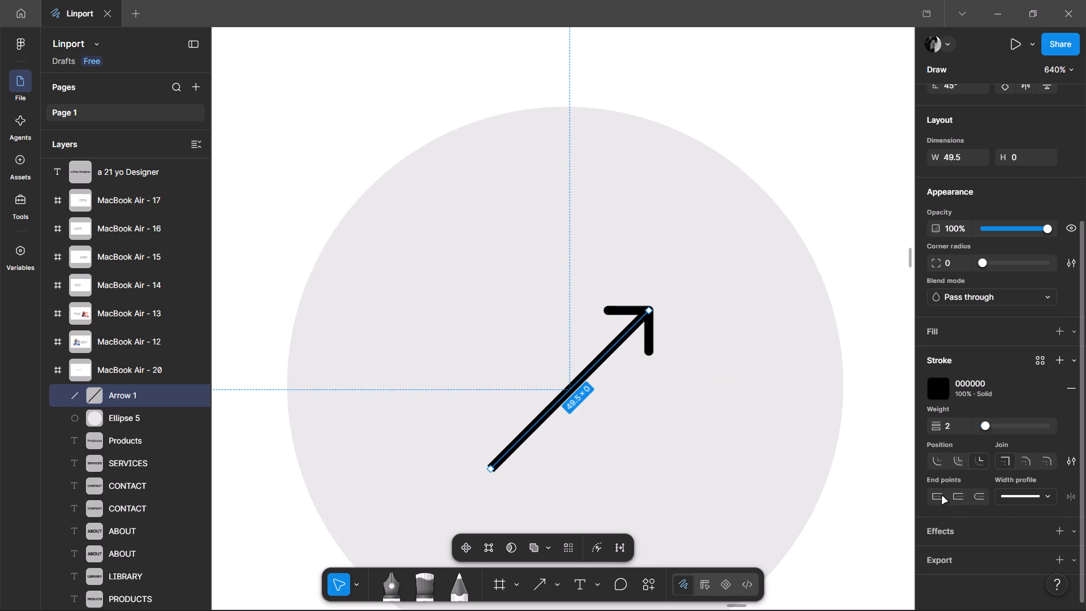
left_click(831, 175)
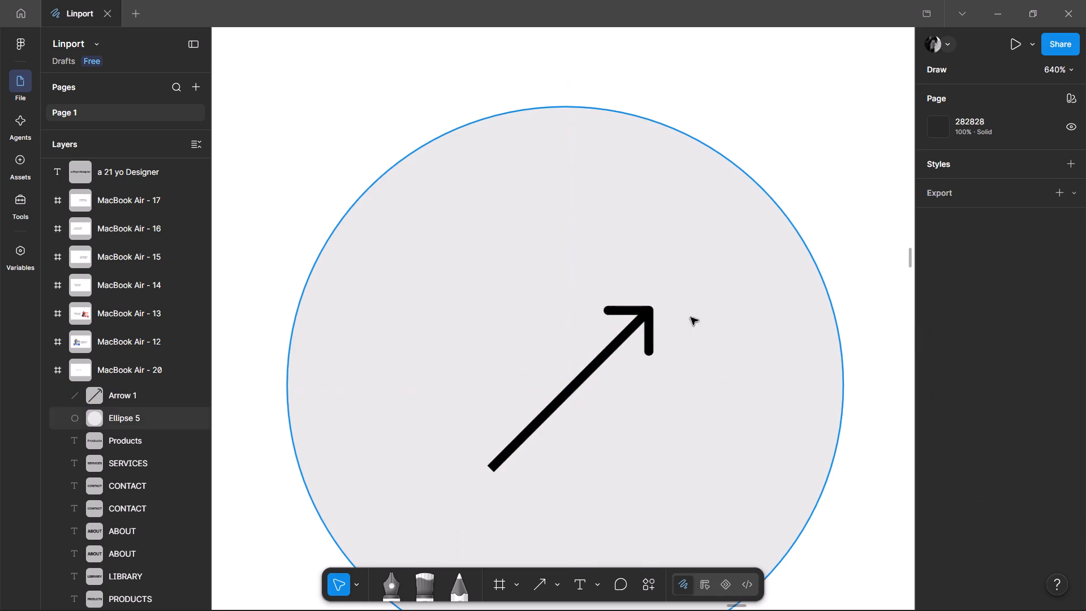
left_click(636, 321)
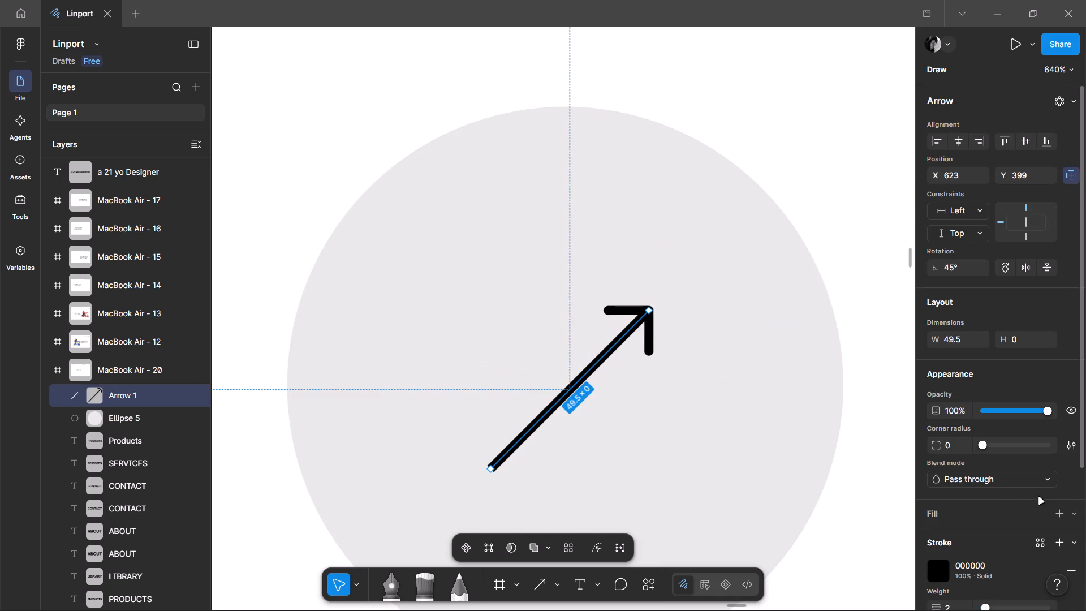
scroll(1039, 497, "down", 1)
Switch to Calculator, compute 40 × 6 and multiply the result by 300, and close Calculator.
left_click(335, 582)
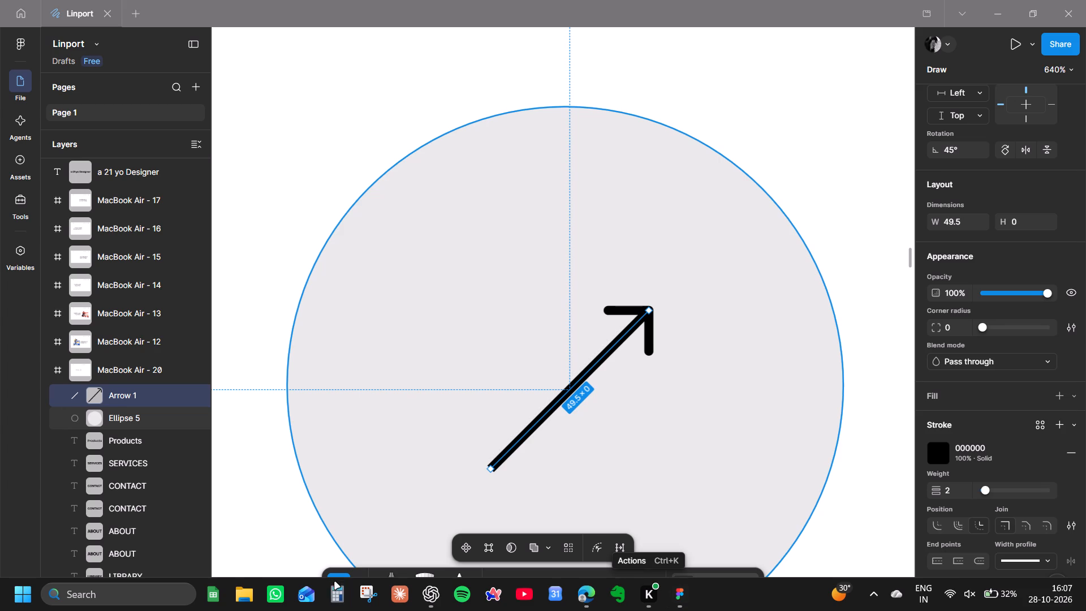
type("40")
type("*6")
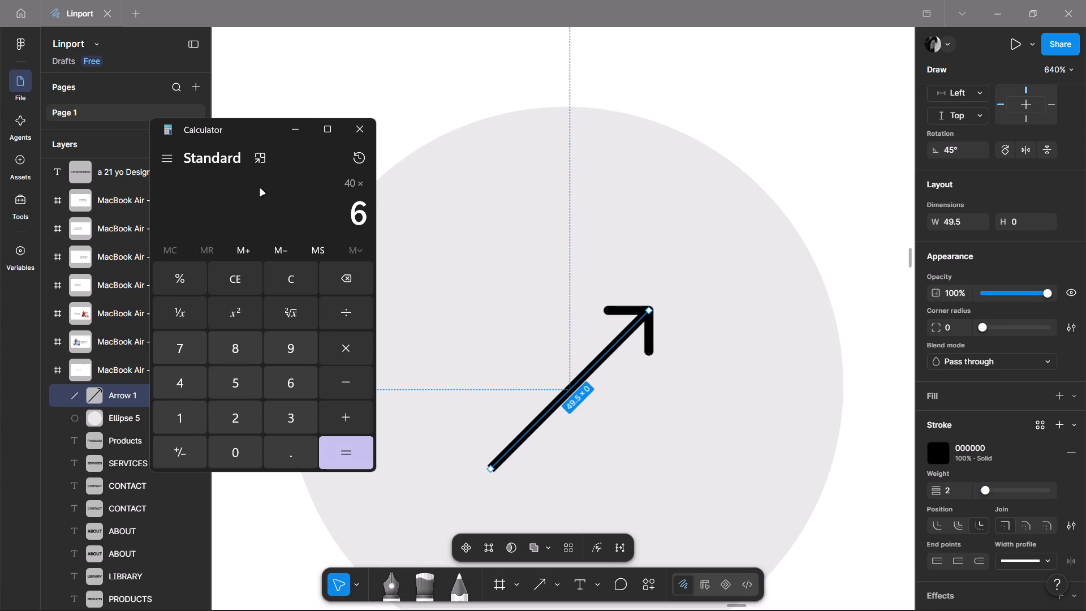
key("Return")
key("asterisk")
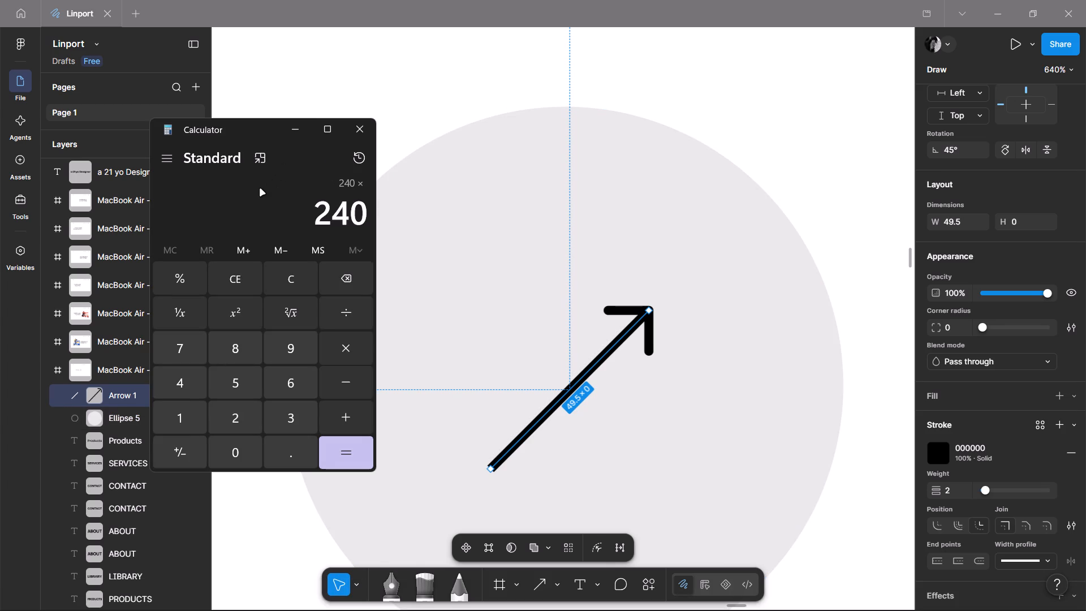
type("300")
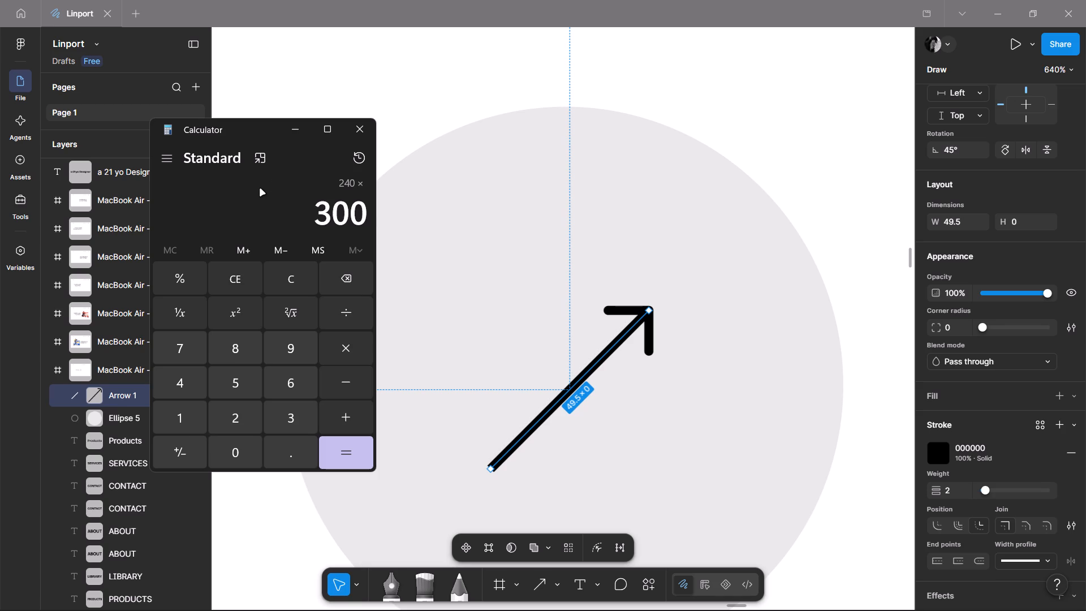
key("Return")
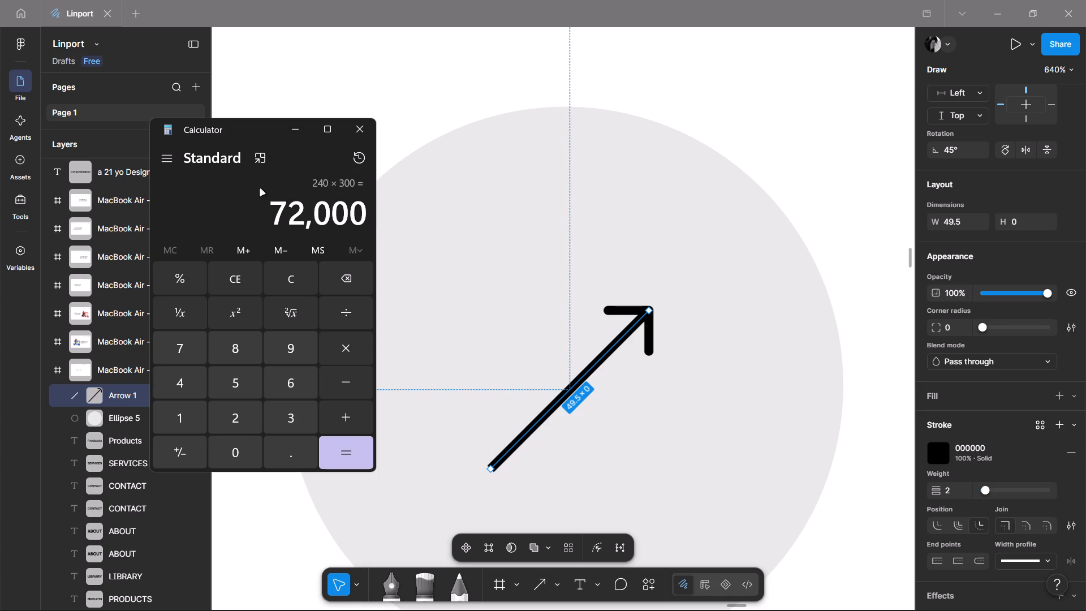
left_click(350, 122)
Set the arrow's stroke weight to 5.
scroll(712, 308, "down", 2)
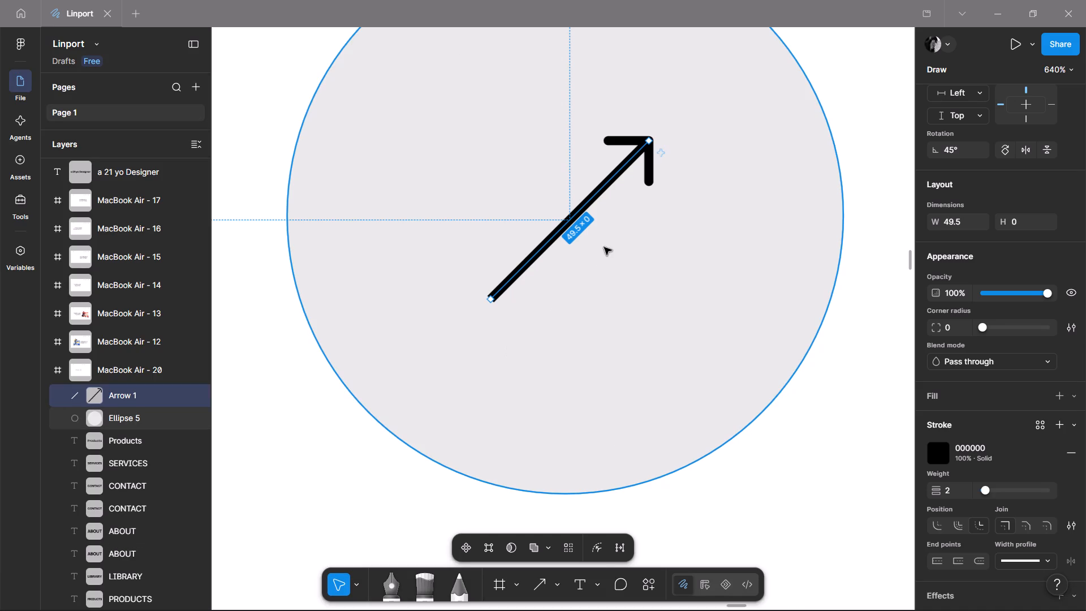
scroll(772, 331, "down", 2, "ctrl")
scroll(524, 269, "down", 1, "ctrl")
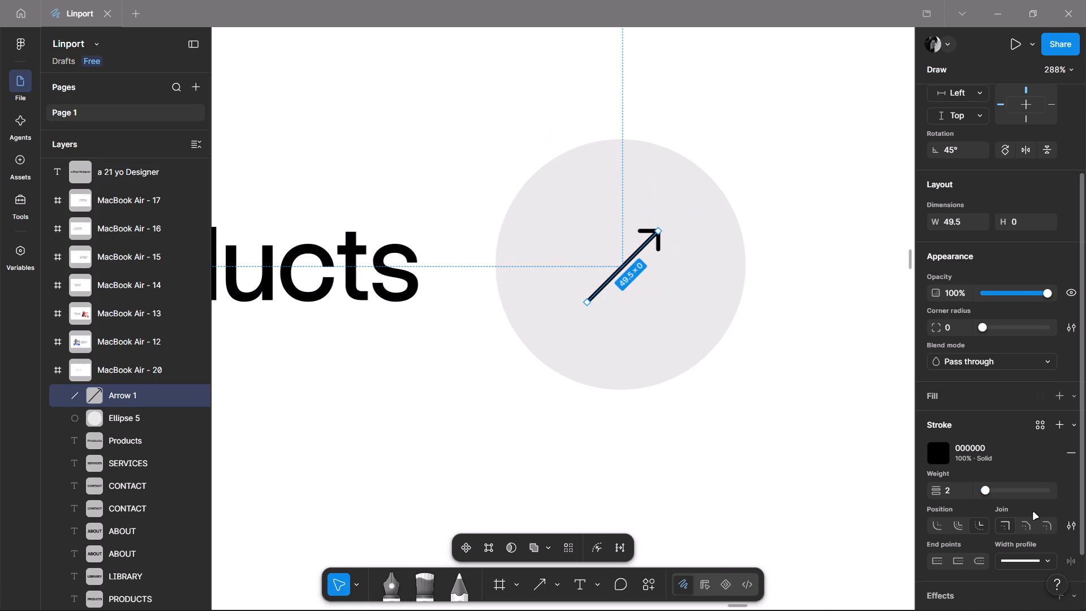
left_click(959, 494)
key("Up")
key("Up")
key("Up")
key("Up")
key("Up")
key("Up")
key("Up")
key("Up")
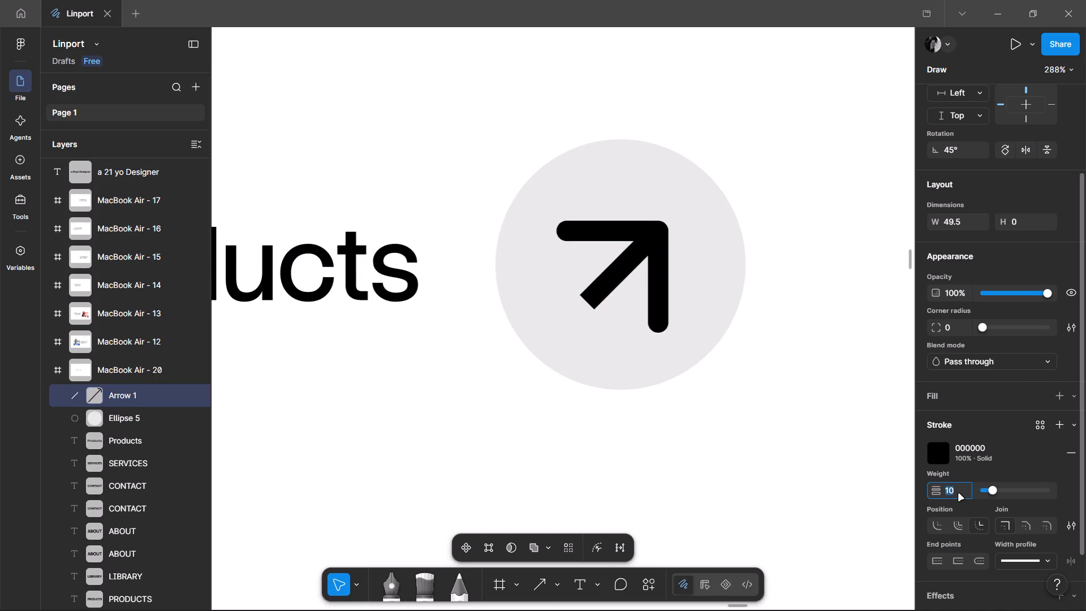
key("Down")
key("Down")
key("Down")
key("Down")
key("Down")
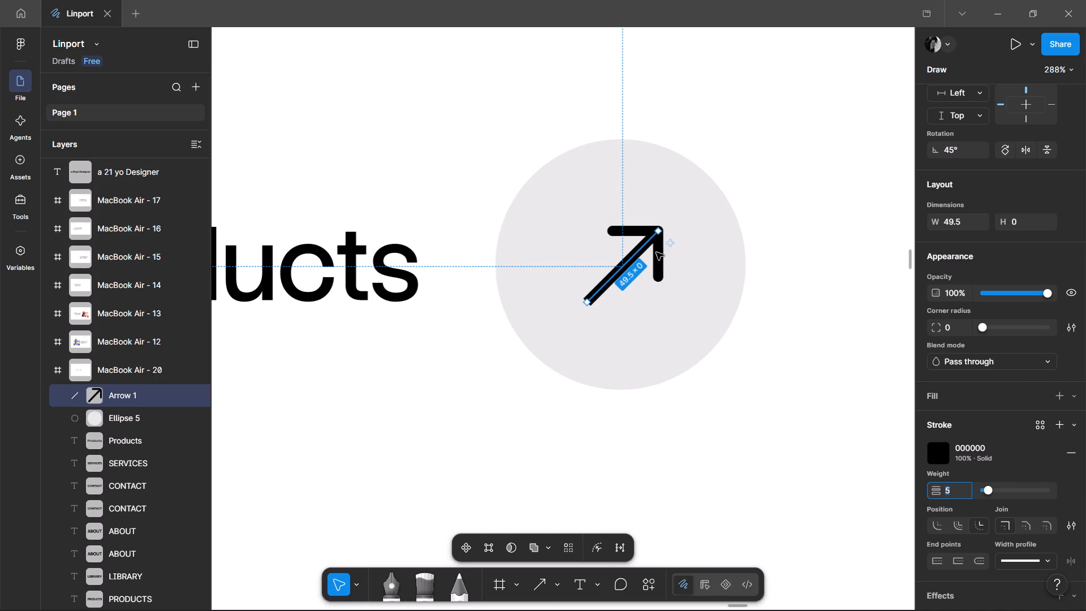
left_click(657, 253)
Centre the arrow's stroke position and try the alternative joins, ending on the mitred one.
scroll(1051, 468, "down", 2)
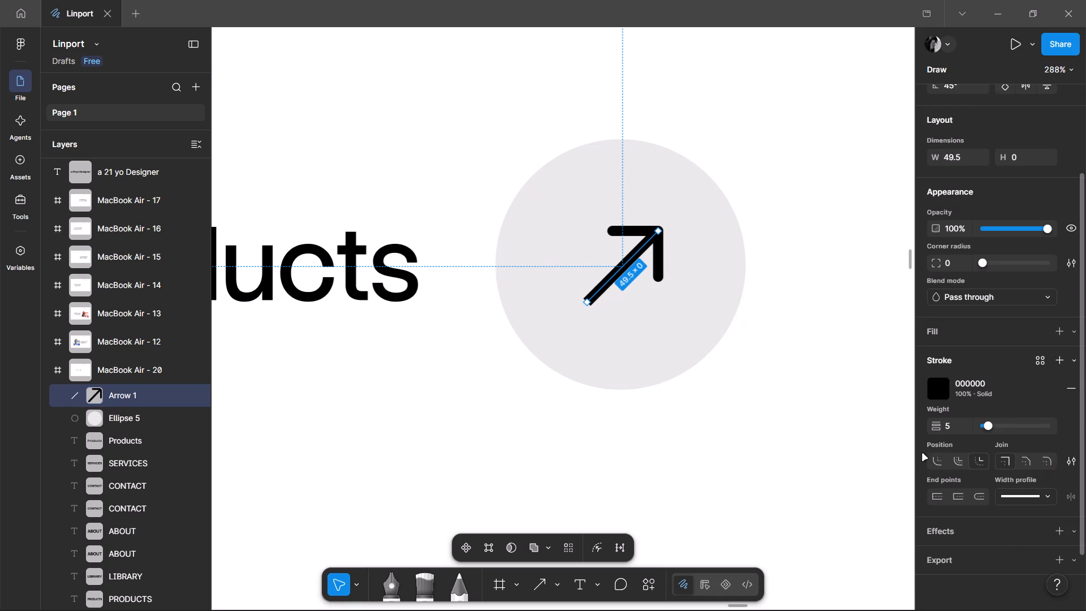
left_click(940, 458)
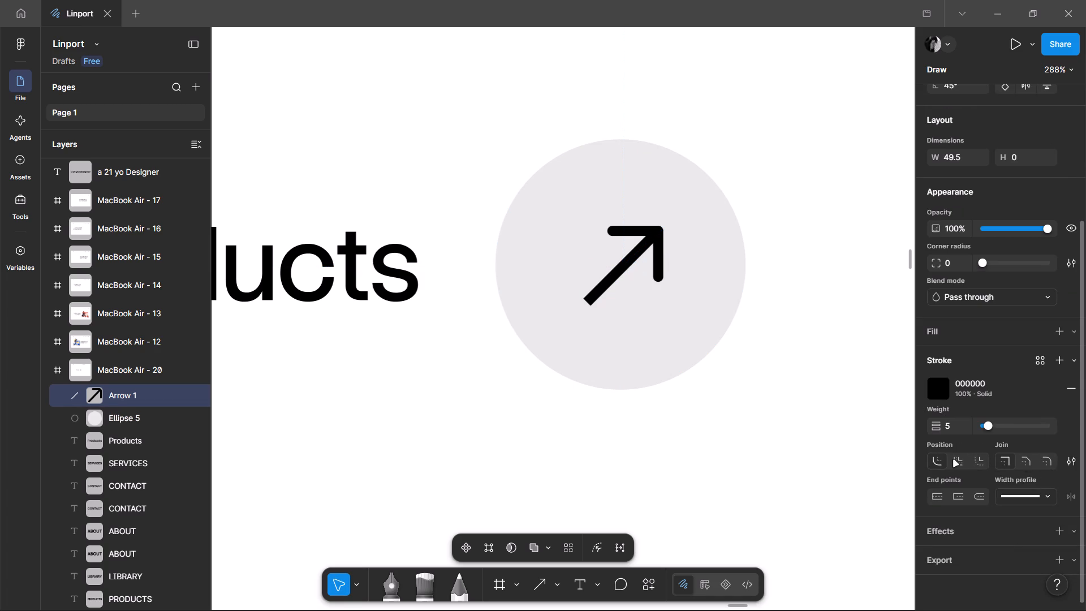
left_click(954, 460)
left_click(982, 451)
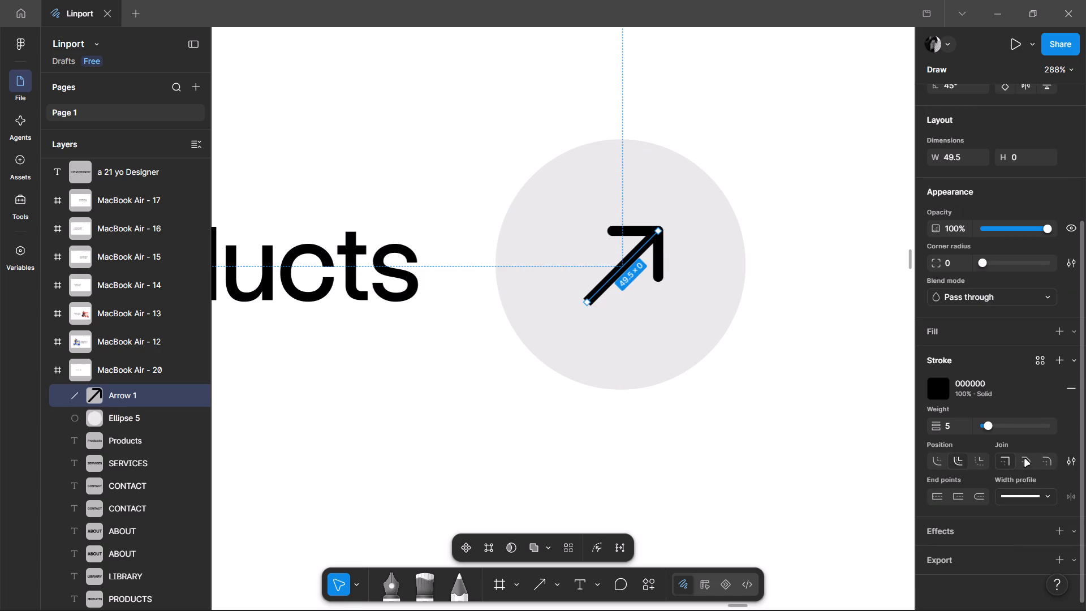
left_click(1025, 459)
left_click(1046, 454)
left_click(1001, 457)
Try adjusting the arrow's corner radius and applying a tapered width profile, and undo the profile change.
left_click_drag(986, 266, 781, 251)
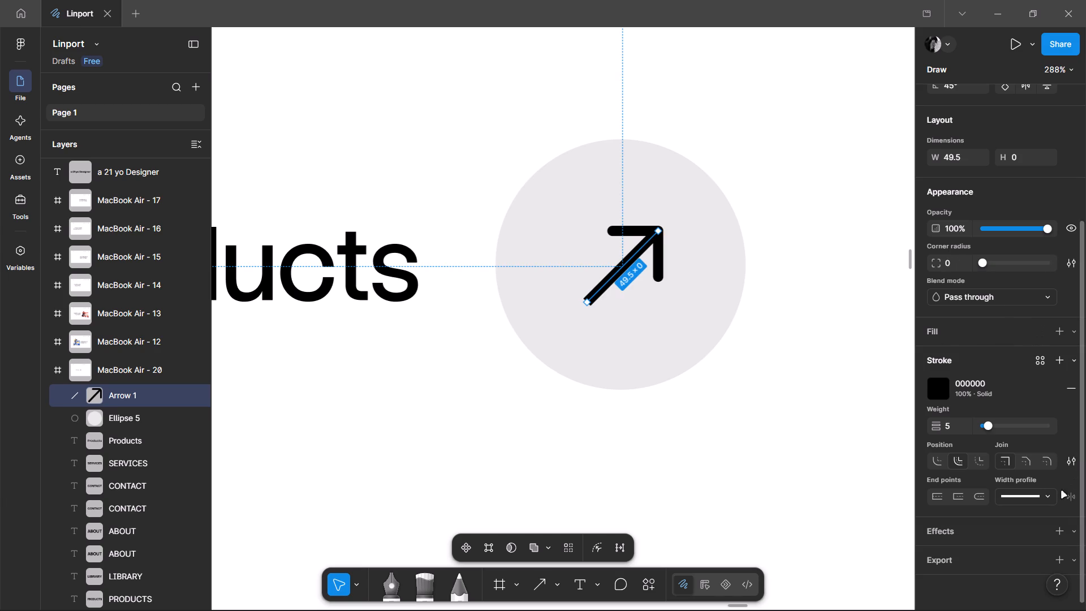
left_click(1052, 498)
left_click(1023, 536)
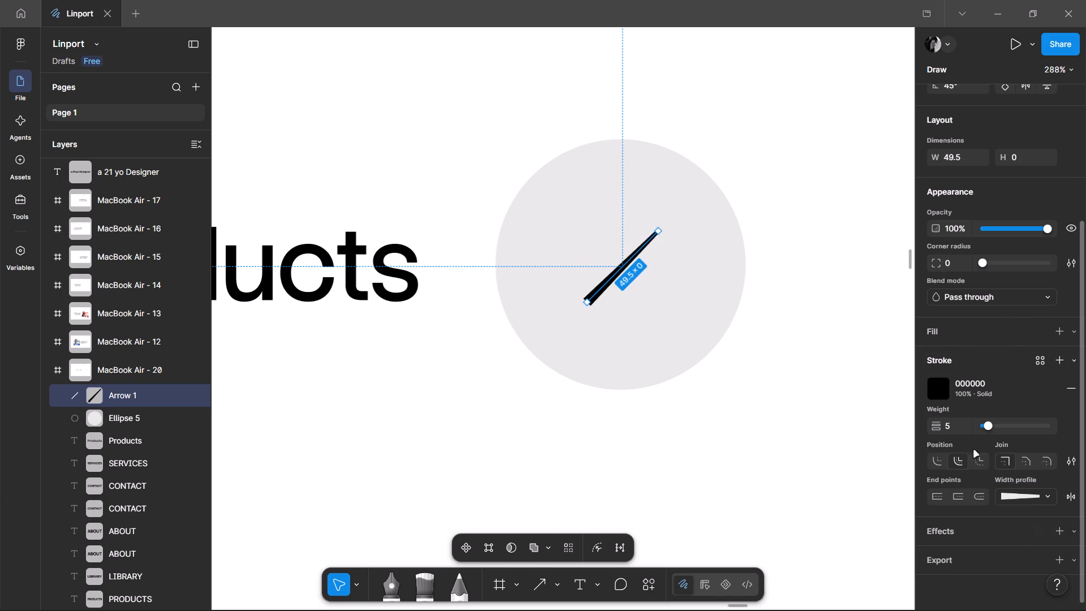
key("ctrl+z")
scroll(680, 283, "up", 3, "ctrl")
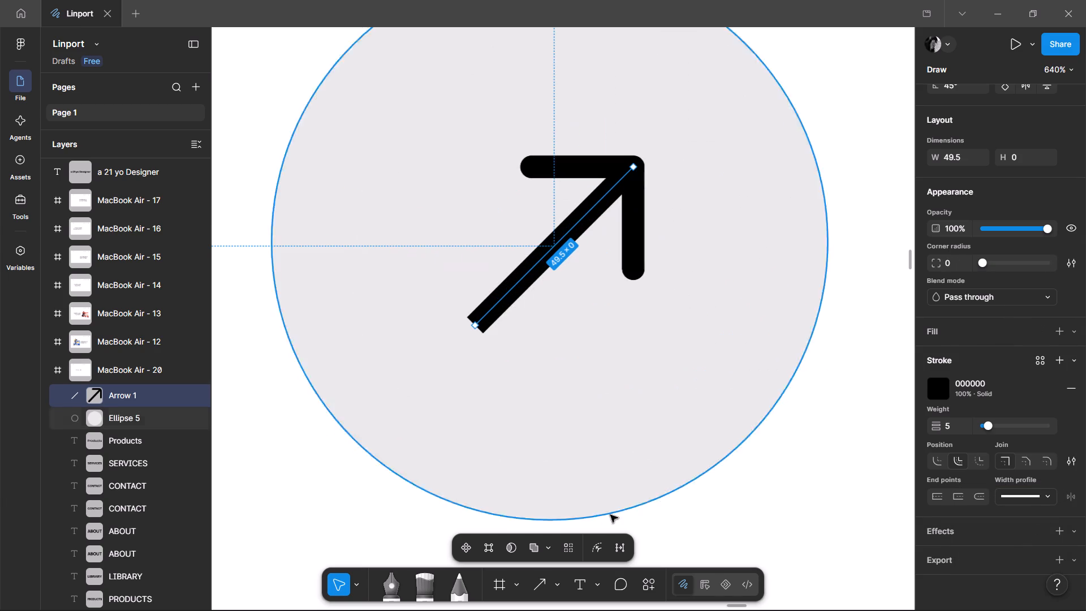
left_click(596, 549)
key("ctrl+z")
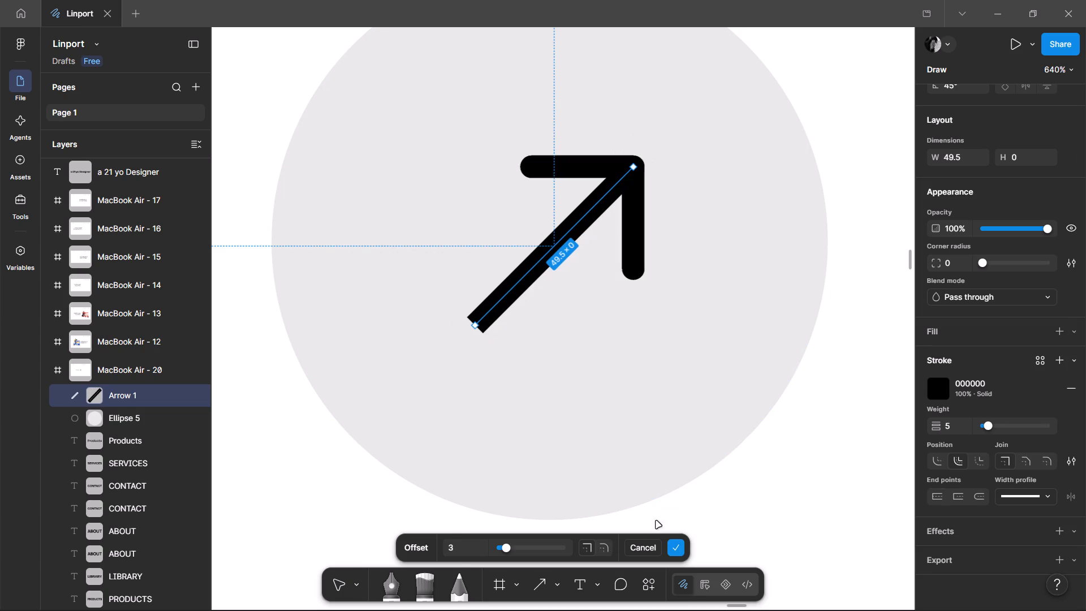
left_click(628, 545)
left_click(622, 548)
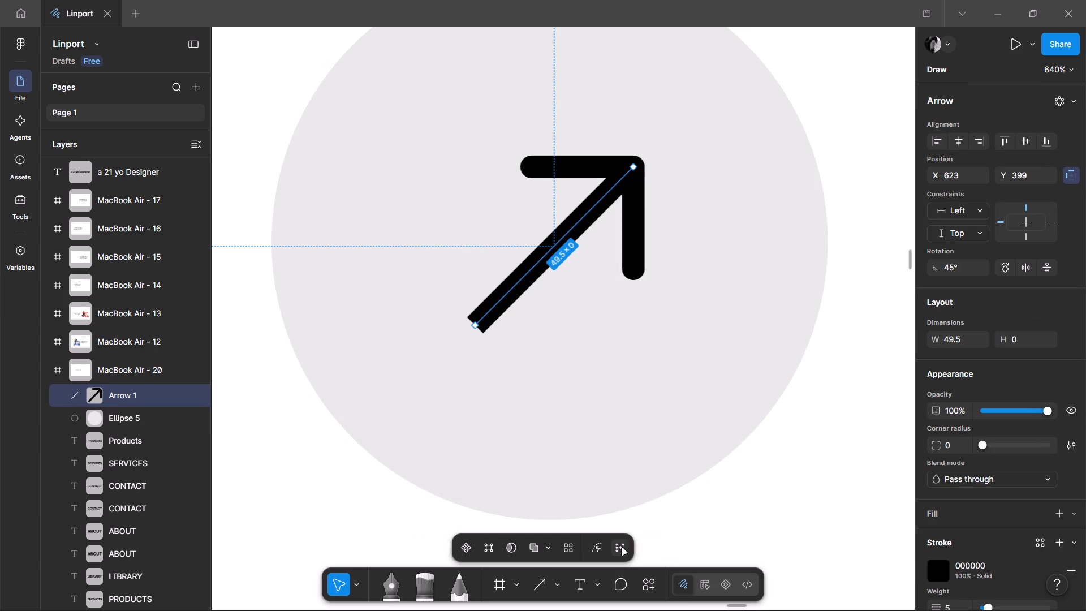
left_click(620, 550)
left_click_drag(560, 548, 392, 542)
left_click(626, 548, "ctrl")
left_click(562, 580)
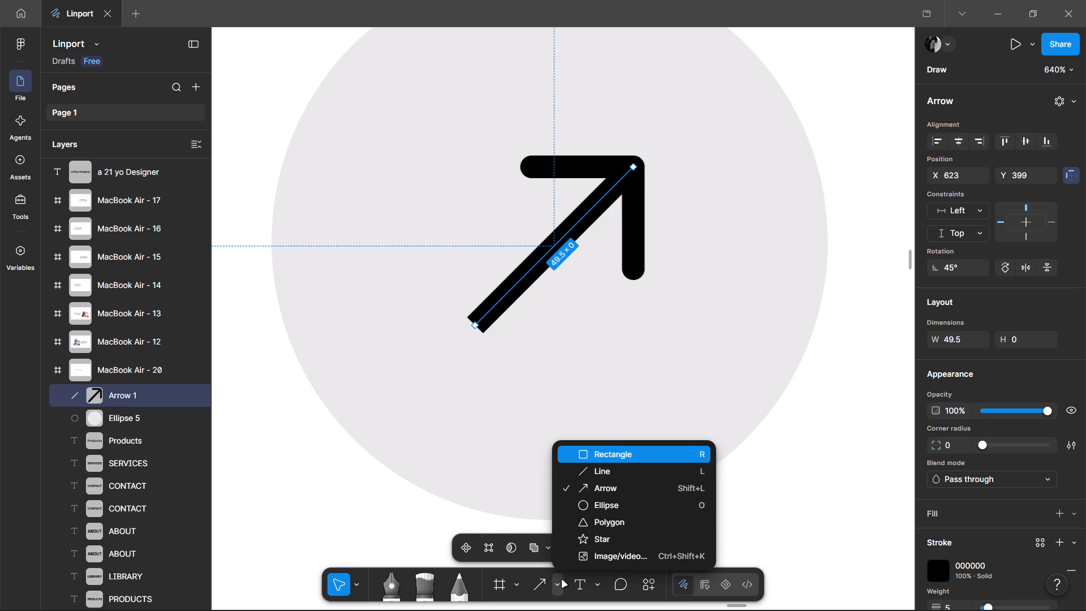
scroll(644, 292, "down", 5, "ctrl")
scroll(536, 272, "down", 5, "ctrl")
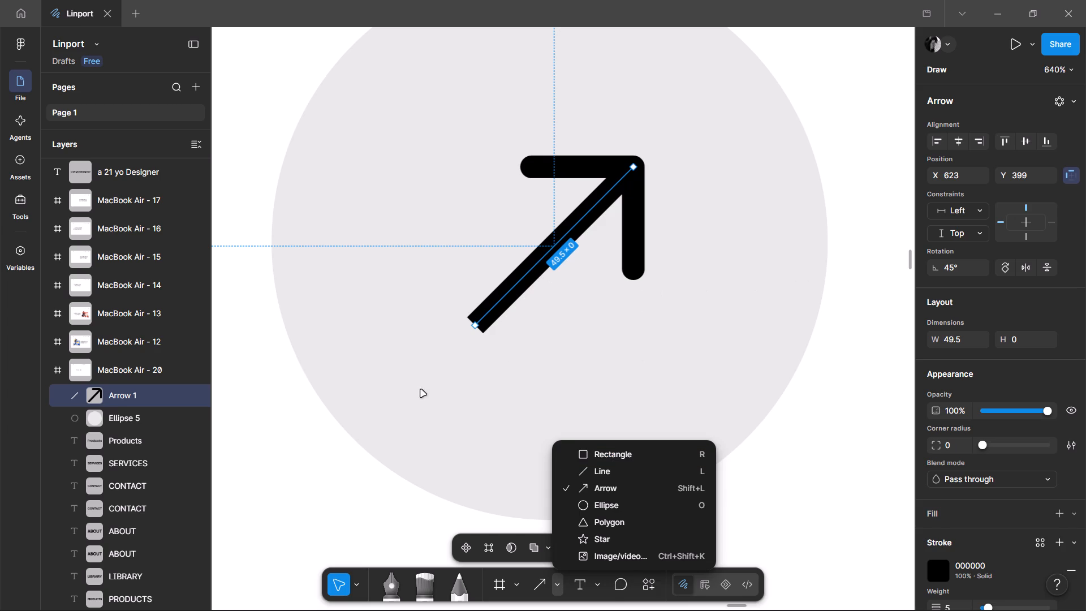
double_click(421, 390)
Delete the diagonal arrow and the pale grey circle beside the Products heading in MacBook Air - 20.
scroll(421, 388, "down", 6, "ctrl")
left_click(441, 348)
left_click(447, 359, "ctrl")
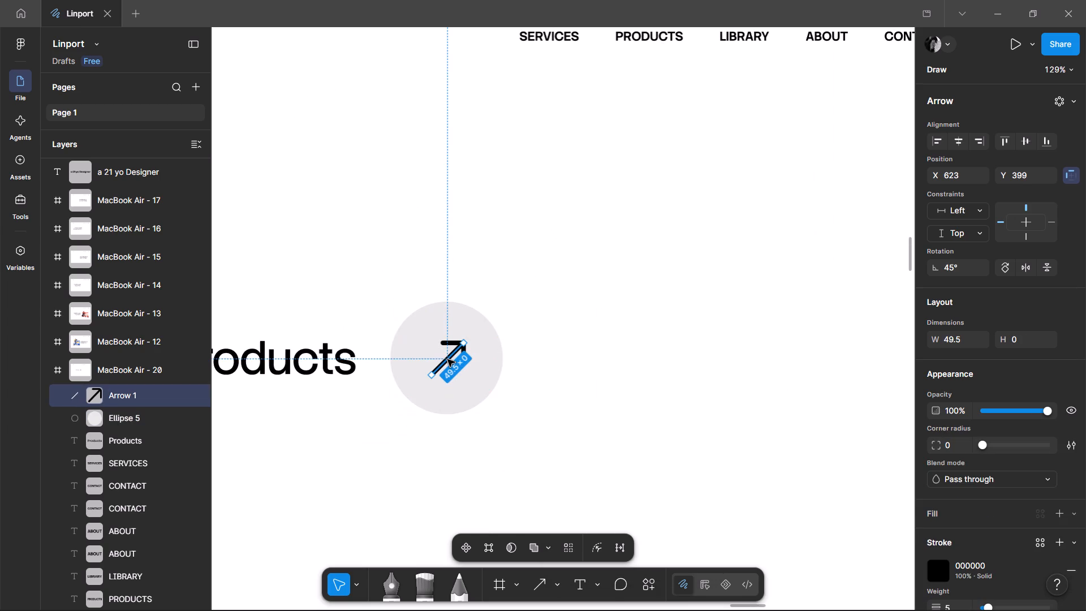
key("Delete")
scroll(591, 300, "down", 8, "ctrl")
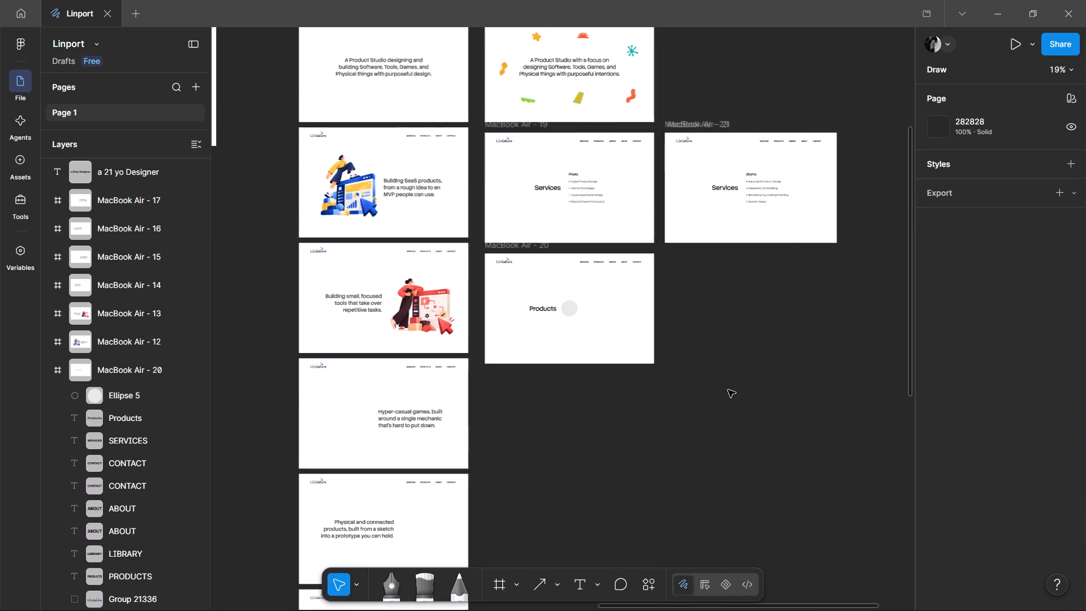
scroll(544, 300, "up", 4, "ctrl")
left_click(635, 332)
key("Delete")
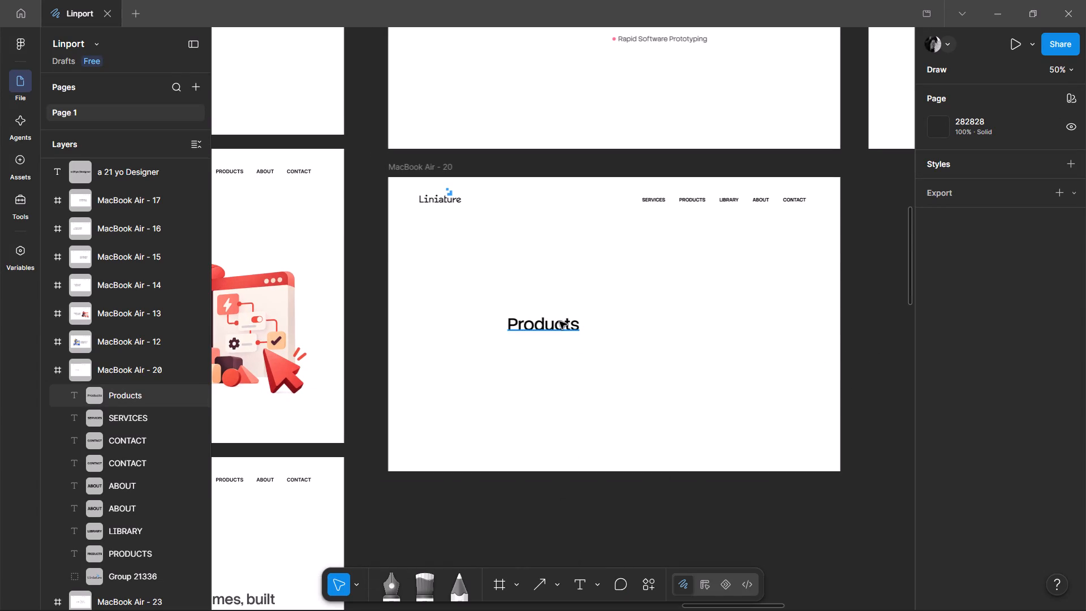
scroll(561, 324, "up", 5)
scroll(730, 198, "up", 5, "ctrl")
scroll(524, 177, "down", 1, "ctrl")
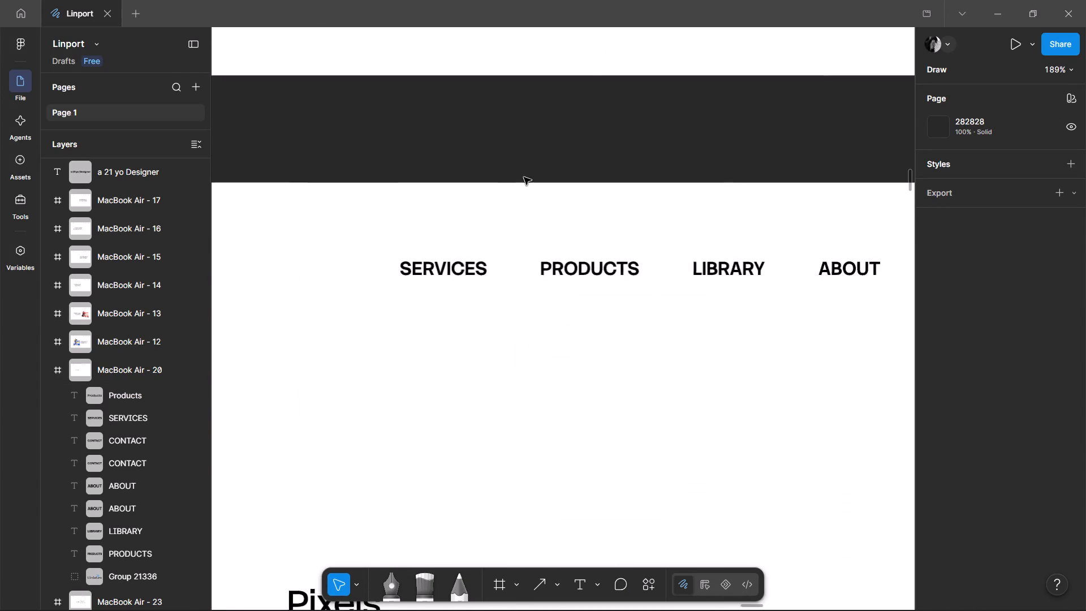
Draw a grey rectangle about 233 × 246 in MacBook Air - 20, placed above and beside the Products heading at about X 668, Y 139.
scroll(524, 177, "down", 6, "ctrl")
middle_click_drag(498, 519, 585, 427)
scroll(584, 424, "up", 2)
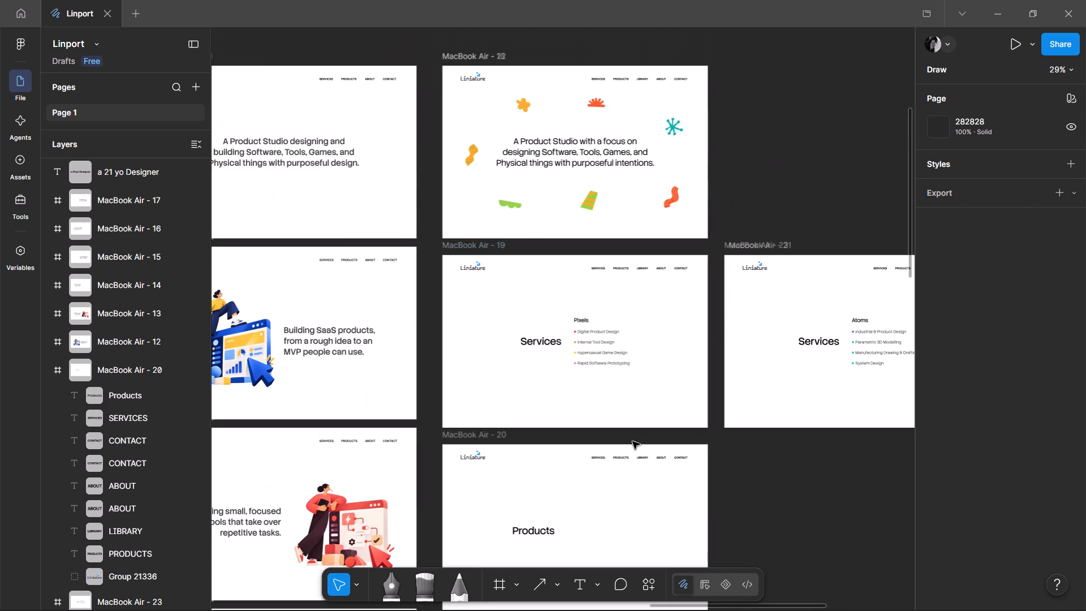
scroll(630, 469, "down", 2)
scroll(605, 339, "up", 3, "ctrl")
scroll(451, 547, "down", 2)
left_click(566, 580)
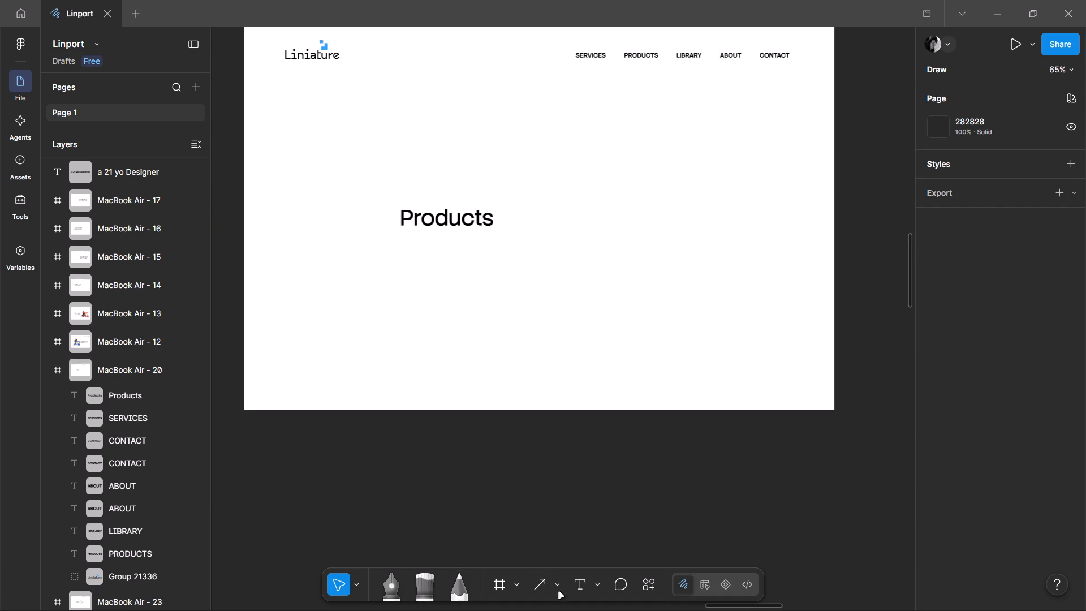
left_click(559, 596)
left_click(558, 587)
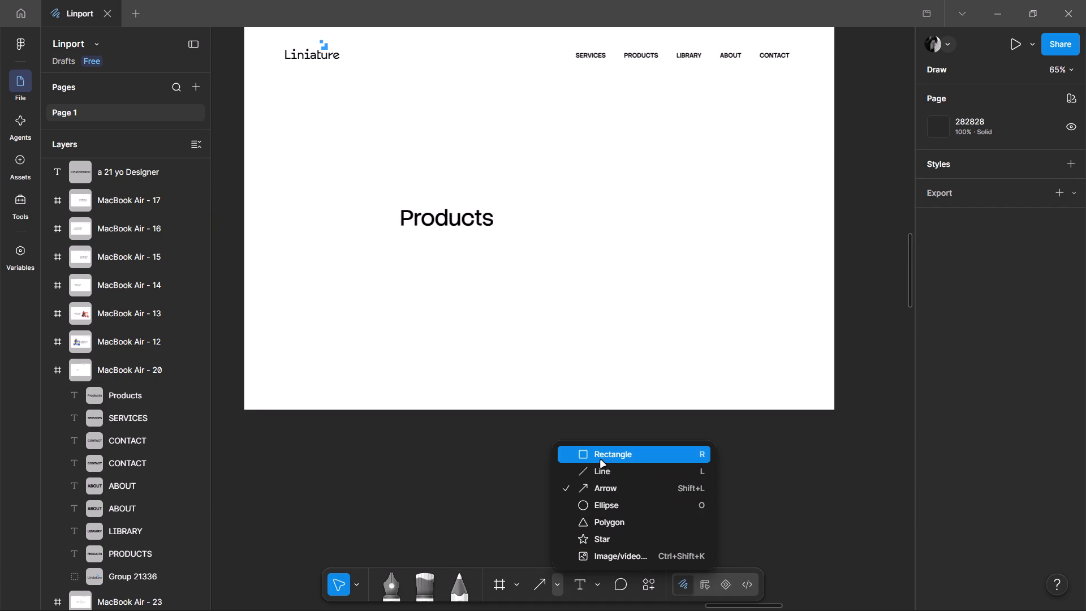
left_click(601, 461)
scroll(516, 449, "up", 2)
left_click_drag(572, 282, 660, 407, "shift")
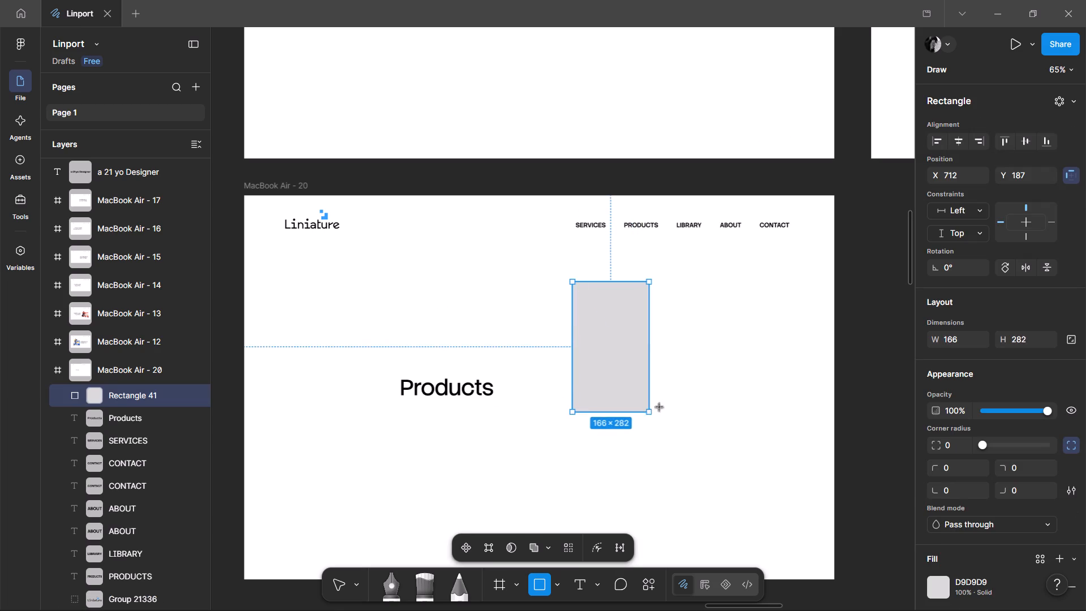
left_click_drag(660, 407, 680, 392, "shift")
left_click_drag(611, 359, 592, 335)
Duplicate the grey rectangle and place the copy in a second column beside it at X 918, leaving a gap of 17.
key("ctrl+c")
key("ctrl+v")
left_click_drag(597, 332, 695, 315)
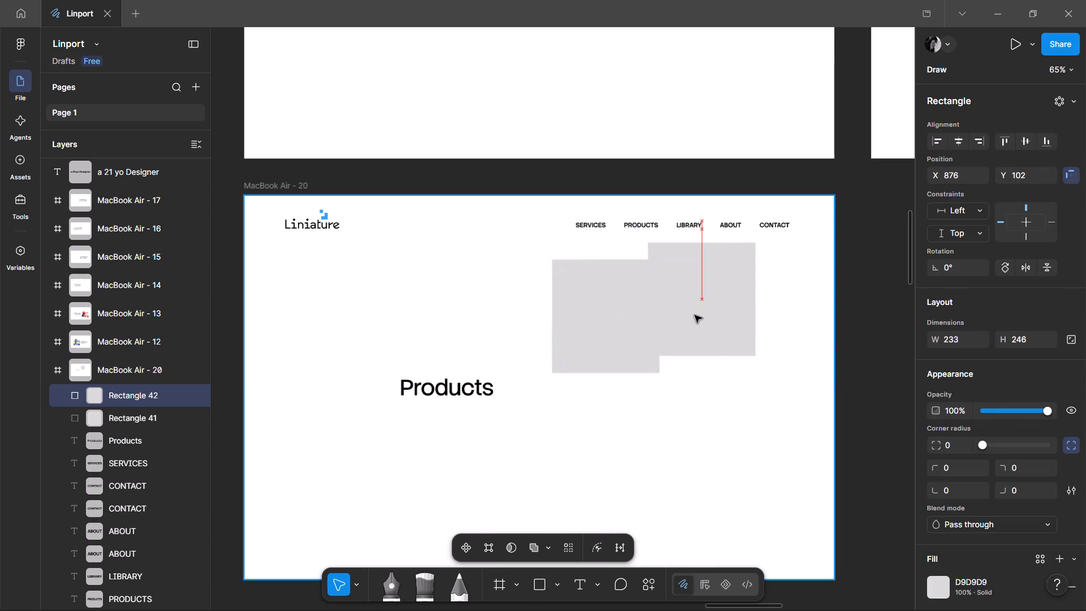
left_click_drag(695, 315, 715, 370)
Stretch the first rectangle down to a height of about 308 and align the second rectangle's top edge with it at Y 139.
left_click(574, 345)
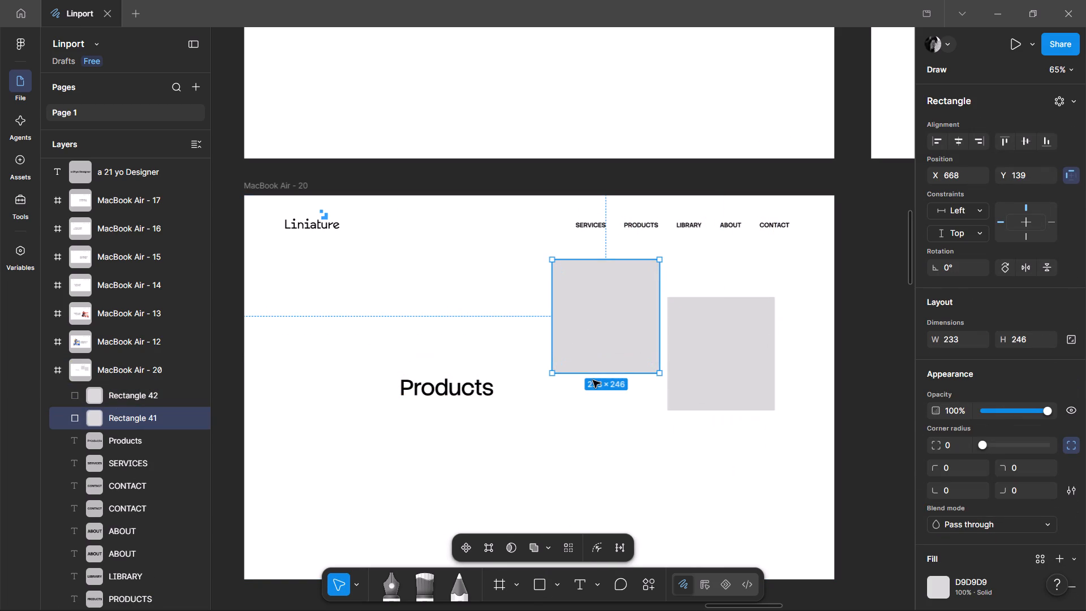
left_click_drag(596, 370, 594, 398)
left_click_drag(704, 334, 712, 295)
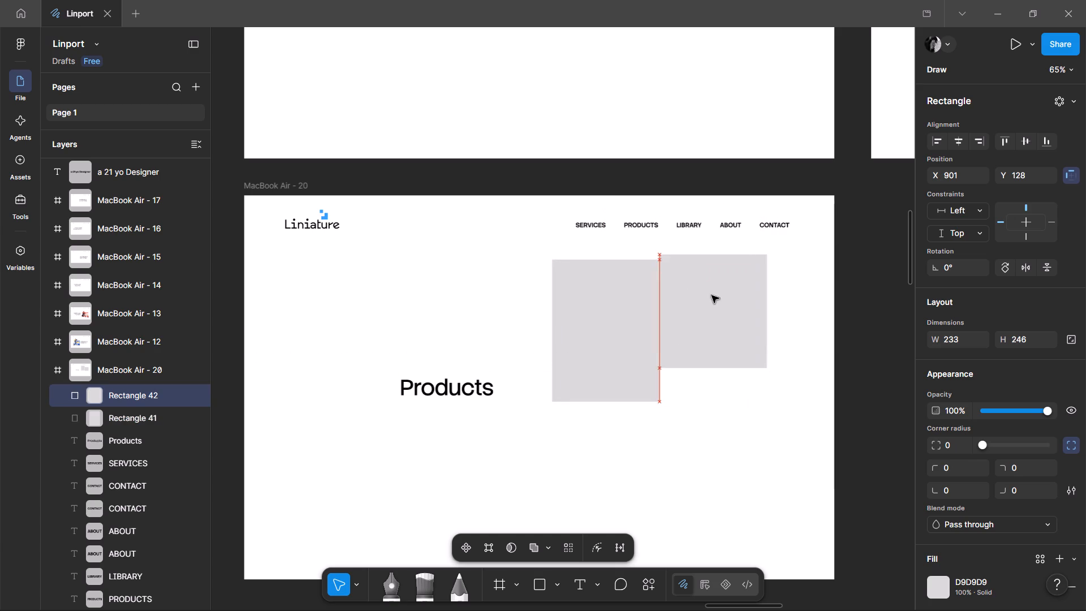
left_click_drag(712, 295, 704, 298)
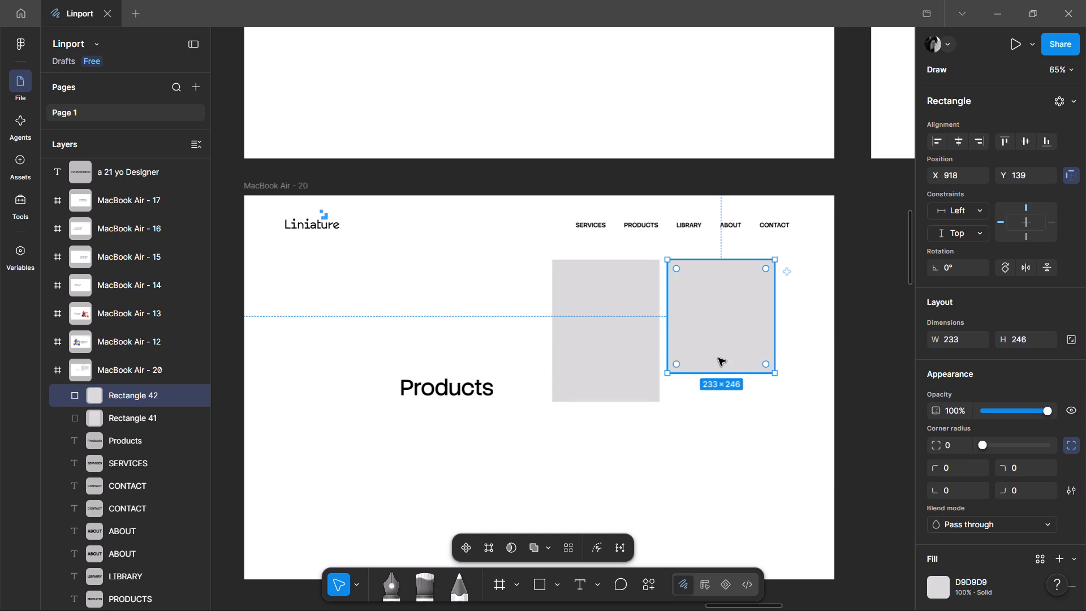
Give both grey rectangles a uniform corner radius of 13.
left_click(597, 357, "shift")
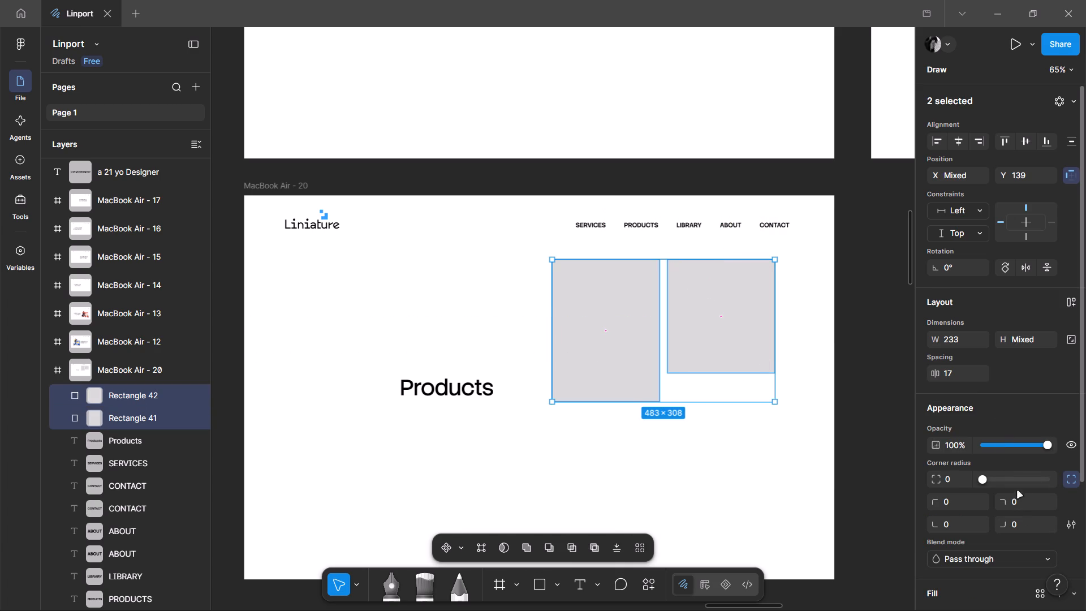
left_click(1069, 476)
left_click_drag(938, 479, 543, 318)
key("Up")
key("Up")
key("Up")
key("Up")
key("Up")
key("Up")
key("Up")
key("Up")
key("Up")
key("Up")
key("Up")
key("Up")
key("Up")
key("Up")
key("Up")
key("Up")
key("Up")
key("Up")
key("Up")
key("Up")
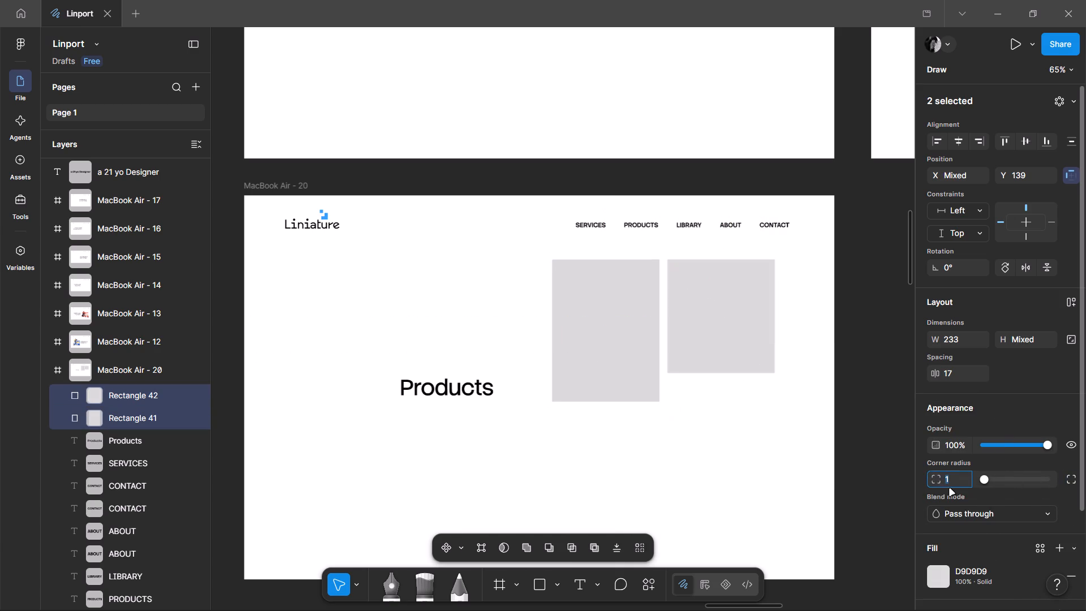
key("Down")
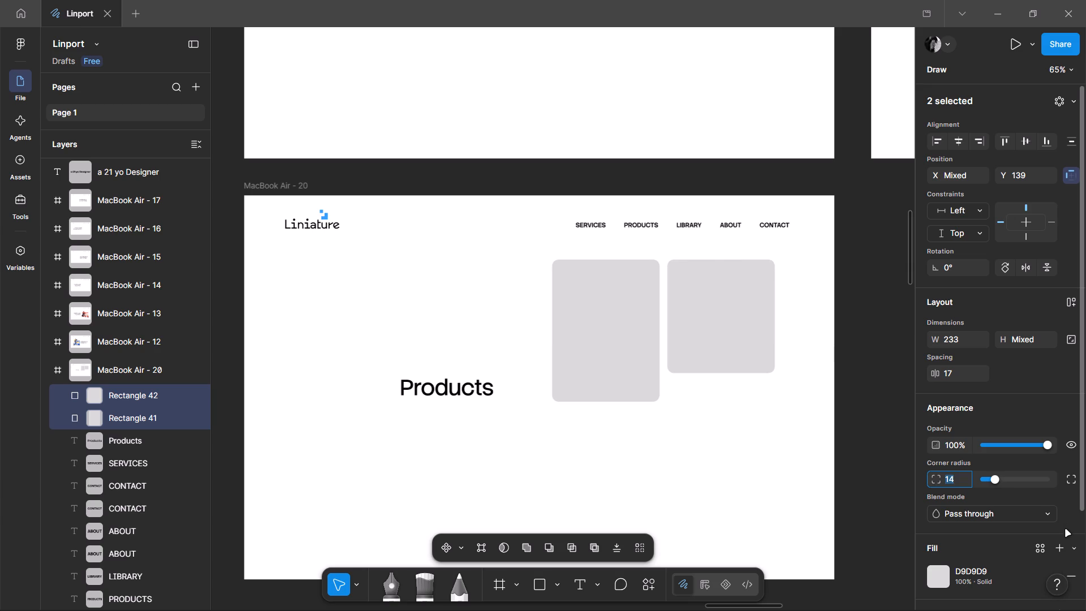
key("Down")
key("Down")
key("Up")
left_click(864, 396)
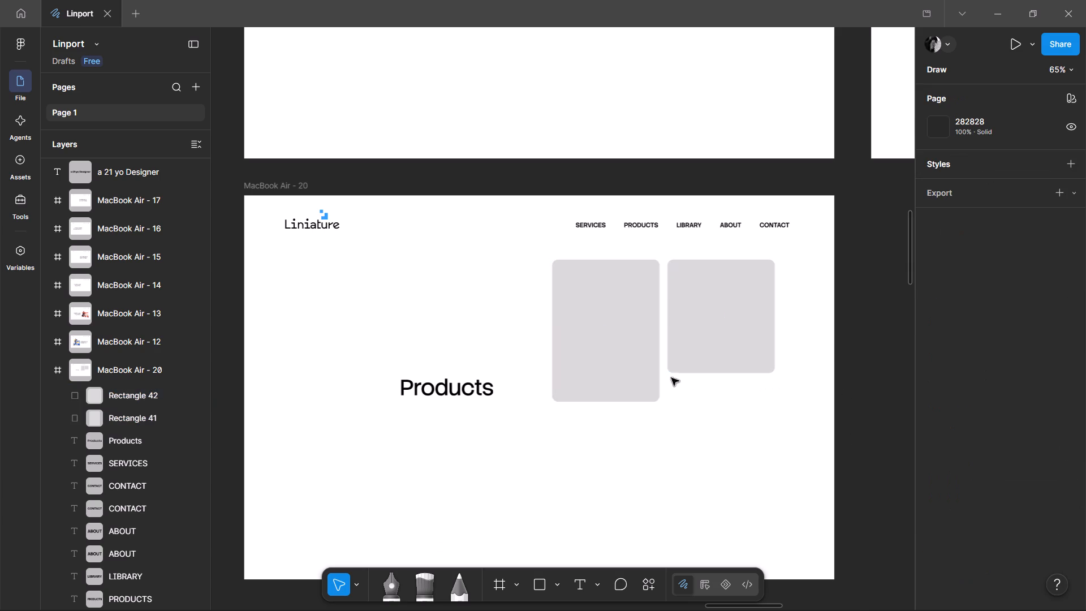
Duplicate the taller rounded rectangle and place the copy directly below the shorter one at X 918, Y 403, with a gap of 18.
left_click(640, 361)
key("ctrl+c")
key("ctrl+v")
left_click_drag(614, 352, 736, 467)
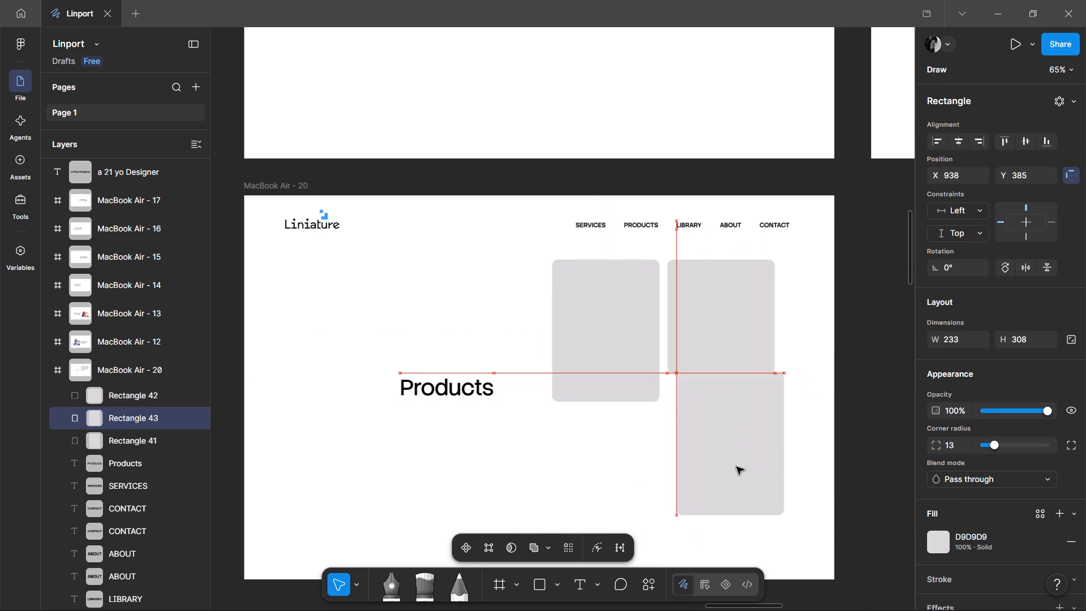
left_click_drag(736, 467, 731, 474)
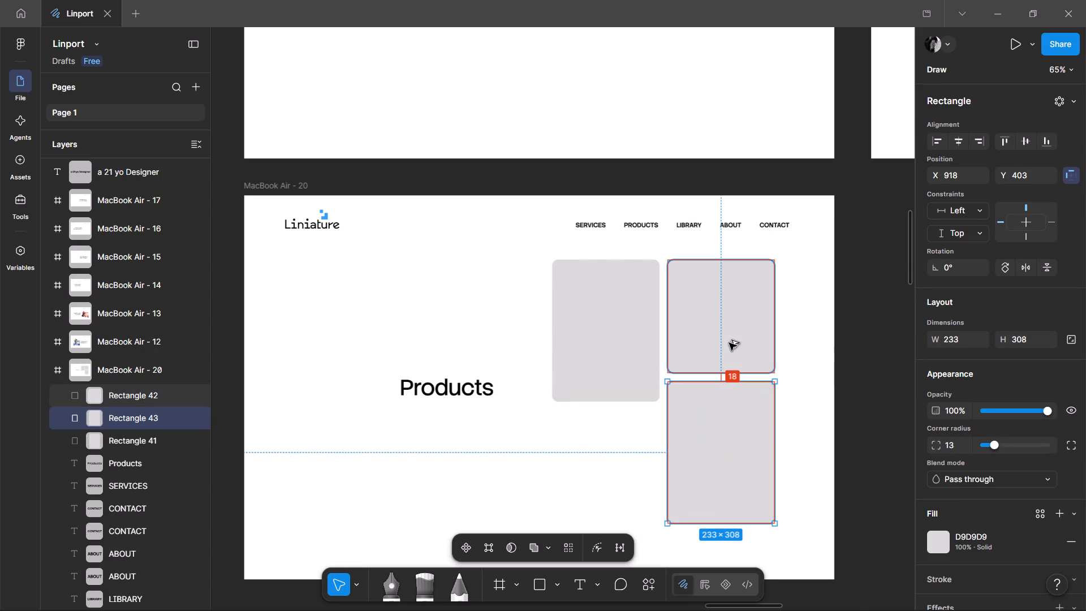
Nudge the two stacked rectangles of the second column 1 px away from the first column, to X 919.
left_click(571, 336)
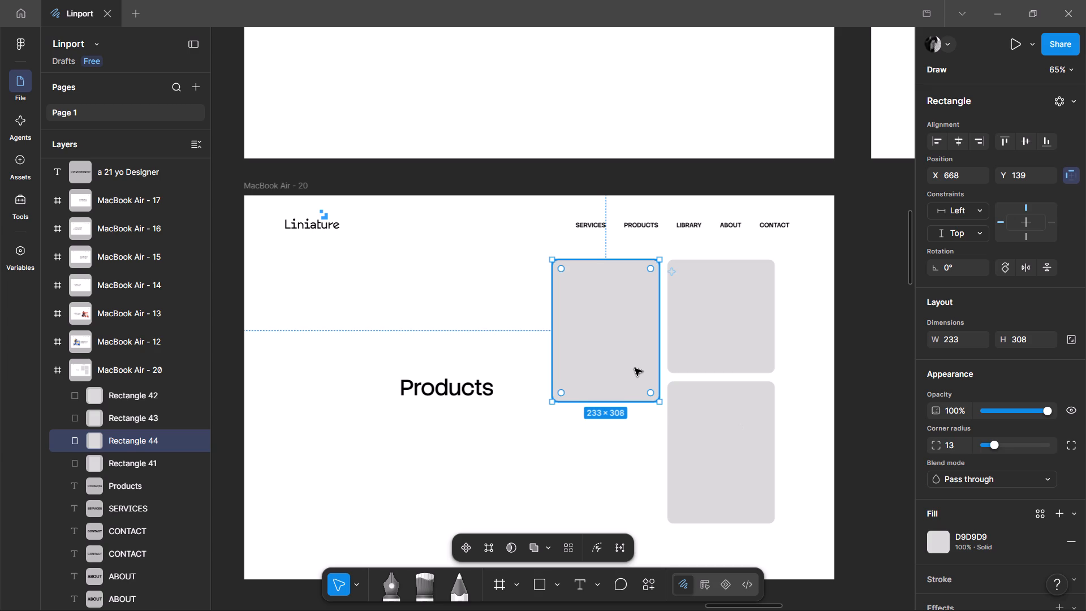
left_click(721, 339)
left_click(735, 412, "shift")
key("Right")
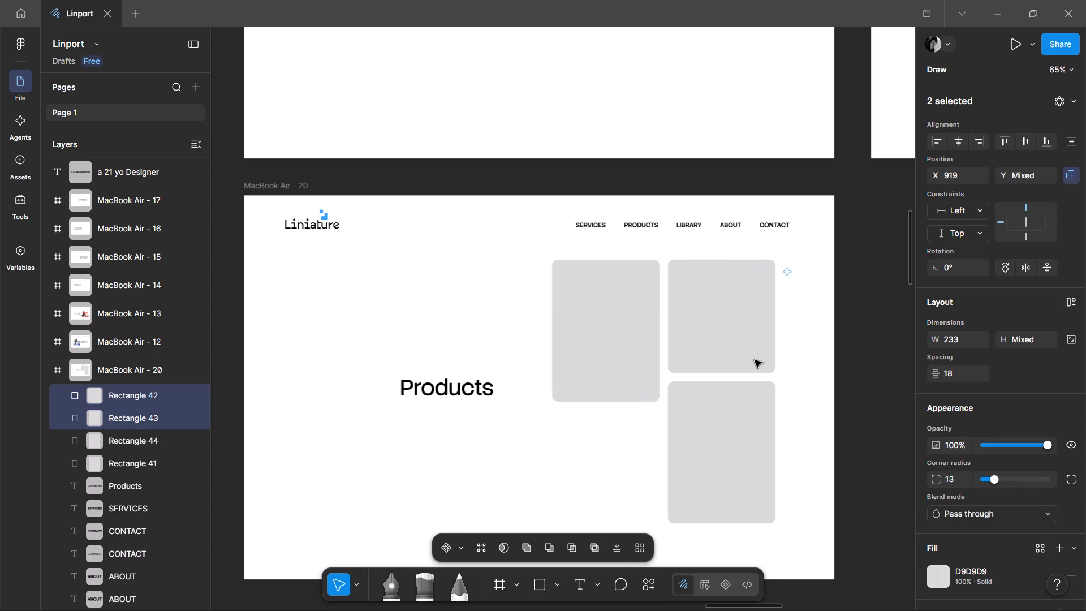
Check the spacing between the two stacked rectangles in the second column.
left_click(691, 438)
left_click(714, 462)
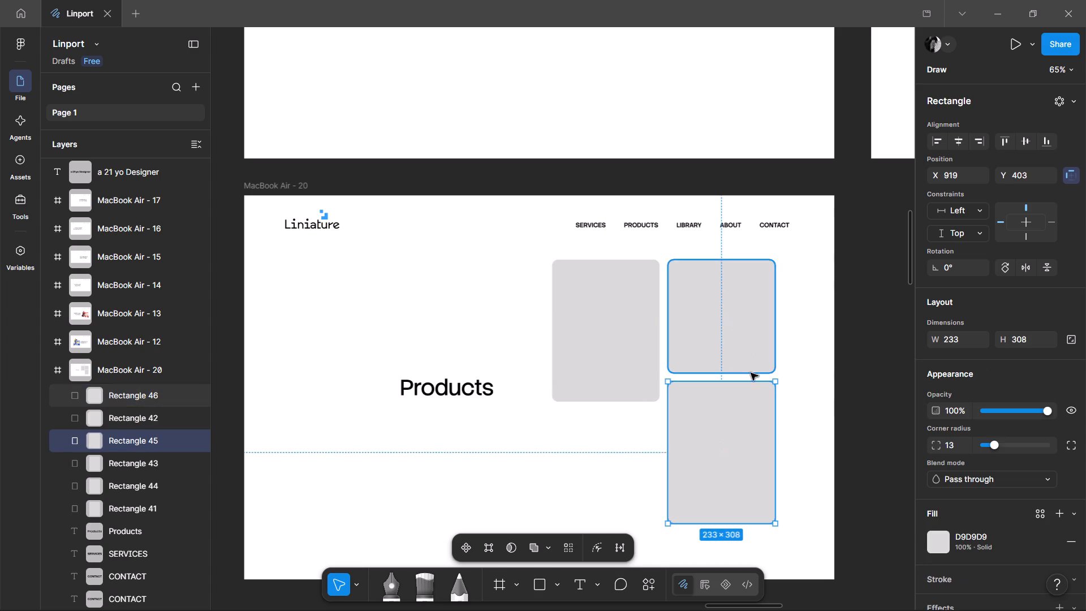
left_click(740, 444)
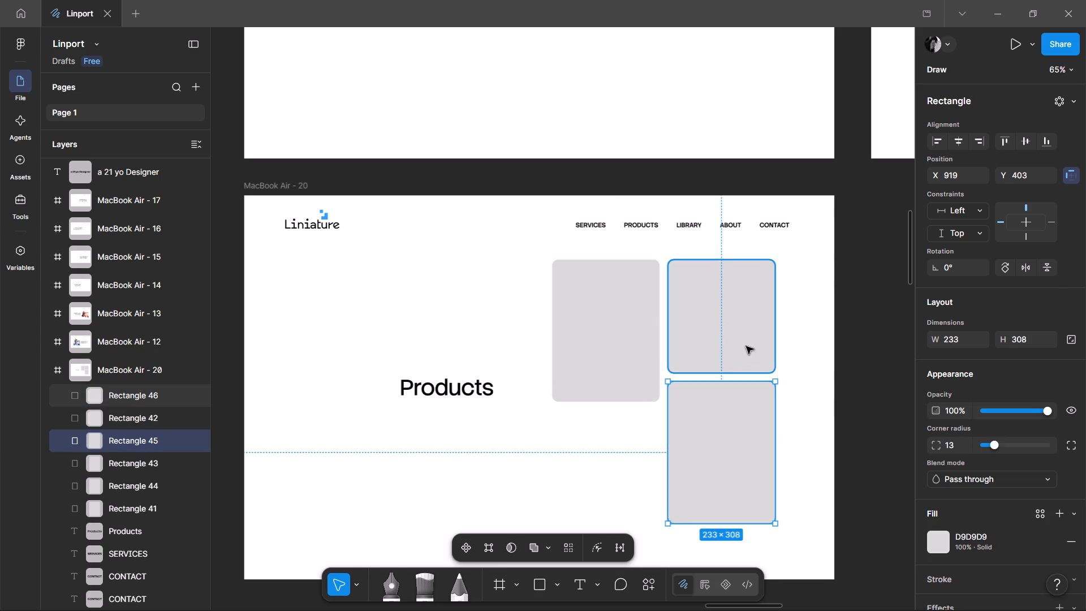
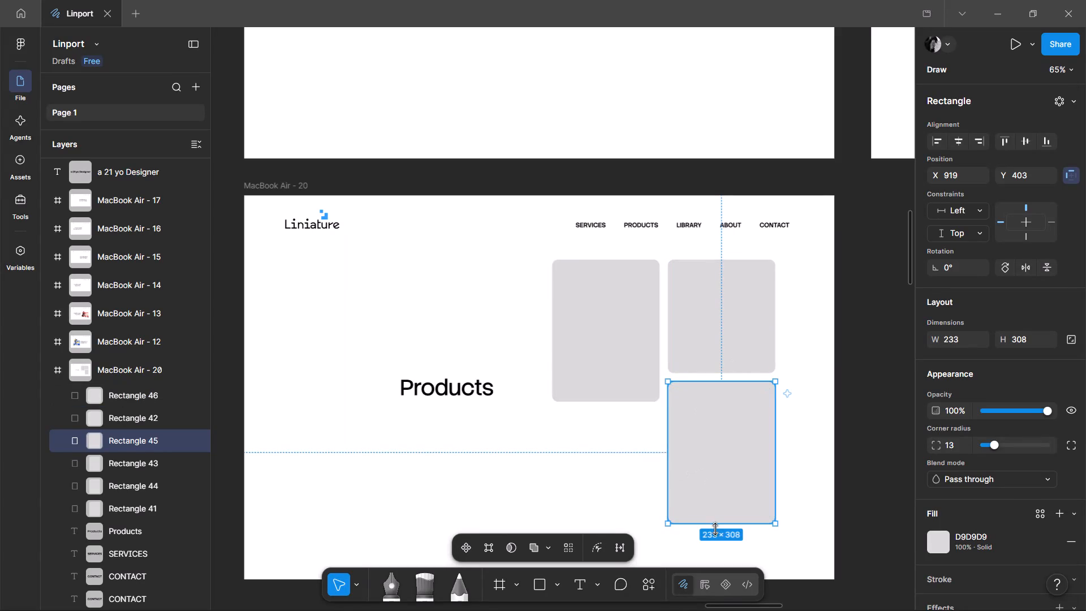
Shorten the overlapping duplicate of the lower second-column card to 239 high and place it below the first-column card at X 668, Y 472.
left_click_drag(720, 523, 722, 492)
left_click_drag(735, 515, 607, 554)
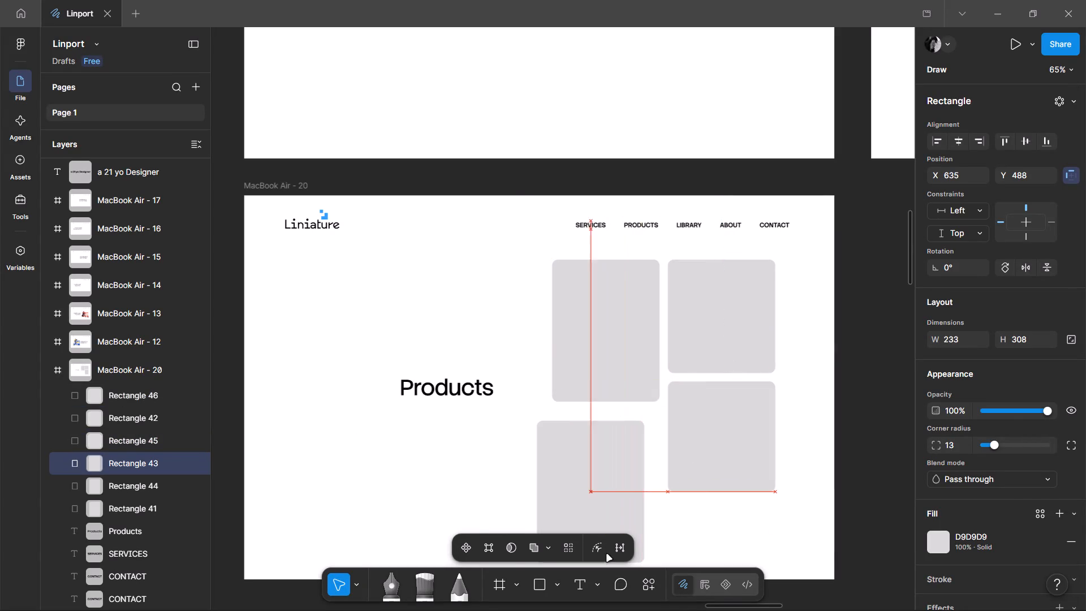
left_click_drag(607, 554, 608, 551)
scroll(630, 444, "down", 3)
key("ctrl+z")
left_click_drag(745, 254, 745, 253)
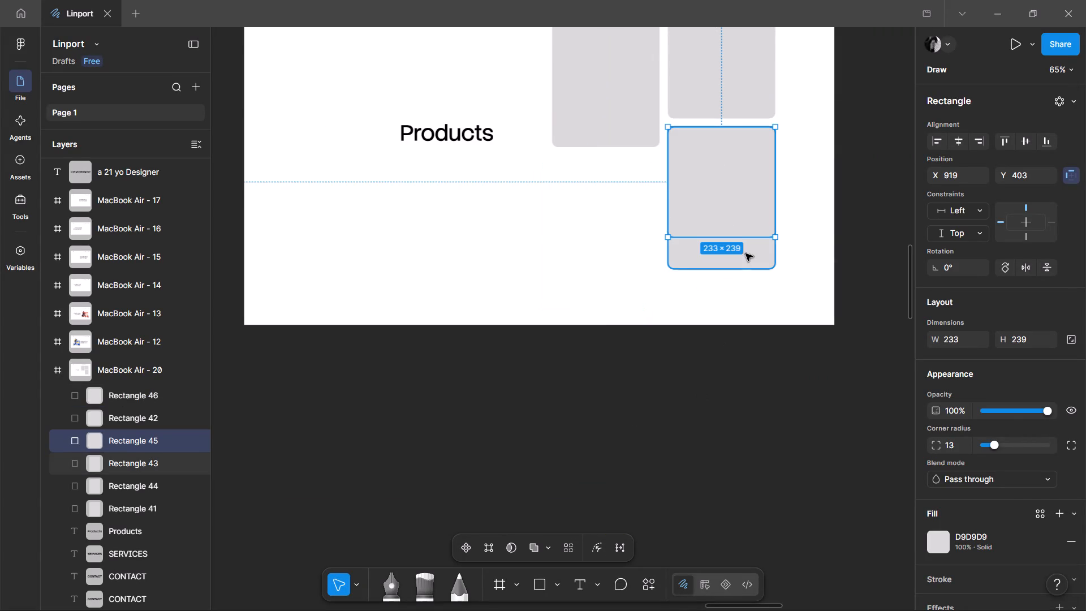
left_click_drag(745, 253, 645, 302)
key("ctrl+z")
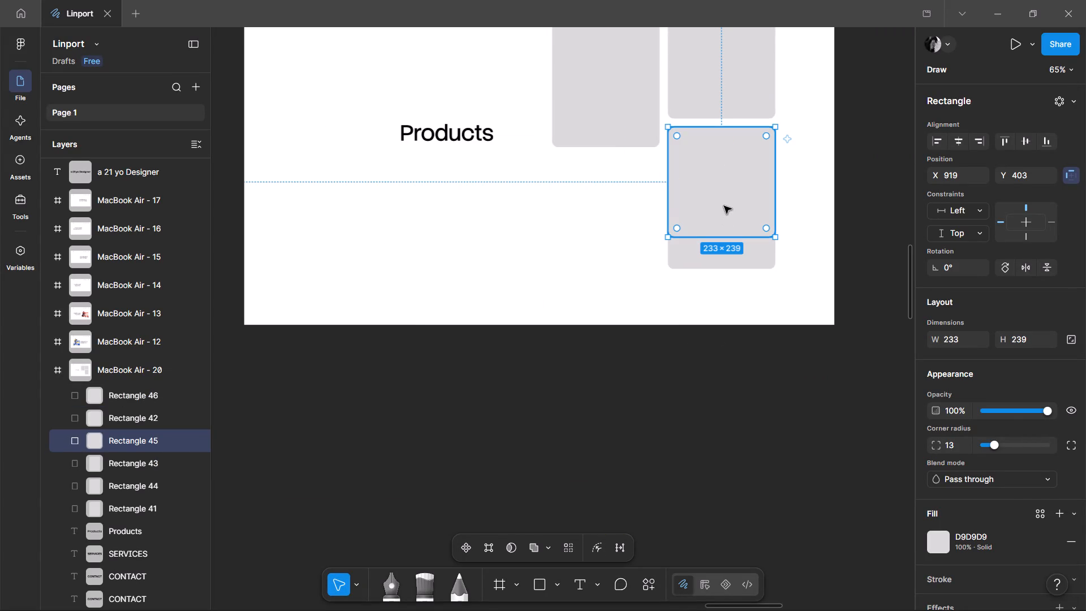
left_click(724, 206)
left_click_drag(723, 196, 601, 227)
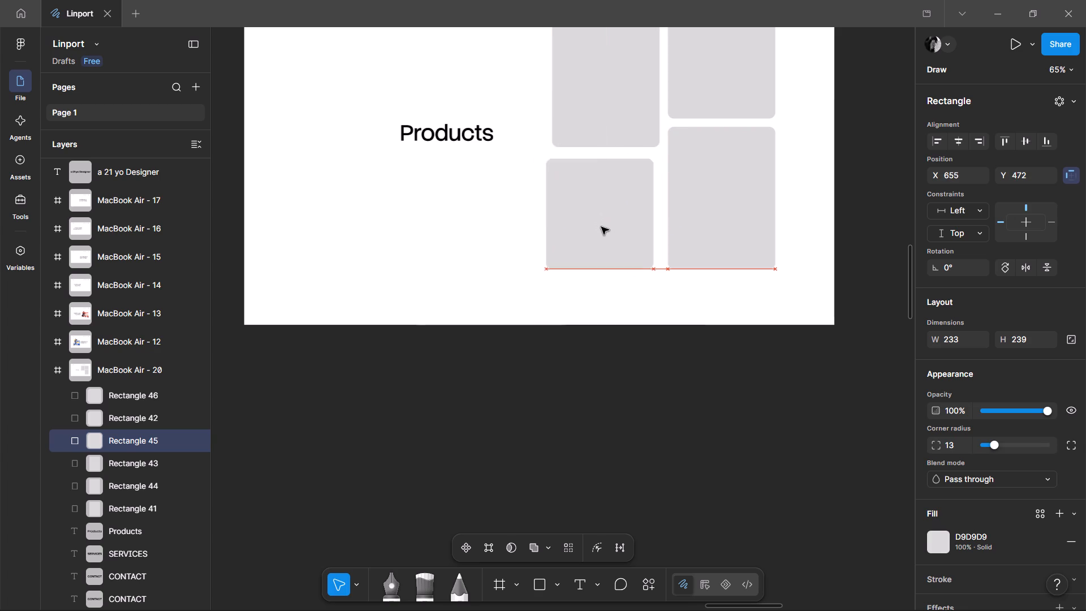
left_click_drag(601, 227, 608, 227)
left_click(640, 325)
Extend the lower first-column card downward so its bottom edge sits slightly below the lower second-column card.
left_click(604, 256)
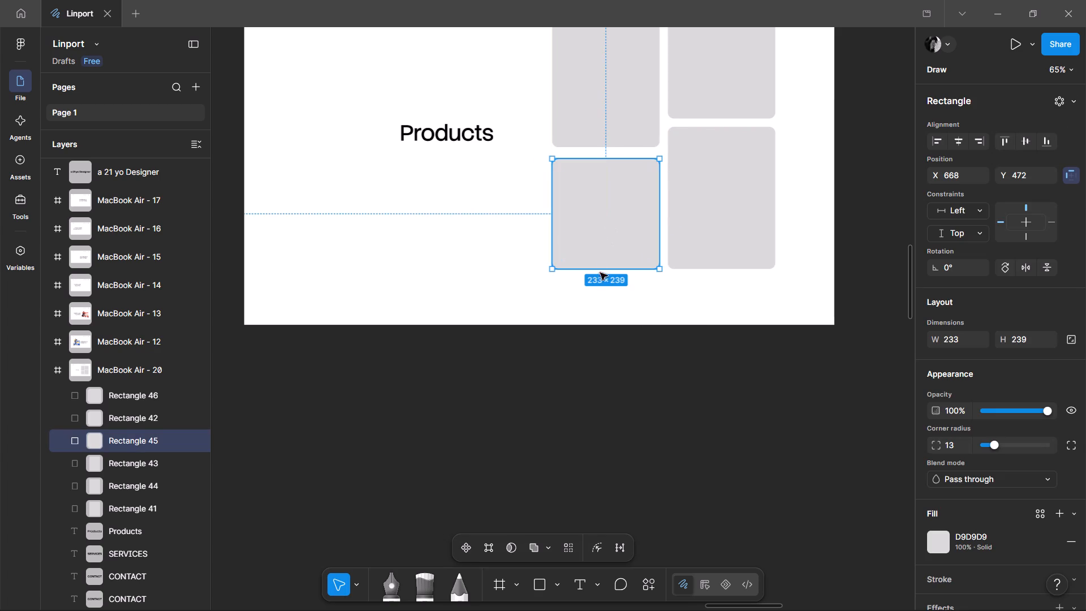
left_click_drag(601, 272, 601, 283)
left_click(652, 332)
Scale the whole card grid down proportionally to 373 × 466, keeping its upper-left corner in place.
scroll(652, 332, "up", 2)
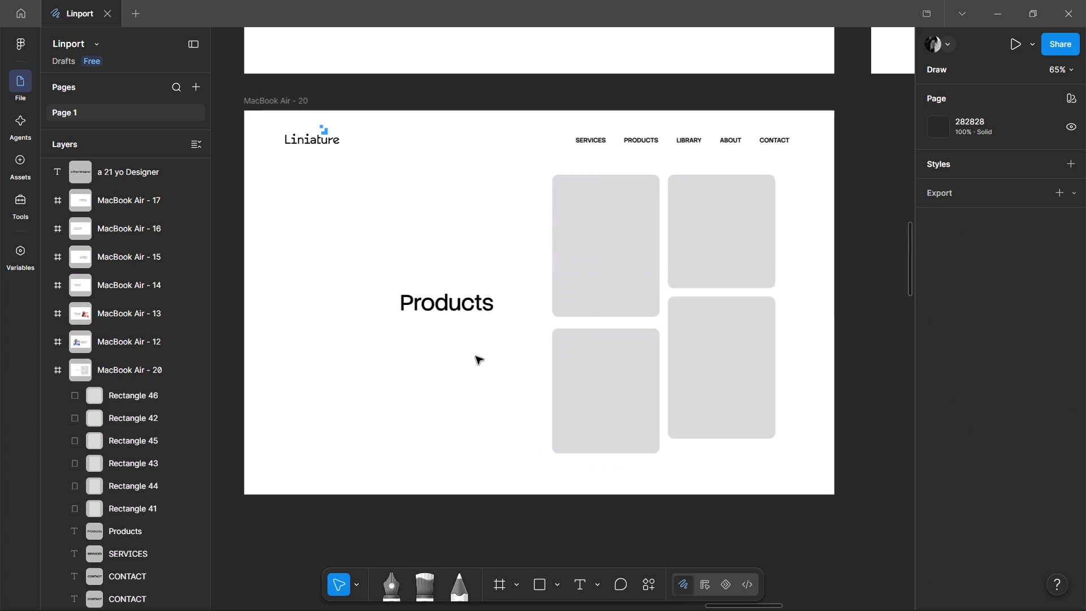
left_click_drag(768, 474, 632, 273)
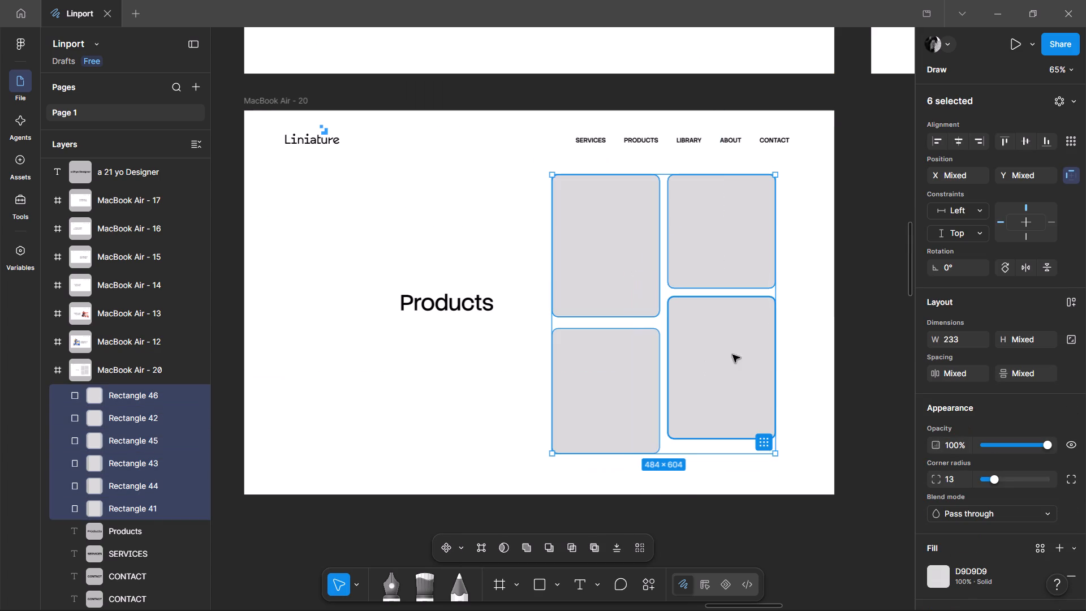
left_click_drag(773, 454, 704, 390, "shift")
left_click(723, 434, "shift")
left_click_drag(683, 372, 659, 229)
key("ctrl+z")
left_click(703, 394, "ctrl")
key("ctrl+z")
left_click(729, 442)
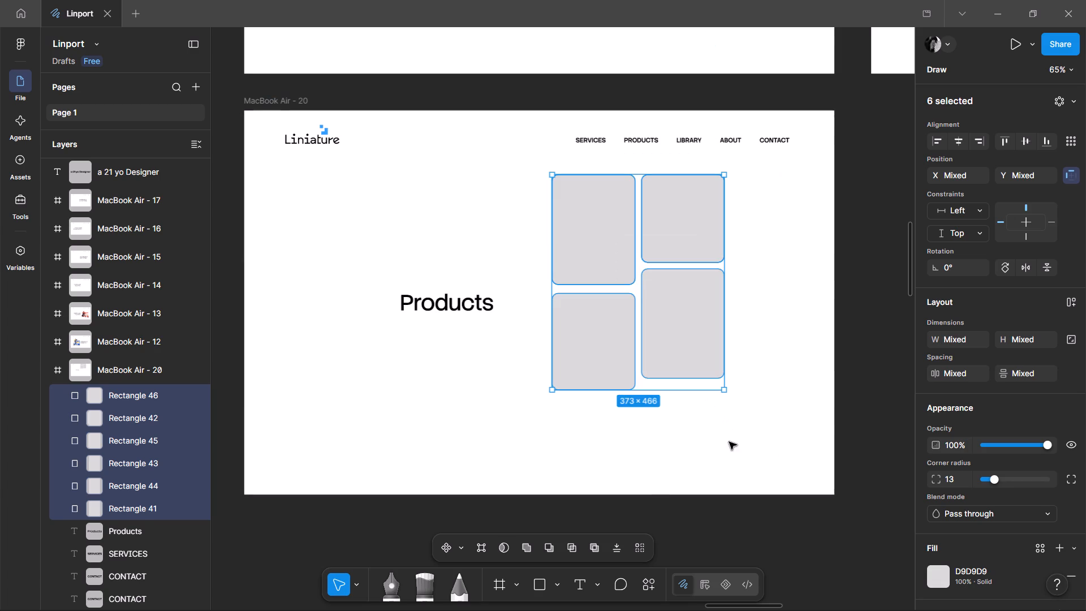
Duplicate the second-column cards and place the copies beside them as a third column with a matching gap.
left_click_drag(718, 443, 661, 231)
key("ctrl+c")
key("ctrl+v")
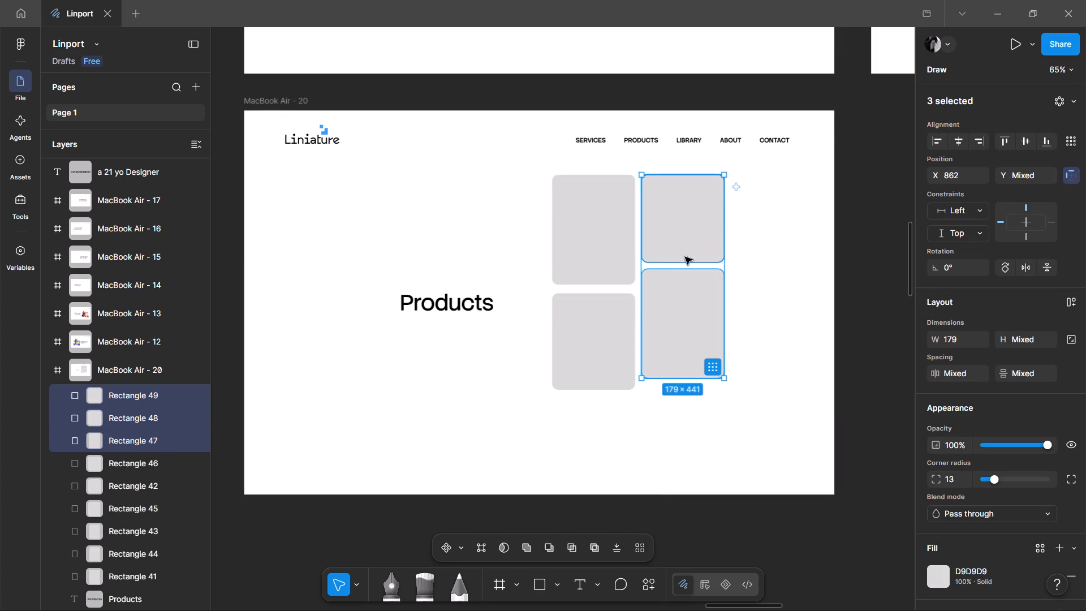
left_click_drag(685, 257, 771, 256)
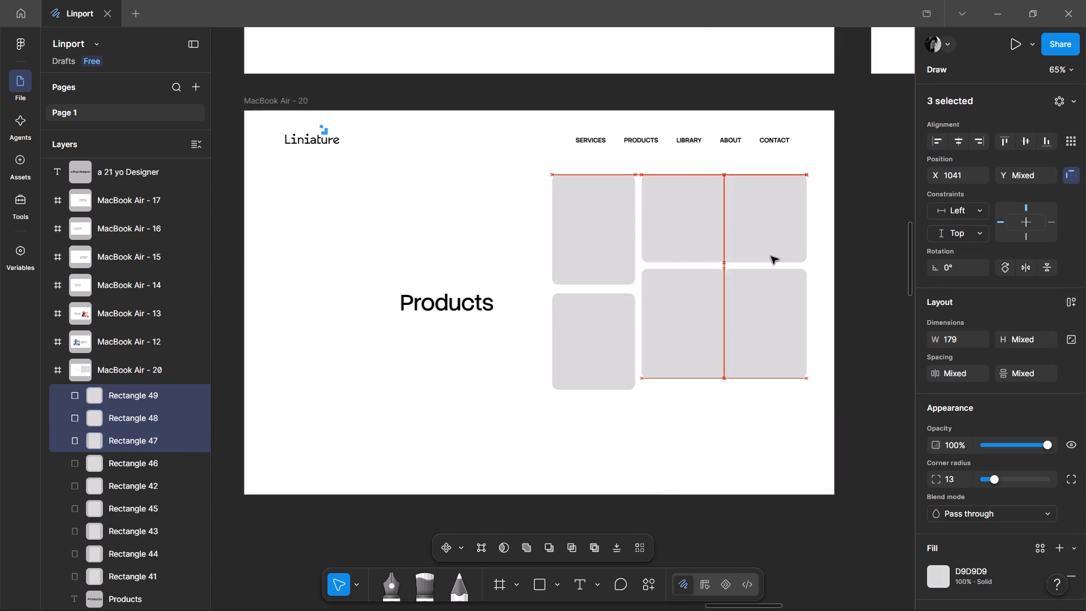
left_click_drag(771, 256, 772, 255)
Move the entire three-column card grid toward the Products heading until its outer edge lines up with the end of the CONTACT link.
left_click_drag(779, 437, 588, 217)
left_click_drag(658, 252, 619, 243, "shift")
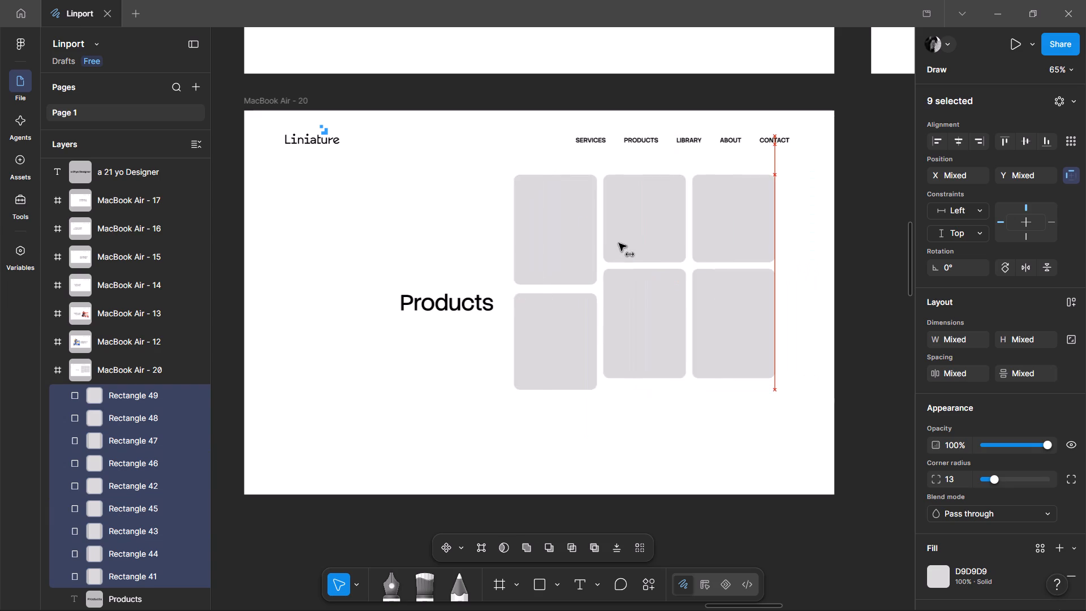
left_click_drag(619, 243, 637, 246, "shift")
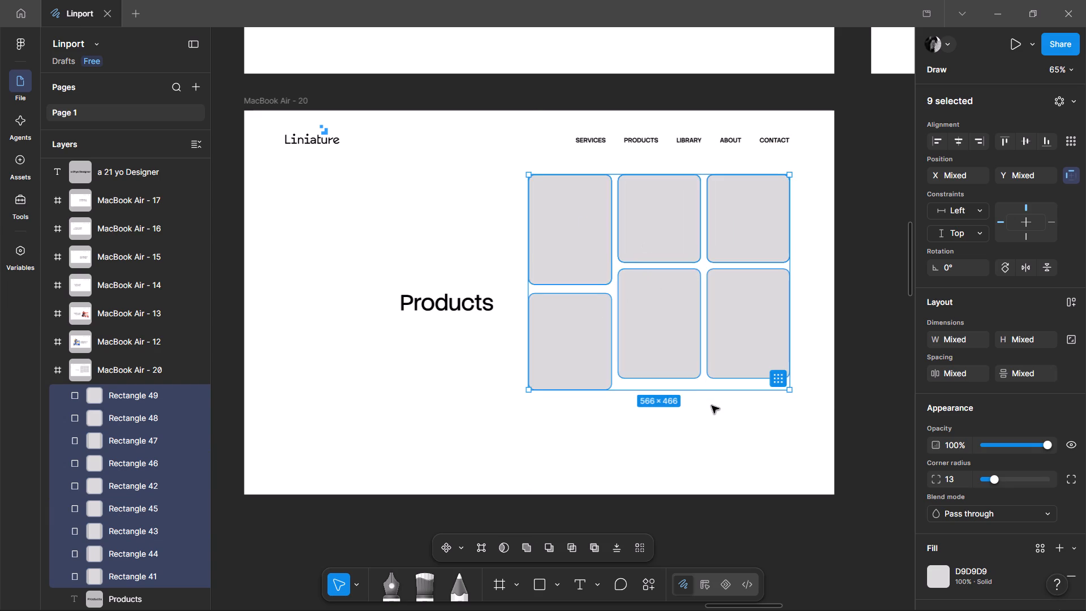
left_click(712, 406)
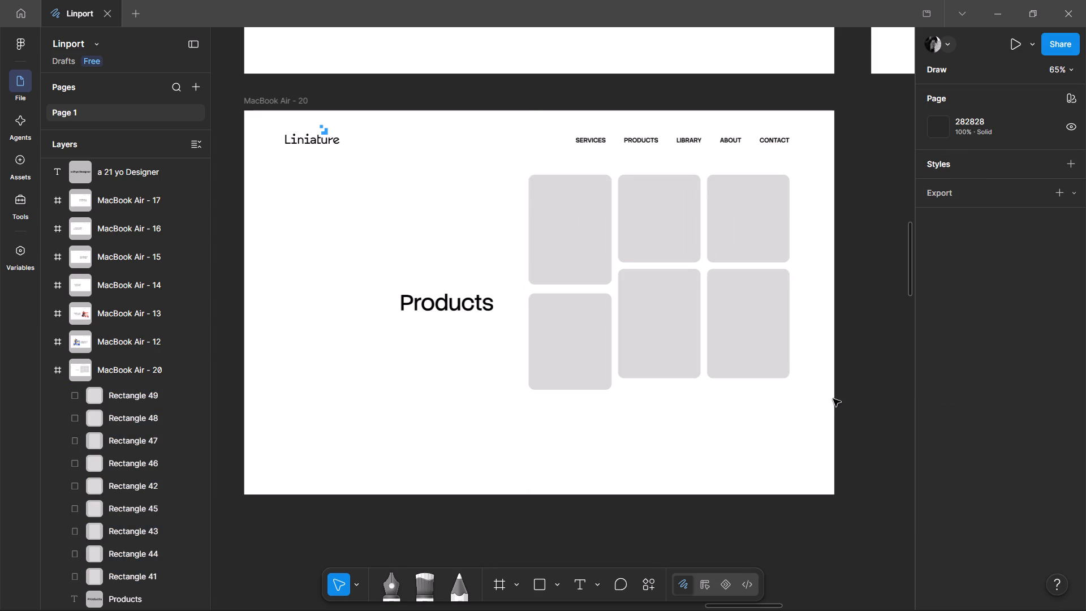
Narrow the whole card grid from the side facing the Products heading, making the cards about 155 wide.
left_click_drag(761, 451, 562, 201)
left_click_drag(528, 253, 565, 252)
left_click(527, 467)
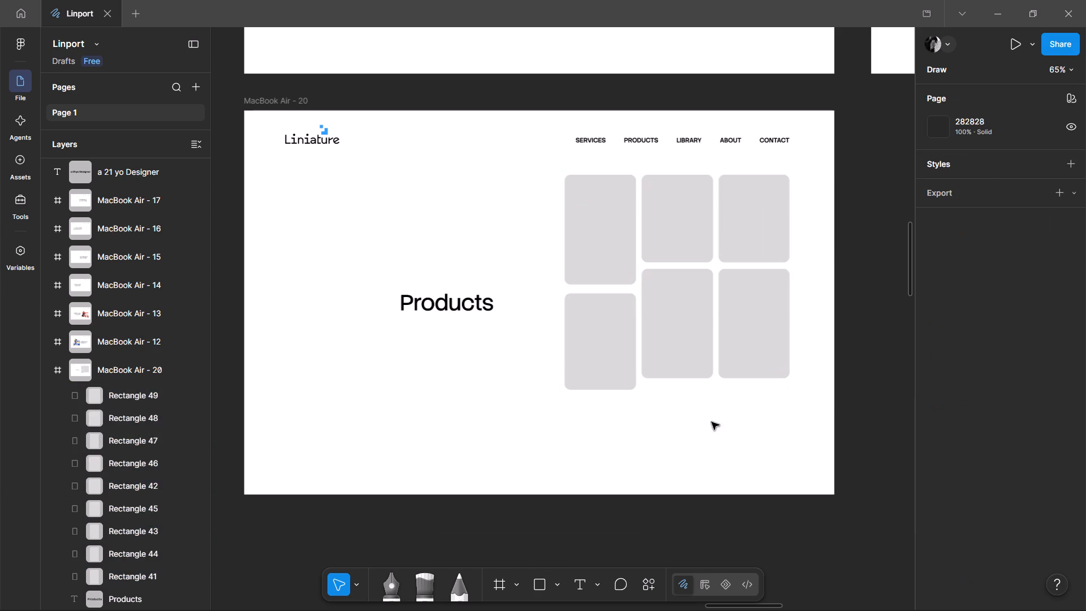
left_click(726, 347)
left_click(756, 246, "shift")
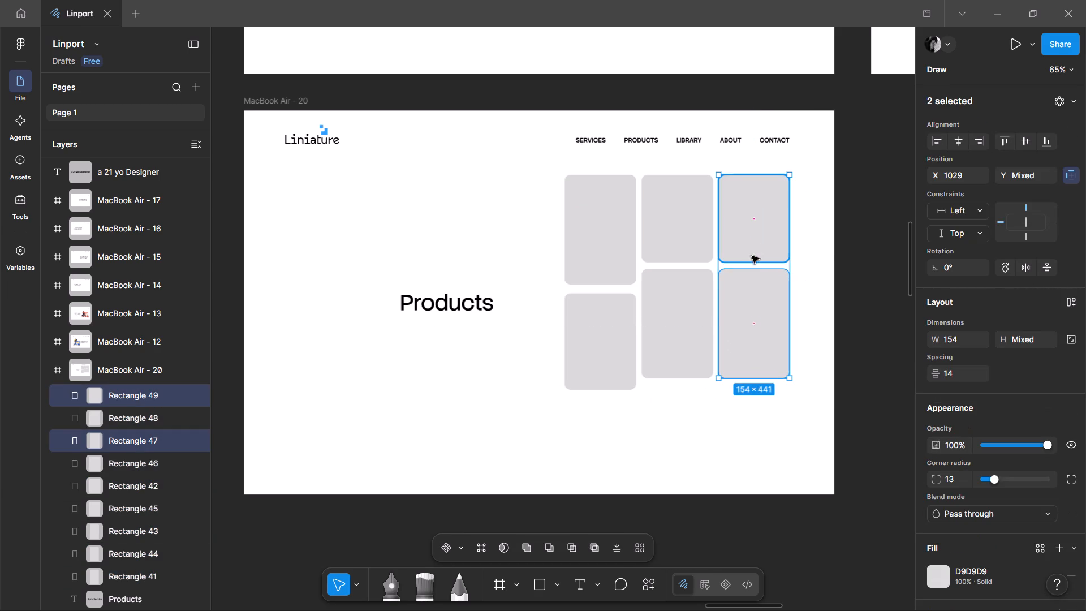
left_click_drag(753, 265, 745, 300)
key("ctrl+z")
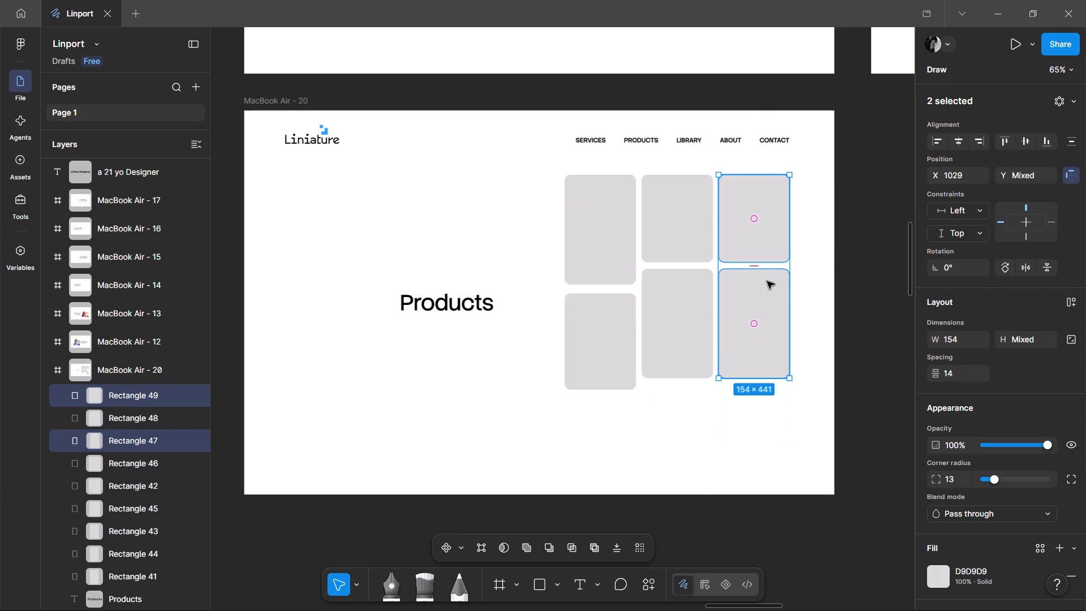
Lengthen the upper third-column card downward to a height of 269.
left_click(804, 254)
left_click(748, 248)
left_click_drag(750, 263, 751, 299)
Move the lower third-column card down beneath the lengthened card, to X 1032, Y 416.
left_click(766, 332)
left_click_drag(742, 338, 742, 376)
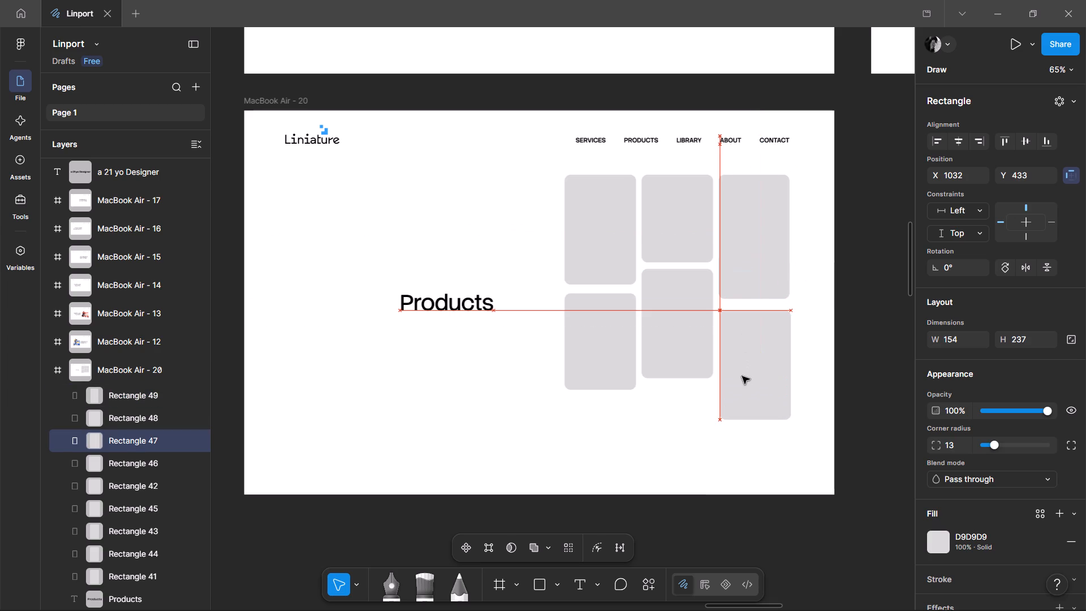
left_click_drag(742, 376, 742, 372)
Widen the vertical gaps by nudging the lower first-column card 1 px down and the lower second-column card down to Y 349.
left_click(630, 300)
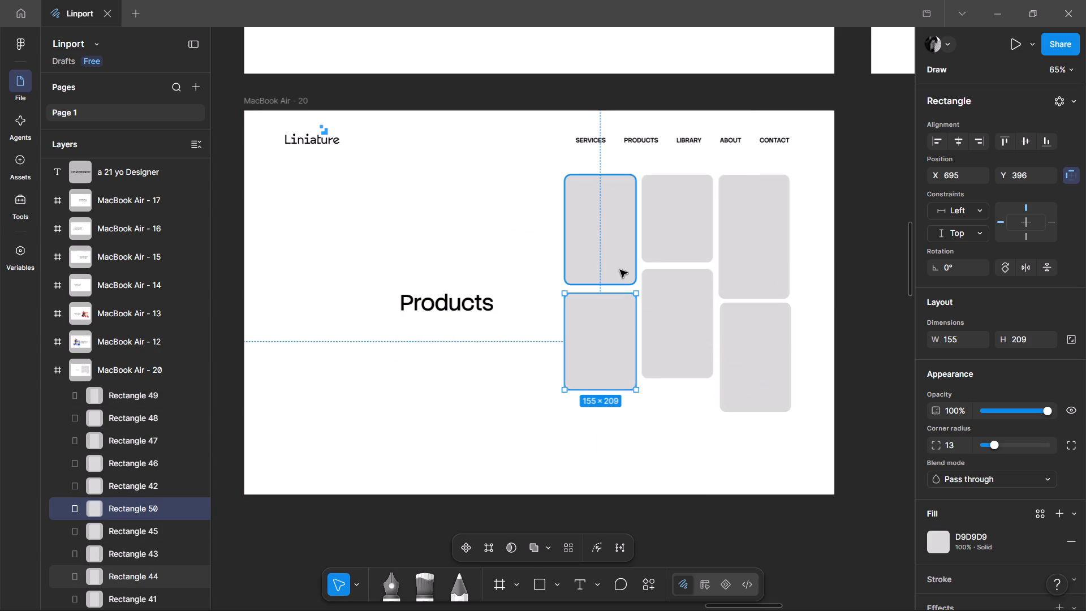
key("Down")
left_click(697, 283)
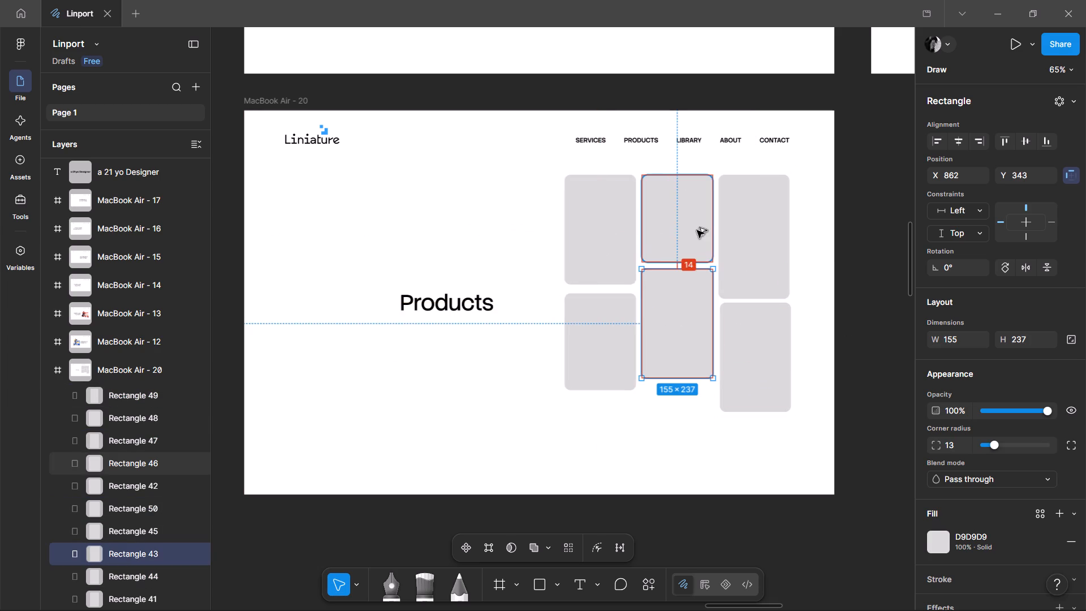
key("Down")
key("Down")
key("Down")
key("Down")
key("alt+Down")
key("alt+Down")
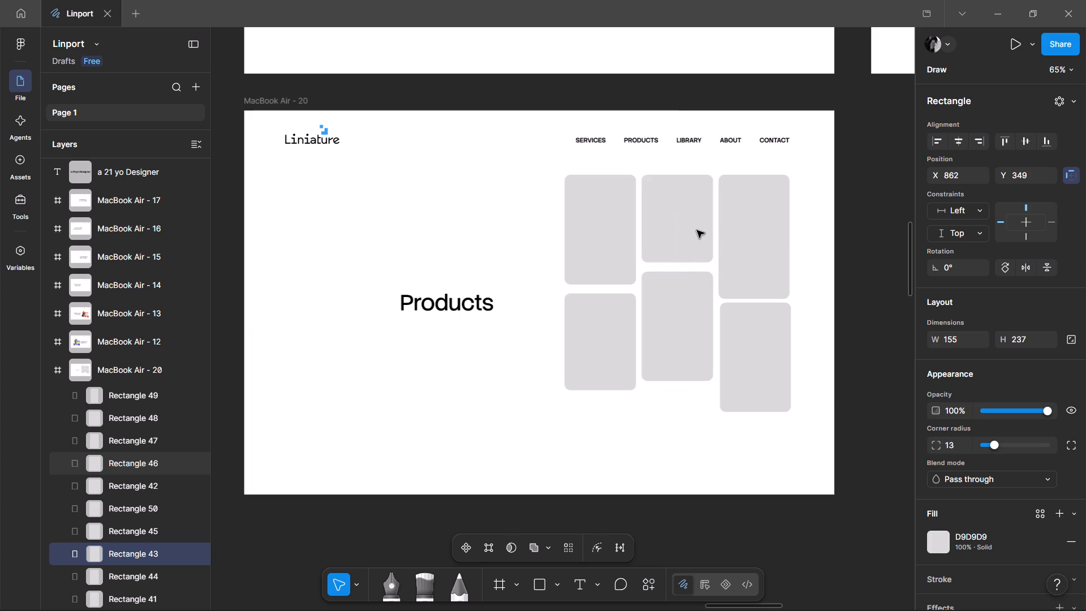
Nudge the lower third-column card down to Y 428 to widen the gap below the upper card.
left_click(741, 343)
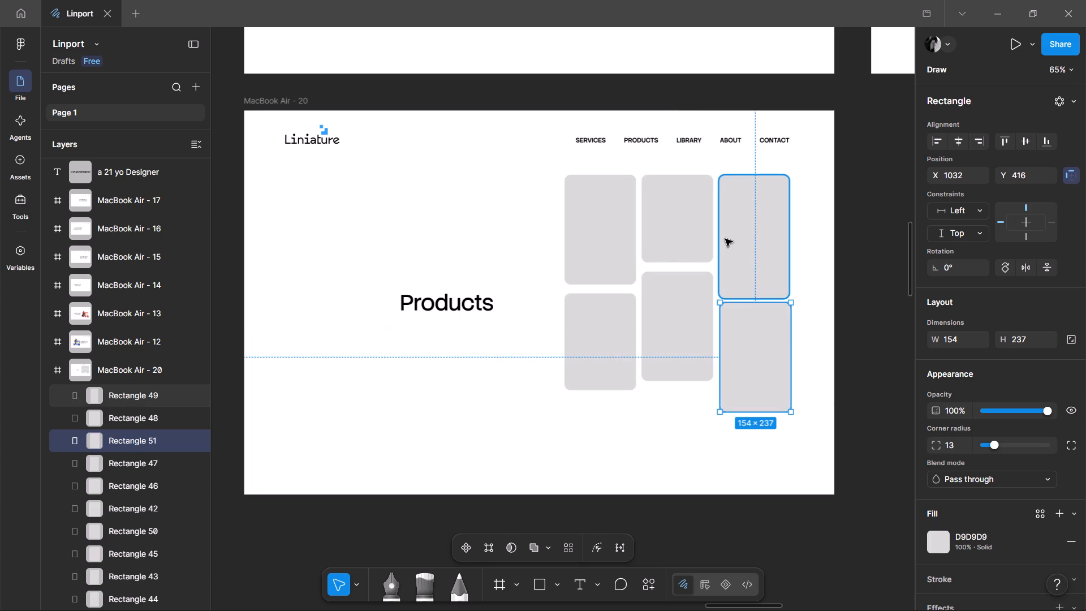
key("Down")
key("Down")
key("Down")
key("Down")
key("Down")
key("alt+Down")
key("alt+Down")
key("Down")
key("Down")
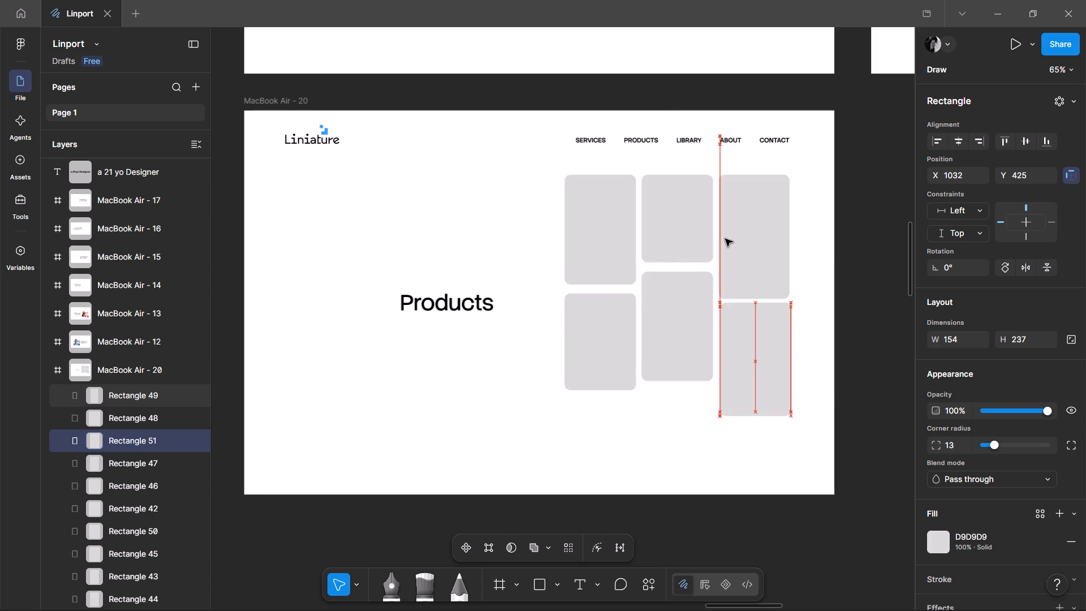
key("alt+Down")
key("Down")
key("Down")
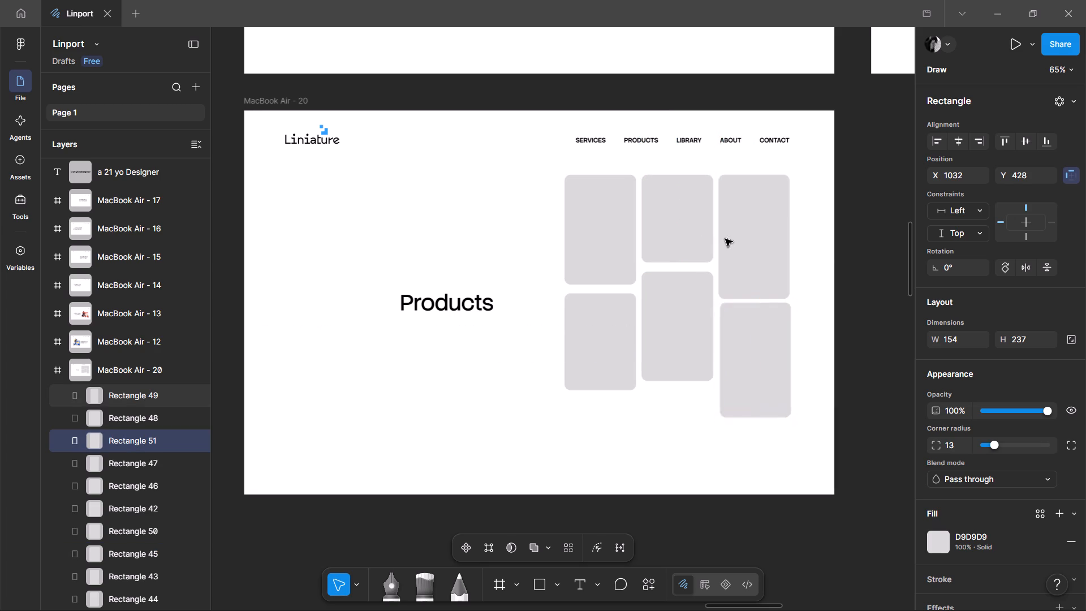
Delete the leftover duplicate rectangle behind the lower third-column card.
scroll(722, 243, "up", 3, "ctrl")
left_click(776, 380)
key("Delete")
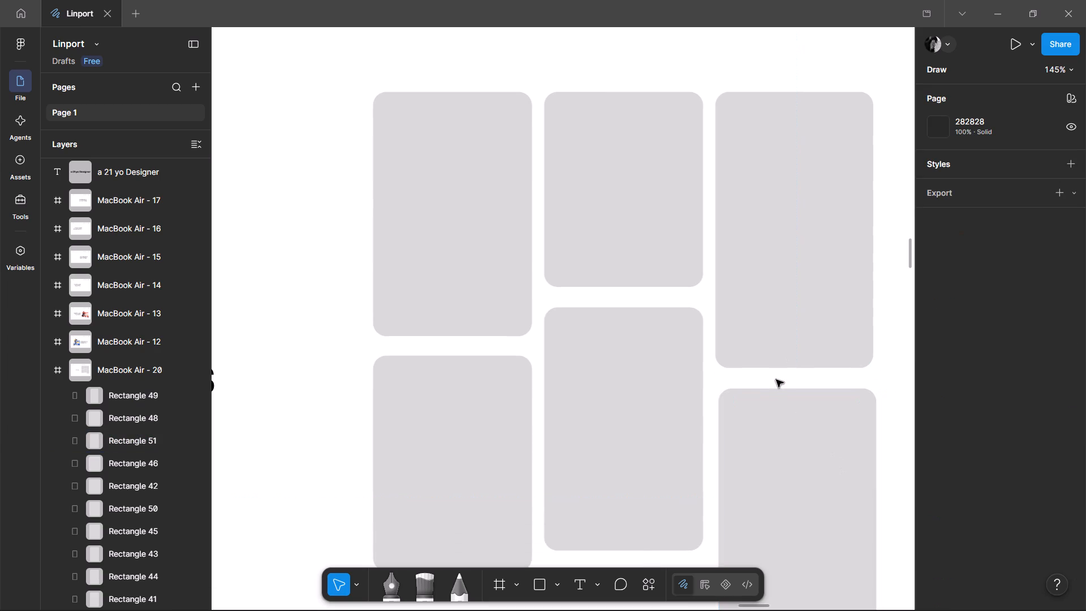
Nudge the cards of the first two columns 8 px away from the third column, for a horizontal gap of 20.
scroll(706, 381, "down", 6, "ctrl")
left_click_drag(676, 485, 657, 322)
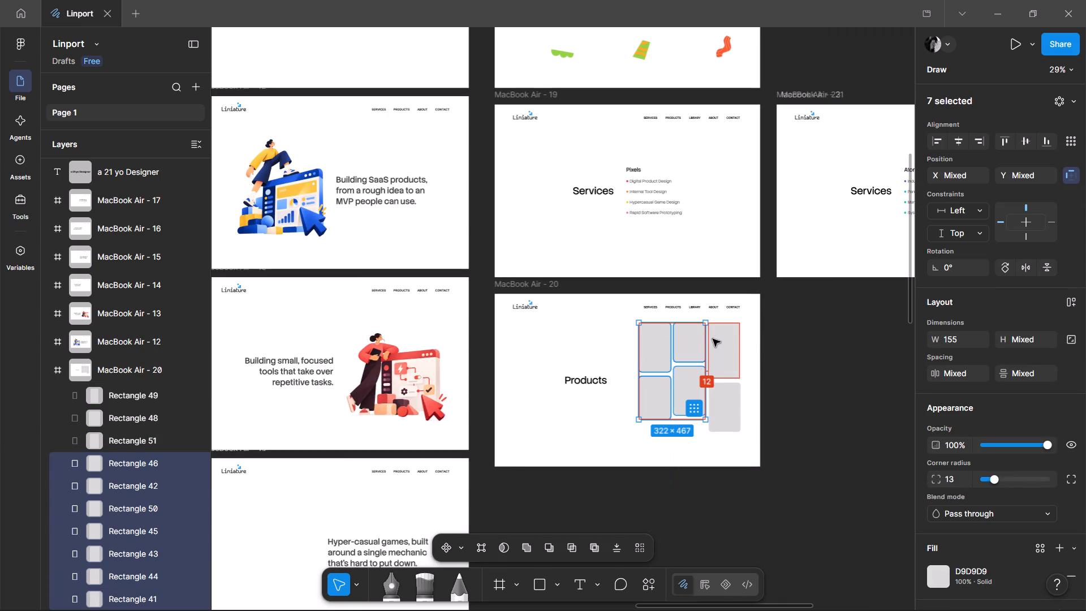
key("Left")
key("Left")
key("Left")
key("Left")
key("Left")
key("Left")
key("Left")
key("Left")
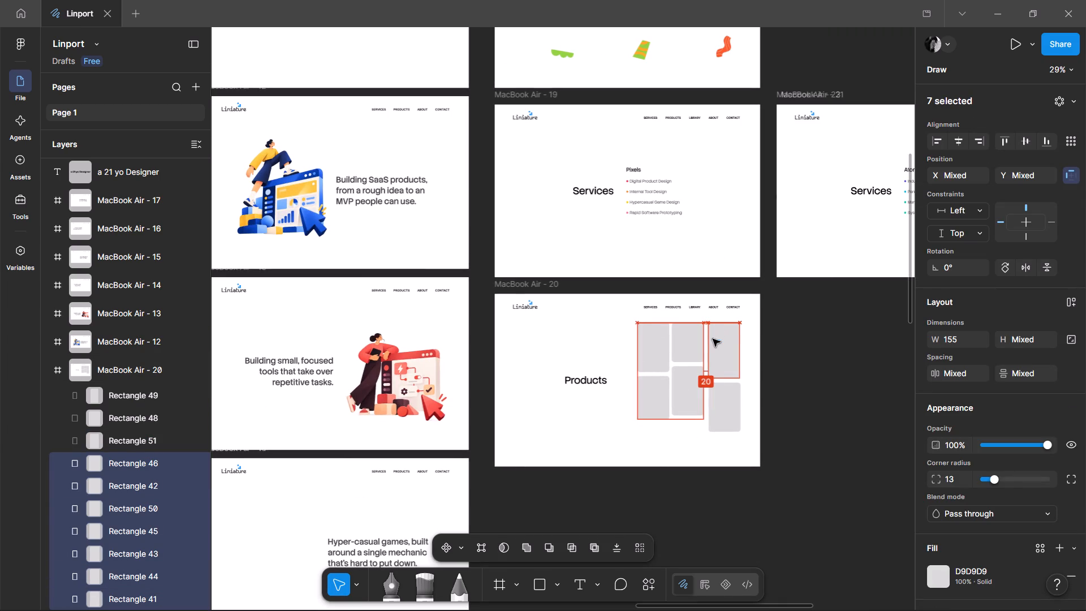
Nudge the first-column cards 8 px away from the second column, to X 679.
scroll(712, 340, "up", 3, "ctrl")
left_click(494, 359)
left_click_drag(510, 334, 614, 502)
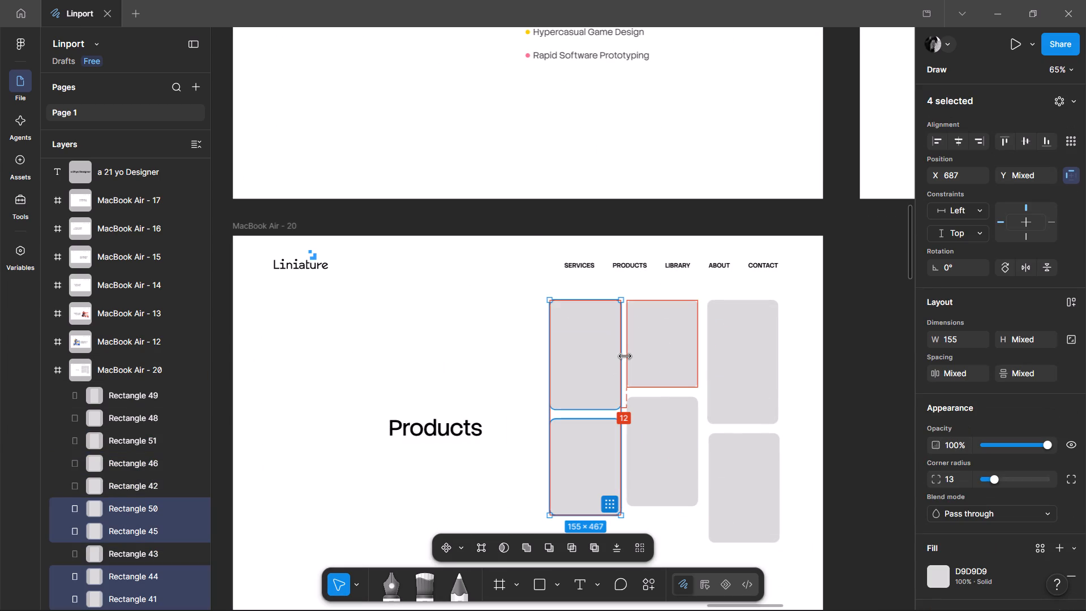
key("Left")
key("Left")
key("Left")
key("Left")
key("Left")
key("alt+Left")
key("Left")
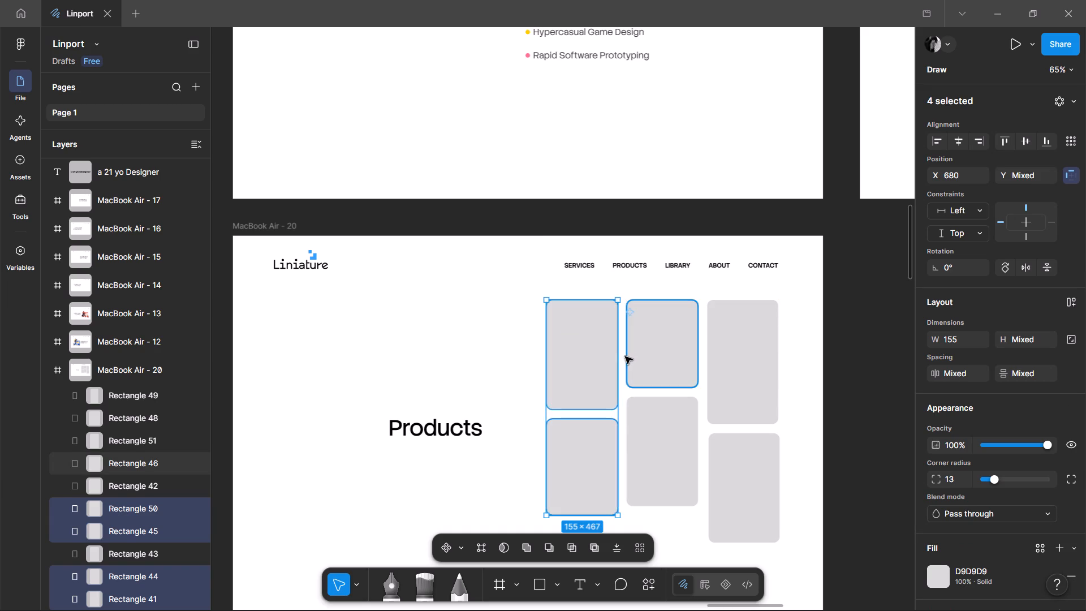
key("Left")
scroll(617, 350, "up", 1)
scroll(617, 350, "down", 5)
left_click(677, 350)
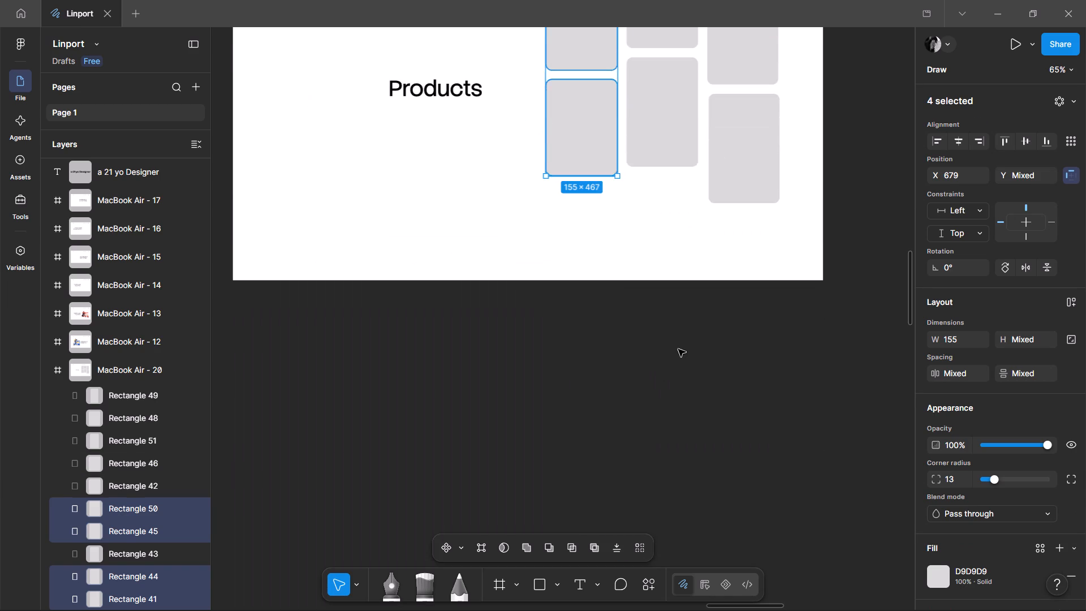
Align the lower third-column card with the card above it by nudging it 3 px sideways to X 1029.
scroll(710, 341, "up", 3)
left_click(730, 400)
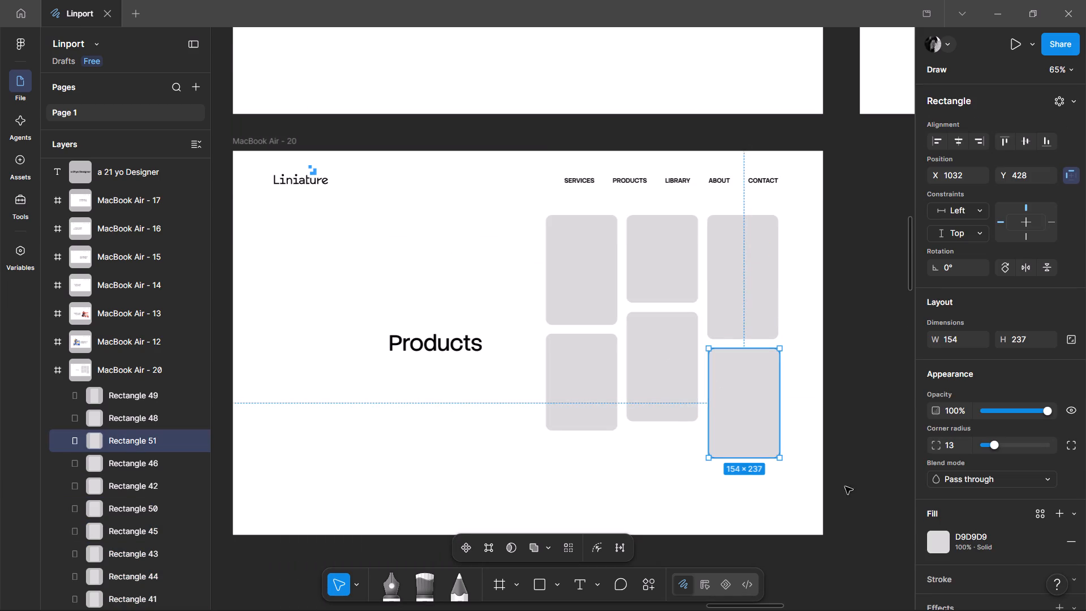
left_click_drag(795, 438, 750, 362)
left_click(742, 416)
left_click(756, 291)
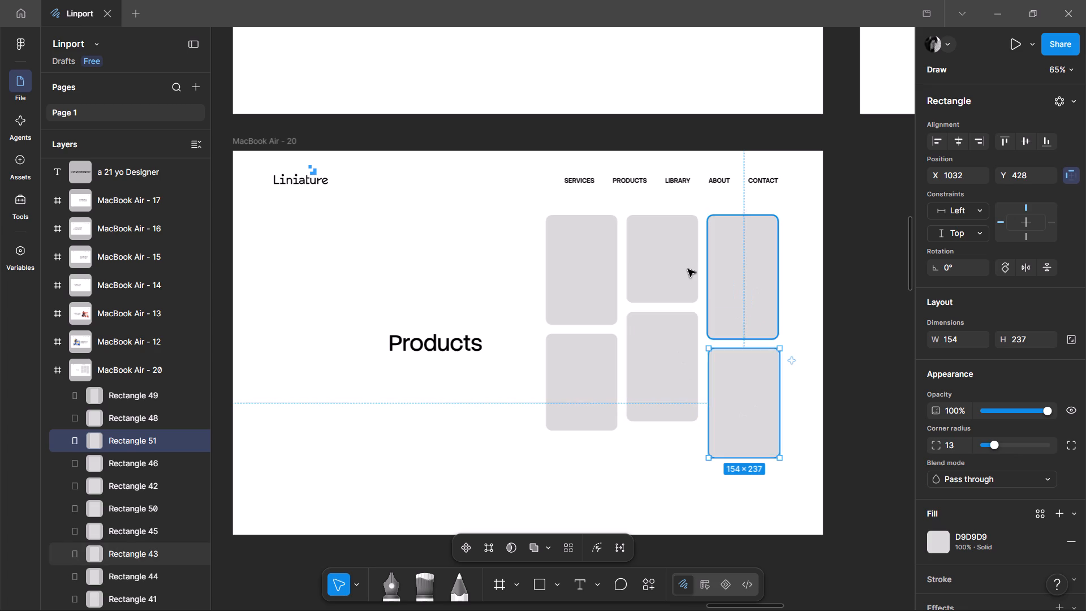
left_click(678, 384)
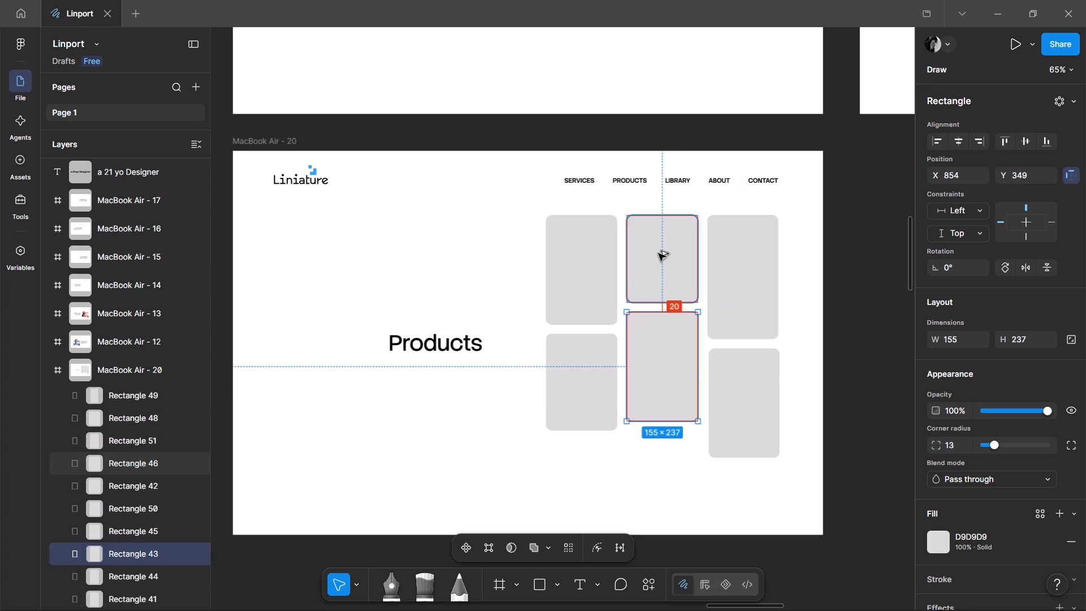
left_click(732, 343)
left_click(731, 383)
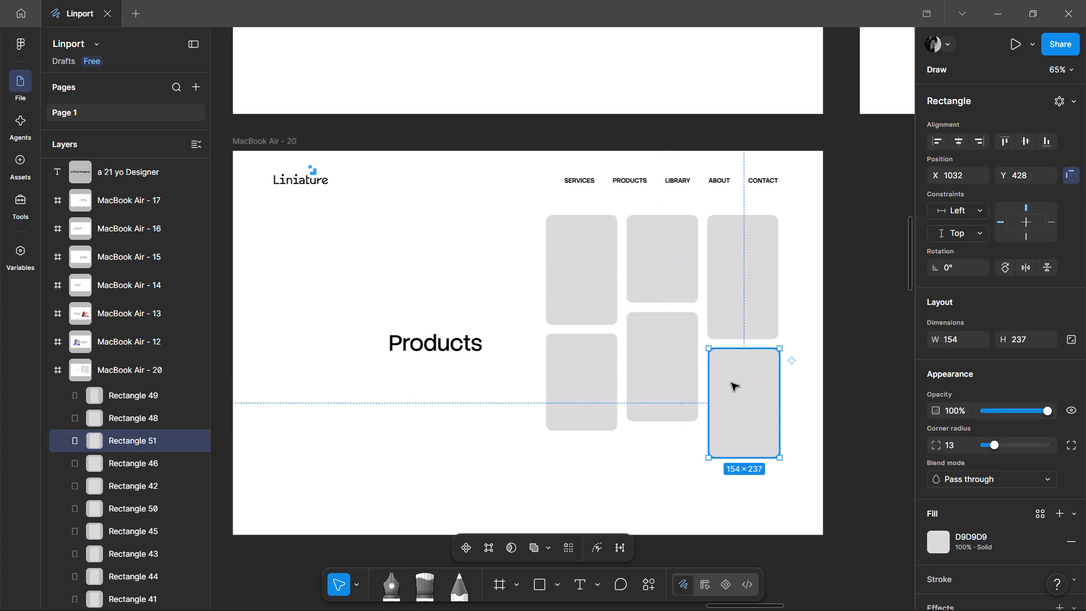
key("Left")
key("Left")
key("Left")
left_click(774, 301)
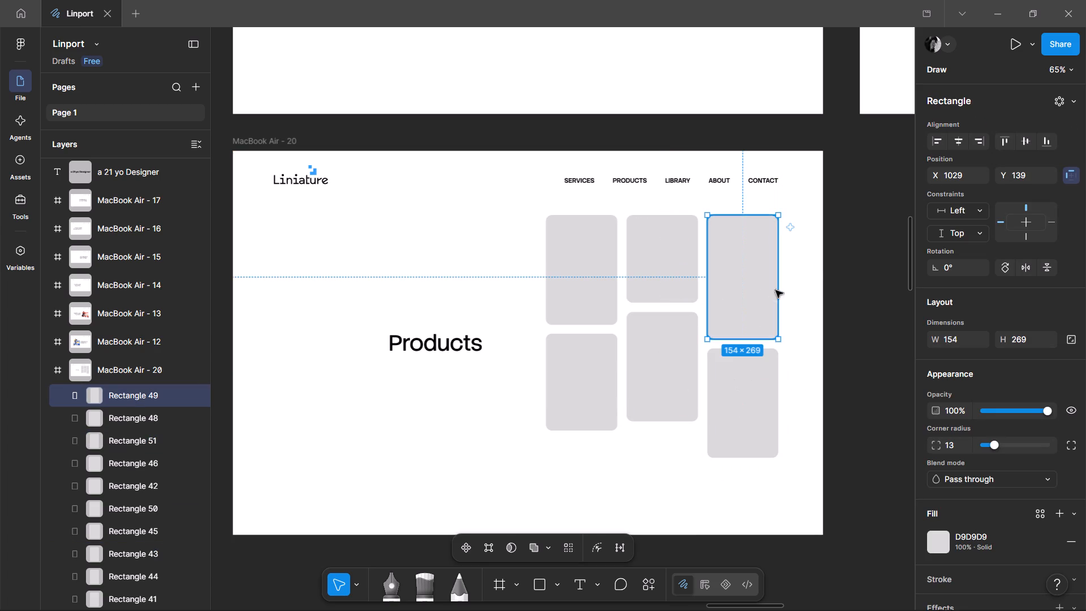
left_click(801, 332)
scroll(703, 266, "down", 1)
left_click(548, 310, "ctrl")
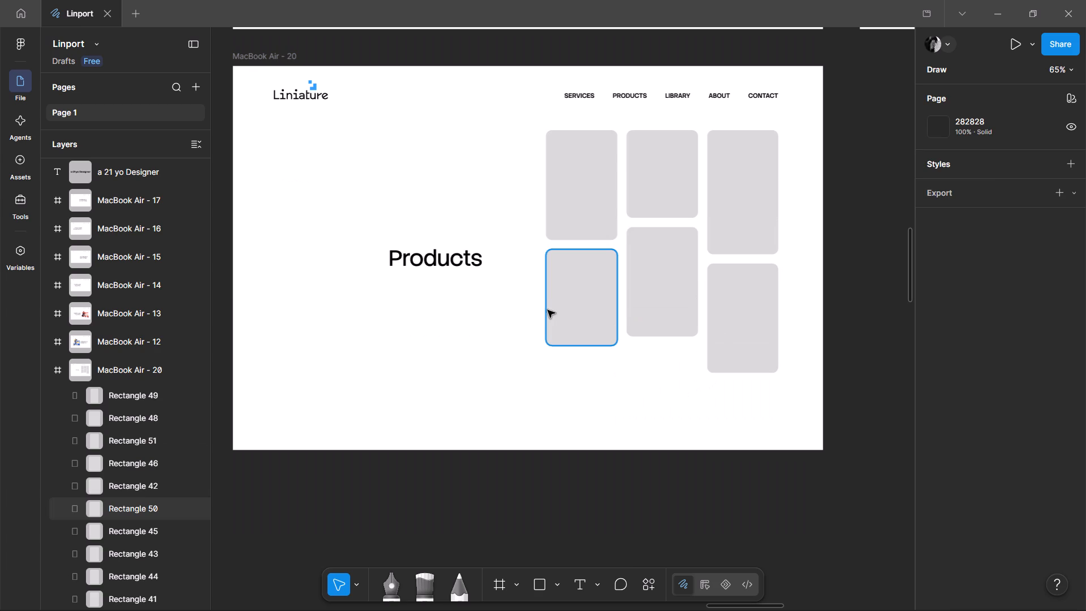
Duplicate the lower first-column card to the bottom of the second column at X 854, Y 605, and shorten it to 178 high.
key("ctrl+c")
key("ctrl+v")
left_click_drag(569, 288, 622, 391)
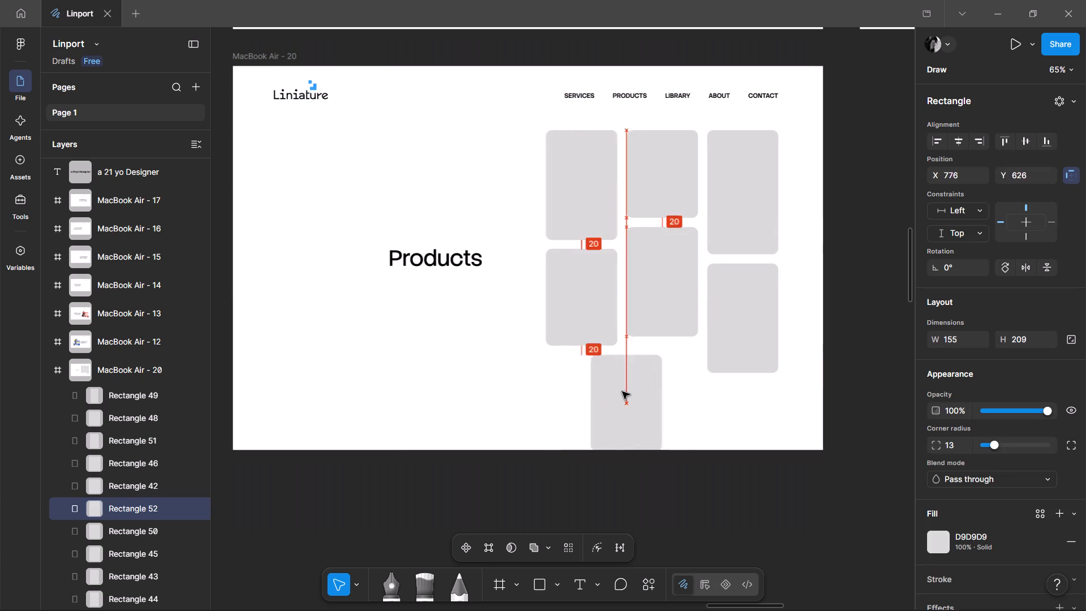
left_click_drag(622, 391, 650, 383)
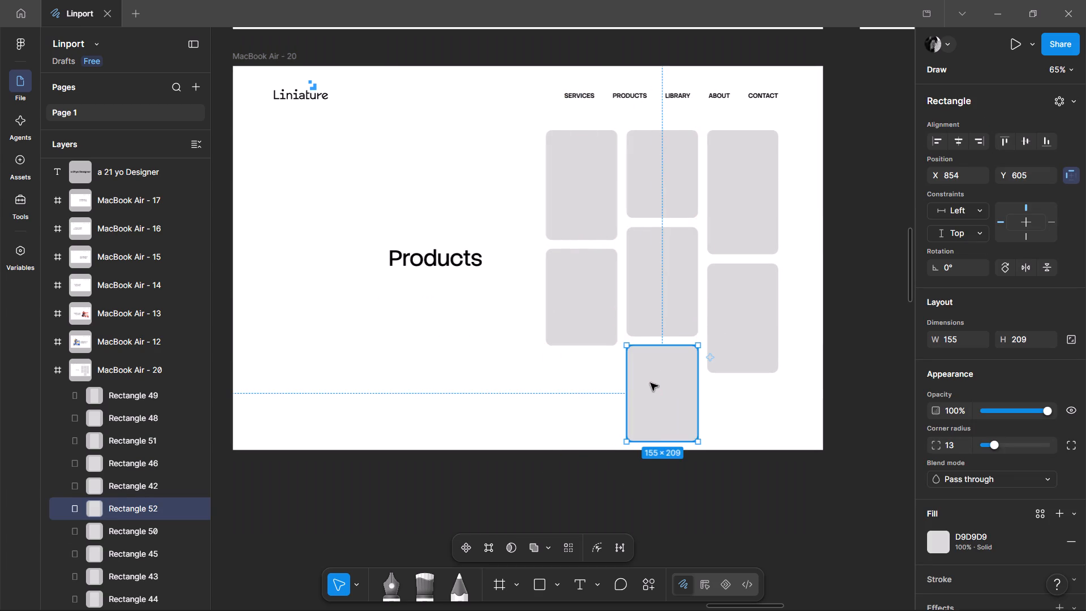
left_click_drag(664, 442, 664, 427)
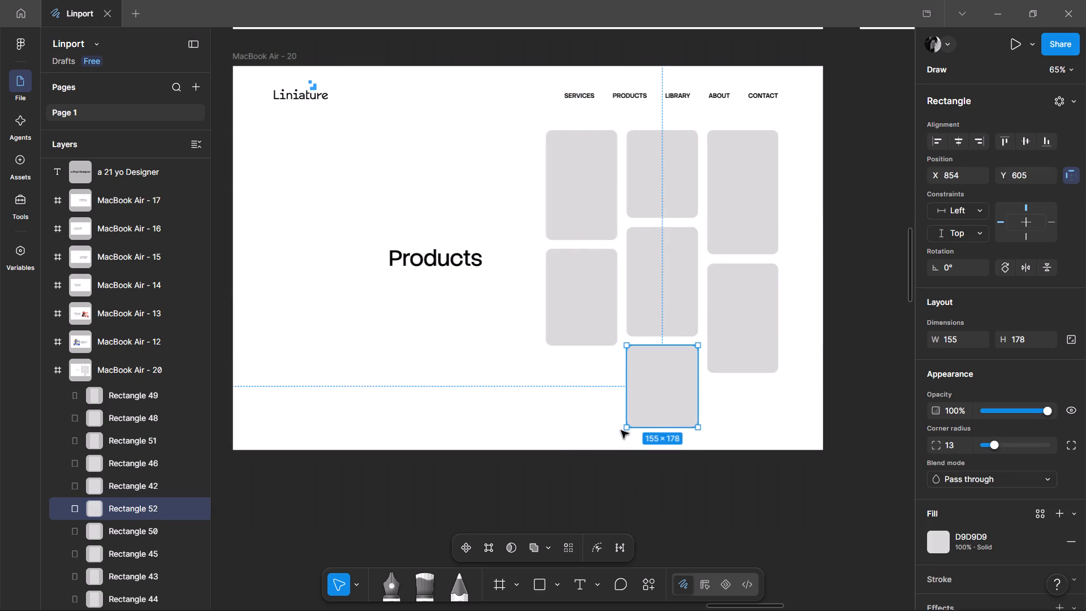
left_click(567, 394)
left_click(623, 276)
Duplicate the bottom second-column card into the bottom of the first column at X 679, Y 626, and shorten it to 157 high.
left_click(681, 361)
key("ctrl+c")
key("ctrl+v")
left_click_drag(676, 391, 595, 398)
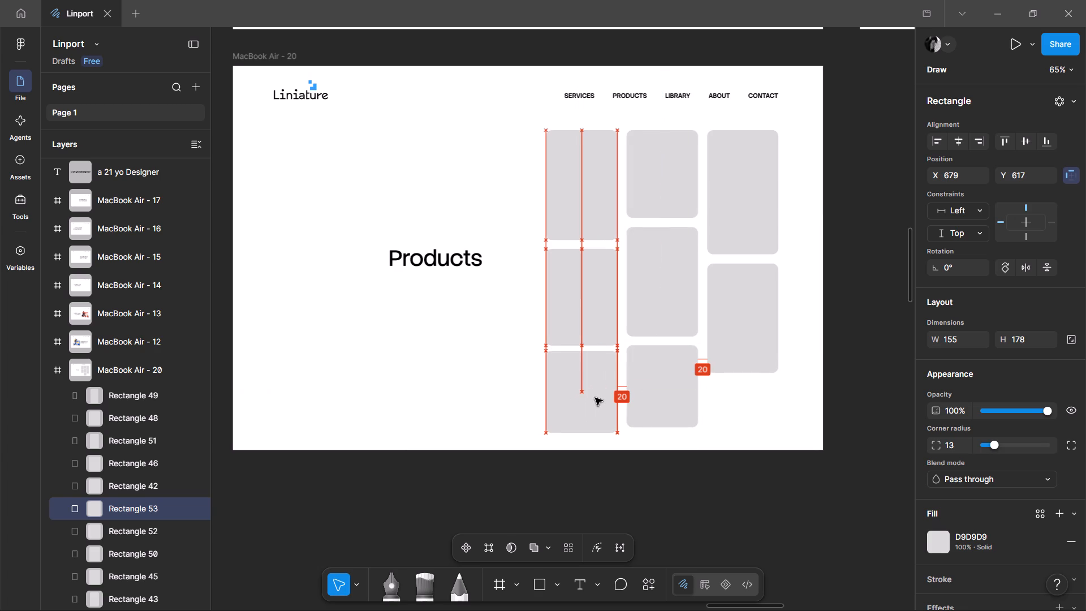
left_click_drag(595, 398, 595, 402)
left_click_drag(593, 438, 593, 428)
Duplicate the bottom first-column card into the third column at X 1028, Y 626.
key("ctrl+c")
key("ctrl+v")
left_click_drag(593, 414, 757, 416)
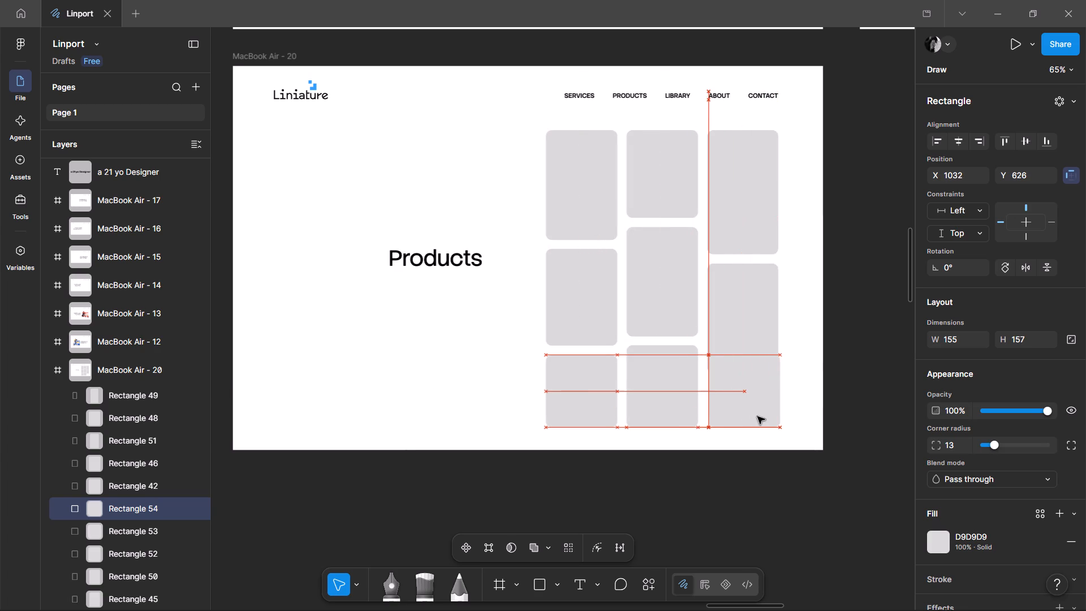
left_click_drag(757, 416, 755, 416)
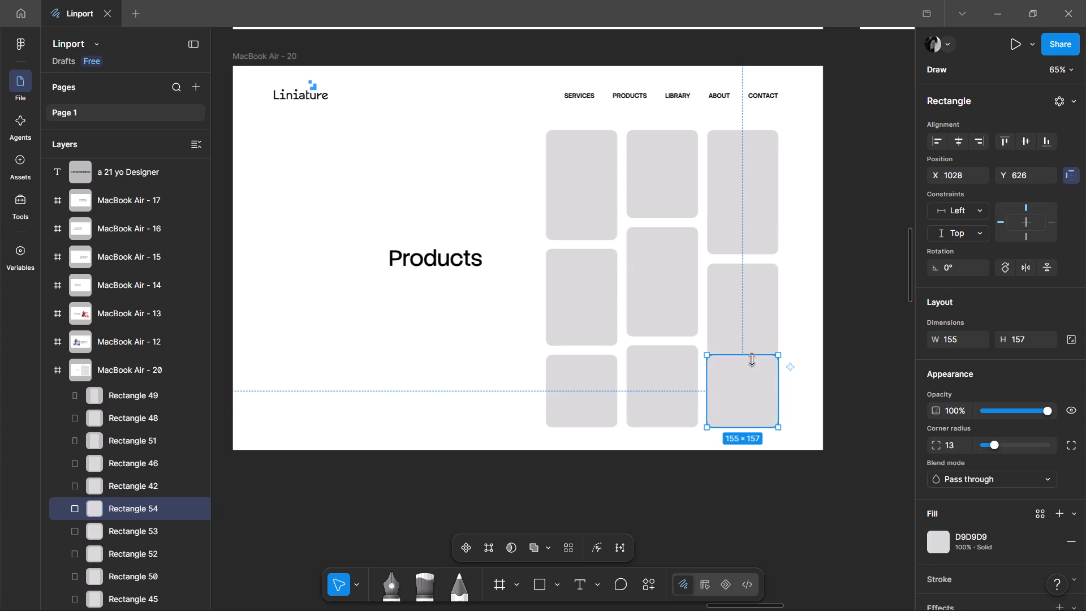
Resize the new third-column card to start at Y 685 and end level with the bottom edges of the other two columns.
left_click_drag(752, 359, 752, 386)
scroll(744, 377, "up", 6, "ctrl")
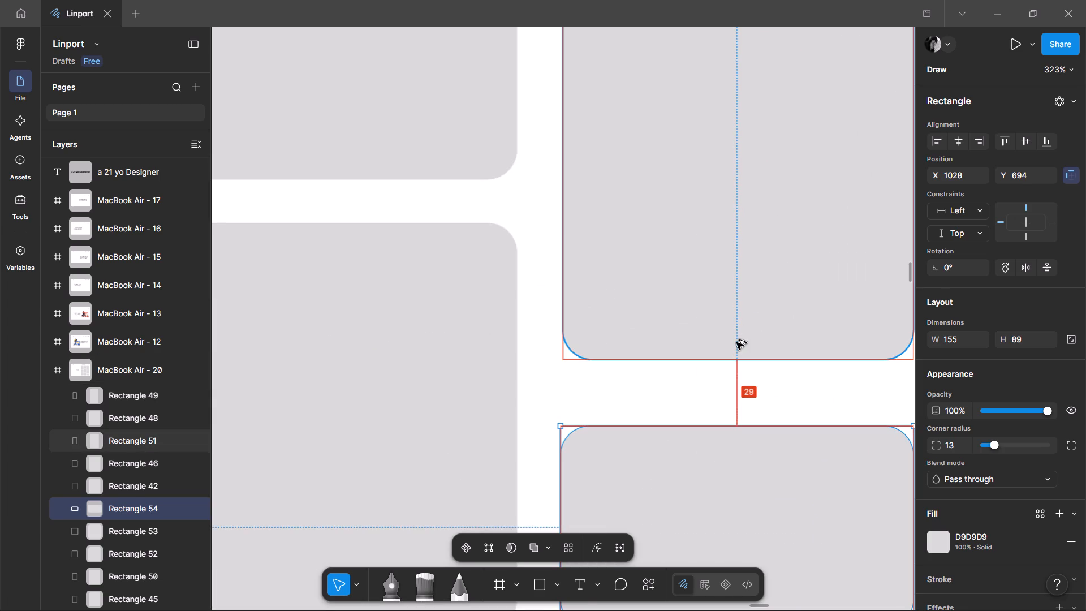
left_click_drag(741, 424, 744, 399)
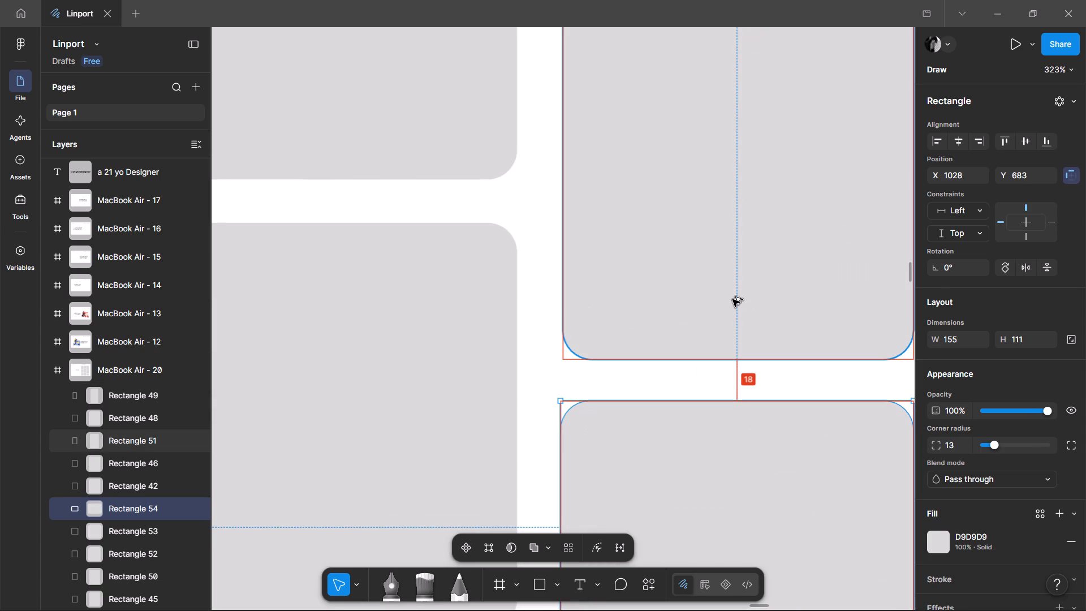
key("Down")
key("Down")
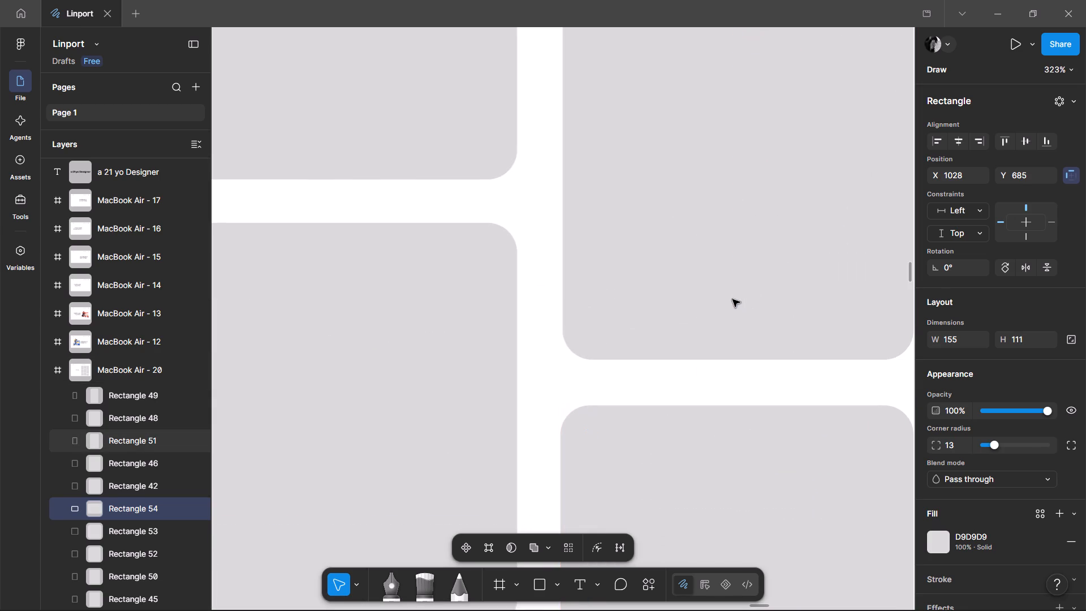
scroll(732, 299, "down", 3)
left_click_drag(735, 410, 735, 407)
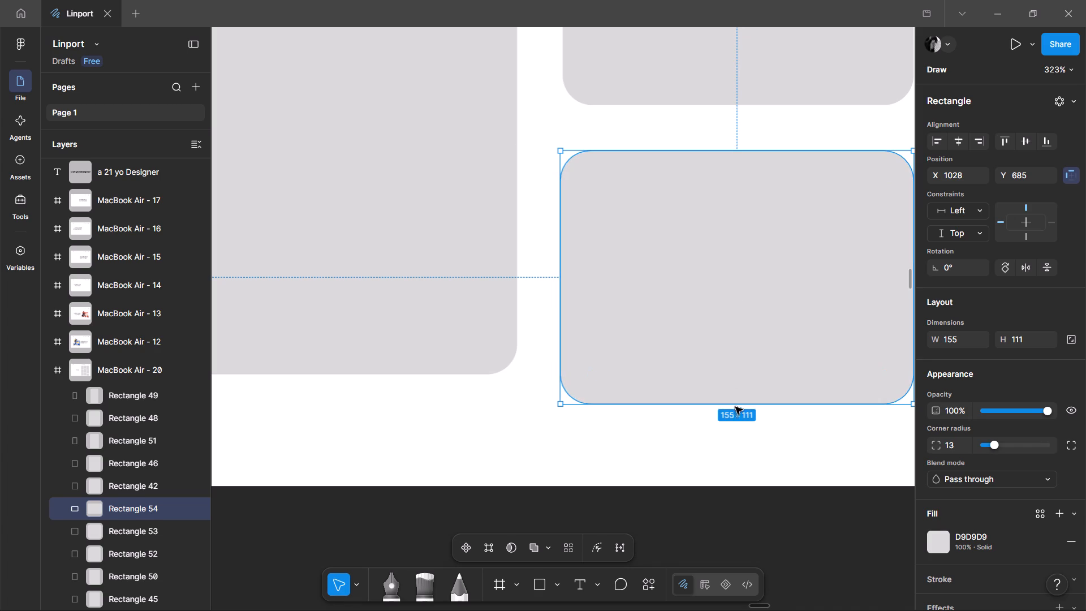
left_click_drag(735, 407, 740, 391)
left_click_drag(734, 405, 740, 374)
scroll(740, 374, "down", 6, "ctrl")
left_click(555, 333)
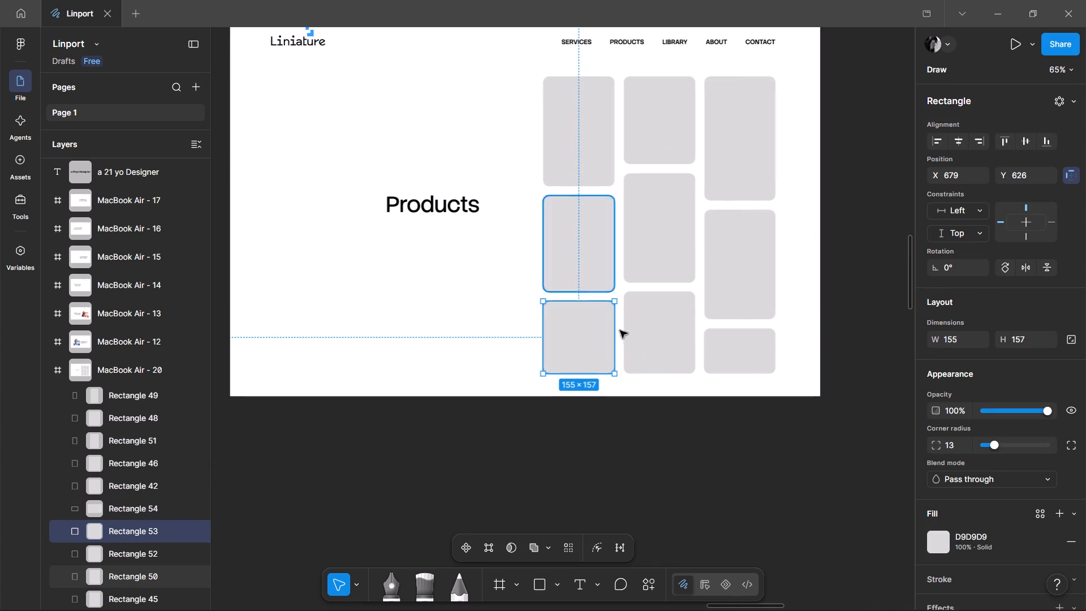
left_click(730, 453)
Move all the product cards together closer to the Products heading, with the top third-column card at X 997.
scroll(638, 407, "up", 2)
left_click_drag(832, 266, 645, 498)
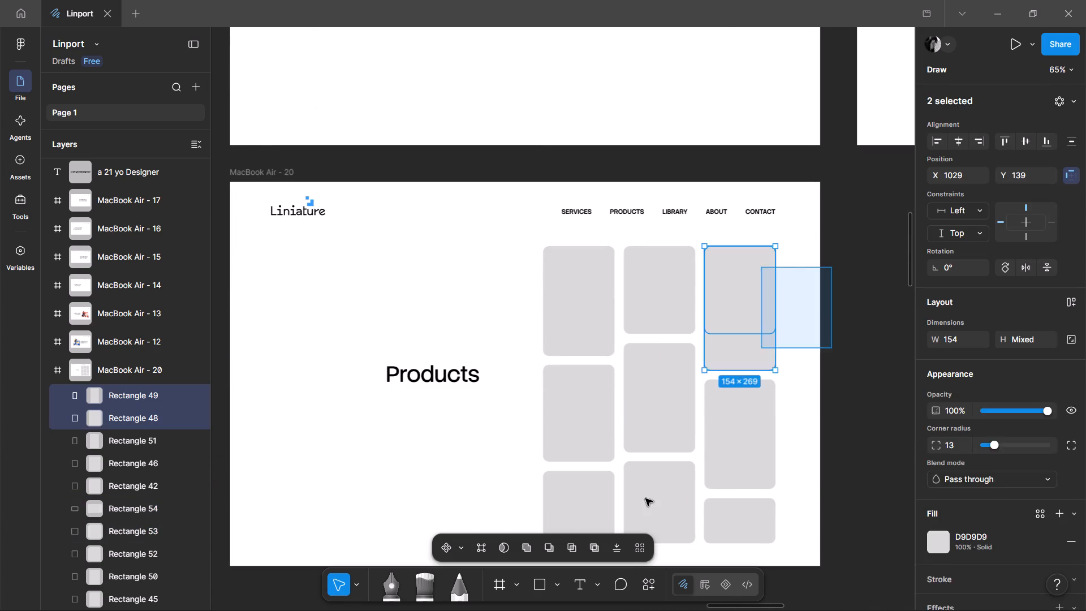
left_click_drag(645, 498, 583, 527)
left_click_drag(647, 347, 634, 347, "shift")
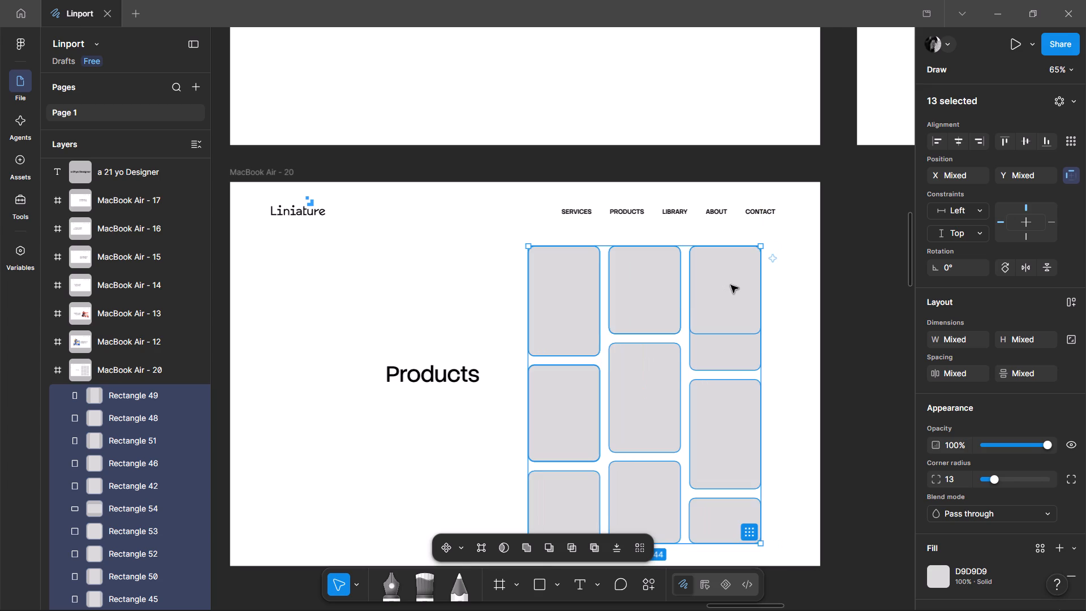
Move the tall top third-column card aside and delete the shorter duplicate rectangle behind it.
left_click(731, 285)
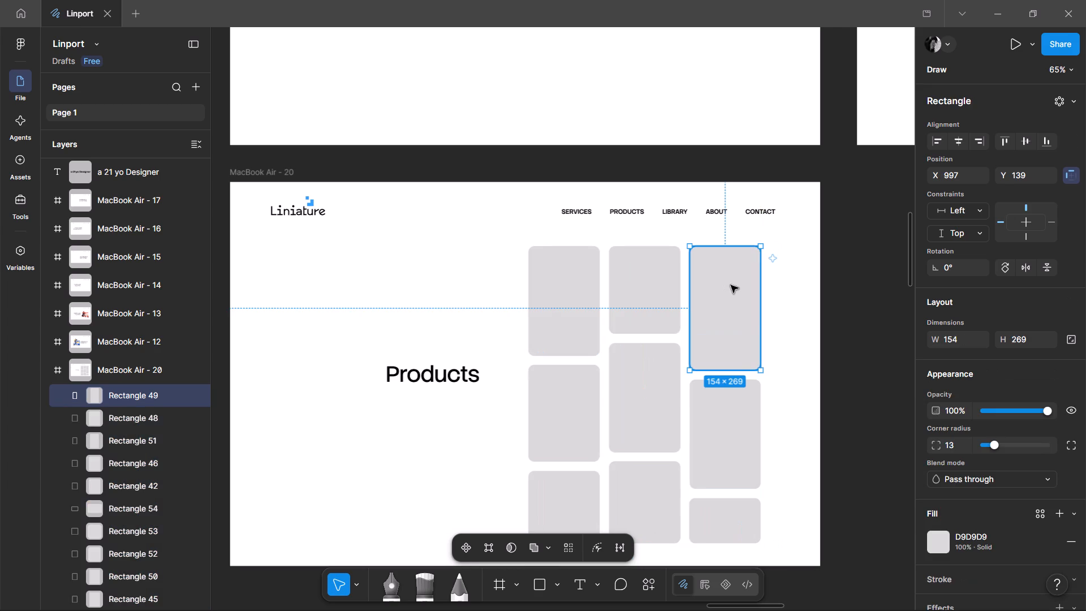
left_click_drag(739, 290, 762, 289, "shift")
left_click(693, 283)
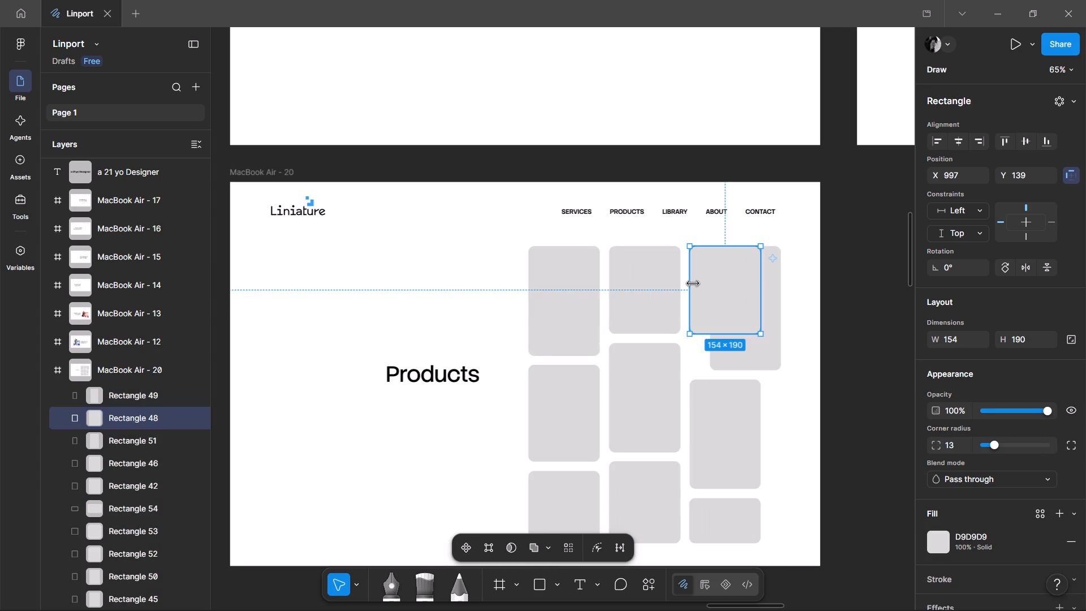
key("Delete")
Move the tall card back into line with the other third-column cards, keeping it at Y 139.
left_click(723, 276)
left_click_drag(734, 304, 722, 305, "shift")
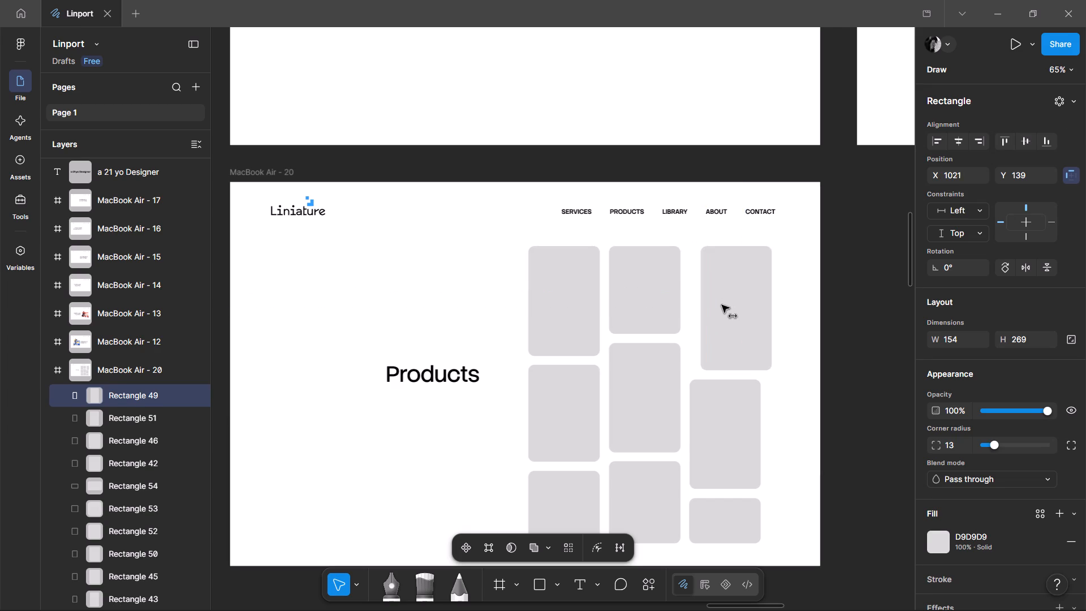
left_click_drag(722, 305, 714, 307, "shift")
left_click(814, 307)
Examine the spacing and overall balance of the nine-card Products grid in MacBook Air - 20, close up and beside neighbouring frames.
scroll(814, 307, "down", 3, "ctrl")
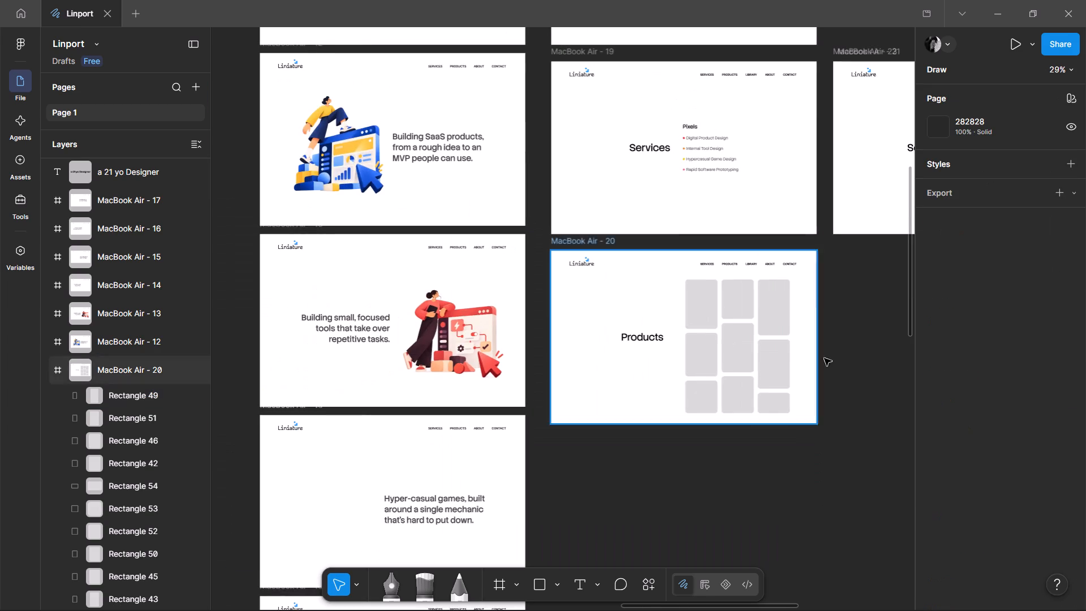
scroll(816, 412, "up", 3, "ctrl")
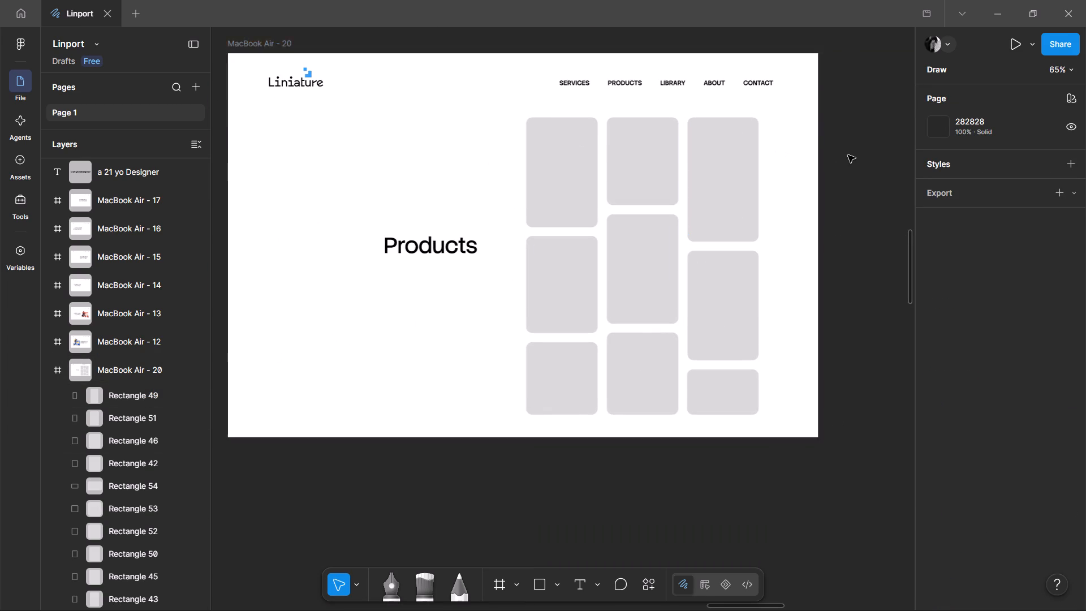
scroll(848, 155, "up", 1)
scroll(407, 200, "down", 1)
scroll(695, 259, "up", 2, "ctrl")
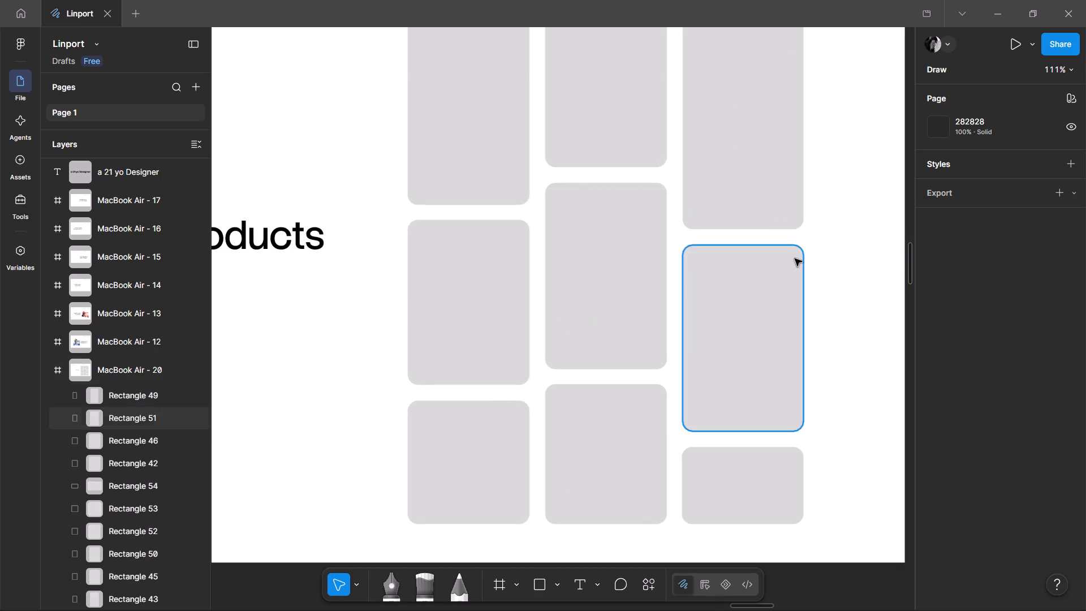
scroll(827, 222, "up", 2, "ctrl")
scroll(827, 222, "down", 2, "ctrl")
scroll(622, 214, "down", 2, "ctrl")
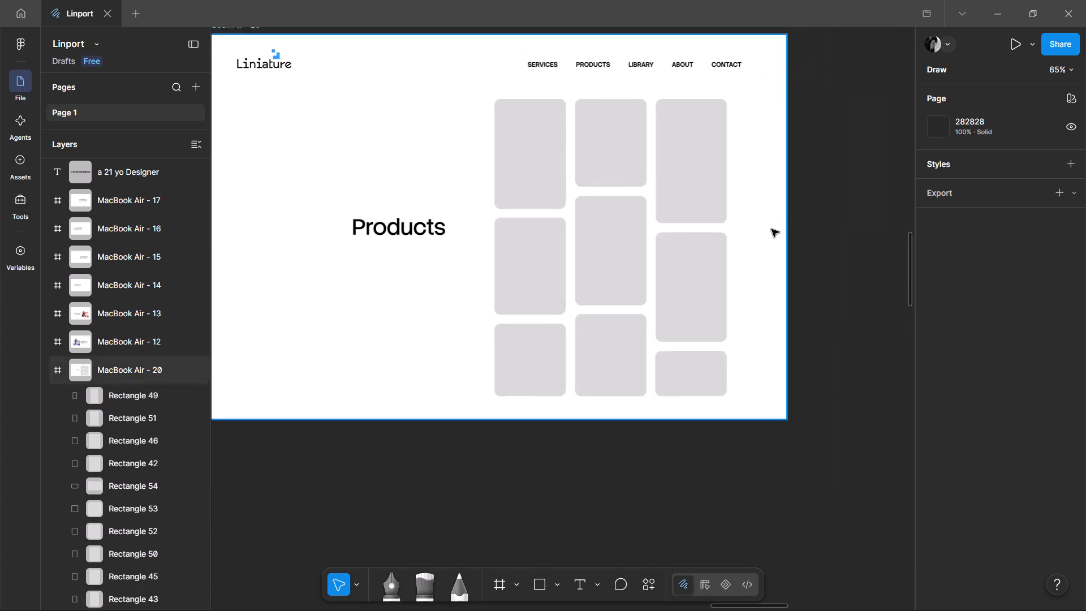
scroll(793, 218, "up", 2)
scroll(634, 218, "down", 2)
scroll(796, 252, "up", 2, "ctrl")
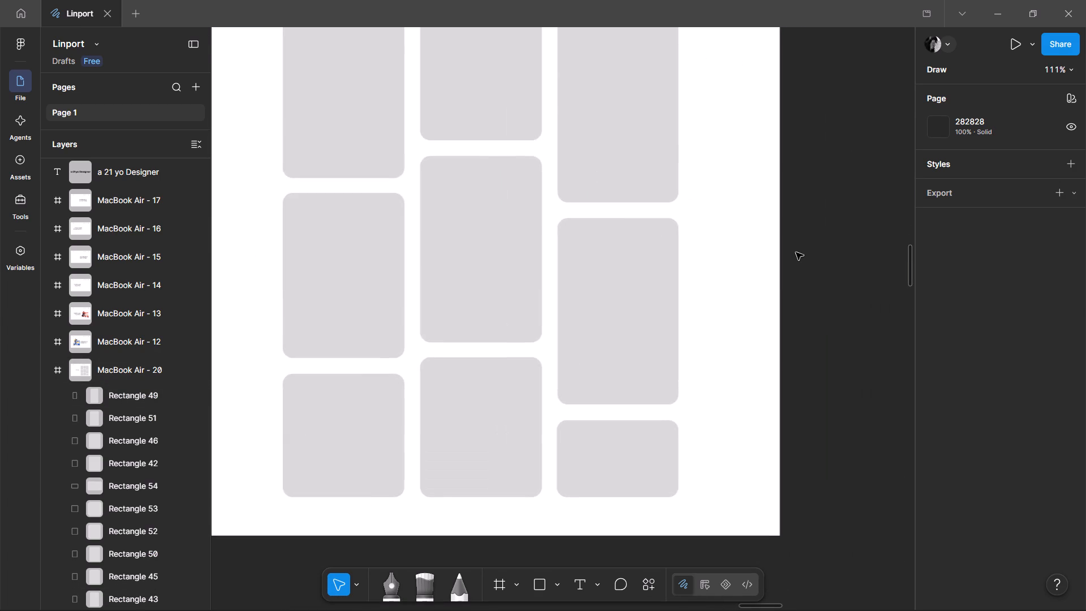
scroll(796, 252, "down", 3, "ctrl")
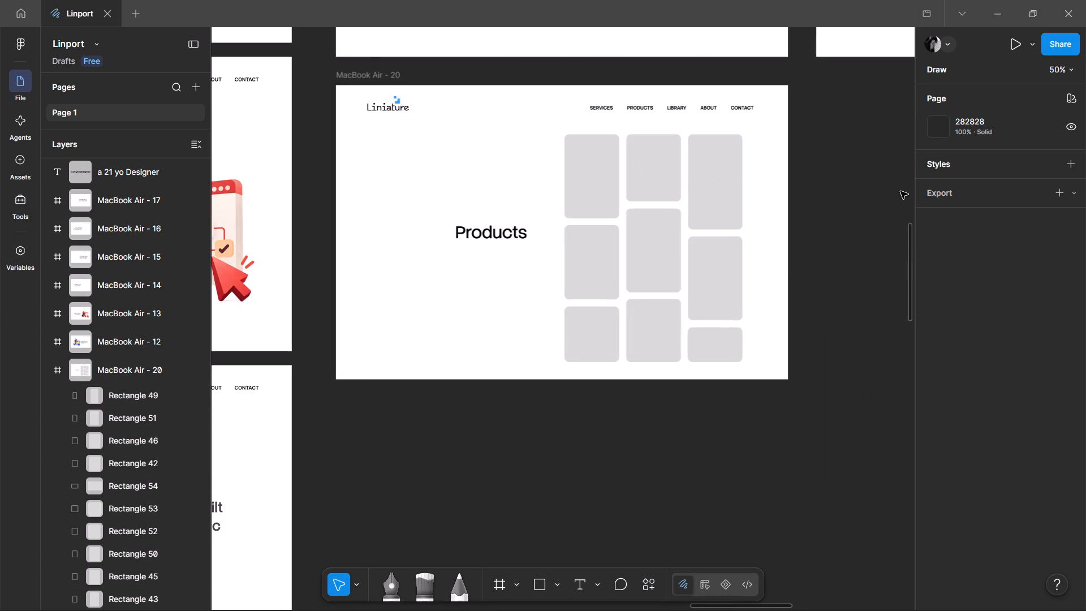
scroll(514, 164, "up", 1)
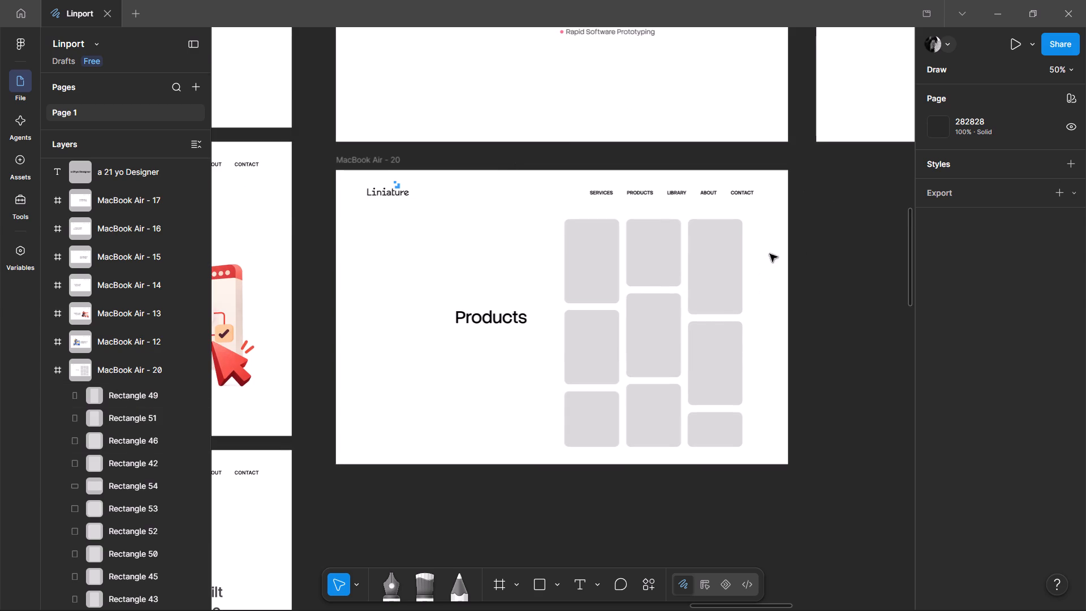
scroll(683, 373, "up", 1)
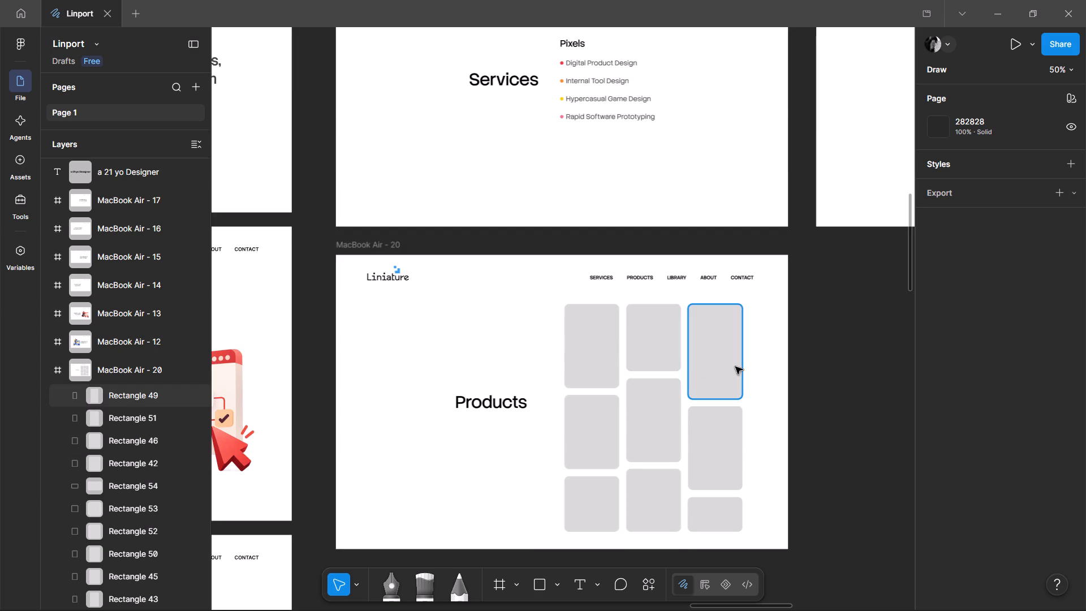
scroll(746, 363, "down", 1)
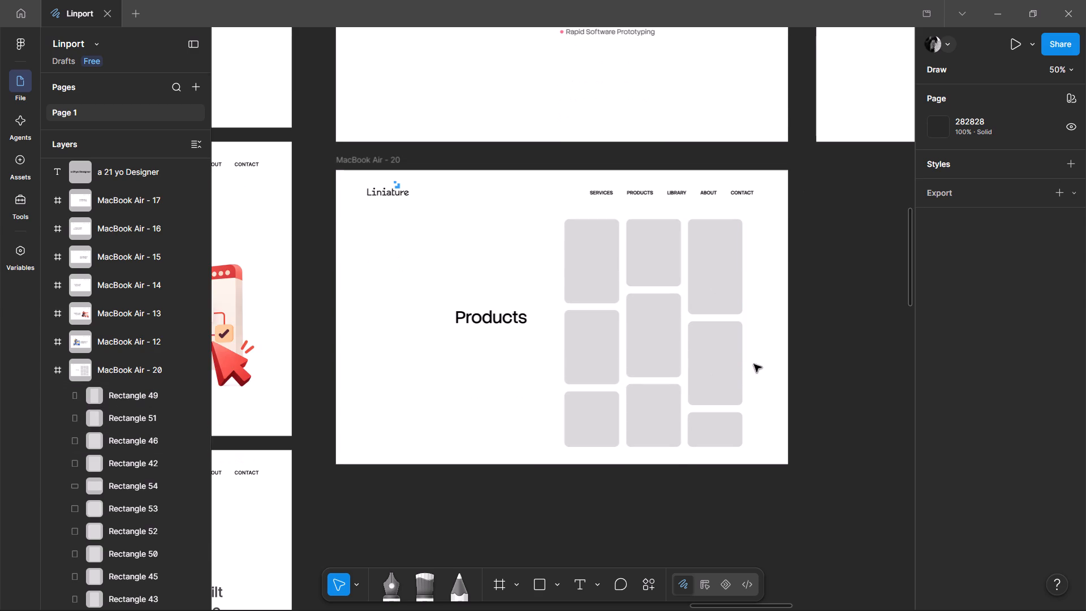
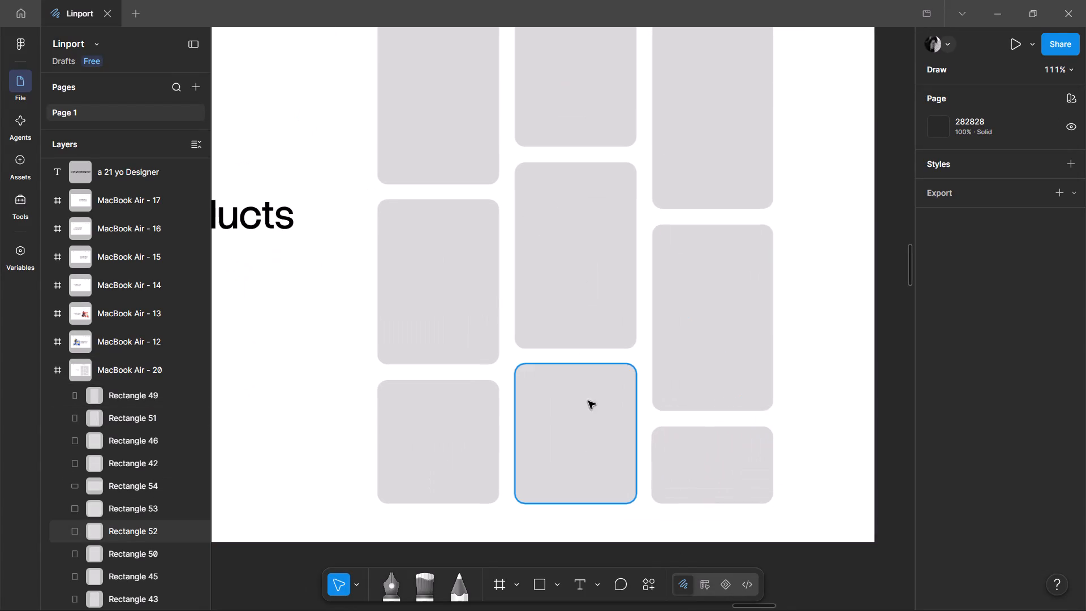
Check the sizes and positions of the second-column cards and the middle third-column card.
scroll(620, 448, "up", 2, "ctrl")
scroll(623, 448, "down", 2, "ctrl")
left_click(618, 311, "ctrl")
scroll(615, 311, "up", 1)
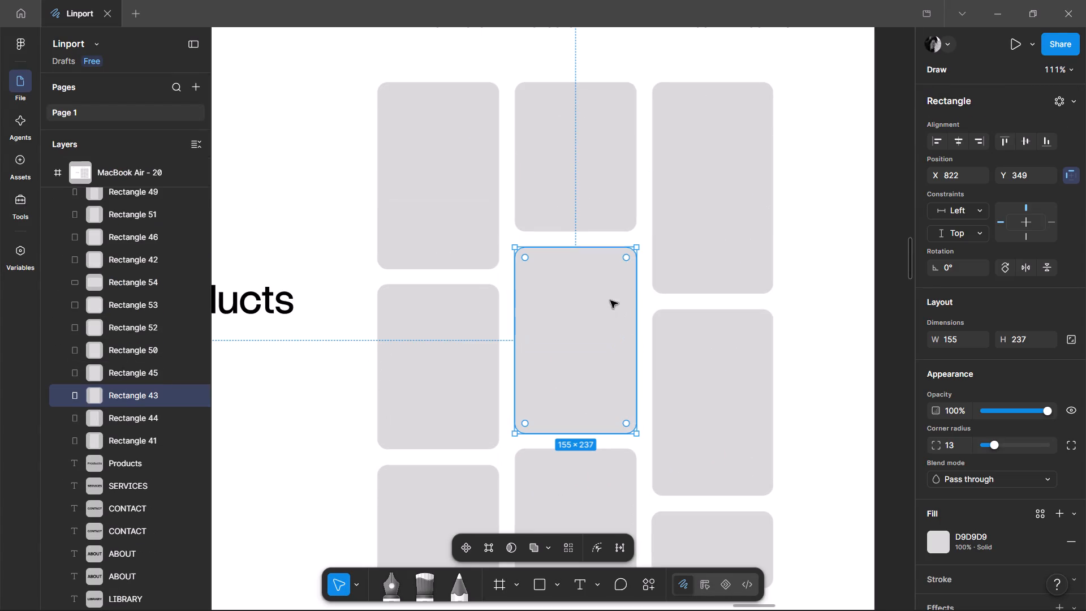
left_click(591, 201)
scroll(699, 338, "down", 1)
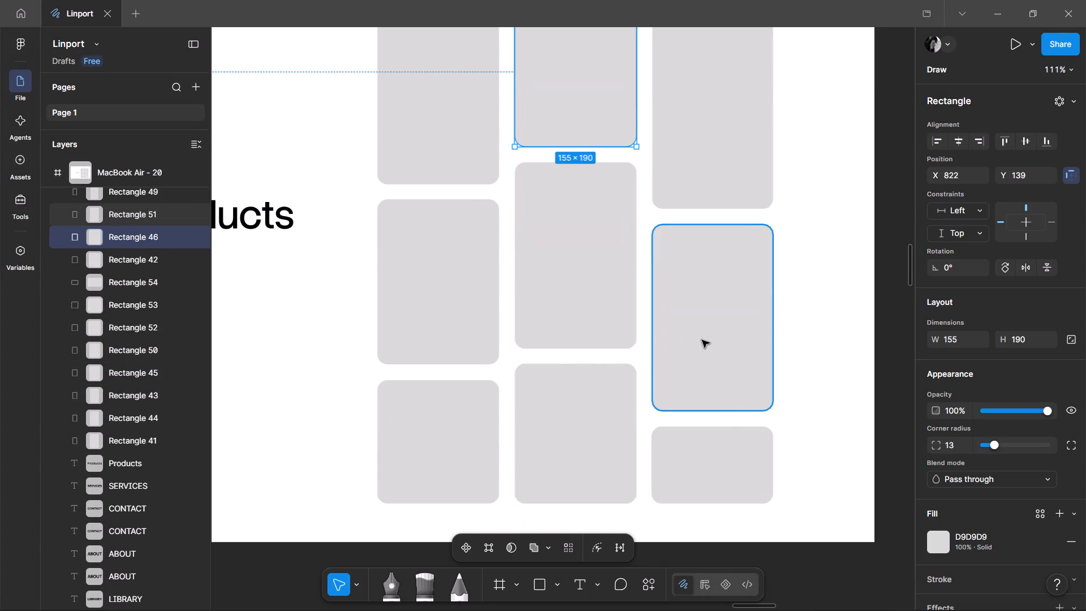
left_click(706, 340)
scroll(618, 313, "up", 1)
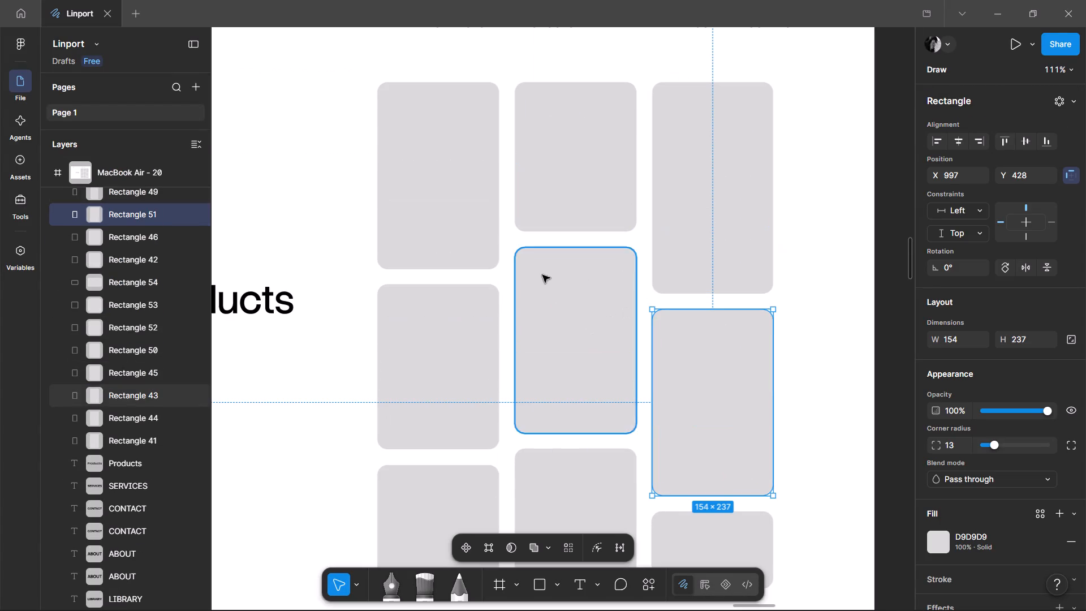
Shorten the top first-column card to a height of 225 and delete the duplicate rectangle behind it.
left_click(461, 246)
left_click_drag(457, 268, 459, 259)
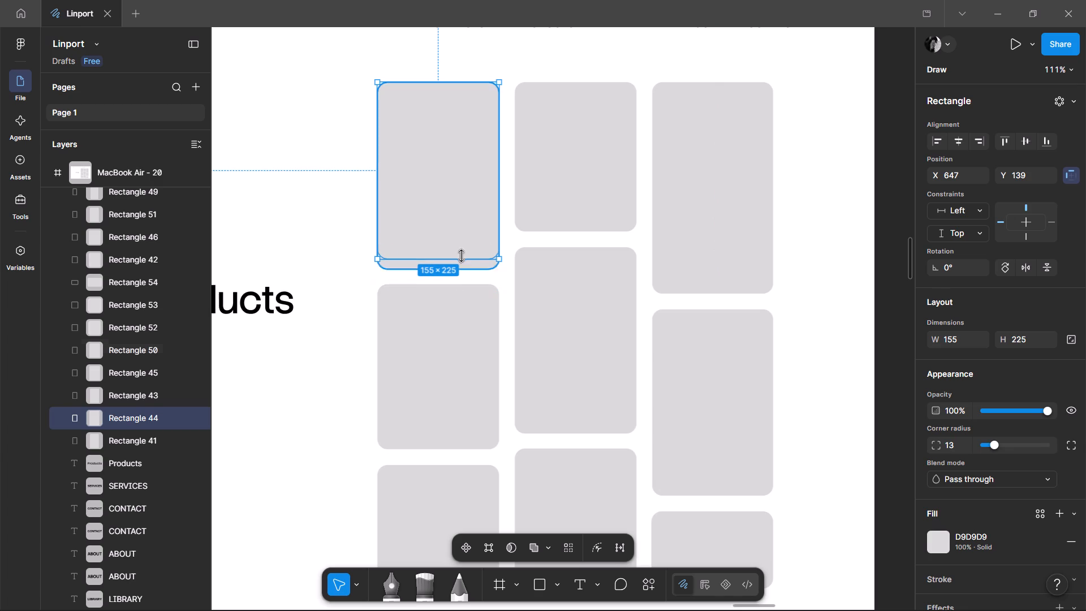
left_click(464, 267)
key("Delete")
Move the middle first-column card up to Y 384 and delete the duplicate rectangle showing beneath it.
left_click(472, 338)
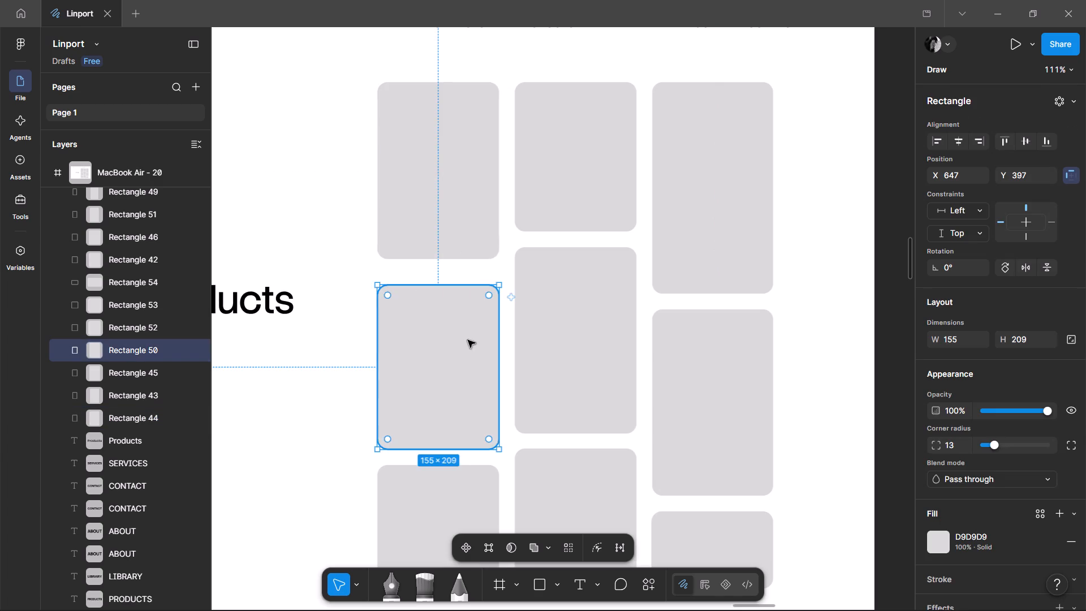
left_click_drag(467, 340, 467, 331)
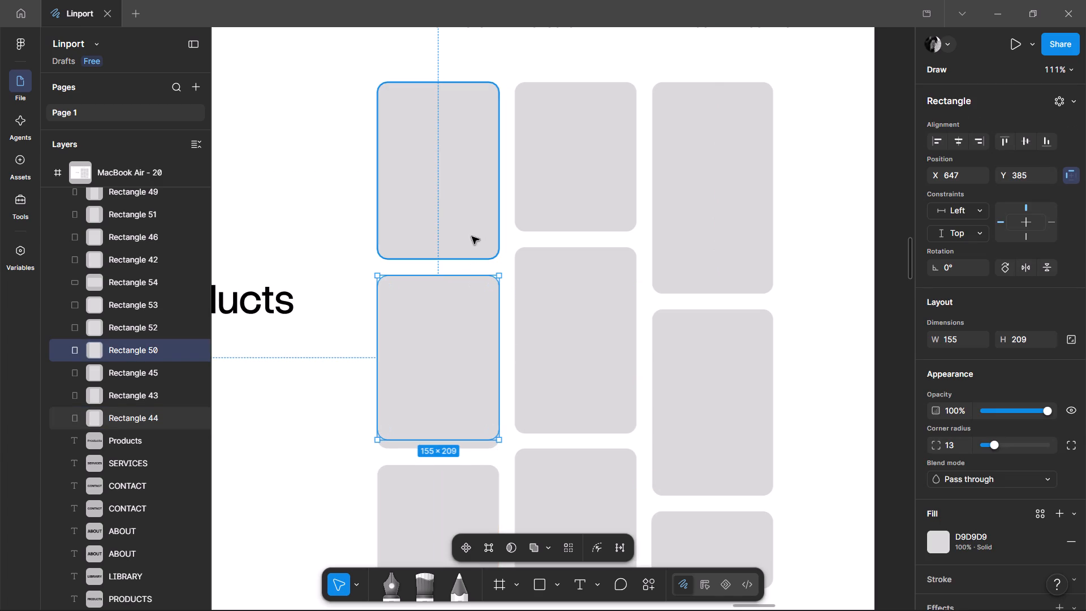
key("Up")
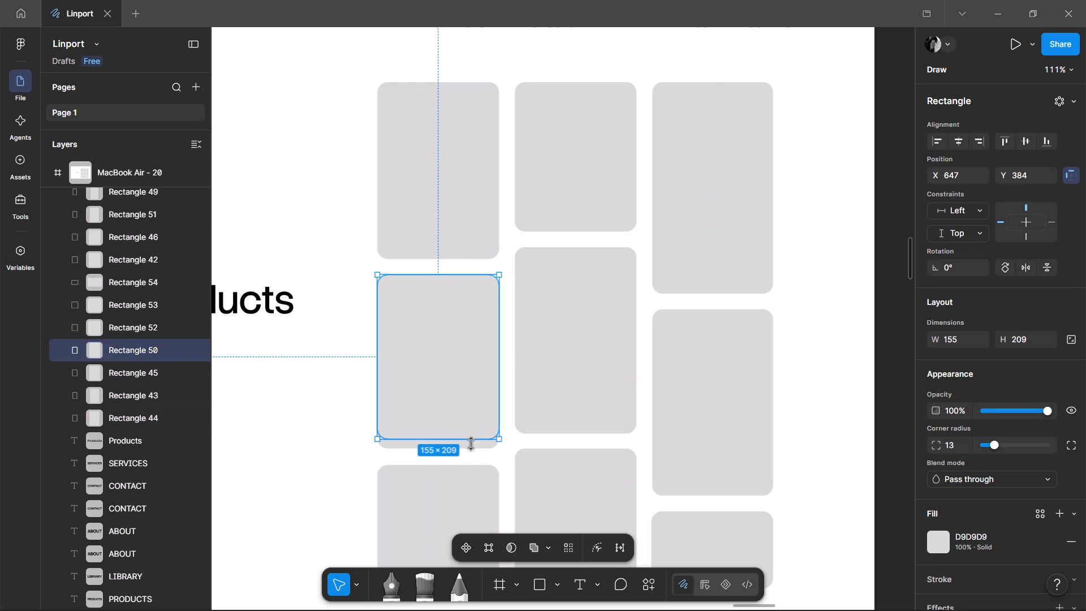
left_click(471, 450)
key("Delete")
Move the bottom first-column card up to Y 613.
left_click(464, 494)
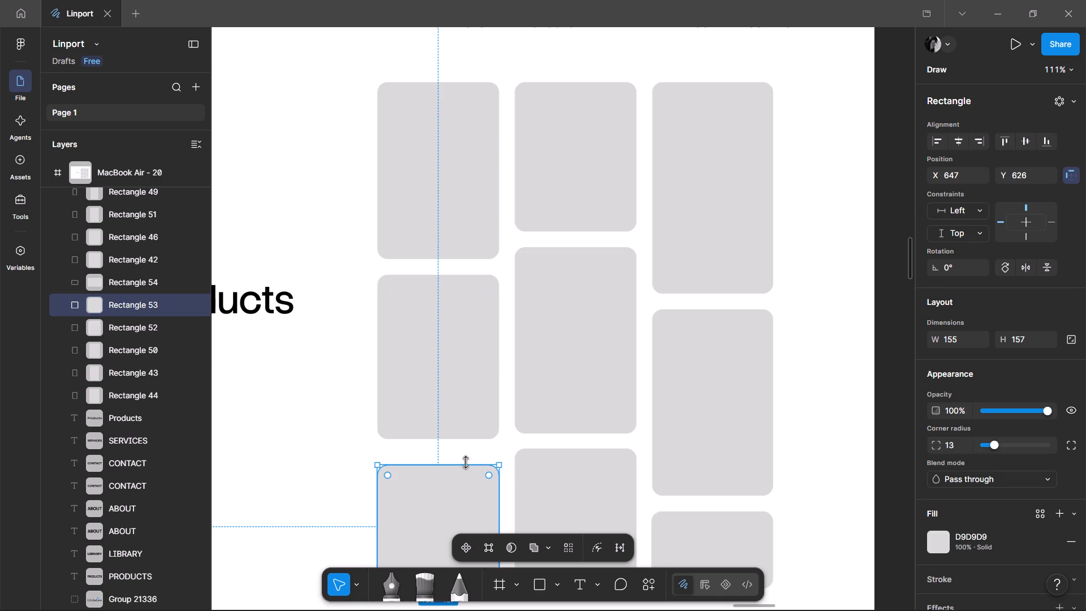
key("Up")
key("Up")
key("Up")
key("Up")
key("Up")
key("Up")
key("Up")
key("Up")
key("Up")
key("Up")
key("Up")
key("Up")
key("Up")
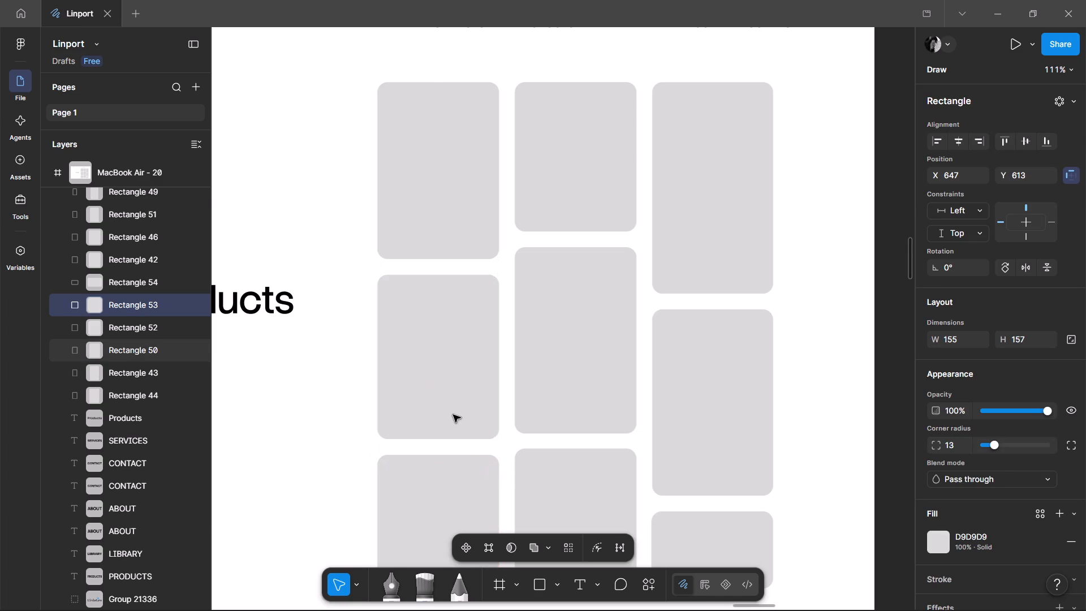
Extend the bottom first-column card downward until its lower edge lines up with the neighbouring bottom cards.
scroll(453, 415, "down", 1)
left_click_drag(458, 495, 458, 501)
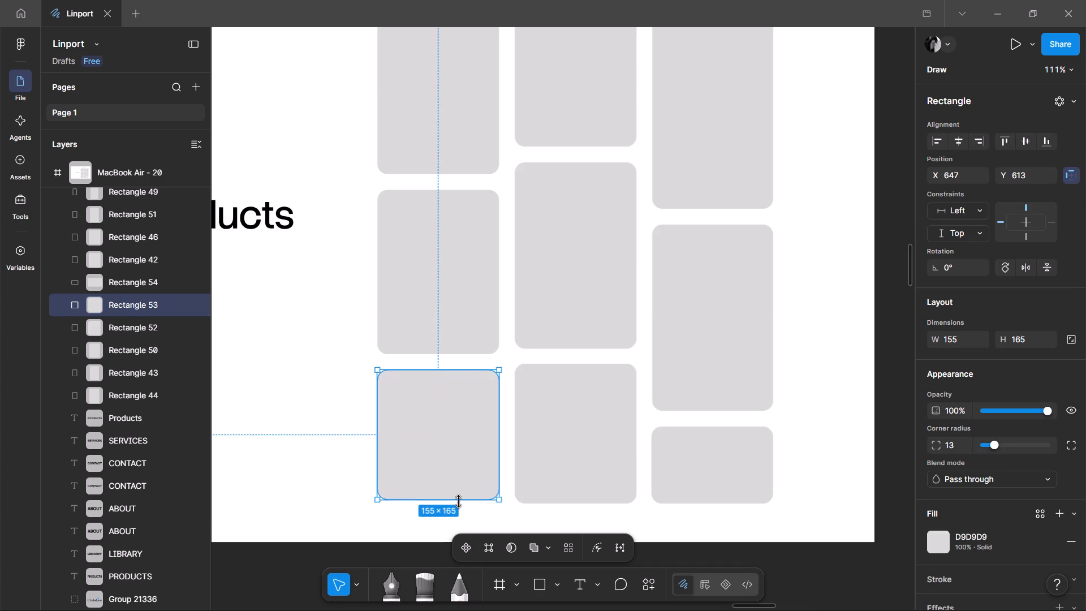
left_click_drag(458, 501, 458, 503)
left_click(806, 401)
Shorten the top second-column card to a height of about 180 and delete the duplicate rectangle behind it.
left_click(554, 231)
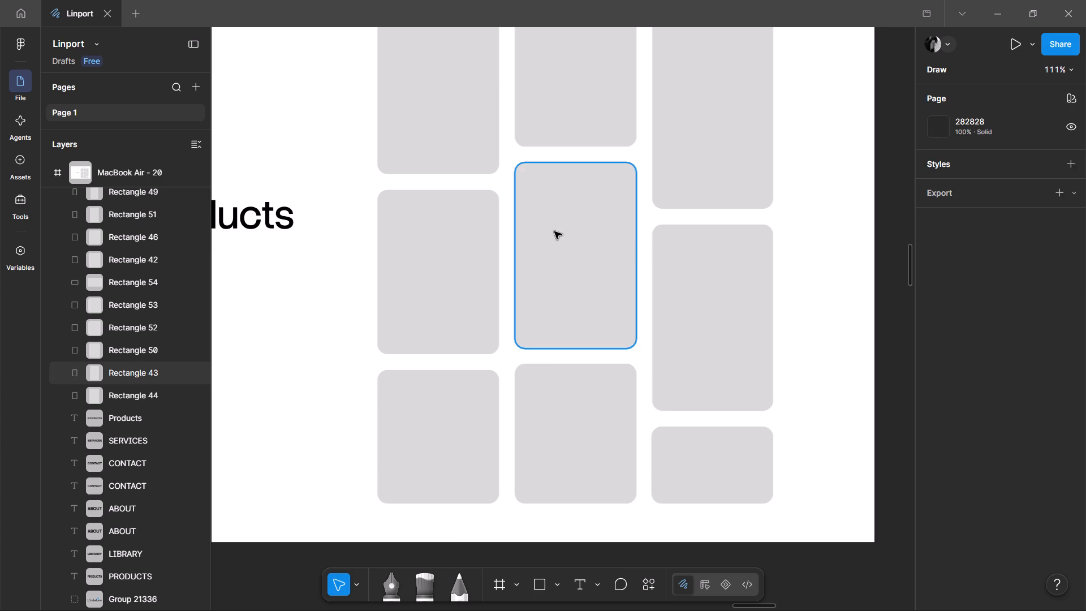
left_click(566, 128)
scroll(566, 128, "up", 1)
left_click_drag(574, 230, 575, 225)
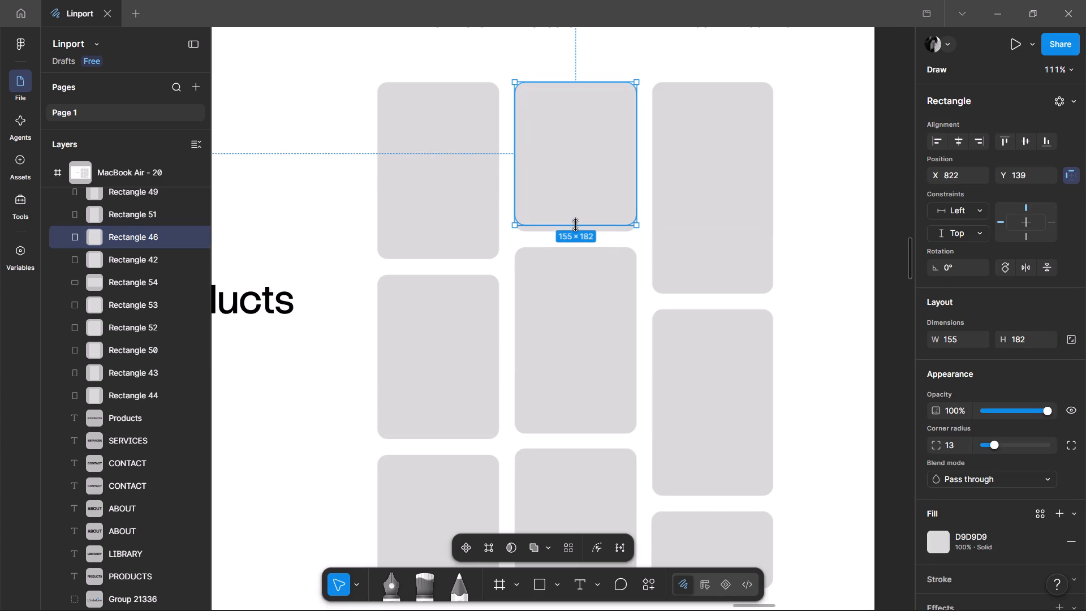
left_click_drag(575, 225, 575, 223)
left_click(589, 231)
key("Delete")
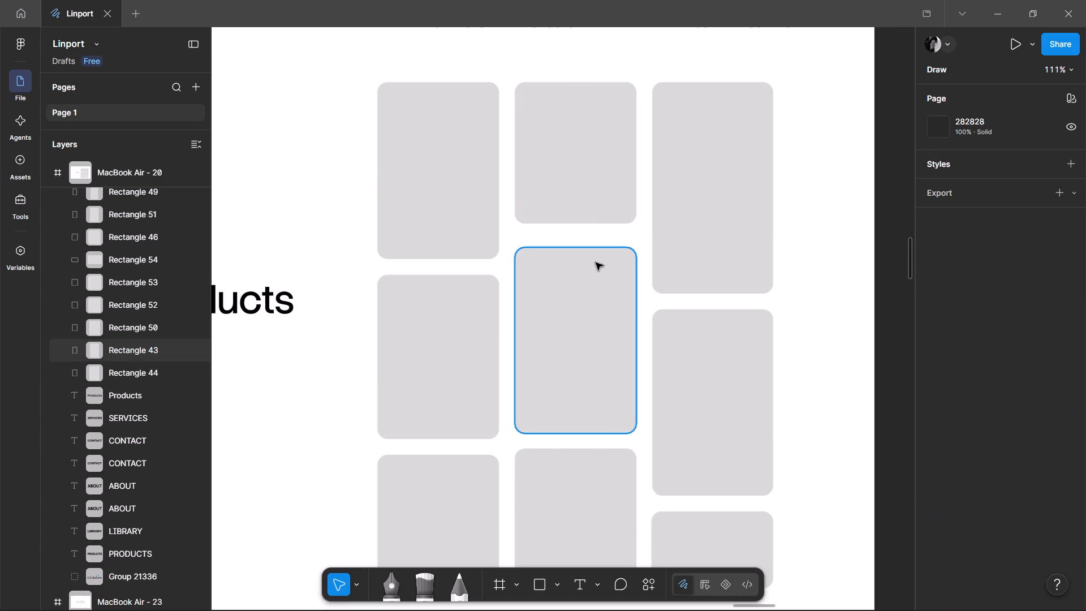
Move the middle second-column card up to Y 339, just below the shortened top card.
left_click(596, 264)
key("Up")
key("Up")
key("Up")
key("Up")
key("Up")
key("Up")
key("Up")
key("Up")
key("Up")
key("Up")
key("Up")
key("Up")
key("Up")
key("Up")
key("Up")
key("Up")
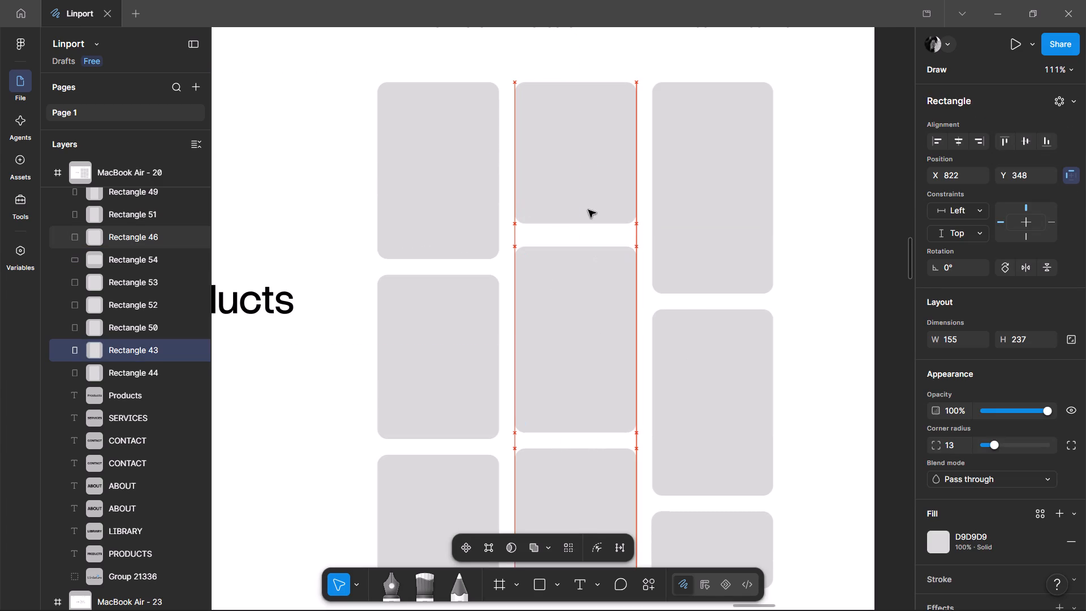
key("Down")
key("Down")
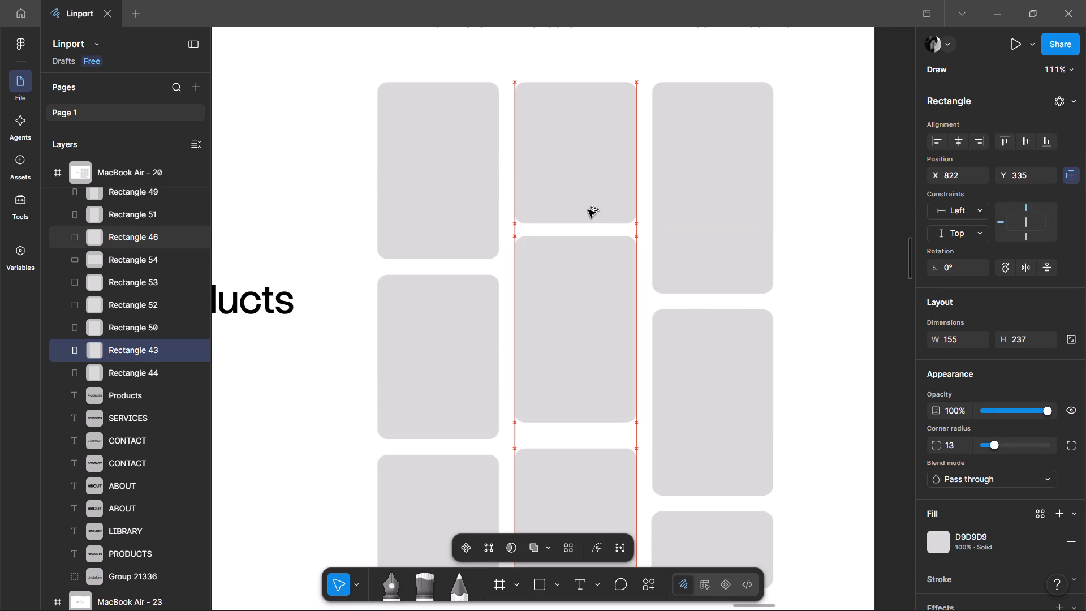
key("alt+Down")
key("alt+Down")
key("alt+Down")
key("Down")
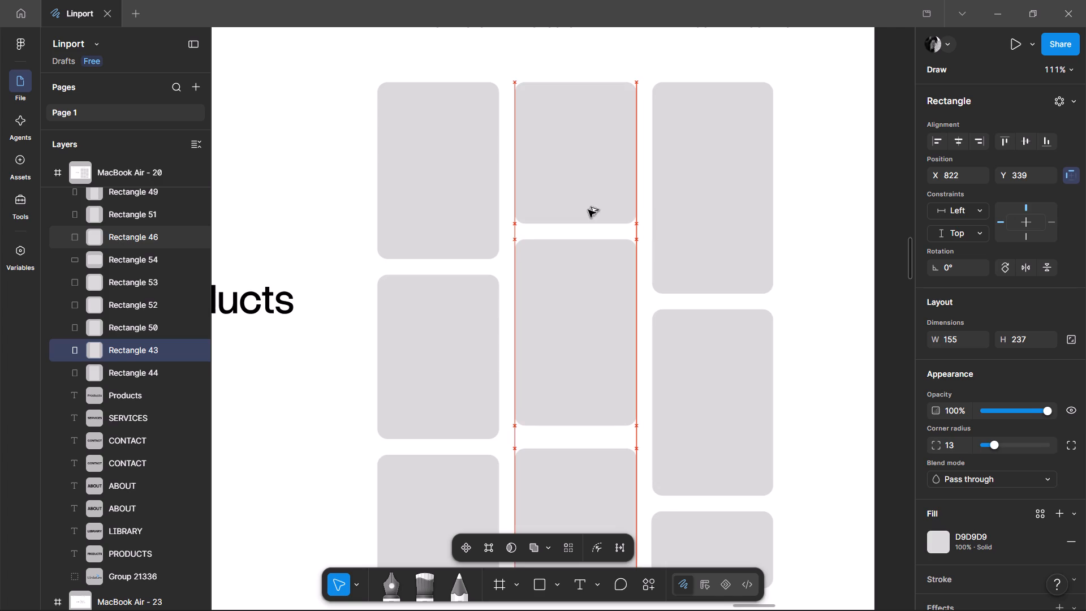
Move the bottom second-column card up to Y 596, leaving a gap of 20 below the middle card.
left_click(596, 456)
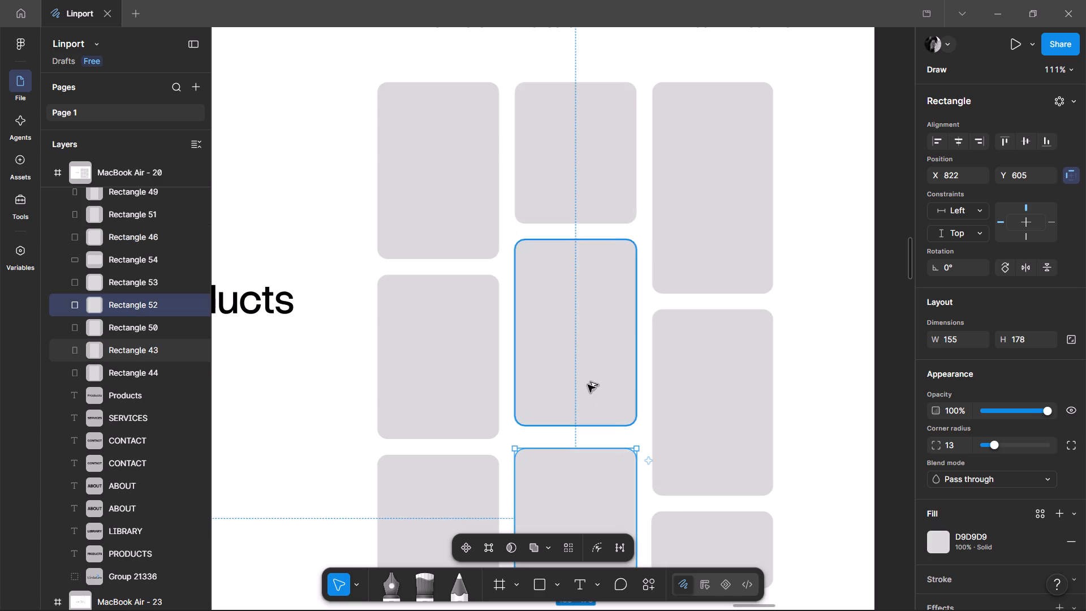
key("Up")
key("Down")
key("Up")
key("Up")
key("Up")
key("Up")
key("Up")
key("Up")
key("Up")
key("Up")
key("Up")
key("Up")
key("Up")
key("Up")
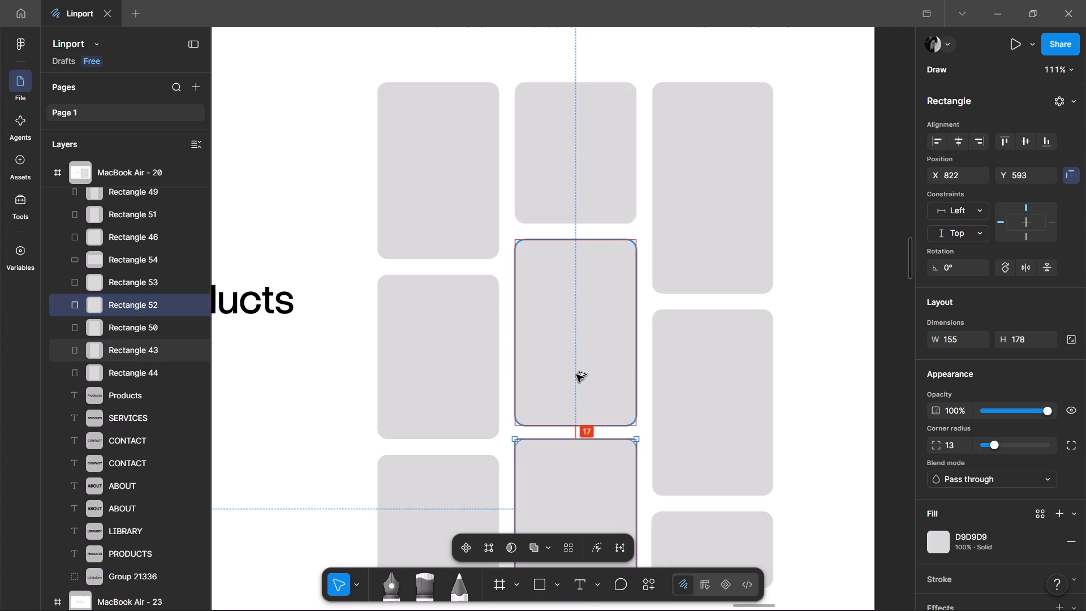
key("Down")
key("Down")
key("Down")
key("alt+Down")
key("Up")
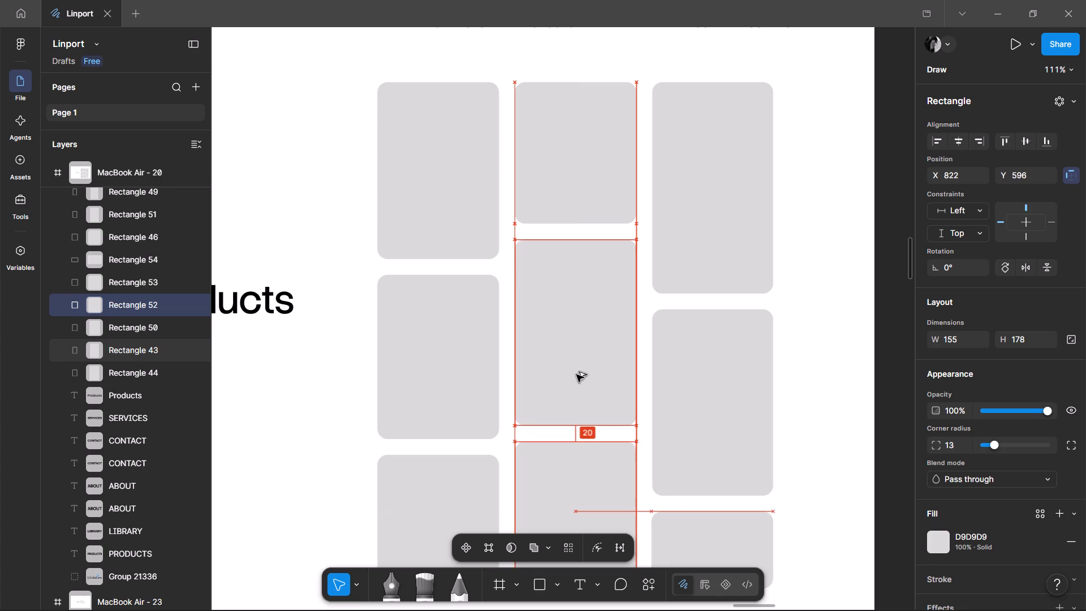
Extend the bottom second-column card to a height of 187 so its lower edge aligns with the other columns.
scroll(576, 375, "down", 1)
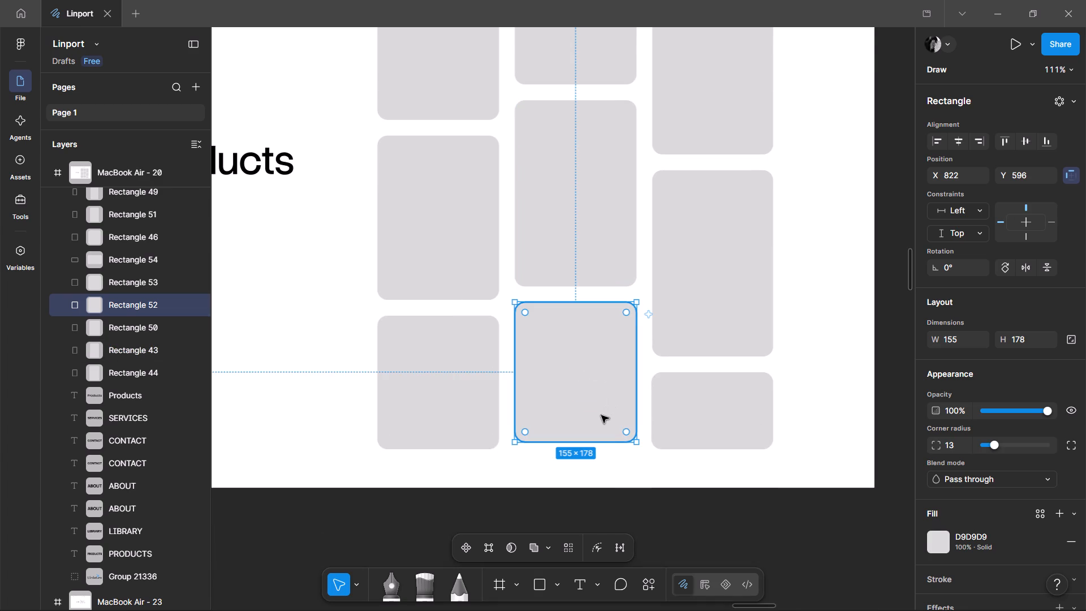
left_click_drag(587, 440, 586, 449)
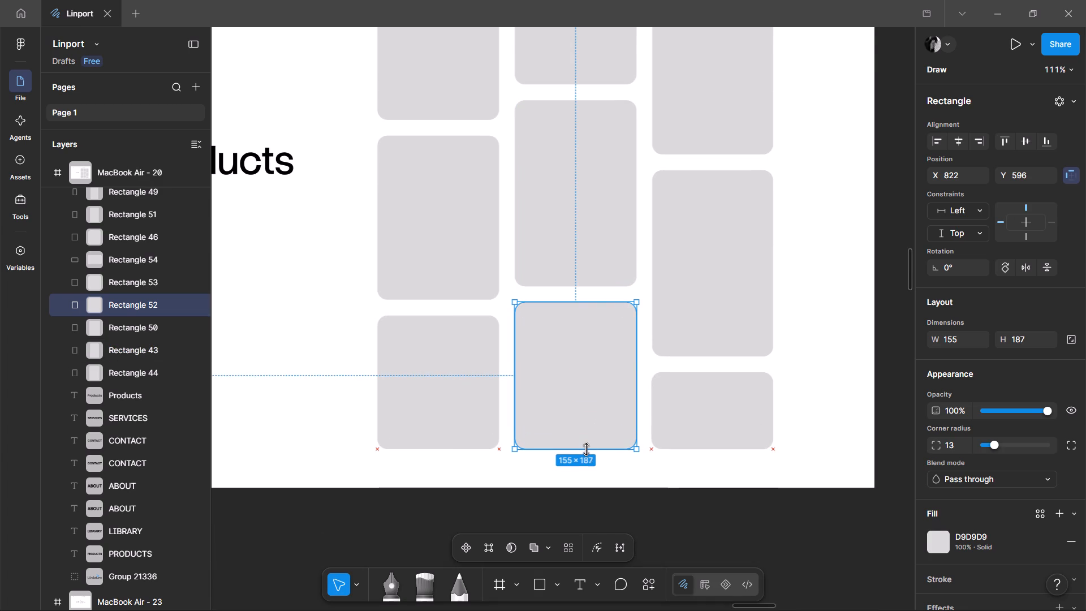
scroll(615, 442, "up", 2)
left_click(803, 358)
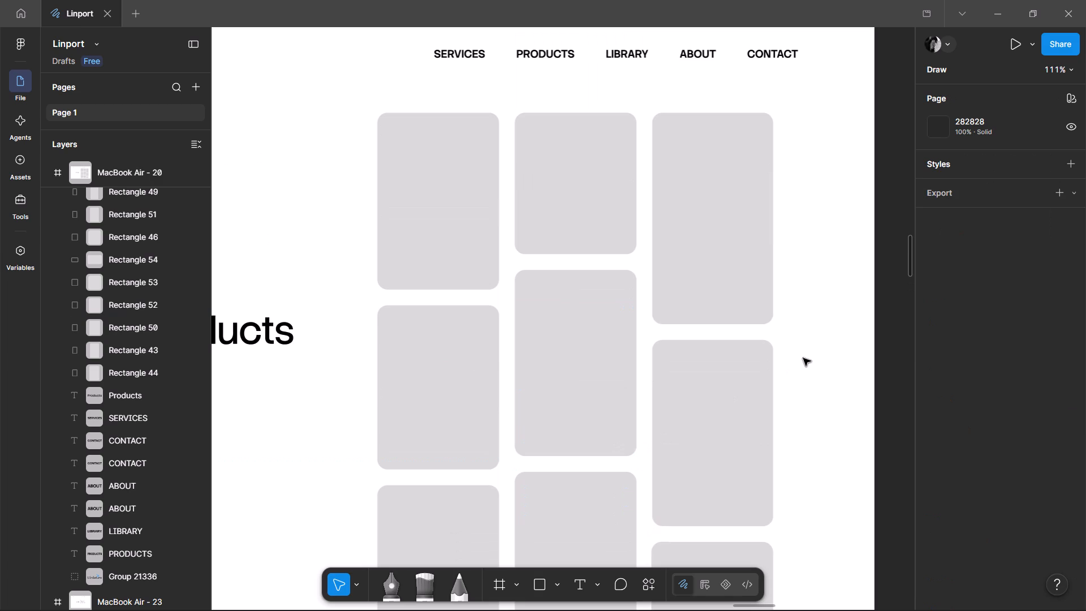
Set the corner radius of all nine product cards to 12.
scroll(907, 302, "down", 1)
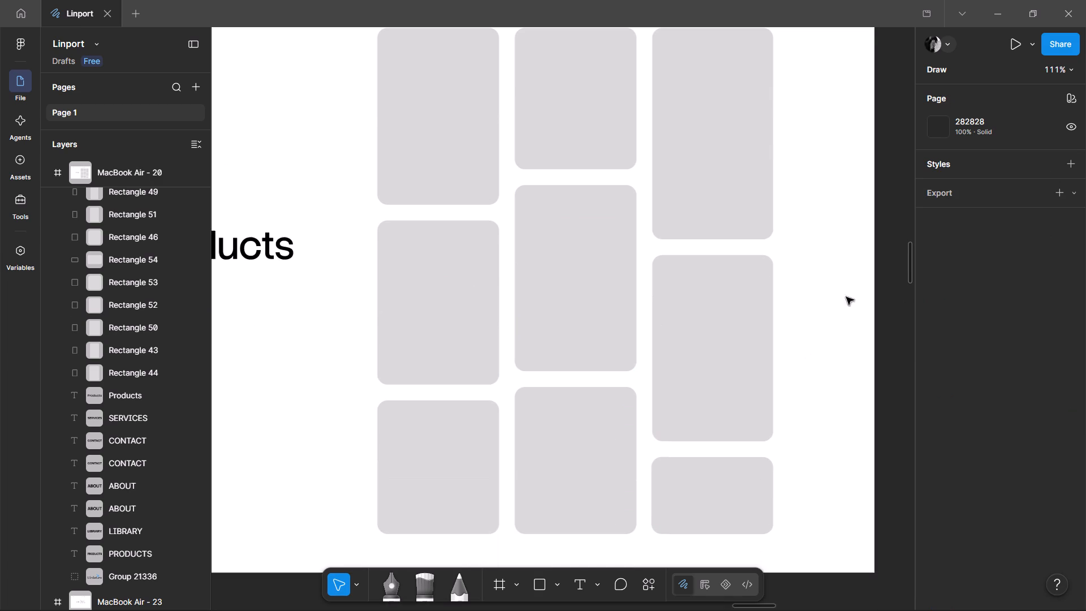
scroll(837, 296, "up", 1)
left_click(813, 294)
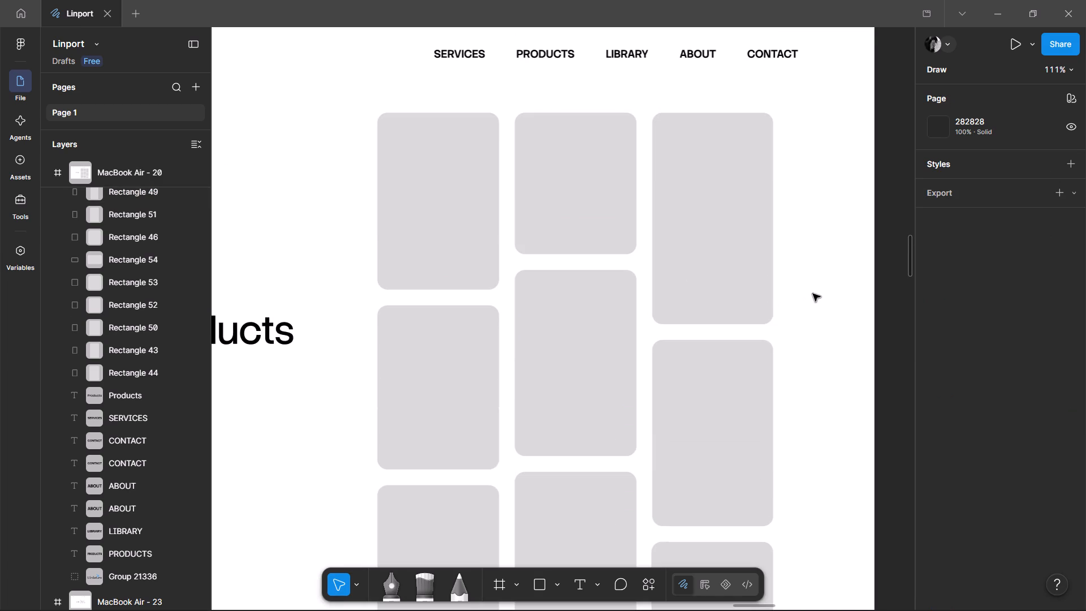
scroll(813, 294, "down", 4, "ctrl")
left_click_drag(857, 403, 674, 250)
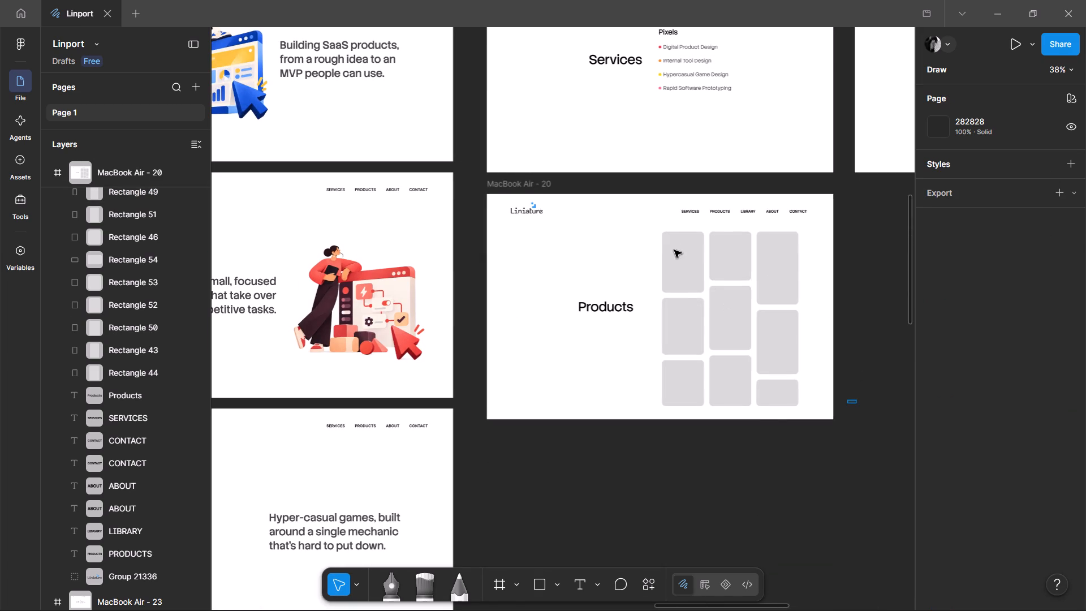
left_click_drag(674, 250, 670, 243)
scroll(795, 281, "up", 2, "ctrl")
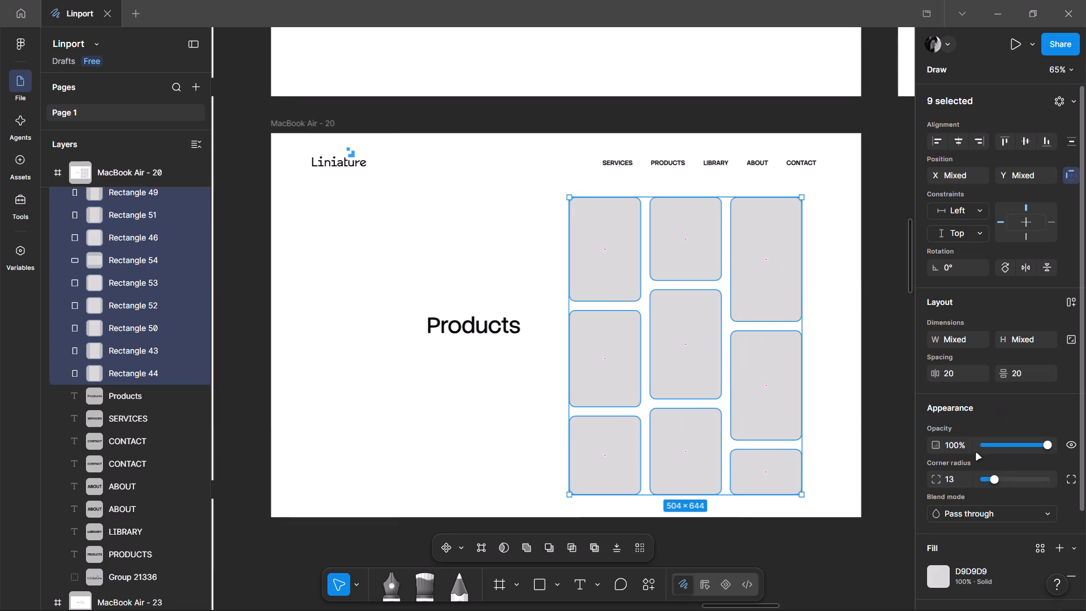
left_click(962, 485)
key("Down")
key("Down")
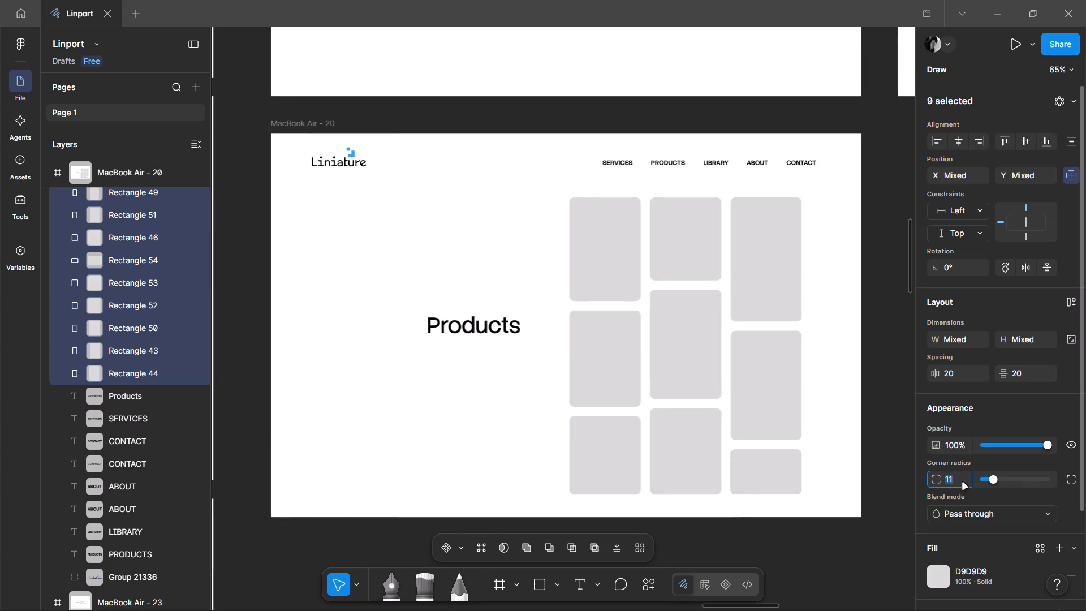
key("Up")
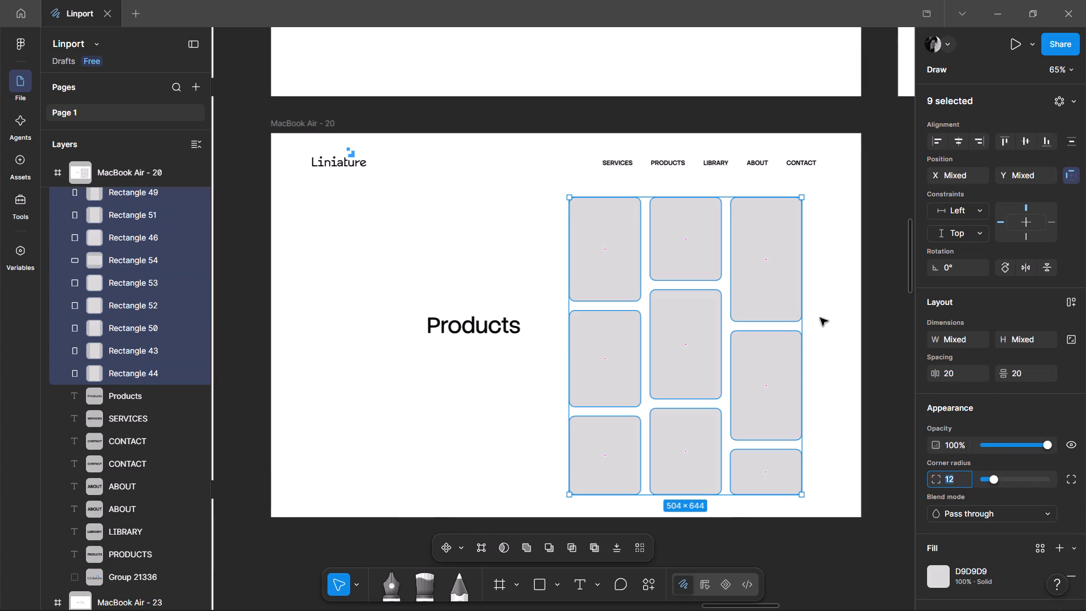
Inspect the cards' rounded corners and gaps up close, and the Products frame as a whole.
middle_click_drag(817, 322, 730, 368)
scroll(734, 394, "up", 2, "ctrl")
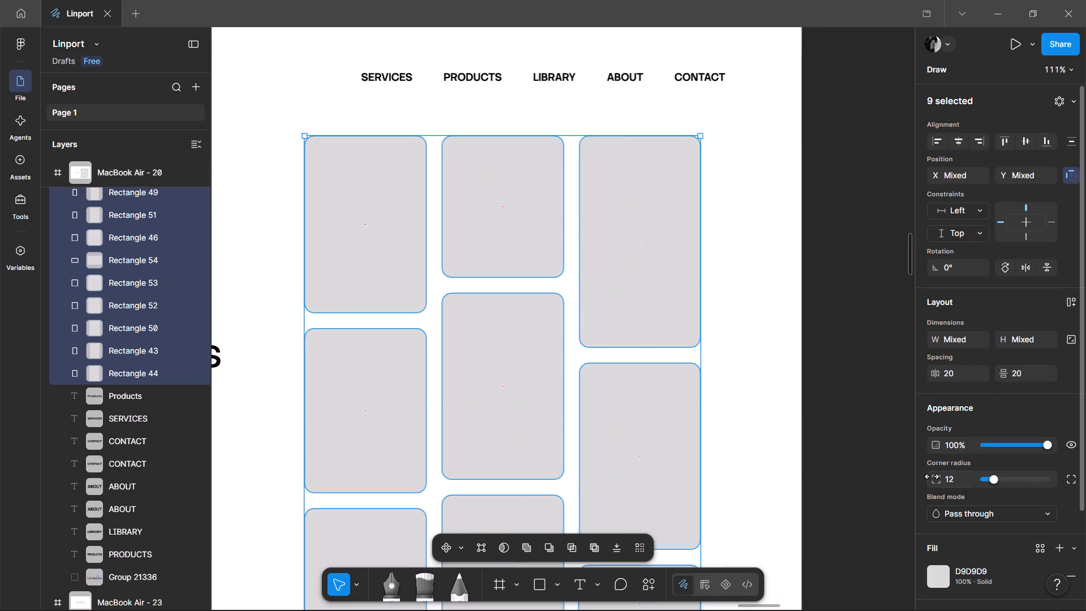
left_click(1069, 485)
double_click(1069, 485)
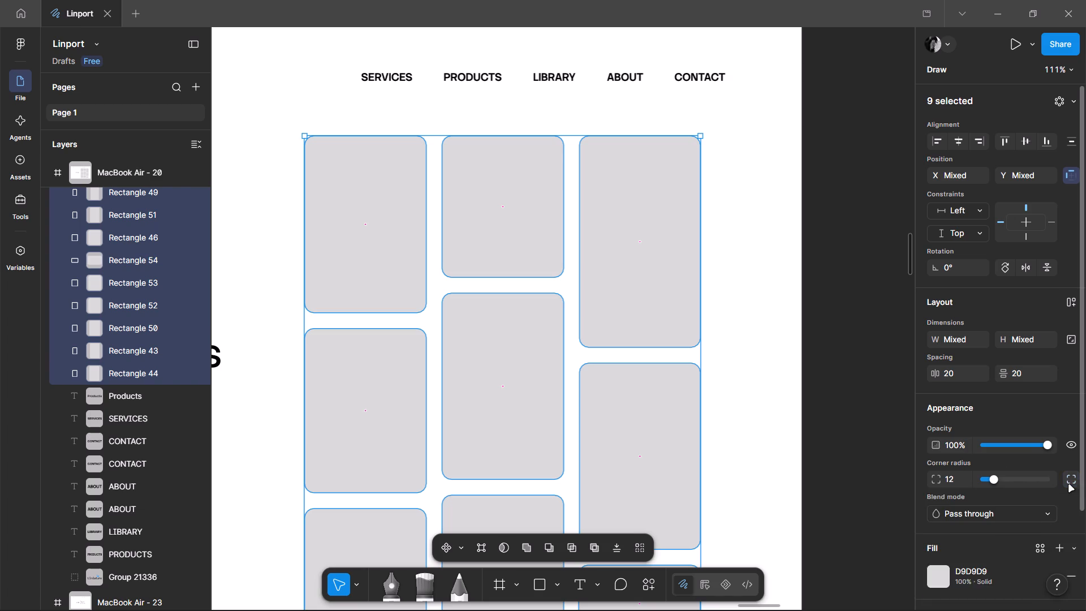
left_click(1069, 485)
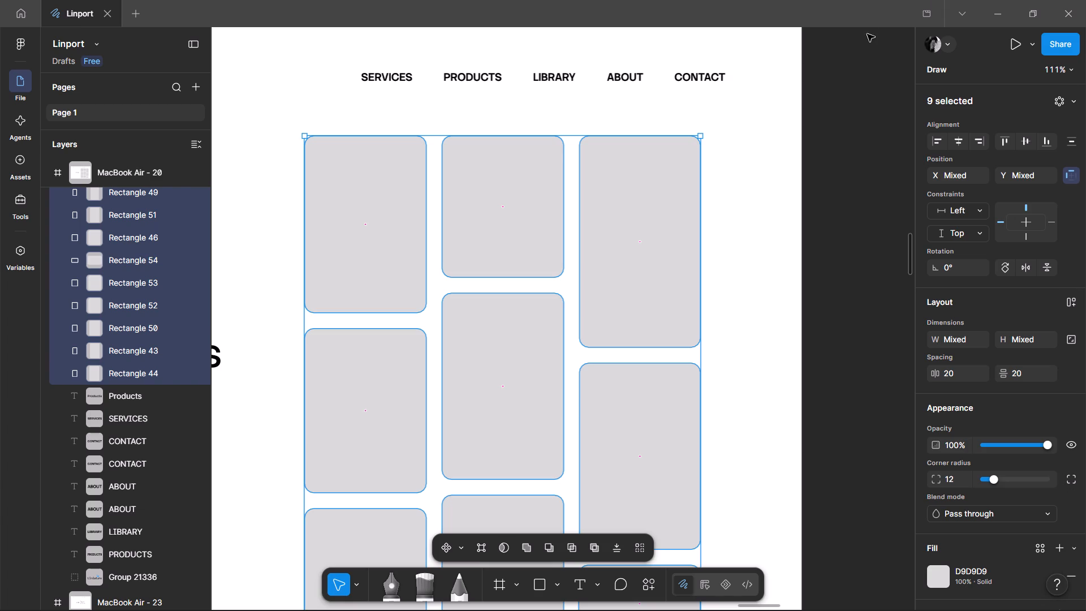
scroll(570, 55, "up", 5, "ctrl+shift")
scroll(633, 100, "up", 4, "ctrl")
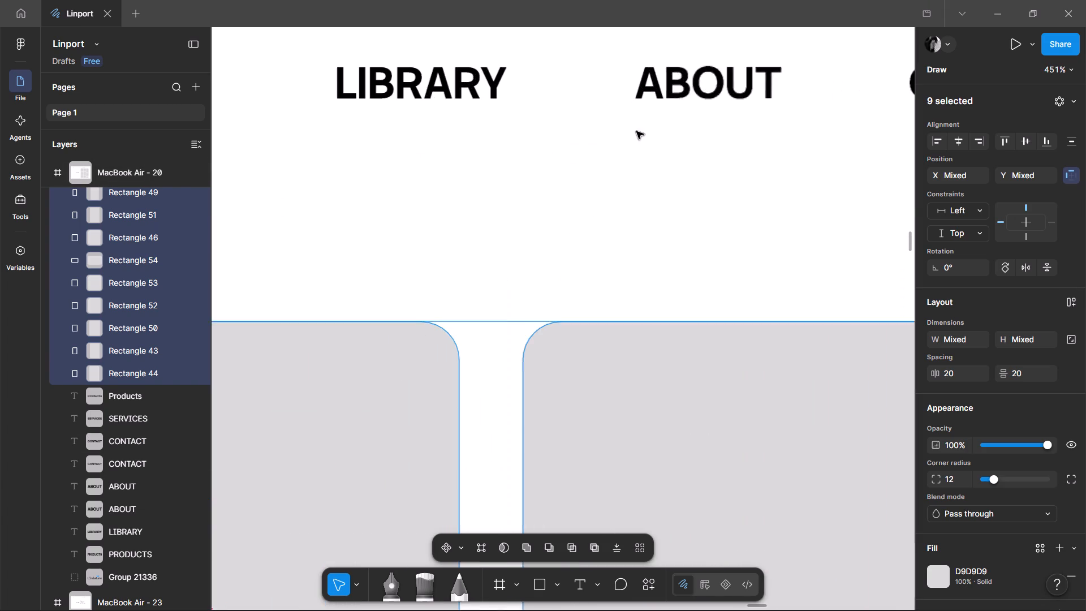
left_click(636, 141)
scroll(643, 137, "down", 11, "ctrl")
left_click(755, 221)
scroll(664, 155, "up", 3, "ctrl")
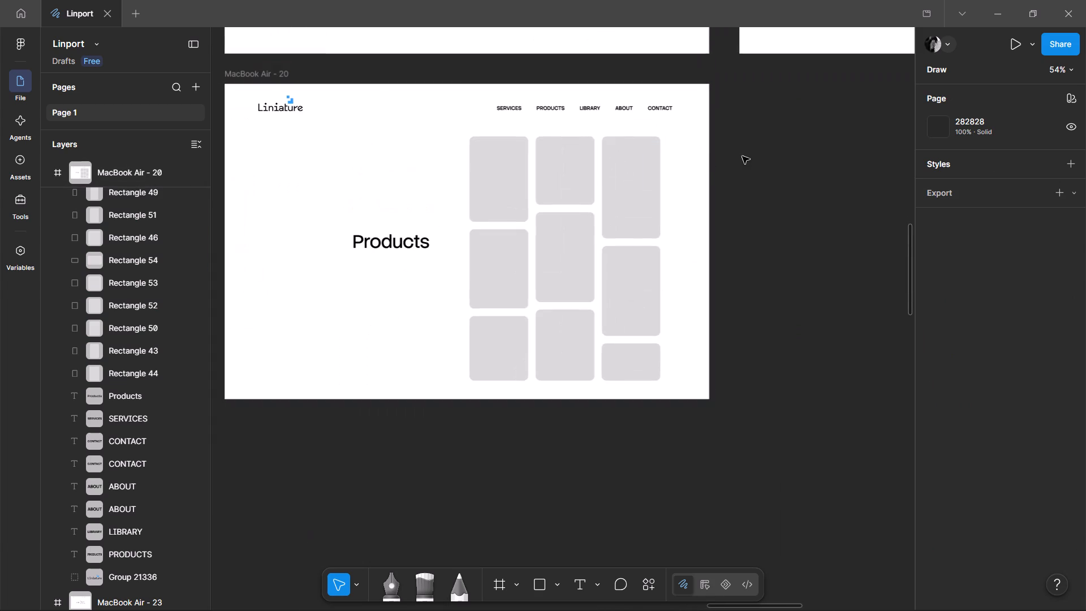
Shift all nine product cards together to the left, towards the Products heading.
left_click_drag(744, 155, 505, 395)
left_click_drag(486, 312, 458, 306, "shift")
left_click(407, 293)
Move the Products heading horizontally to the left, restoring clear space between it and the card grid.
left_click_drag(405, 247, 376, 246, "shift")
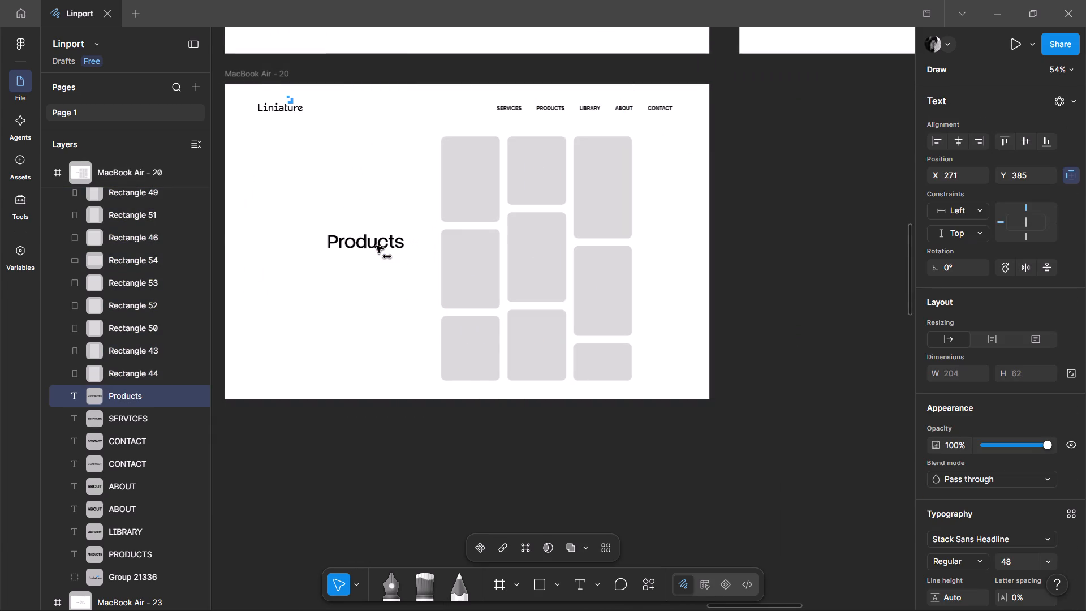
left_click_drag(376, 246, 369, 246, "shift")
left_click(715, 248)
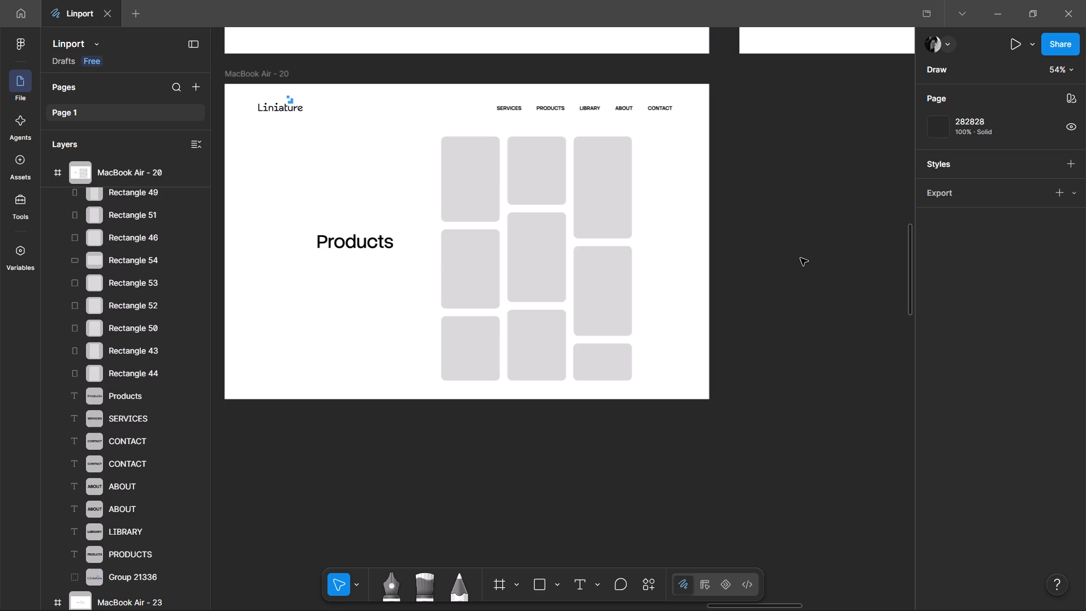
Examine the Products layout in MacBook Air - 20 against the hero and Services frames, both overall and up close.
scroll(800, 258, "down", 6, "ctrl")
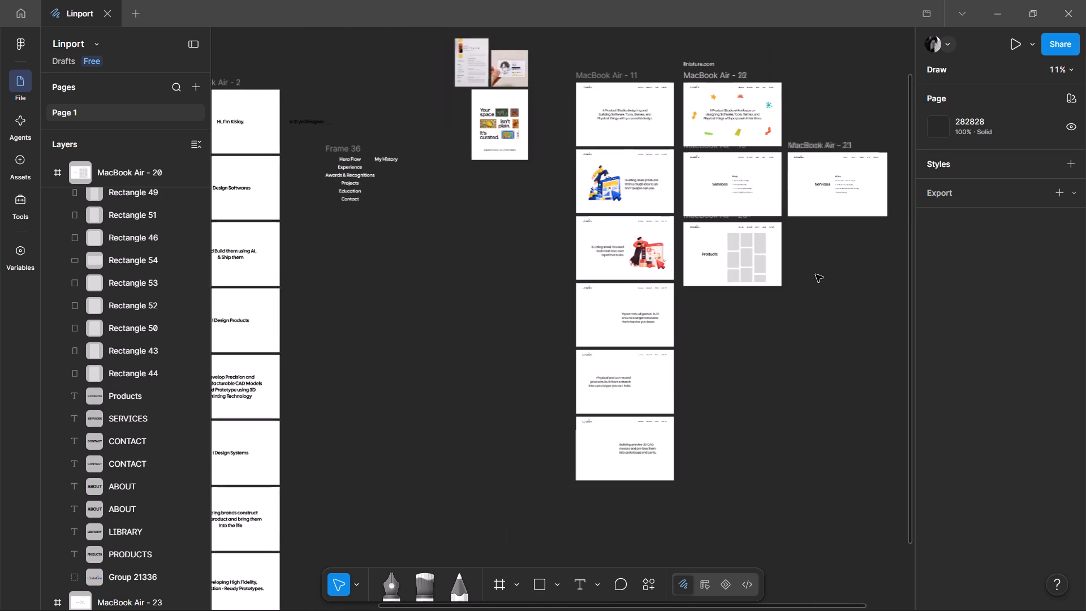
scroll(795, 229, "up", 4, "ctrl")
scroll(777, 292, "up", 2)
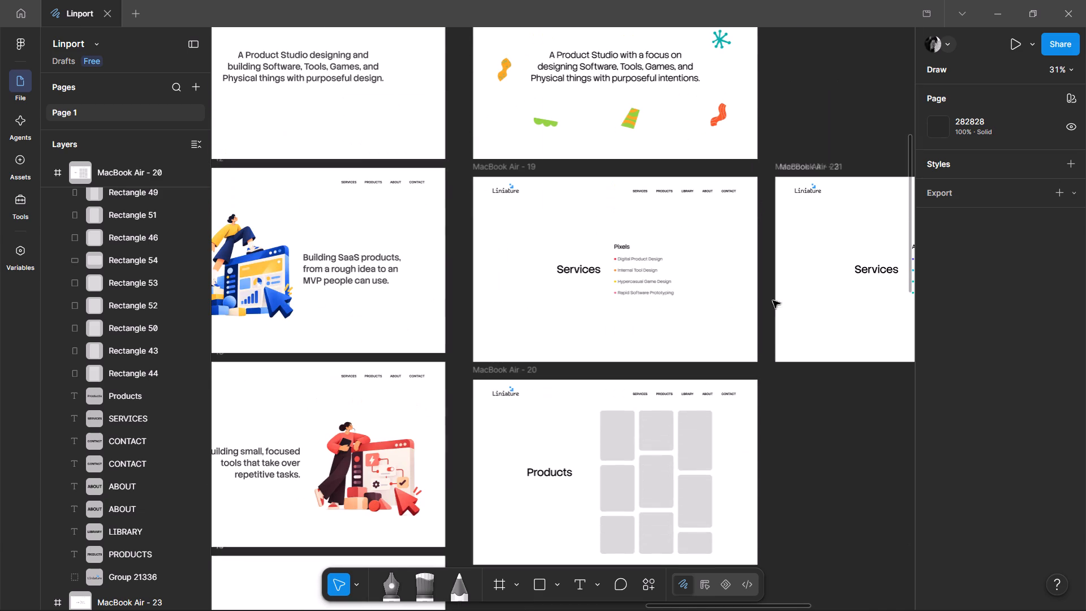
scroll(568, 384, "down", 1)
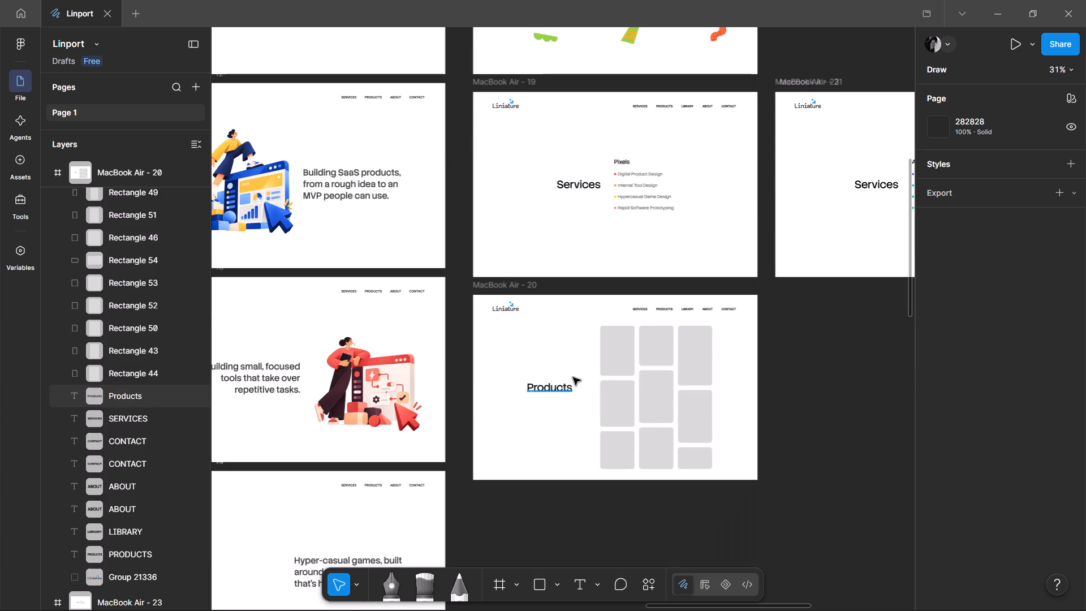
scroll(553, 358, "up", 3)
scroll(553, 358, "down", 3)
scroll(623, 377, "up", 4, "ctrl")
scroll(500, 381, "down", 4, "ctrl")
scroll(739, 347, "up", 4)
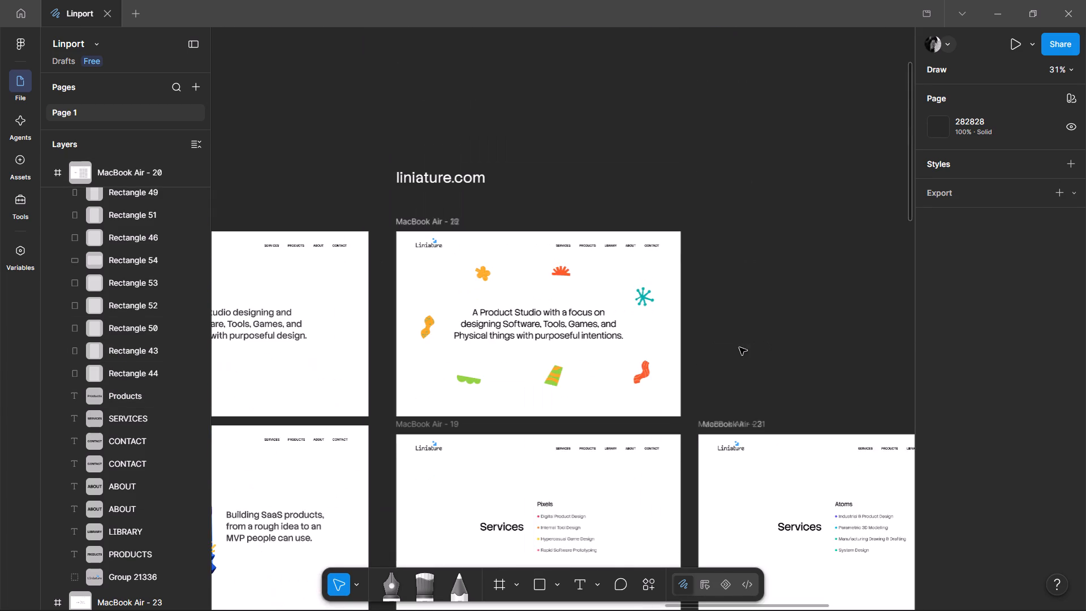
scroll(738, 356, "down", 2)
scroll(615, 385, "up", 3, "ctrl")
scroll(615, 385, "down", 5, "ctrl")
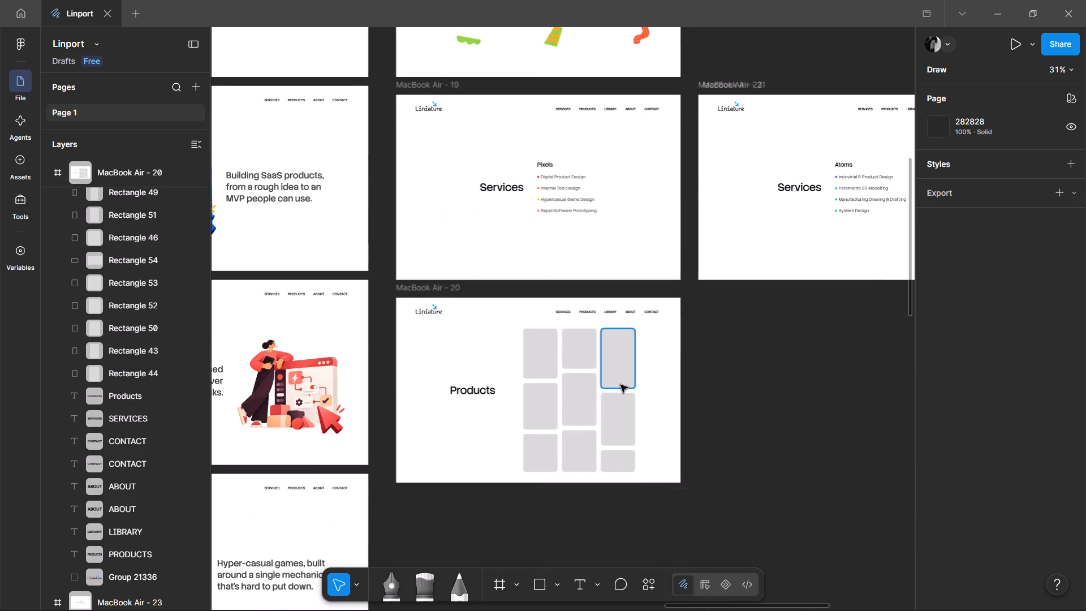
scroll(751, 377, "up", 2)
scroll(575, 360, "down", 2)
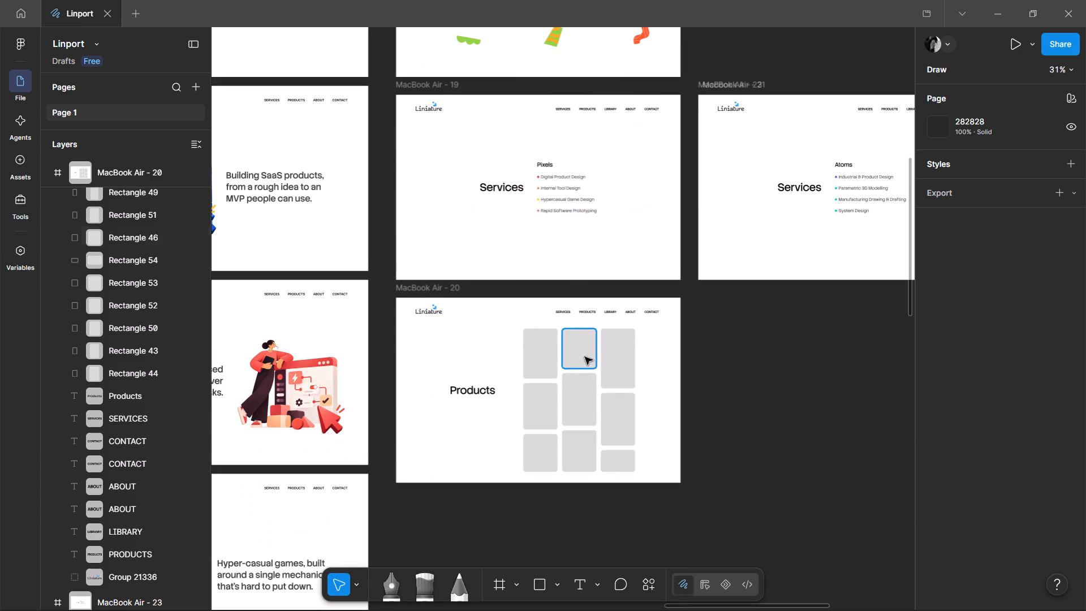
scroll(618, 410, "up", 4, "ctrl")
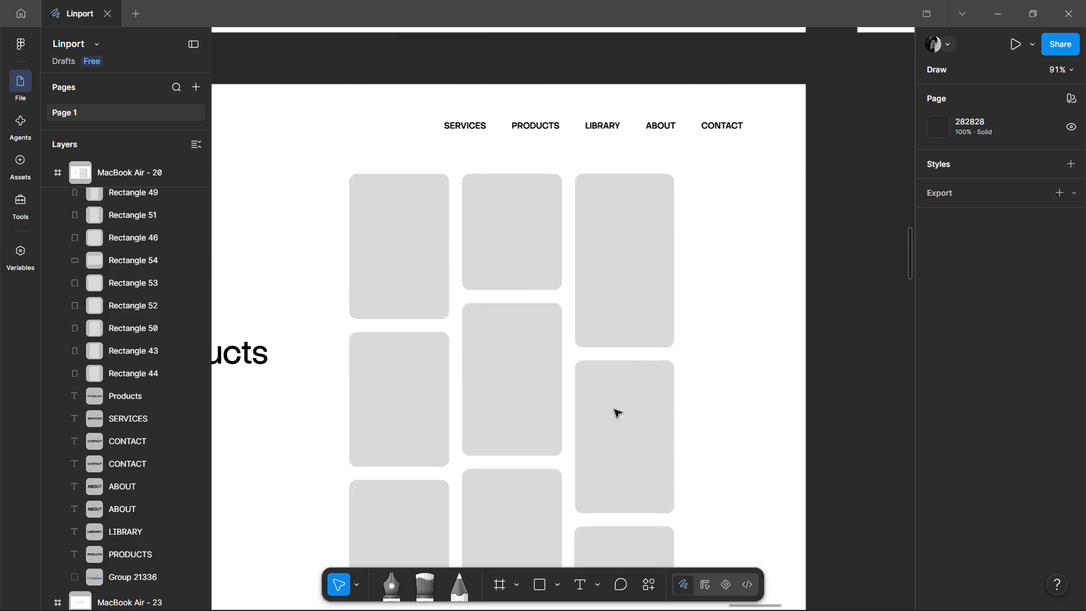
scroll(614, 410, "down", 3, "ctrl")
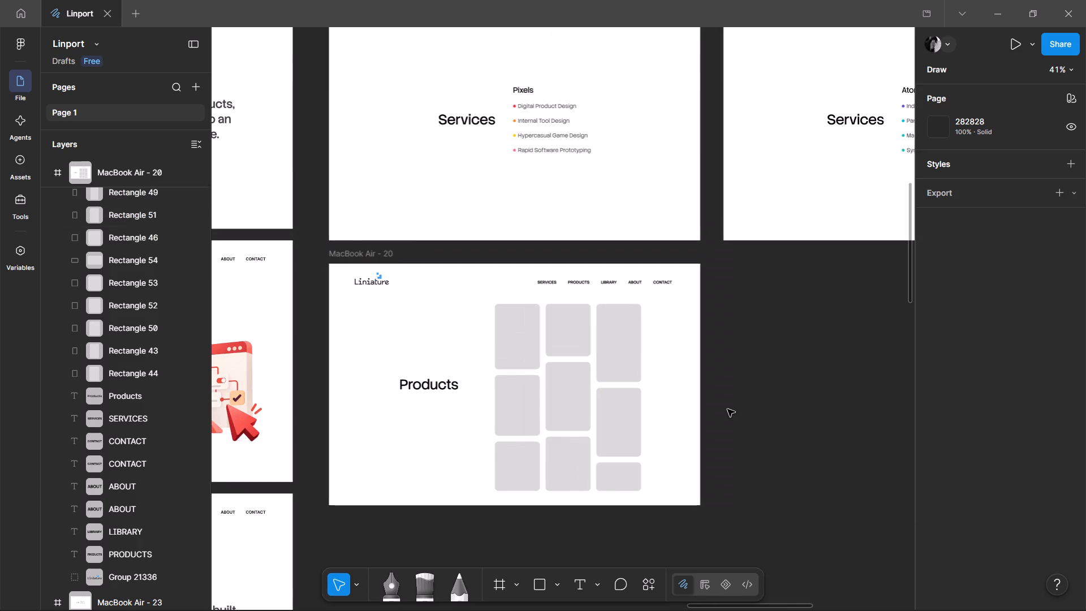
scroll(727, 409, "up", 3)
scroll(727, 409, "down", 2)
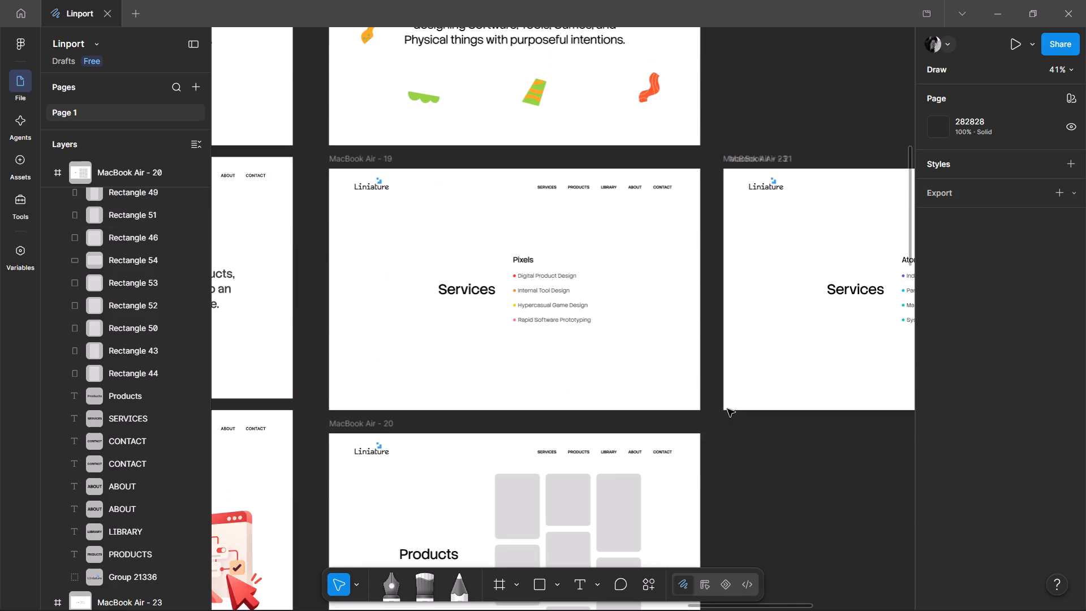
middle_click_drag(748, 398, 744, 277)
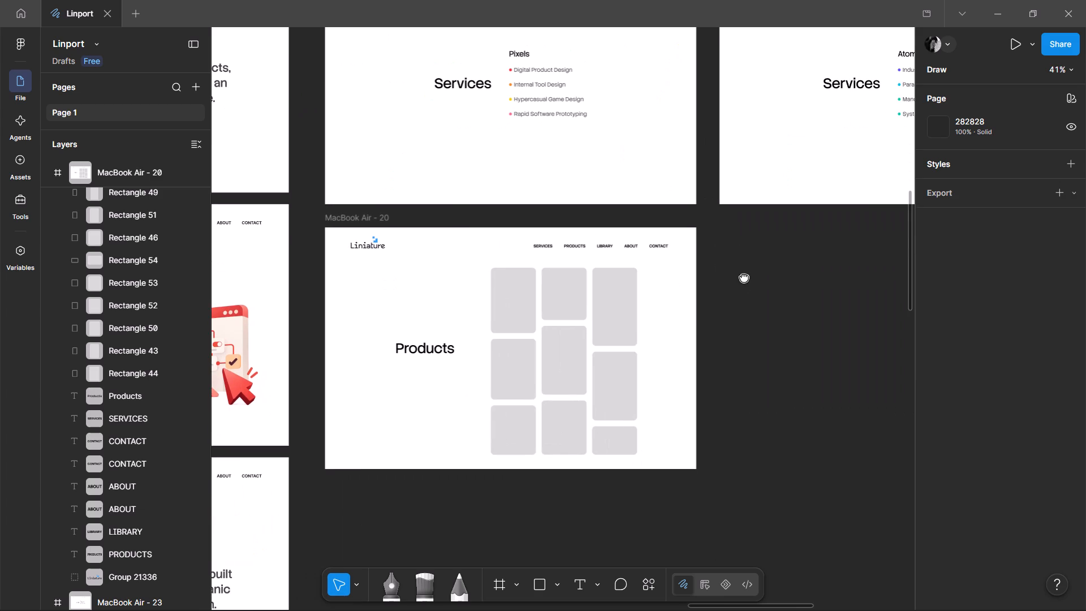
middle_click_drag(744, 277, 811, 555)
scroll(697, 209, "up", 1)
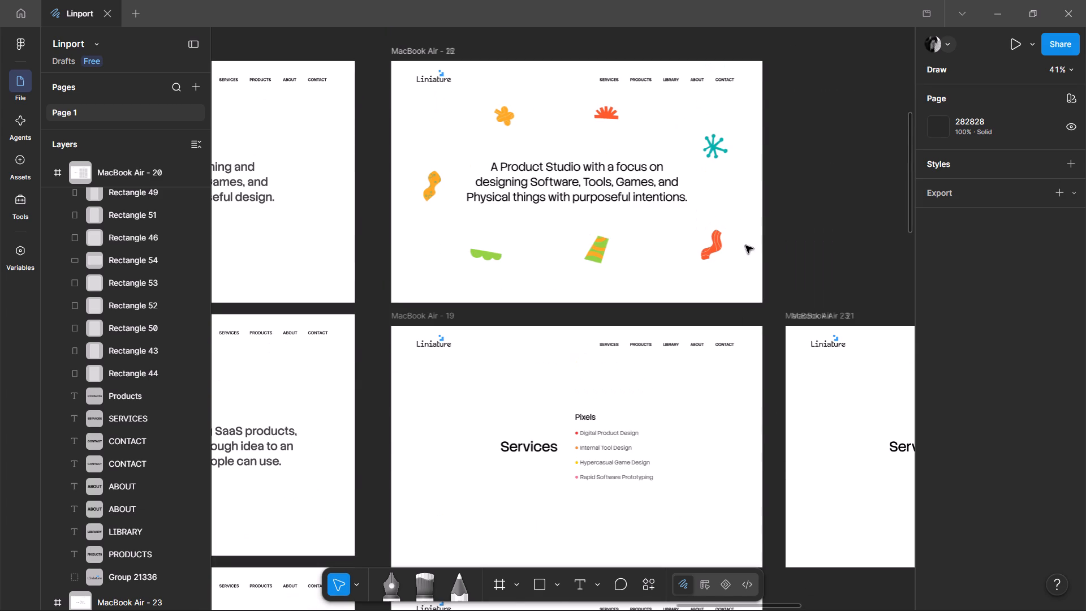
scroll(757, 244, "up", 4)
scroll(757, 244, "down", 3)
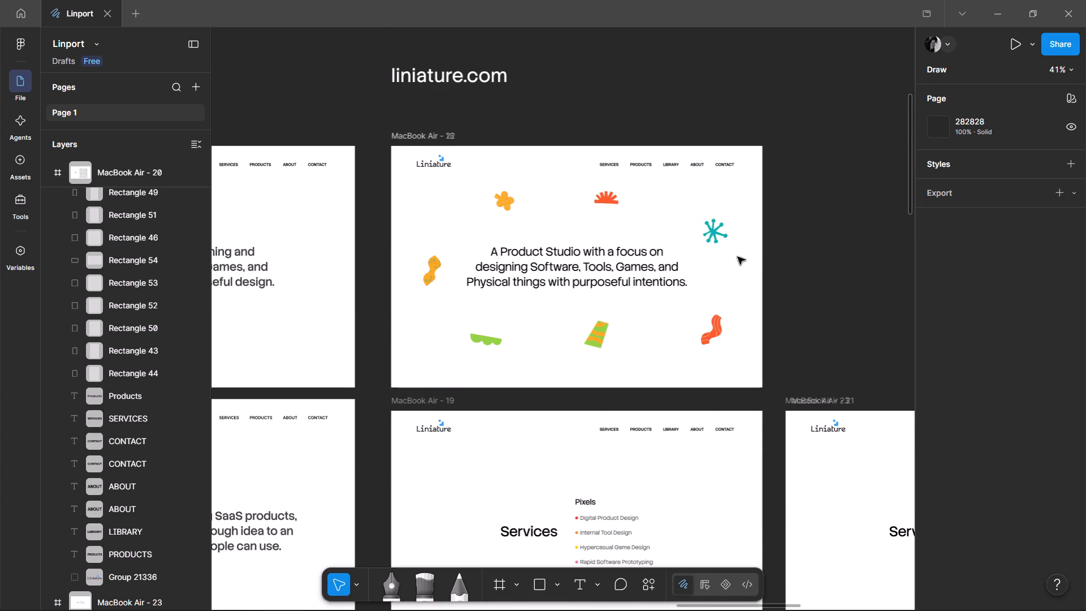
scroll(730, 258, "up", 5, "ctrl")
scroll(663, 163, "up", 5, "ctrl")
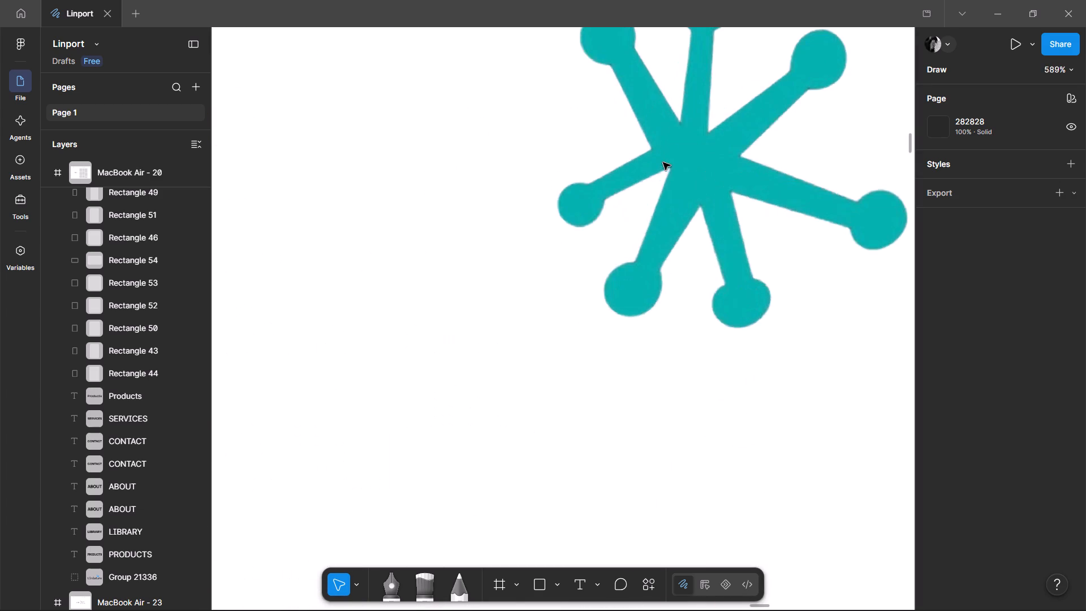
scroll(663, 162, "down", 13, "ctrl")
scroll(712, 270, "down", 5)
scroll(467, 249, "up", 5, "ctrl")
scroll(467, 249, "down", 6, "ctrl")
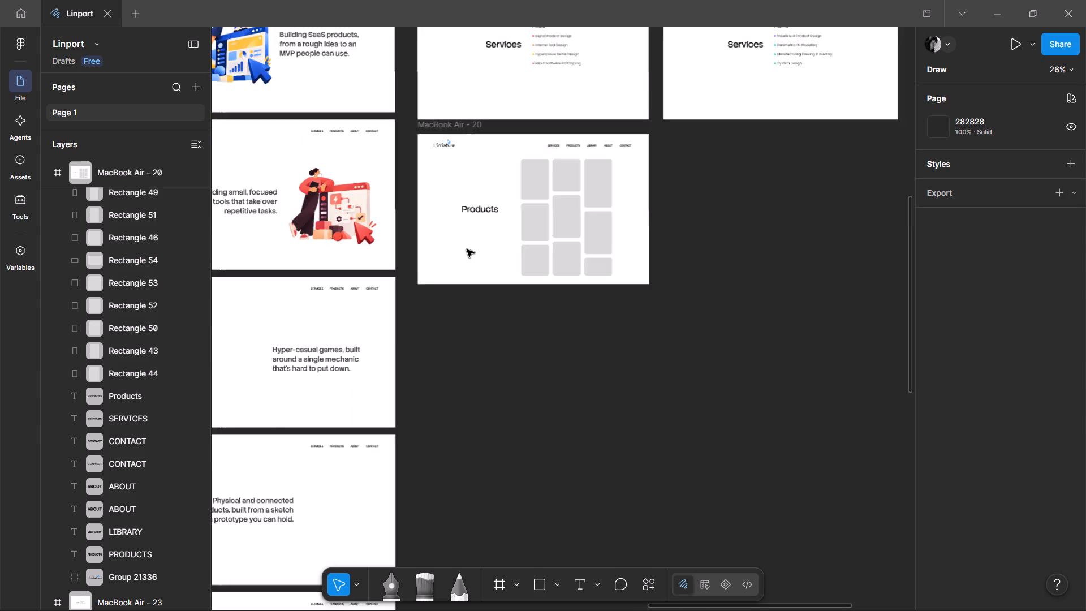
scroll(603, 332, "up", 4)
scroll(552, 346, "down", 3)
scroll(471, 201, "up", 4, "ctrl")
scroll(471, 173, "down", 2, "ctrl")
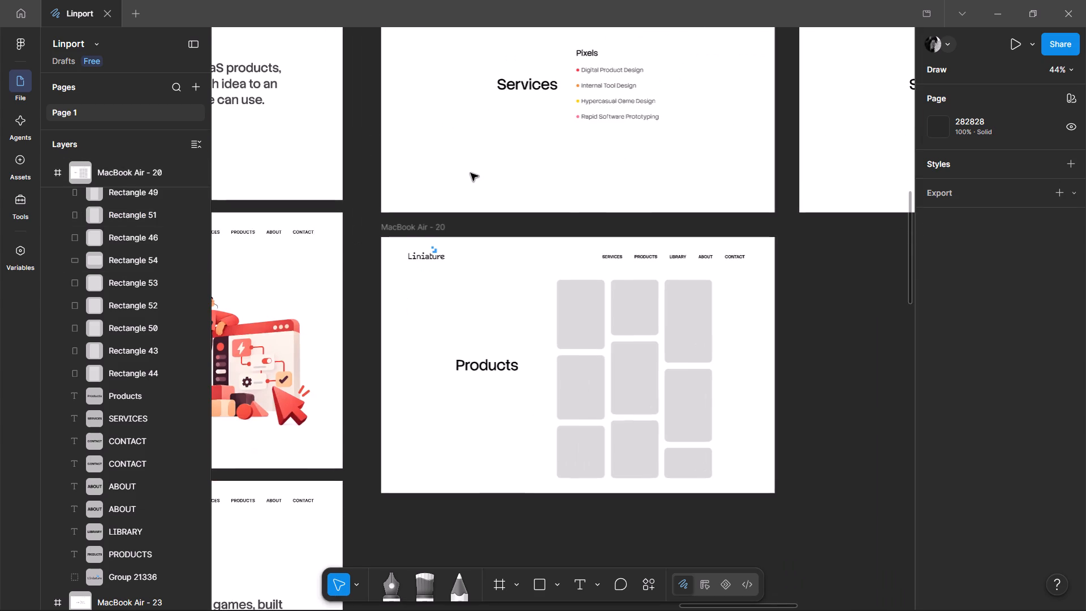
scroll(803, 393, "up", 3, "ctrl")
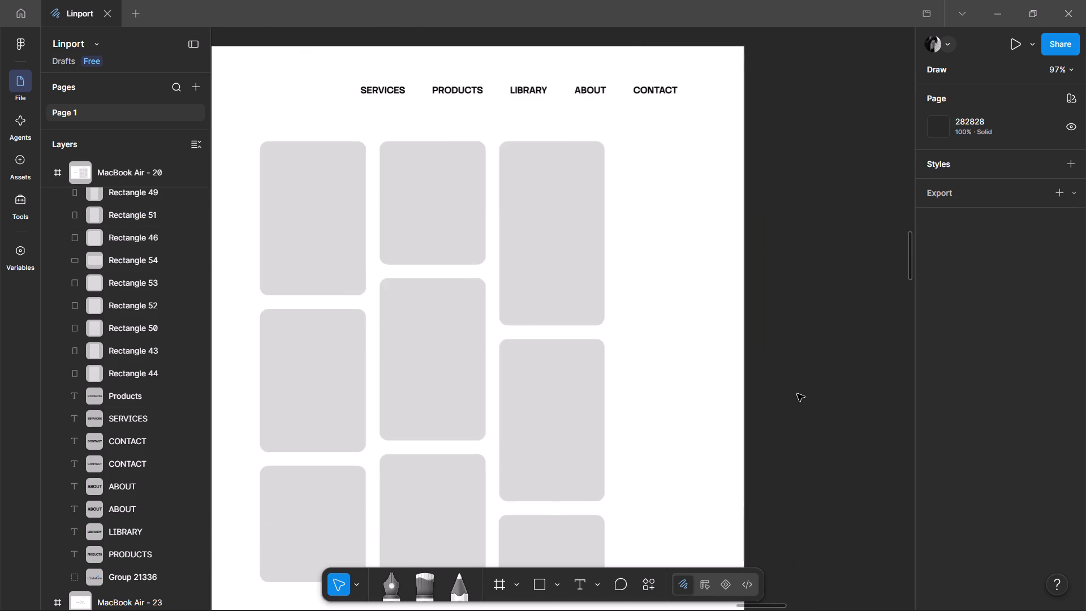
scroll(797, 394, "down", 2, "ctrl")
Move the Products heading in MacBook Air - 20 slightly to the right, closer to the card grid.
middle_click_drag(660, 433, 769, 315)
scroll(619, 260, "up", 1, "ctrl")
left_click_drag(436, 244, 456, 244, "shift")
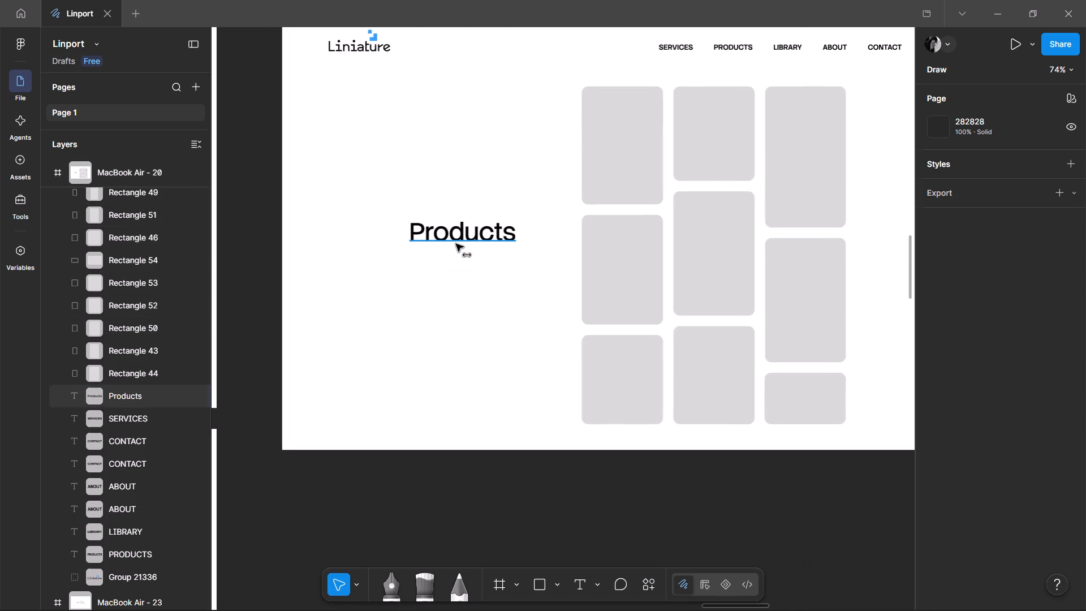
left_click_drag(456, 244, 449, 244, "shift")
left_click(472, 342)
Review the liniature.com hero frame's headline and coloured shapes alongside the Services and Products frames.
scroll(420, 311, "down", 4, "ctrl")
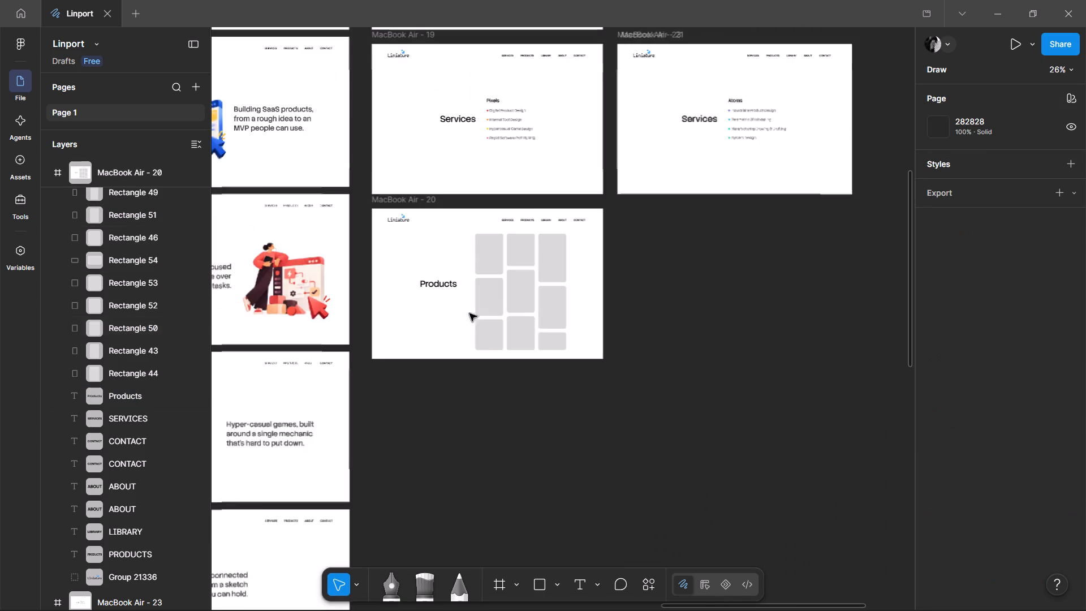
scroll(703, 334, "up", 3)
scroll(455, 161, "up", 4, "ctrl")
scroll(455, 161, "down", 5, "ctrl")
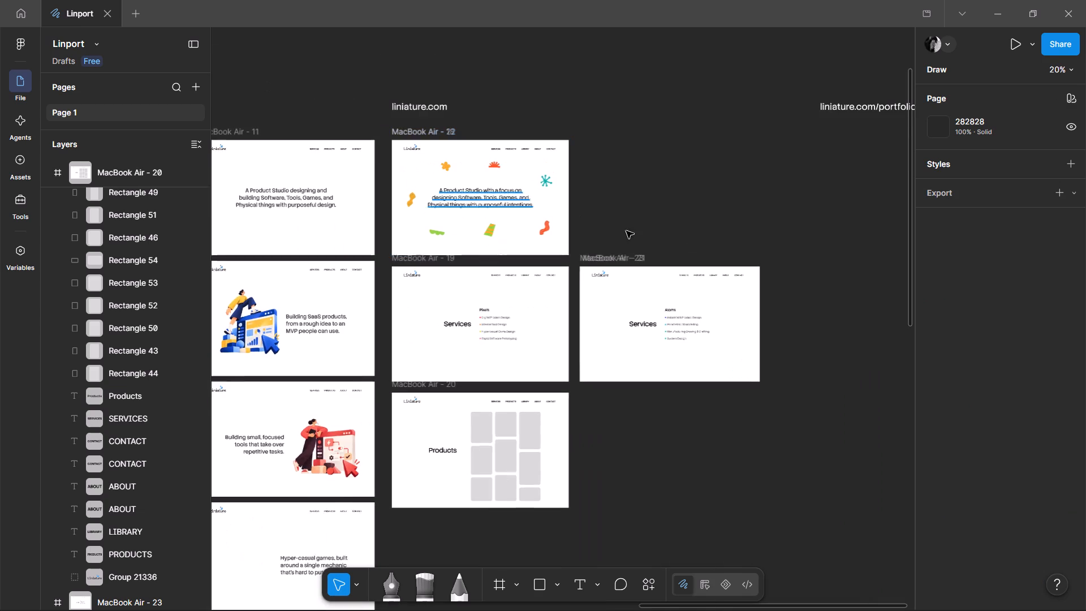
scroll(593, 222, "down", 1)
scroll(573, 236, "up", 3)
scroll(573, 236, "down", 2)
scroll(573, 236, "up", 3, "ctrl")
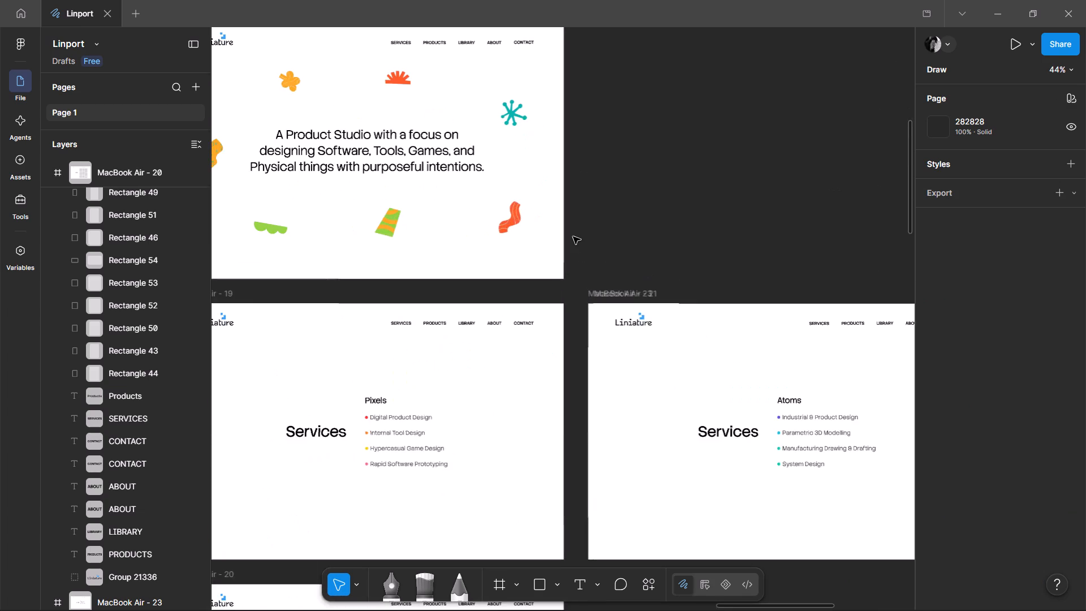
scroll(573, 236, "down", 4)
scroll(573, 236, "up", 5)
middle_click_drag(264, 368, 309, 360)
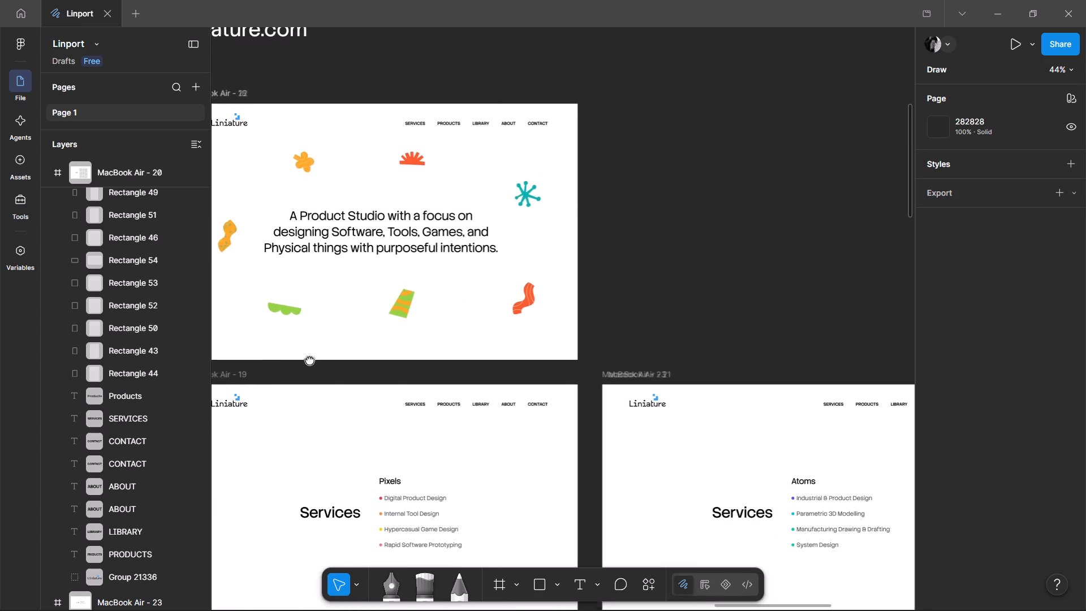
middle_click_drag(309, 360, 505, 348)
scroll(582, 153, "up", 2, "ctrl")
middle_click_drag(777, 318, 541, 291, "ctrl")
scroll(541, 291, "up", 1, "ctrl")
scroll(568, 275, "down", 2, "ctrl")
scroll(331, 264, "up", 4, "ctrl")
scroll(396, 297, "down", 1, "ctrl")
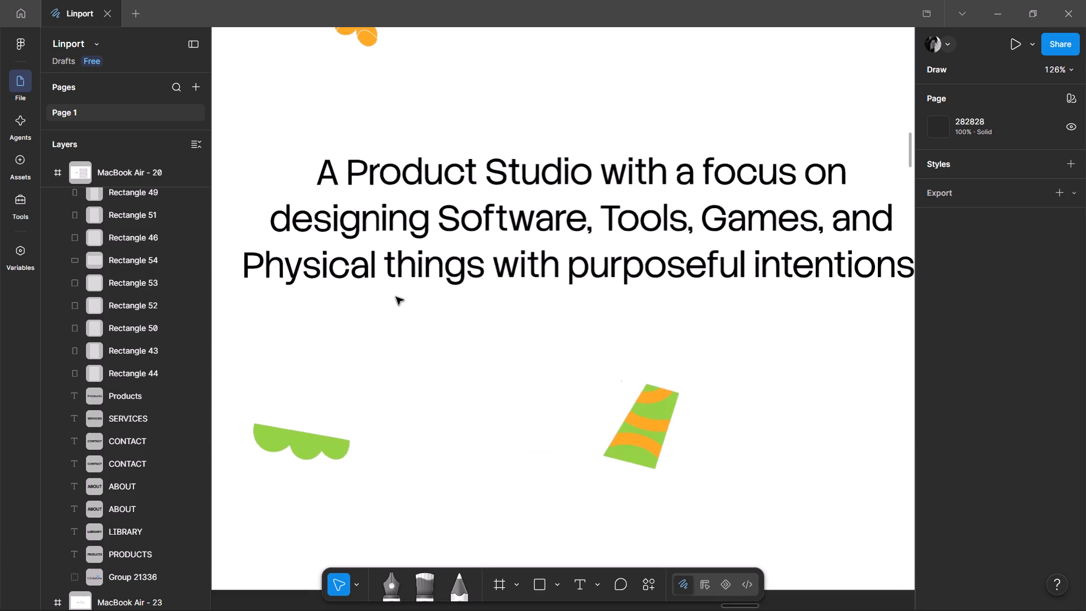
middle_click_drag(429, 312, 424, 343)
scroll(561, 342, "up", 2, "ctrl")
scroll(568, 337, "up", 1)
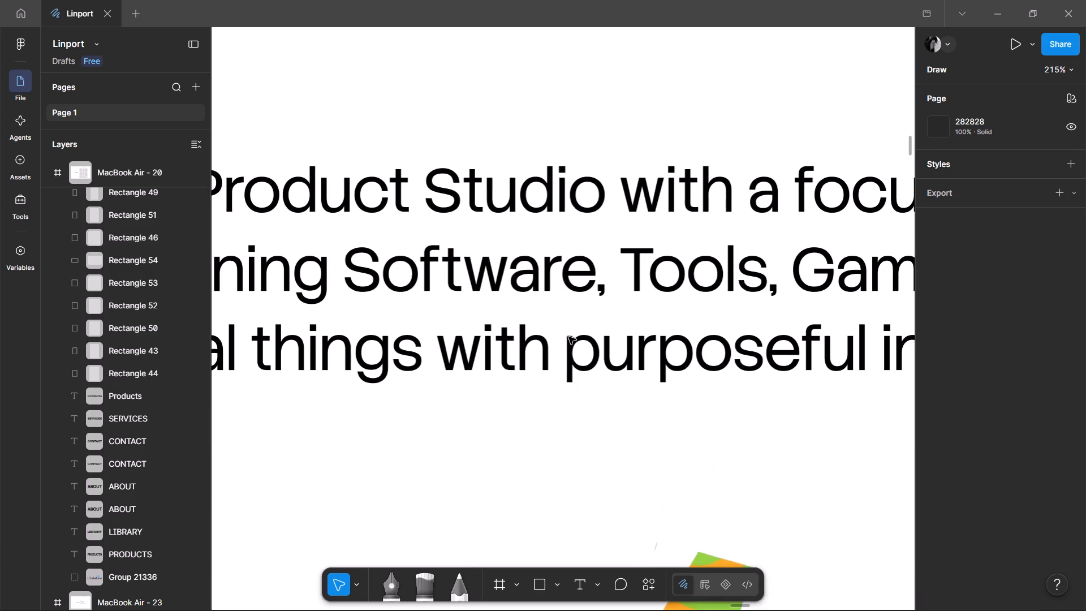
scroll(532, 290, "up", 5, "ctrl")
scroll(631, 234, "down", 12, "ctrl")
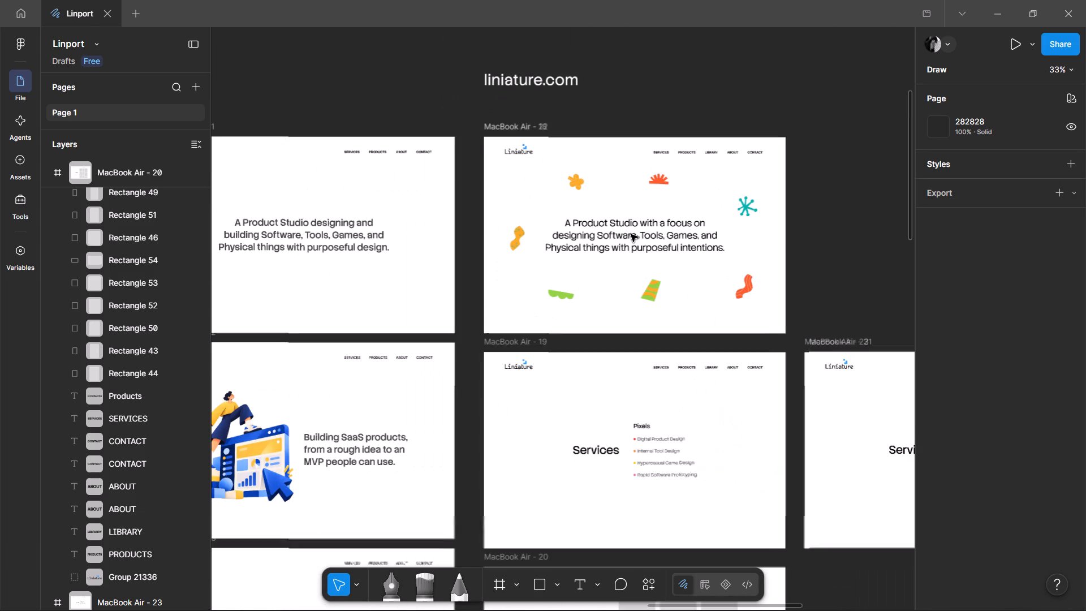
scroll(636, 376, "down", 4)
middle_click_drag(803, 408, 728, 381)
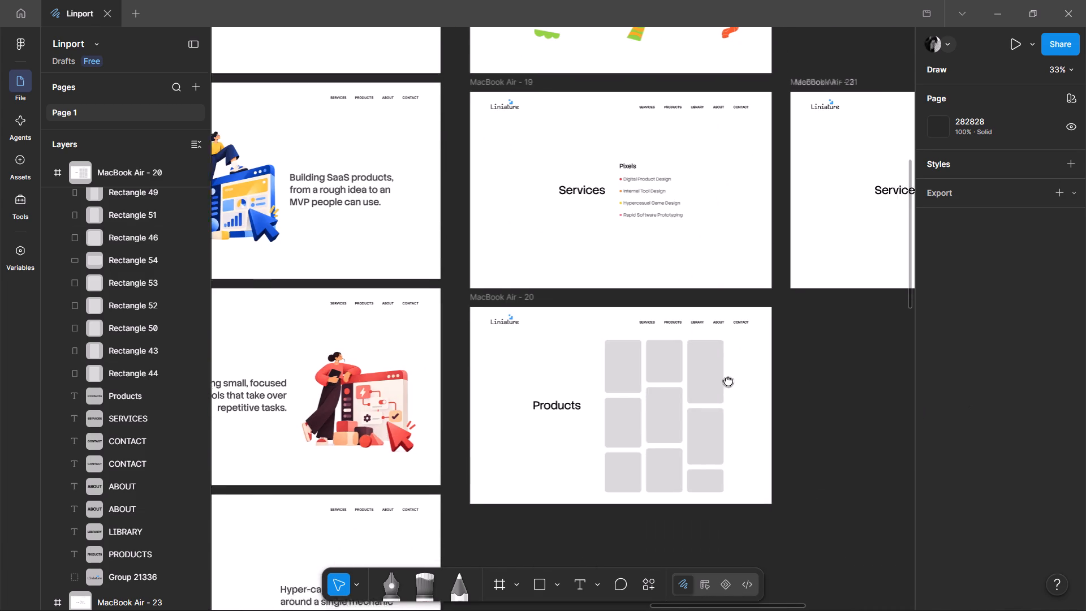
middle_click_drag(728, 381, 458, 367)
Inspect the Atoms and Pixels service lists up close, including the coloured bullet beside Rapid Software Prototyping.
scroll(584, 178, "up", 5, "ctrl")
scroll(662, 225, "up", 3)
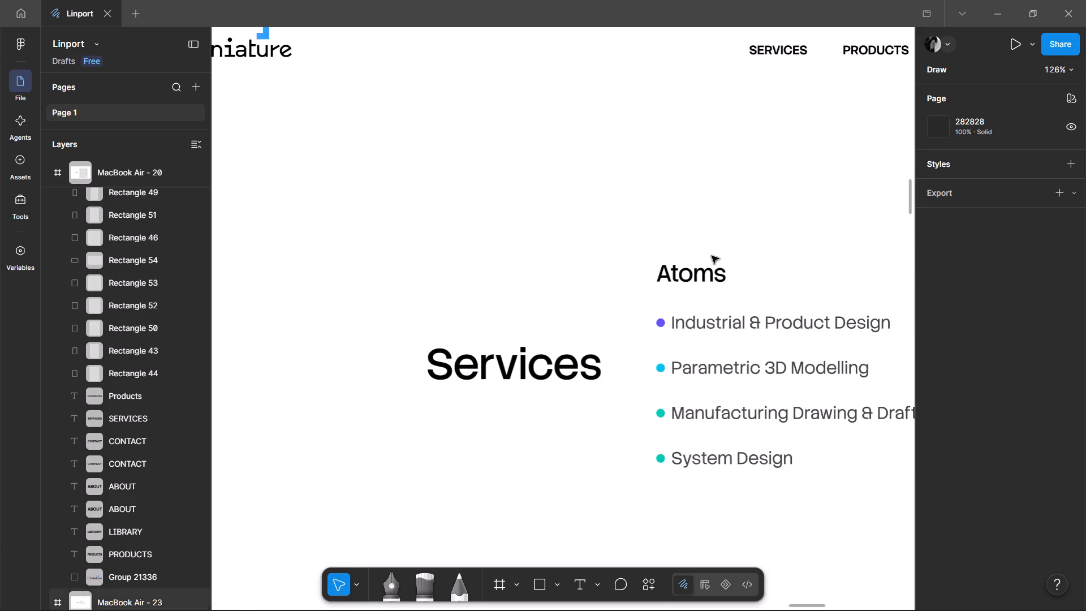
scroll(710, 328, "down", 4, "ctrl")
middle_click_drag(477, 420, 827, 332, "ctrl")
scroll(739, 301, "up", 4, "ctrl")
scroll(354, 122, "up", 5, "ctrl")
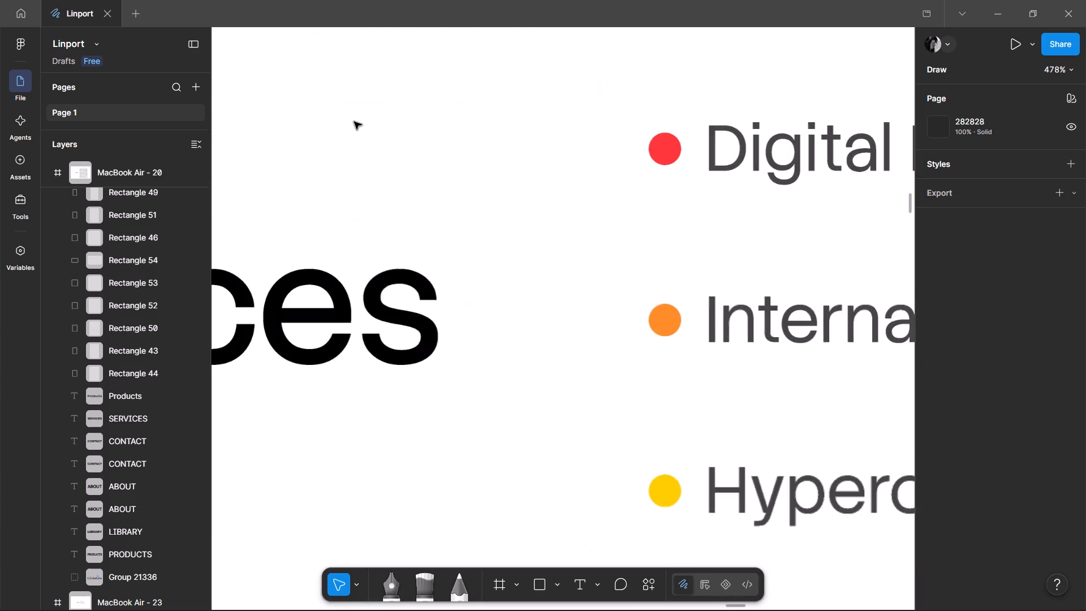
scroll(360, 125, "down", 4, "ctrl")
scroll(489, 330, "up", 3, "ctrl")
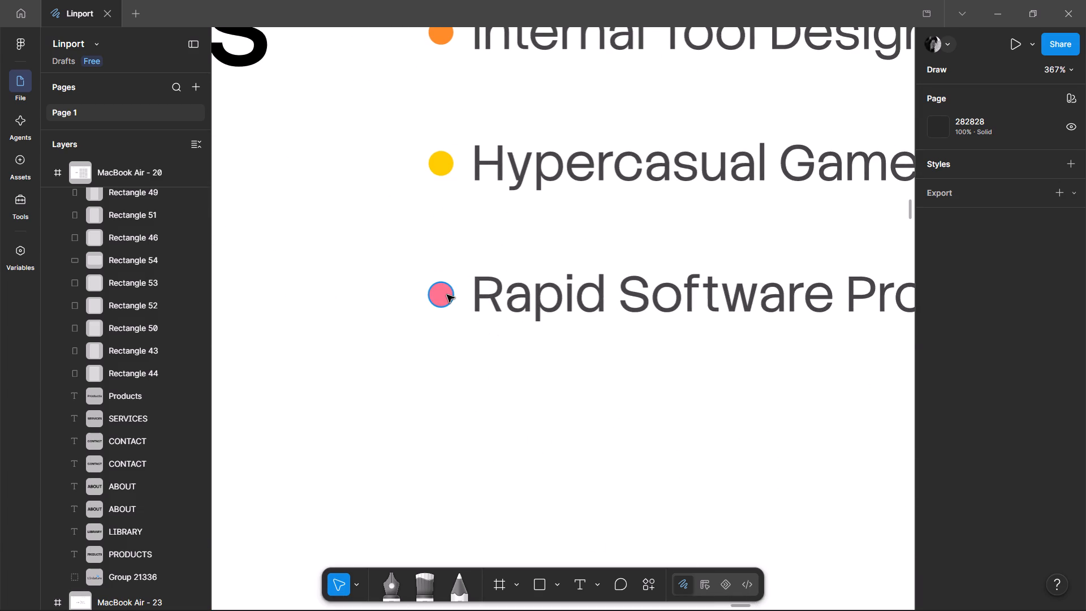
left_click(447, 295, "ctrl")
scroll(463, 287, "up", 3)
scroll(545, 280, "down", 3, "ctrl")
left_click(356, 434)
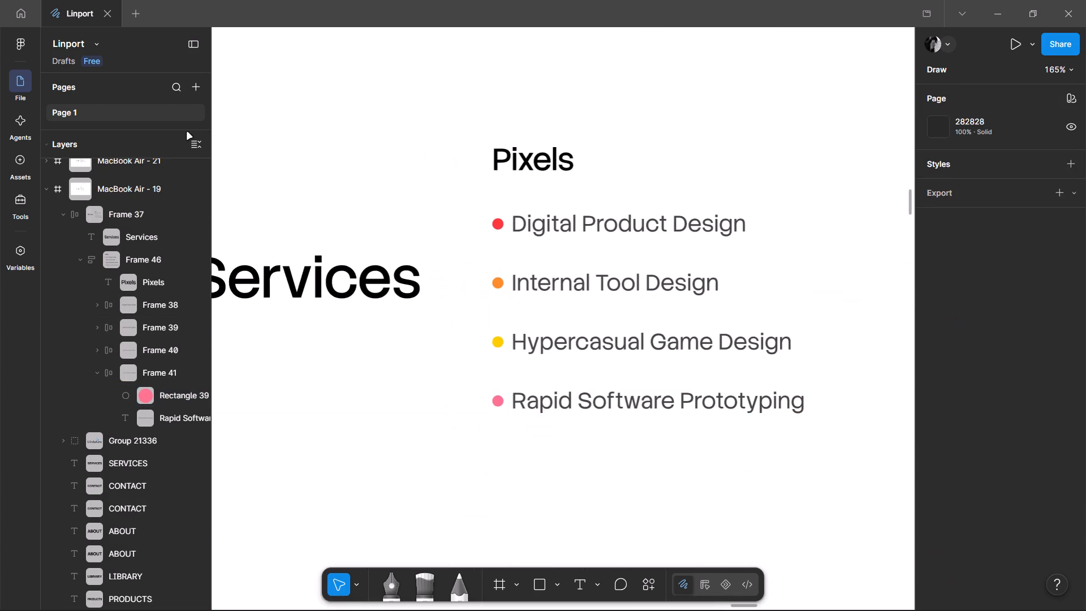
Collapse all expanded layers in the layer list.
left_click(200, 145)
Set the font weight of the navigation labels SERVICES to CONTACT in the hero frame MacBook Air - 22 to Medium.
scroll(470, 266, "down", 1)
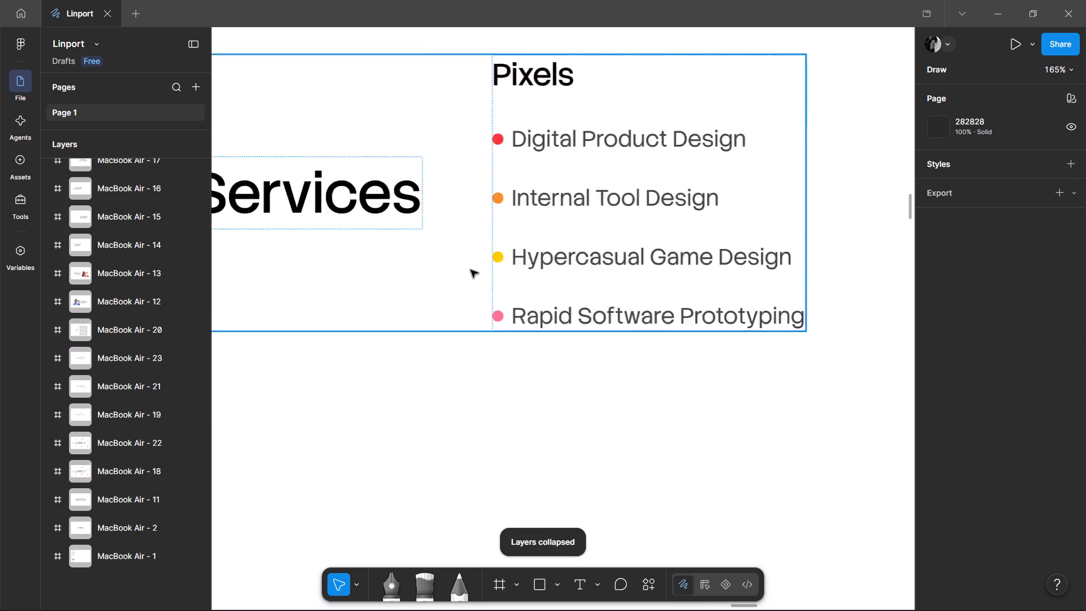
scroll(471, 270, "down", 11)
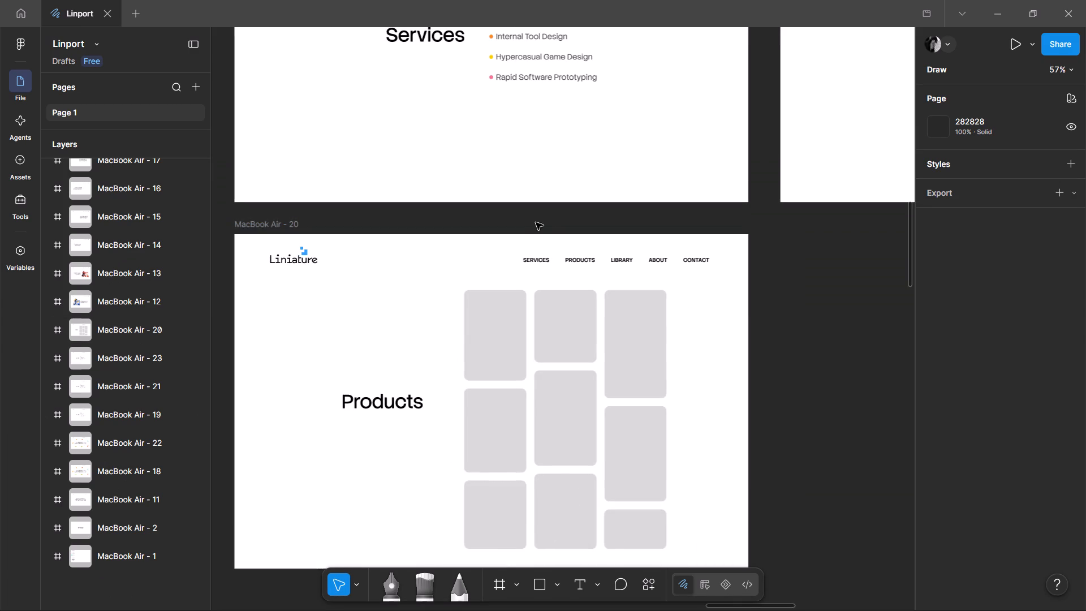
scroll(556, 220, "up", 9)
left_click_drag(786, 281, 541, 291, "ctrl")
scroll(619, 292, "up", 4, "ctrl")
scroll(1053, 377, "down", 3)
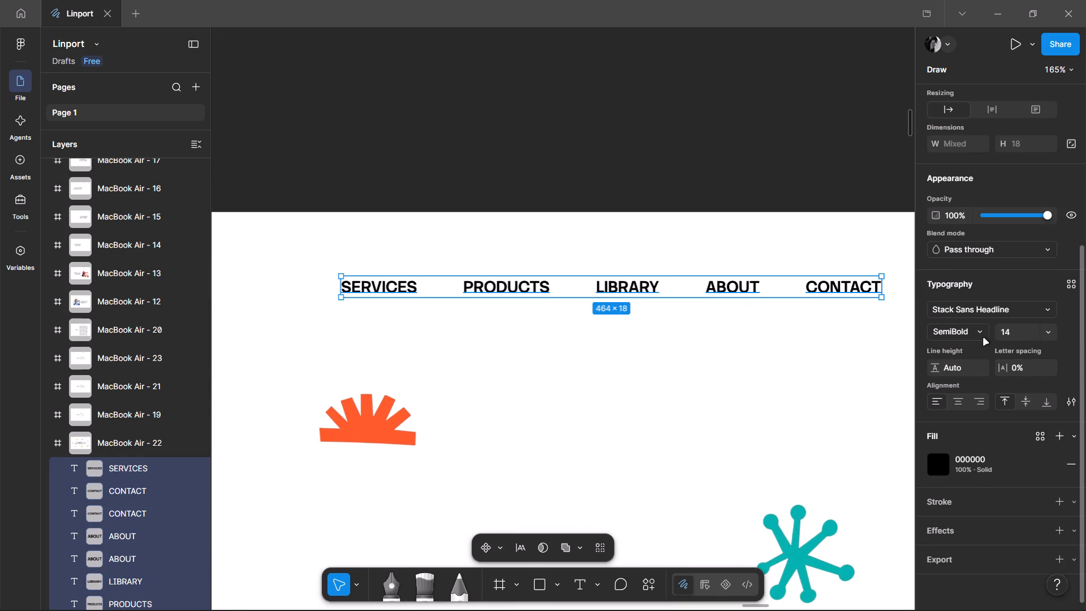
left_click(973, 335)
left_click(971, 319)
scroll(574, 175, "down", 2, "ctrl")
left_click(616, 289)
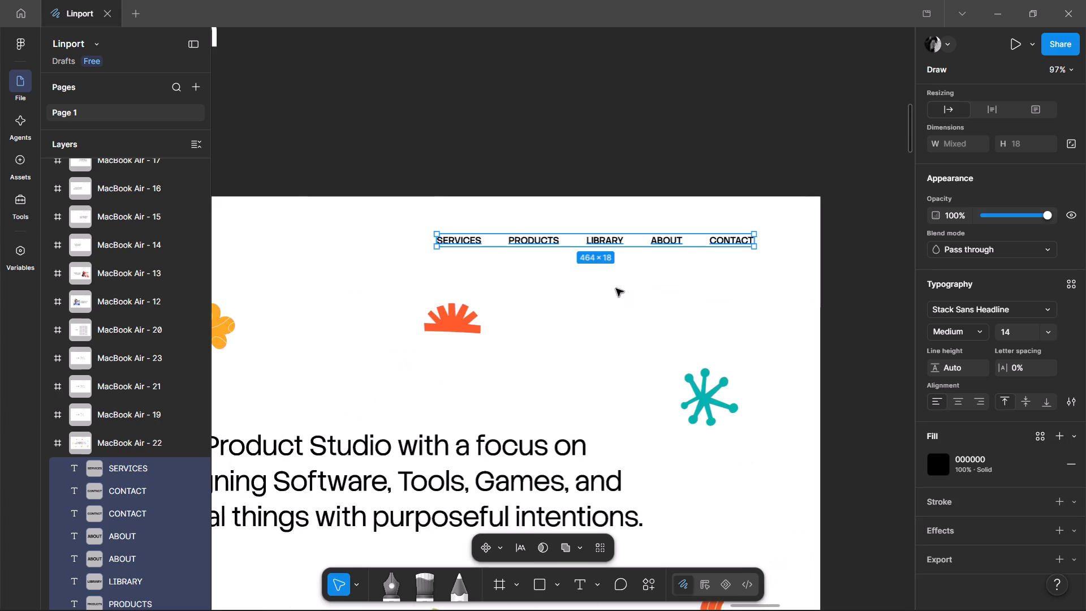
Set the font weight of the navigation labels SERVICES to CONTACT in the Pixels Services frame MacBook Air - 19 to Medium.
scroll(617, 264, "down", 7)
left_click_drag(792, 238, 417, 312)
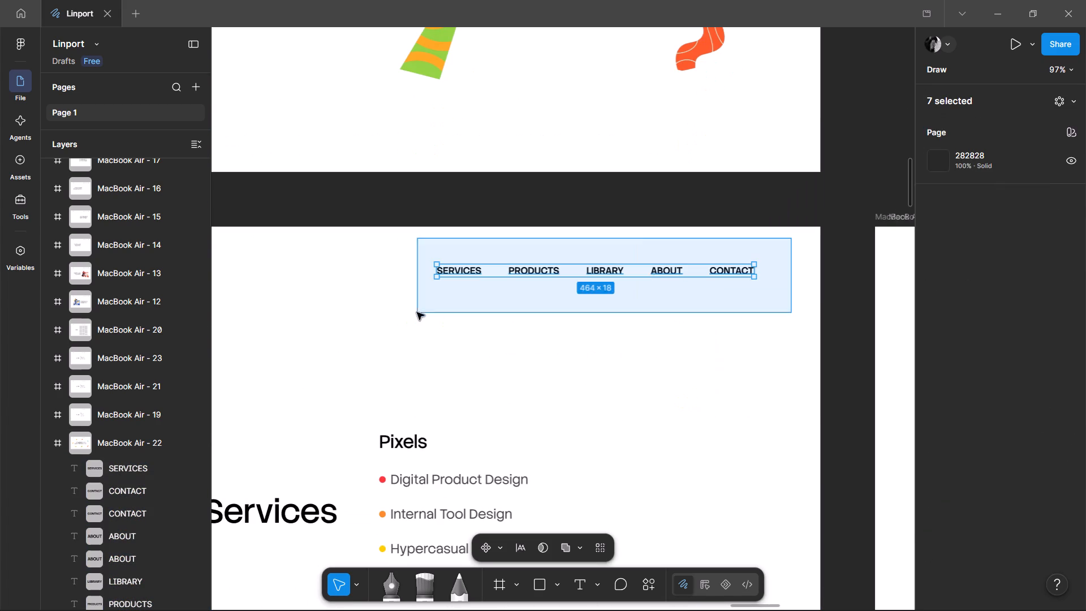
left_click_drag(417, 312, 406, 292)
left_click(963, 596)
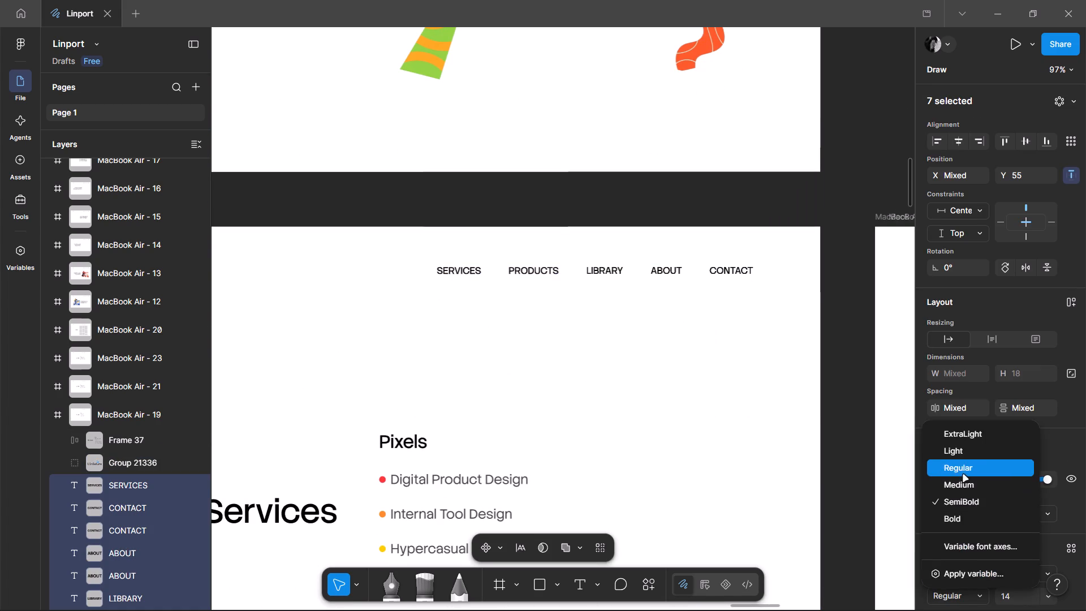
left_click(963, 480)
scroll(479, 313, "down", 4, "ctrl")
left_click(658, 284)
left_click(785, 184)
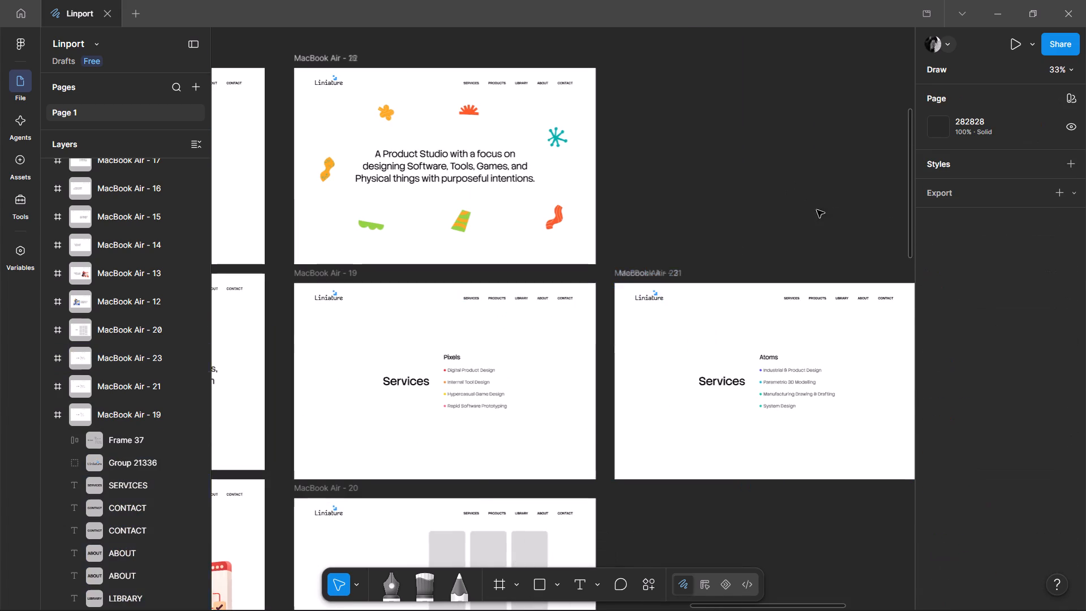
Set the font weight of the navigation labels in the overlapping Atoms Services frames, including MacBook Air - 23, to Medium.
middle_click_drag(790, 214, 546, 247)
scroll(580, 256, "up", 4, "ctrl")
left_click_drag(874, 292, 397, 470)
left_click_drag(812, 297, 349, 484)
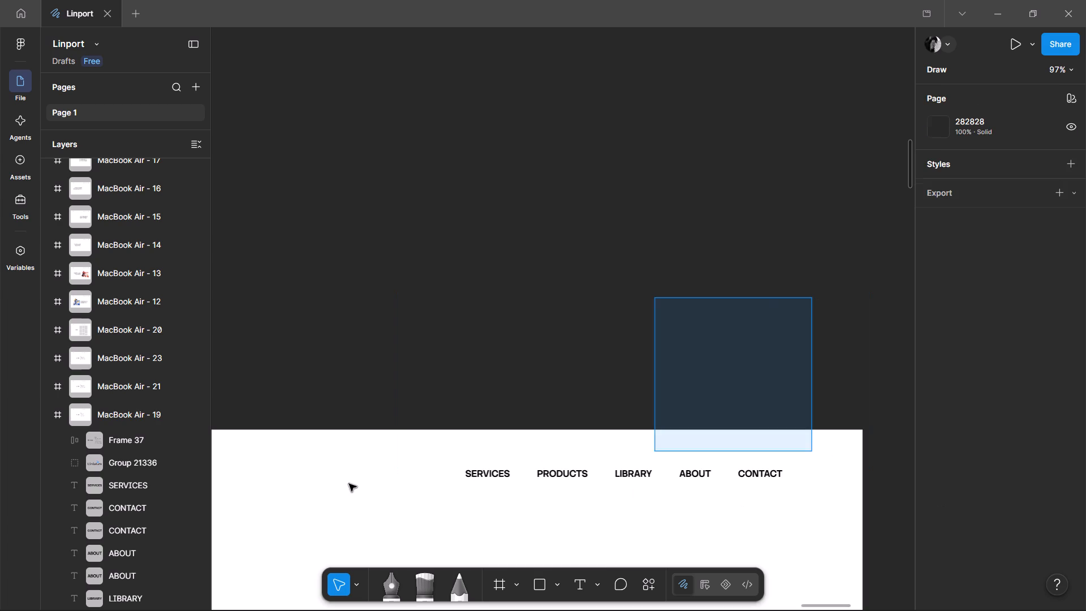
left_click_drag(349, 484, 320, 511)
left_click(946, 561)
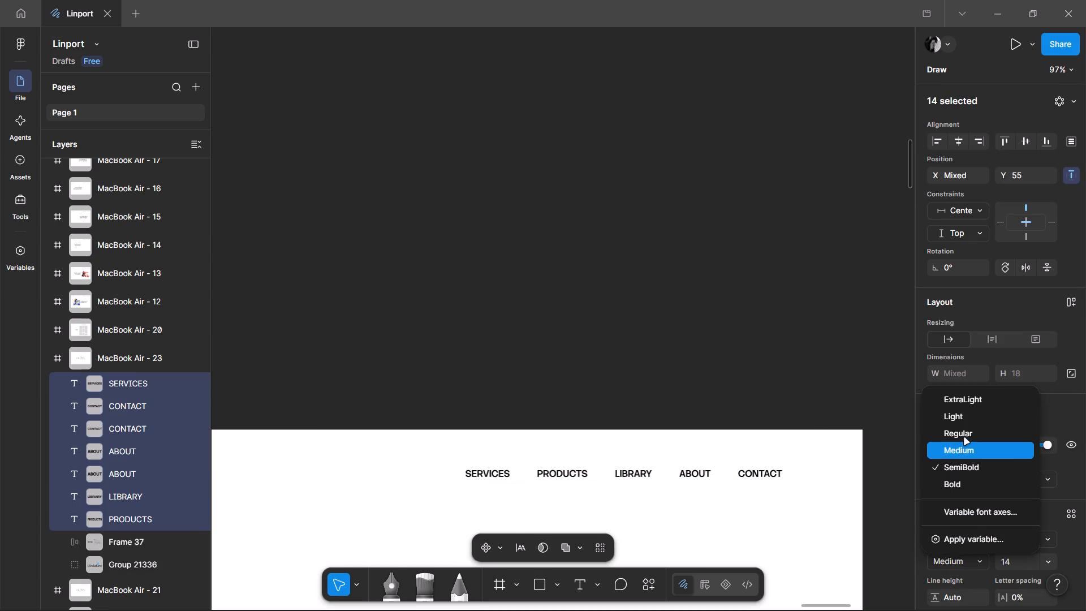
left_click(958, 447)
left_click(578, 363)
scroll(602, 335, "down", 5, "ctrl")
left_click(547, 320)
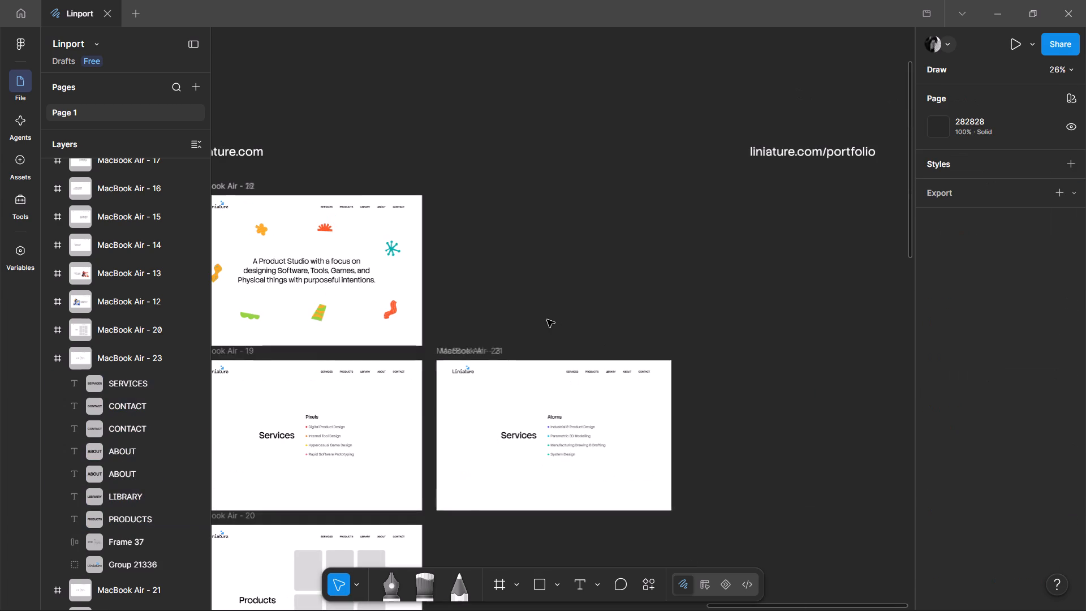
Delete the duplicate CONTACT and ABOUT navigation labels from MacBook Air - 23.
left_click(111, 405)
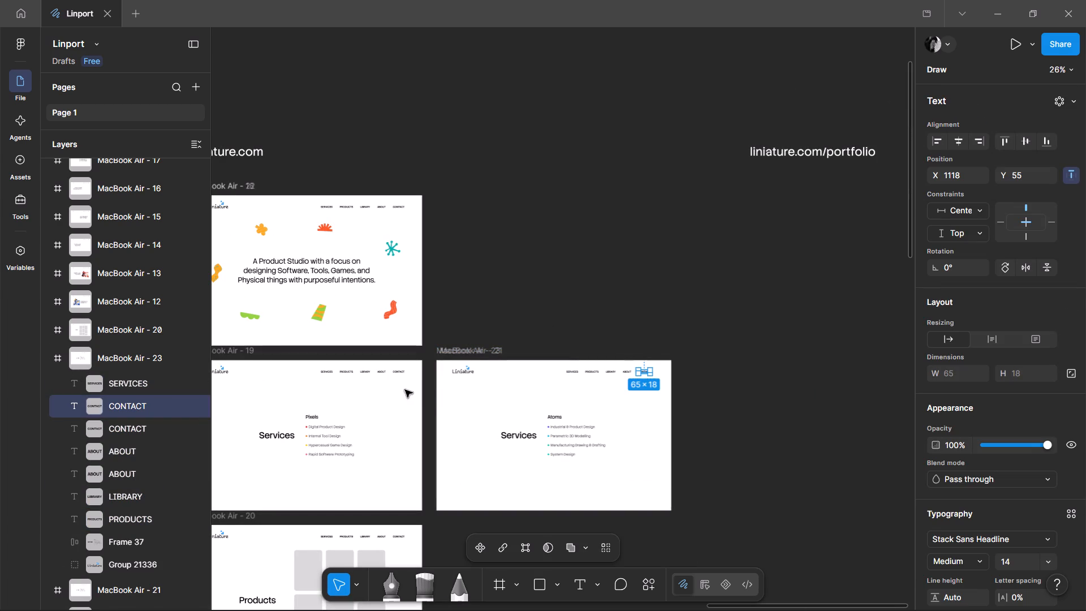
key("Delete")
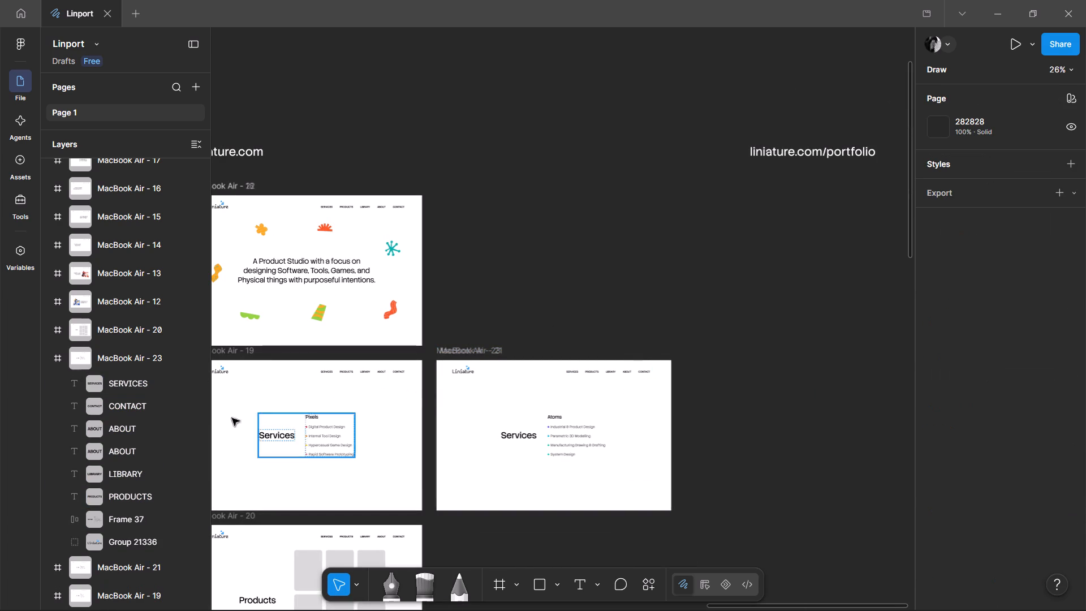
left_click(154, 423)
key("Delete")
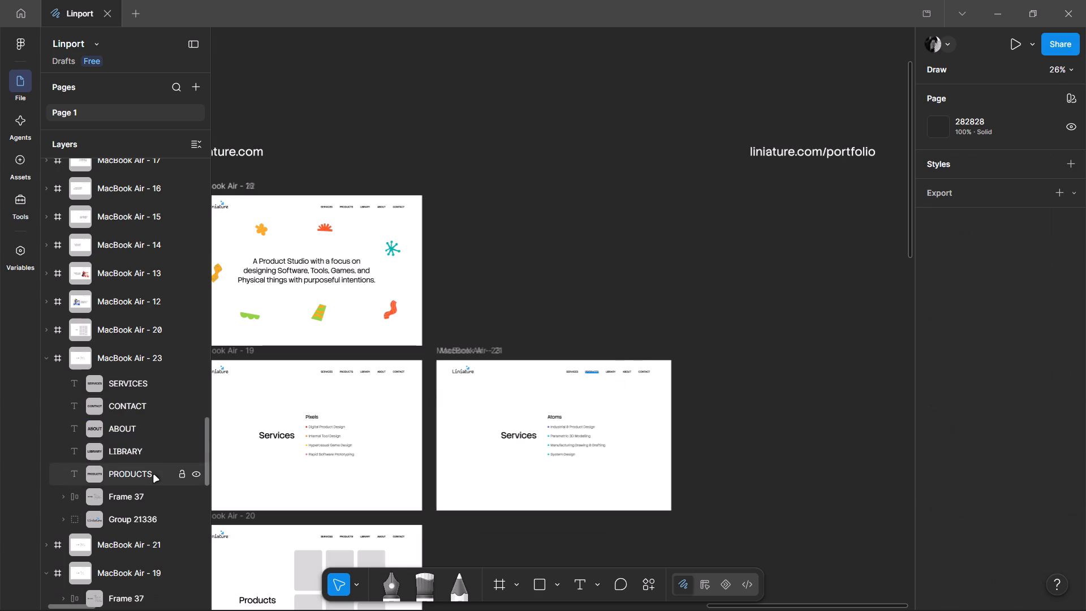
left_click(140, 475)
Delete the duplicate ABOUT and CONTACT navigation labels from the hero frame MacBook Air - 22.
scroll(736, 244, "up", 1)
middle_click_drag(736, 244, 737, 244)
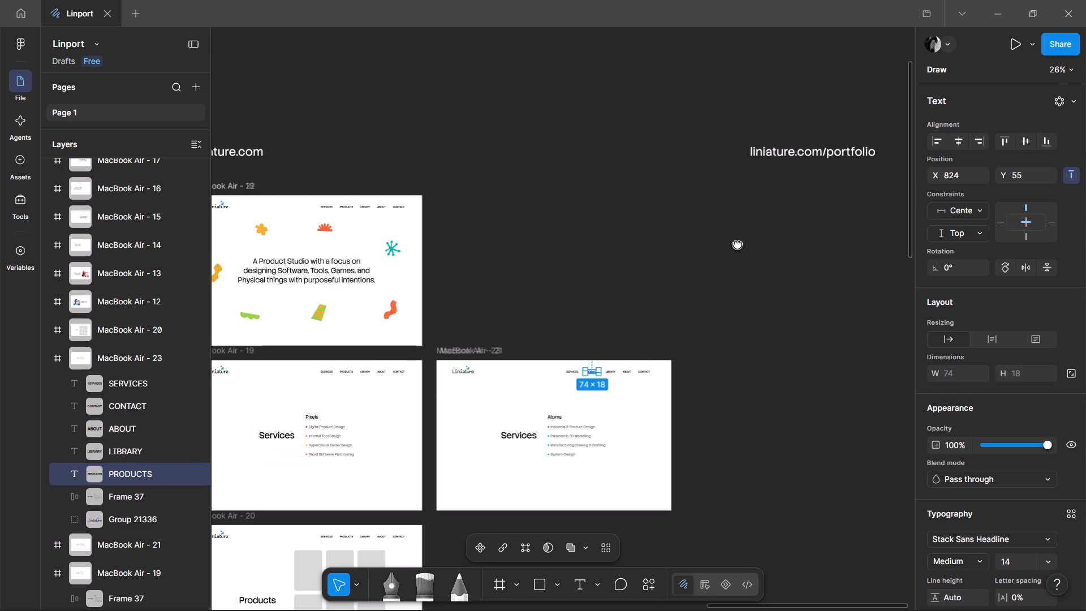
middle_click_drag(737, 244, 867, 263)
left_click(479, 222)
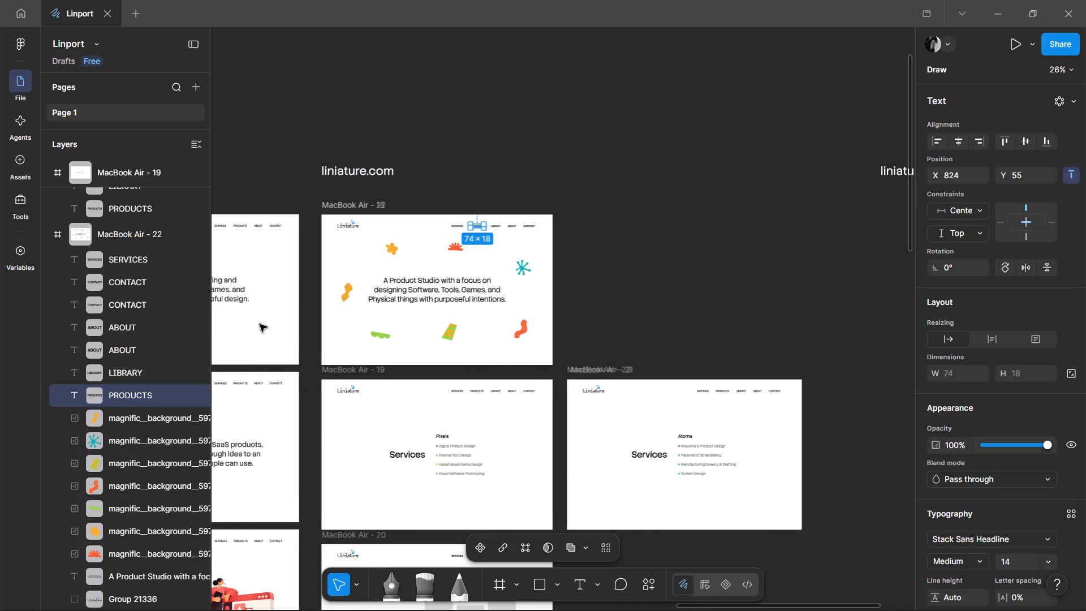
left_click(126, 343)
key("Delete")
left_click(127, 304)
key("Delete")
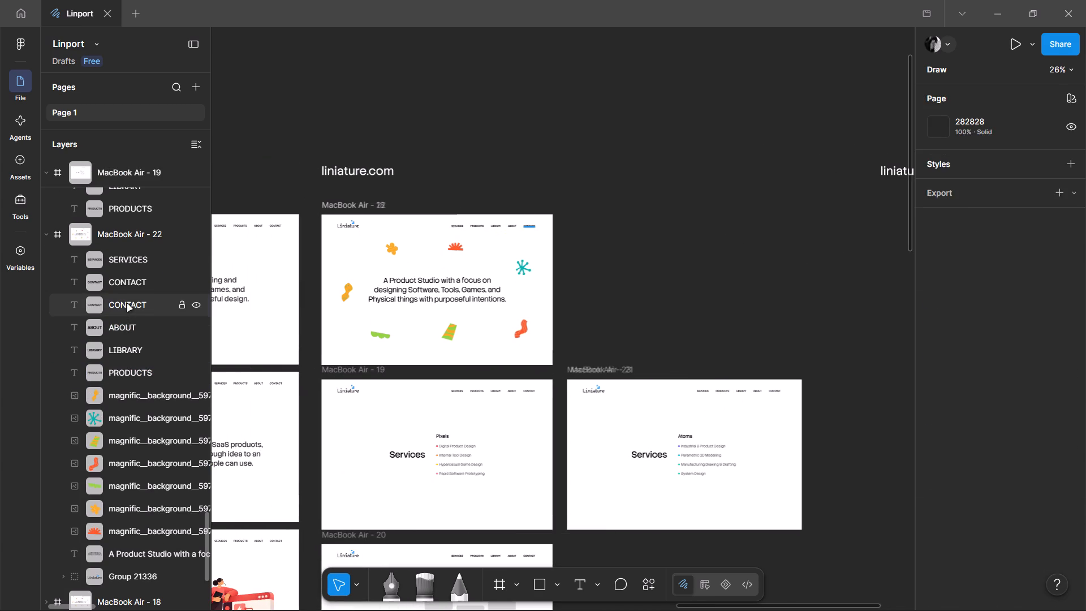
Delete the duplicate CONTACT and ABOUT navigation labels from the Pixels Services frame MacBook Air - 19.
left_click(472, 395)
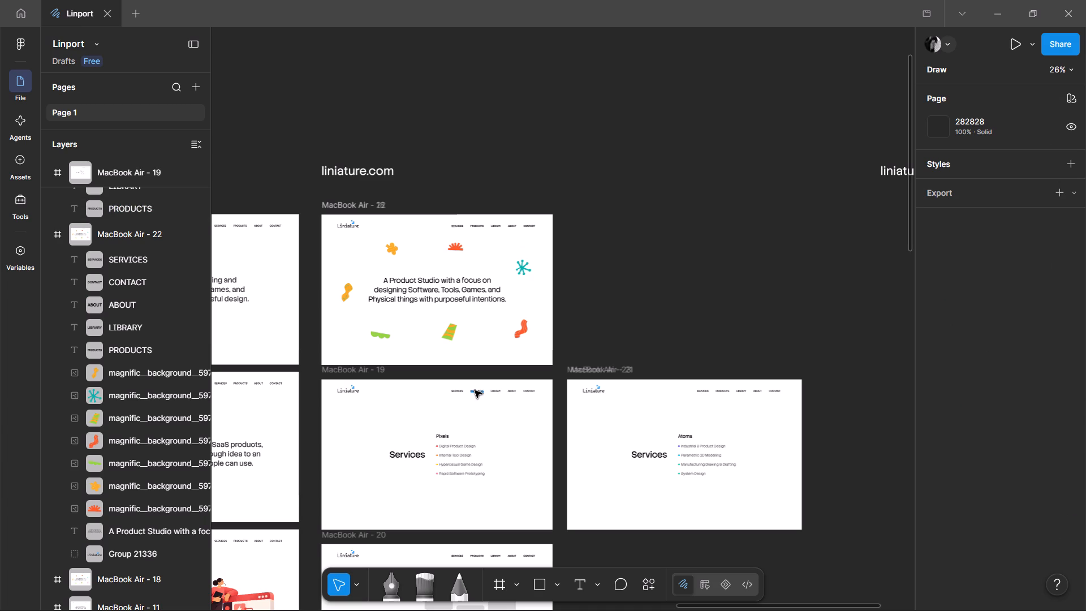
left_click(475, 390)
scroll(99, 284, "up", 2)
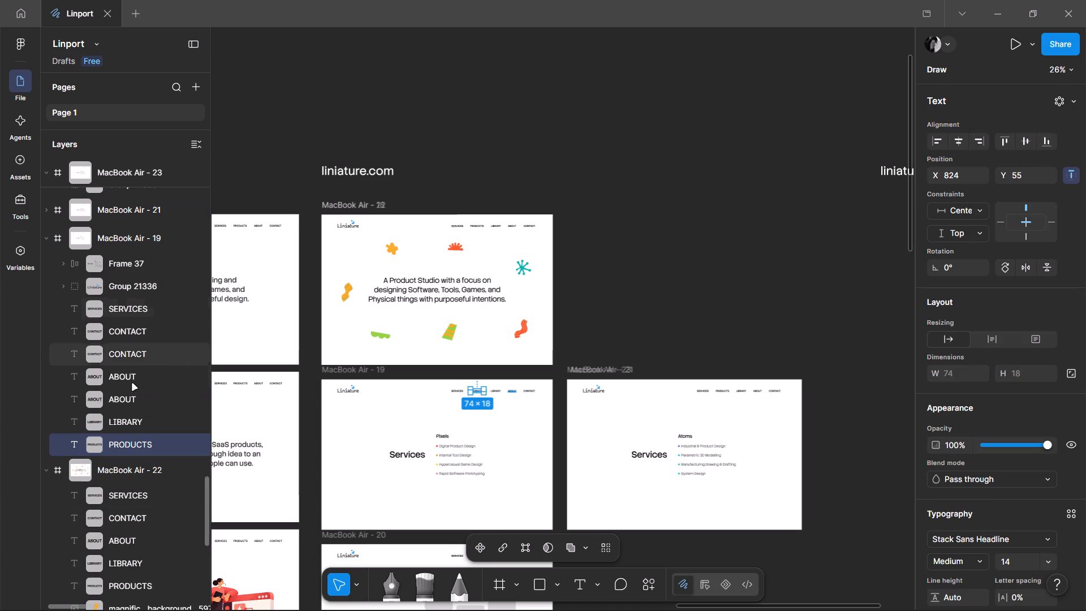
left_click(137, 337)
key("Delete")
left_click(135, 358)
key("Delete")
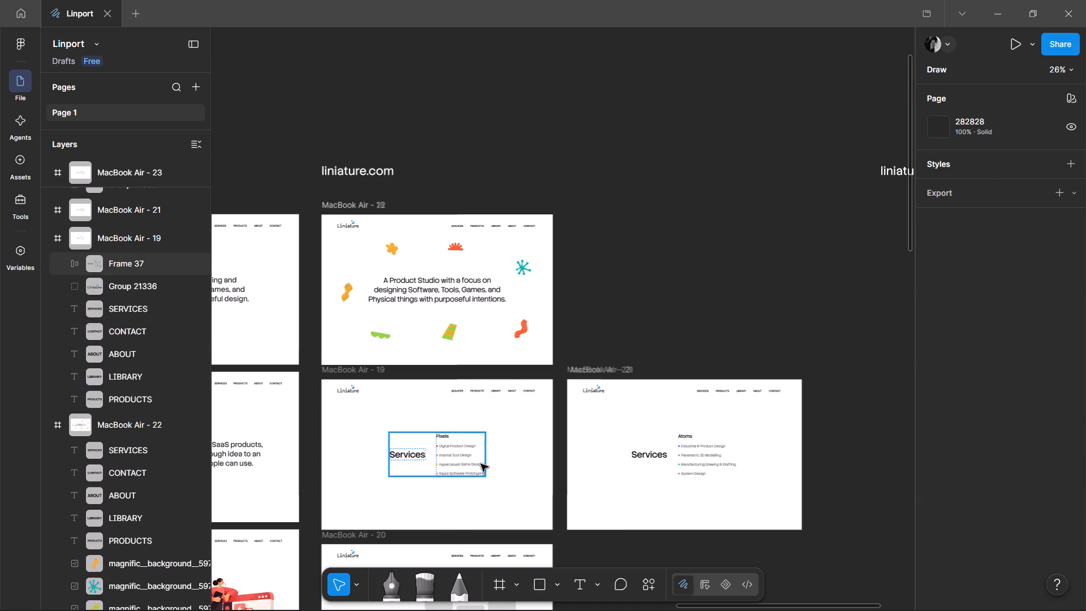
Delete the duplicate ABOUT and CONTACT navigation labels from the Products frame MacBook Air - 20.
scroll(484, 460, "down", 1)
left_click(507, 470)
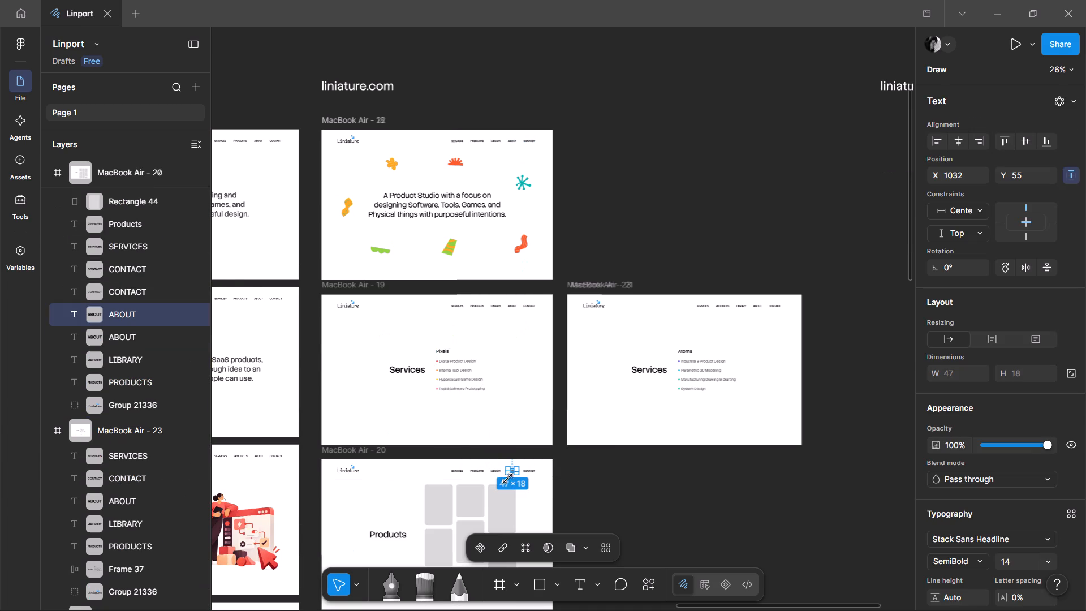
left_click(128, 333)
key("Delete")
left_click(128, 285)
key("Delete")
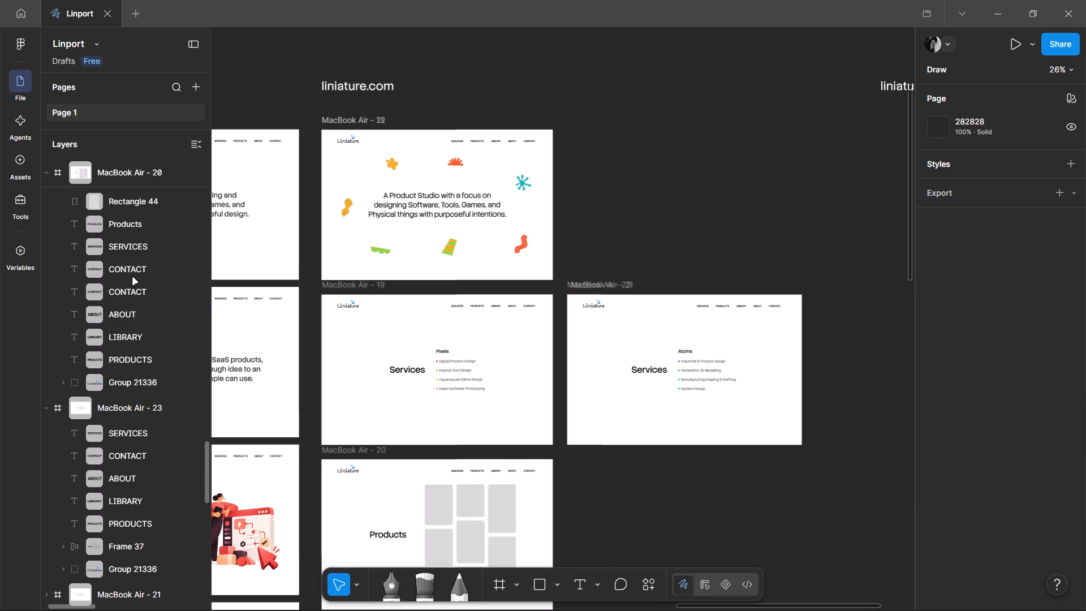
left_click(122, 290)
key("Delete")
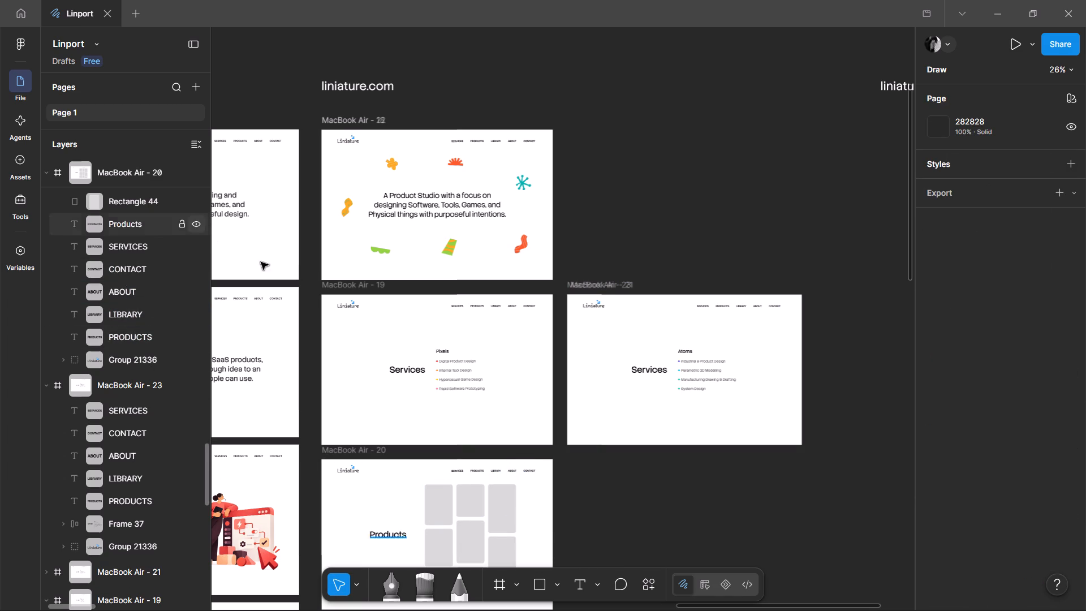
left_click(641, 272)
Examine the Products frame's heading and grey tile layout up close and alongside the Services frames.
middle_click_drag(397, 263, 501, 161, "ctrl")
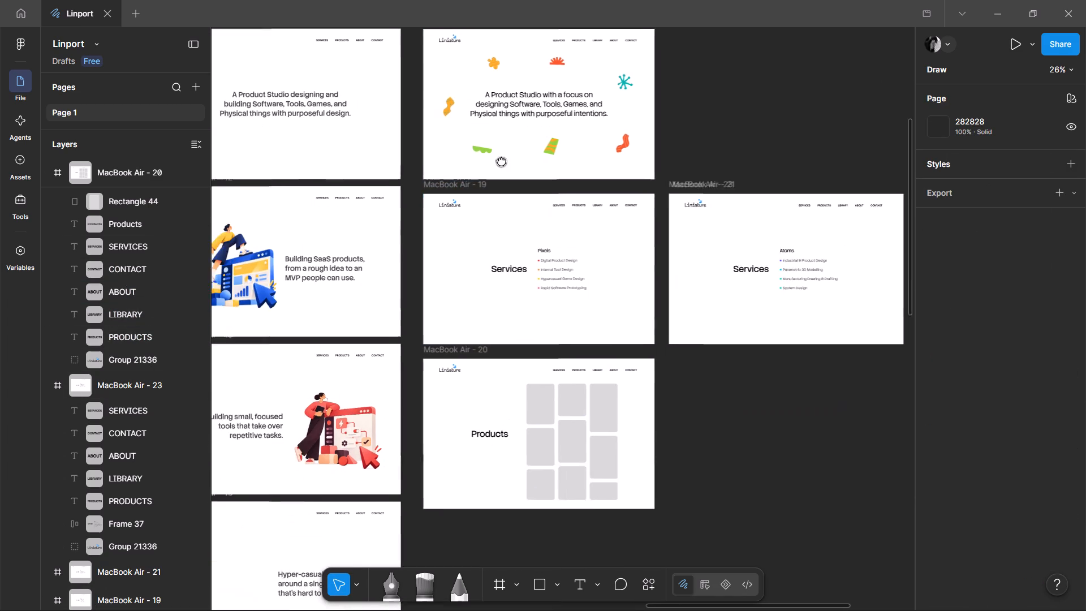
middle_click_drag(501, 161, 503, 160, "ctrl")
scroll(496, 329, "up", 4, "ctrl")
scroll(496, 329, "down", 4)
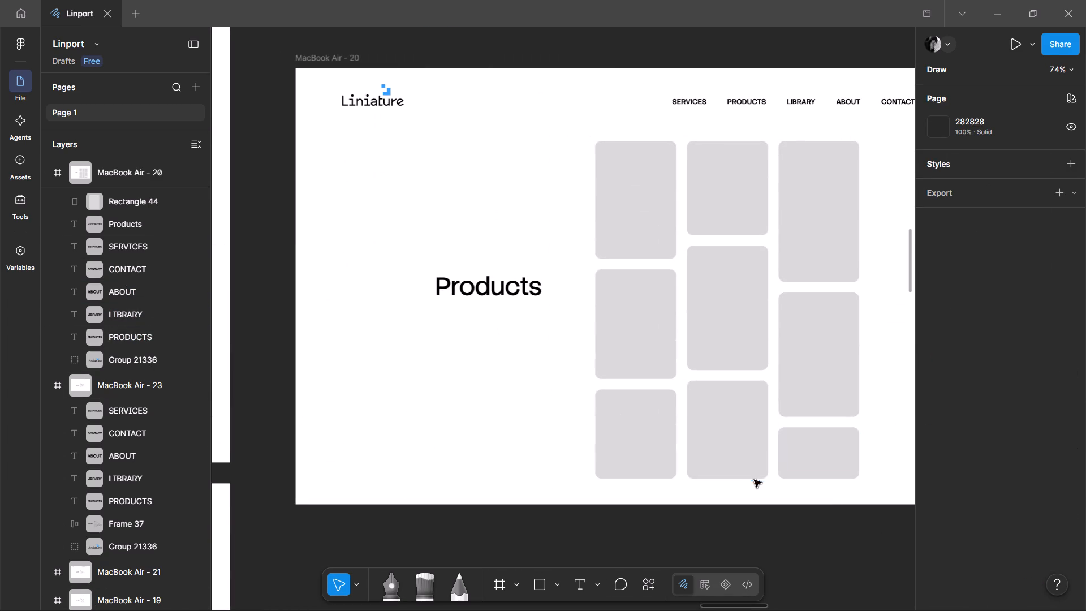
middle_click_drag(748, 477, 644, 440)
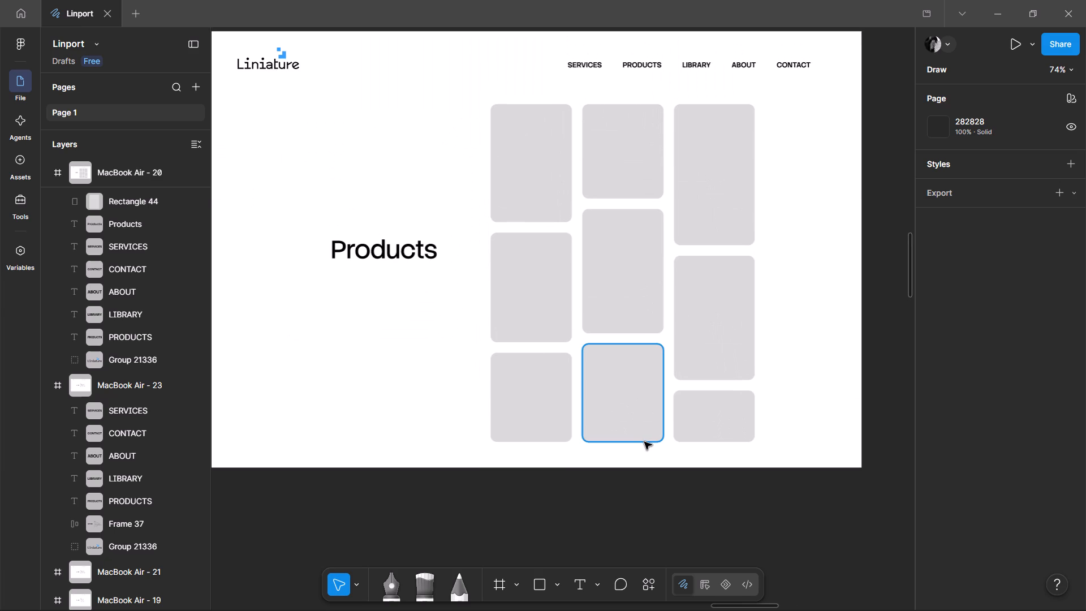
scroll(688, 443, "up", 2)
scroll(688, 443, "down", 3)
scroll(688, 443, "up", 3)
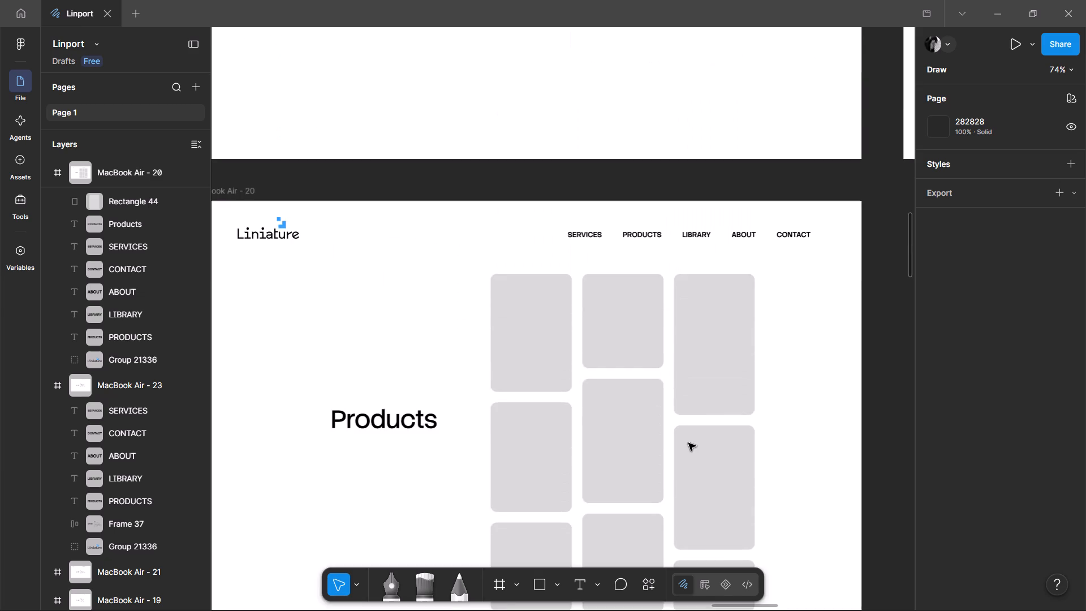
scroll(688, 443, "down", 2)
scroll(688, 443, "down", 5, "ctrl")
middle_click_drag(790, 405, 683, 367)
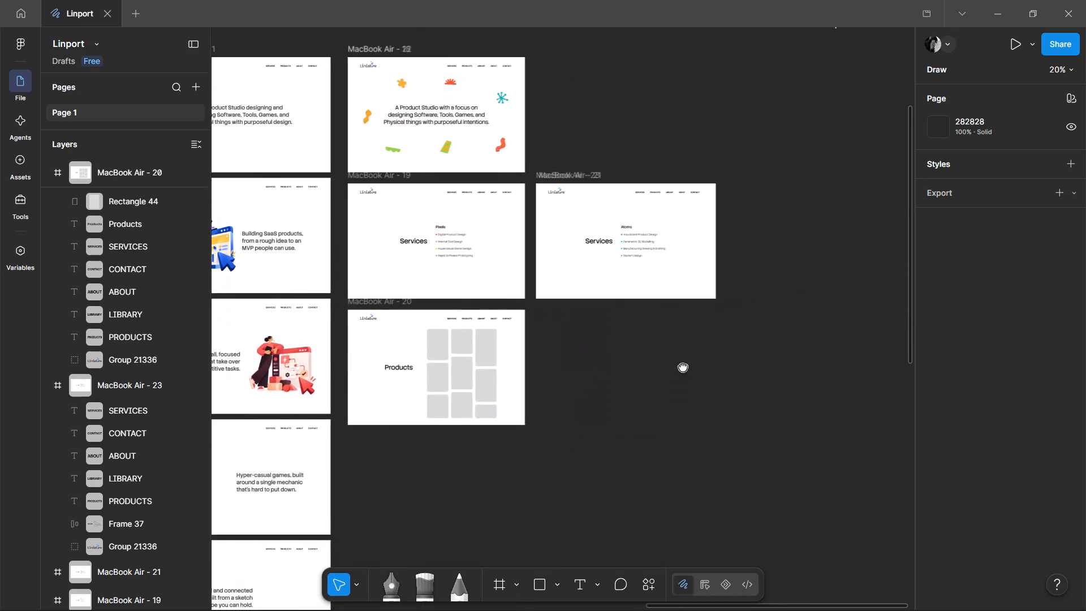
middle_click_drag(683, 367, 739, 365)
Ungroup the auto-layout frame holding the Services heading and Pixels list in MacBook Air - 19.
scroll(510, 221, "up", 3, "ctrl")
left_click(645, 244)
key("ctrl+shift+g")
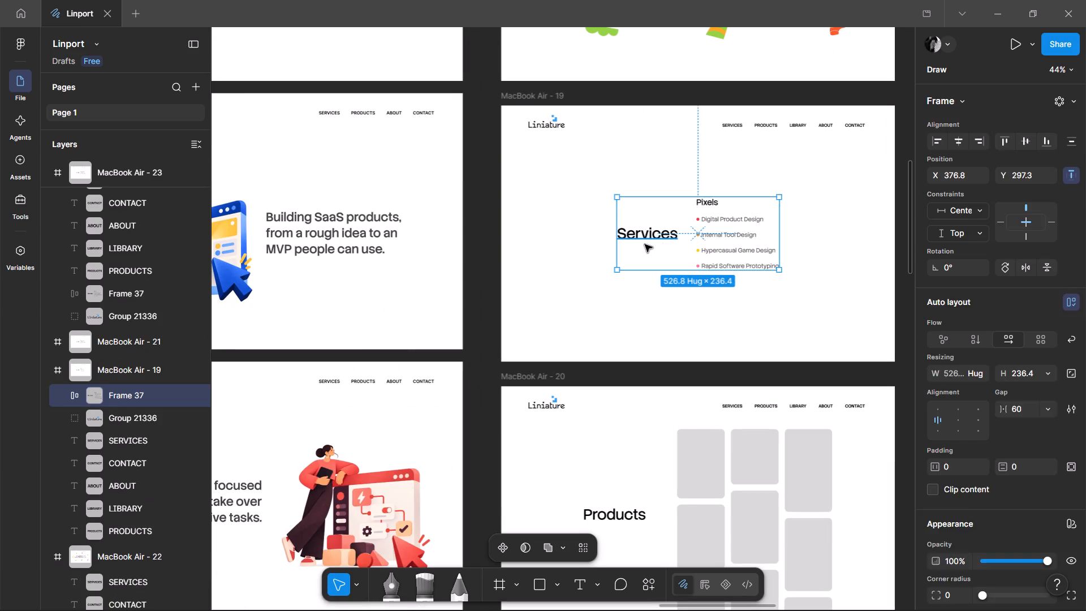
Left-align the Services heading in MacBook Air - 19 with the Products heading in MacBook Air - 20.
scroll(644, 244, "down", 2, "ctrl")
left_click(635, 234, "ctrl+shift")
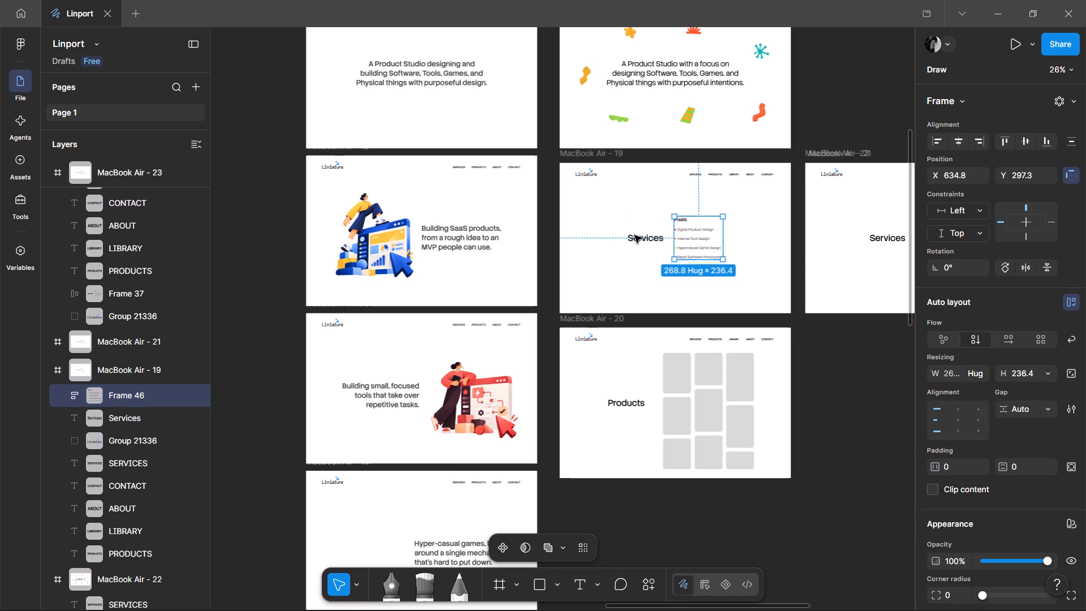
left_click(656, 252)
left_click(645, 245)
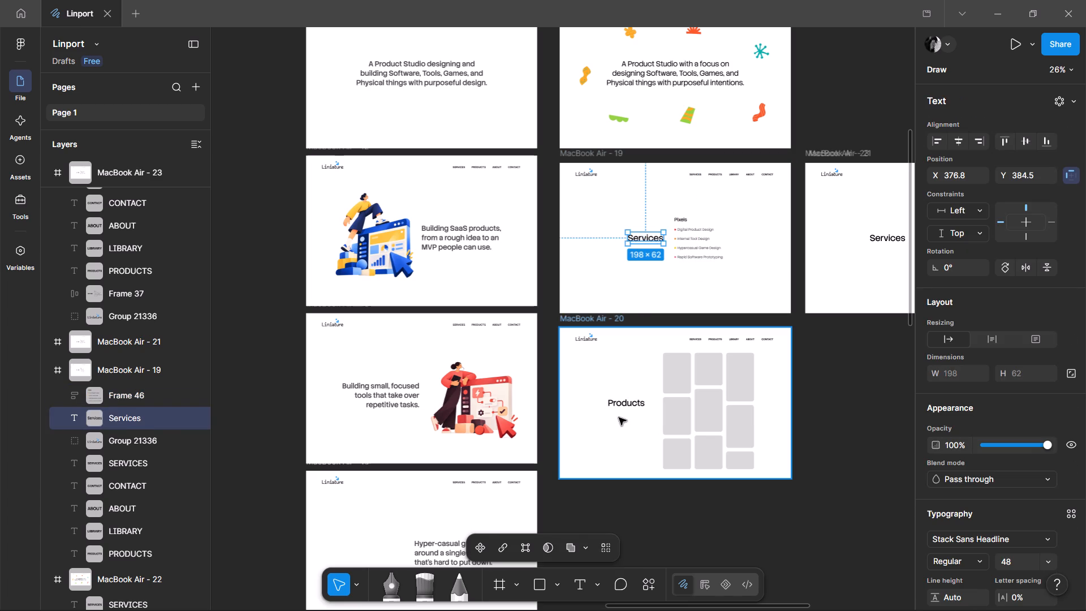
left_click(622, 408, "ctrl+shift")
left_click(928, 141)
left_click(744, 421)
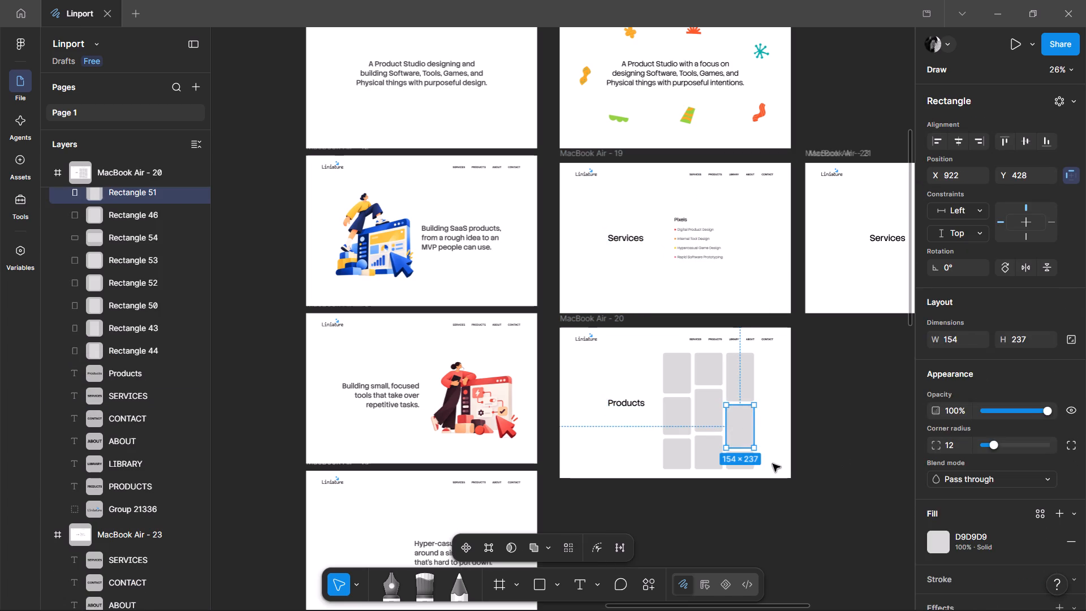
left_click(771, 464)
Review the aligned Services and Products frames and the hero frame with its headline and coloured shapes.
middle_click_drag(761, 505, 567, 461)
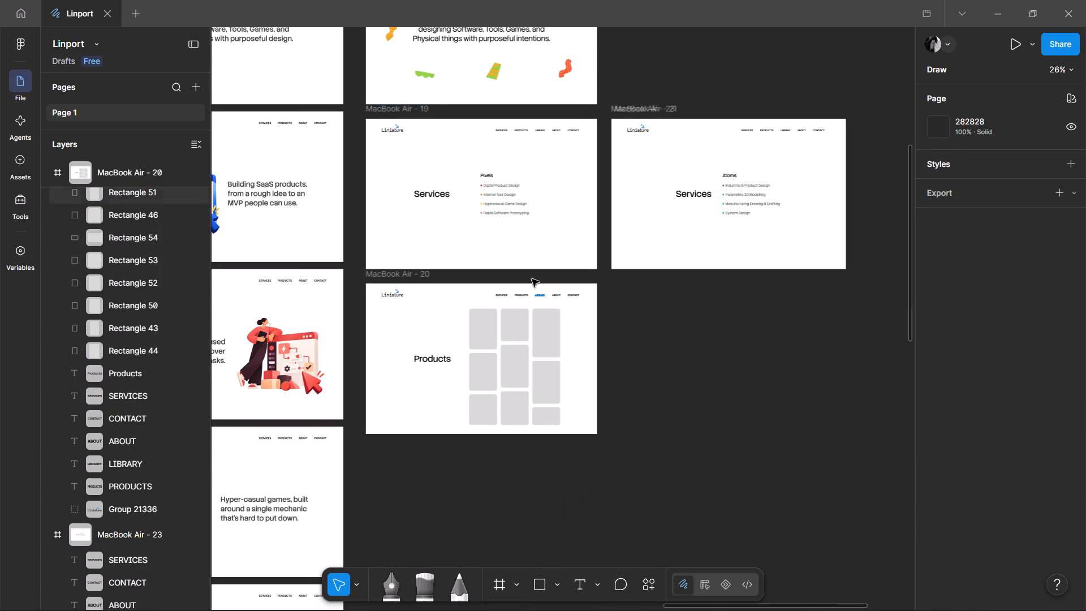
scroll(538, 241, "up", 3, "ctrl")
scroll(377, 166, "down", 2, "ctrl")
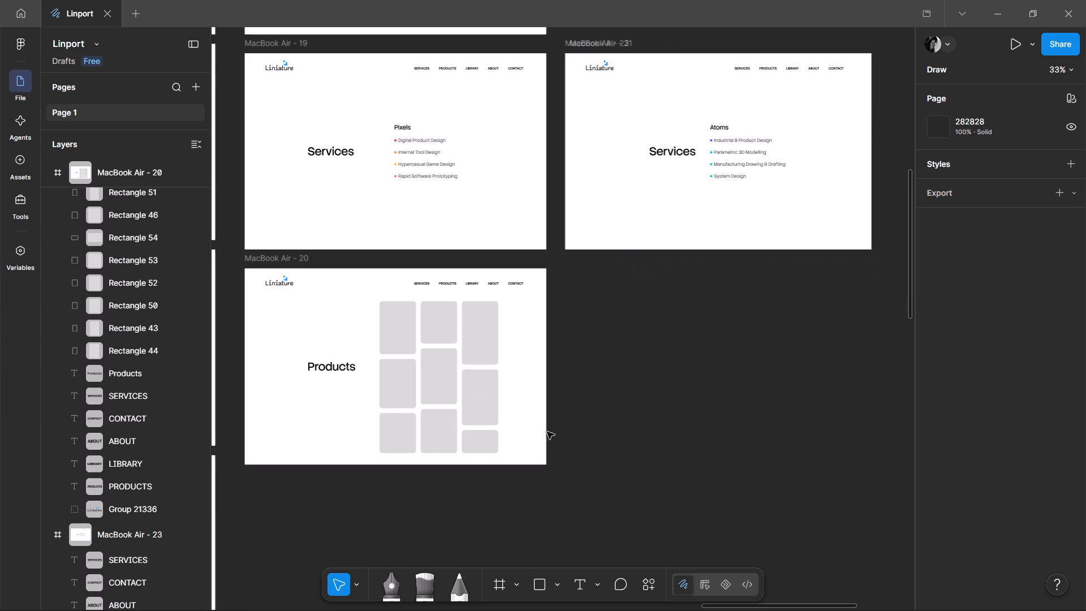
middle_click_drag(551, 433, 583, 388)
middle_click_drag(498, 479, 679, 430, "ctrl")
scroll(679, 430, "up", 4, "ctrl")
scroll(679, 430, "up", 1)
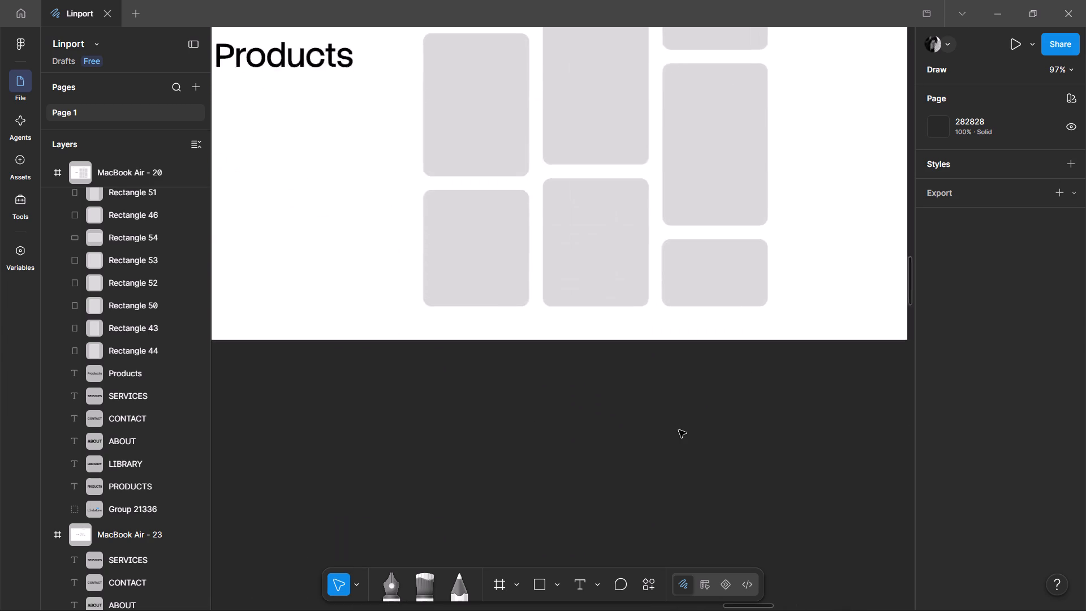
scroll(679, 430, "up", 2)
scroll(679, 430, "down", 1, "ctrl")
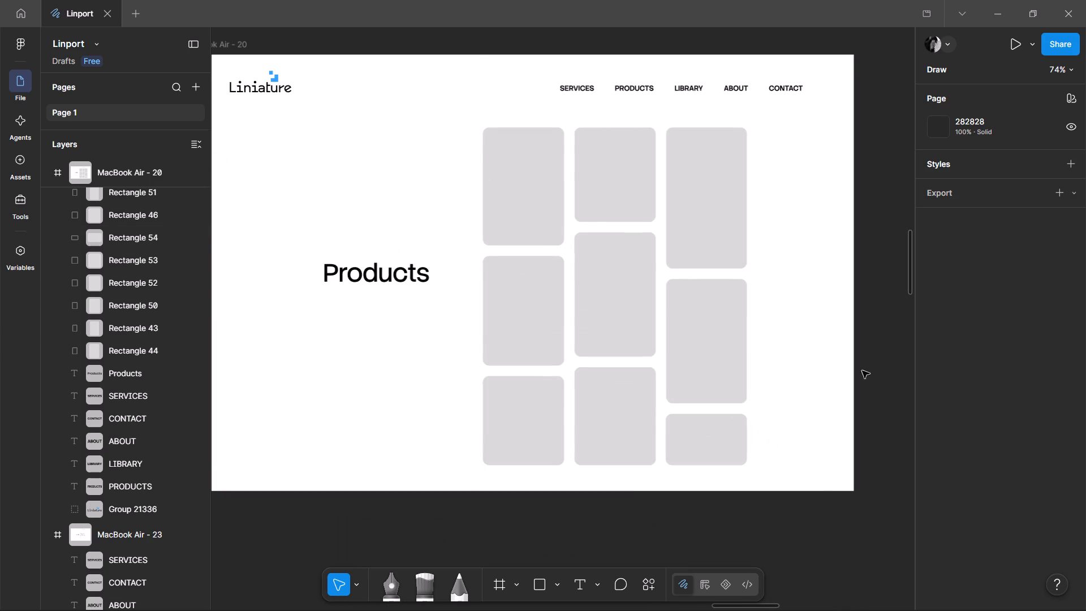
scroll(678, 287, "up", 19)
scroll(678, 286, "down", 6)
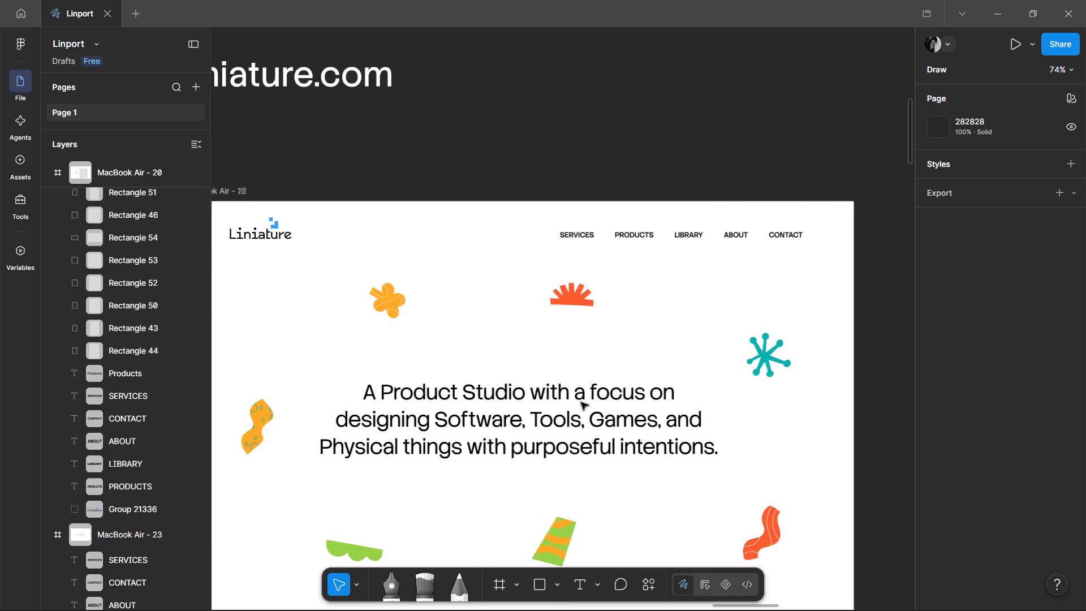
middle_click_drag(481, 361, 511, 195)
scroll(520, 273, "up", 1)
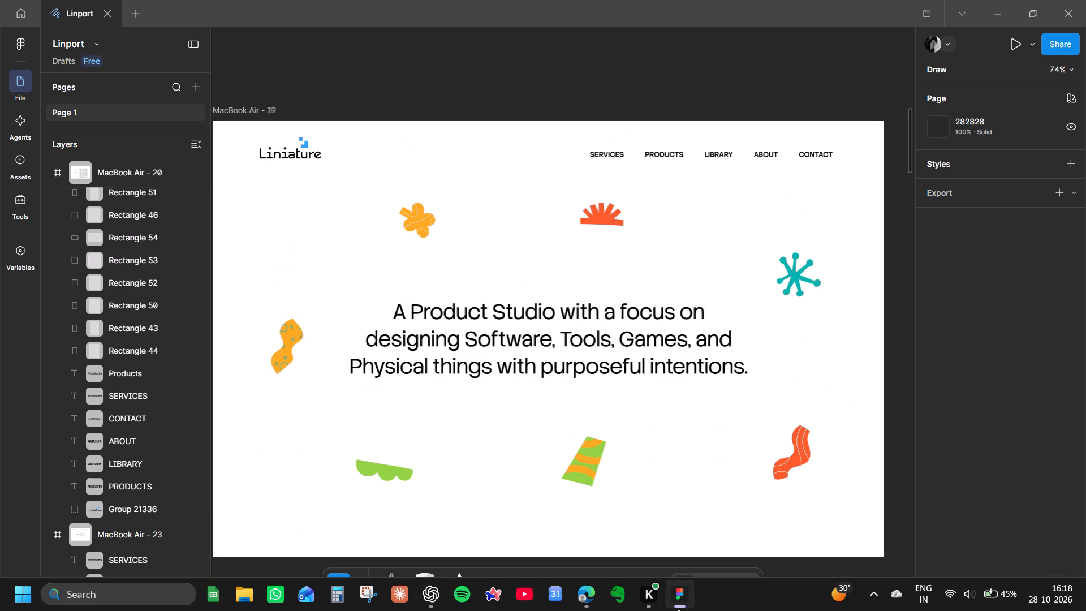
In Microsoft Edge, open a new tab and close the Google Photos tab.
left_click(581, 584)
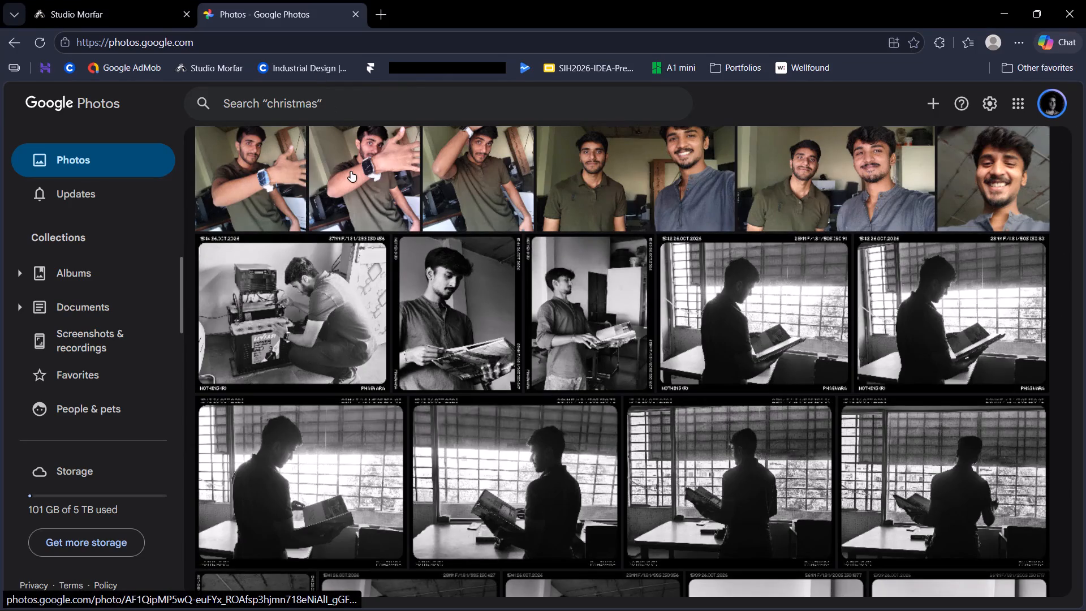
scroll(351, 171, "down", 1)
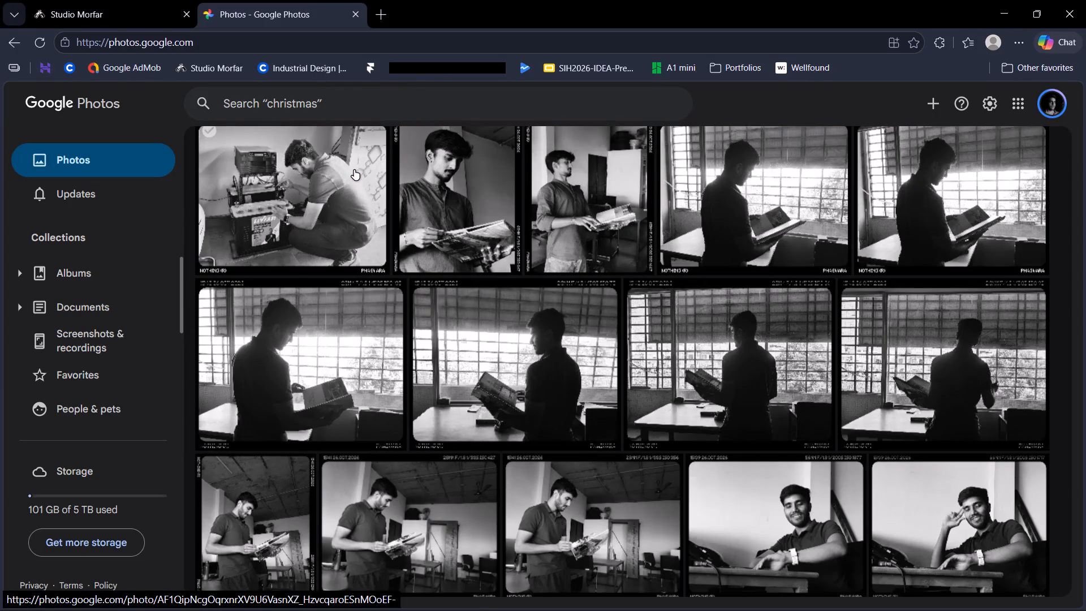
left_click(387, 19)
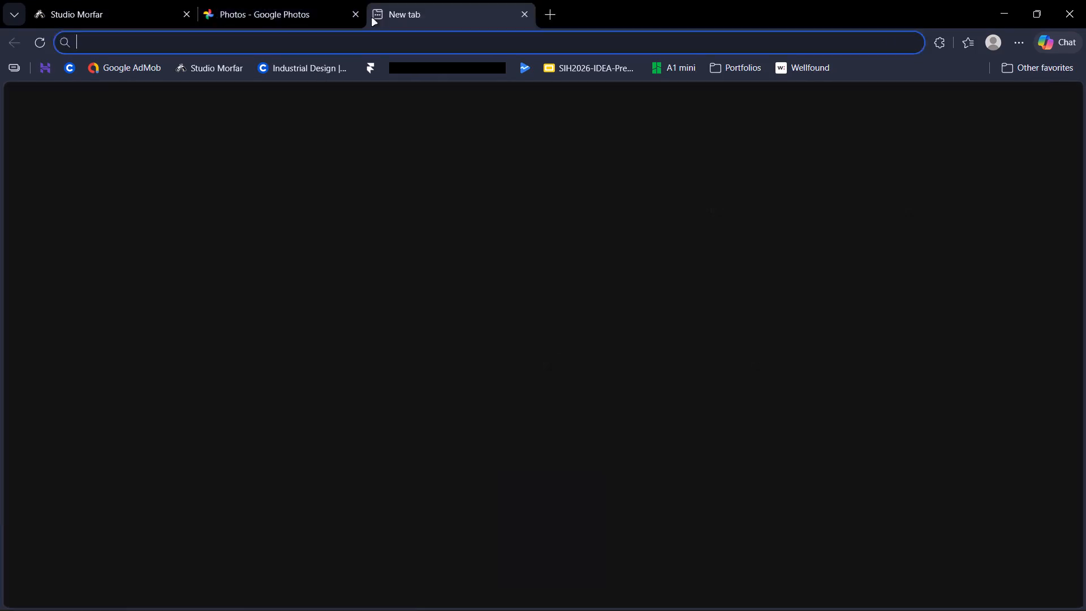
left_click(355, 19)
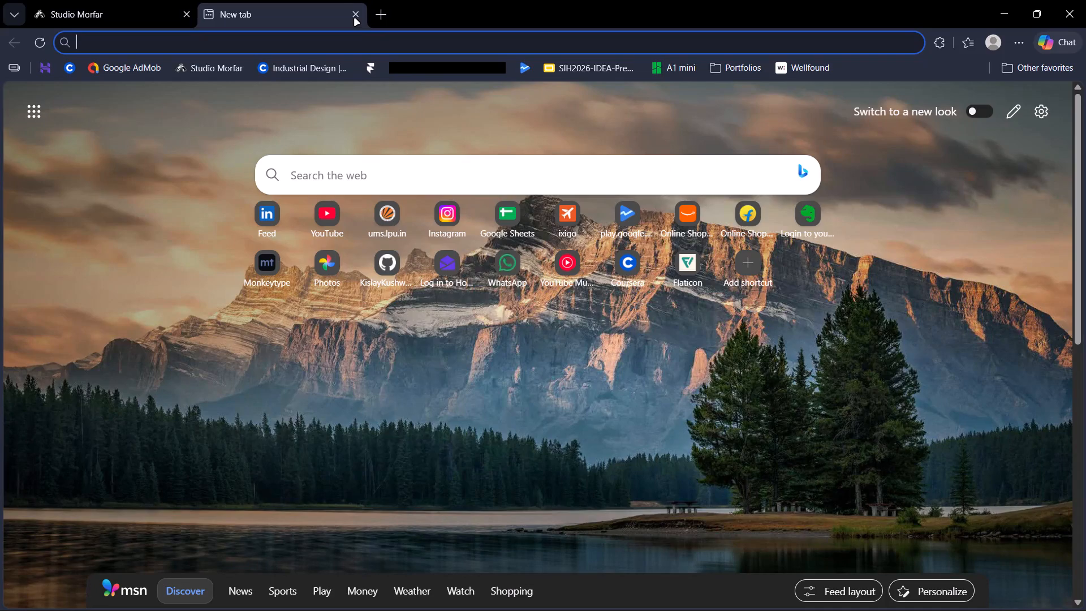
Switch back to Figma and collapse all expanded layers in the Linport file.
key("alt+Tab")
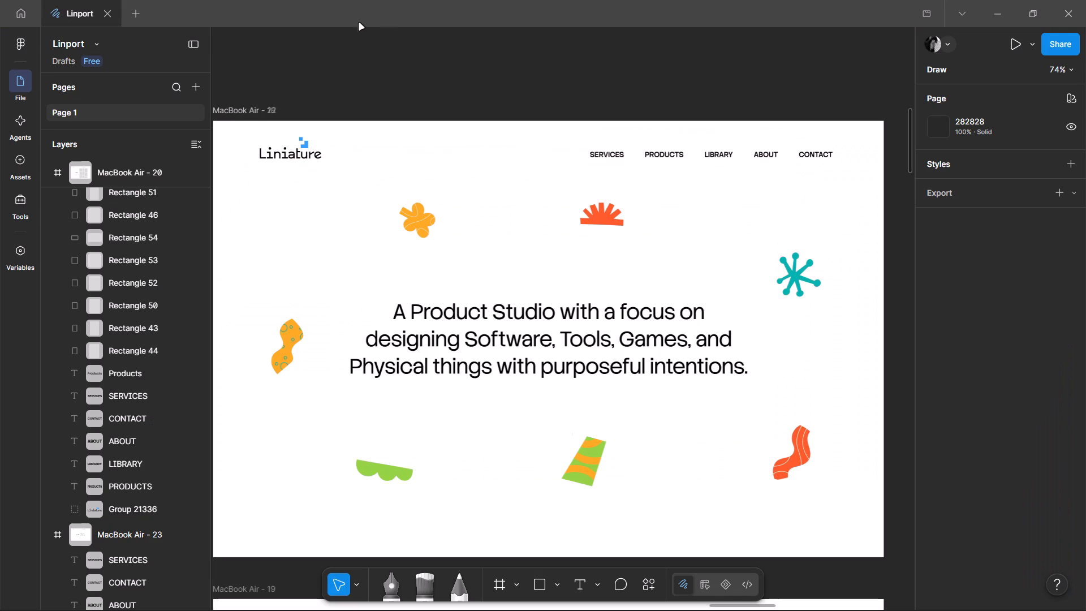
scroll(331, 151, "down", 6)
left_click(197, 141)
Examine the Services frame with the Pixels list and the Services frame with the Atoms list up close.
scroll(346, 159, "down", 6, "ctrl")
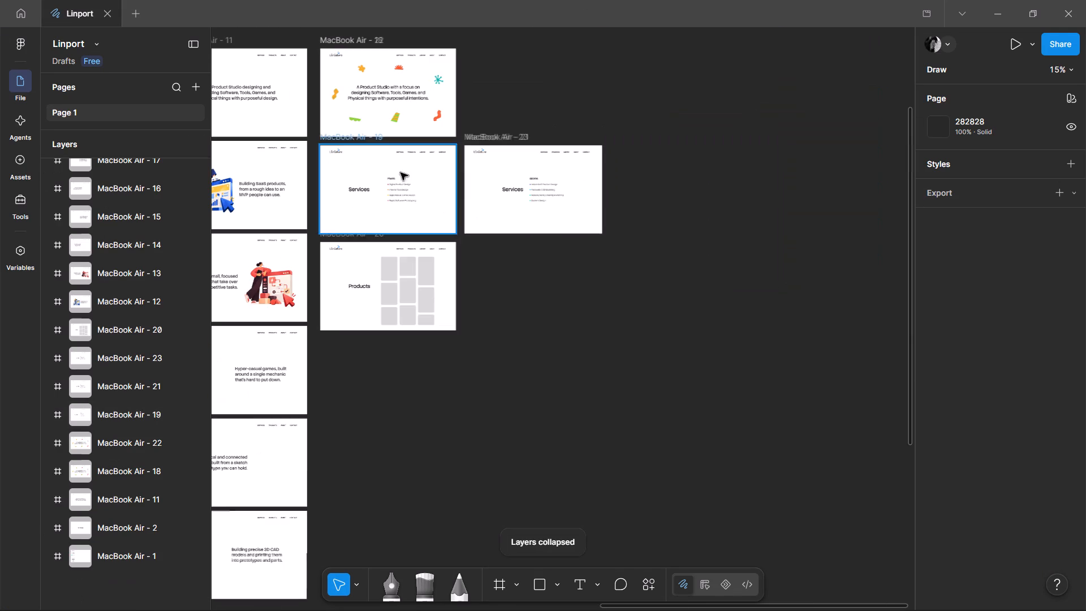
left_click(590, 231)
middle_click_drag(404, 308, 555, 278)
middle_click(554, 278)
scroll(494, 93, "up", 5, "ctrl")
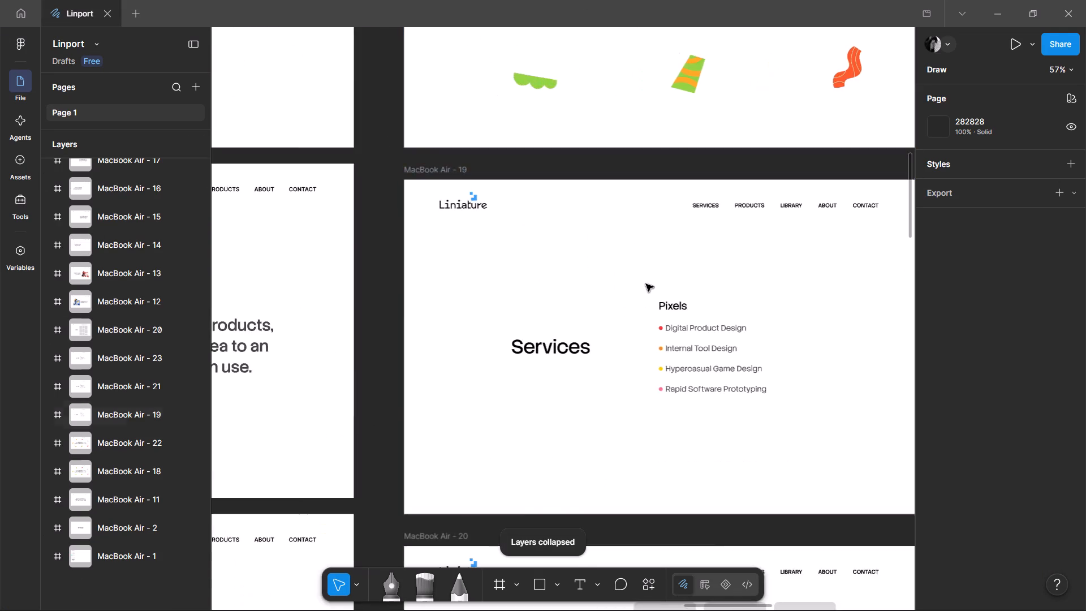
scroll(646, 284, "up", 5)
scroll(646, 284, "down", 5)
middle_click_drag(750, 309, 283, 105)
middle_click_drag(671, 174, 486, 134)
scroll(486, 134, "up", 5)
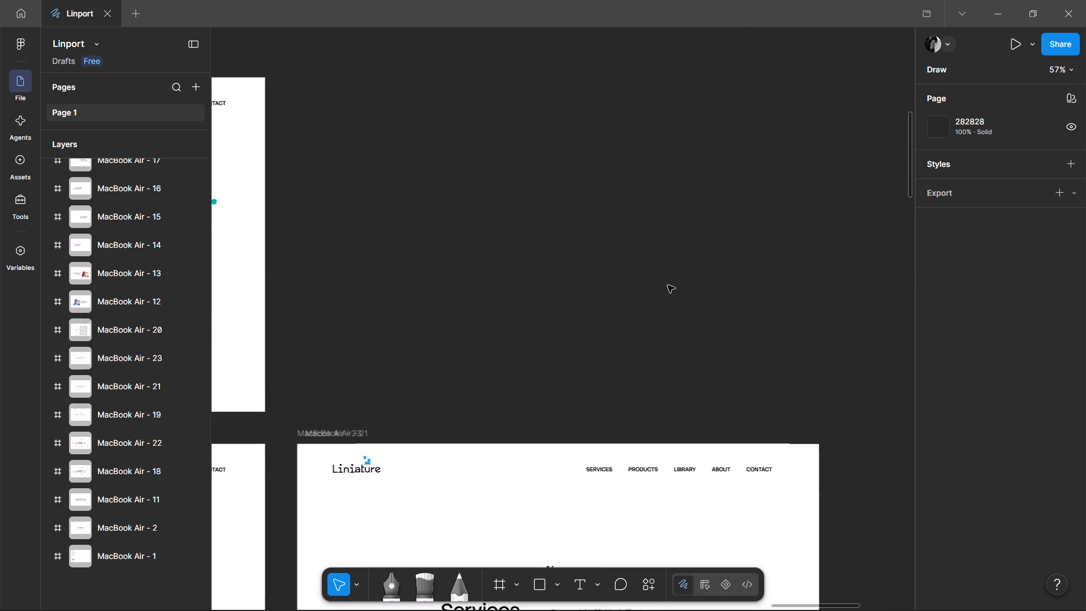
scroll(666, 281, "down", 4)
scroll(662, 290, "up", 7, "ctrl")
scroll(662, 290, "down", 4, "ctrl")
scroll(511, 352, "up", 3, "ctrl")
scroll(505, 347, "down", 4, "ctrl")
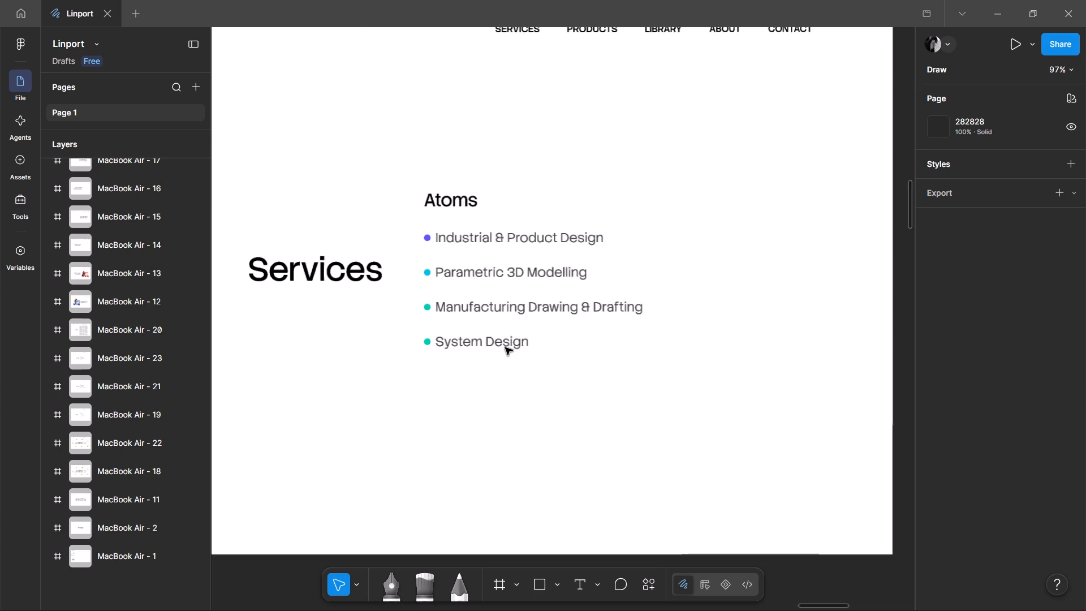
scroll(505, 347, "down", 2, "ctrl")
Review the Services, Products and hero frames together, comparing their headings, content placement and navigation.
middle_click_drag(386, 400, 1001, 254)
scroll(592, 156, "up", 6, "ctrl")
scroll(497, 31, "down", 2, "ctrl")
scroll(557, 226, "down", 2, "ctrl")
middle_click_drag(471, 325, 778, 312)
scroll(778, 312, "up", 1, "ctrl")
scroll(632, 233, "down", 4, "ctrl")
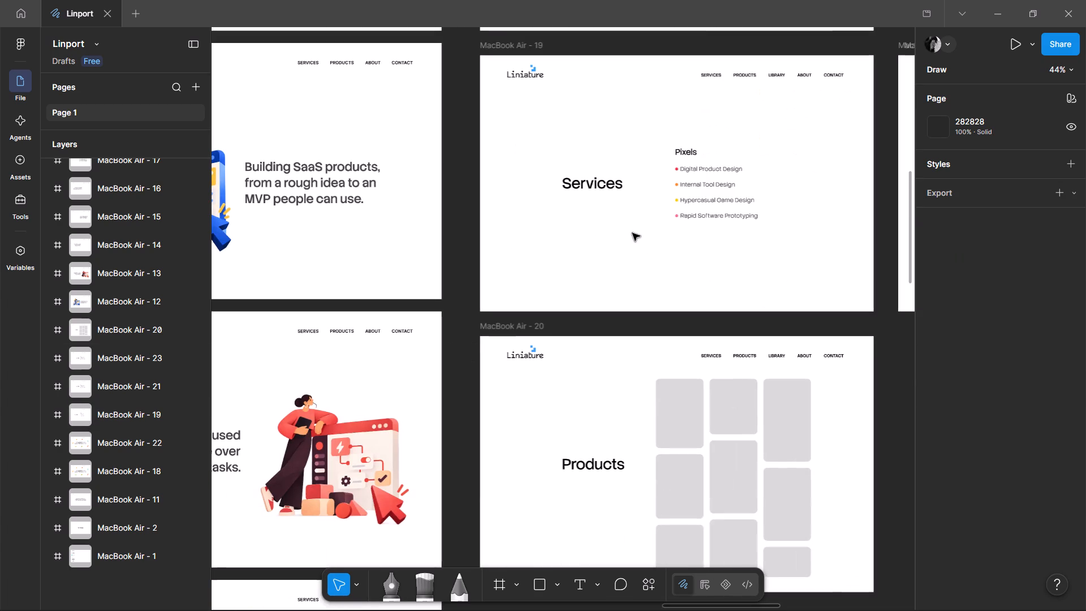
scroll(612, 298, "up", 2)
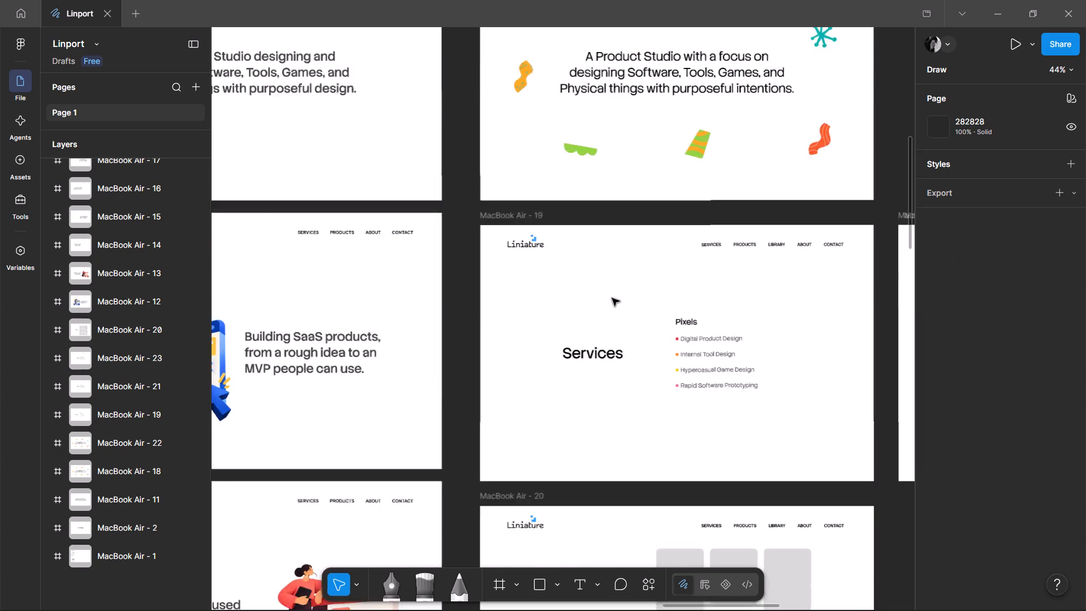
scroll(612, 298, "down", 11)
scroll(613, 296, "down", 6, "ctrl")
scroll(620, 295, "up", 4, "ctrl")
middle_click_drag(788, 241, 528, 554)
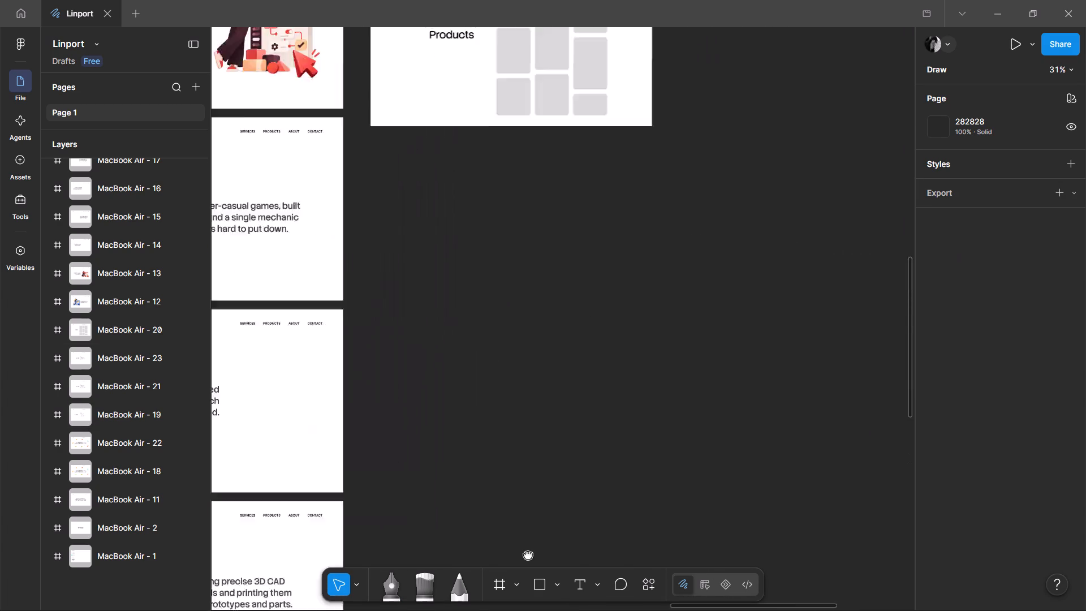
middle_click_drag(528, 554, 461, 610)
middle_click_drag(419, 376, 675, 558)
scroll(618, 278, "up", 5)
scroll(618, 276, "down", 4)
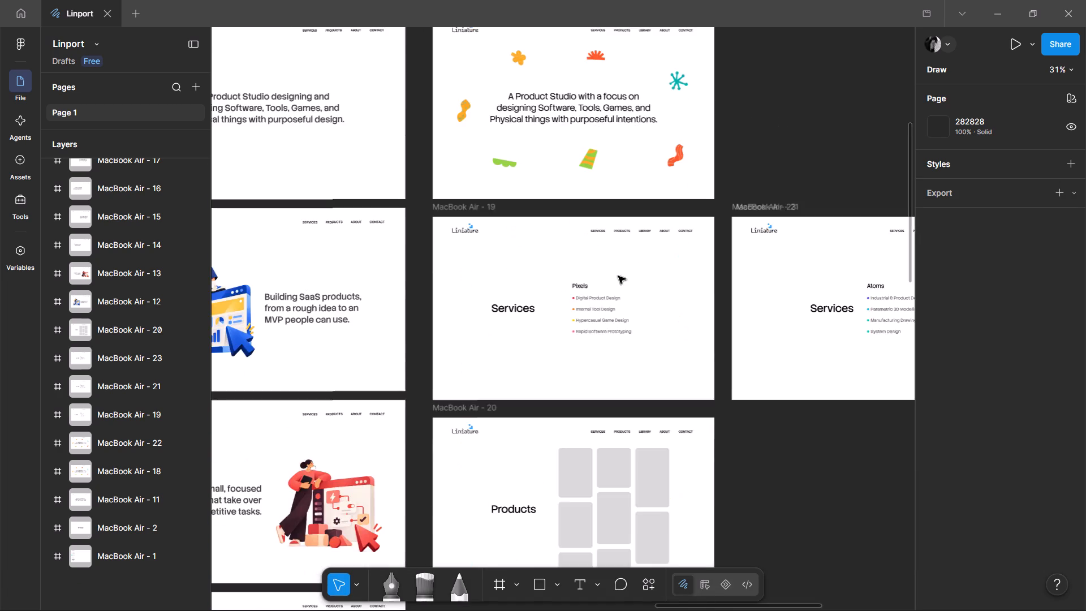
scroll(554, 126, "up", 5, "ctrl")
scroll(754, 213, "up", 2)
scroll(425, 222, "down", 5, "ctrl")
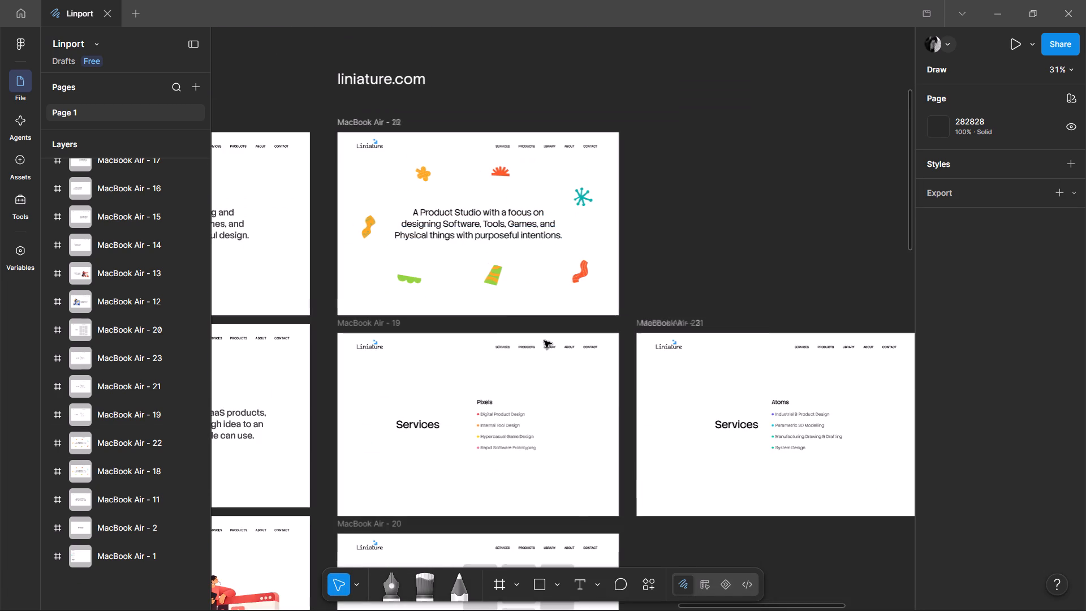
middle_click_drag(439, 345, 559, 242)
scroll(563, 276, "up", 2, "ctrl")
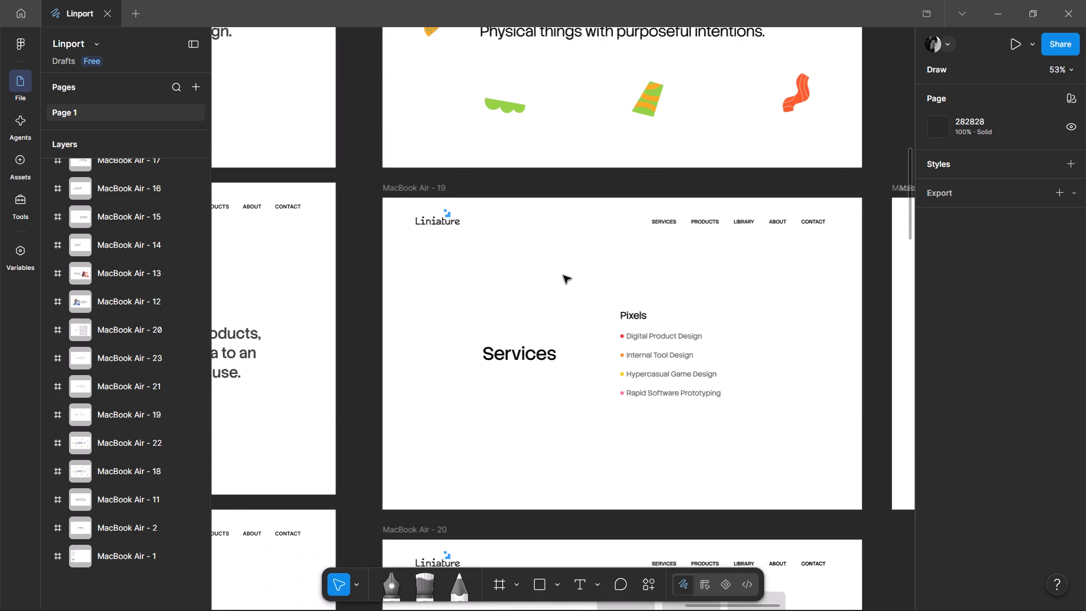
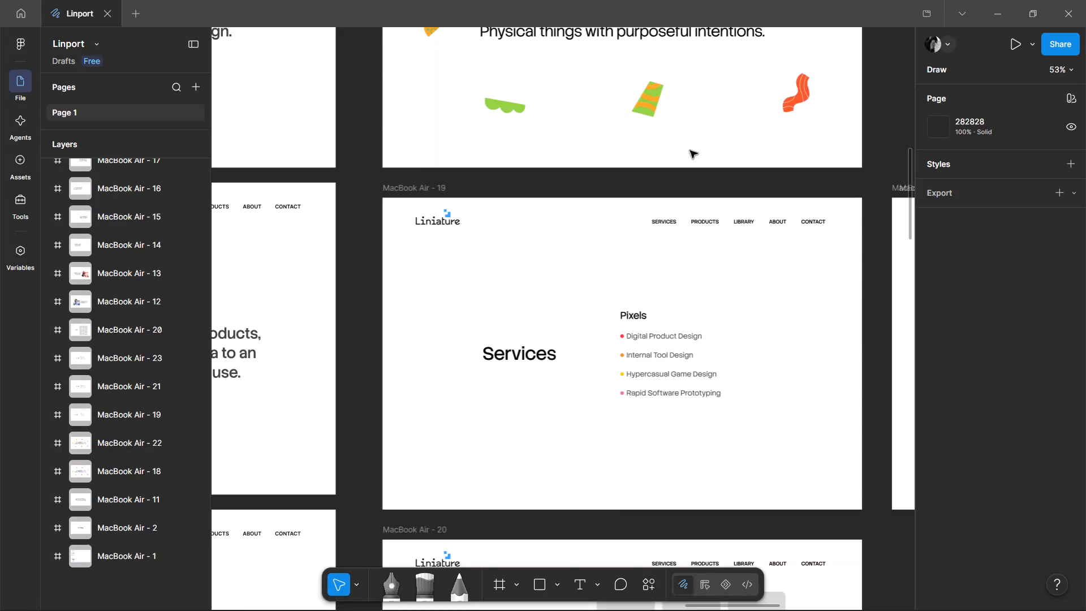
Align the left edge of the Pixels list in the Services frame with the top rectangle of the Products grid's first column.
scroll(666, 319, "up", 7, "ctrl")
scroll(606, 305, "down", 4)
scroll(551, 256, "down", 4, "ctrl")
middle_click_drag(390, 450, 668, 450)
middle_click_drag(668, 450, 682, 448)
scroll(499, 300, "down", 6, "ctrl")
scroll(597, 344, "up", 4, "ctrl")
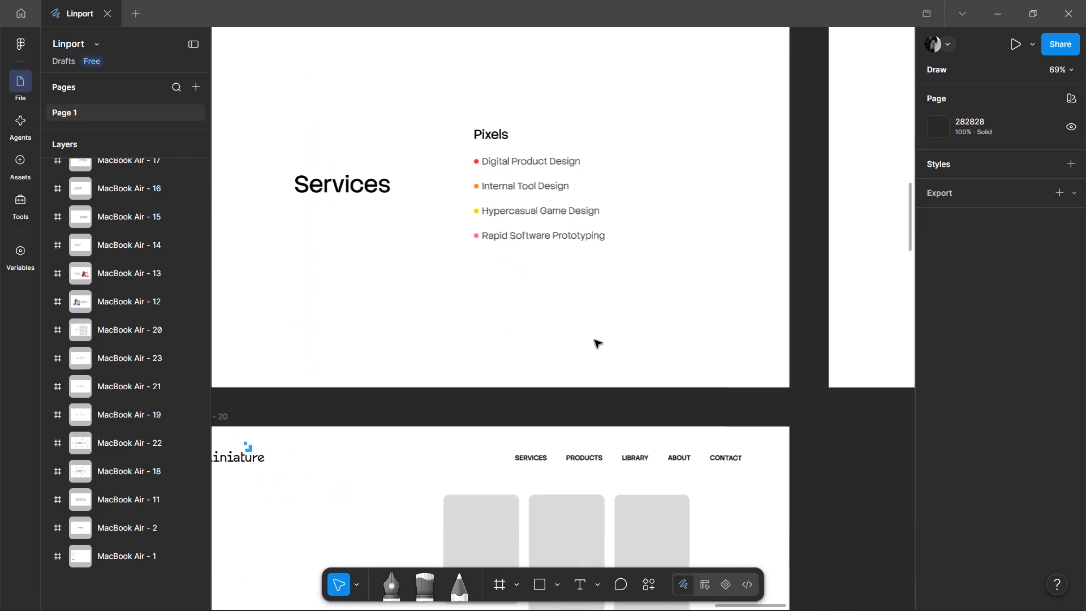
scroll(541, 190, "down", 3, "ctrl")
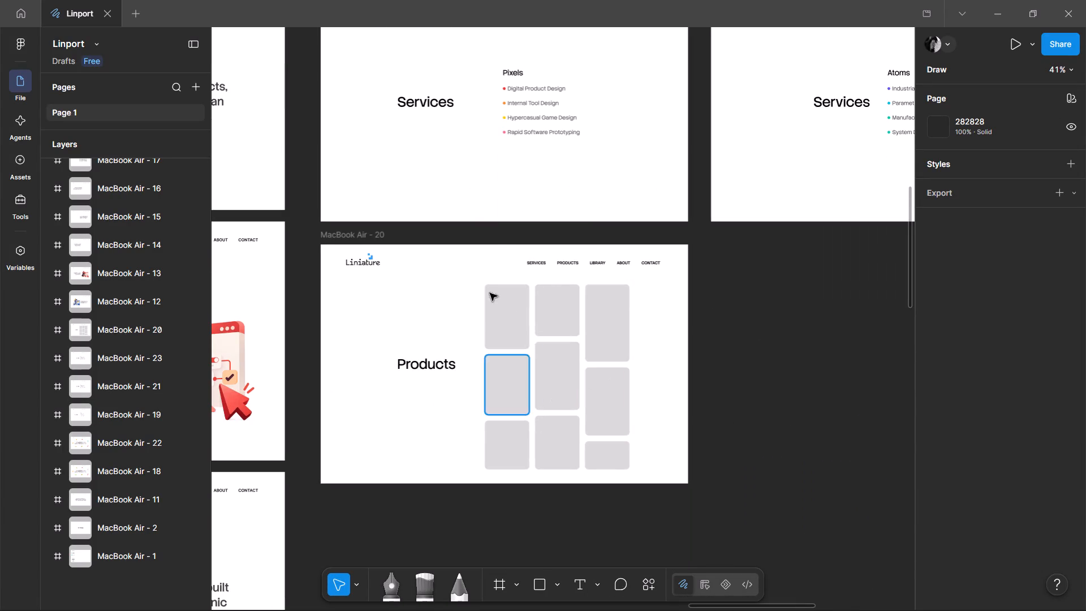
left_click_drag(536, 204, 507, 49)
left_click(494, 299, "shift")
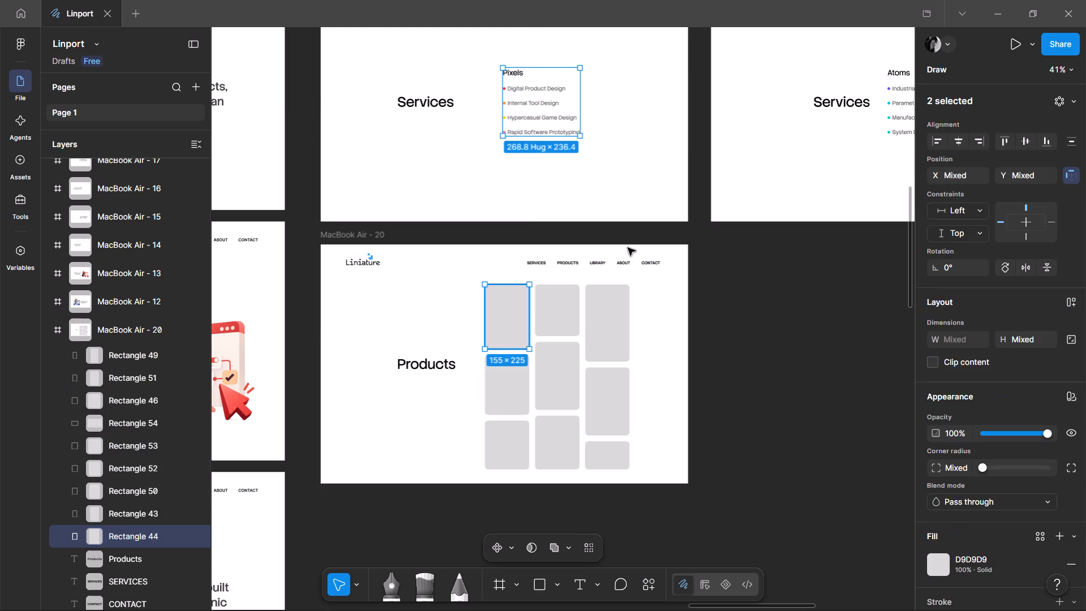
left_click(934, 134)
left_click(816, 442)
Compare the list placement in the Services frames for Pixels and Atoms with the Products frame layout.
scroll(795, 463, "up", 2)
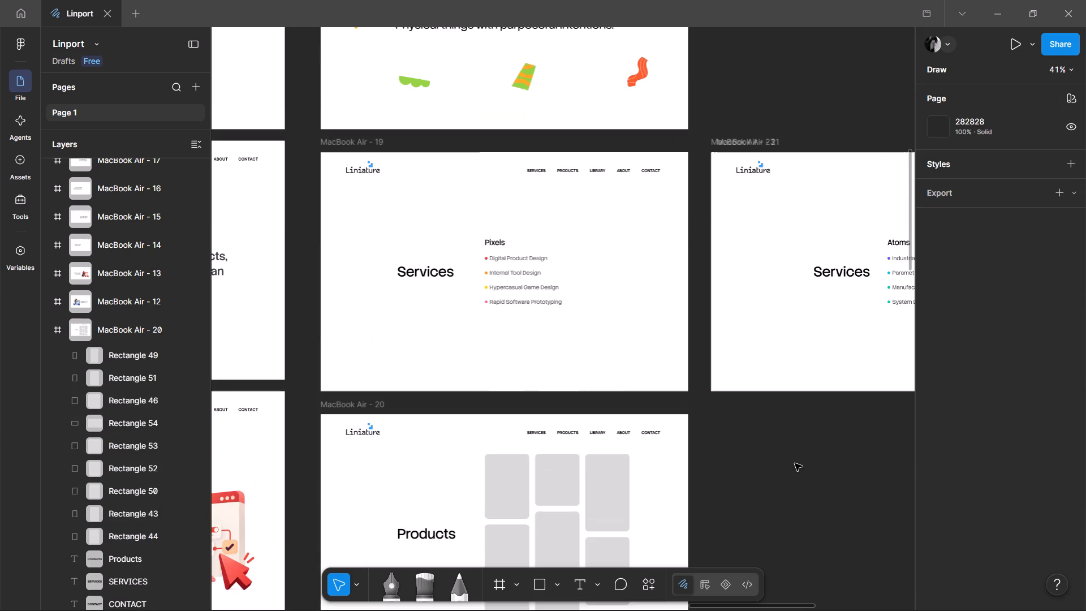
scroll(551, 353, "up", 4, "ctrl")
scroll(551, 352, "down", 4, "ctrl")
middle_click_drag(526, 388, 593, 279)
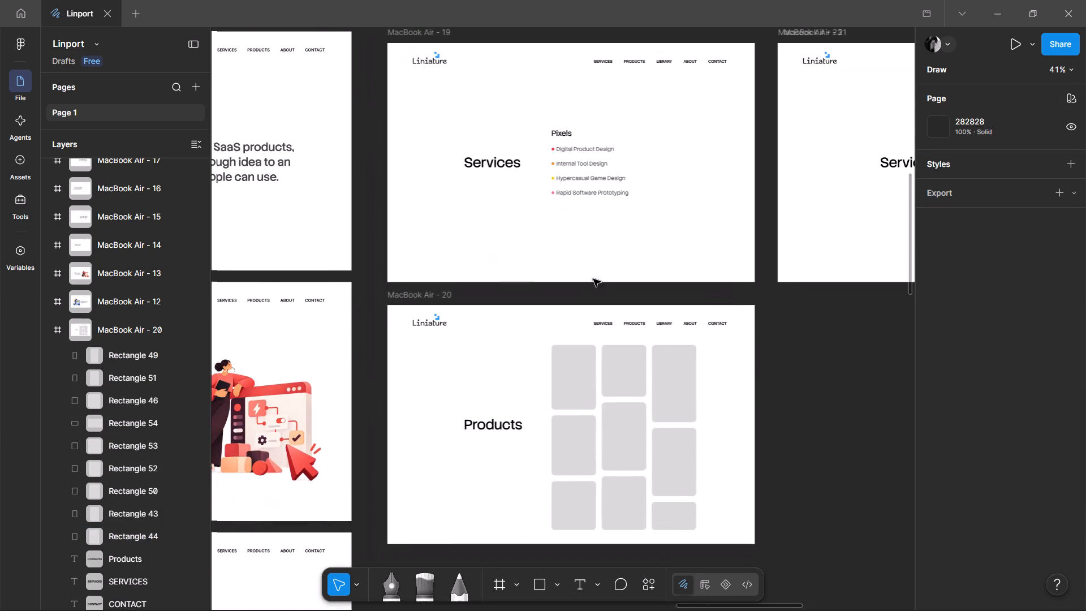
scroll(595, 296, "up", 1)
scroll(553, 257, "up", 4, "ctrl")
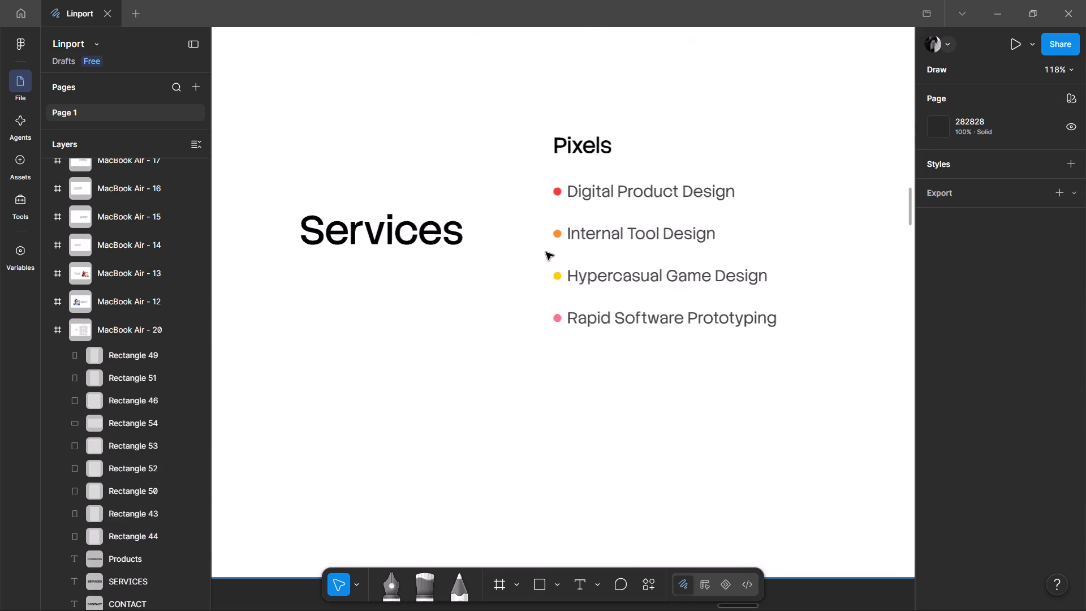
scroll(537, 281, "up", 2)
scroll(537, 281, "down", 2, "ctrl")
scroll(640, 285, "down", 2, "ctrl")
middle_click_drag(744, 312, 302, 316)
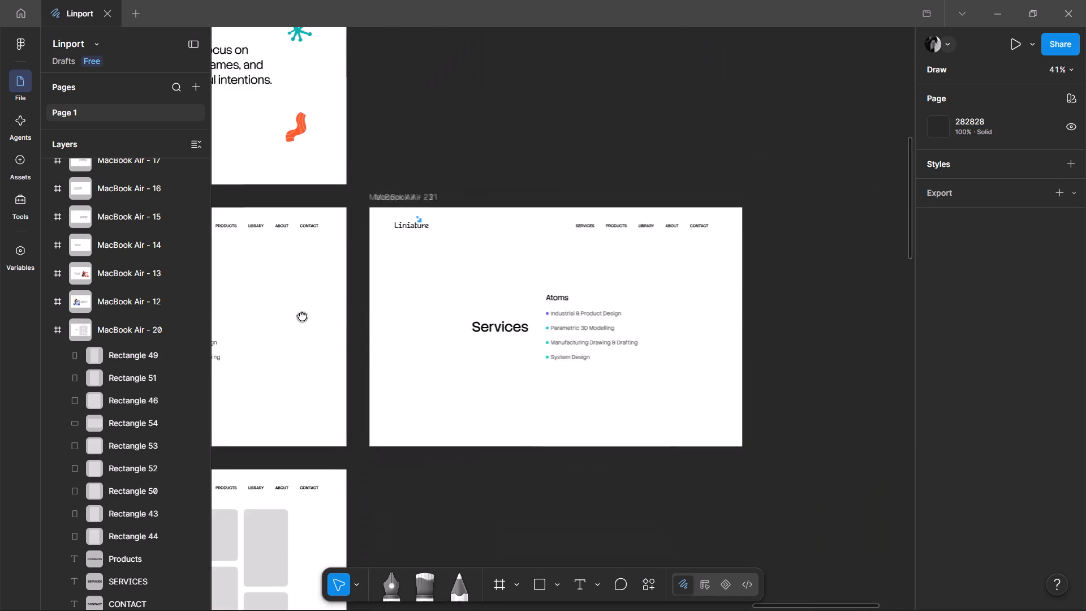
middle_click_drag(302, 316, 641, 282)
middle_click_drag(825, 333, 592, 333)
scroll(750, 279, "up", 3, "ctrl")
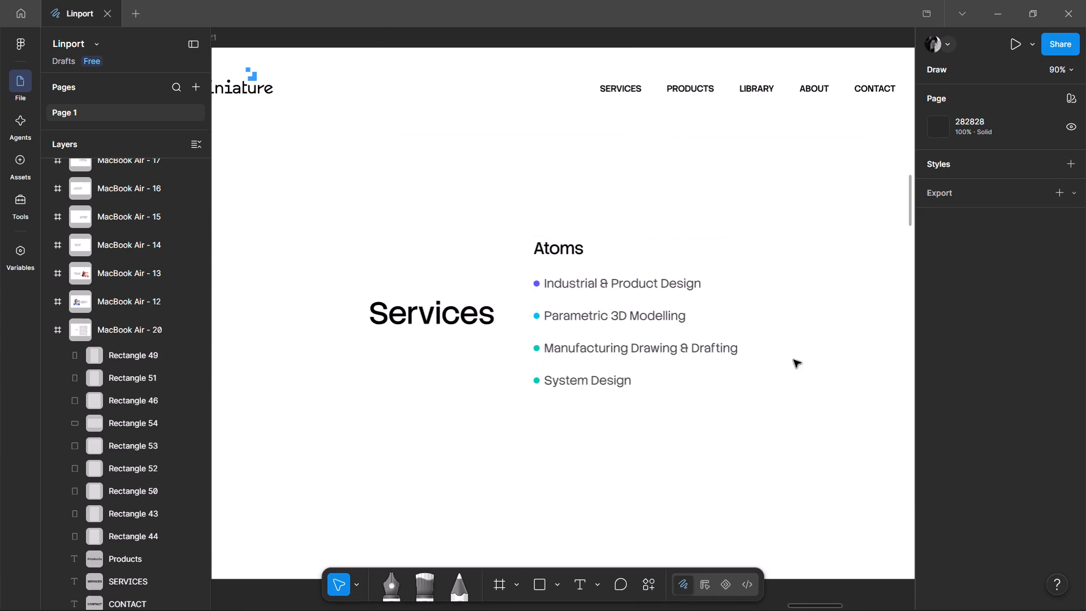
scroll(716, 325, "down", 5, "ctrl")
middle_click_drag(494, 382, 712, 305)
Examine the Products frame's heading, navigation and rectangle grid up close against the Services frame above it.
scroll(688, 247, "up", 3, "ctrl")
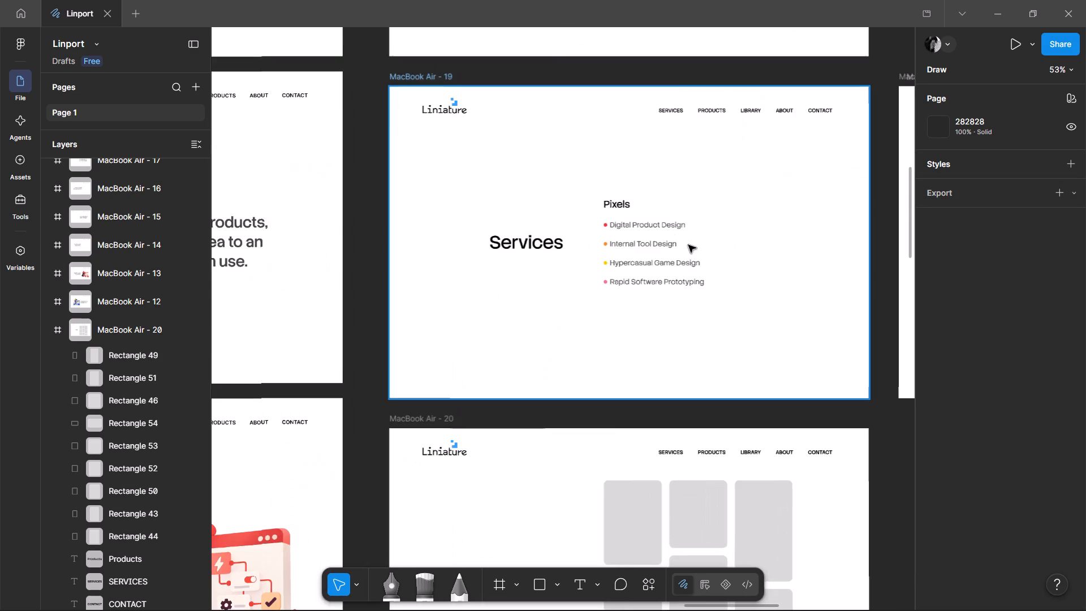
scroll(757, 378, "up", 3, "ctrl")
scroll(757, 378, "up", 1)
scroll(757, 378, "down", 5)
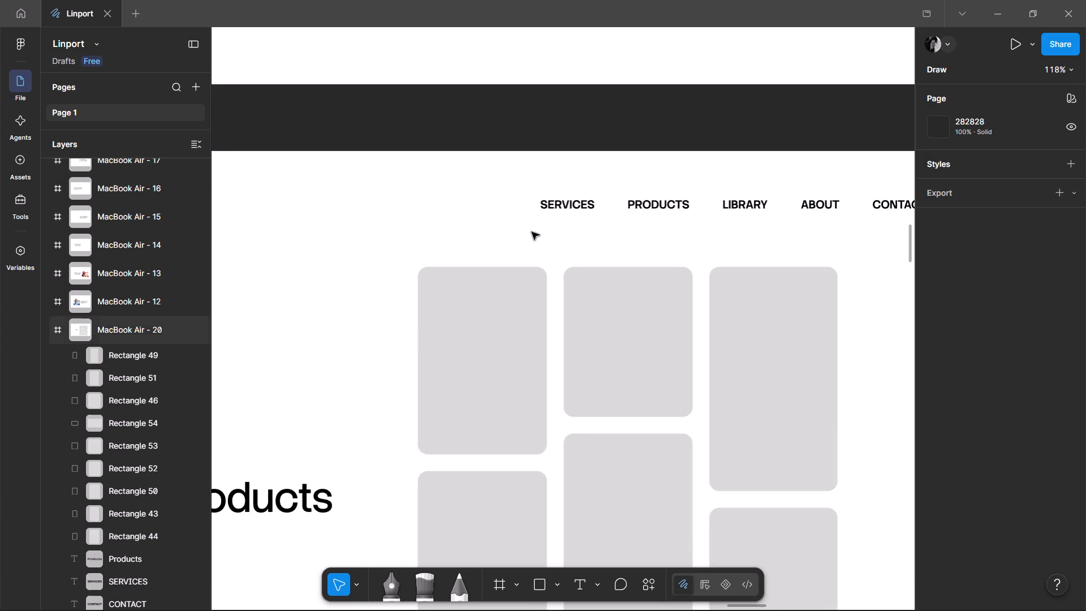
middle_click_drag(367, 431, 519, 209)
scroll(518, 209, "down", 3, "ctrl")
scroll(714, 419, "down", 1)
middle_click_drag(721, 423, 626, 496)
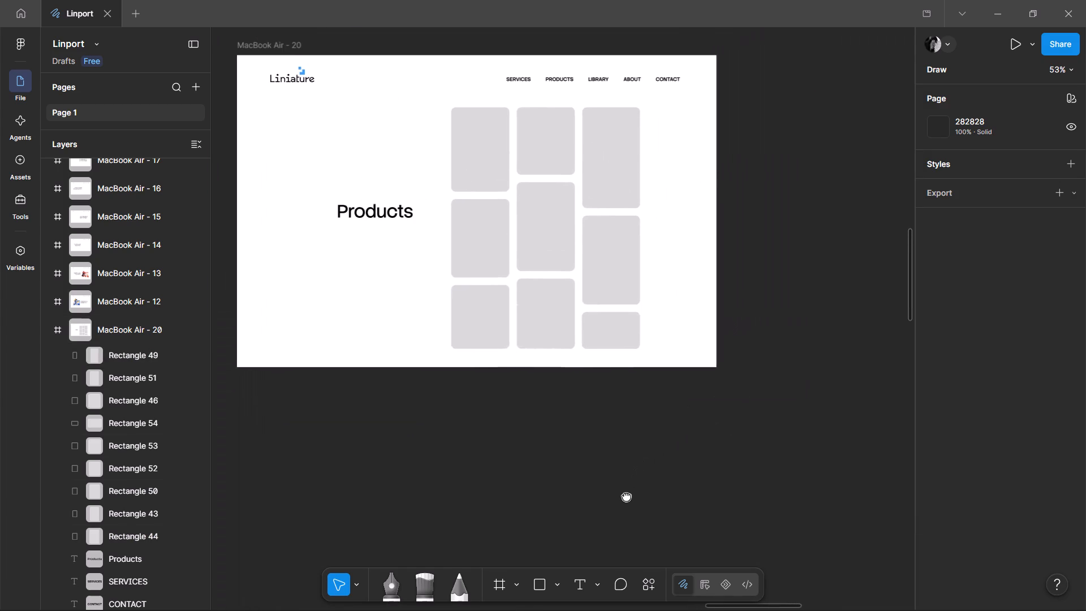
Duplicate the Products frame and place the copy directly below it, with left edges aligned at X 9668.
middle_click_drag(626, 496, 626, 503)
middle_click_drag(759, 464, 733, 468)
middle_click_drag(486, 428, 563, 497)
left_click_drag(314, 143, 851, 297, "alt")
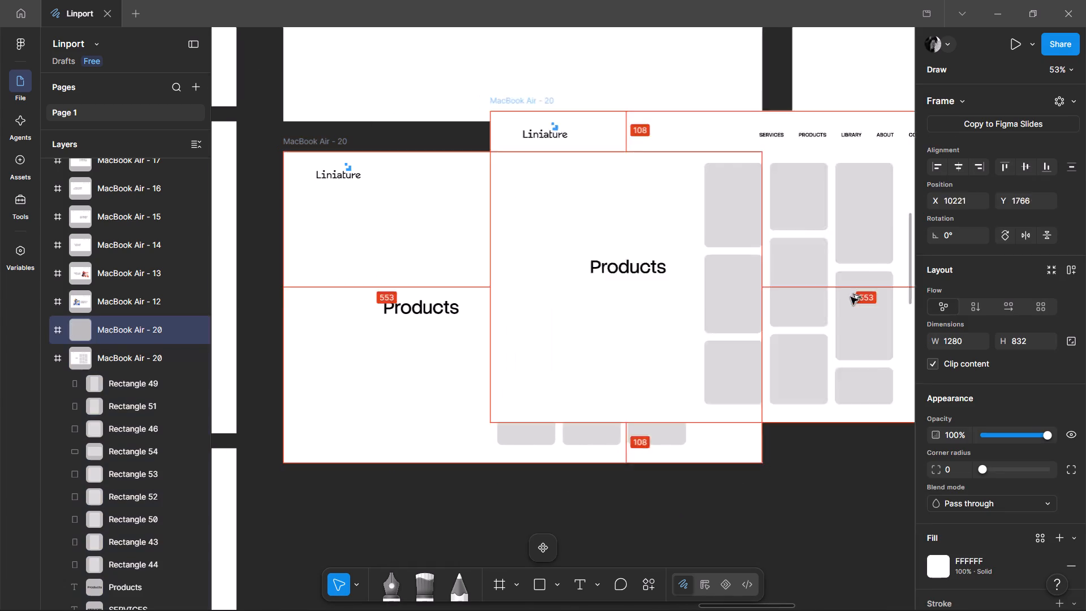
left_click_drag(851, 297, 304, 406, "alt")
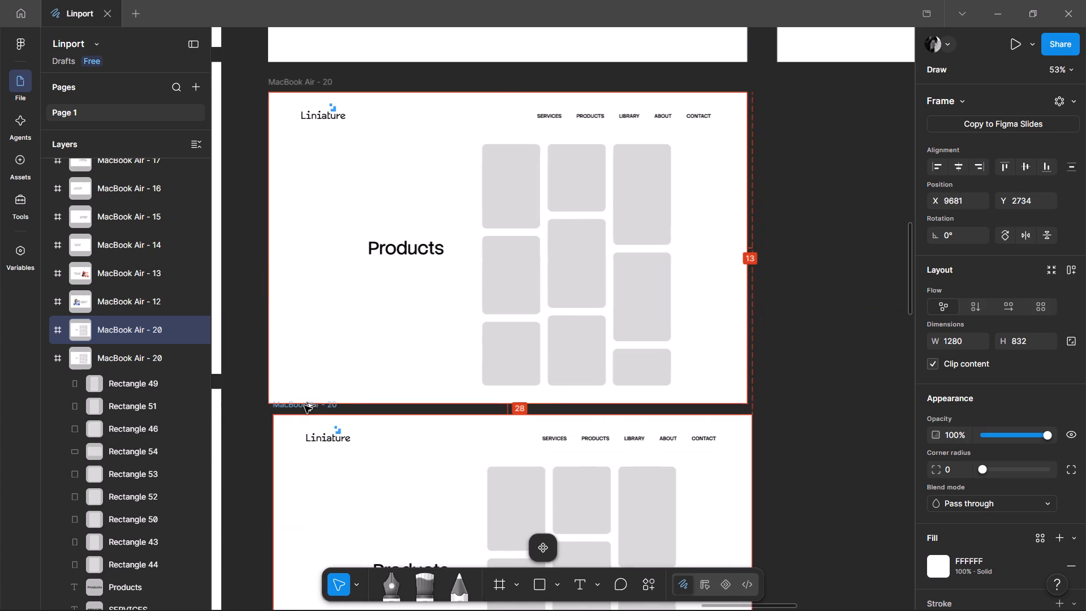
left_click_drag(304, 406, 299, 411, "alt")
Nudge the copied Products frame vertically to Y 2786, matching its gap to the spacing between the frames above.
scroll(362, 325, "down", 1)
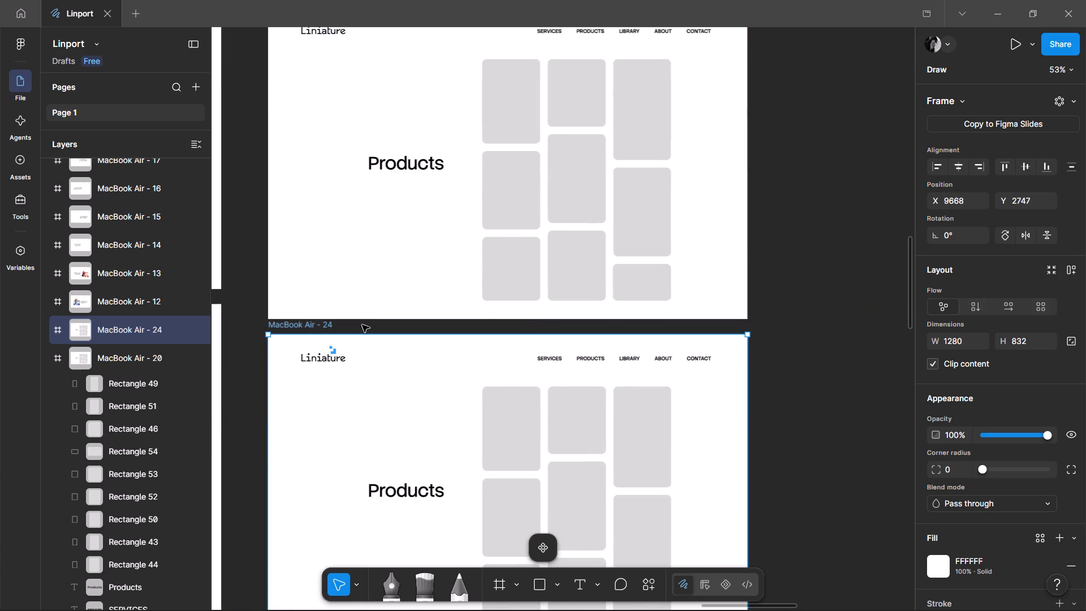
key("Up")
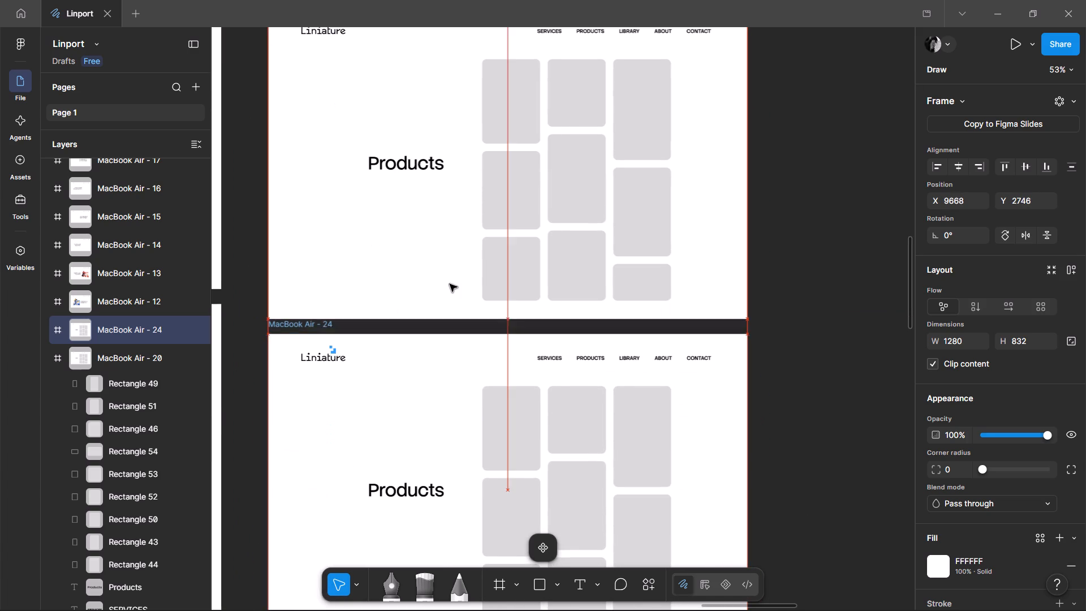
key("alt+Up")
scroll(450, 284, "up", 1)
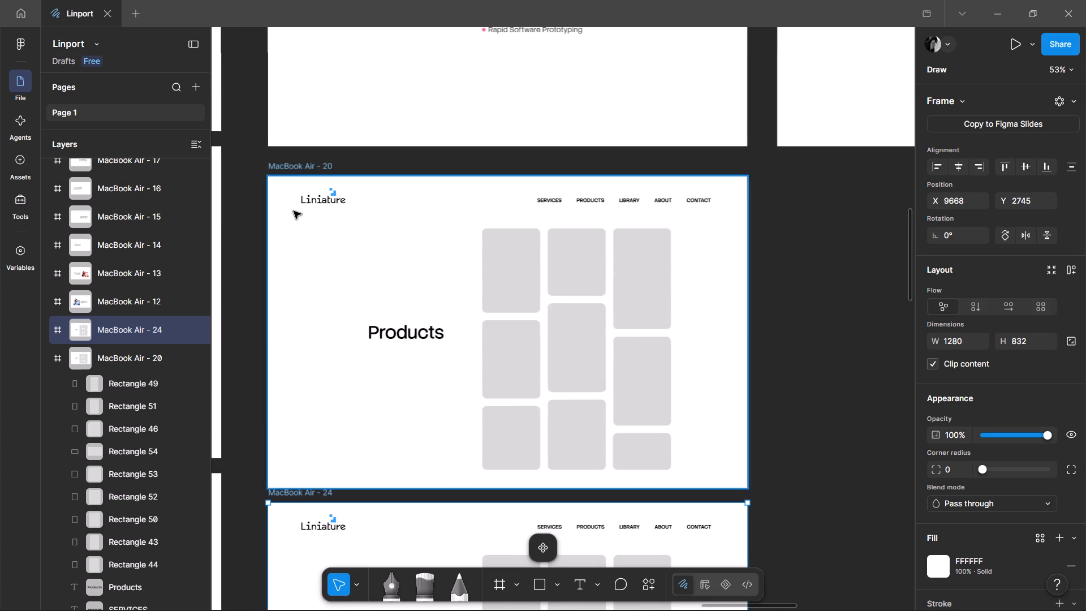
key("Down")
key("Down")
key("Down")
key("Down")
key("Down")
key("Down")
key("Down")
key("Down")
key("Down")
key("Down")
key("Down")
key("Down")
key("Down")
key("Down")
key("Down")
key("Down")
key("Down")
key("Down")
key("Down")
key("Down")
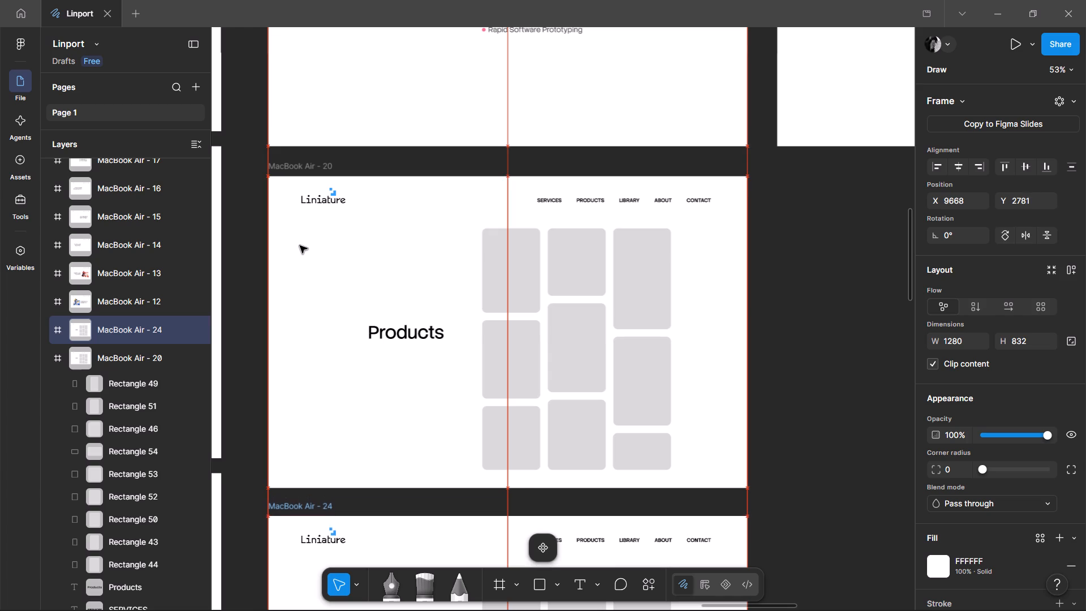
left_click(294, 175)
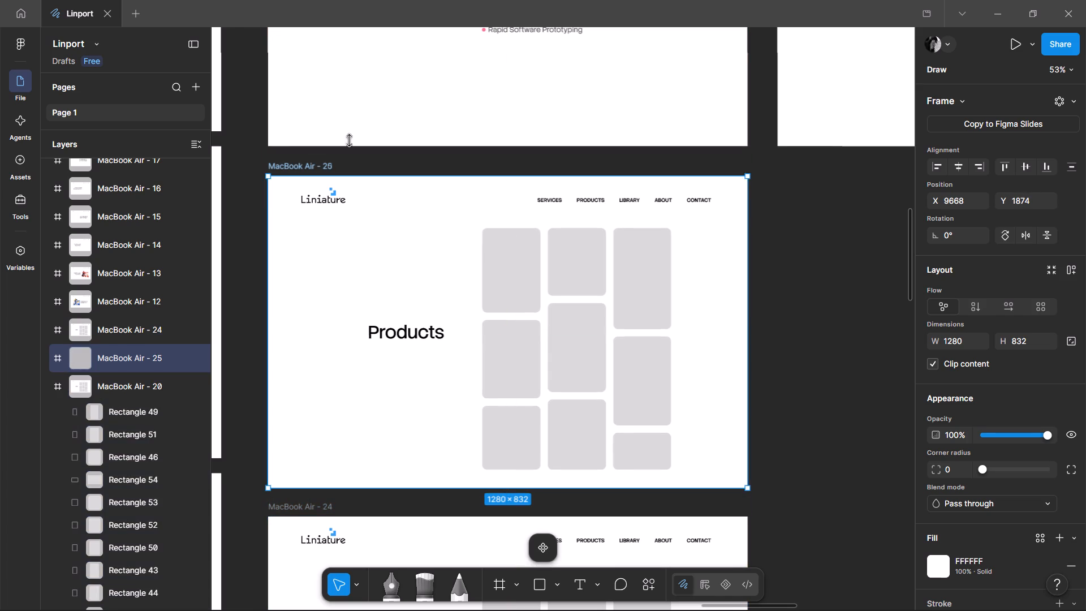
scroll(411, 115, "down", 2)
left_click(317, 352)
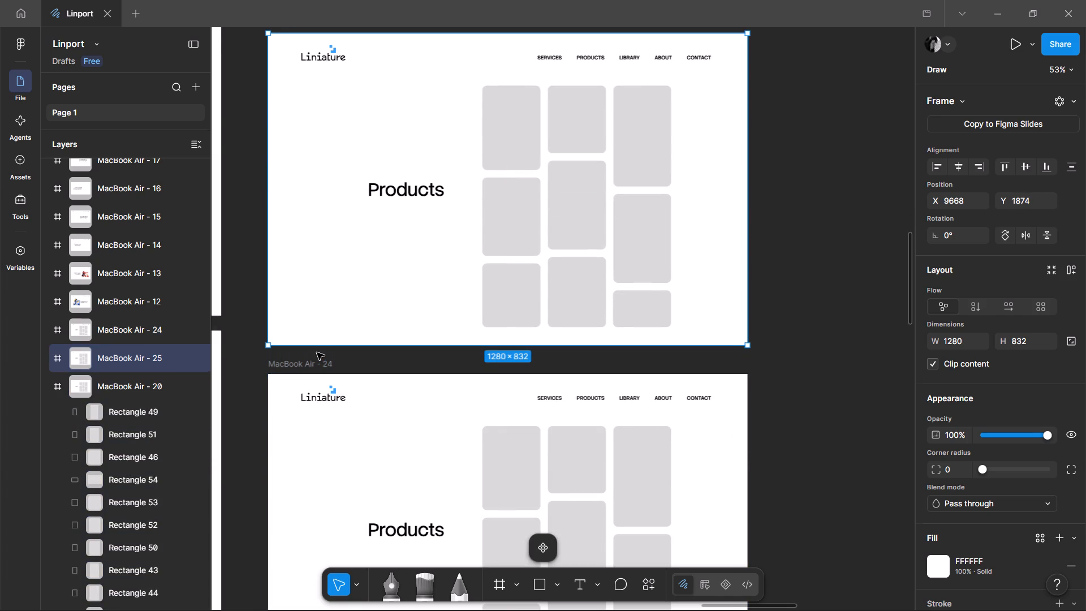
left_click(314, 364)
key("Down")
key("Down")
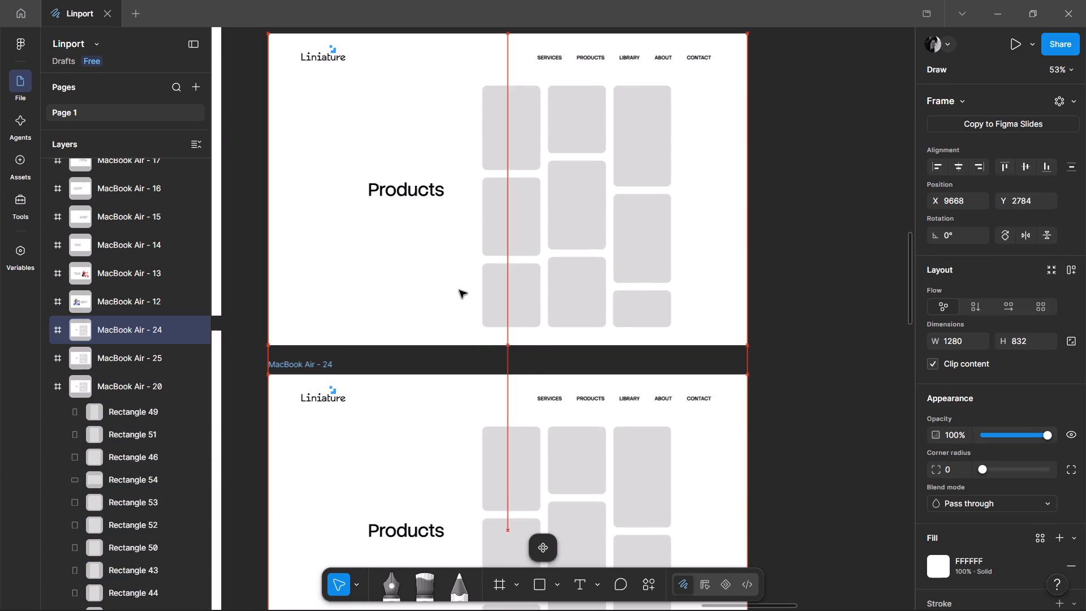
key("Down")
key("Down")
key("alt+Down")
key("alt+Up")
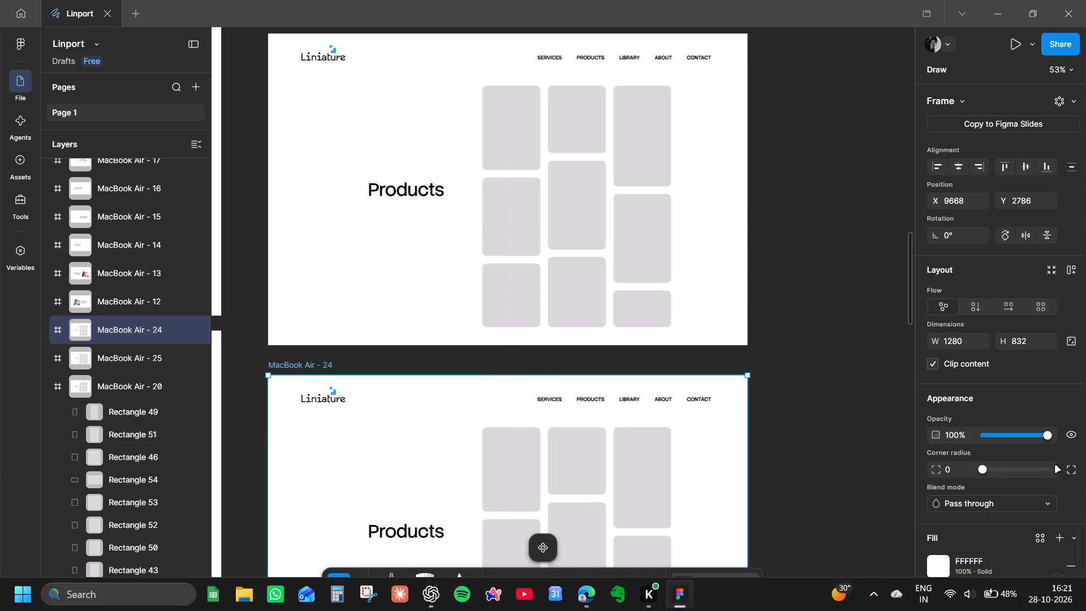
left_click(711, 358)
Delete all nine grey rectangles from the lower Products frame, MacBook Air - 24.
scroll(711, 358, "down", 2)
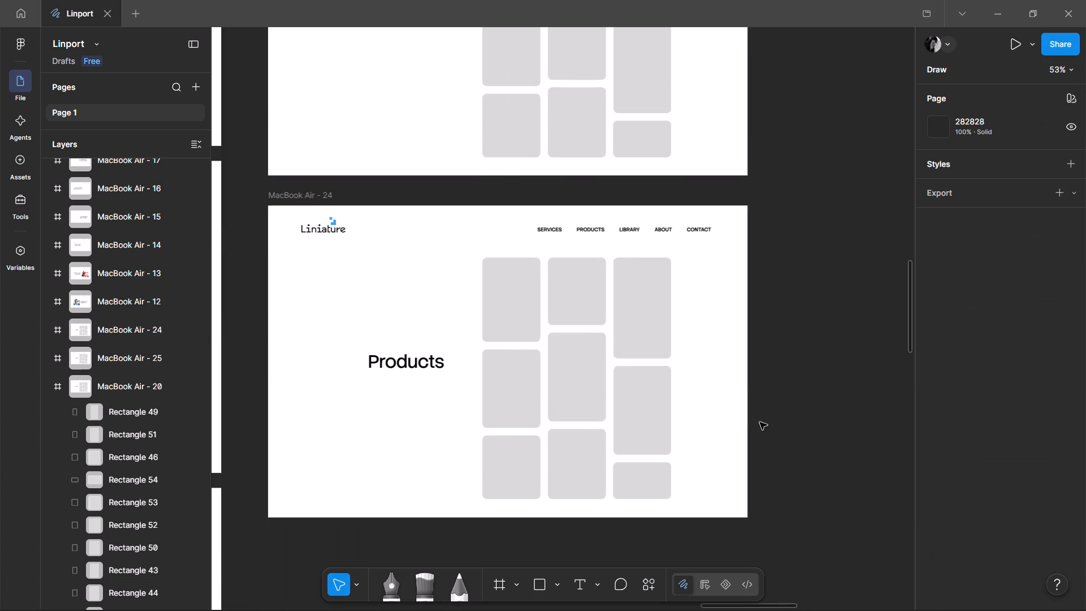
left_click_drag(817, 466, 479, 285)
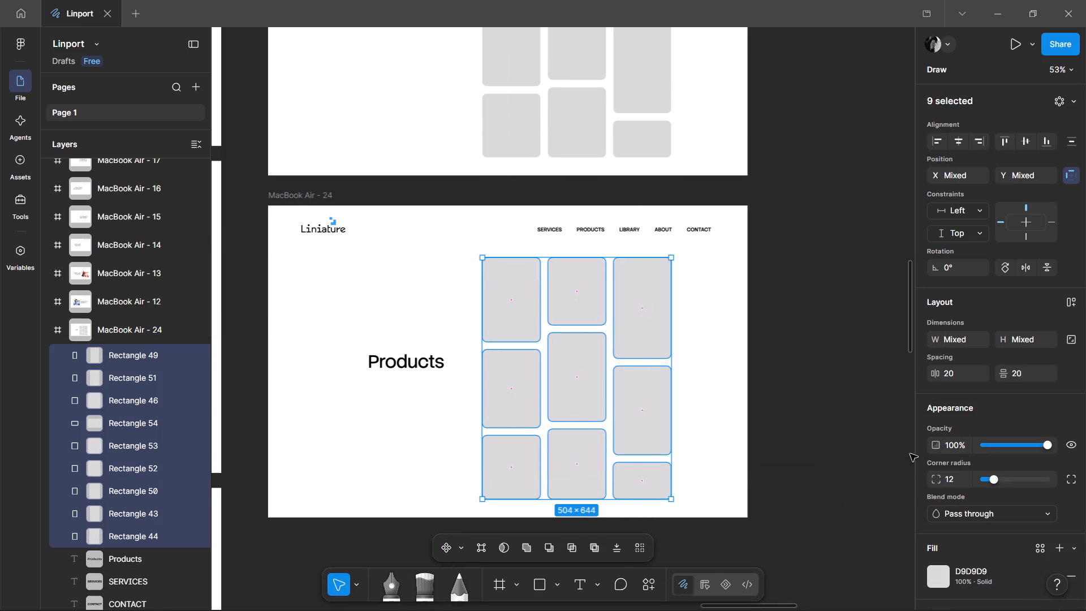
key("Delete")
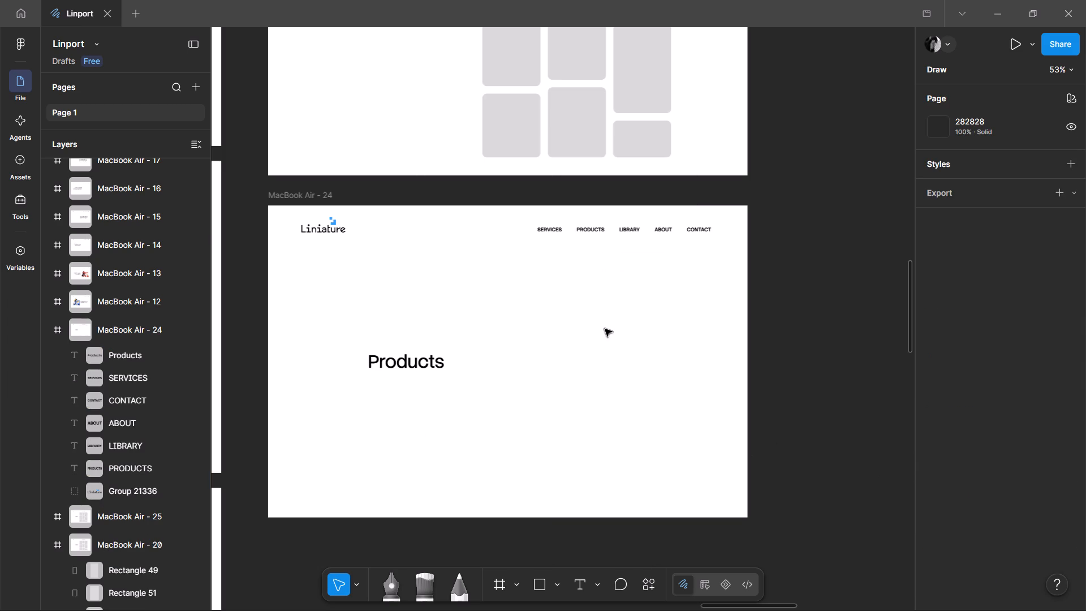
Copy the Pixels list from the Services frame into the emptied MacBook Air - 24 frame, placing it at X 640, Y 223.
scroll(604, 326, "up", 5)
double_click(503, 132)
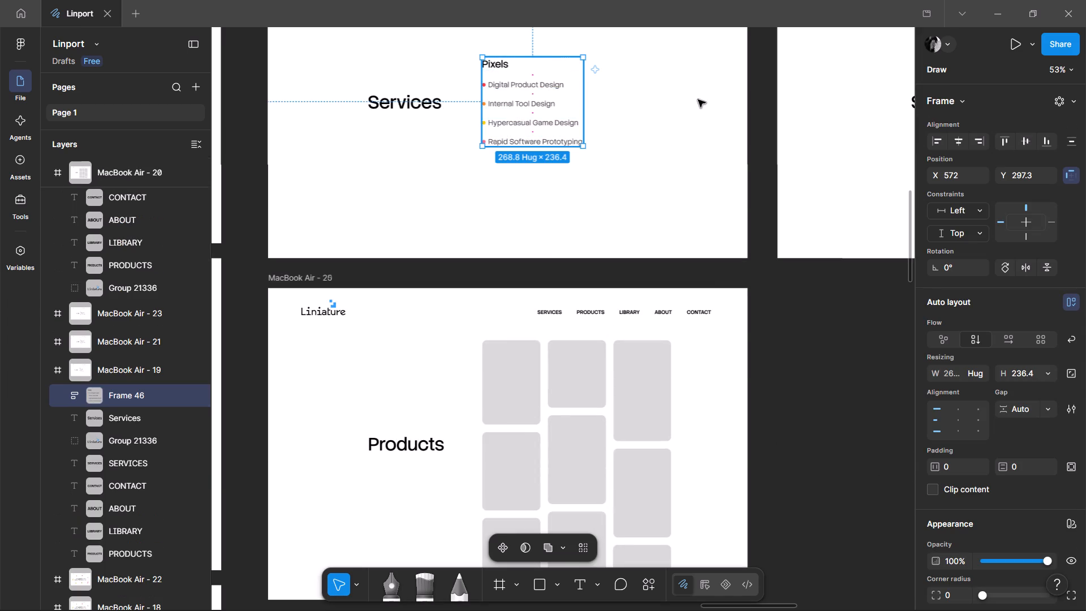
left_click(698, 100)
left_click(547, 100)
key("ctrl+c")
scroll(649, 116, "down", 6)
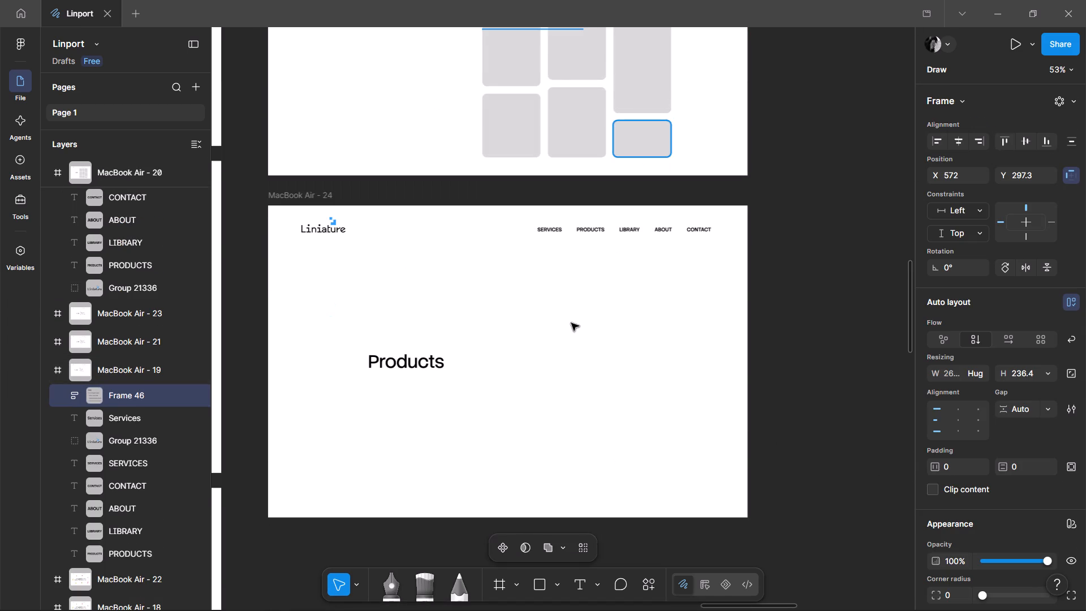
left_click(571, 323)
key("ctrl+v")
left_click_drag(565, 334, 551, 368)
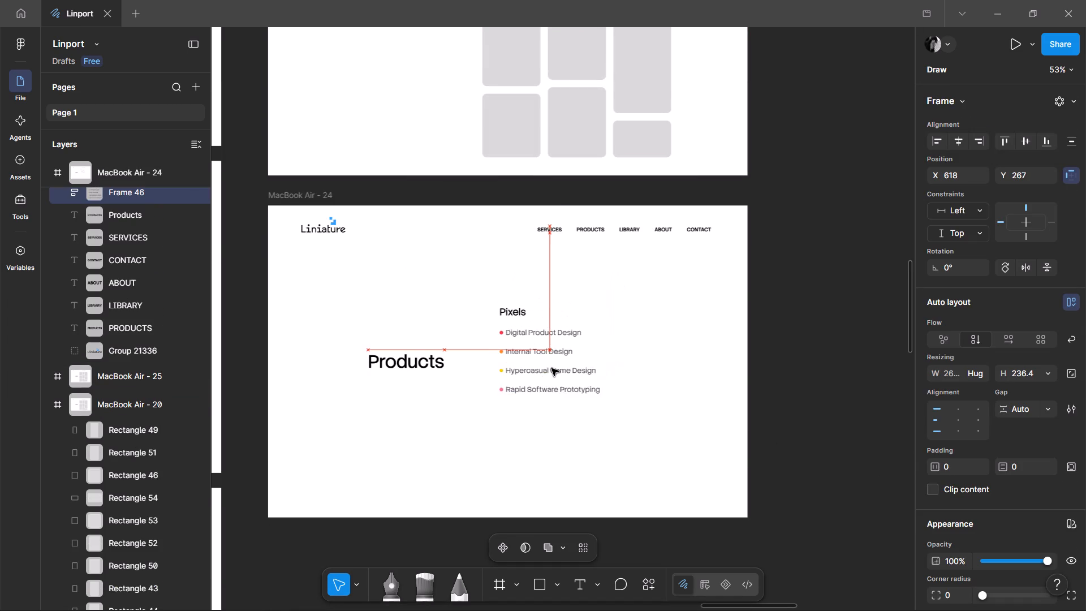
left_click_drag(551, 368, 563, 350)
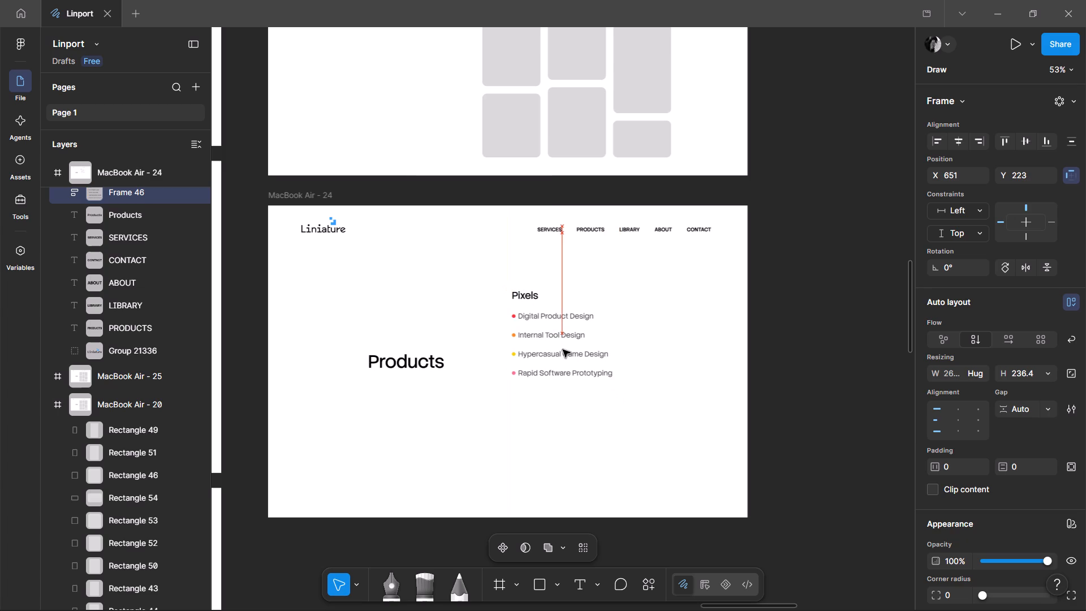
left_click_drag(563, 350, 559, 350)
left_click(750, 366)
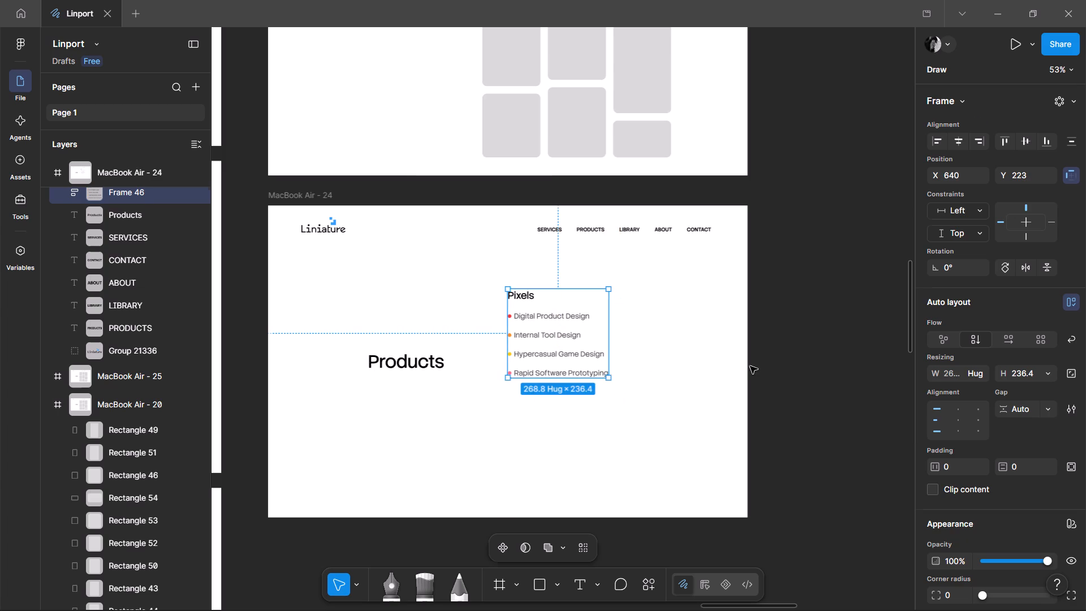
Collapse the expanded MacBook Air - 20, MacBook Air - 19 and MacBook Air - 24 layers.
scroll(750, 366, "up", 5)
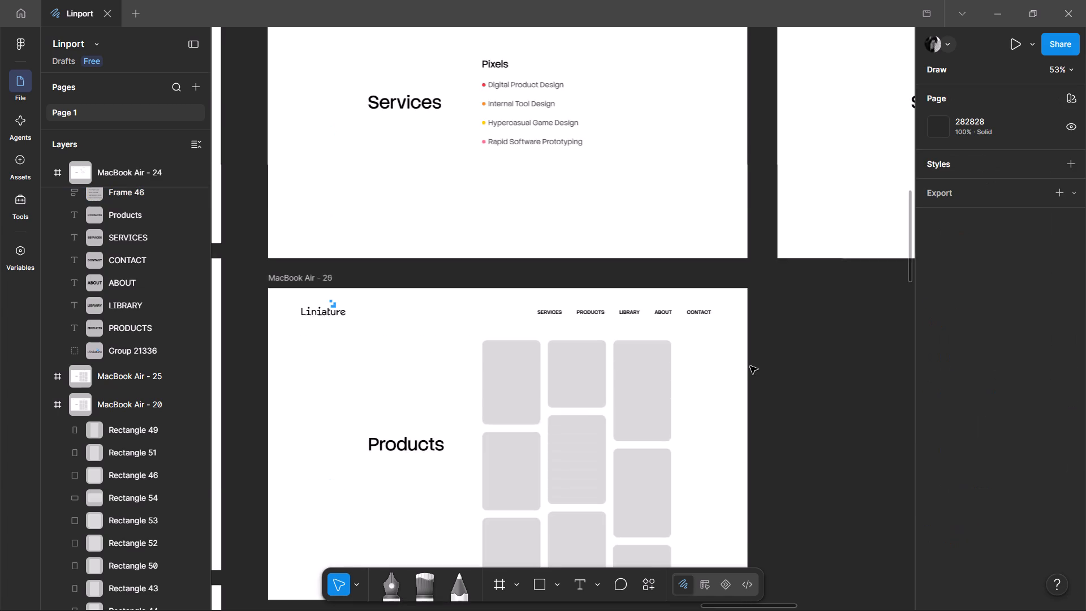
scroll(750, 366, "up", 3)
scroll(750, 366, "down", 5)
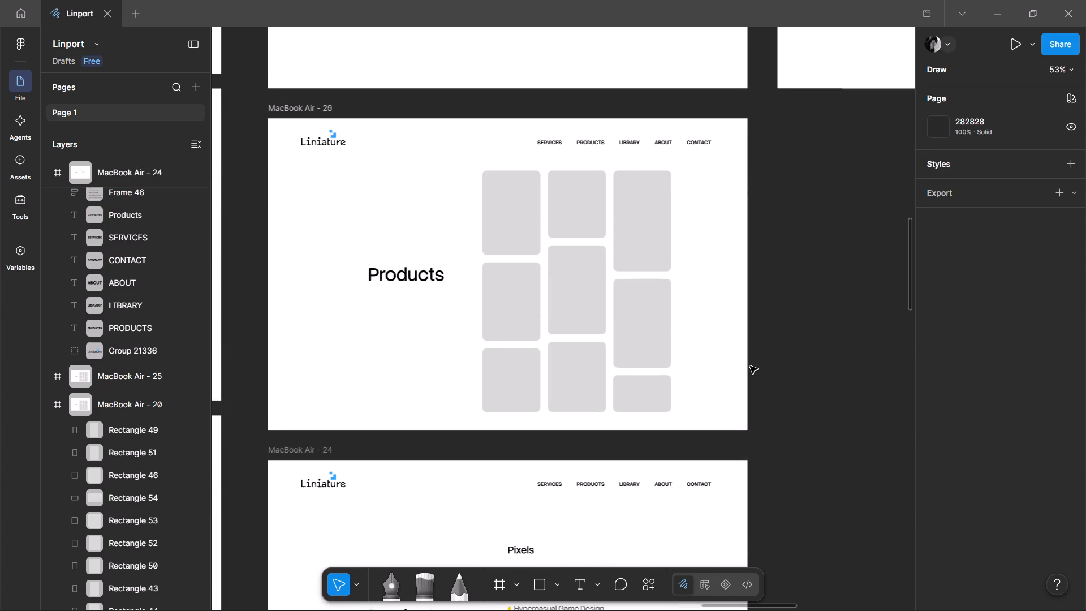
left_click(49, 402)
left_click(51, 405)
left_click(49, 405)
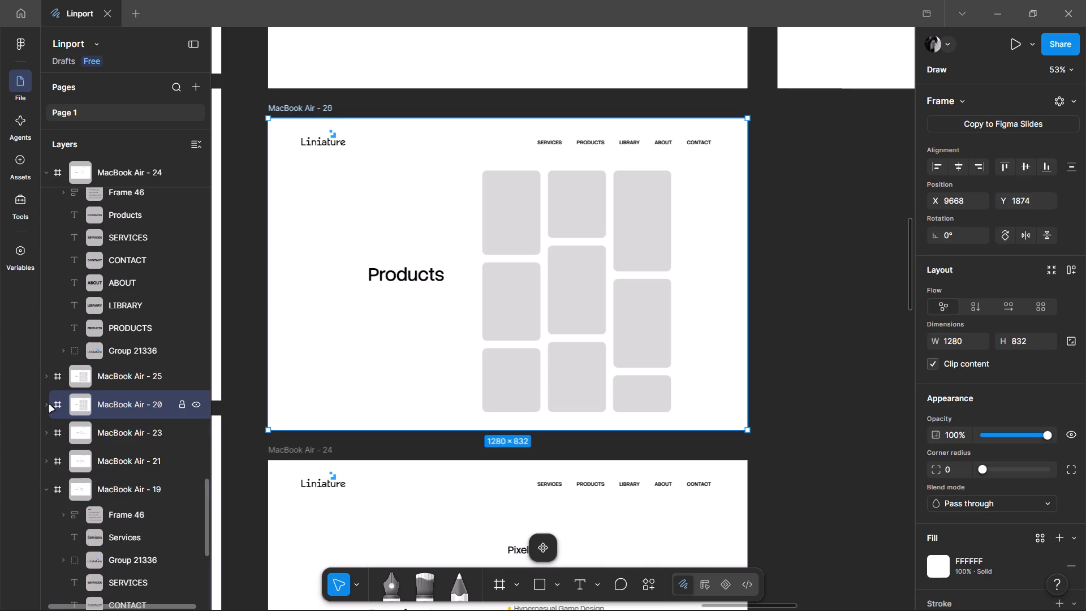
left_click(46, 489)
left_click(217, 399)
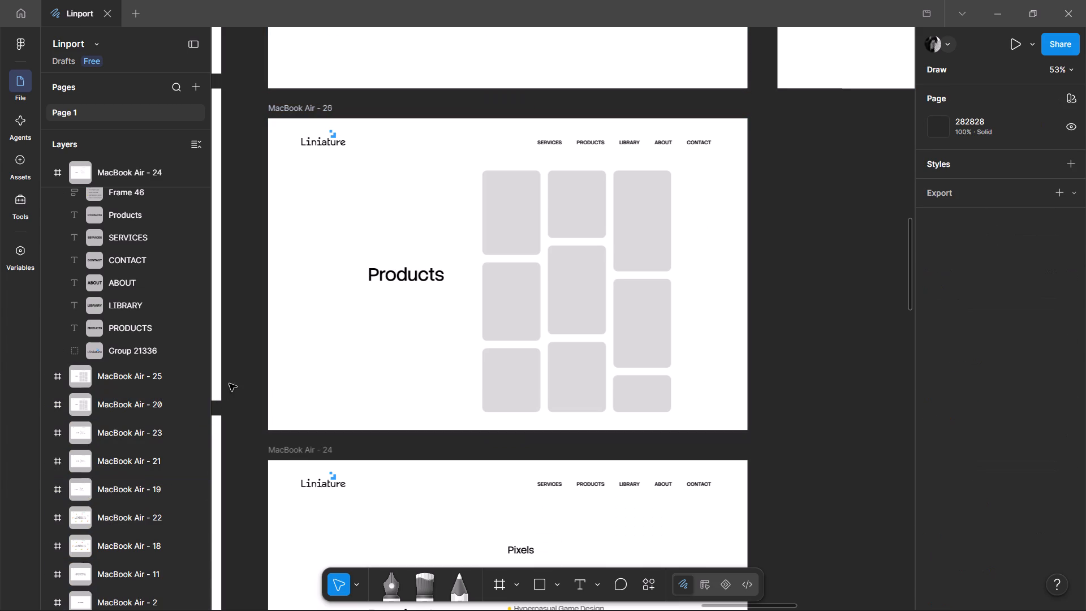
left_click(234, 380)
scroll(43, 203, "up", 2)
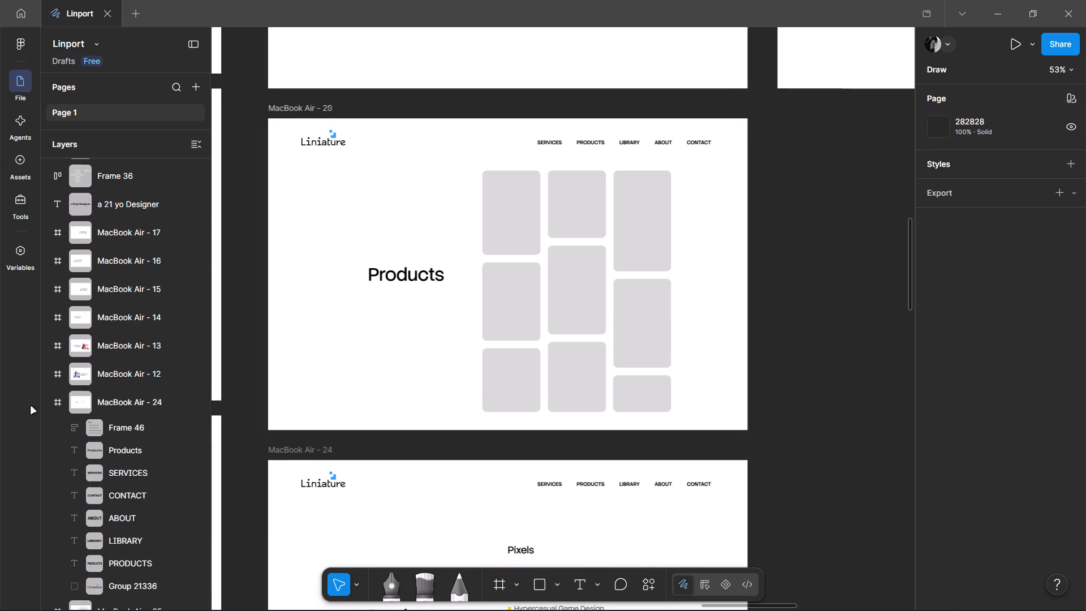
left_click(51, 400)
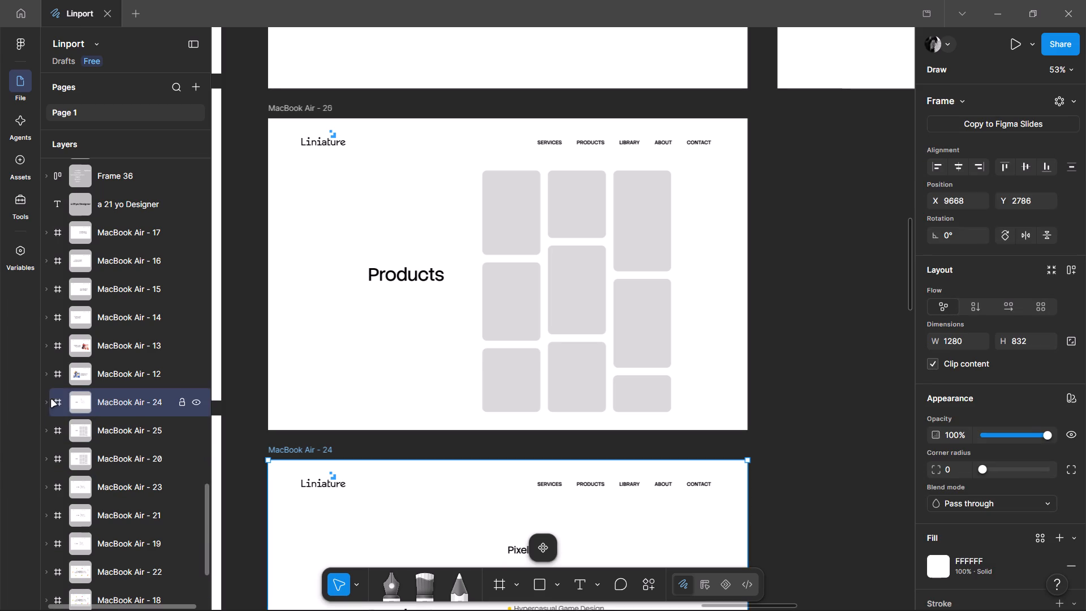
Reposition the Pixels list in MacBook Air - 24 to Y 267 and left-align it with the first-column grey rectangle above, at X 572.
left_click(266, 259)
scroll(266, 259, "down", 2)
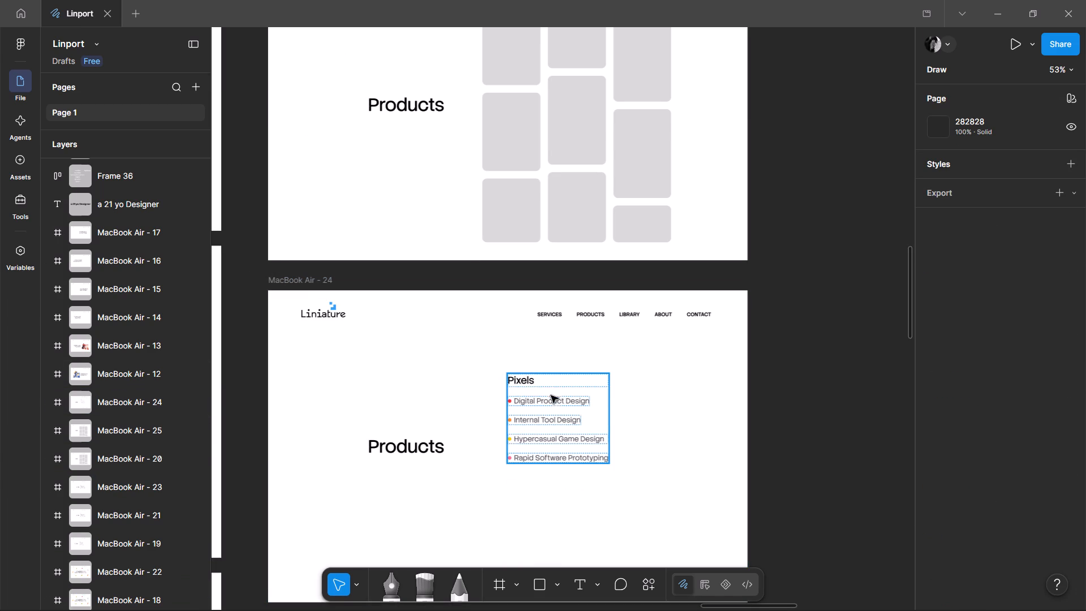
scroll(566, 430, "down", 3)
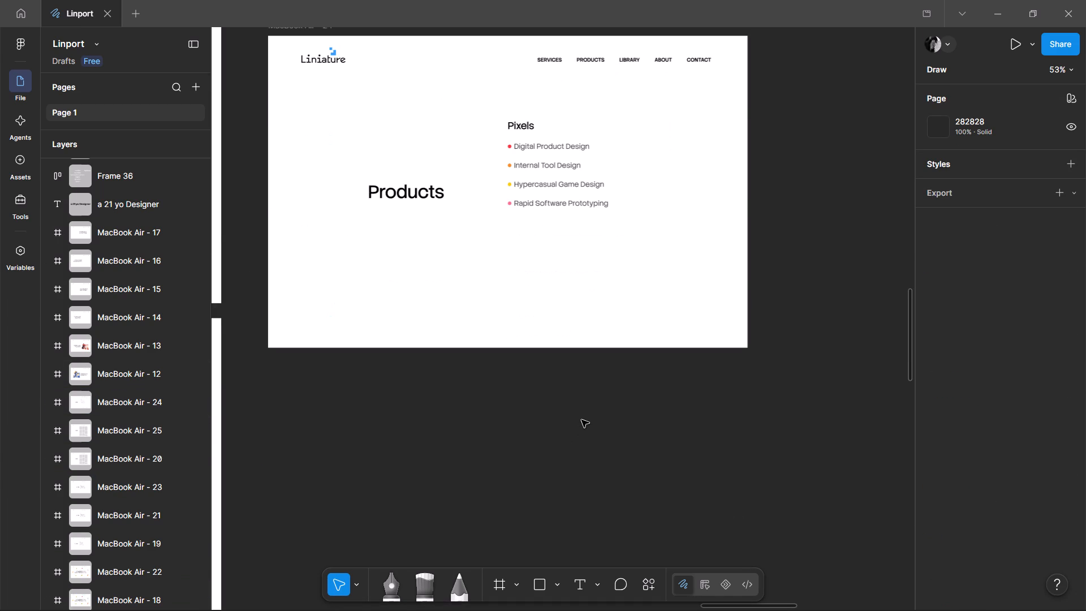
scroll(503, 272, "up", 3)
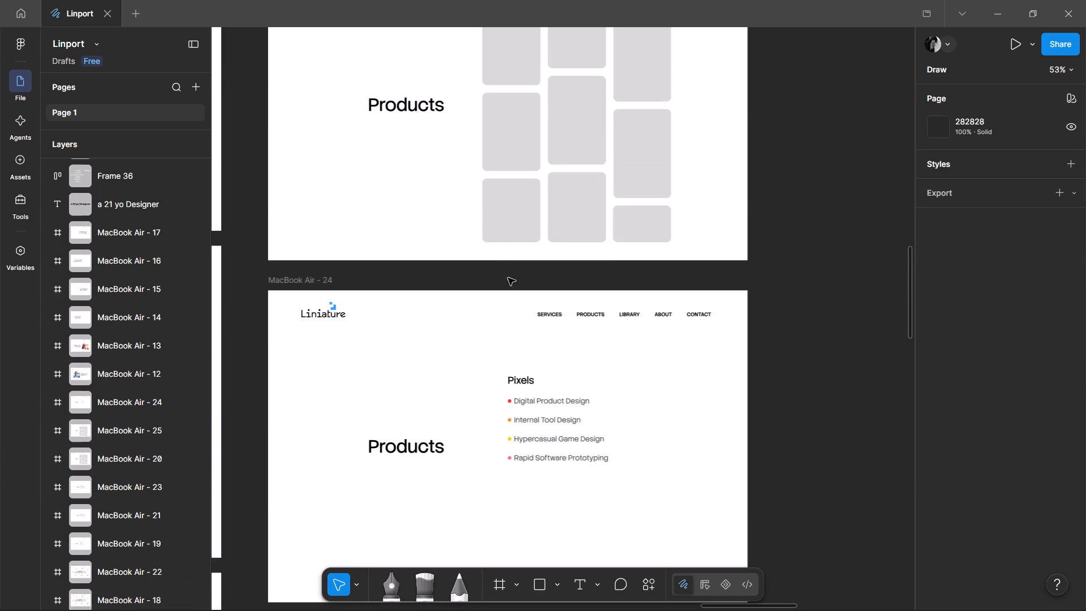
scroll(542, 449, "up", 2)
scroll(542, 449, "down", 3)
left_click_drag(550, 372, 533, 392)
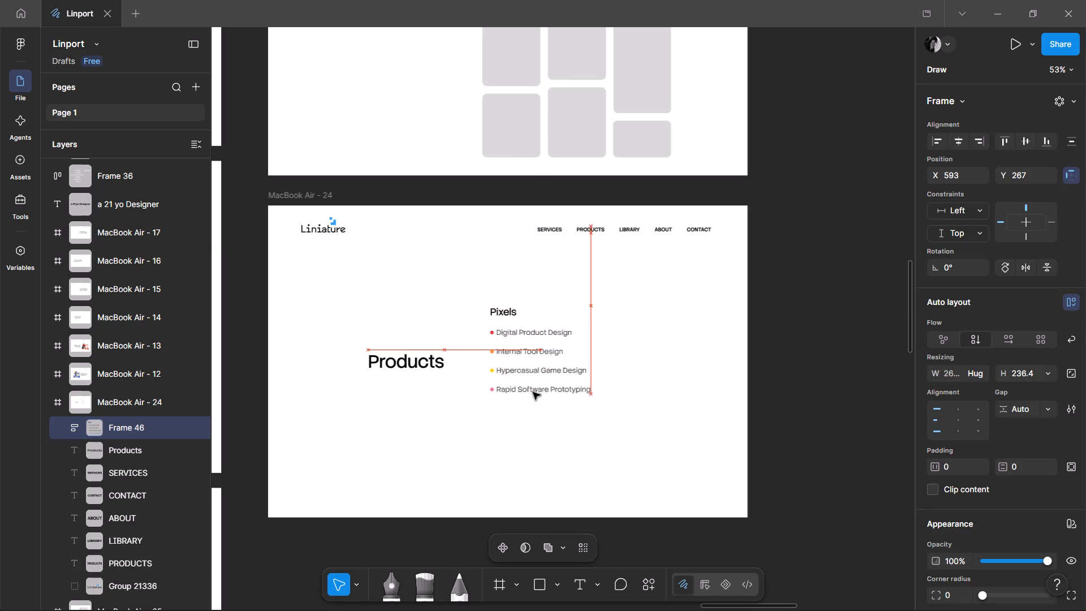
left_click_drag(533, 392, 542, 392)
left_click(501, 151, "shift")
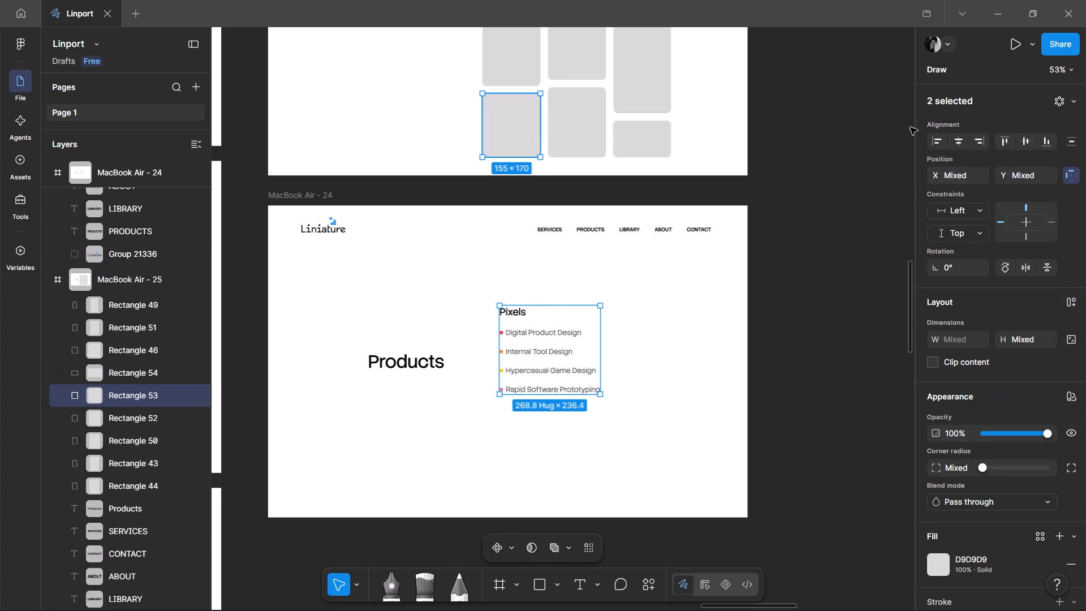
left_click(942, 145)
Replace the four list items with Aditya Birla Hindalco Cata, Stackle, Carve and Spelly.
scroll(538, 336, "up", 4, "ctrl")
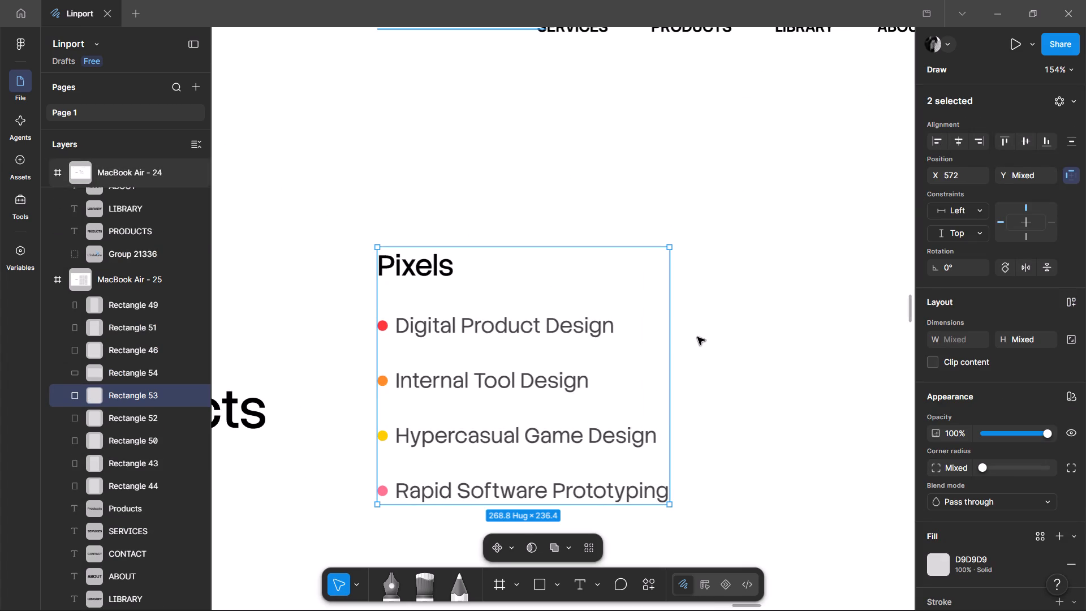
left_click(713, 337)
triple_click(540, 332, "ctrl")
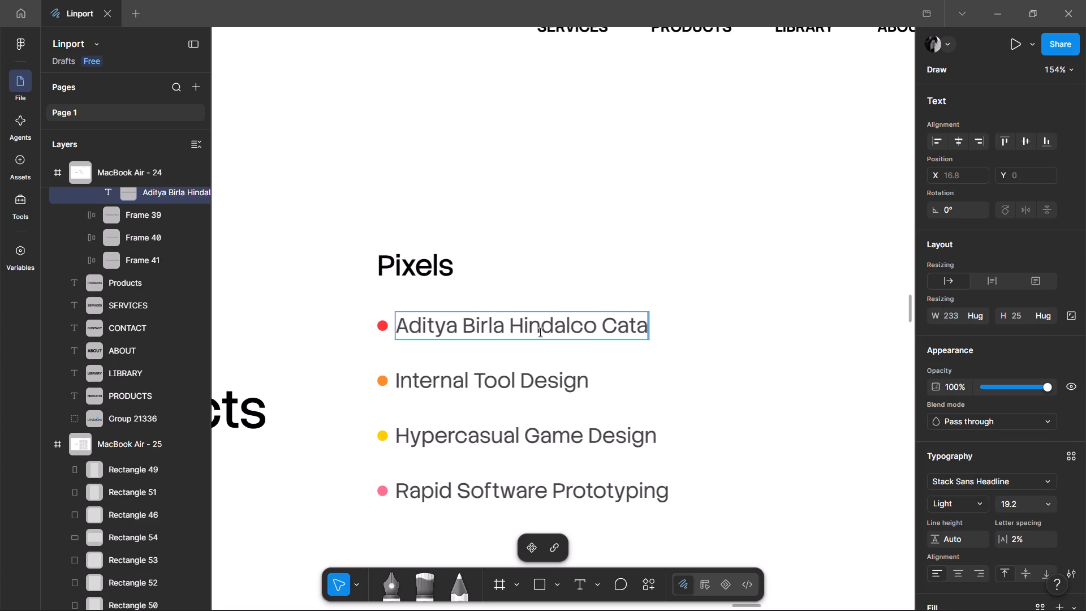
double_click(613, 227)
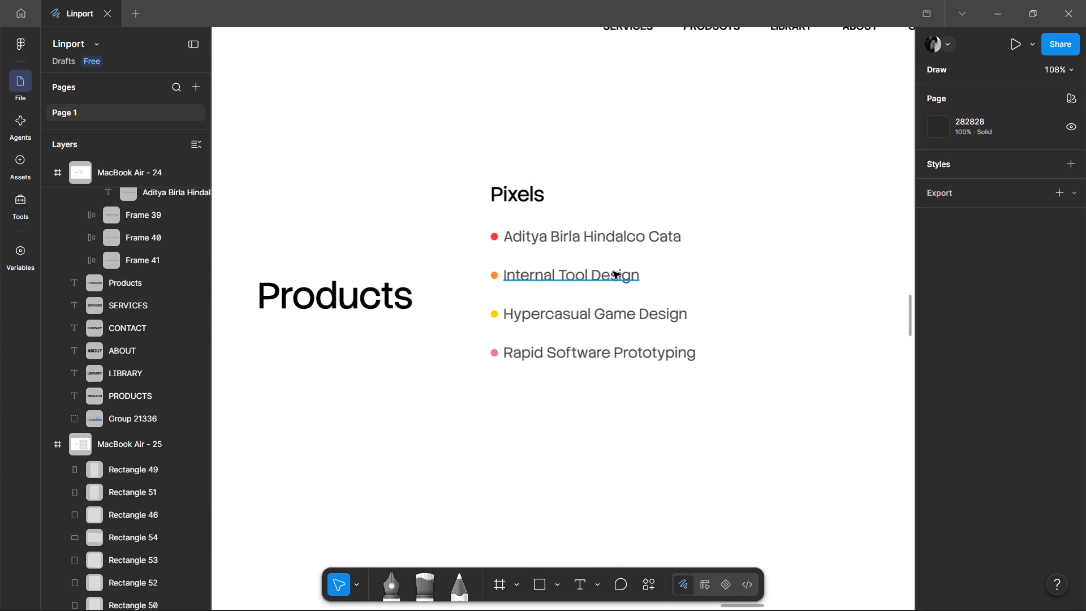
double_click(613, 272, "ctrl")
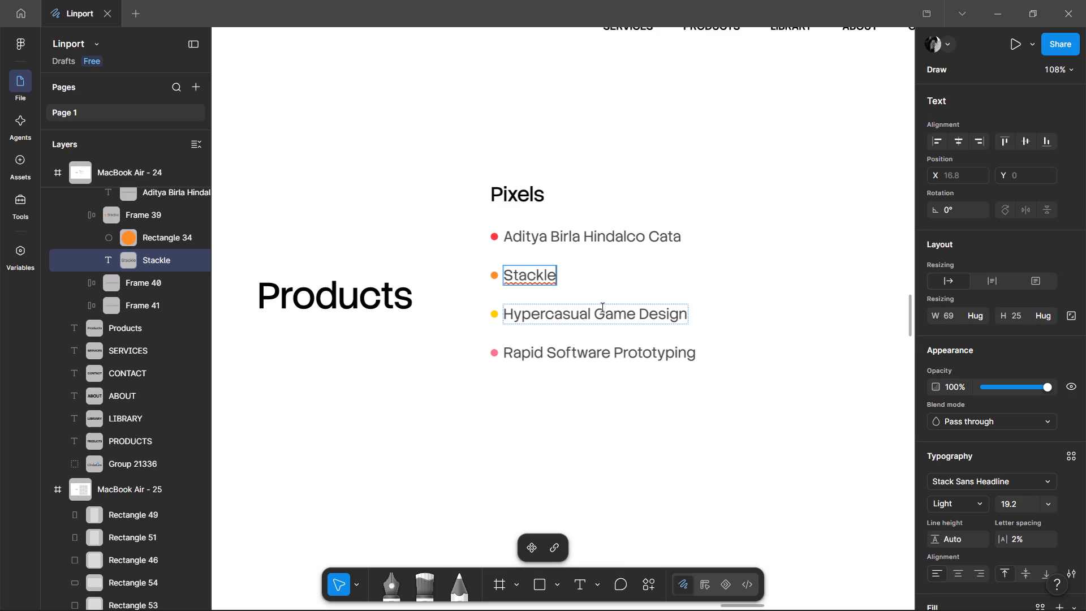
triple_click(602, 307, "ctrl")
key("c")
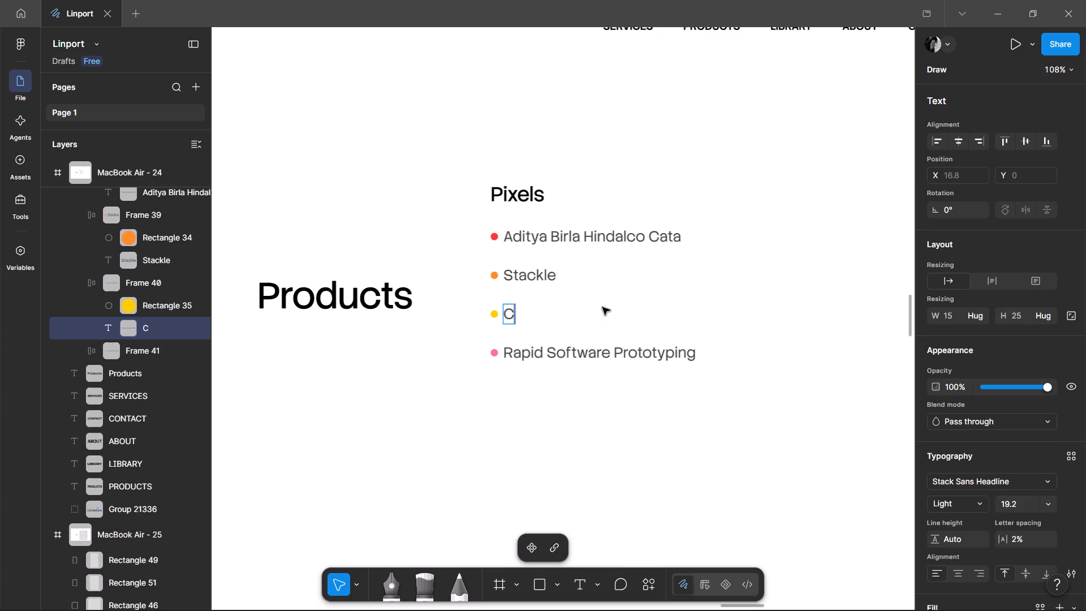
type("arve")
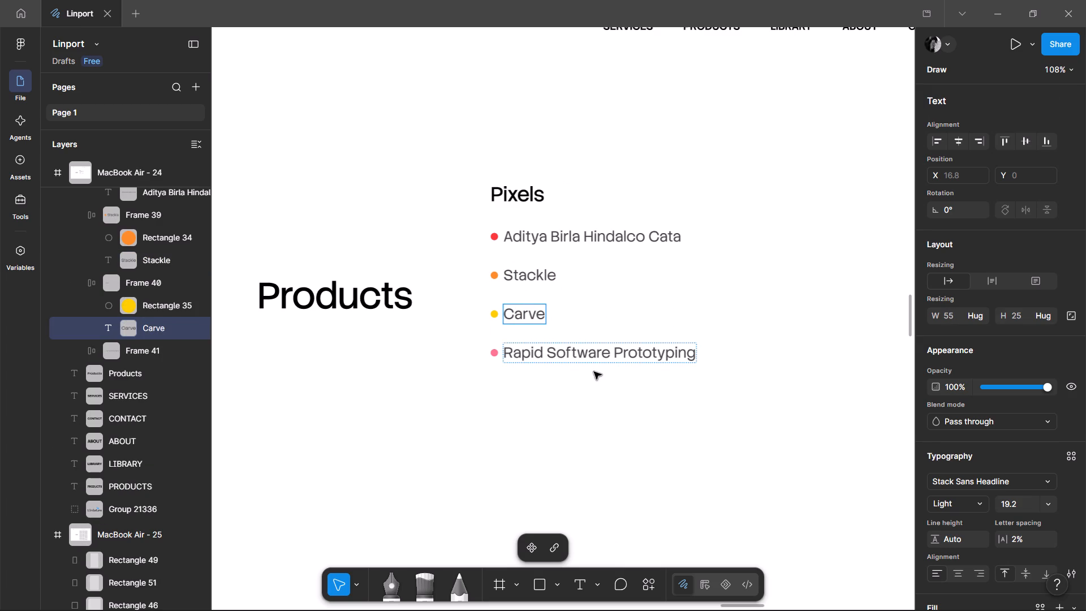
left_click(594, 372)
double_click(599, 355, "ctrl")
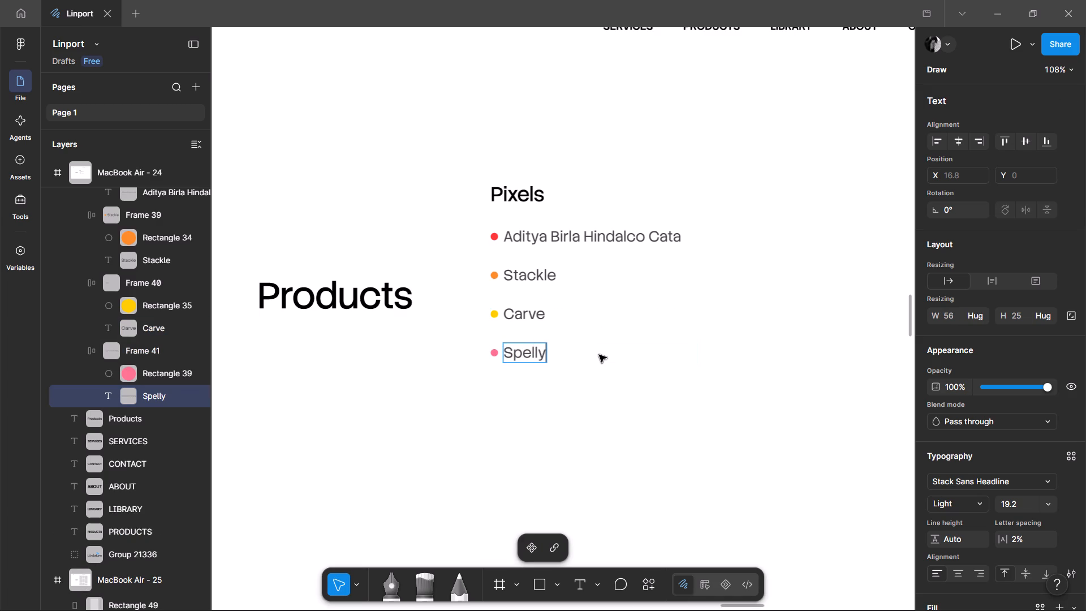
double_click(596, 388)
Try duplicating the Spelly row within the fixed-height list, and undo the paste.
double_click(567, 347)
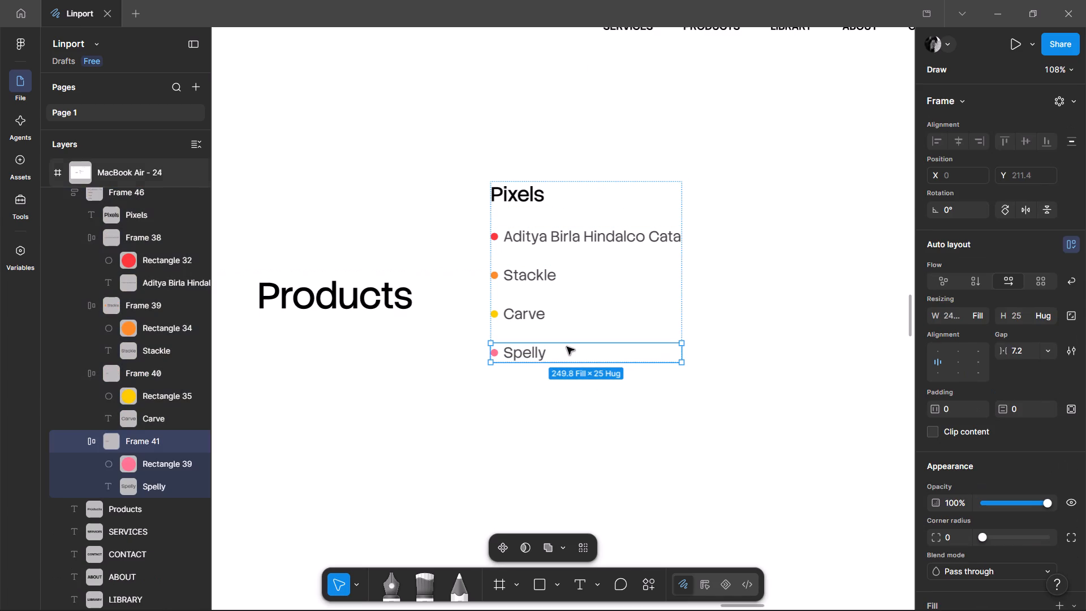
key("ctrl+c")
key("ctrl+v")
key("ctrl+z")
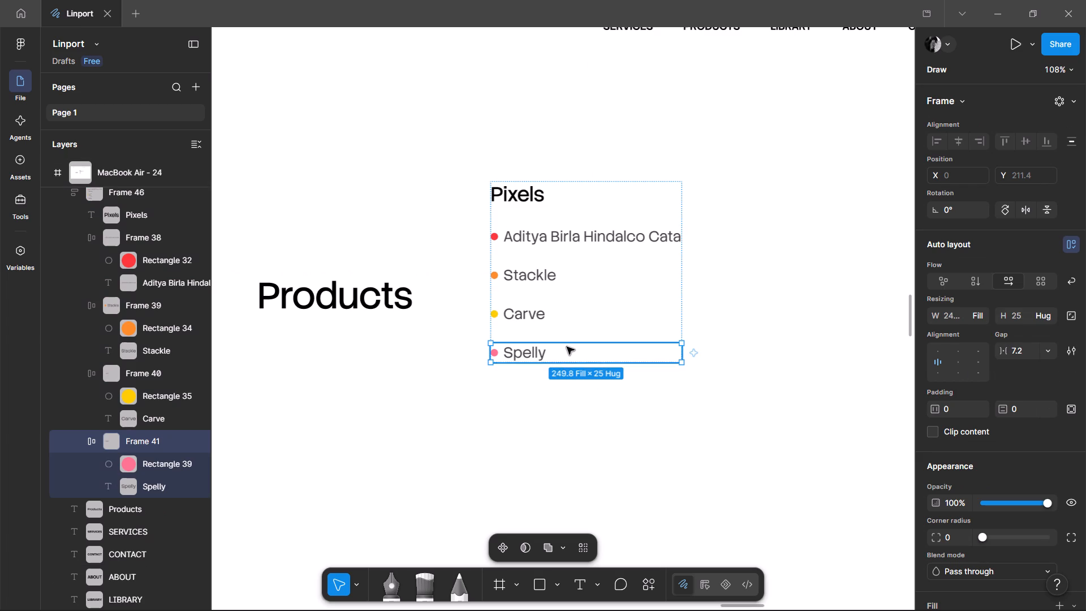
Set the height of the whole Pixels list frame to hug its contents.
left_click_drag(601, 436, 609, 290)
left_click(609, 290)
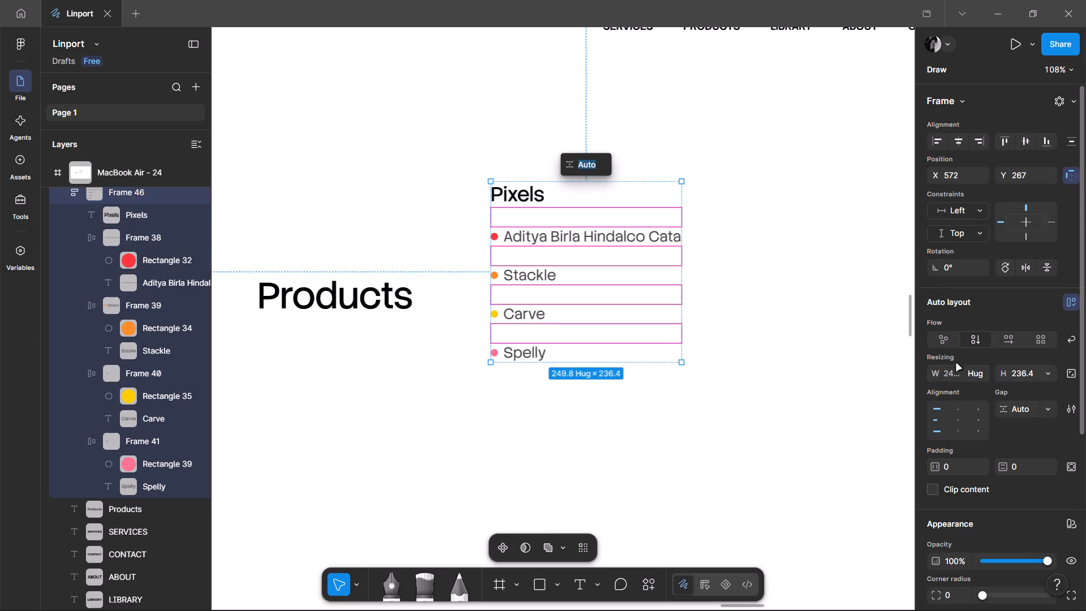
left_click(982, 381)
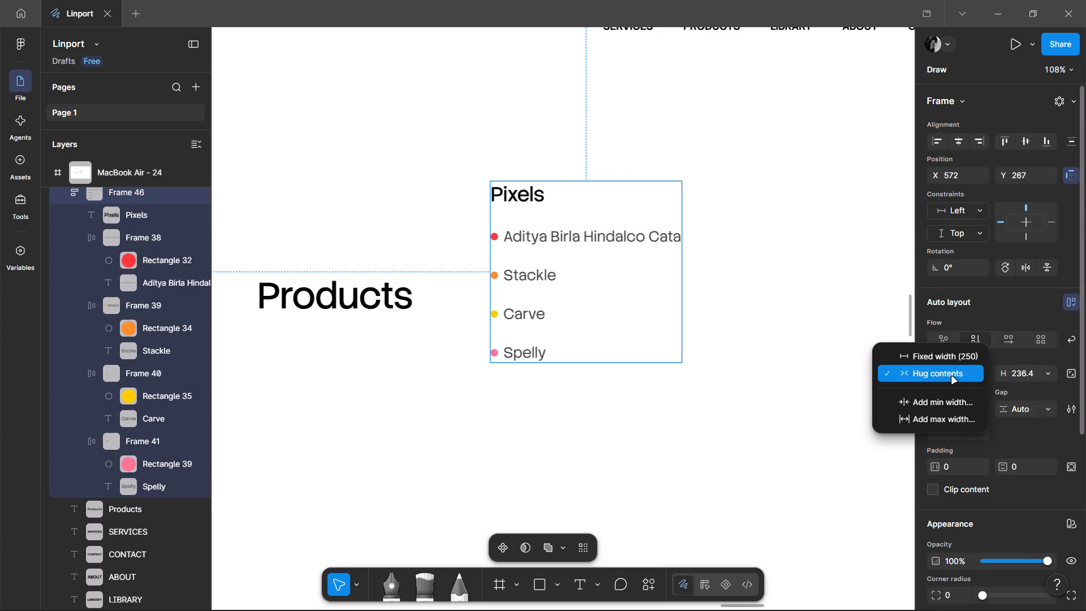
left_click(1045, 374)
left_click(1045, 374)
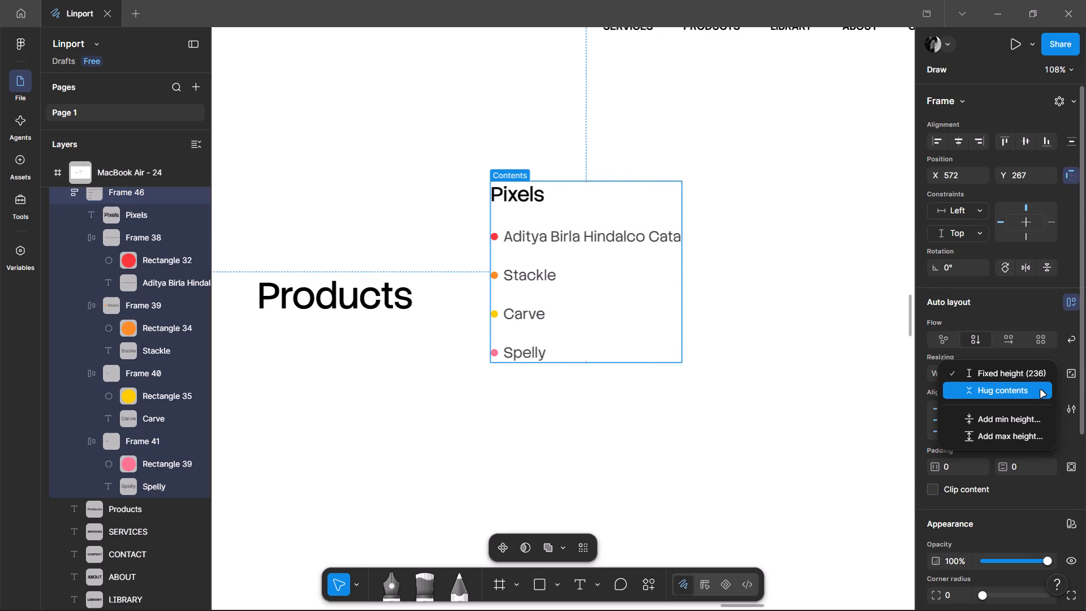
left_click(1041, 390)
Duplicate the Spelly row at the bottom of the list as a fifth item.
double_click(531, 330)
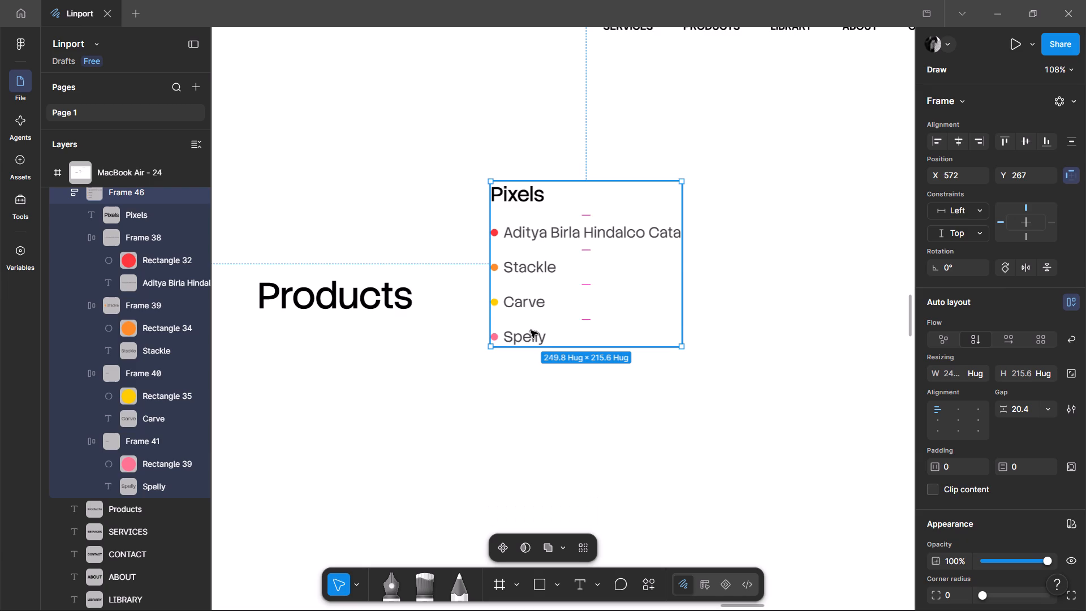
left_click(593, 343)
key("ctrl+c")
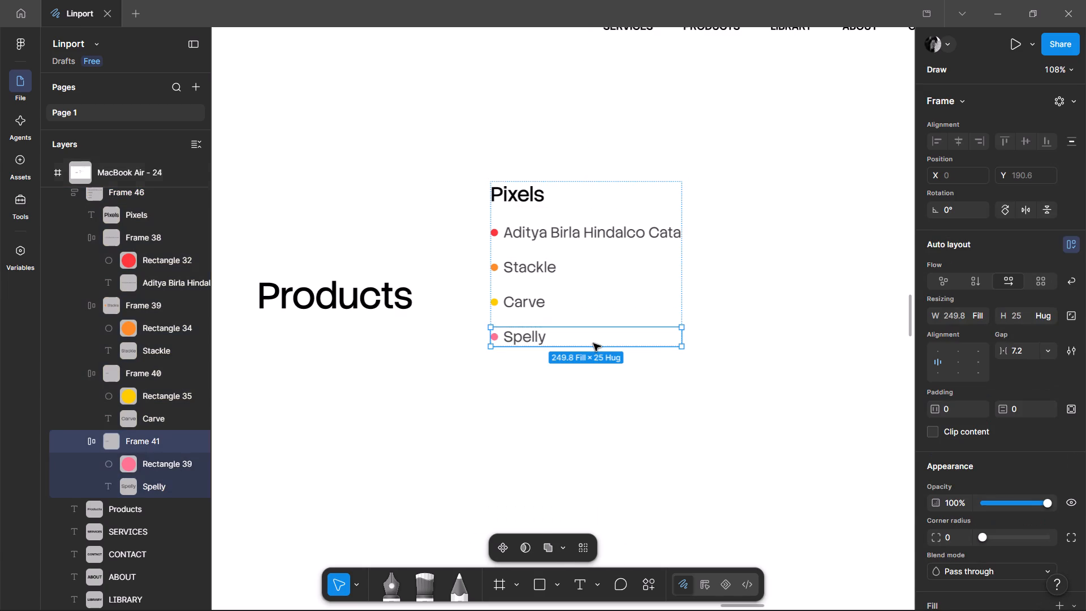
key("ctrl+v")
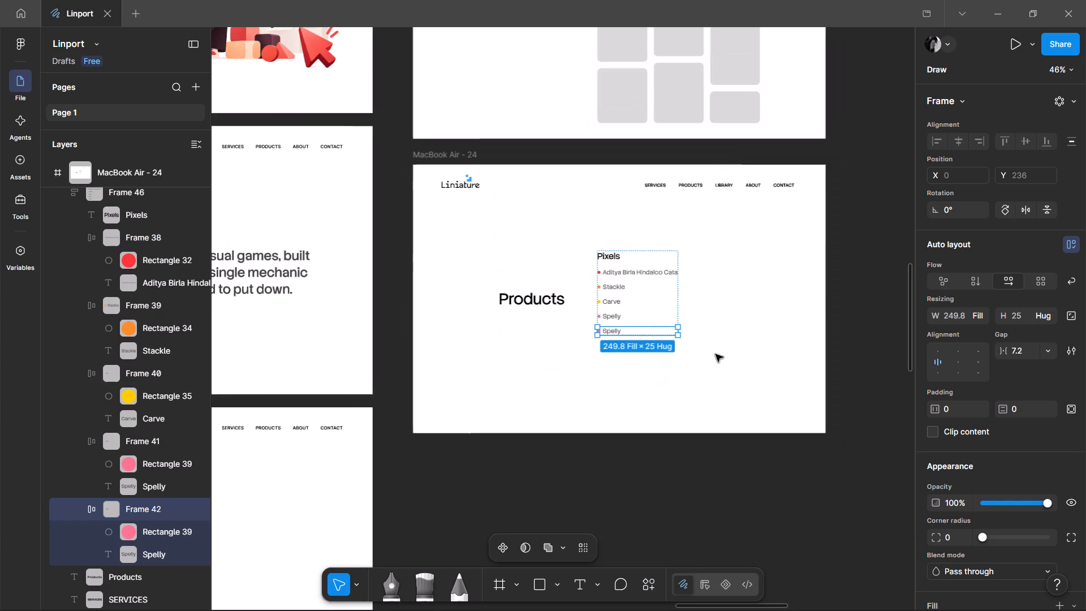
left_click(742, 414)
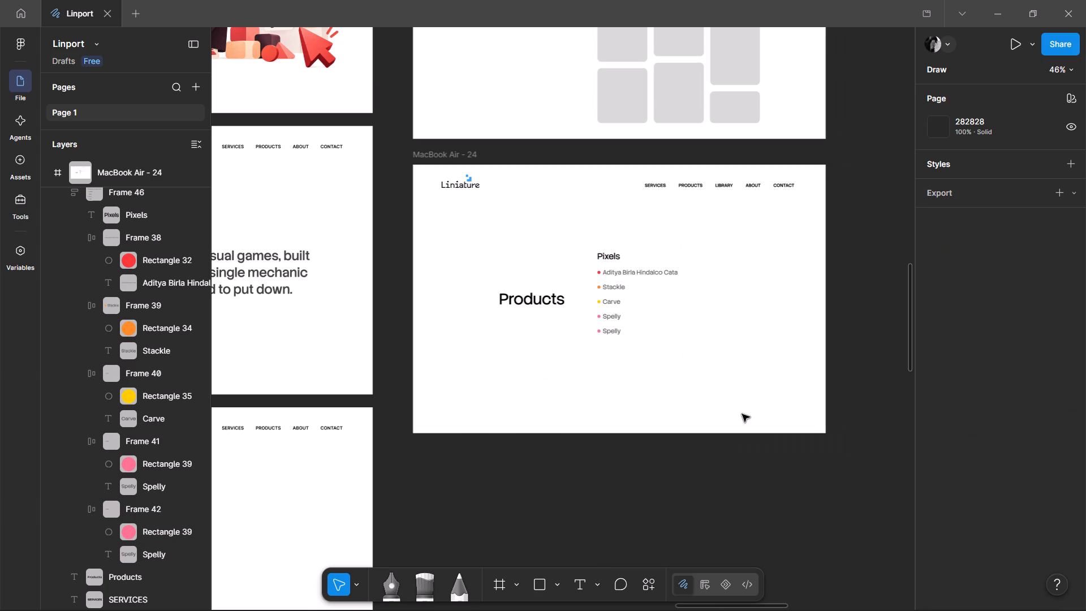
Examine the landing page and the Pixels and Atoms Services frames above to compare their content with the new Products list.
scroll(742, 414, "up", 5)
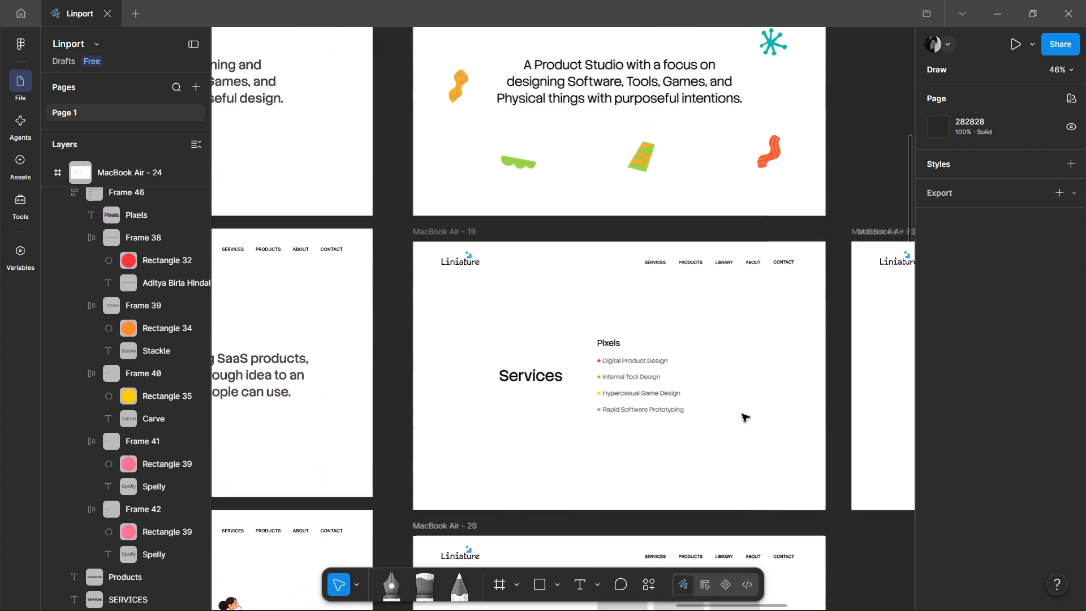
scroll(742, 414, "up", 1)
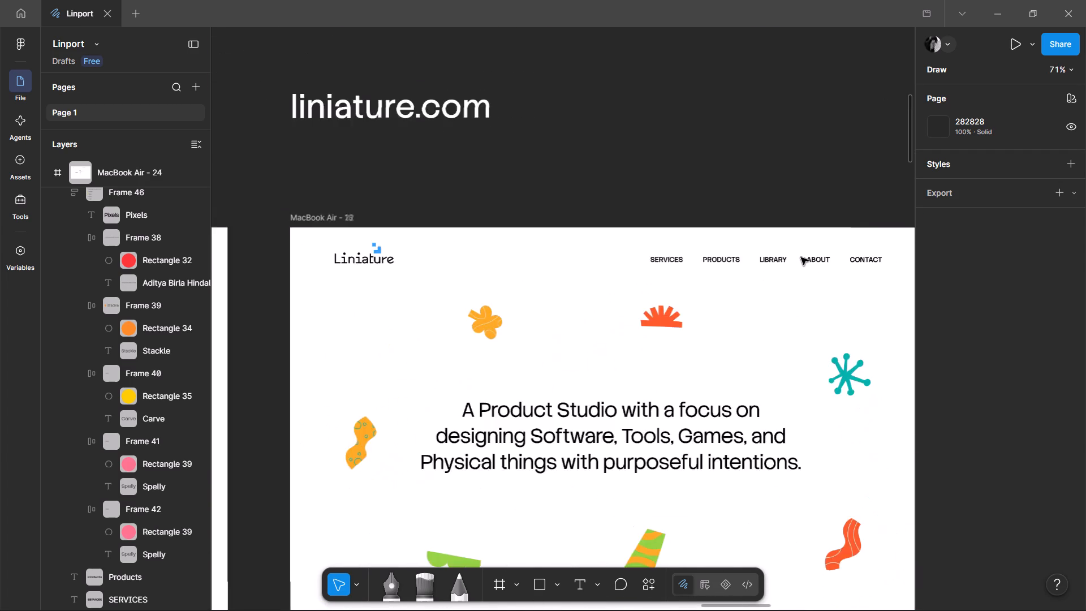
scroll(801, 257, "down", 3)
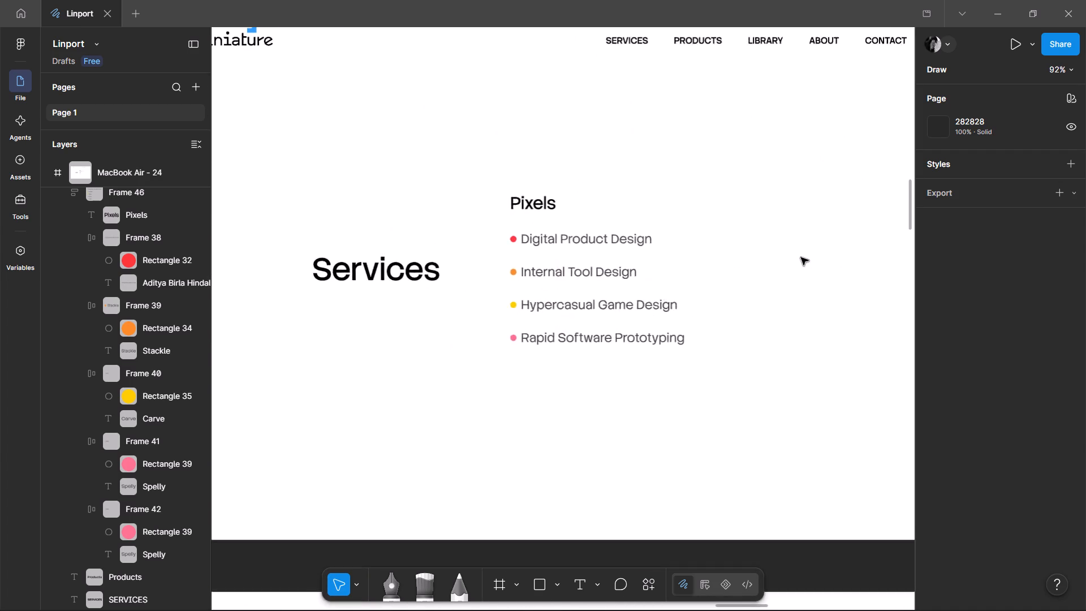
scroll(801, 257, "right", 3)
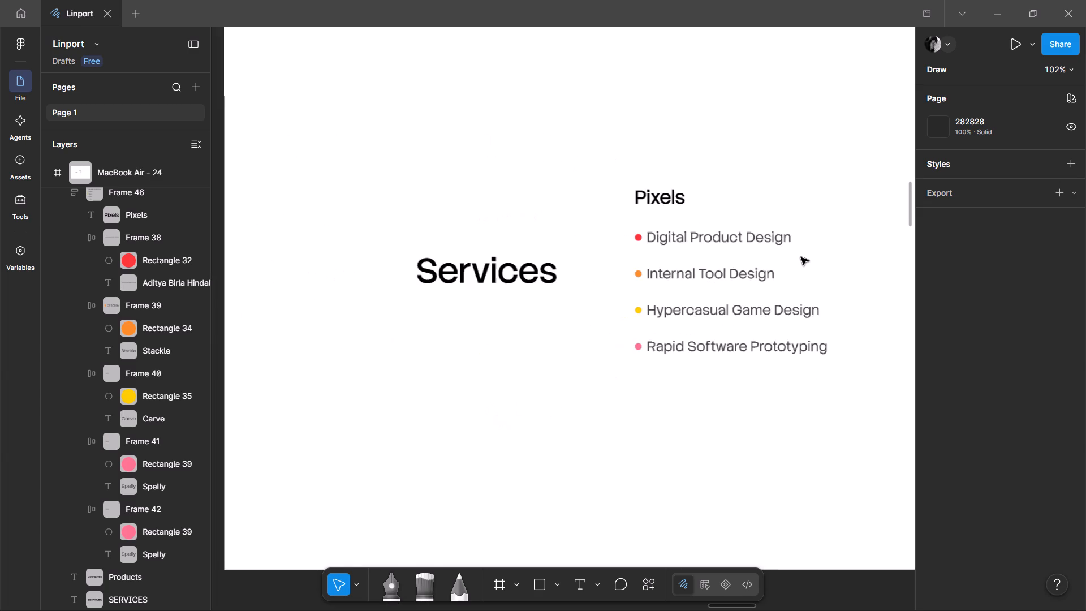
scroll(801, 257, "left", 3)
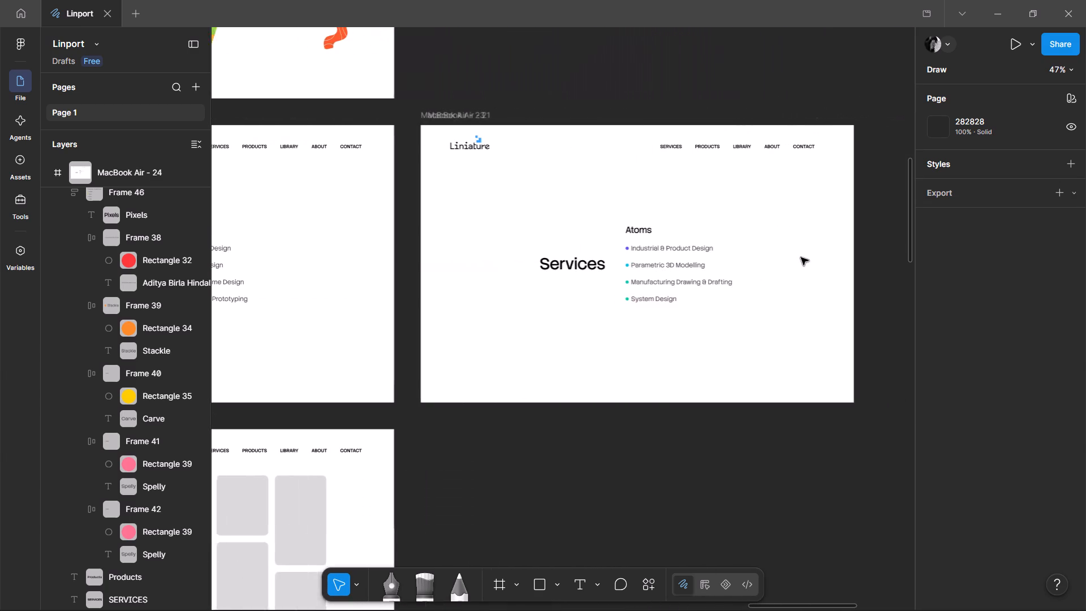
scroll(801, 257, "right", 2)
scroll(801, 257, "left", 1)
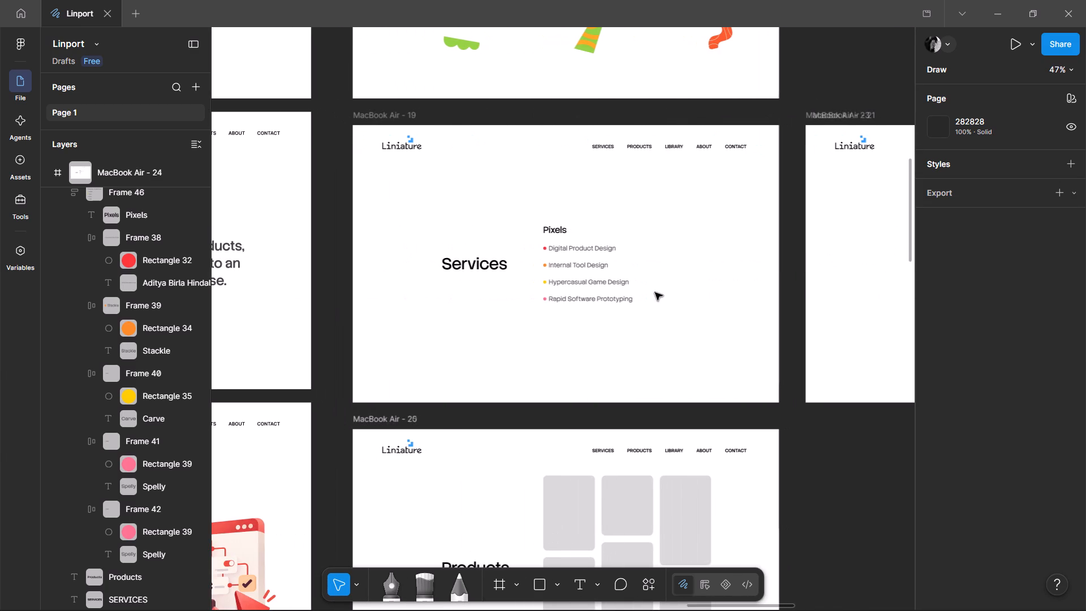
scroll(655, 292, "left", 1)
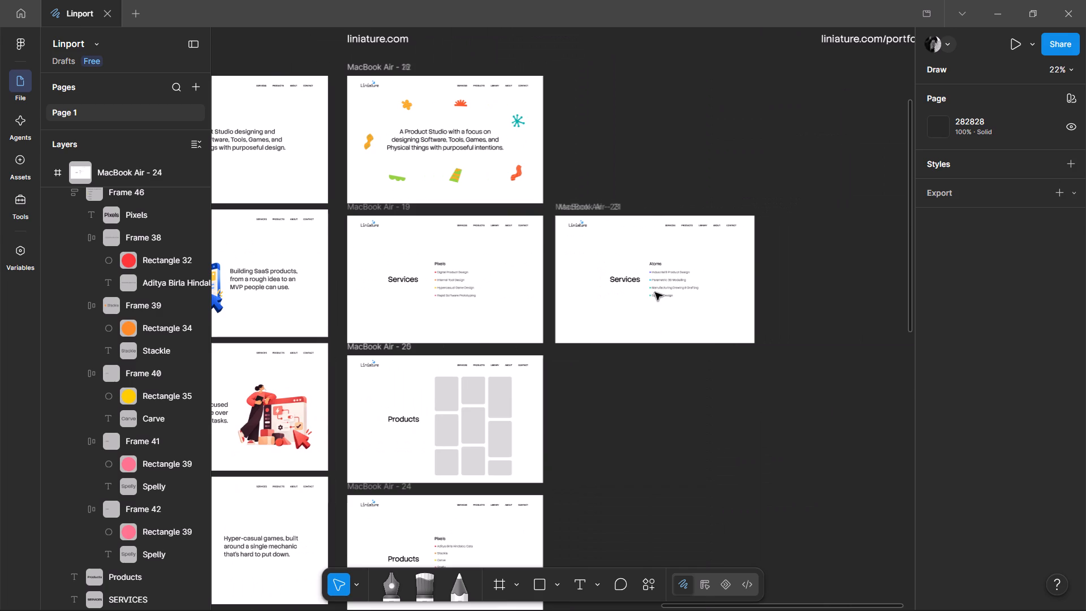
Change the list heading in MacBook Air - 24 from Pixels to Design Library.
scroll(655, 292, "down", 2)
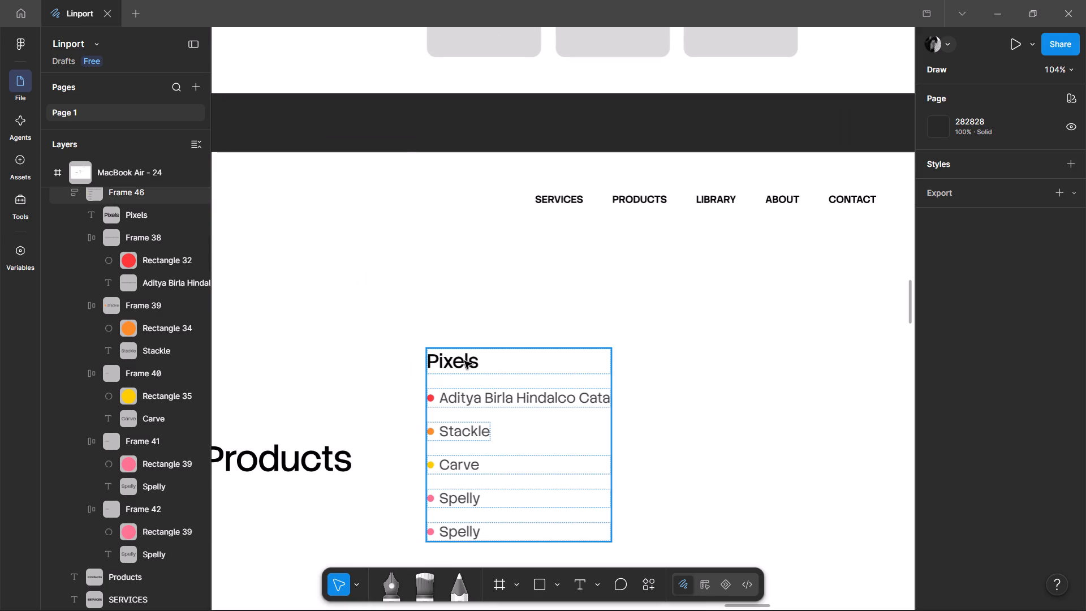
double_click(464, 361, "ctrl")
key("d")
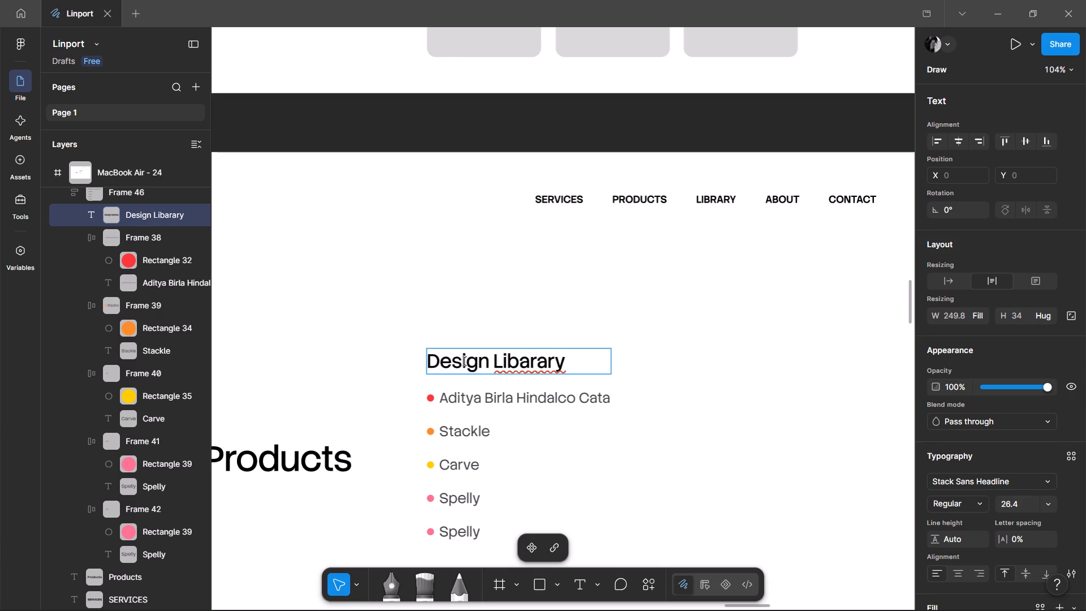
left_click(527, 362)
key("BackSpace")
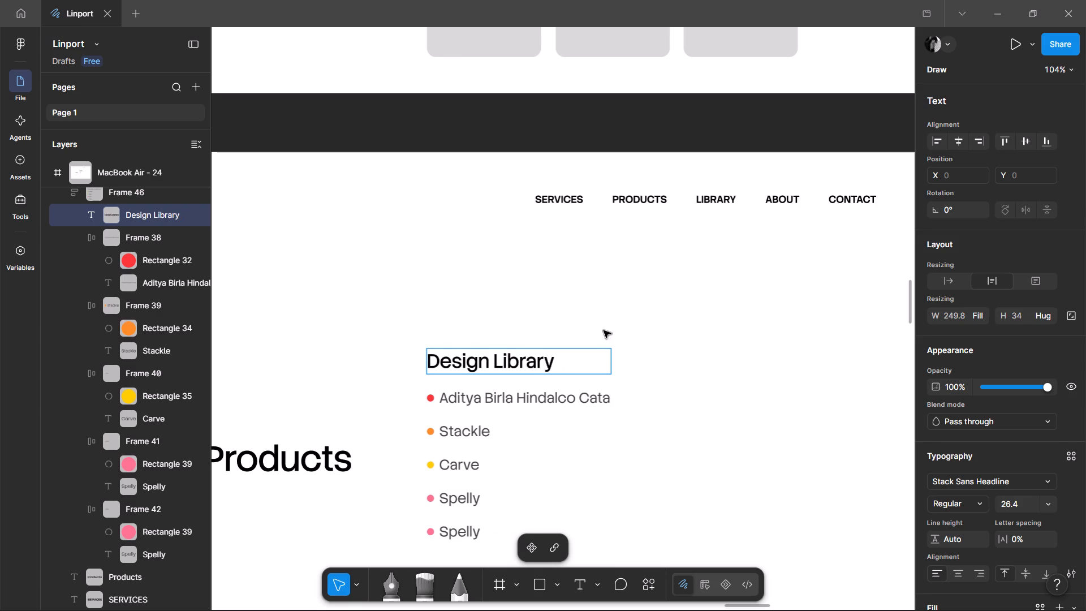
double_click(620, 325)
Change the fourth list item, the upper Spelly, to Atomwood.
scroll(620, 325, "down", 4)
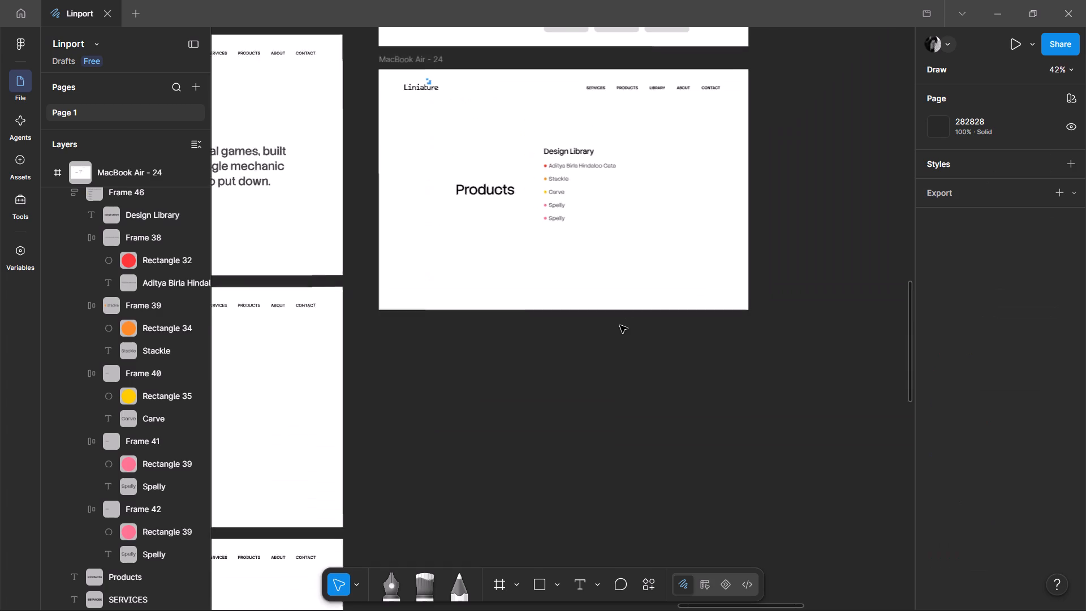
scroll(620, 325, "up", 1)
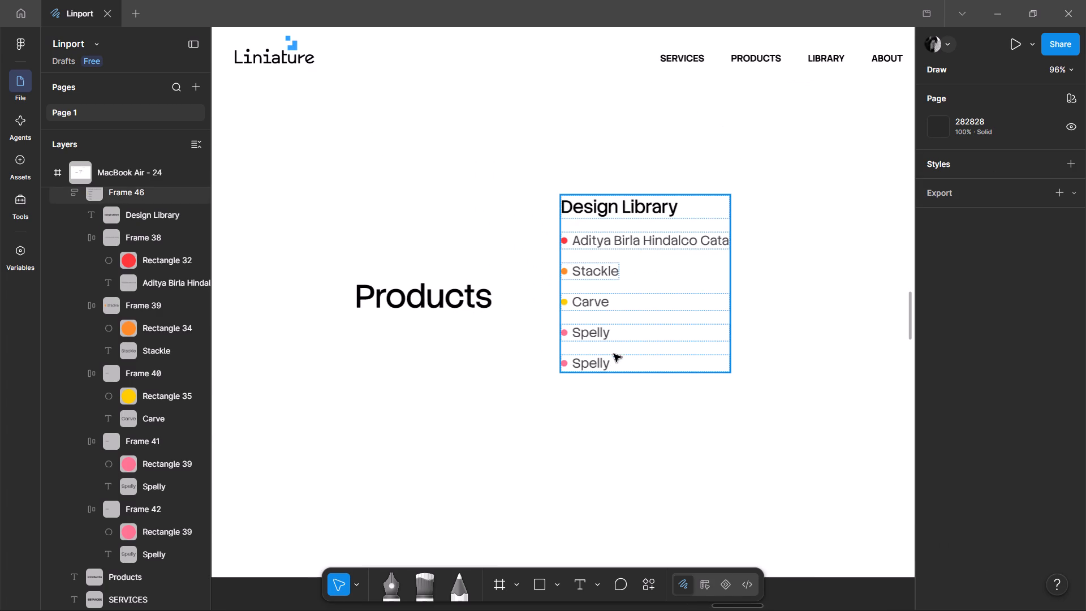
double_click(606, 369)
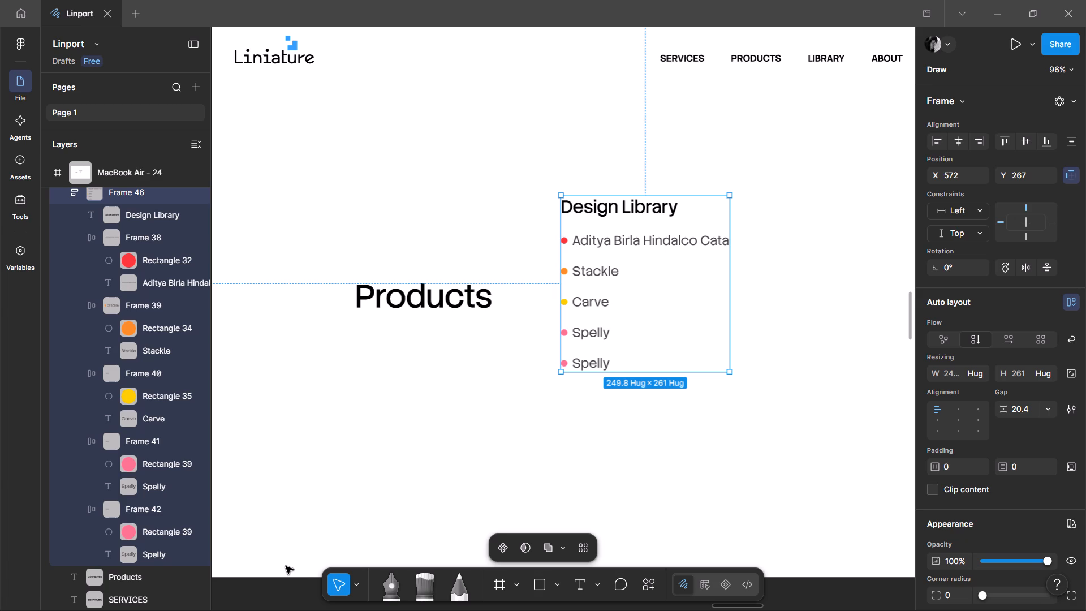
double_click(592, 334, "ctrl")
double_click(592, 334)
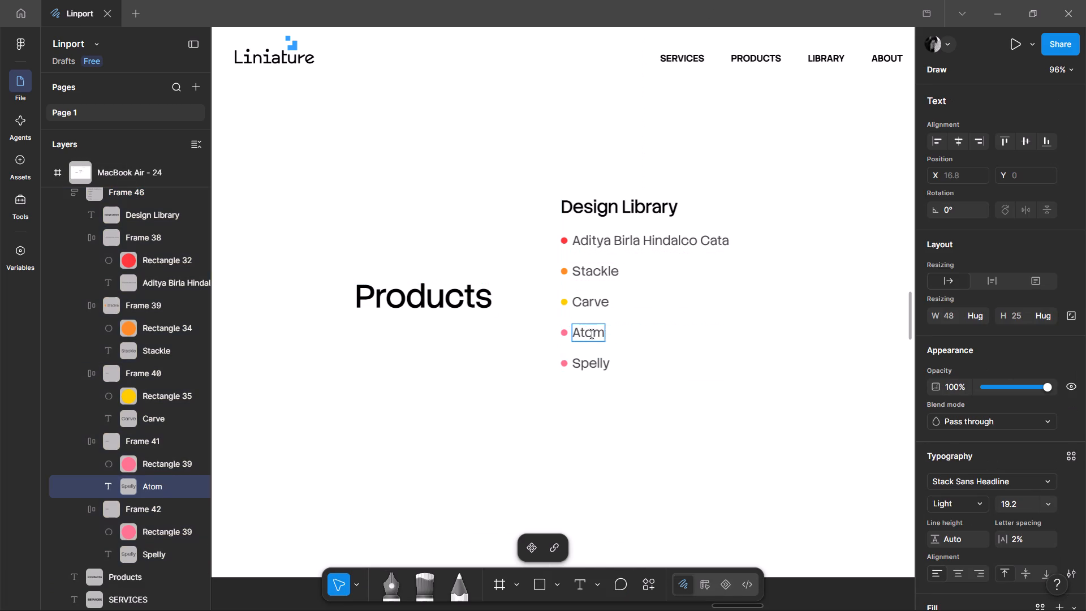
left_click(597, 367)
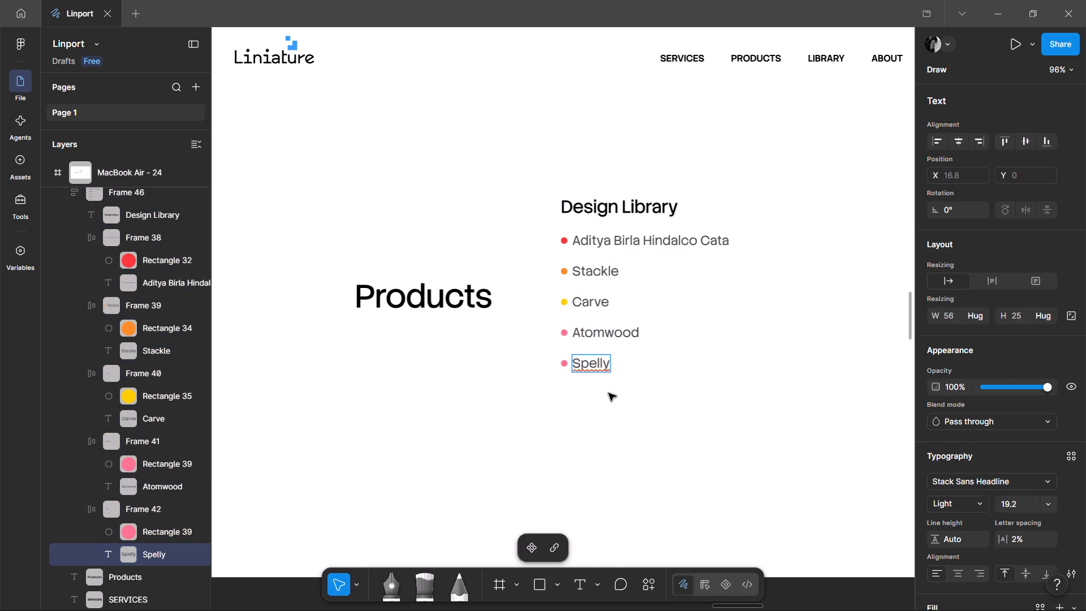
left_click(609, 393)
left_click(609, 393)
Duplicate the last Spelly row at the bottom of the Design Library list as a sixth item.
left_click(605, 346)
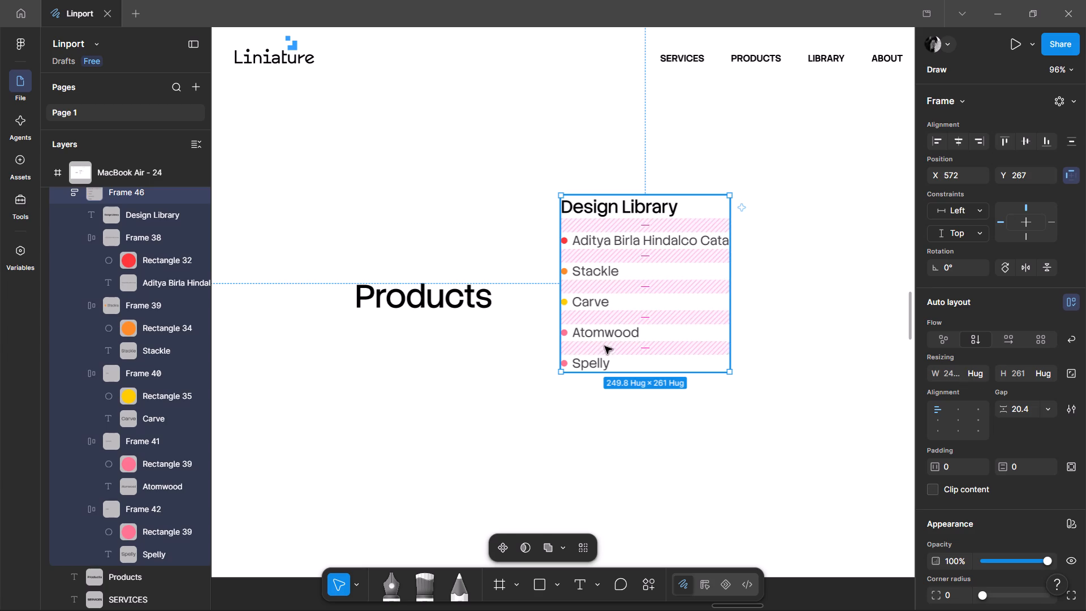
double_click(604, 360)
key("ctrl+c")
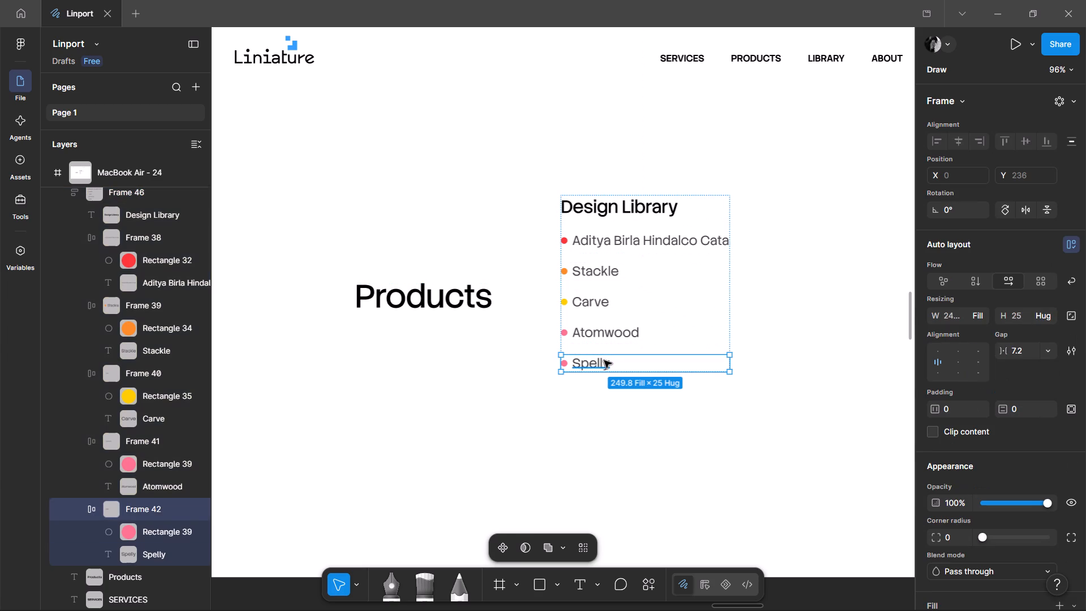
key("ctrl+v")
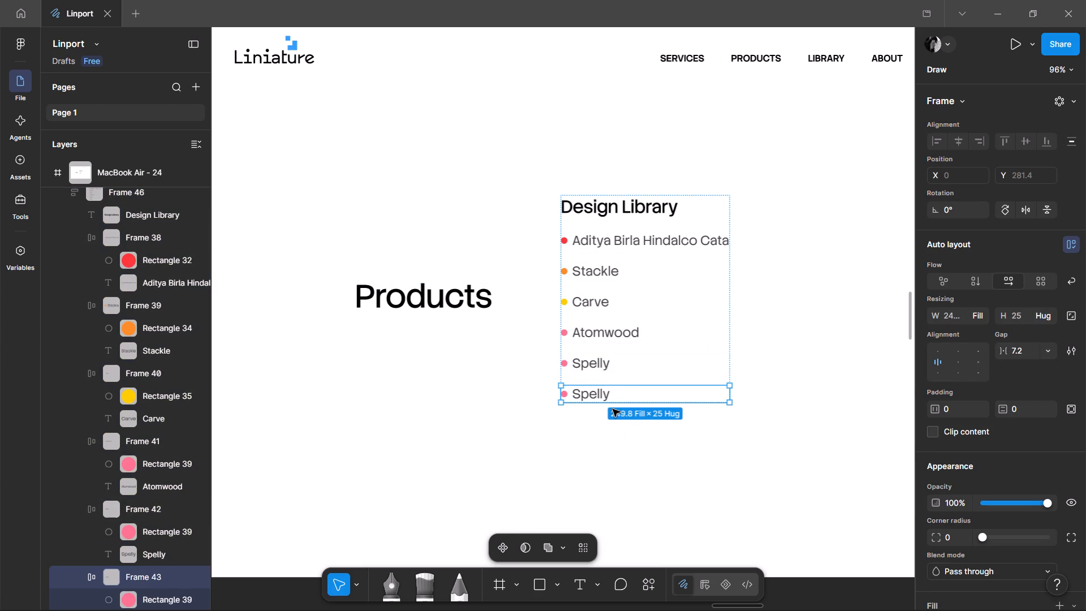
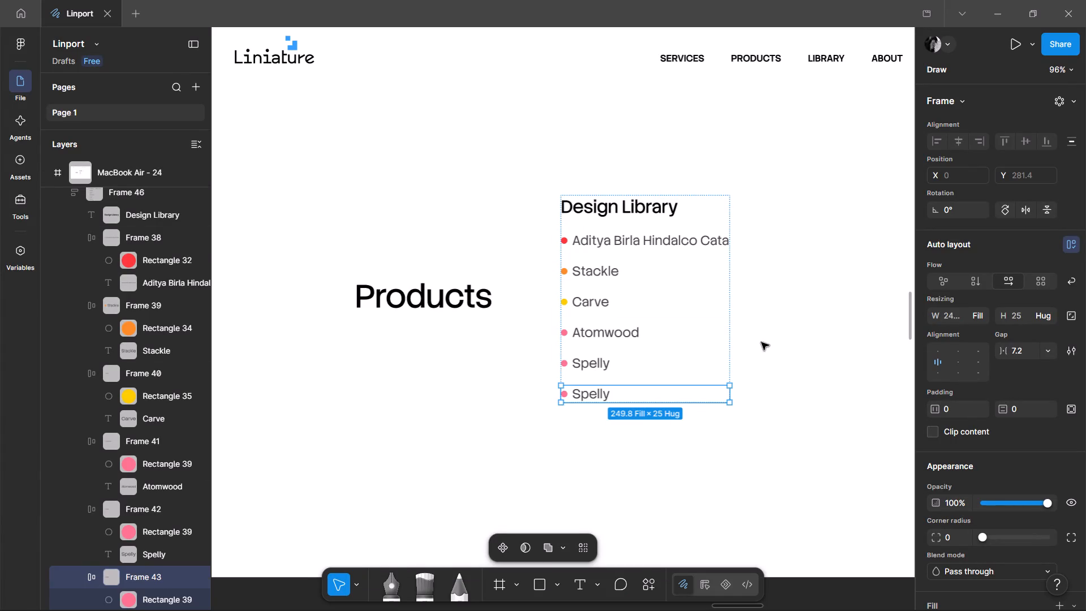
Change the large "Products" heading beside the Design Library list to "Projects".
triple_click(429, 285)
left_click(390, 307)
left_click(394, 305)
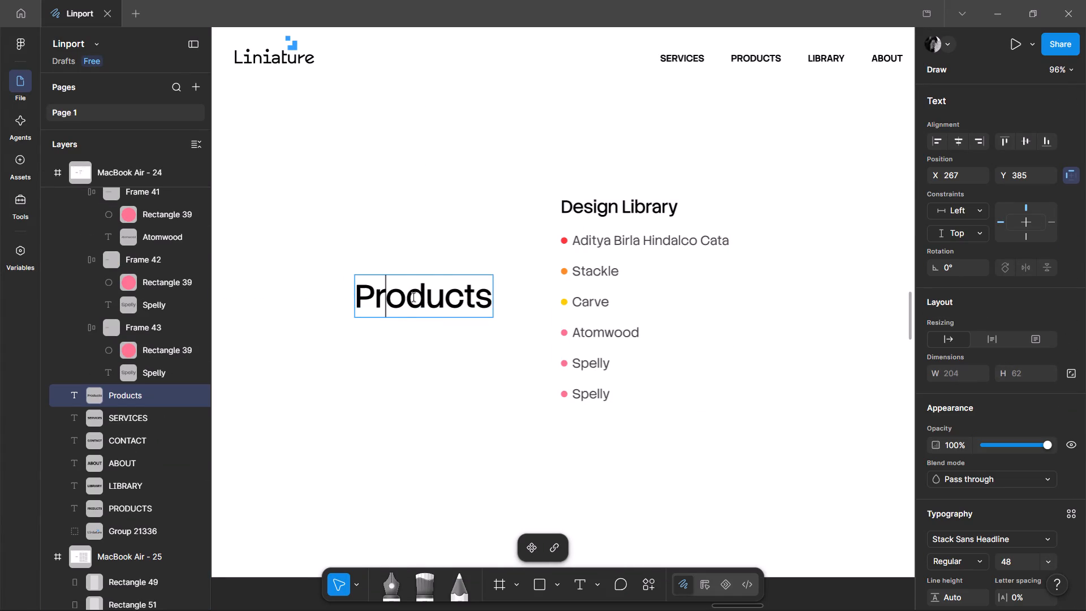
left_click_drag(413, 297, 561, 311)
type("jects")
double_click(467, 407)
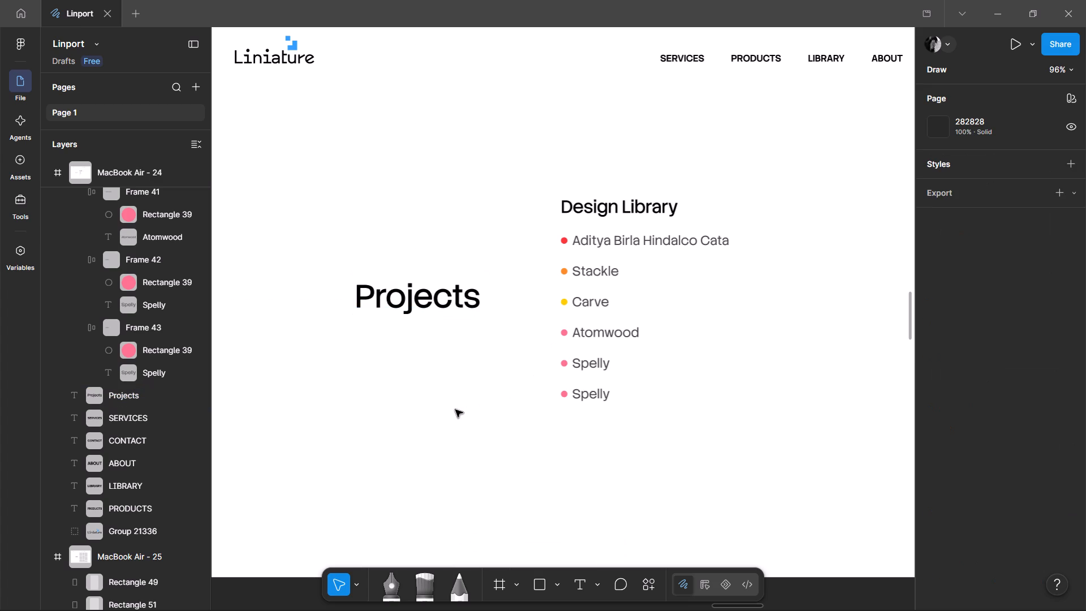
Collapse the layer list and rename the last "Spelly" entry in the Design Library list as "Spell & Potion".
left_click(196, 148)
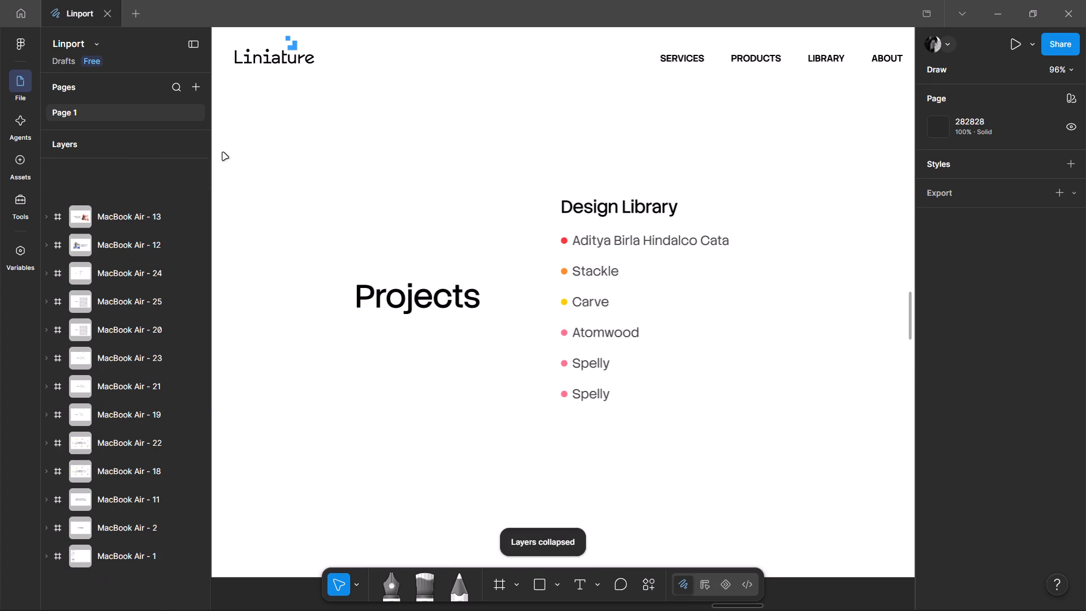
double_click(594, 398, "ctrl")
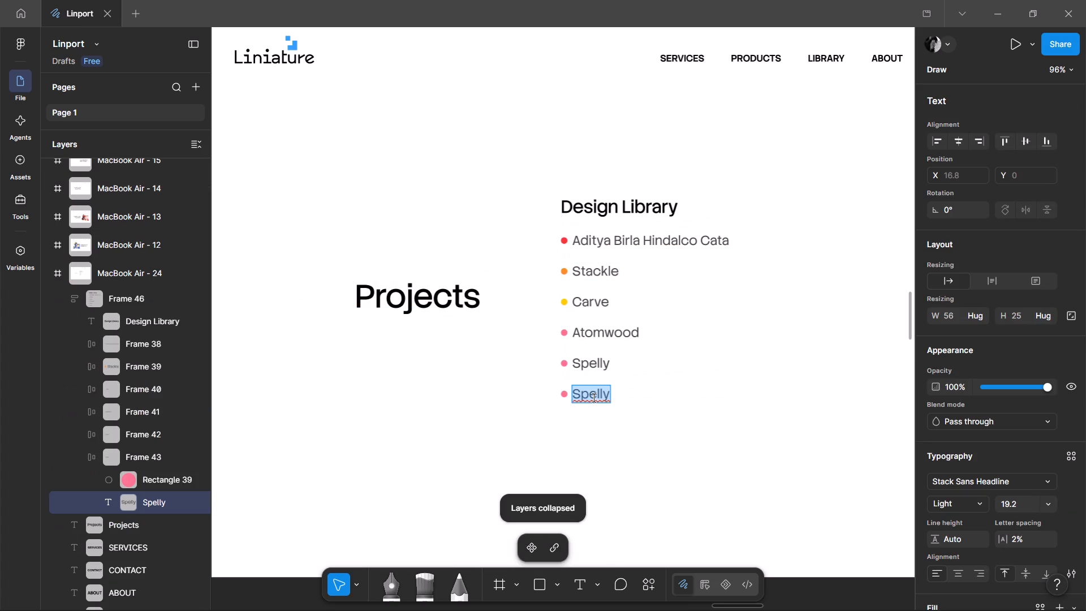
type("pell &")
key("space")
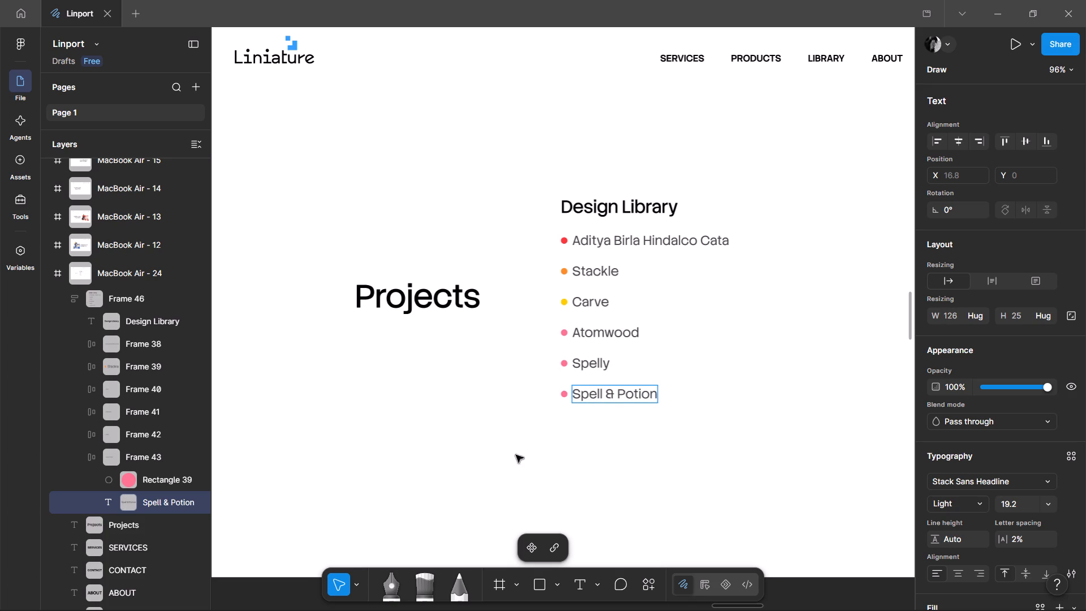
double_click(486, 463)
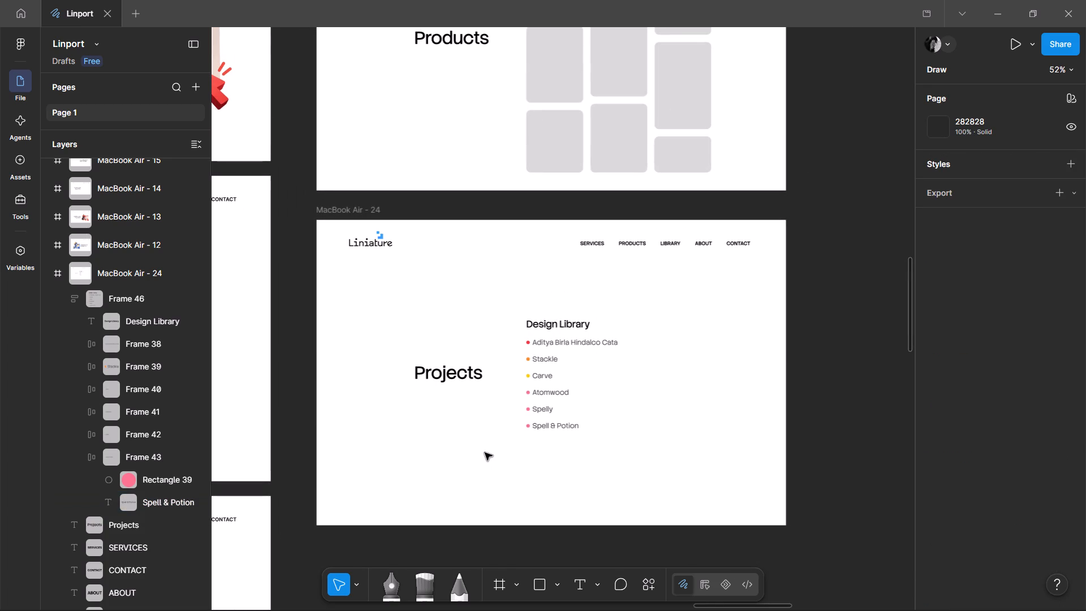
Duplicate the "Spell & Potion" row at the end of the Design Library list and change the copy's text to "Dailo".
scroll(580, 415, "up", 5, "ctrl")
scroll(580, 415, "down", 2, "ctrl")
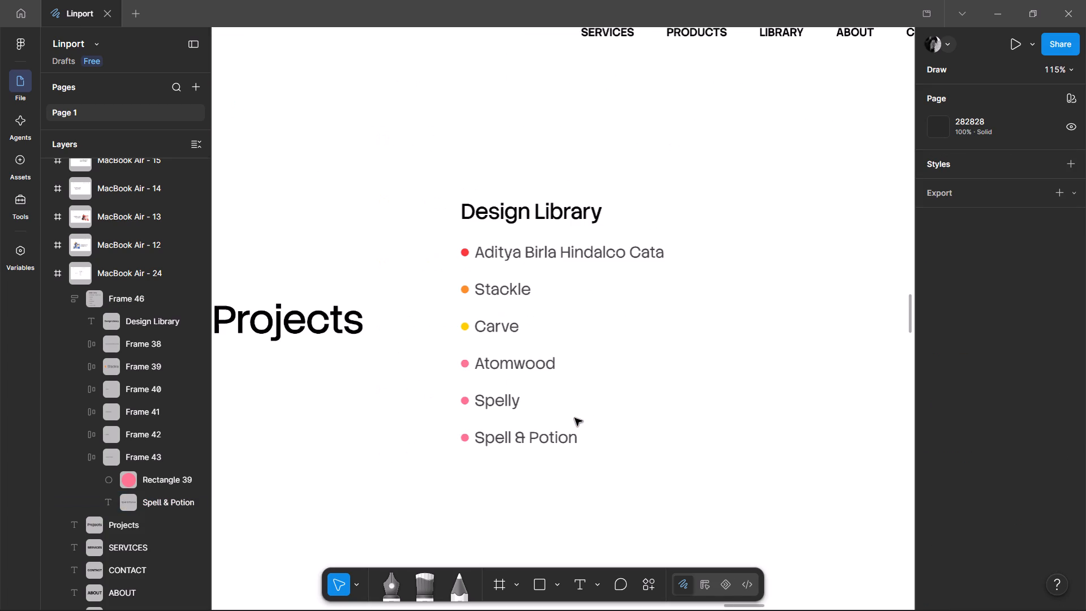
left_click(569, 478)
double_click(566, 432)
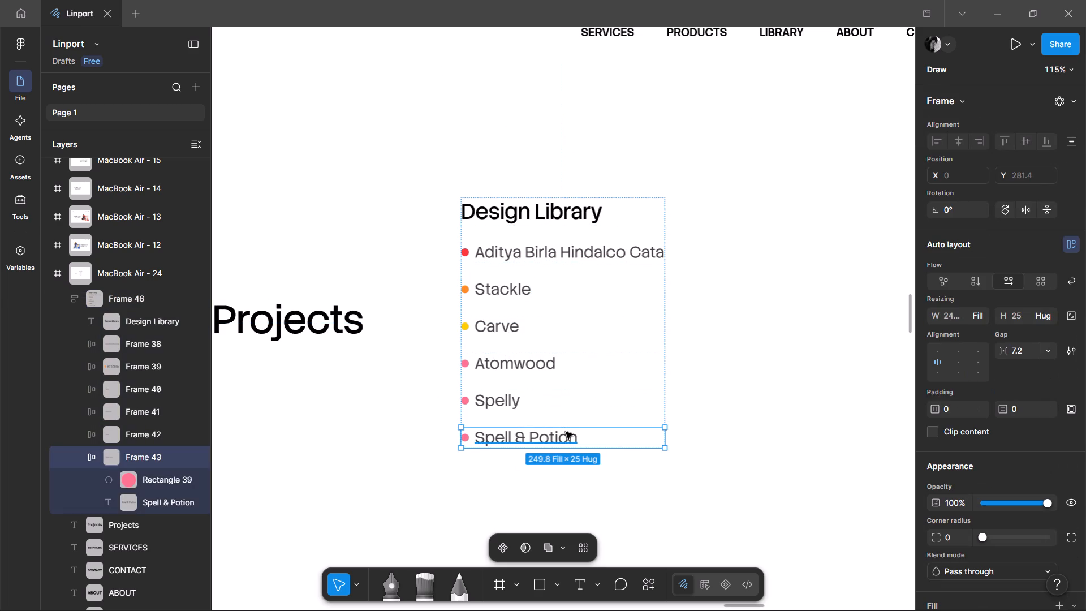
key("ctrl+c")
key("ctrl+v")
left_click(787, 521)
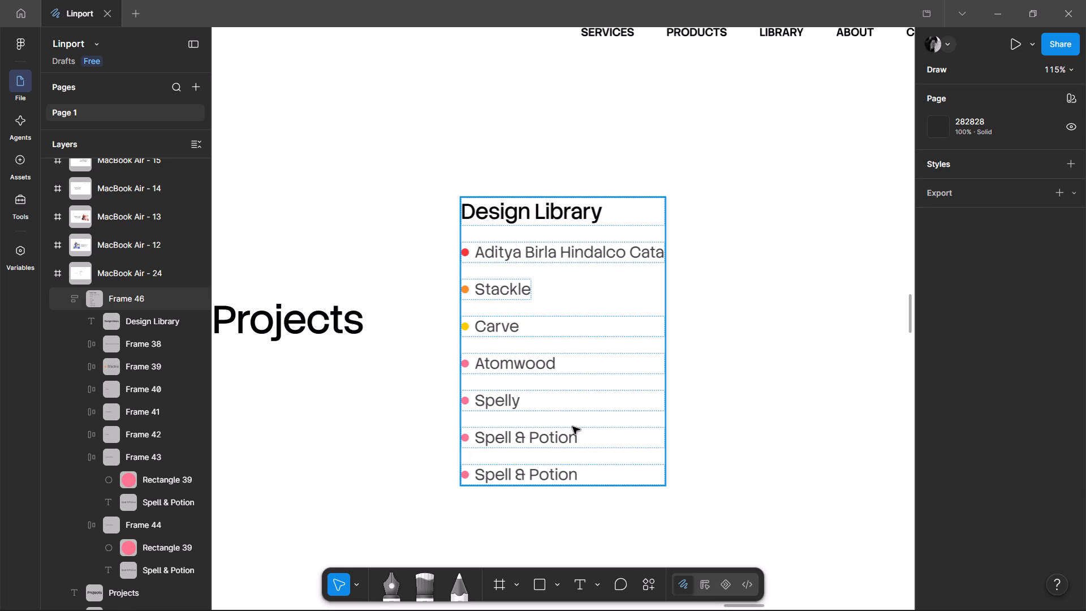
triple_click(526, 483, "ctrl")
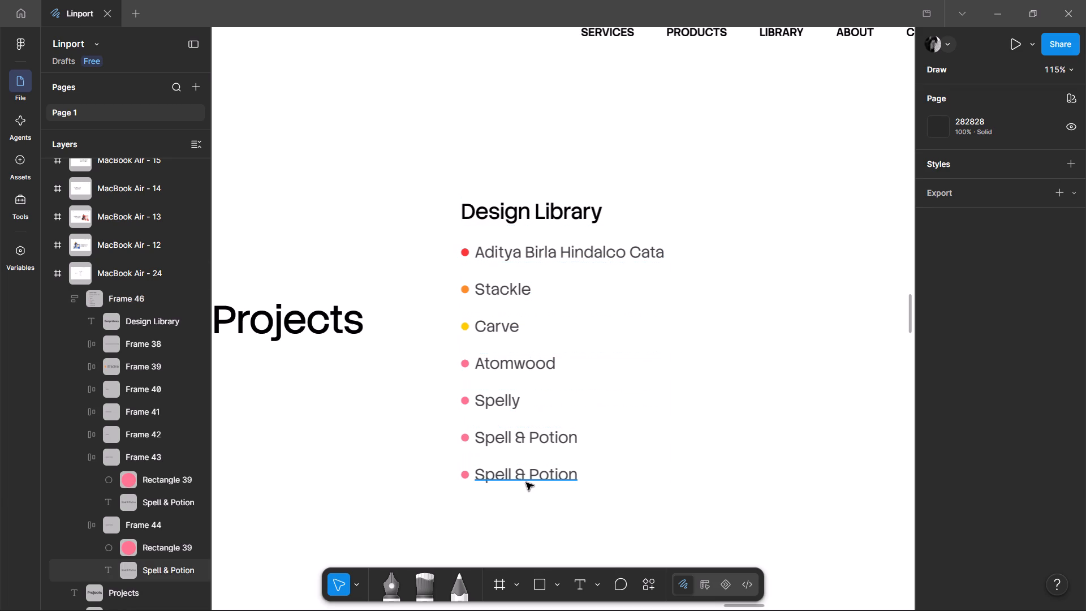
triple_click(535, 468, "ctrl")
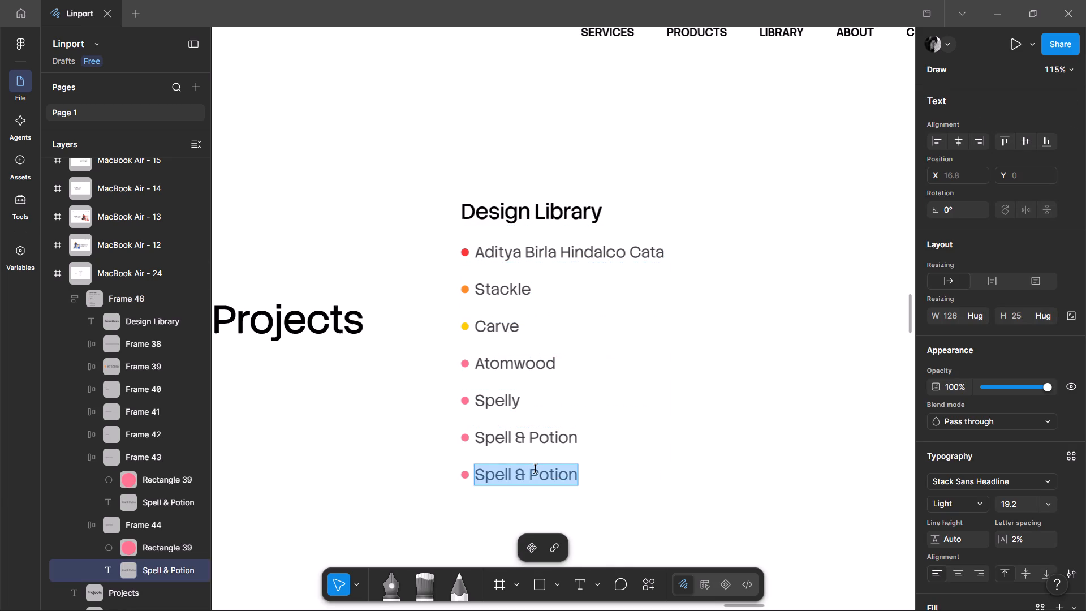
key("d")
key("a")
type("ilo")
scroll(535, 468, "down", 2)
double_click(535, 468)
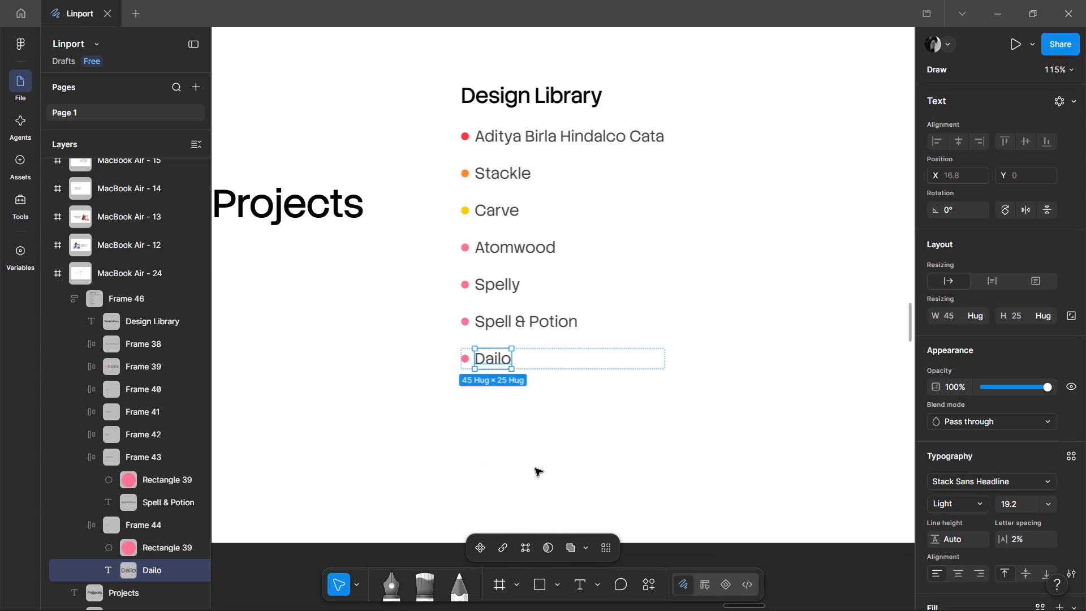
Duplicate the "Dailo" row at the end of the list and change the copy's text to "Stirrer".
double_click(505, 363)
key("ctrl+c")
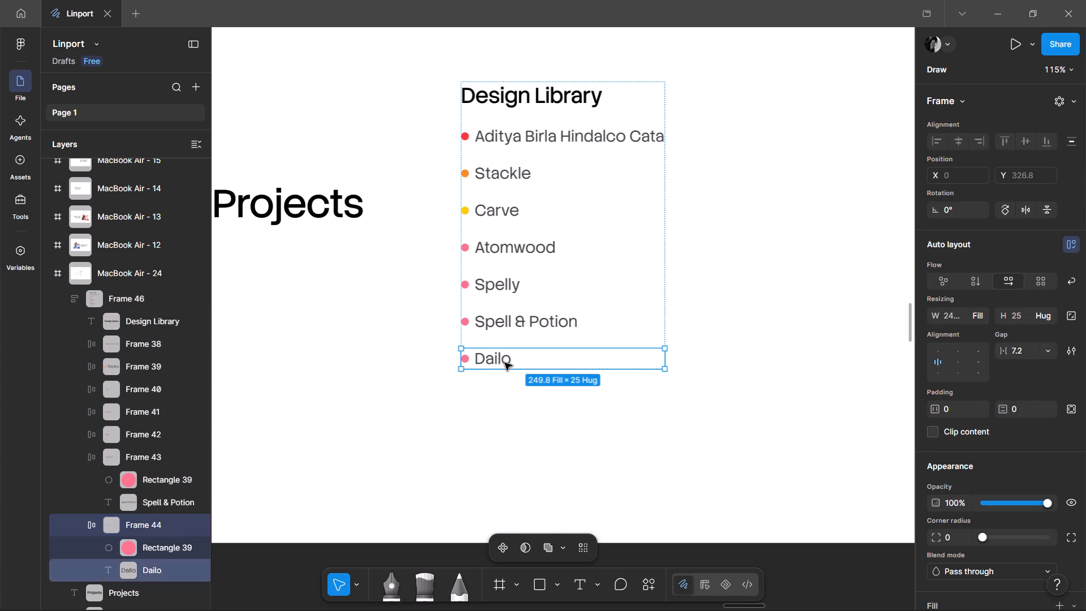
key("ctrl+v")
triple_click(499, 397)
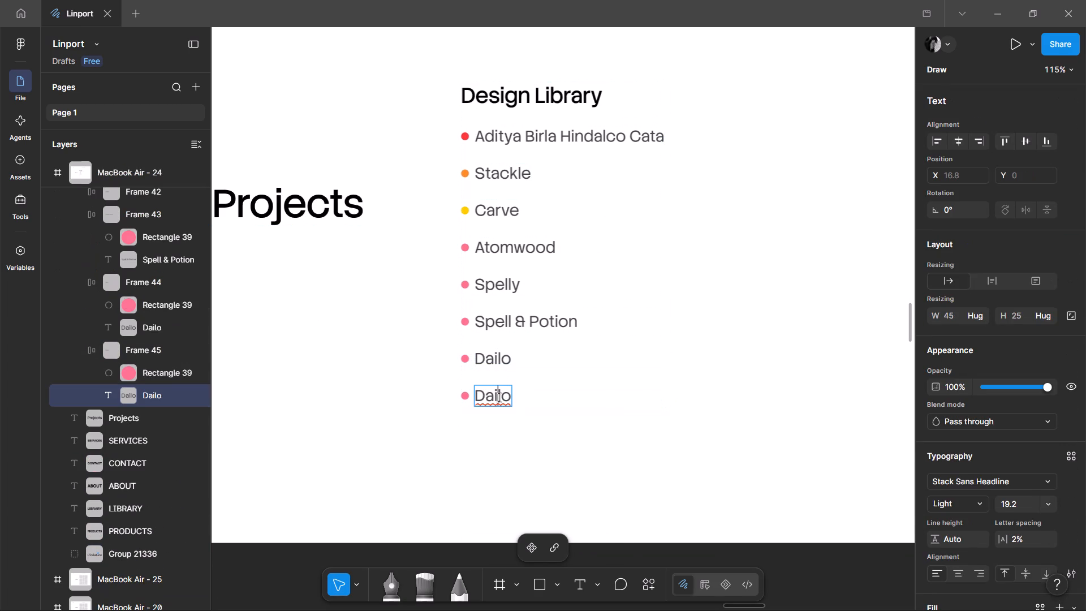
key("ctrl+a")
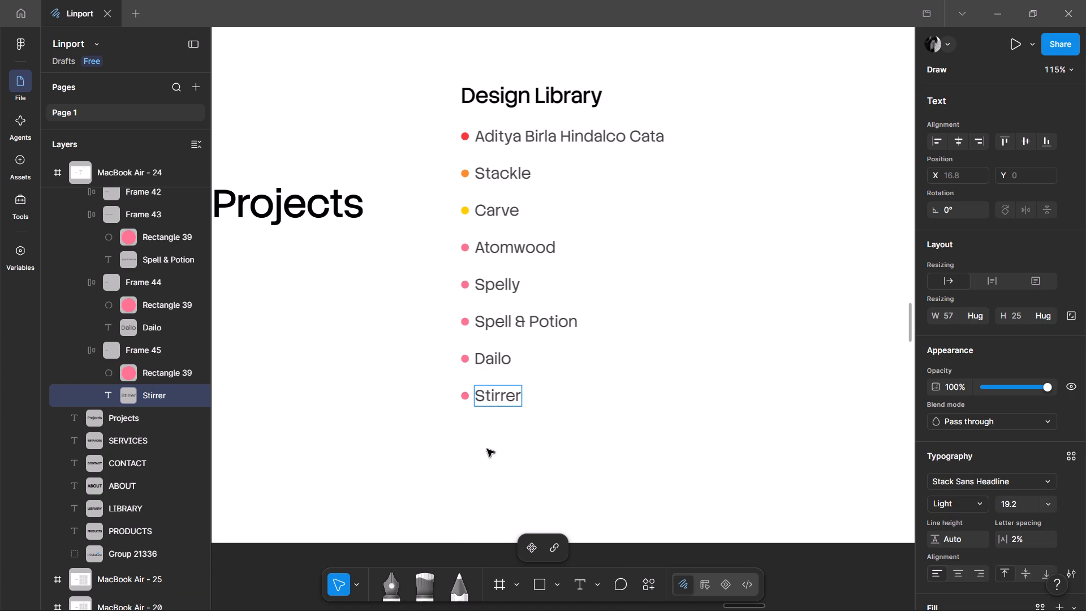
double_click(480, 468)
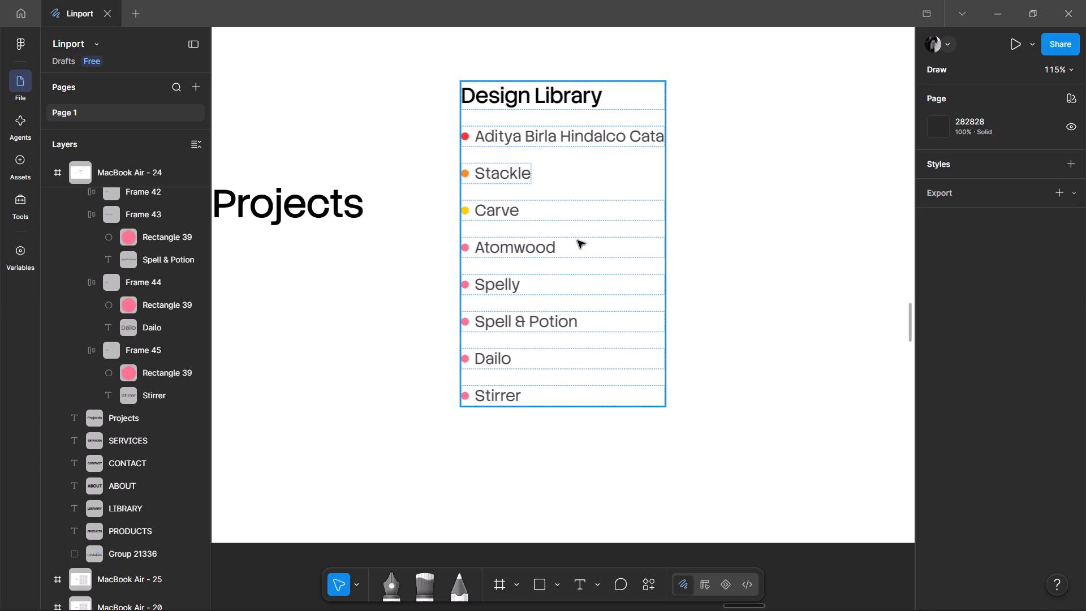
Review the liniature.com page frames, including the landing, Services, Products and Projects screens.
scroll(594, 216, "down", 6, "ctrl")
middle_click_drag(742, 200, 670, 394)
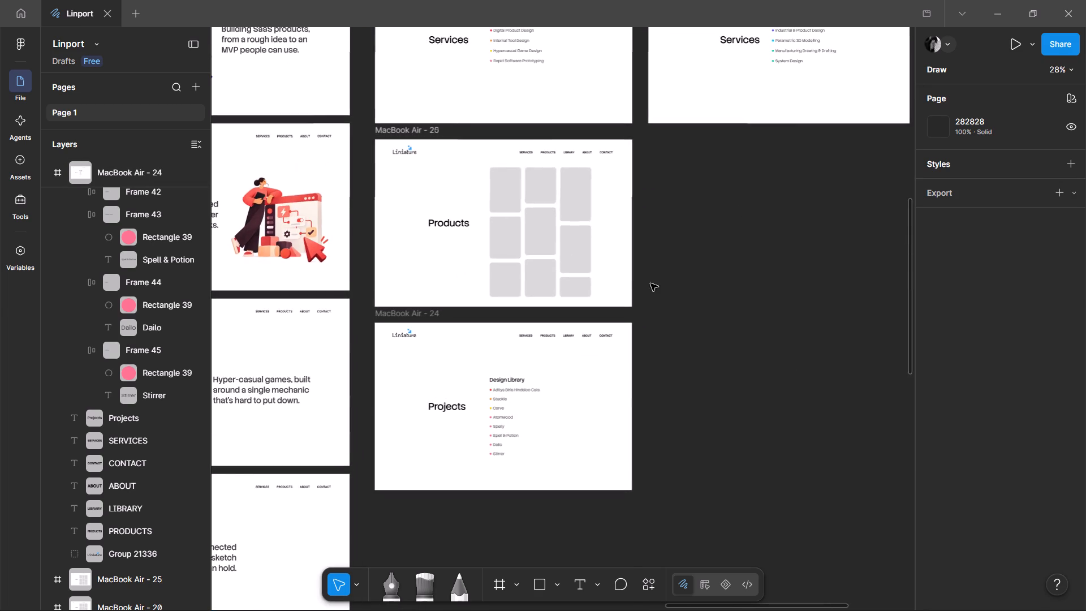
scroll(561, 196, "up", 5)
scroll(484, 249, "up", 5, "ctrl")
scroll(484, 249, "down", 6, "ctrl")
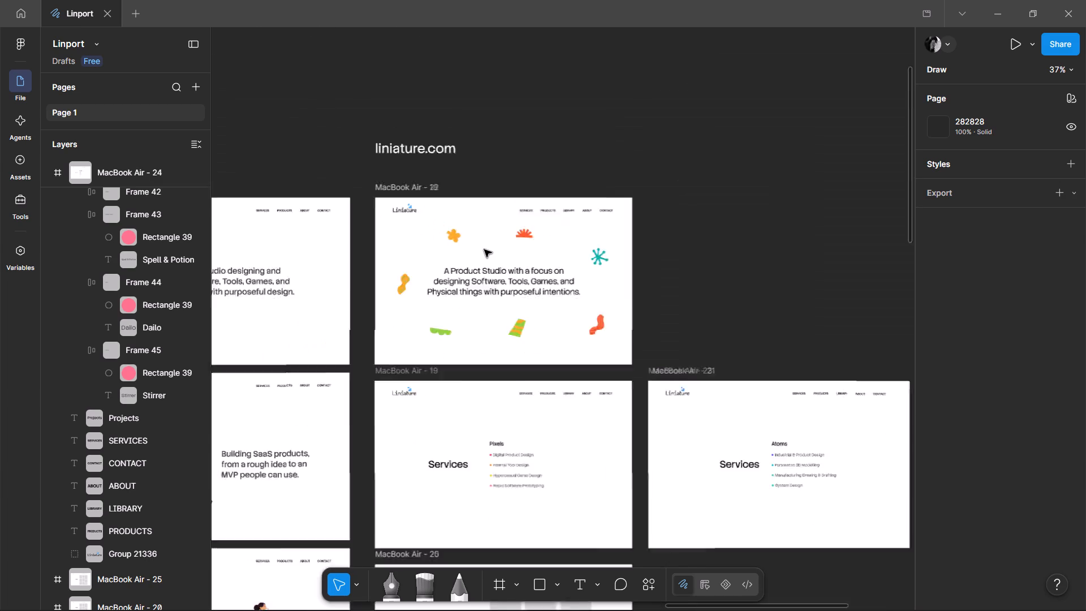
scroll(484, 249, "down", 5)
scroll(484, 249, "up", 2)
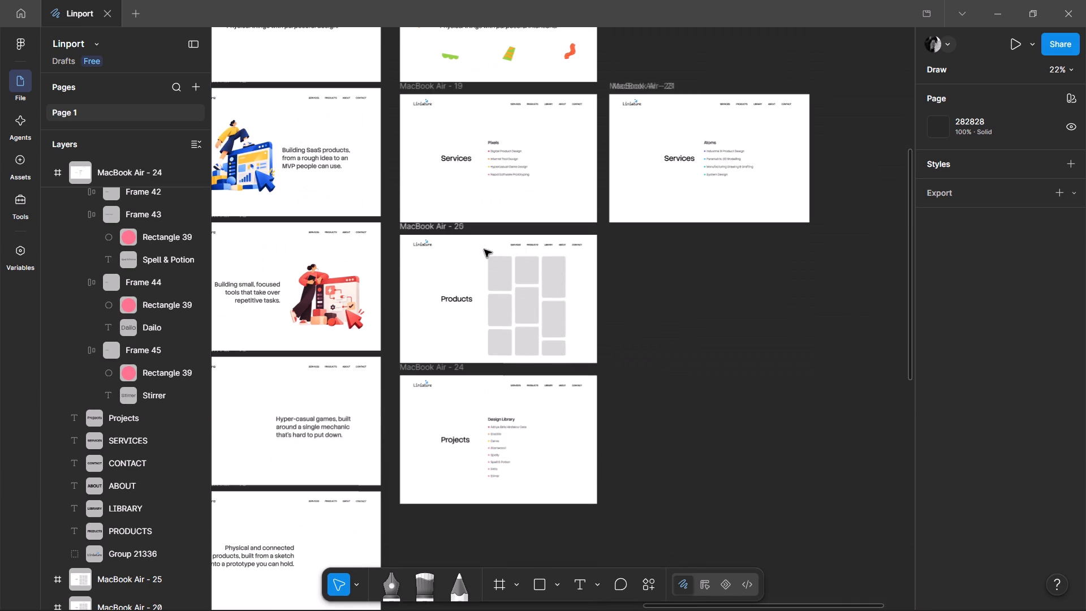
middle_click_drag(333, 231, 722, 236)
scroll(738, 260, "up", 5, "ctrl")
scroll(87, 139, "down", 5, "ctrl")
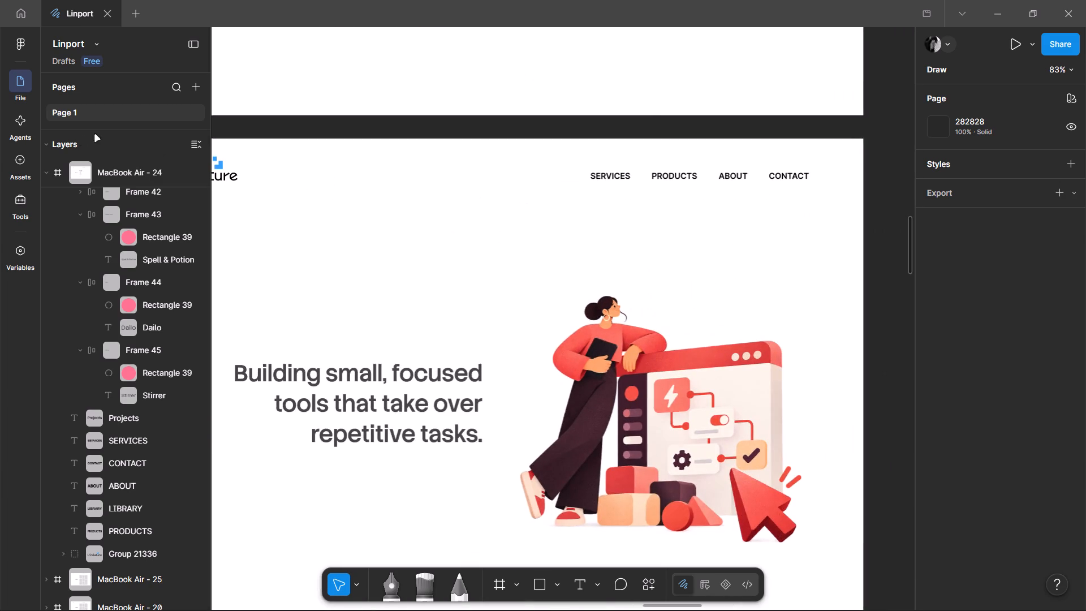
scroll(390, 168, "down", 6, "ctrl")
middle_click_drag(734, 227, 691, 418)
scroll(512, 309, "up", 3, "ctrl")
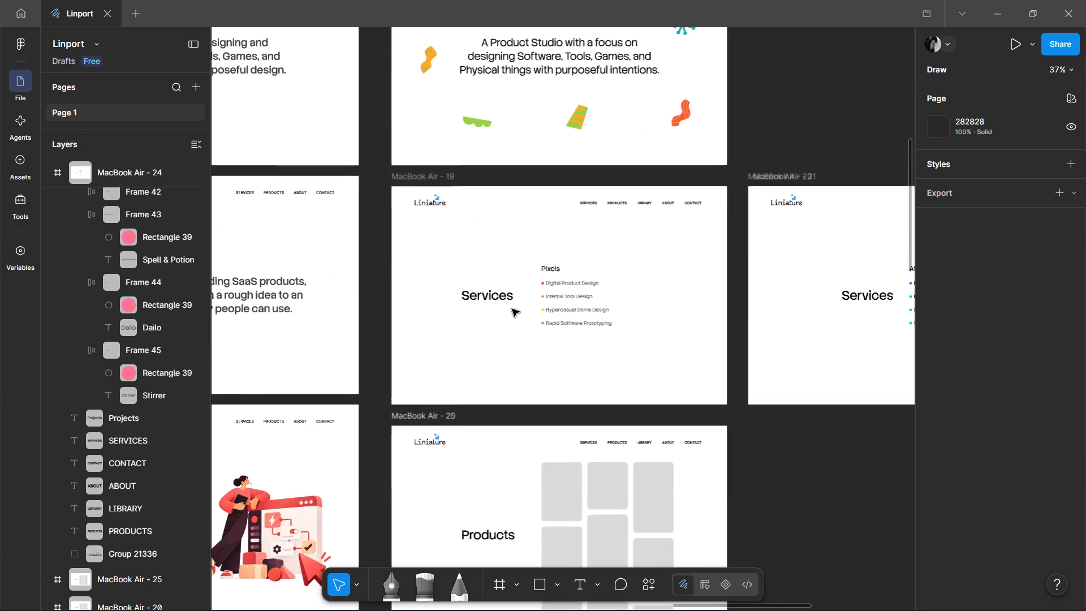
scroll(512, 309, "up", 5)
scroll(514, 314, "up", 4, "ctrl")
scroll(514, 314, "down", 6, "ctrl")
scroll(516, 314, "down", 5)
scroll(518, 314, "up", 5)
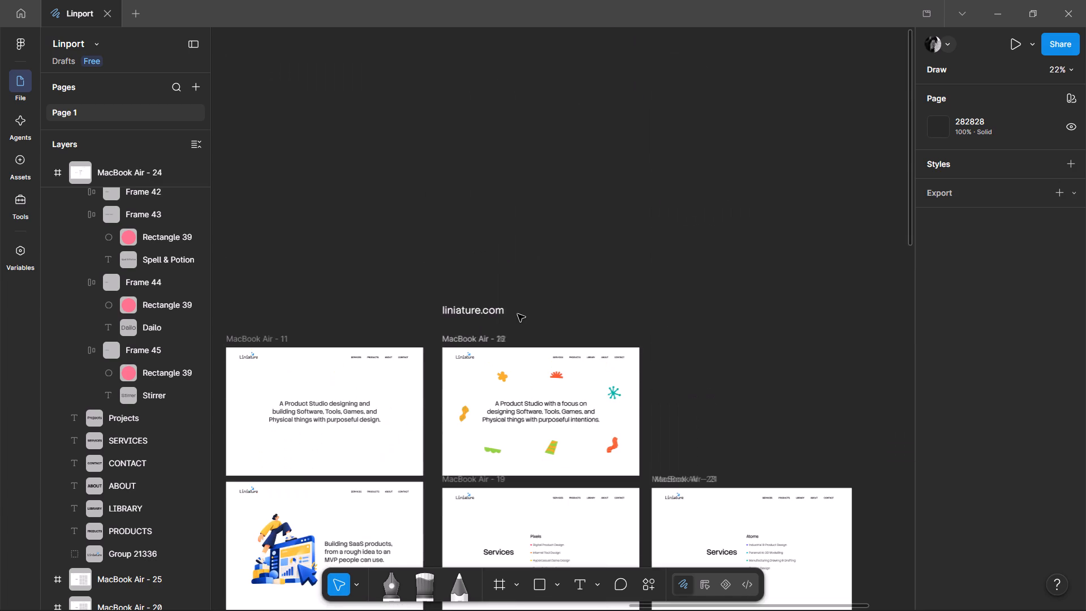
scroll(519, 314, "up", 1)
scroll(519, 314, "down", 3)
scroll(522, 312, "up", 5, "ctrl")
scroll(522, 309, "down", 7)
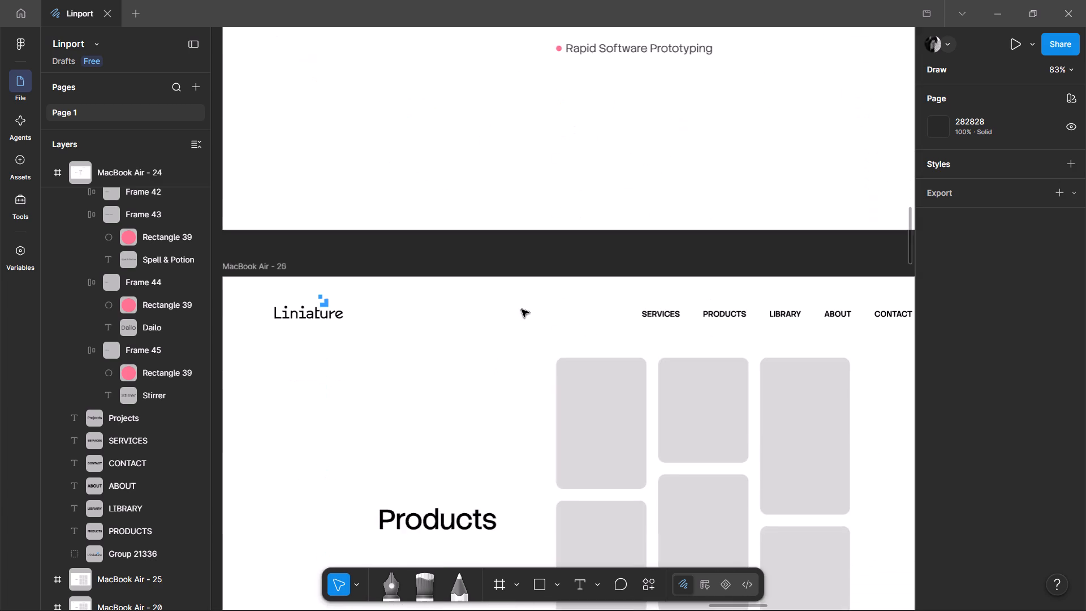
scroll(522, 309, "down", 9)
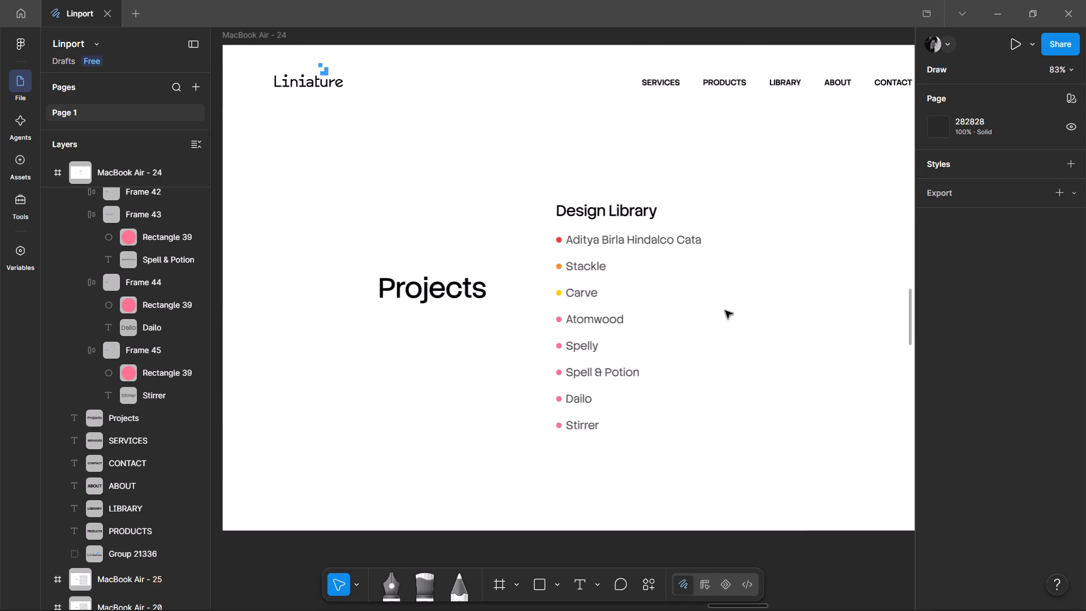
Center the Design Library list vertically within the Projects page frame.
left_click(644, 246)
left_click(1024, 135)
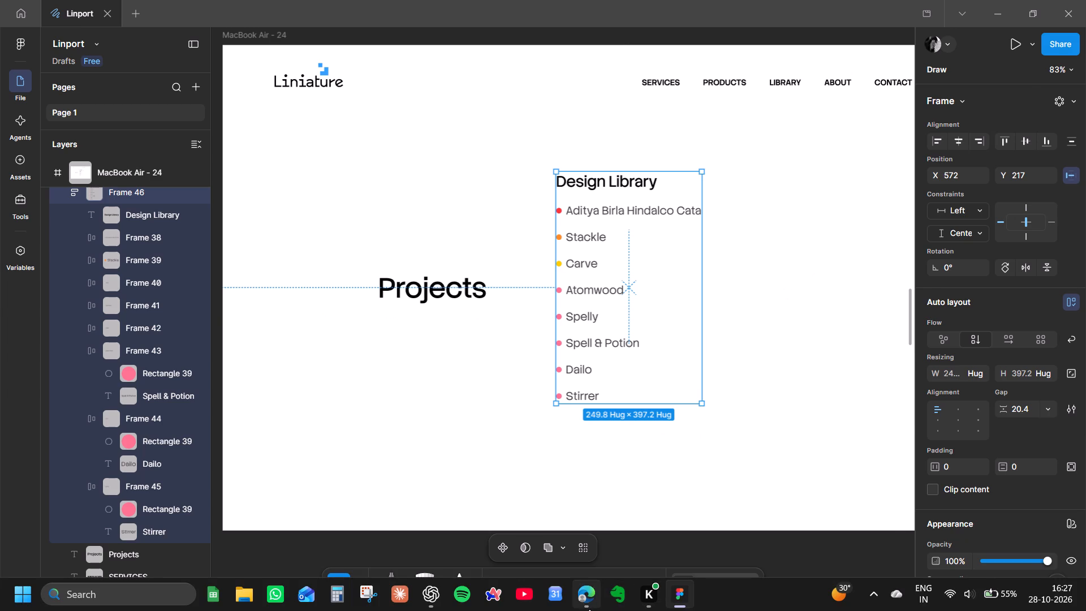
Switch to Microsoft Edge and open Google Photos in the empty tab.
left_click(589, 610)
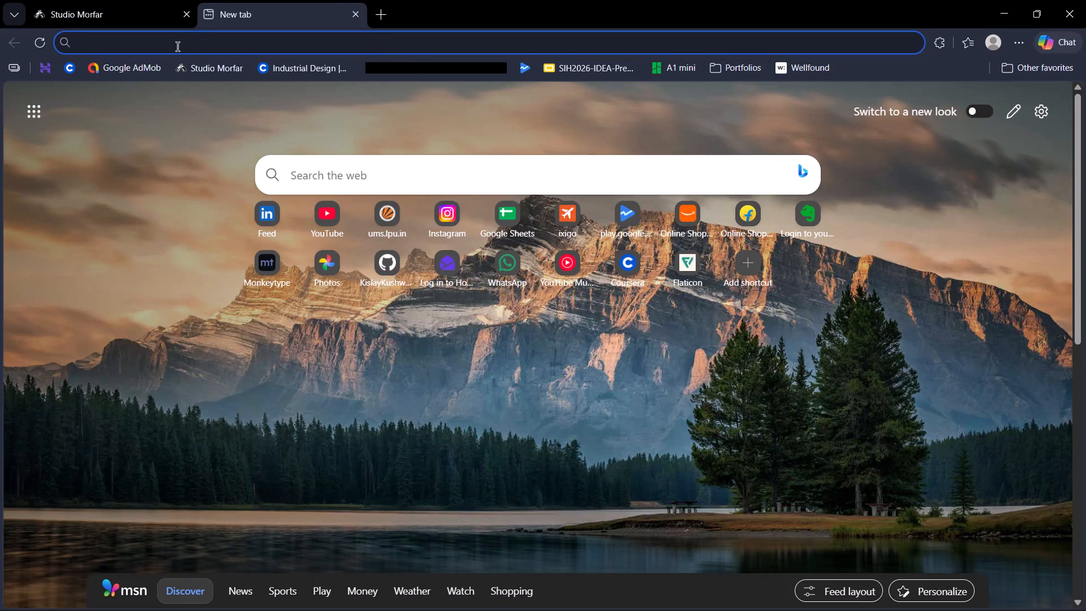
type("pho")
key("Return")
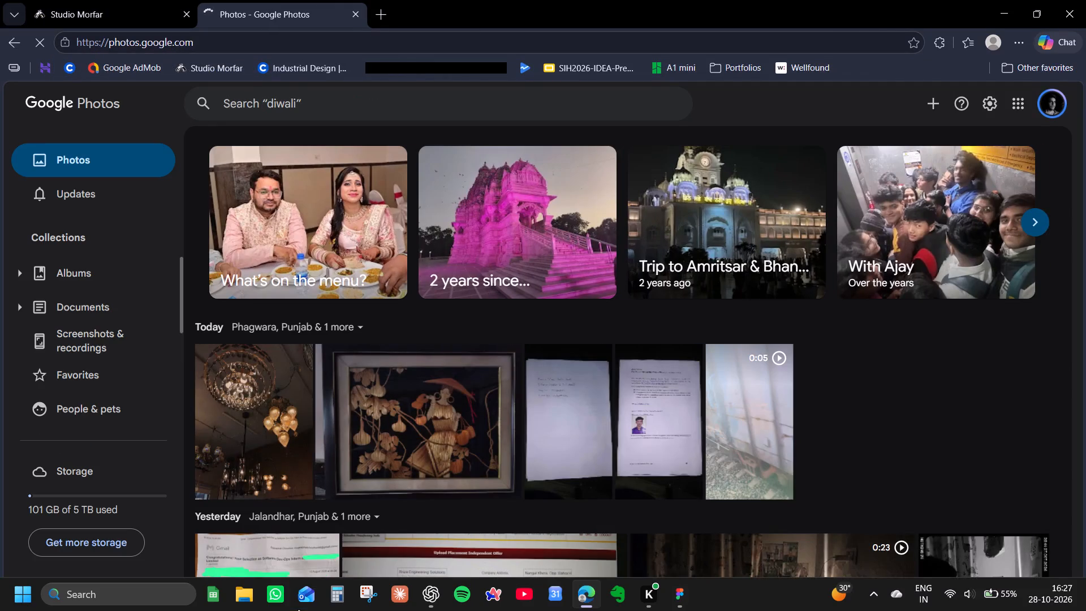
Browse the October 2026 photos in Google Photos to find and open the handwritten "One Month, One Product" list.
scroll(393, 513, "down", 6)
scroll(393, 513, "down", 16)
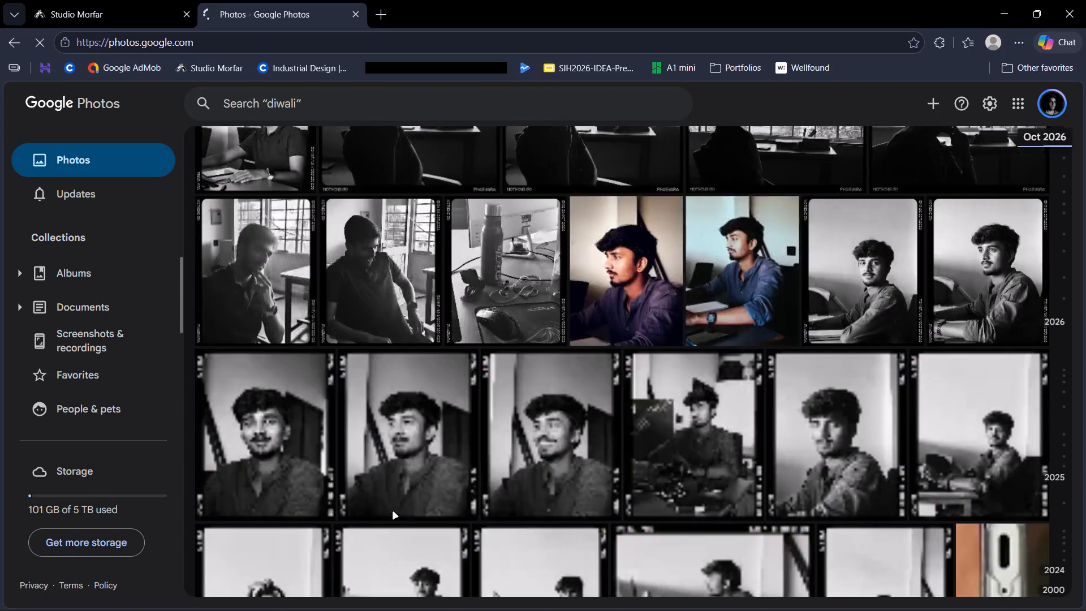
scroll(393, 512, "down", 13)
scroll(393, 512, "down", 18)
scroll(393, 511, "down", 14)
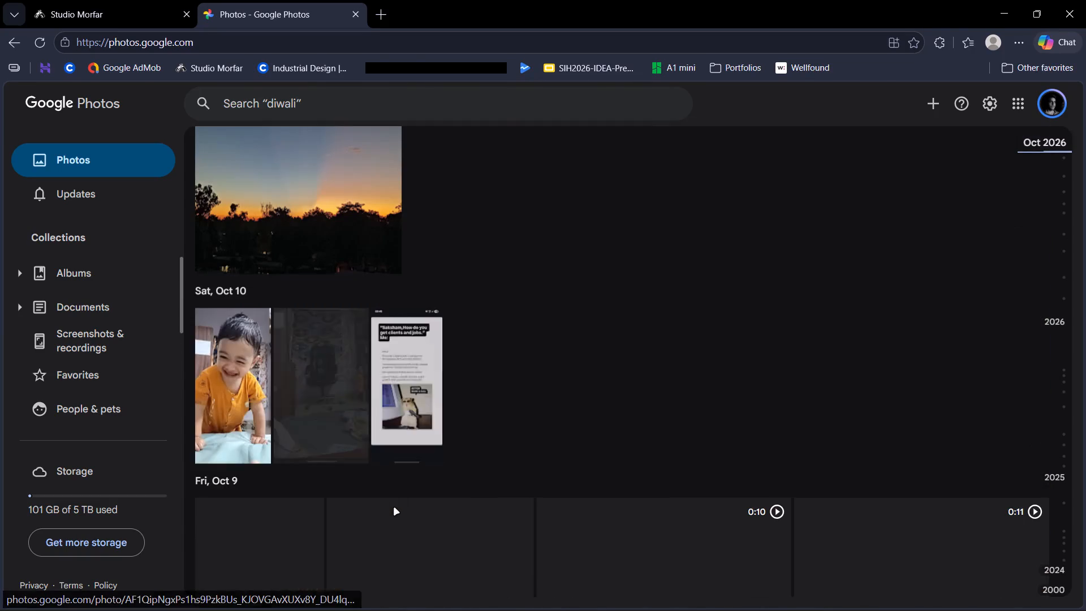
scroll(394, 508, "down", 12)
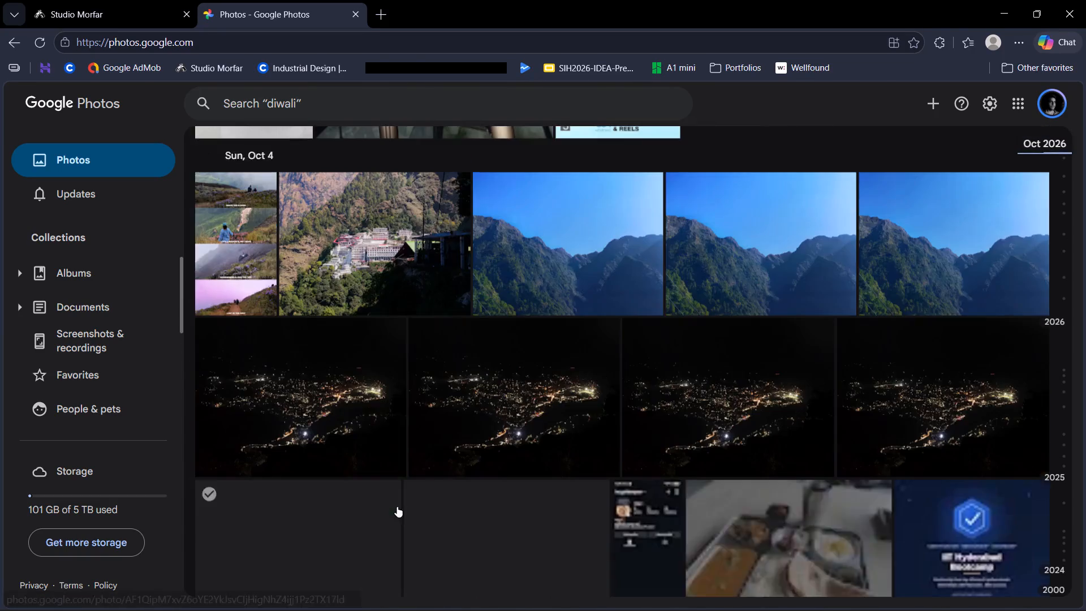
scroll(397, 507, "down", 17)
scroll(397, 507, "down", 5)
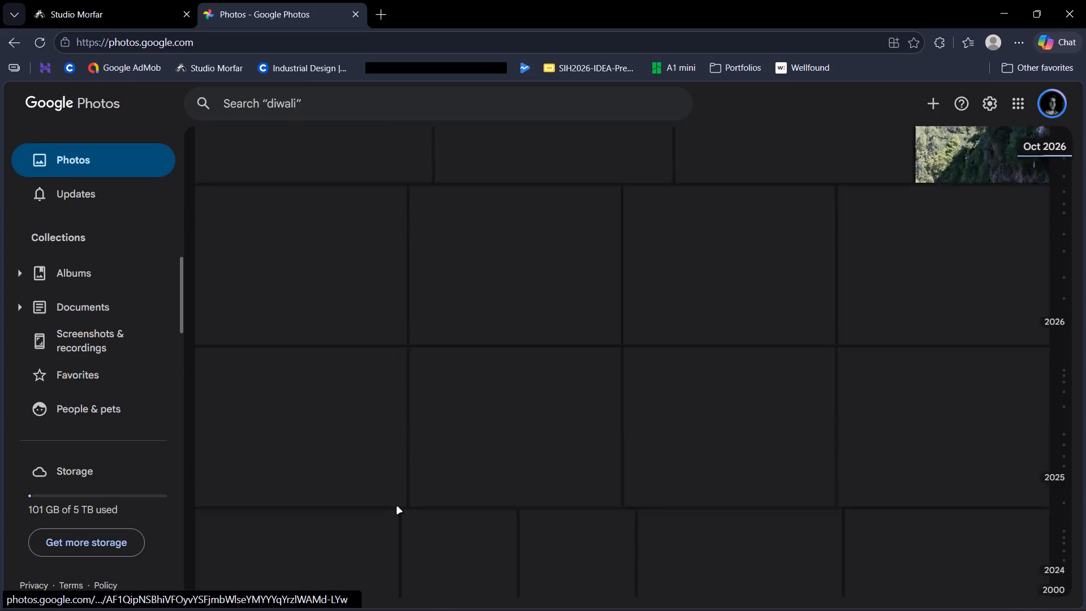
scroll(397, 507, "down", 18)
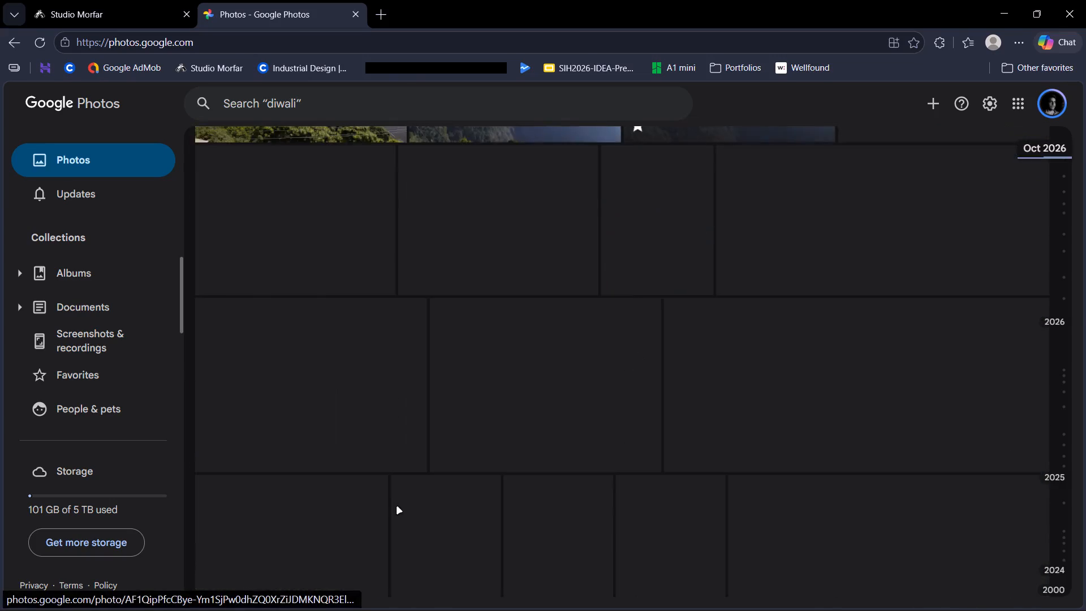
scroll(397, 507, "down", 4)
scroll(397, 507, "up", 20)
scroll(397, 507, "up", 2)
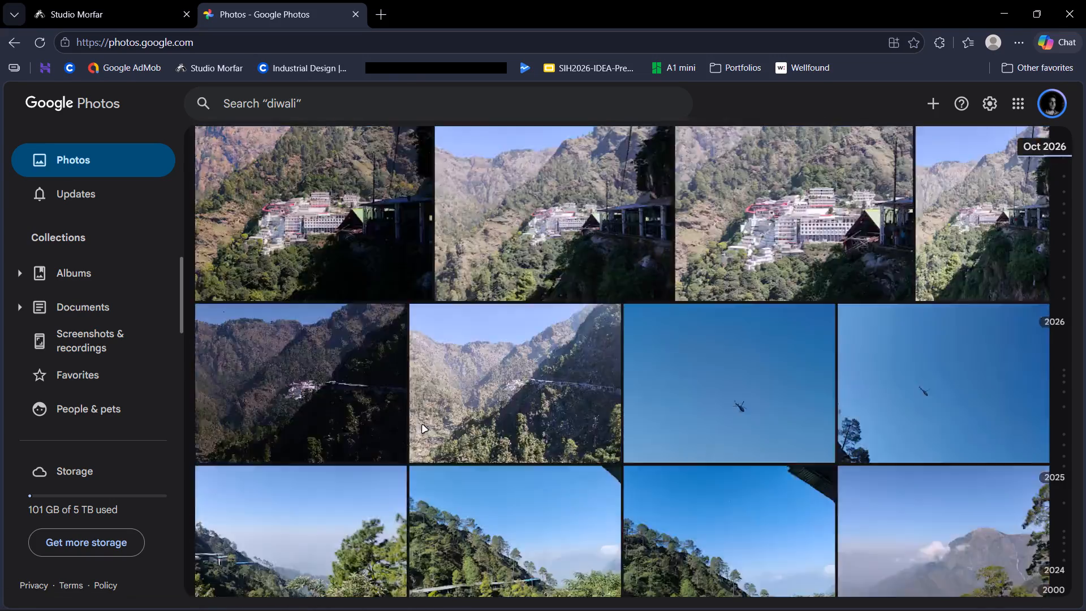
scroll(423, 425, "up", 20)
scroll(432, 420, "up", 8)
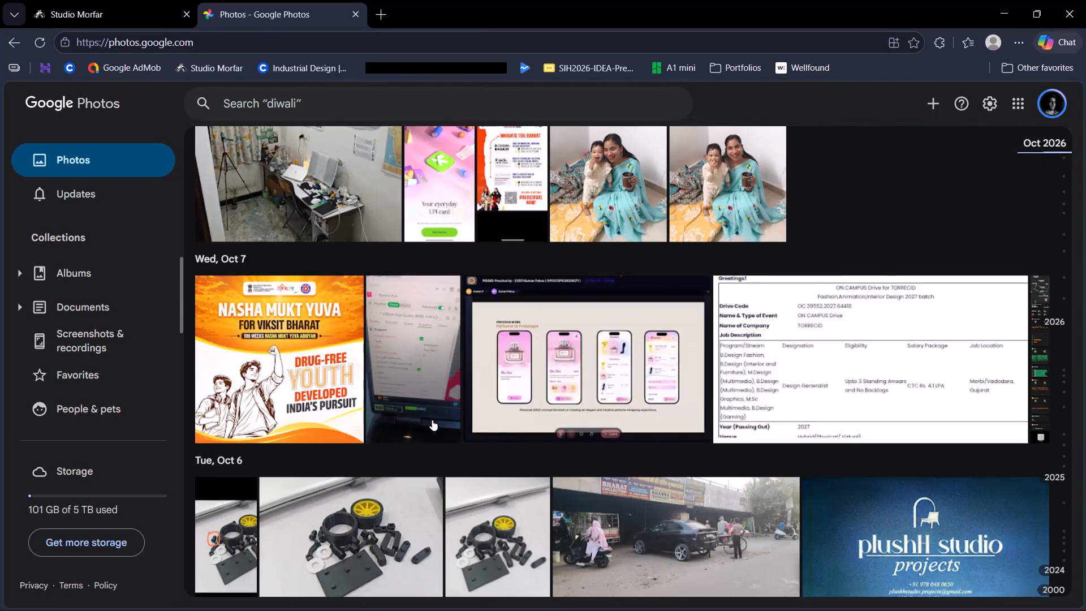
scroll(432, 420, "up", 13)
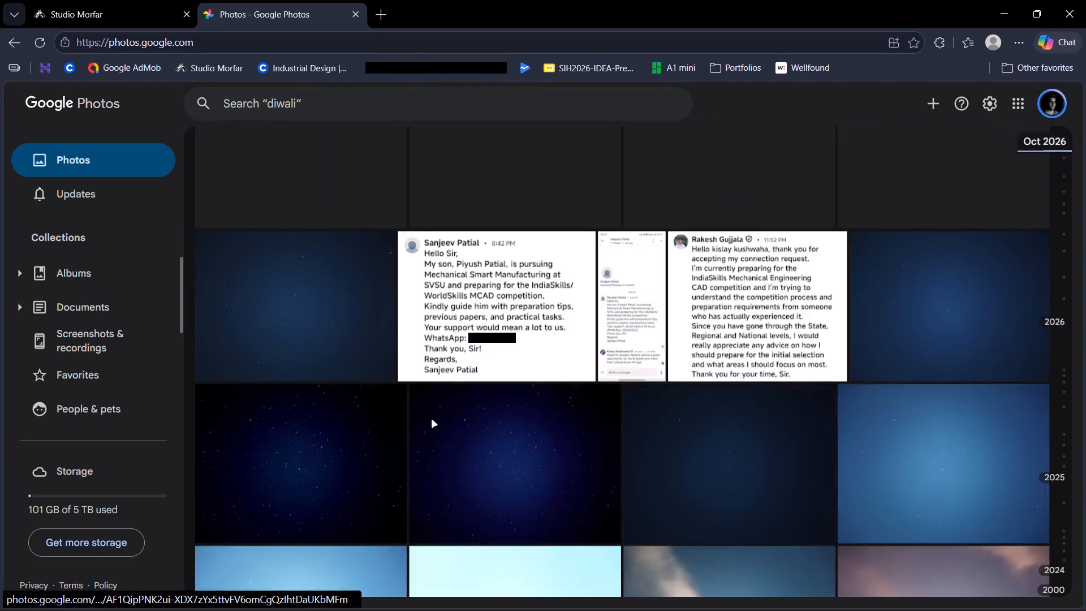
scroll(432, 420, "up", 19)
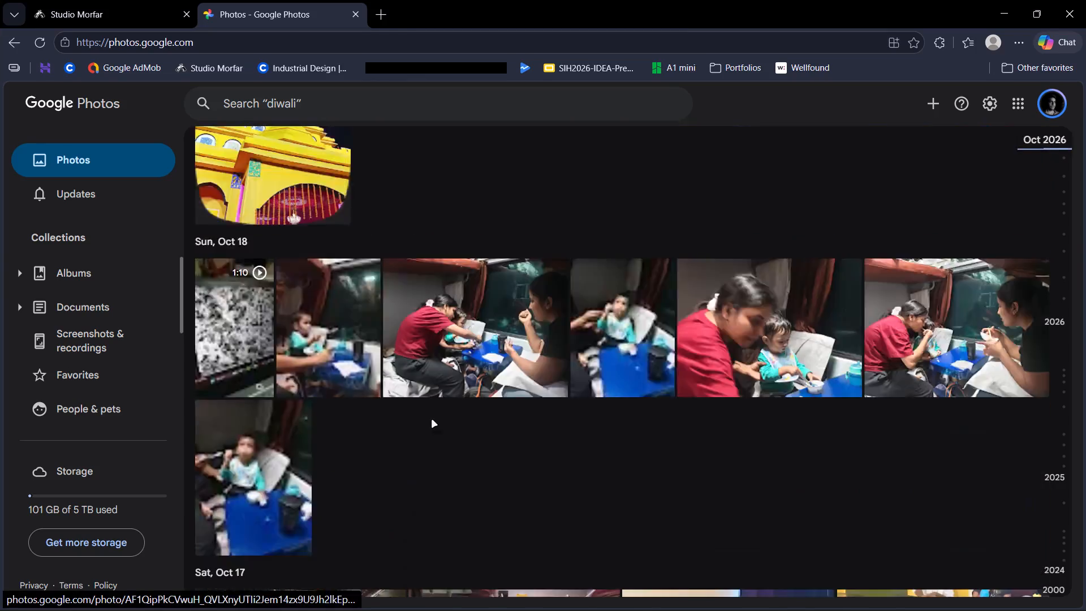
scroll(432, 420, "up", 1)
scroll(432, 420, "down", 13)
scroll(432, 420, "up", 2)
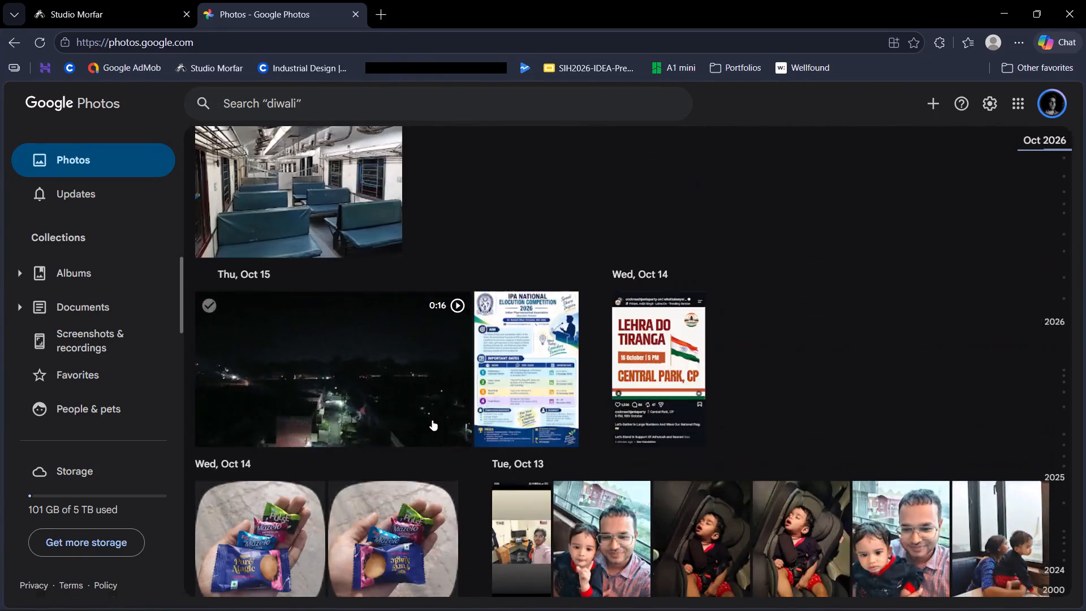
scroll(432, 420, "up", 2)
scroll(432, 420, "down", 6)
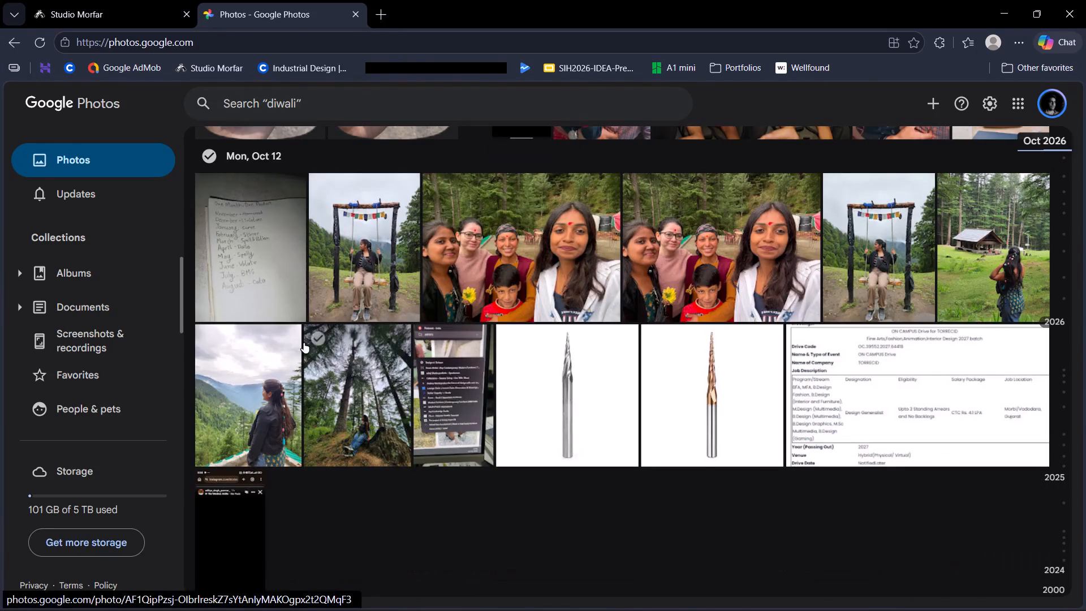
left_click(253, 249)
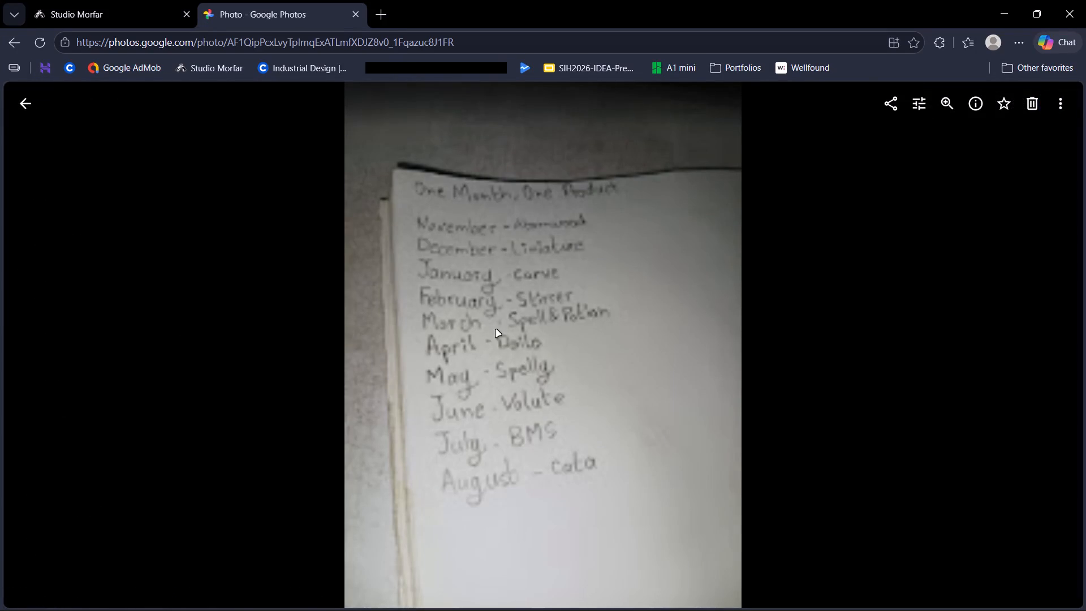
Read the product names in the handwritten list and compare them with the Design Library list in Figma.
scroll(515, 225, "up", 4)
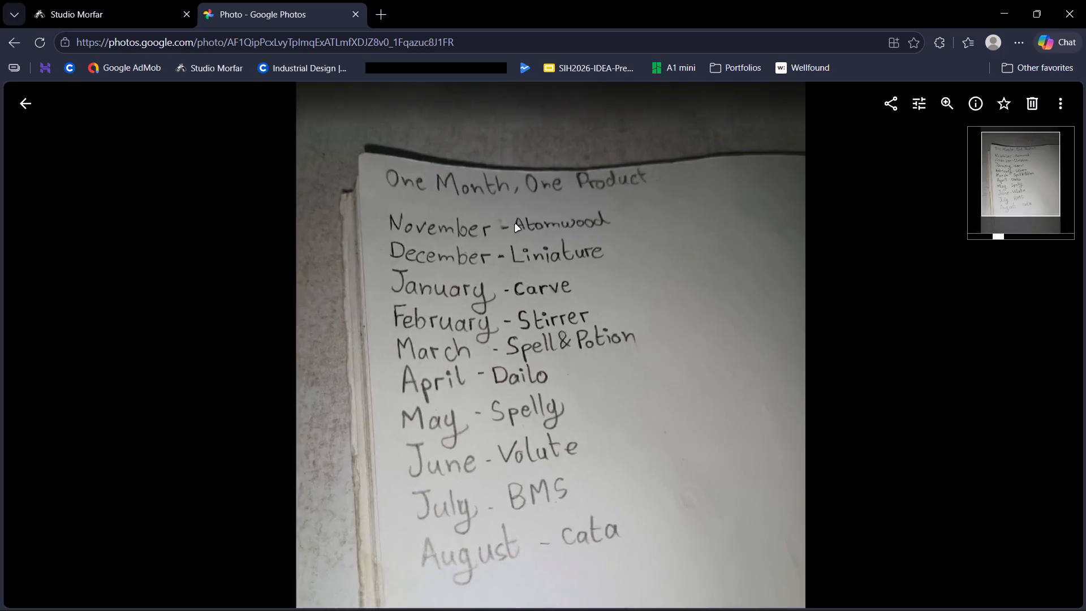
scroll(515, 225, "up", 3)
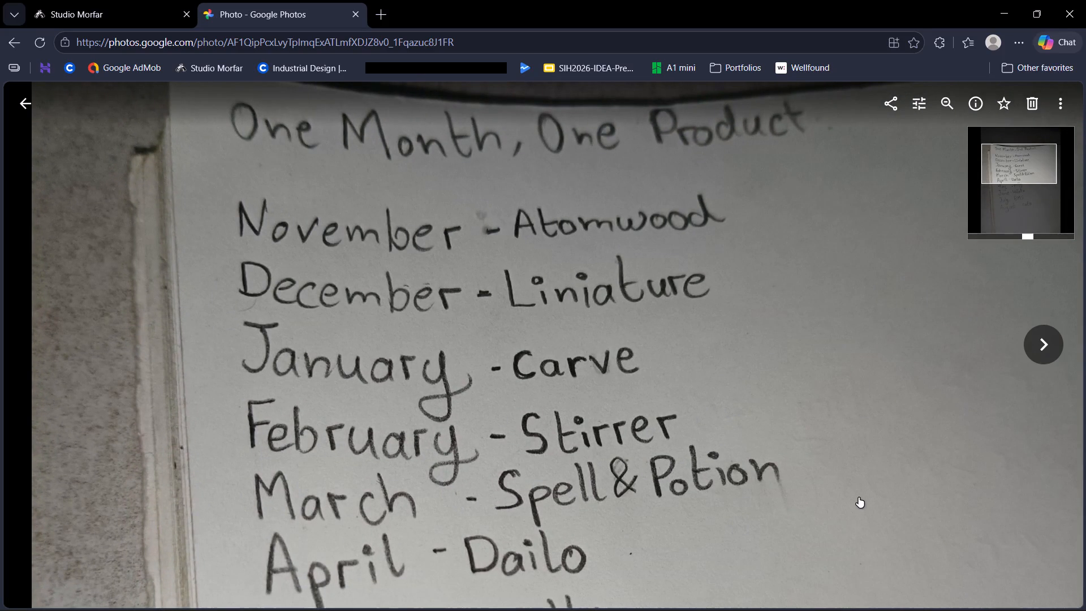
key("alt+Tab")
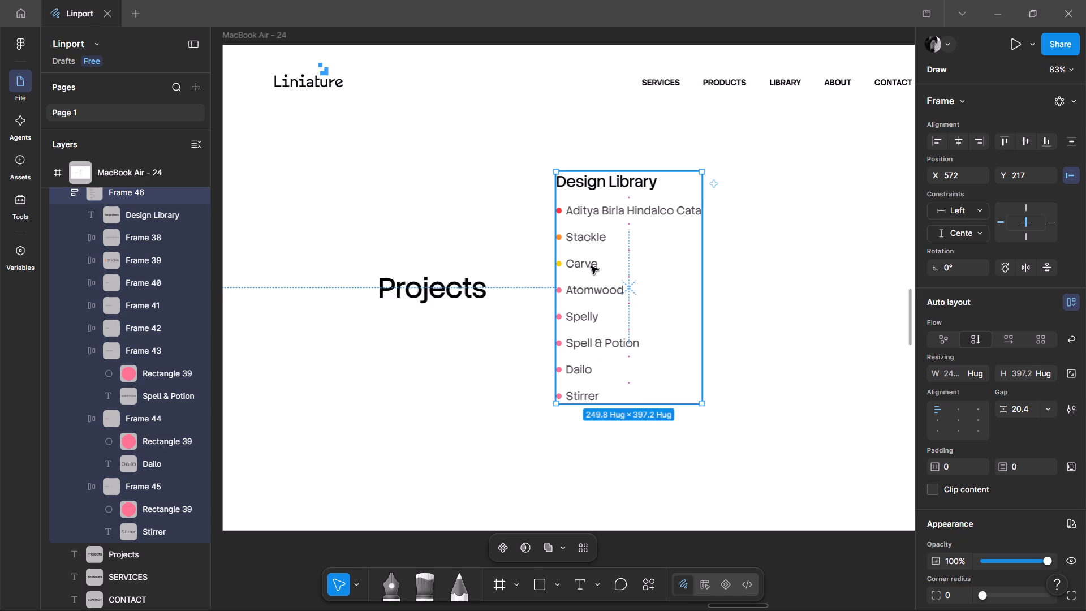
key("alt+Tab")
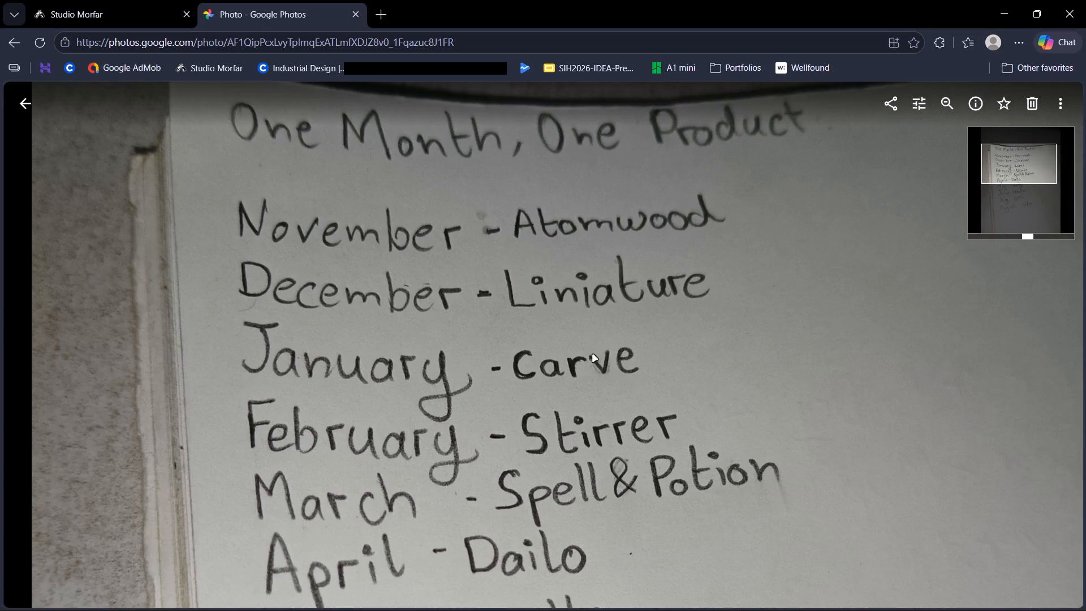
scroll(593, 355, "down", 1)
left_click_drag(621, 434, 613, 388)
left_click_drag(613, 409, 587, 323)
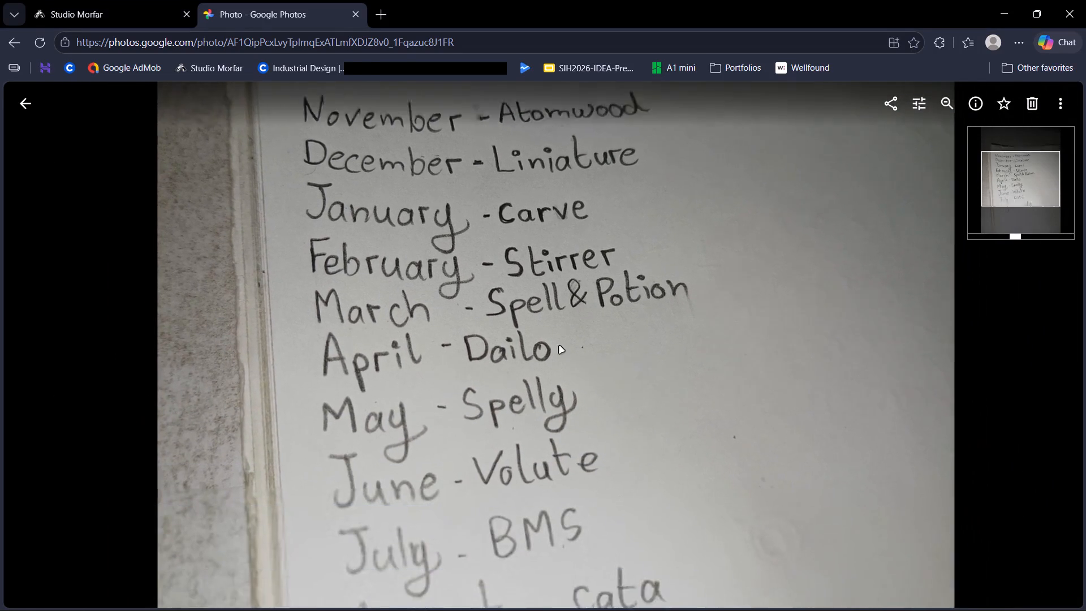
left_click_drag(565, 423, 550, 373)
key("alt+Tab")
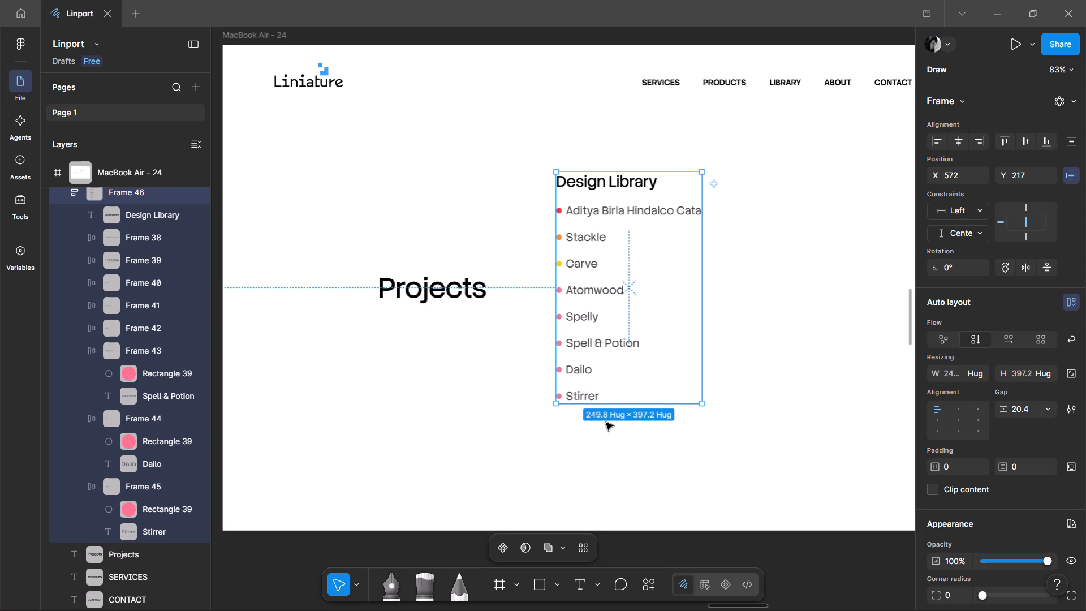
key("alt+Tab")
scroll(584, 437, "down", 2)
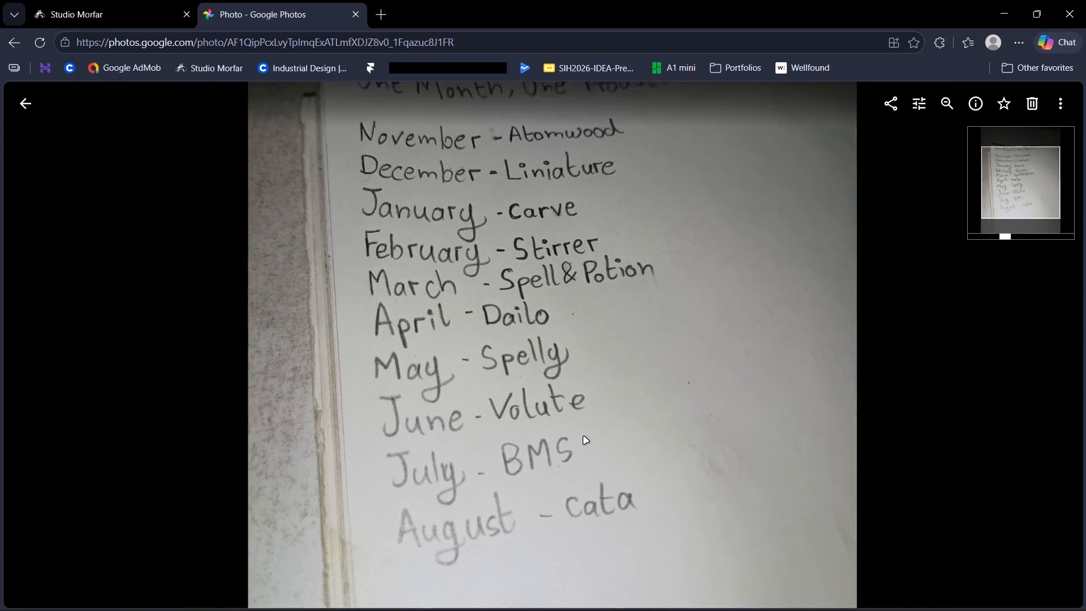
scroll(584, 433, "down", 4)
In Figma, duplicate the "Stirrer" row at the end of the Design Library list and change the copy's text to "Book Discovery System".
key("alt+Tab")
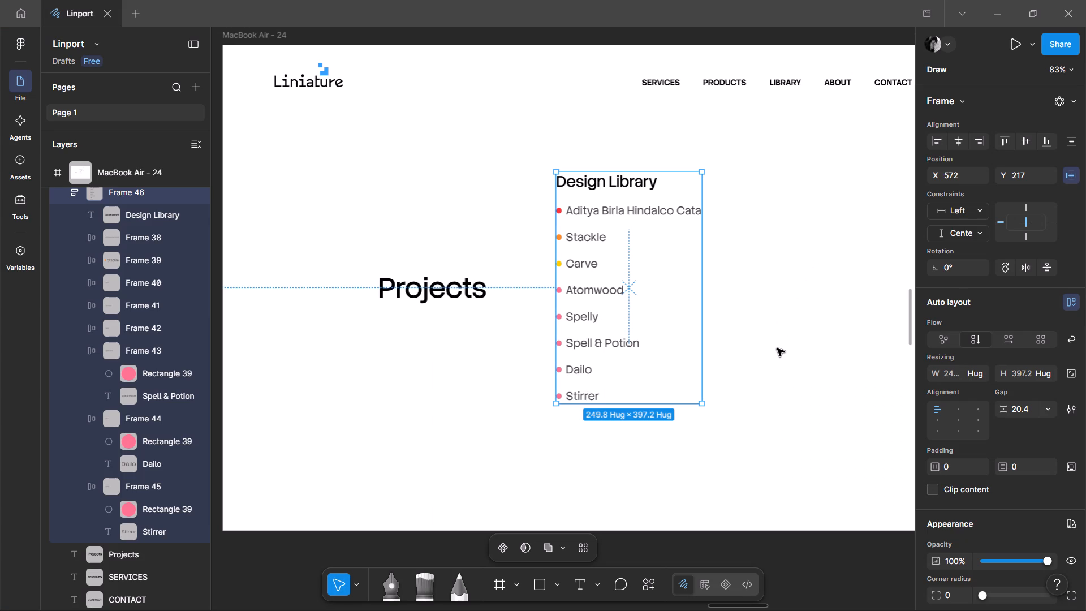
left_click(777, 348)
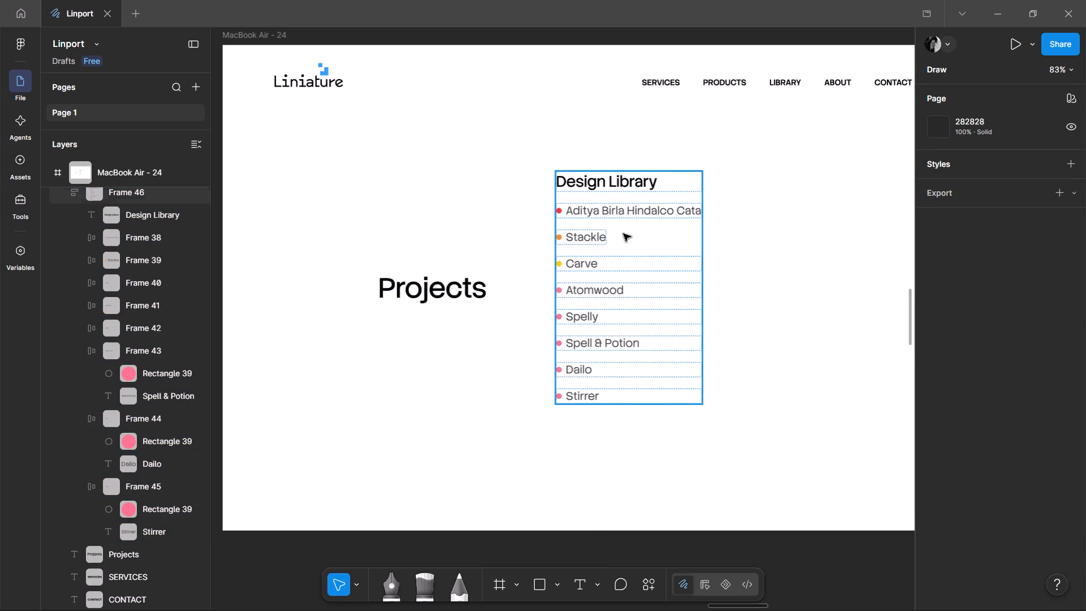
double_click(585, 395)
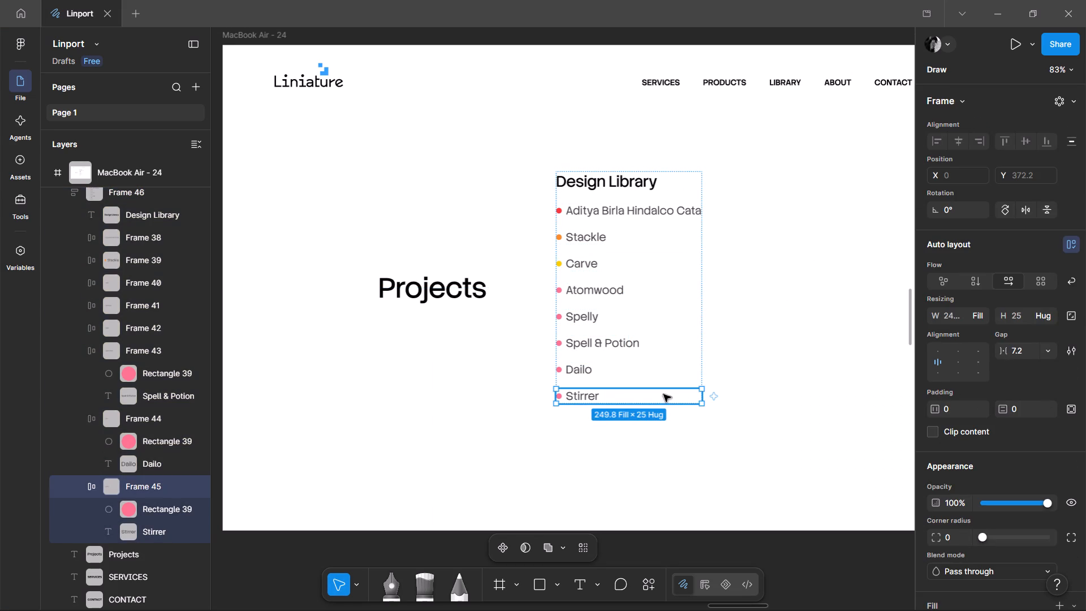
key("ctrl+c")
key("ctrl+v")
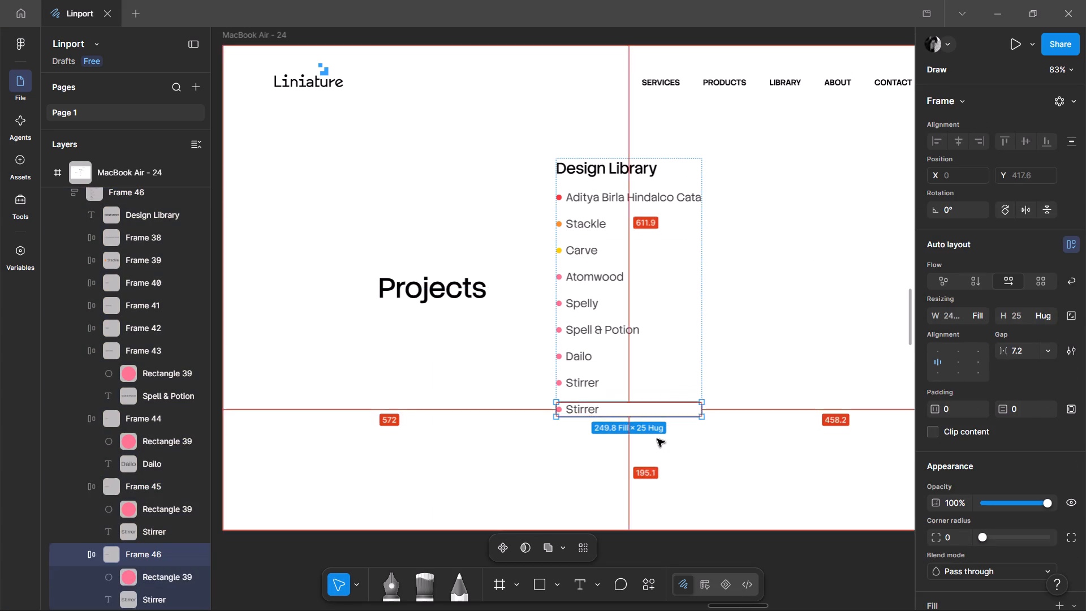
key("alt+Tab")
key("alt+Tab")
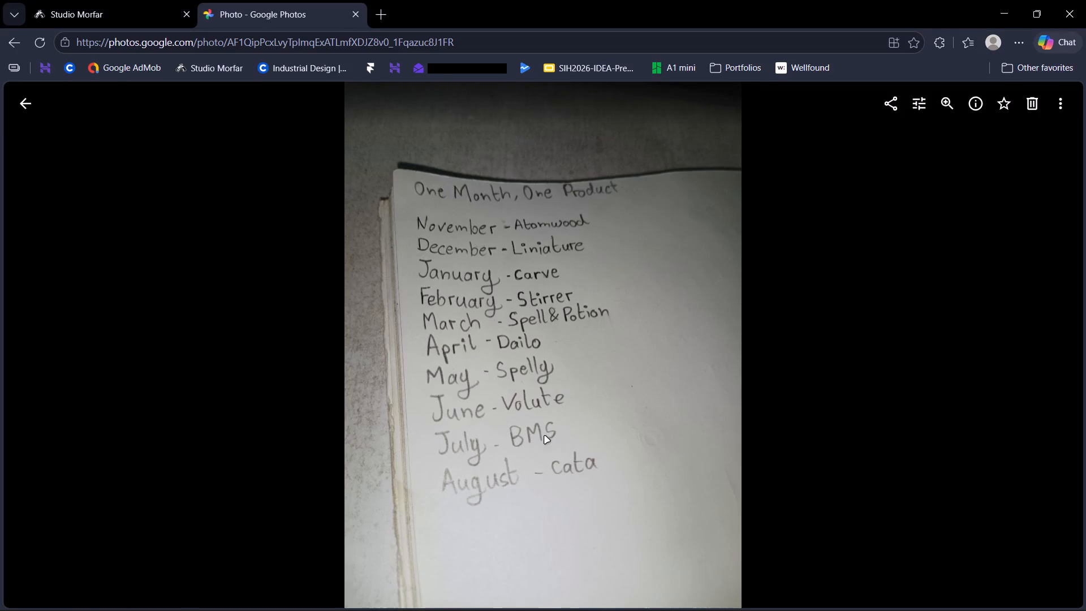
left_click(650, 445)
double_click(589, 410, "ctrl")
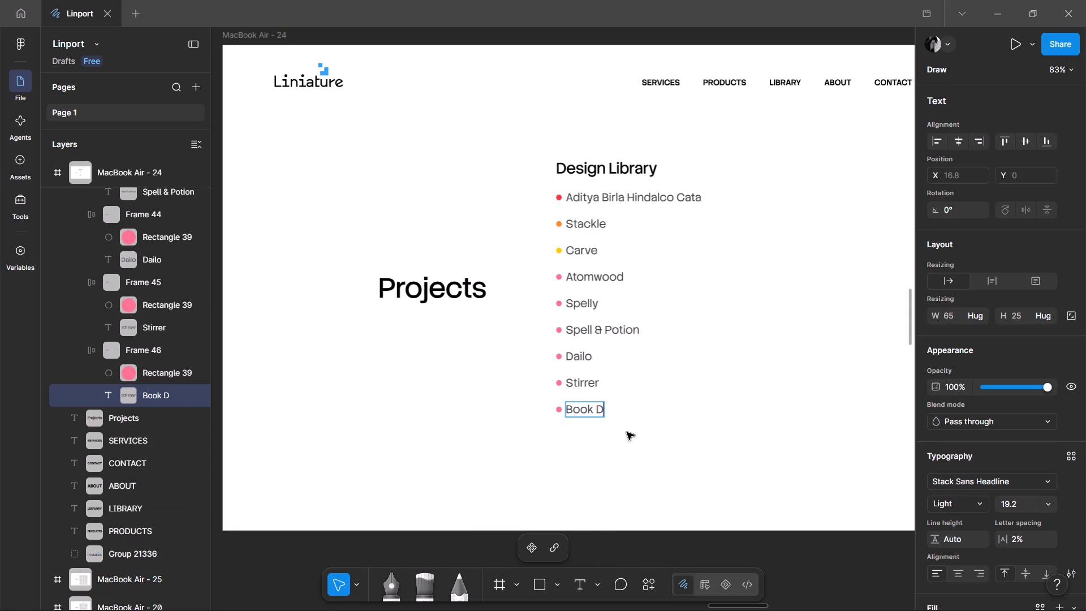
key("s")
key("BackSpace")
type("is")
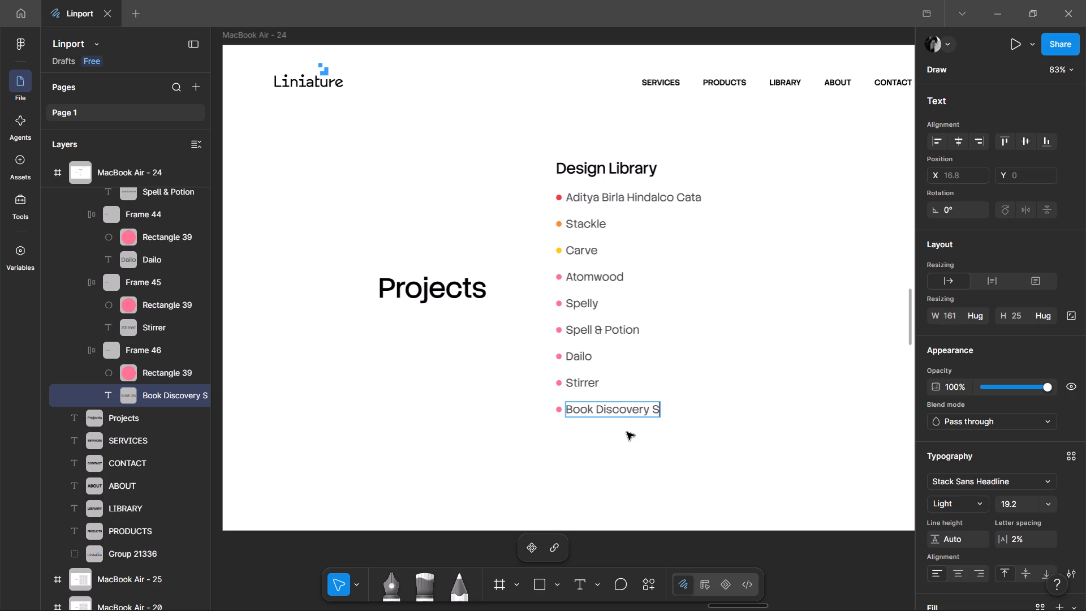
left_click(627, 432)
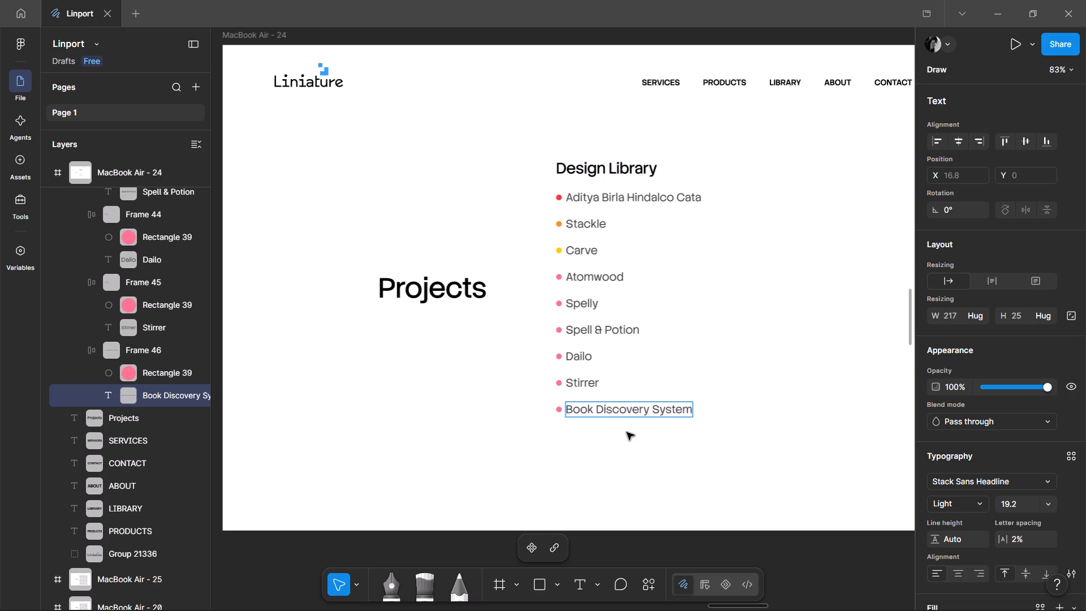
left_click(607, 322)
left_click(795, 222)
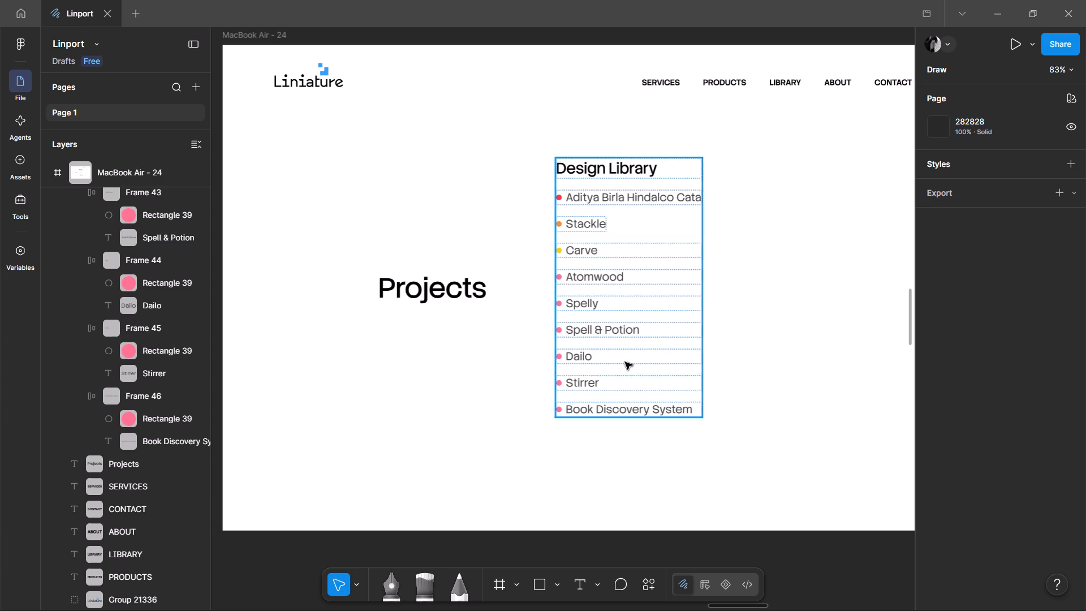
Move the "Projects" heading farther from the Design Library list, to about X 166, Y 385.
left_click(404, 269)
scroll(449, 268, "down", 3, "ctrl")
scroll(458, 279, "up", 3, "ctrl")
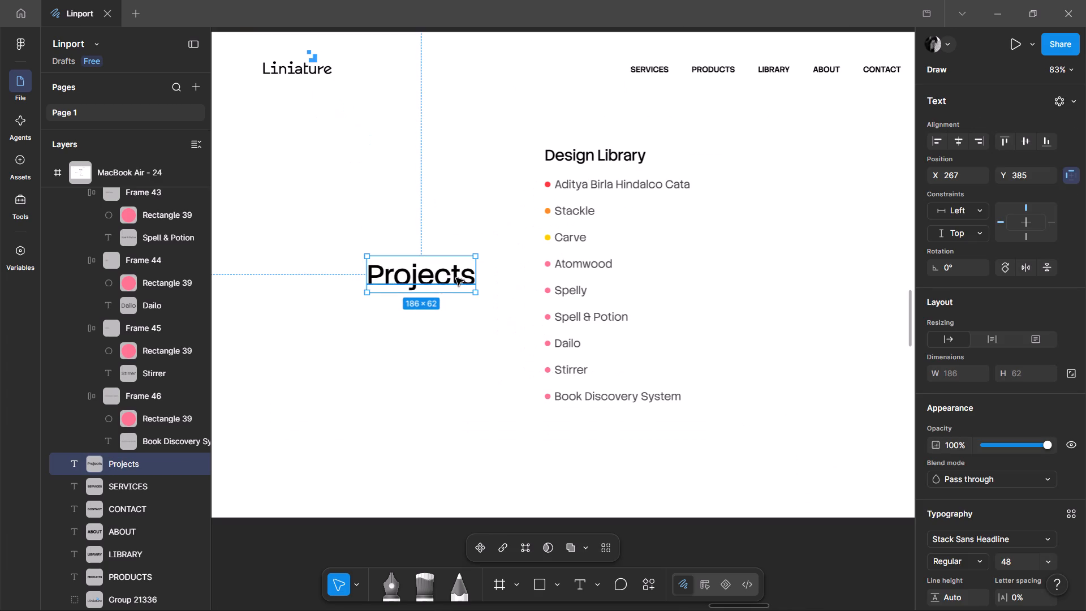
left_click_drag(456, 277, 399, 279)
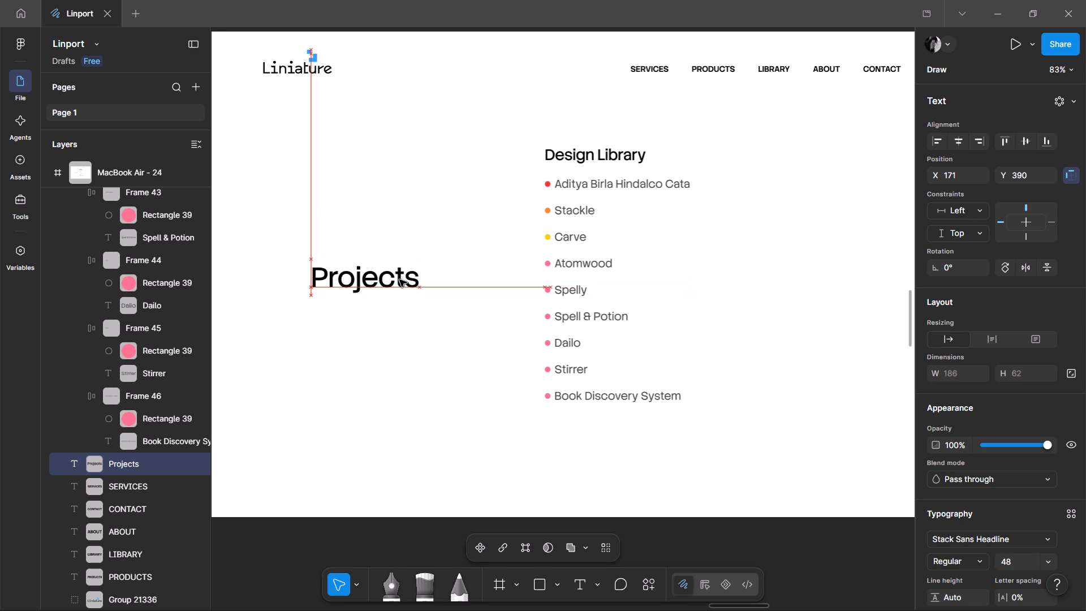
left_click_drag(399, 279, 397, 277)
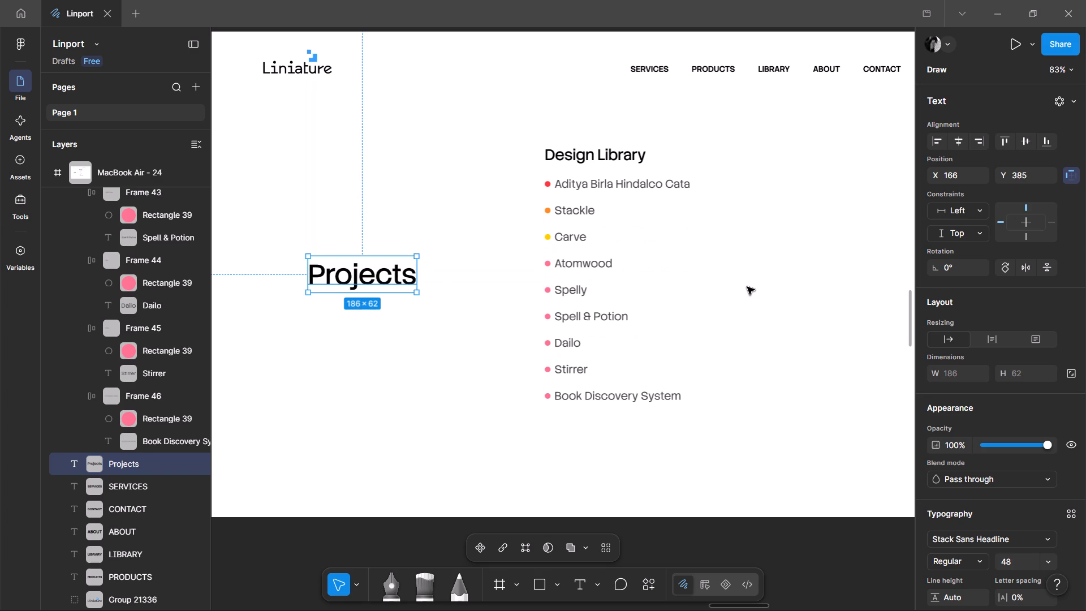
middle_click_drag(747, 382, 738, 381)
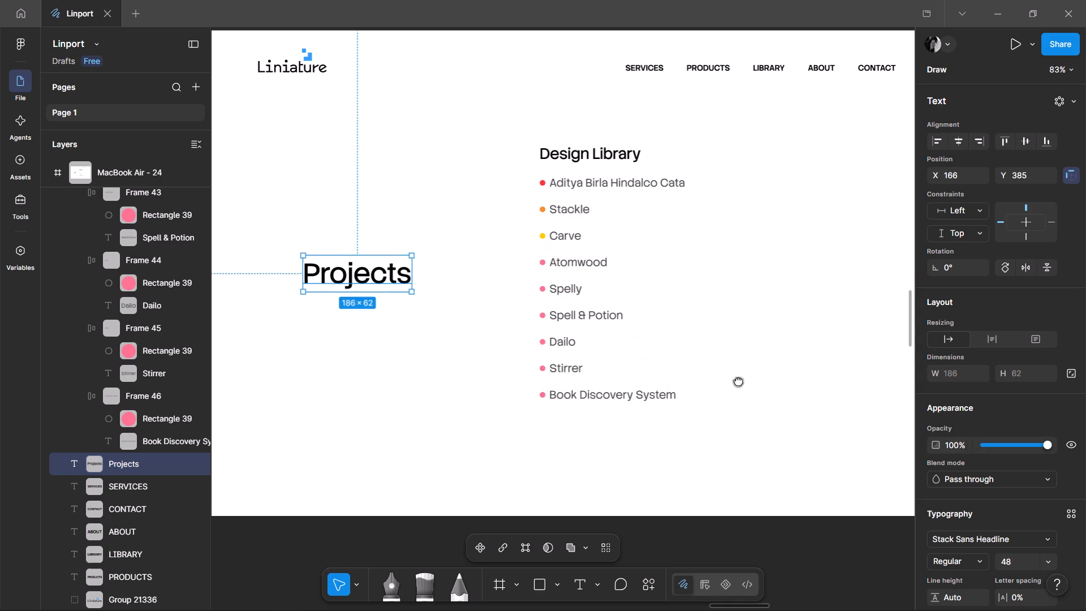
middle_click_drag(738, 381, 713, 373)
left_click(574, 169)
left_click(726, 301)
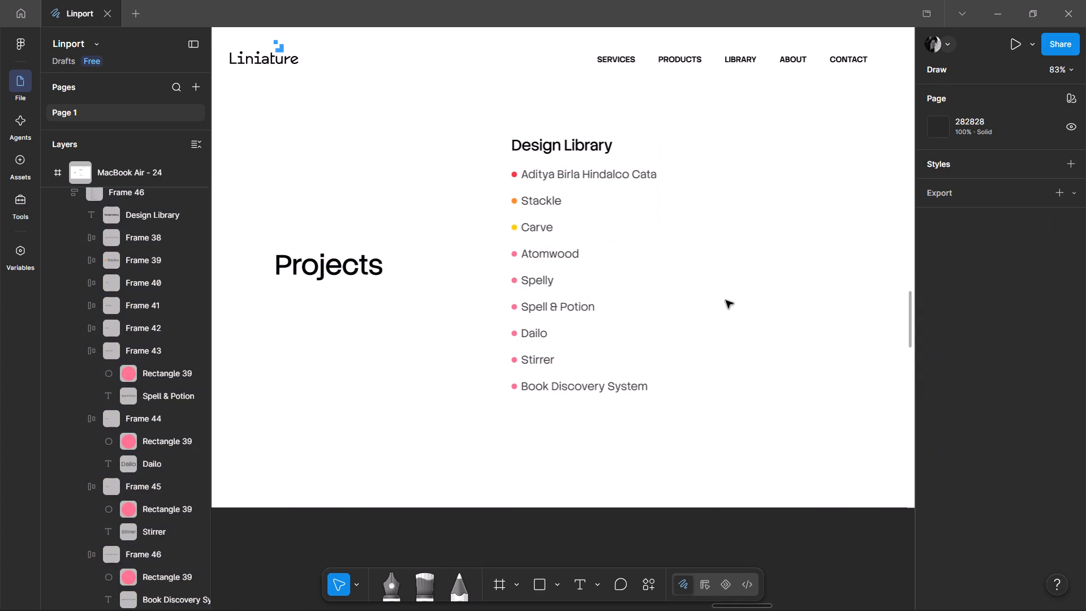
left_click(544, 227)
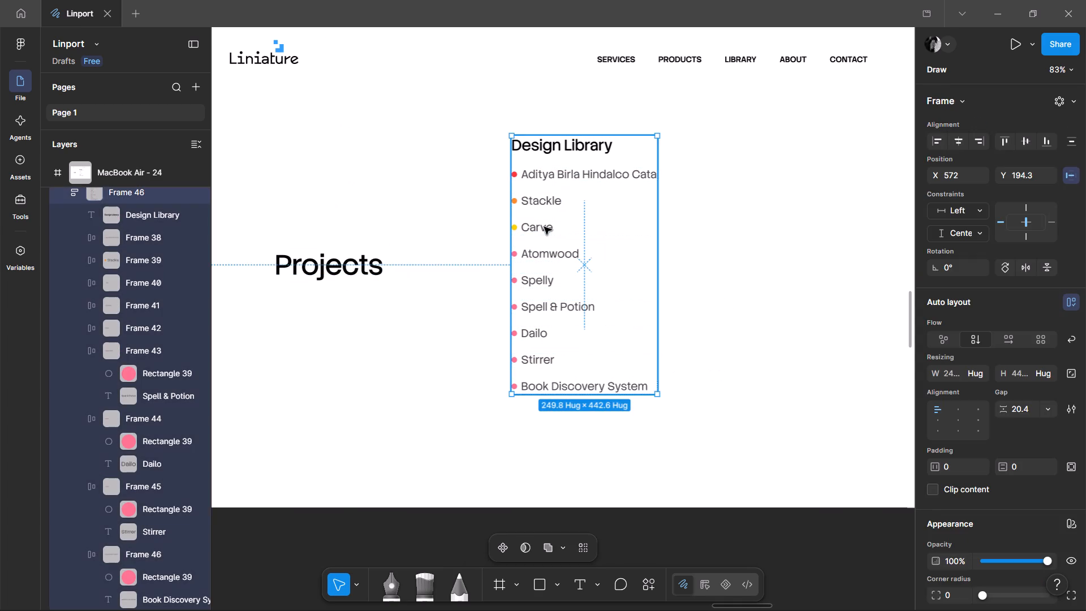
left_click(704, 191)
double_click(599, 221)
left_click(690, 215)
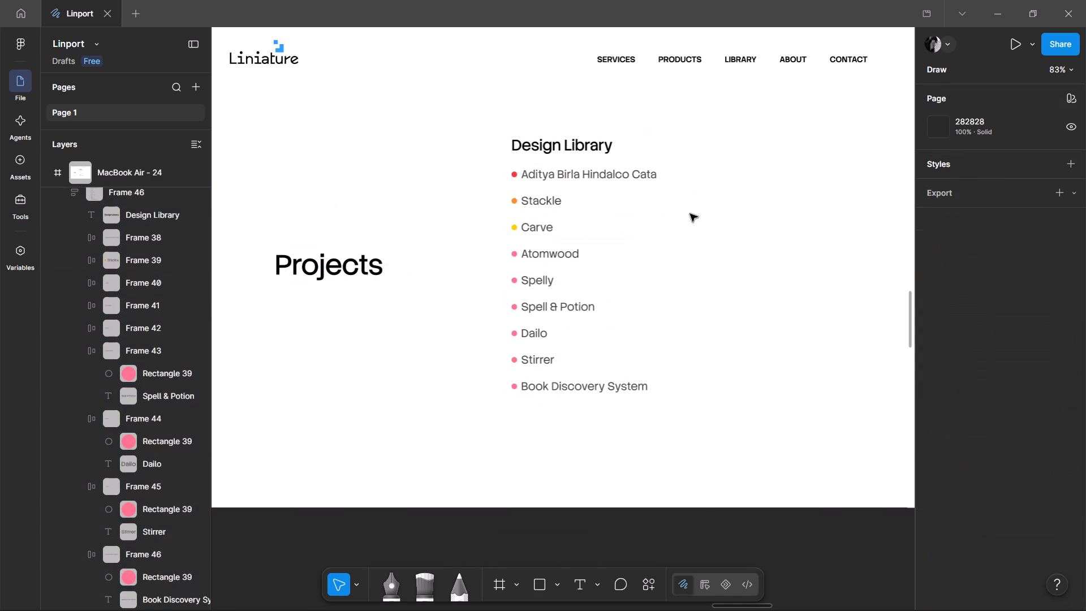
Move the Design Library list closer to the Projects heading, to X 469, Y 195.
left_click_drag(610, 188, 548, 199)
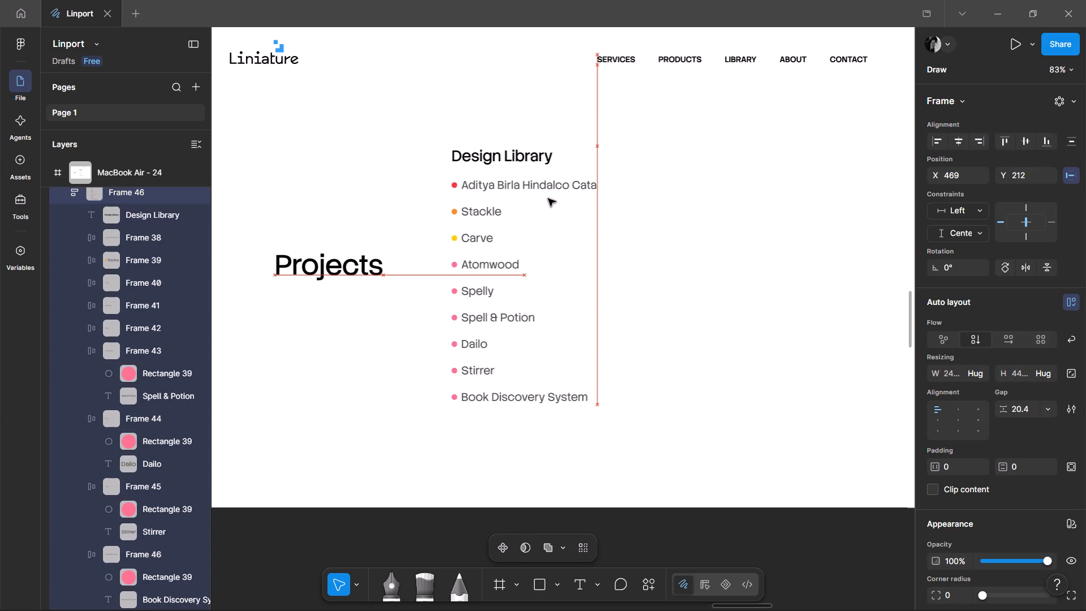
left_click_drag(548, 199, 549, 188)
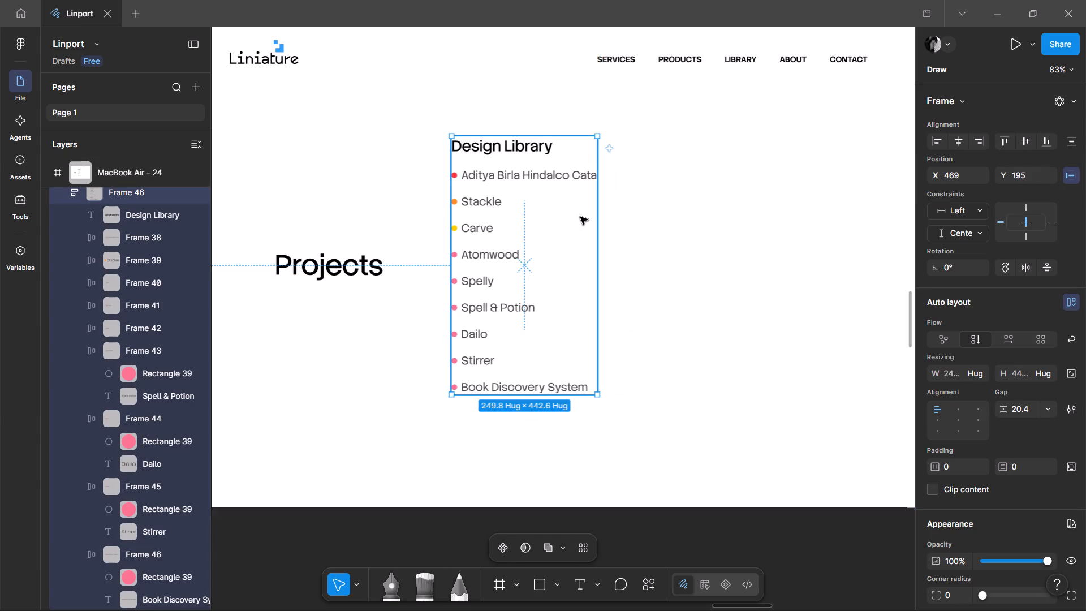
Duplicate the Design Library list and place the copy beside the original at X 836, Y 195.
key("ctrl+c")
key("ctrl+v")
left_click_drag(551, 240, 764, 240)
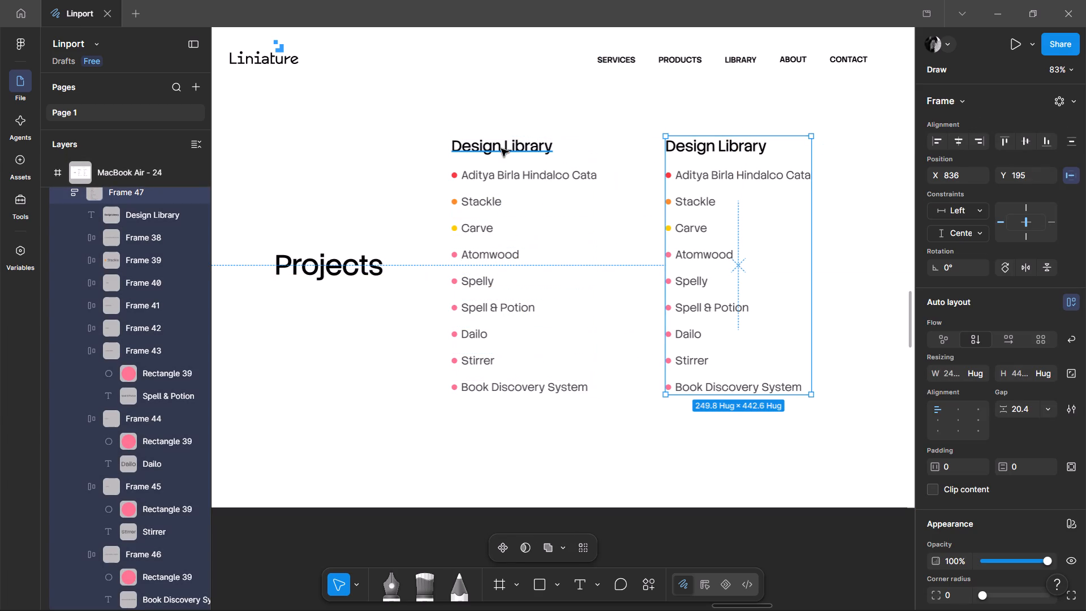
Change the heading of the list nearest the Projects heading to "Internal Tool".
middle_click_drag(557, 252, 314, 241)
middle_click_drag(366, 225, 538, 233)
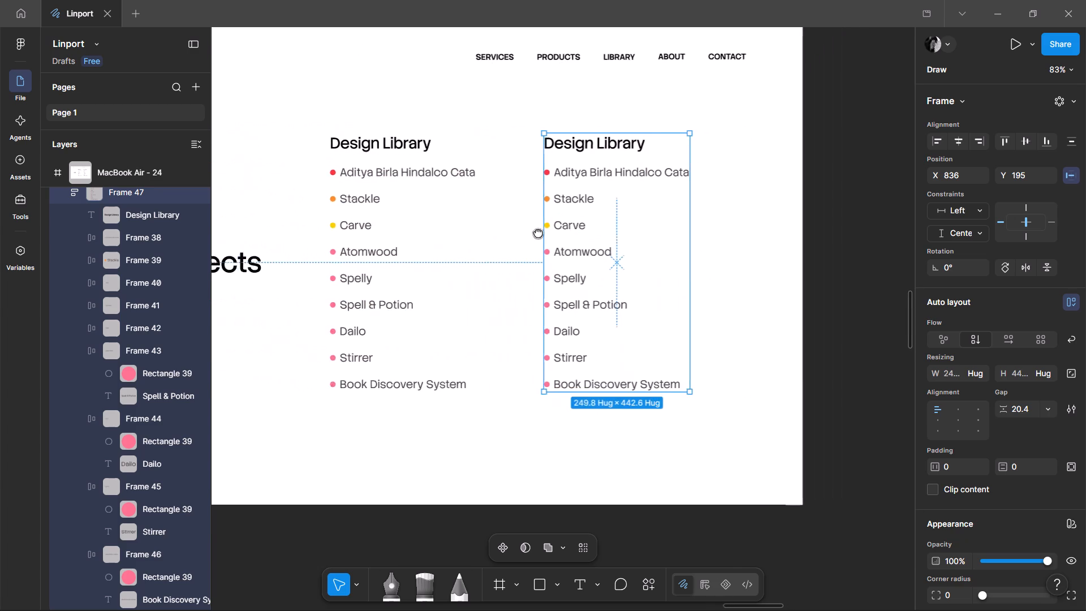
middle_click_drag(538, 233, 593, 233)
double_click(486, 147, "ctrl")
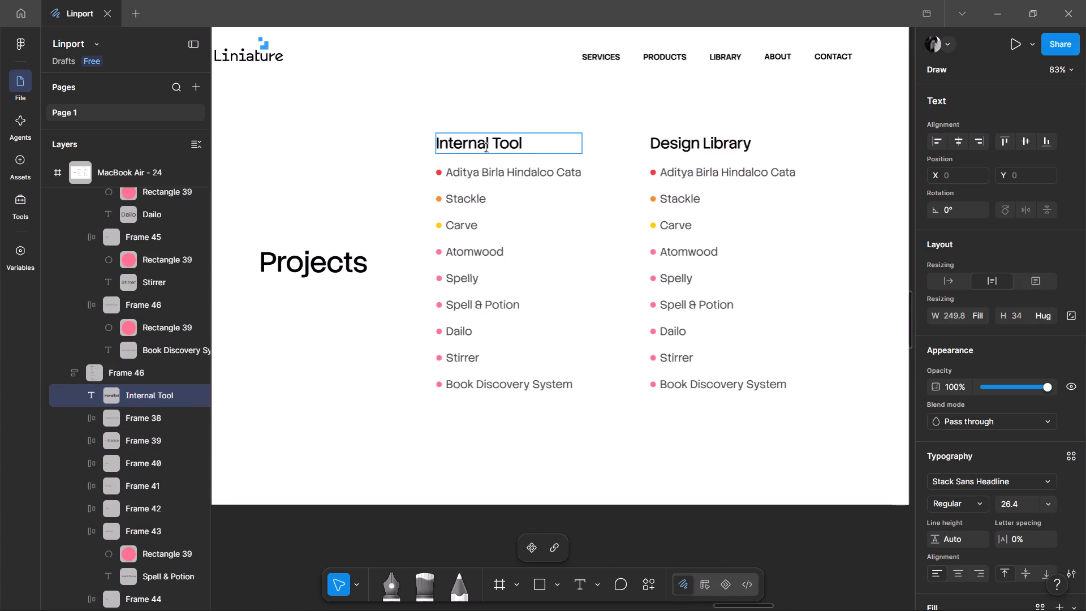
double_click(422, 101)
Change the second list's heading to "System Design".
scroll(593, 175, "down", 2, "ctrl")
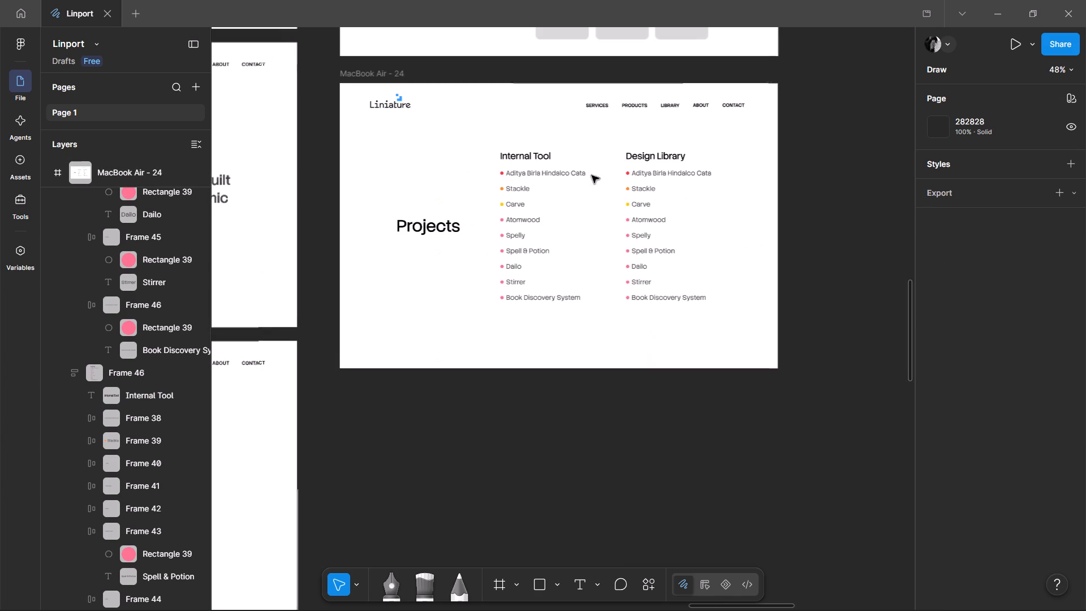
left_click(623, 185)
double_click(670, 157, "ctrl")
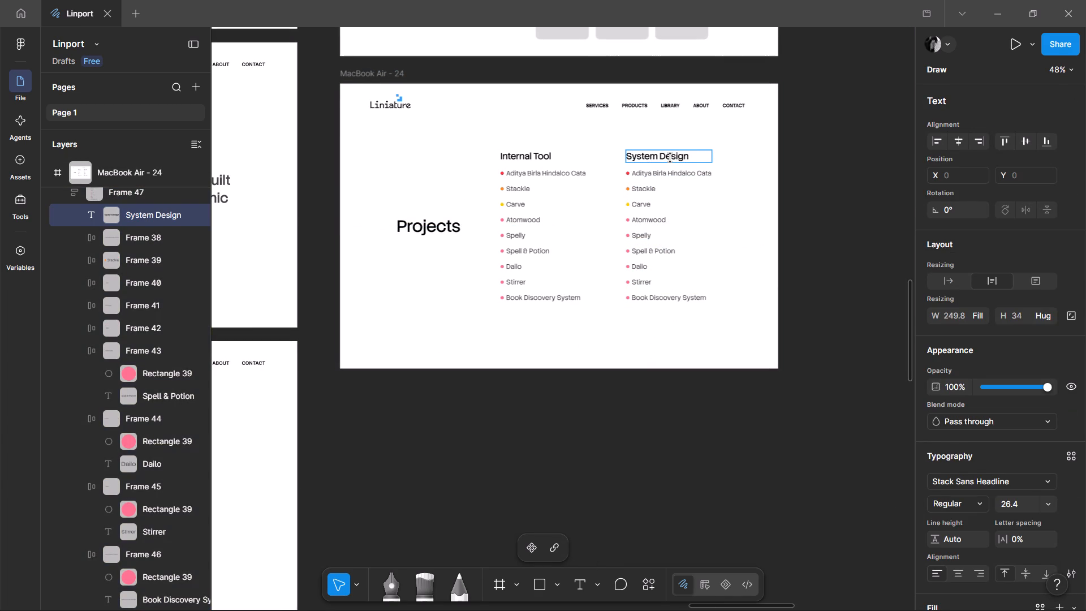
double_click(757, 246)
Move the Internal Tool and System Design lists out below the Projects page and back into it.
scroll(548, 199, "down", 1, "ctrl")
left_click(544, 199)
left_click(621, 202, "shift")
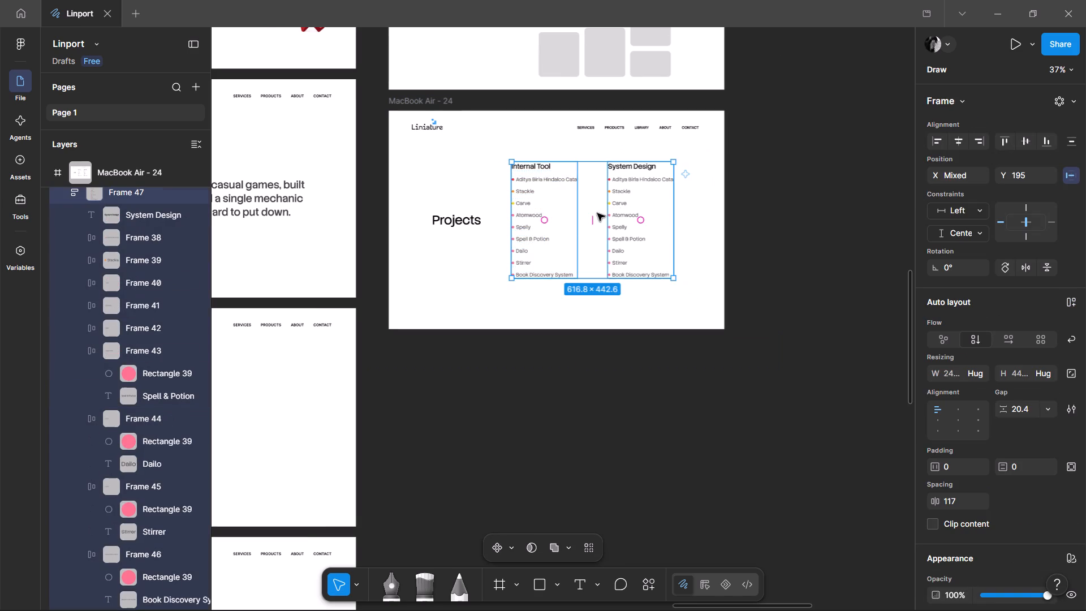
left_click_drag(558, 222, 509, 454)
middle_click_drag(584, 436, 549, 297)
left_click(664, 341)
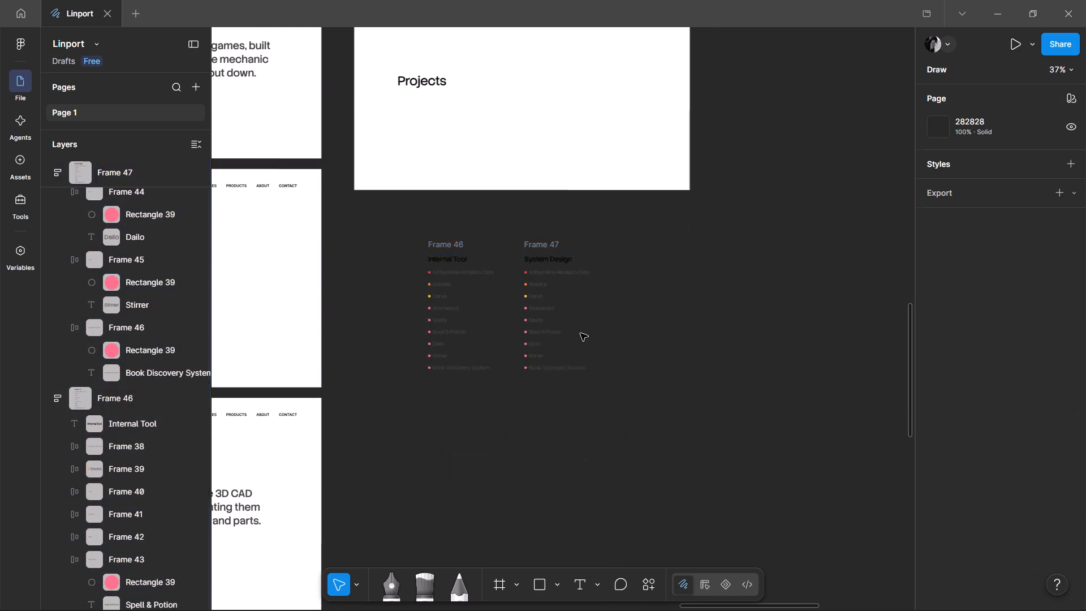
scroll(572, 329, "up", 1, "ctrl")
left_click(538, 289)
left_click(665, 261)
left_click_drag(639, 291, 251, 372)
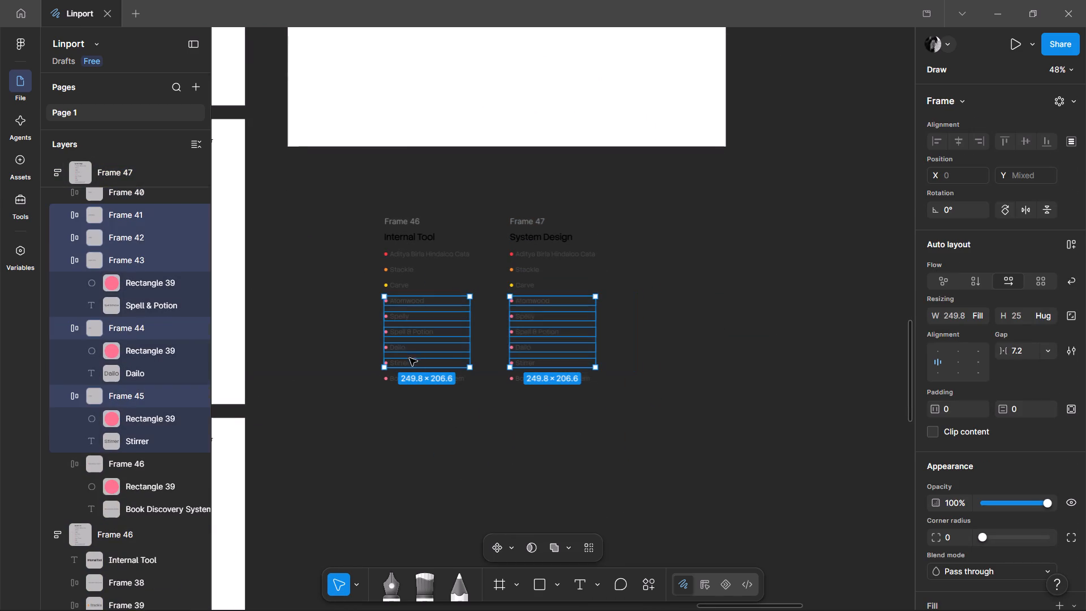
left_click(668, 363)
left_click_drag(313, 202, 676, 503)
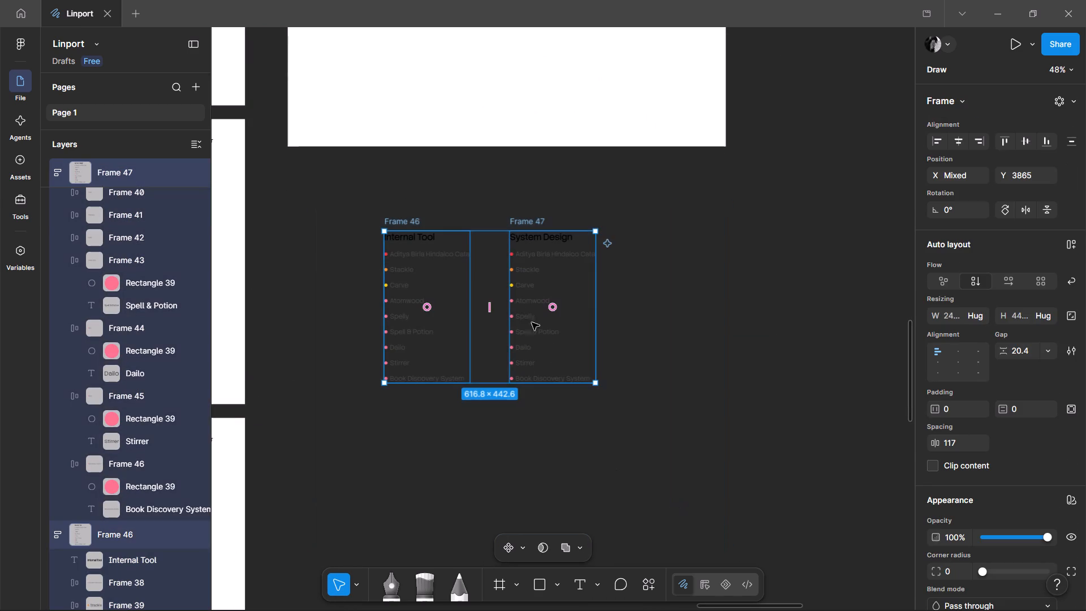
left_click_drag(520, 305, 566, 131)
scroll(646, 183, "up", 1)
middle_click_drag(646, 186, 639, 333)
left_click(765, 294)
Duplicate the System Design list and place the copy beside it at X 1079, Y 195.
left_click(623, 380)
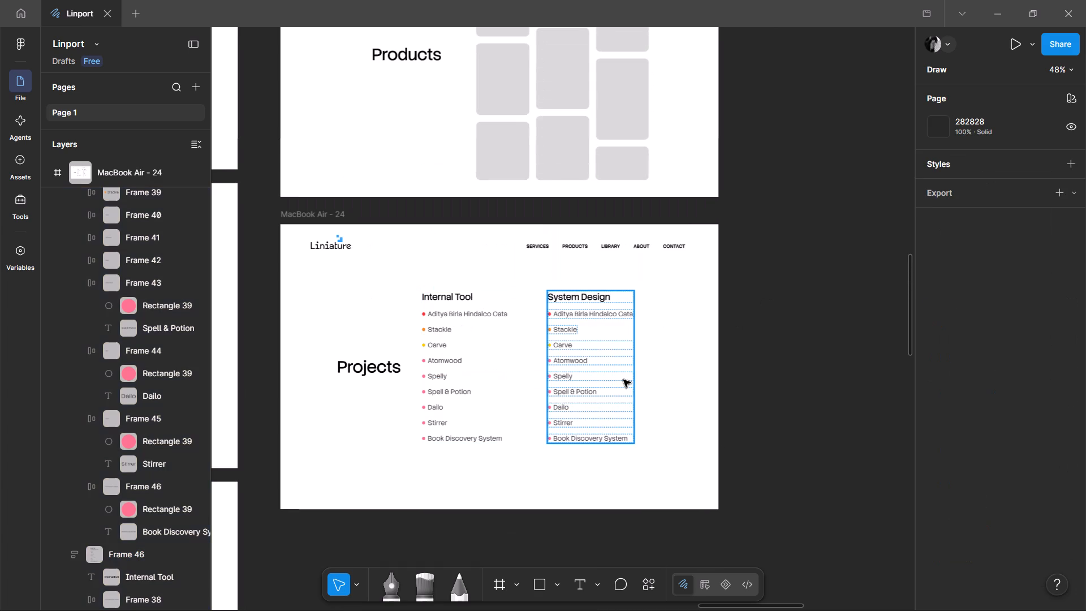
key("ctrl+c")
key("v")
left_click_drag(610, 365, 647, 362)
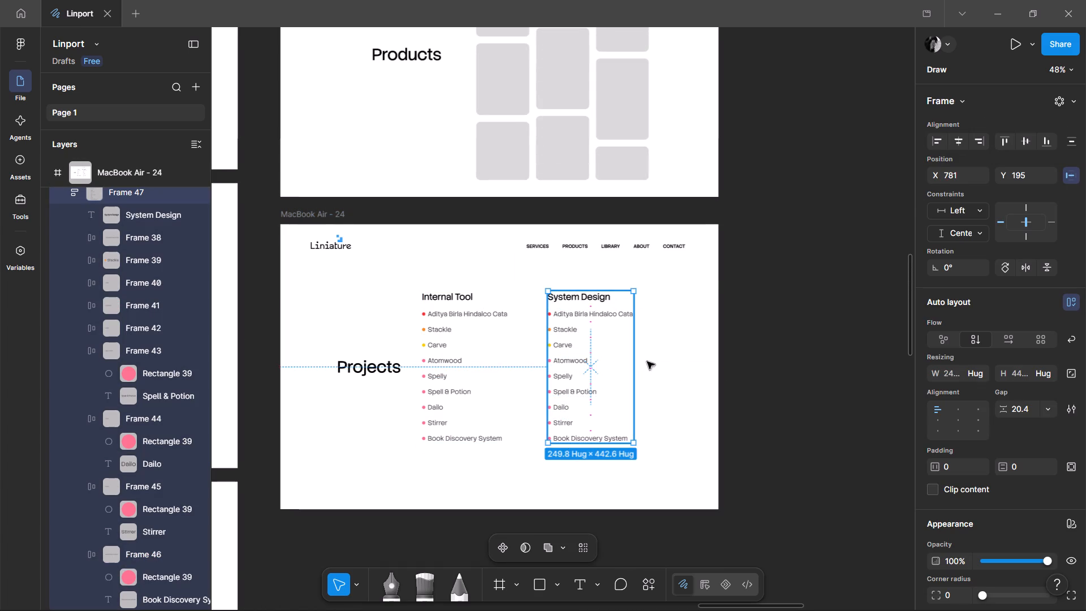
left_click_drag(647, 362, 657, 352)
key("ctrl+z")
key("ctrl+c")
key("ctrl+v")
left_click_drag(594, 378, 694, 378)
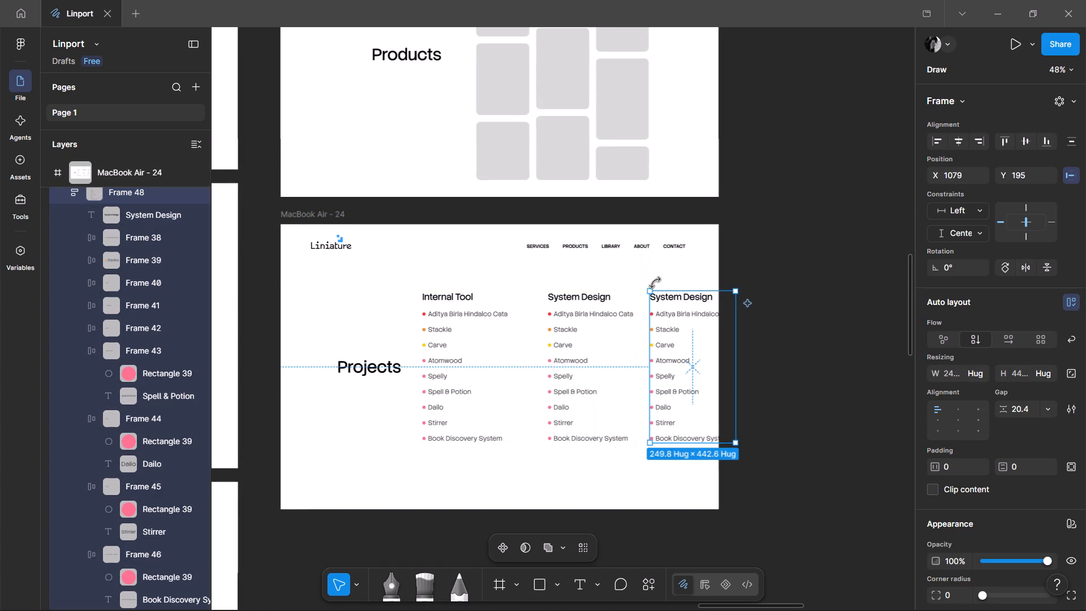
Change the third list's heading to "Game Design".
scroll(686, 296, "up", 4, "ctrl")
left_click(667, 307)
double_click(676, 300, "ctrl")
left_click(669, 300)
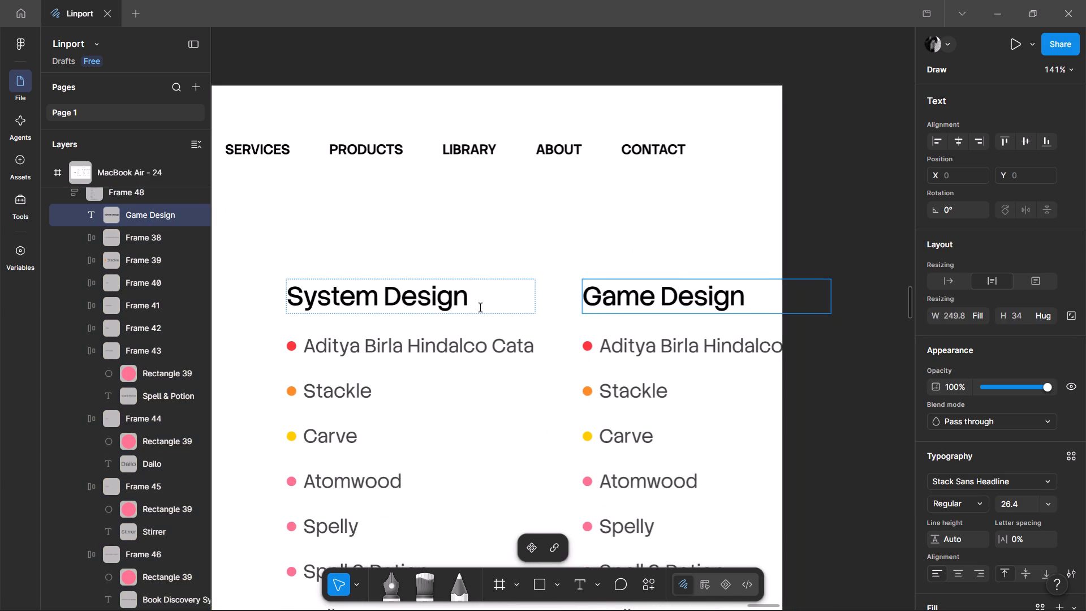
double_click(576, 256)
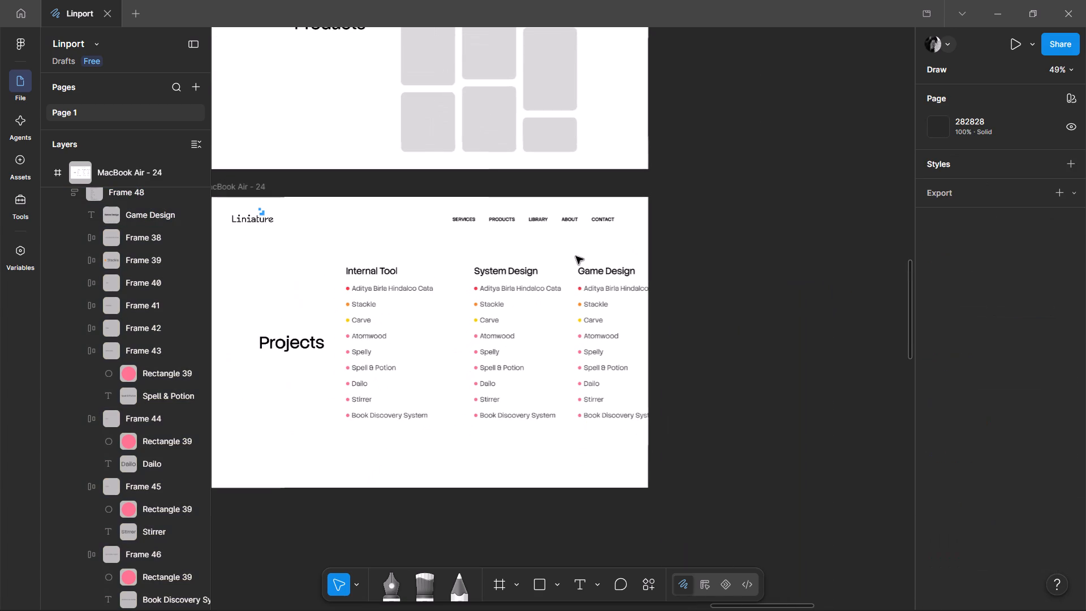
Move all three project lists out of the Projects page onto the empty canvas below it, at Y 3782.
left_click_drag(769, 458, 368, 263)
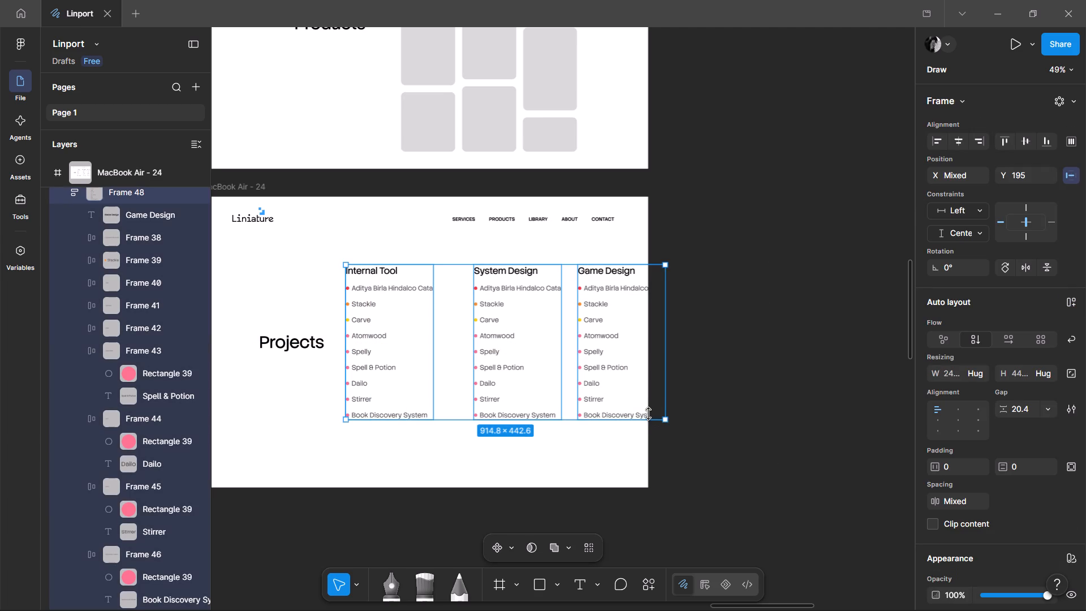
left_click_drag(667, 421, 572, 327, "shift")
key("ctrl+z")
left_click_drag(545, 322, 542, 468)
scroll(641, 482, "up", 1)
middle_click_drag(637, 458, 637, 204)
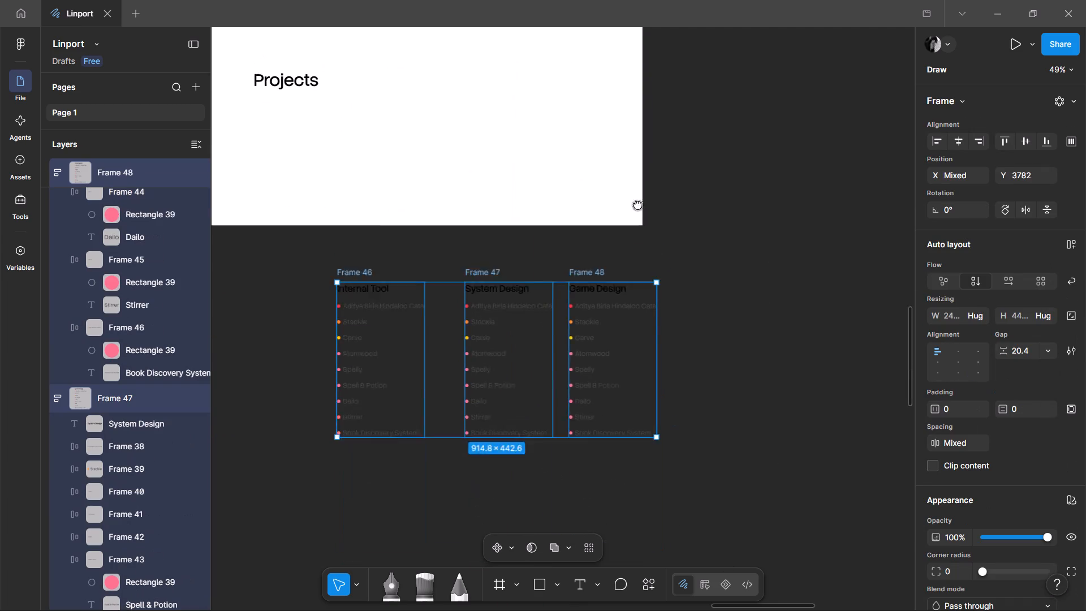
middle_click_drag(637, 204, 638, 201)
left_click(718, 355)
Duplicate the Game Design list beside the original at X 11028, Y 3782, keeping the original's rows intact.
scroll(630, 225, "up", 4, "ctrl")
scroll(602, 283, "down", 2, "ctrl")
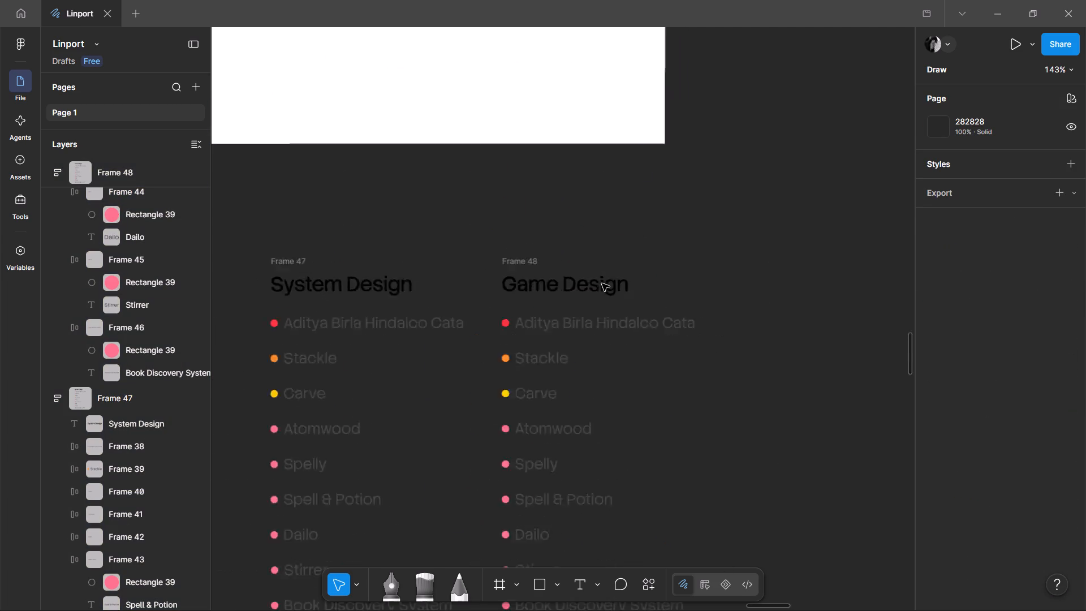
scroll(602, 283, "down", 1, "ctrl")
left_click(604, 314)
left_click(595, 269)
left_click(556, 271)
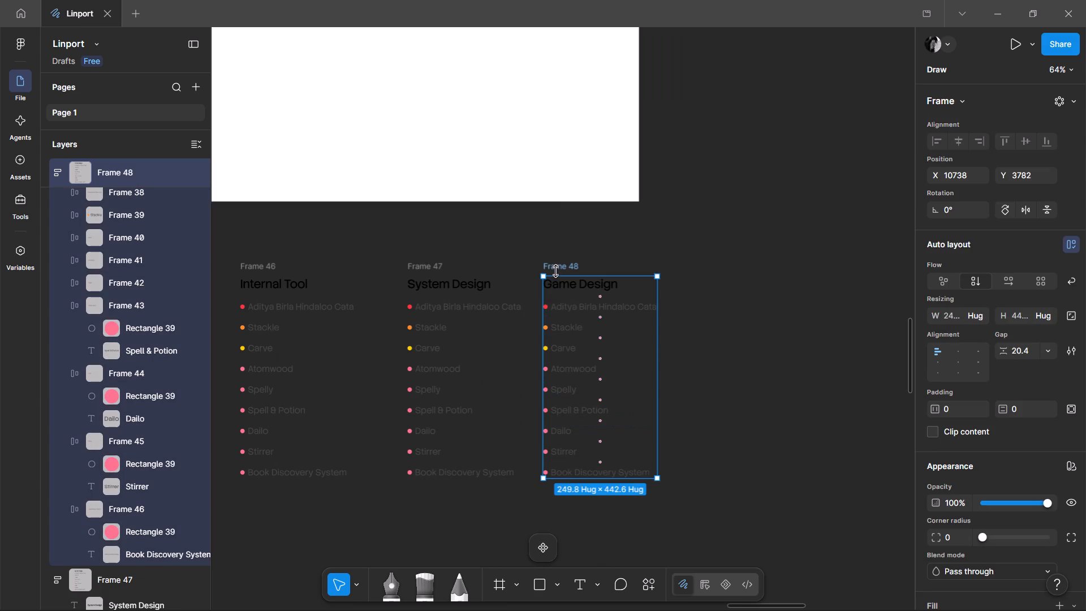
key("ctrl+c")
key("ctrl+v")
left_click_drag(608, 349, 805, 342)
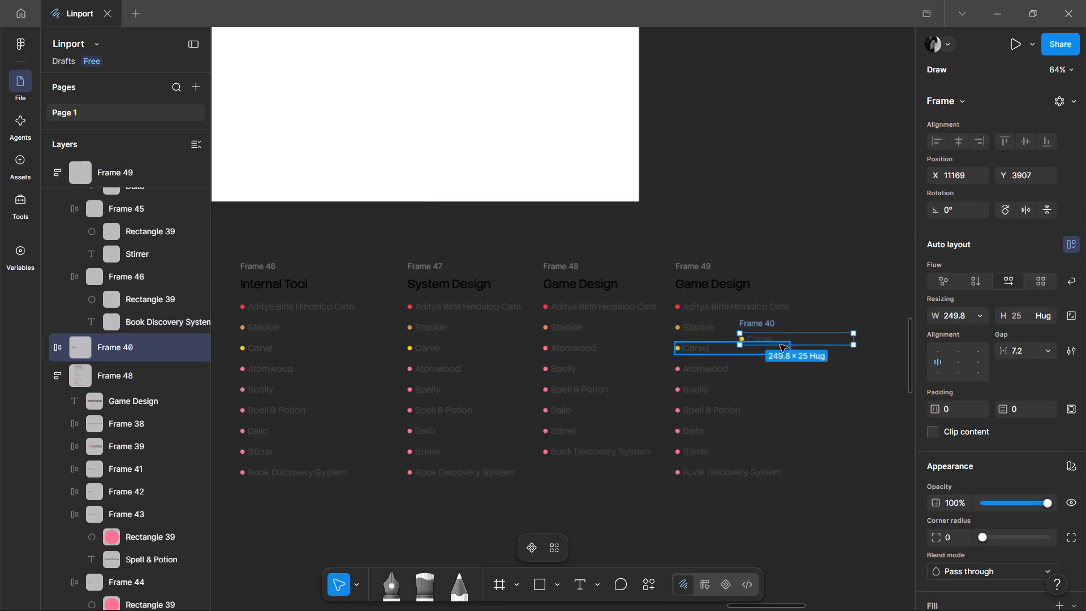
key("ctrl+z")
scroll(799, 249, "up", 3)
scroll(752, 329, "down", 3)
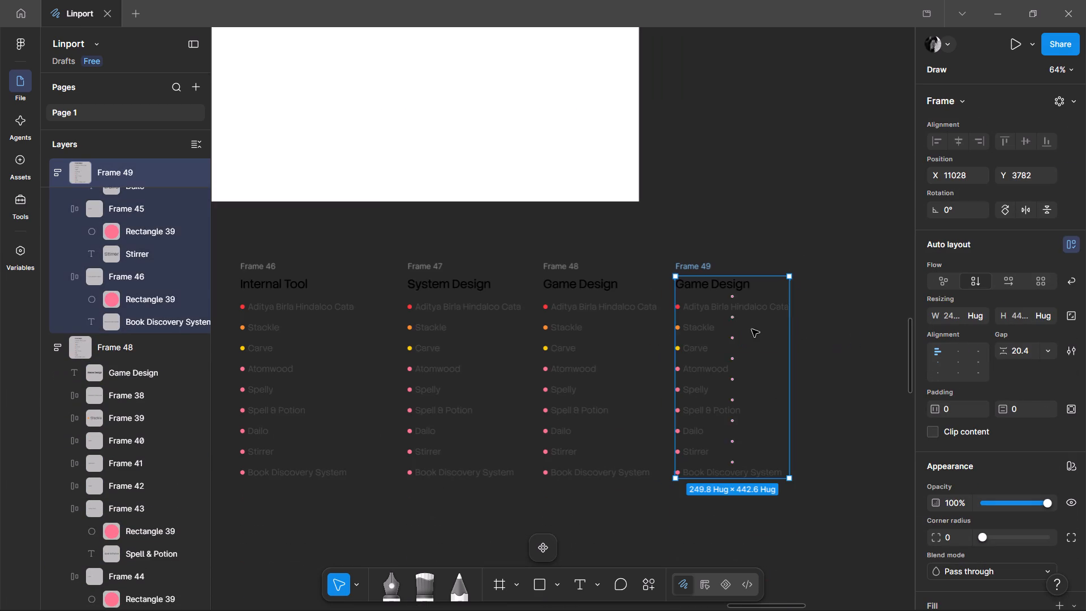
scroll(331, 272, "up", 4, "ctrl")
scroll(379, 279, "down", 4, "ctrl")
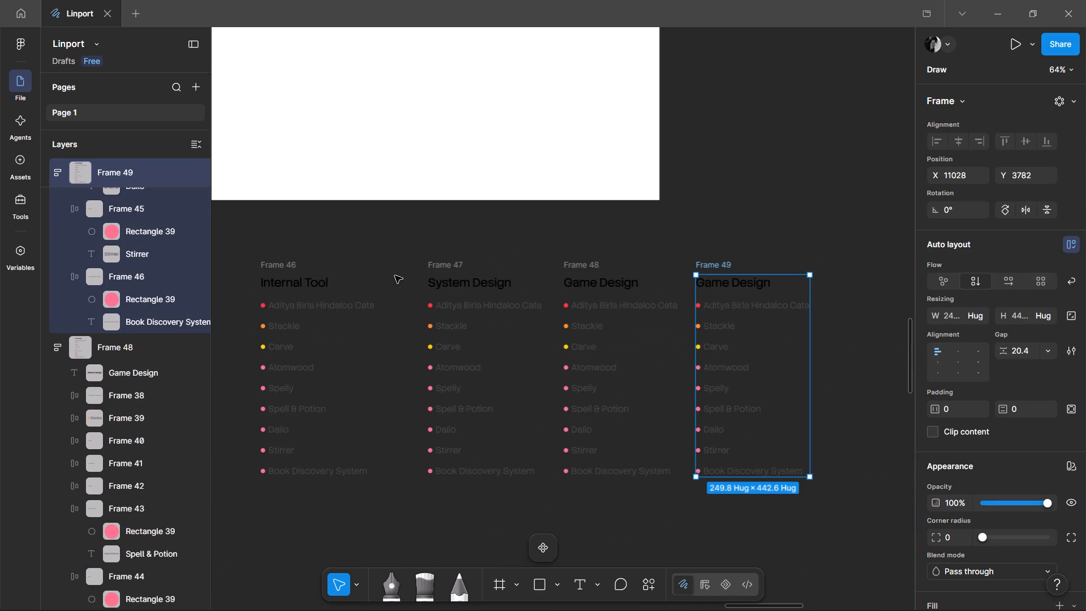
Change the fourth list's heading to "Digital Product Design".
middle_click_drag(686, 467, 783, 411)
left_click(643, 471)
middle_click_drag(717, 450, 570, 518)
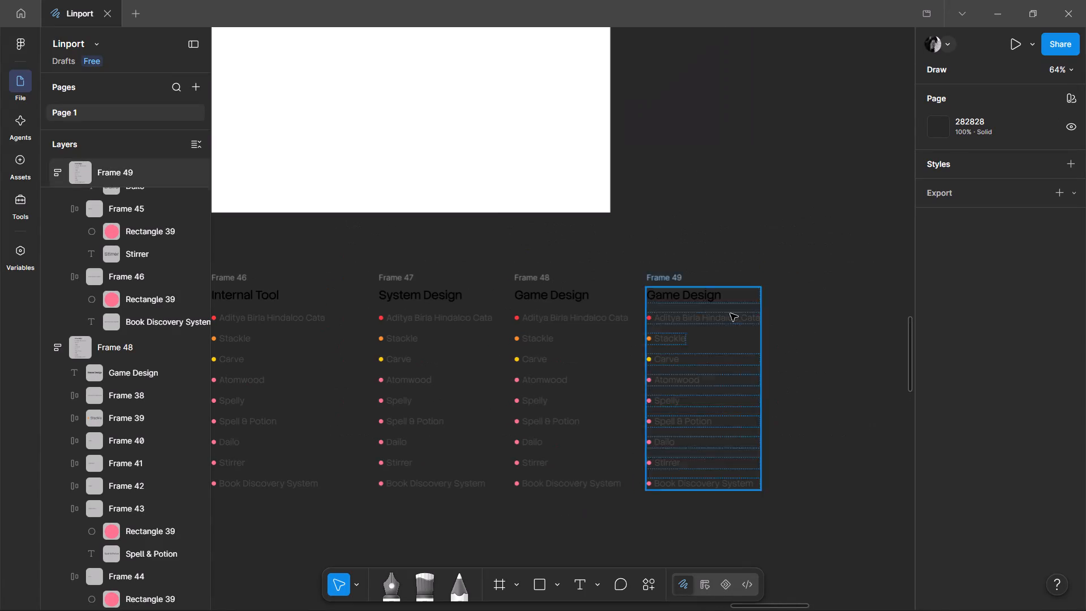
scroll(710, 293, "up", 4, "ctrl")
double_click(679, 305, "ctrl")
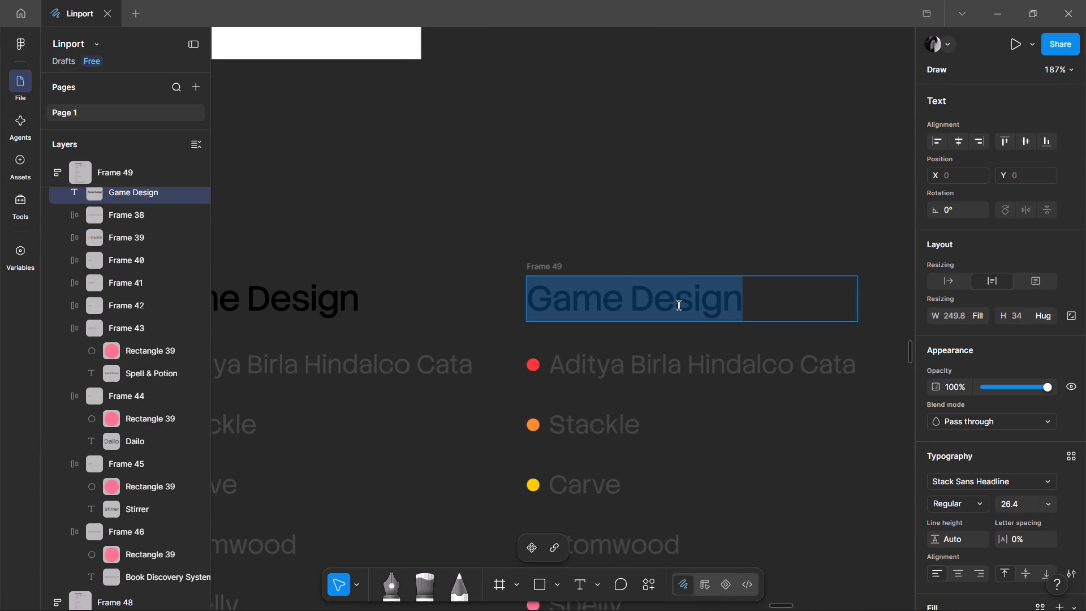
key("BackSpace")
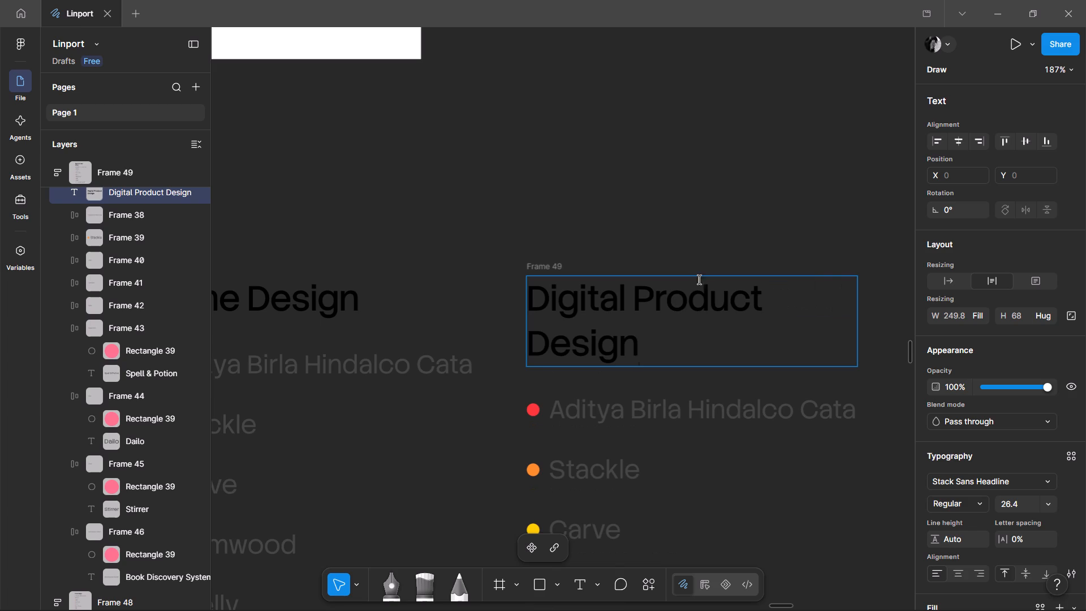
left_click(706, 259)
Widen the Digital Product Design list frame to 276 so its heading fits on one line.
left_click_drag(861, 292, 877, 292)
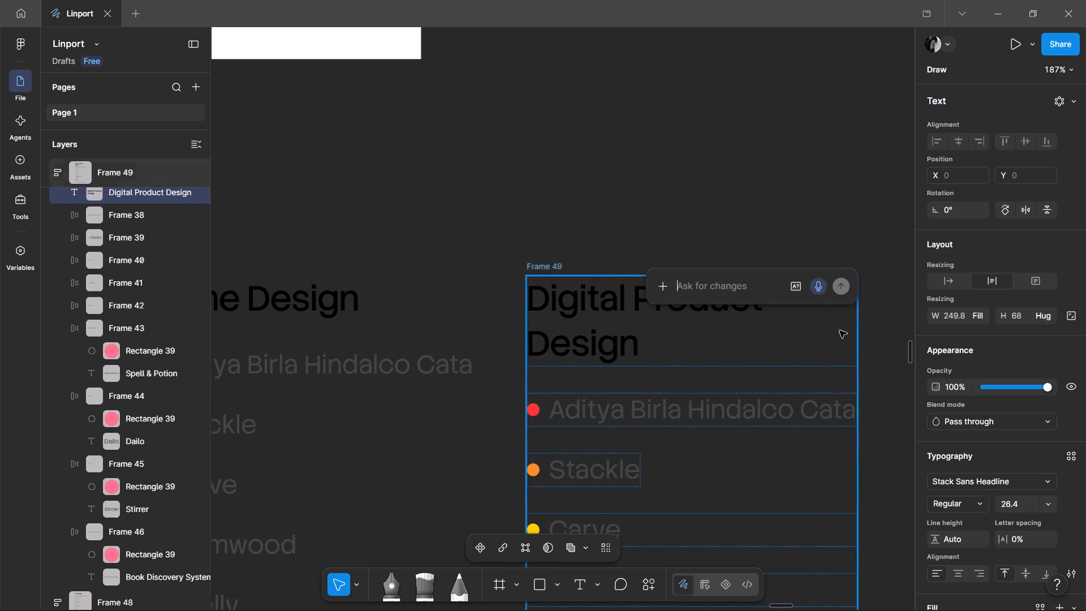
left_click(887, 316)
left_click(851, 333)
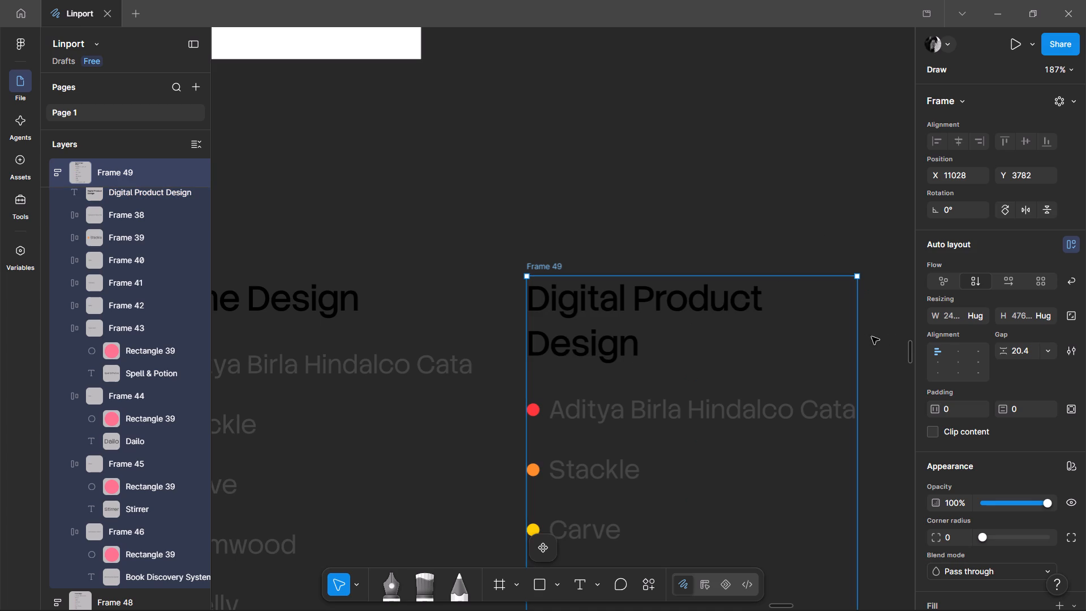
left_click_drag(859, 335, 830, 334)
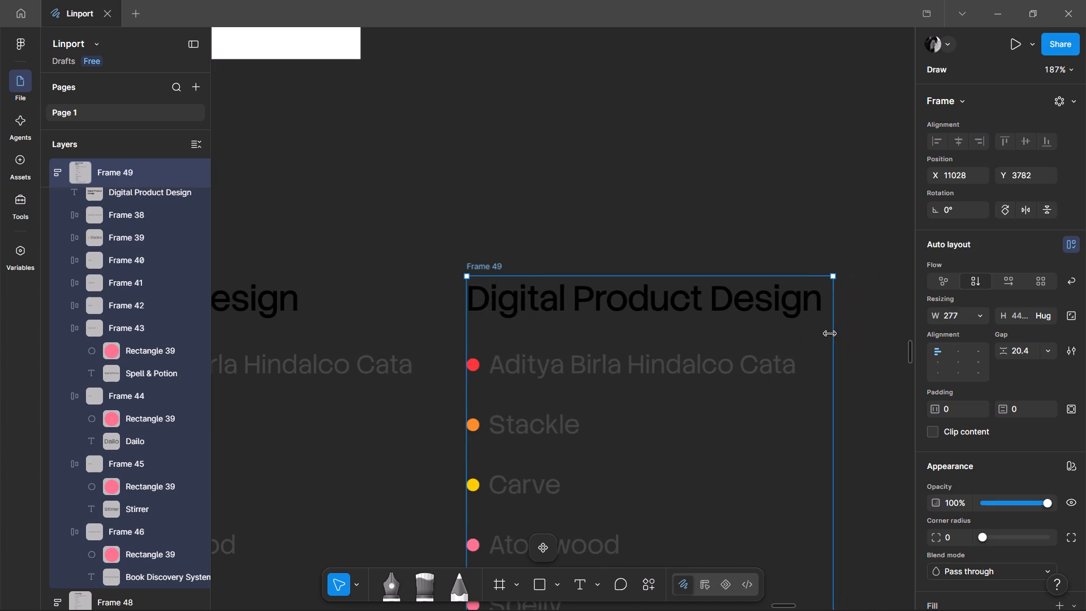
left_click_drag(830, 334, 832, 334)
Duplicate the Digital Product Design list as a fifth list beside the original.
scroll(486, 214, "down", 6, "ctrl")
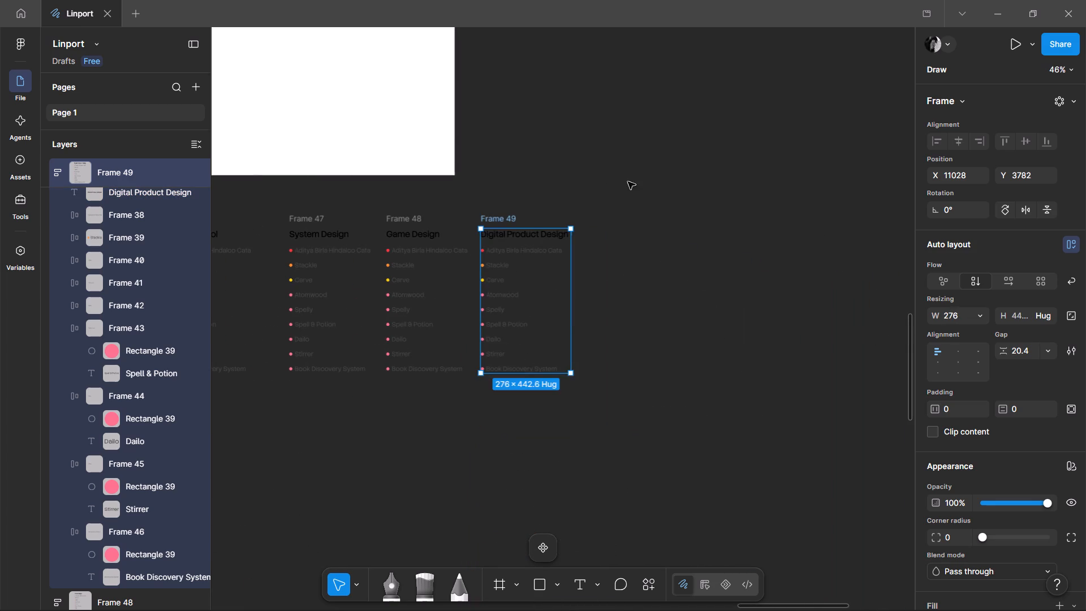
left_click(652, 182)
left_click(567, 323)
left_click(761, 229)
middle_click_drag(270, 199, 467, 183)
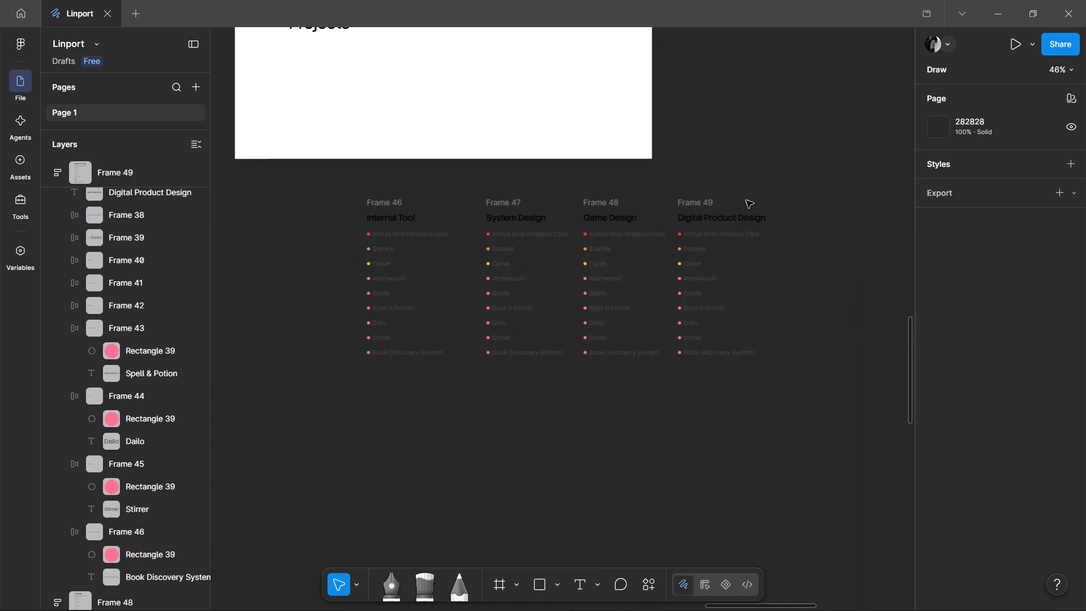
left_click(689, 206)
key("ctrl+c")
key("ctrl+v")
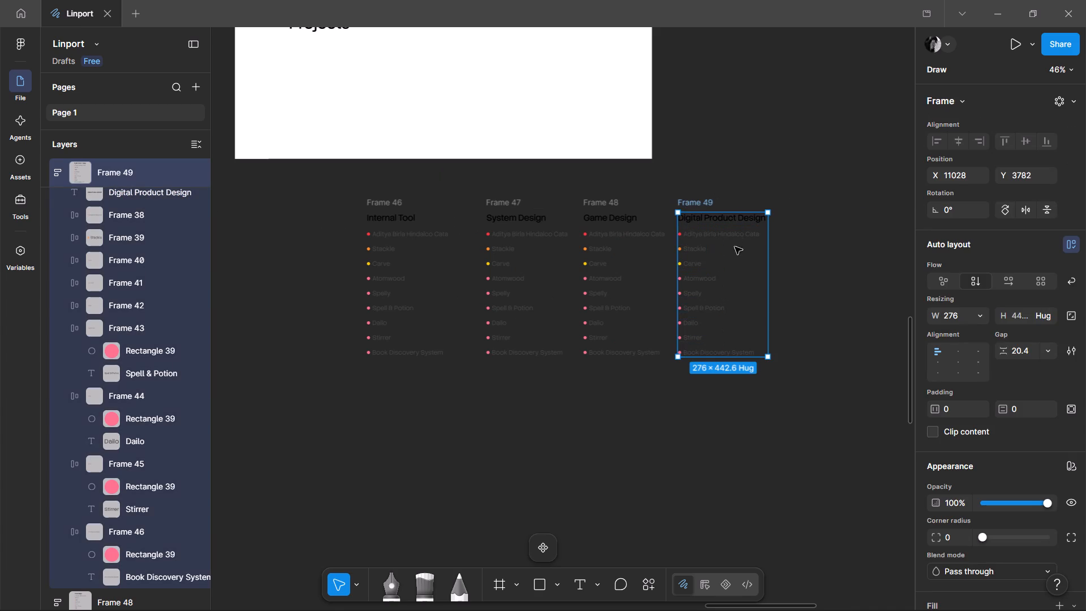
left_click_drag(775, 421, 757, 419)
Change the fifth list's heading to "Industrial Design".
middle_click_drag(421, 345, 363, 429)
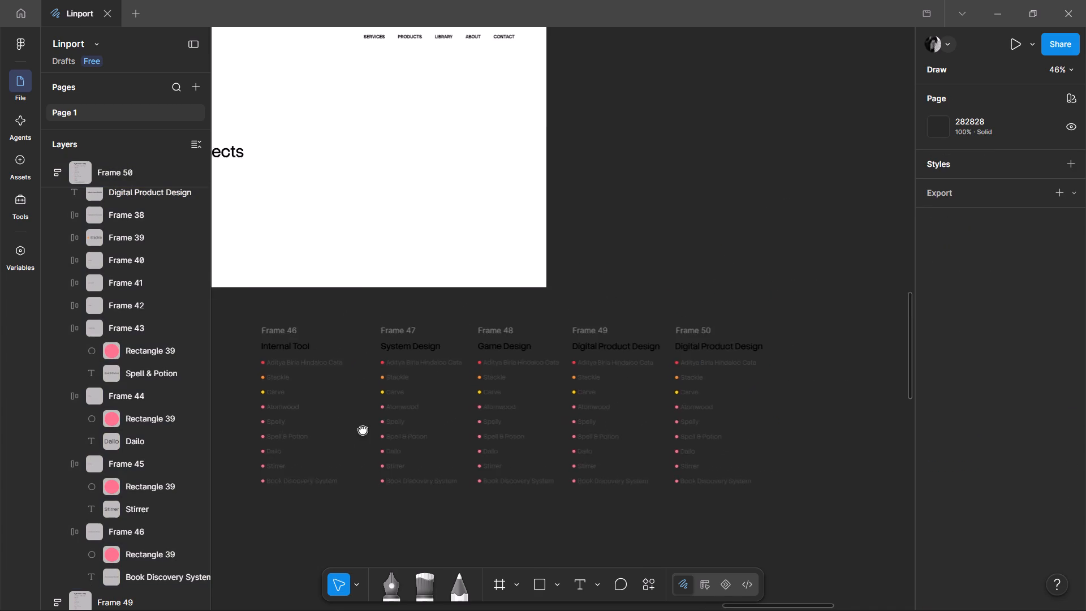
middle_click_drag(363, 429, 381, 369)
scroll(760, 249, "up", 3, "ctrl")
scroll(813, 231, "up", 4, "ctrl")
middle_click_drag(830, 178, 569, 225)
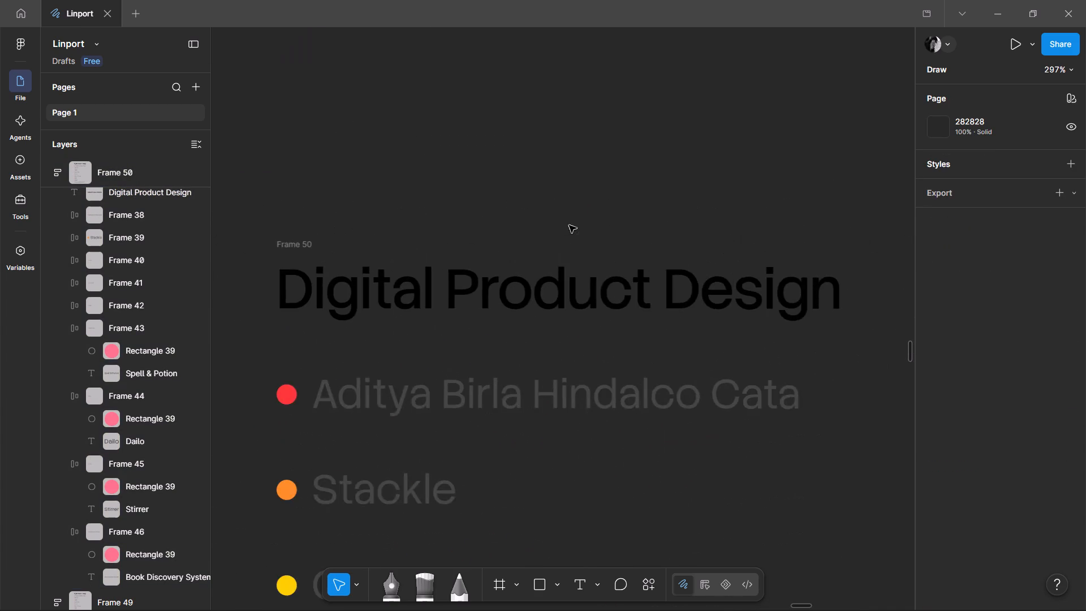
scroll(589, 266, "down", 1, "ctrl")
double_click(598, 279, "ctrl")
left_click(637, 289)
scroll(646, 290, "down", 2, "ctrl")
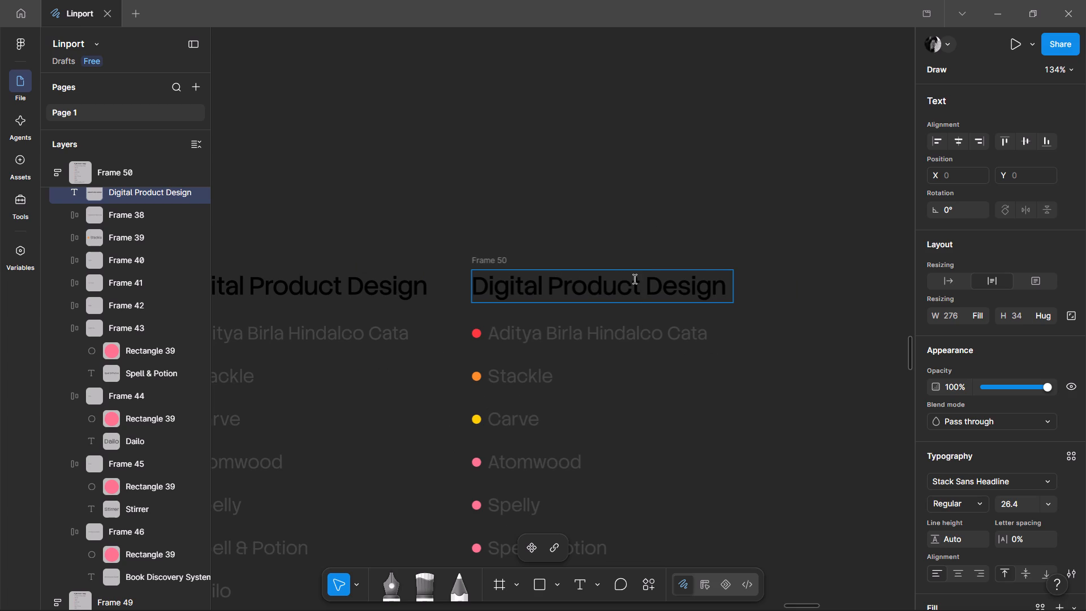
left_click_drag(640, 279, 372, 282)
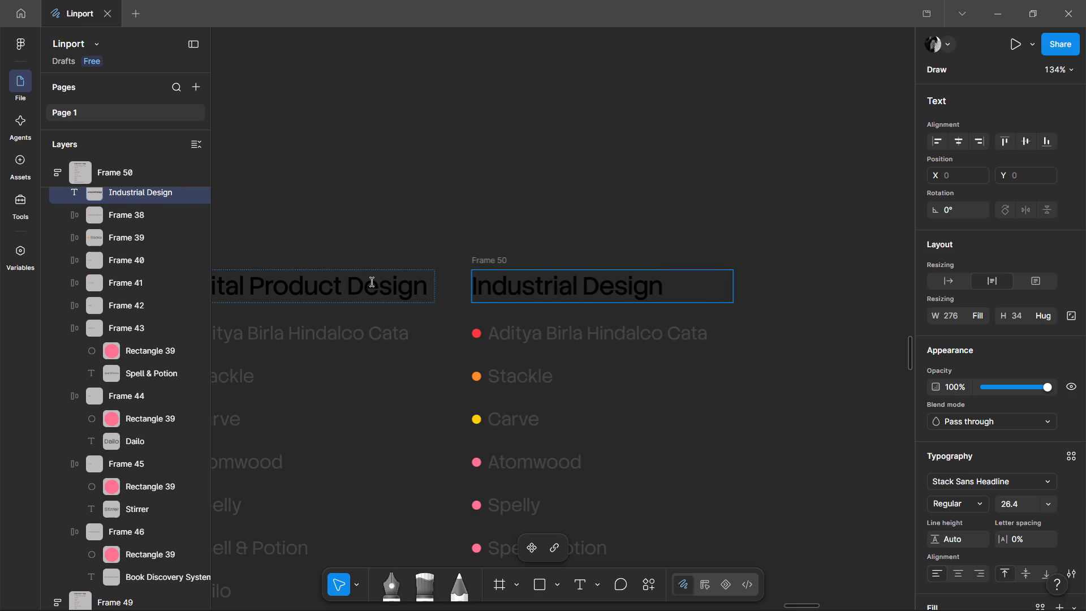
double_click(533, 201)
Examine the service categories listed under Pixels and Atoms on the Services pages for comparison with the project list headings.
scroll(602, 174, "down", 6, "ctrl")
middle_click_drag(648, 161, 775, 599)
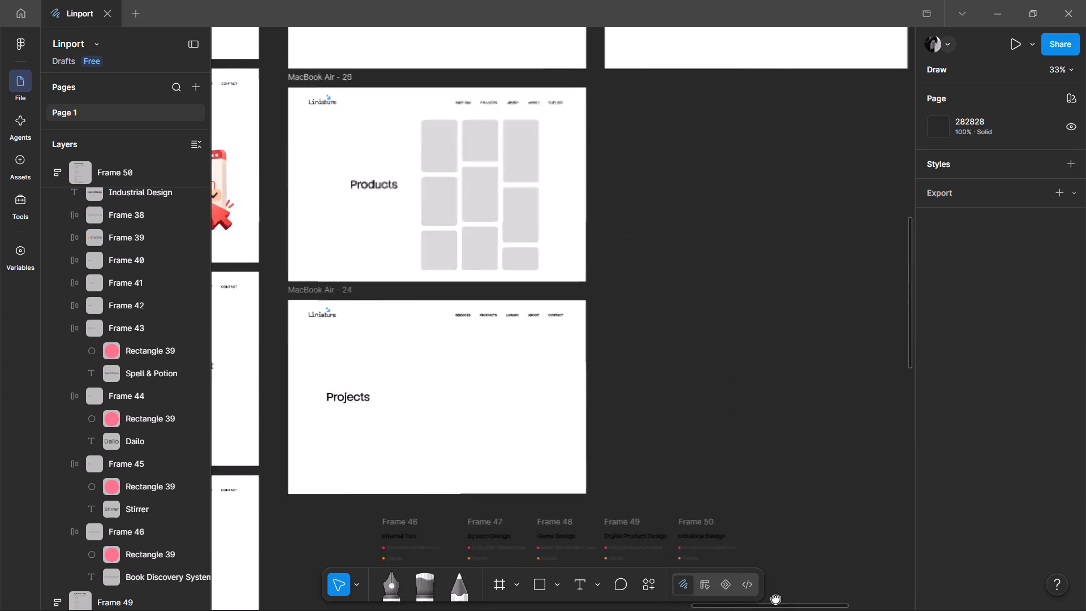
middle_click_drag(775, 599, 778, 606)
scroll(820, 468, "up", 2)
scroll(505, 281, "up", 3, "ctrl")
scroll(426, 249, "up", 2, "ctrl")
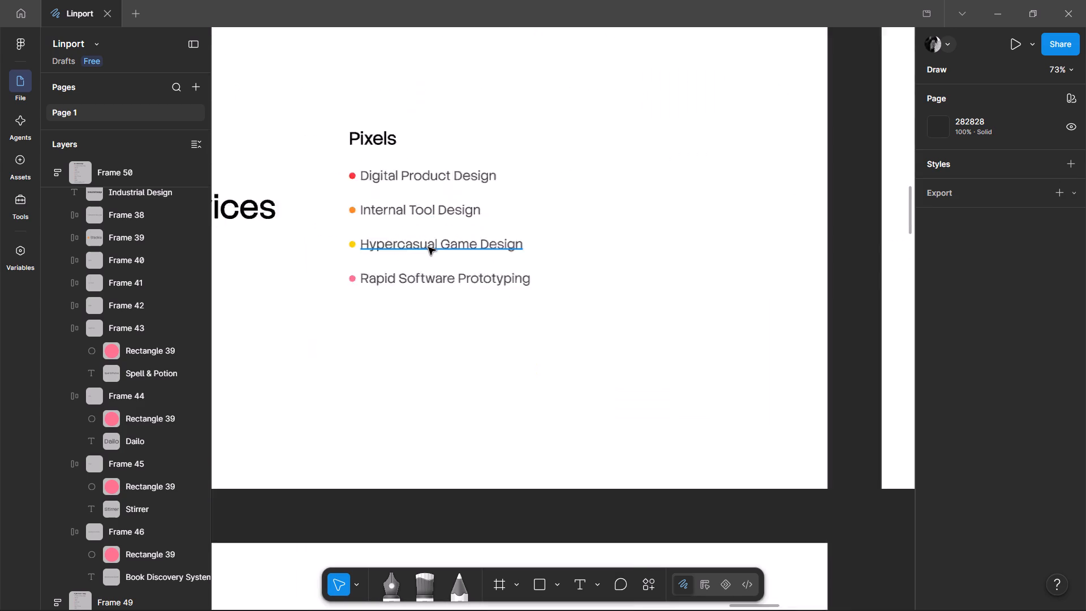
scroll(428, 247, "up", 2, "ctrl")
scroll(428, 247, "down", 3, "ctrl")
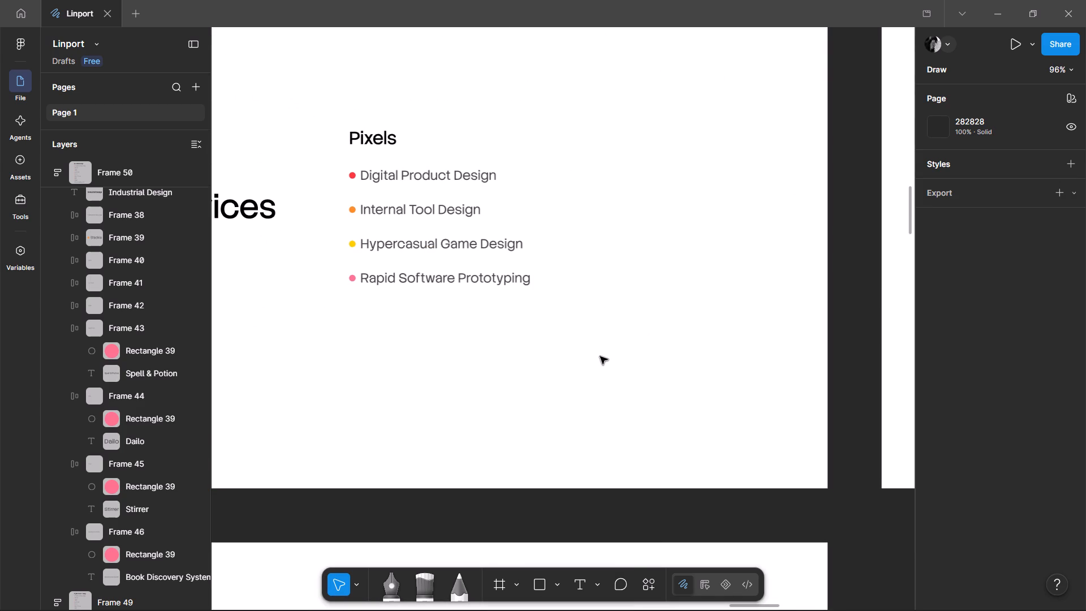
middle_click_drag(625, 348, 0, 407)
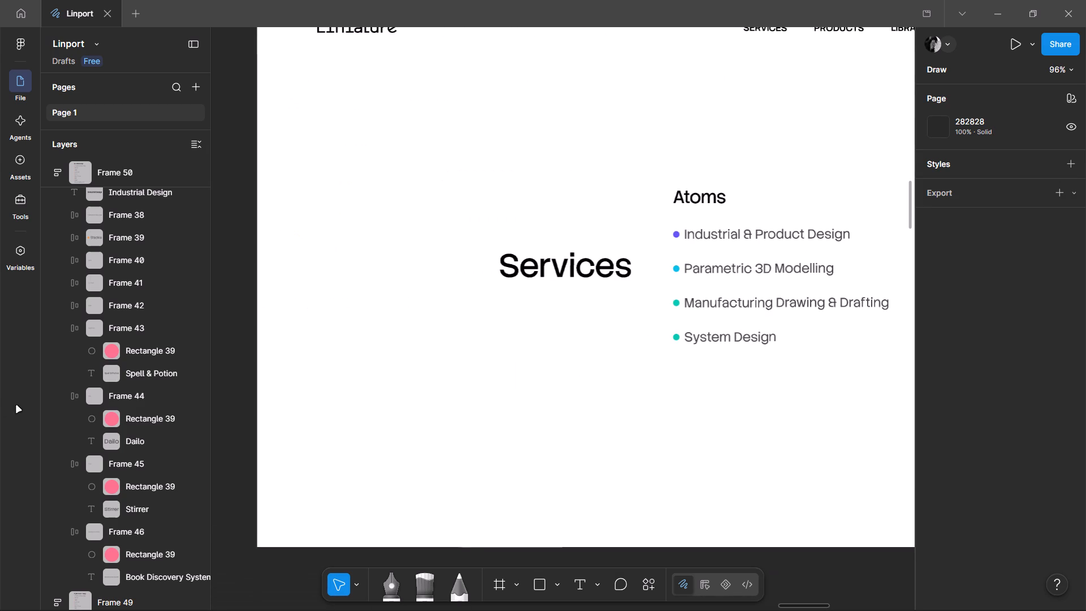
scroll(593, 374, "down", 6, "ctrl")
scroll(622, 373, "down", 7)
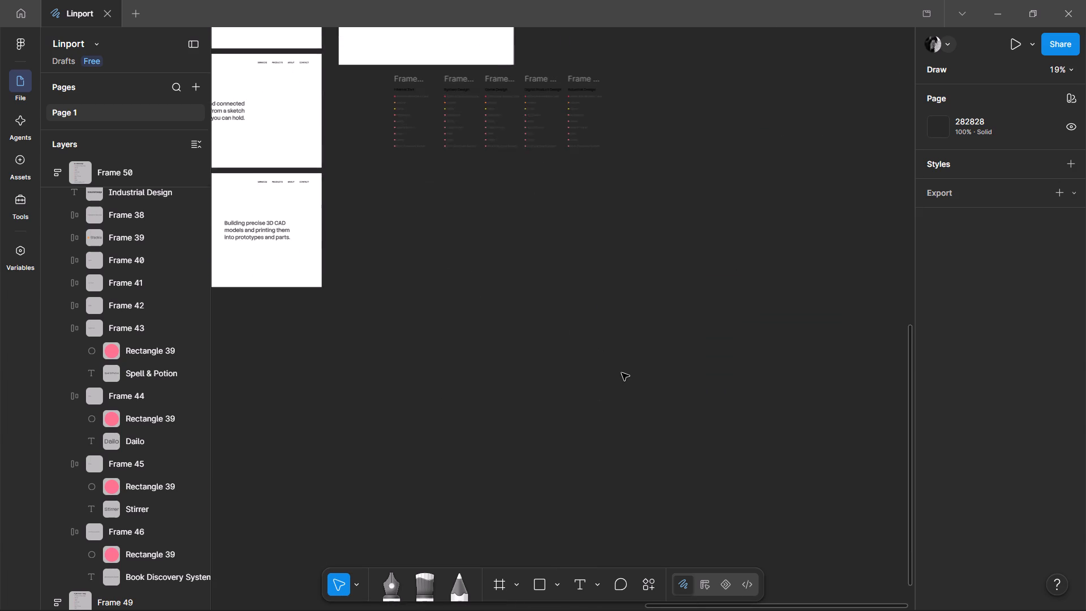
scroll(622, 373, "down", 2)
Extend the first list's heading from "Internal Tool" to "Internal Tool & System Design".
scroll(622, 373, "up", 4)
scroll(492, 265, "up", 4, "ctrl")
middle_click_drag(395, 424, 678, 397)
scroll(399, 424, "up", 1)
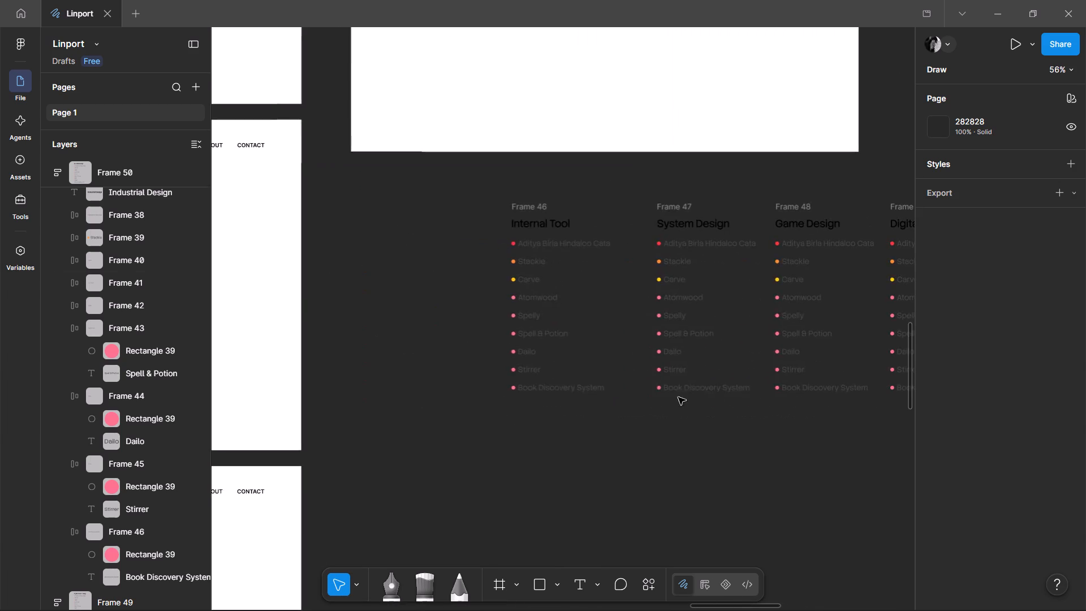
scroll(509, 244, "up", 3, "ctrl")
scroll(615, 231, "up", 2, "ctrl")
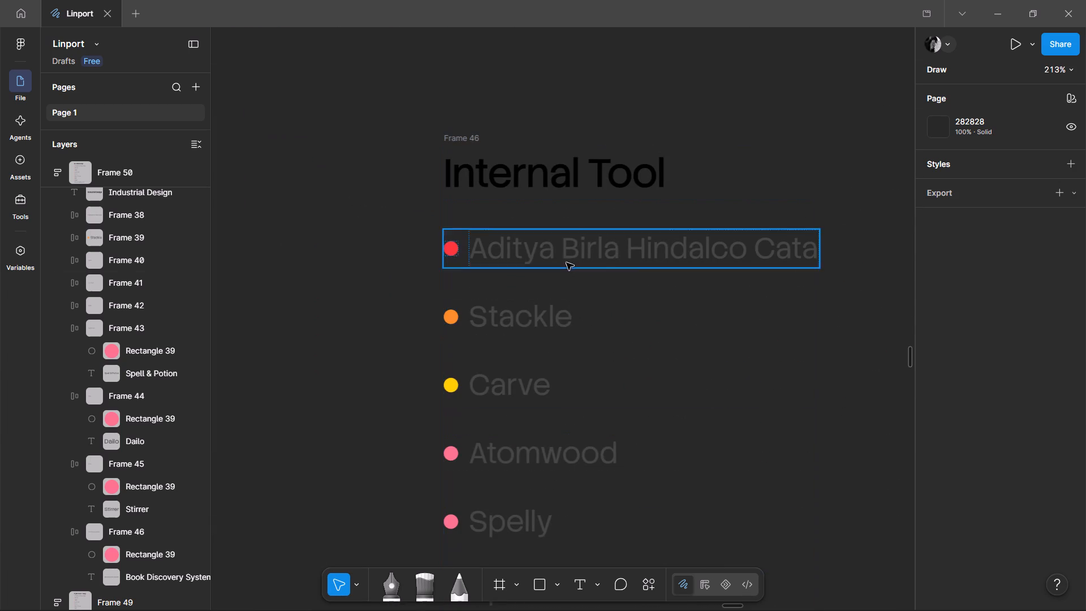
left_click(537, 314)
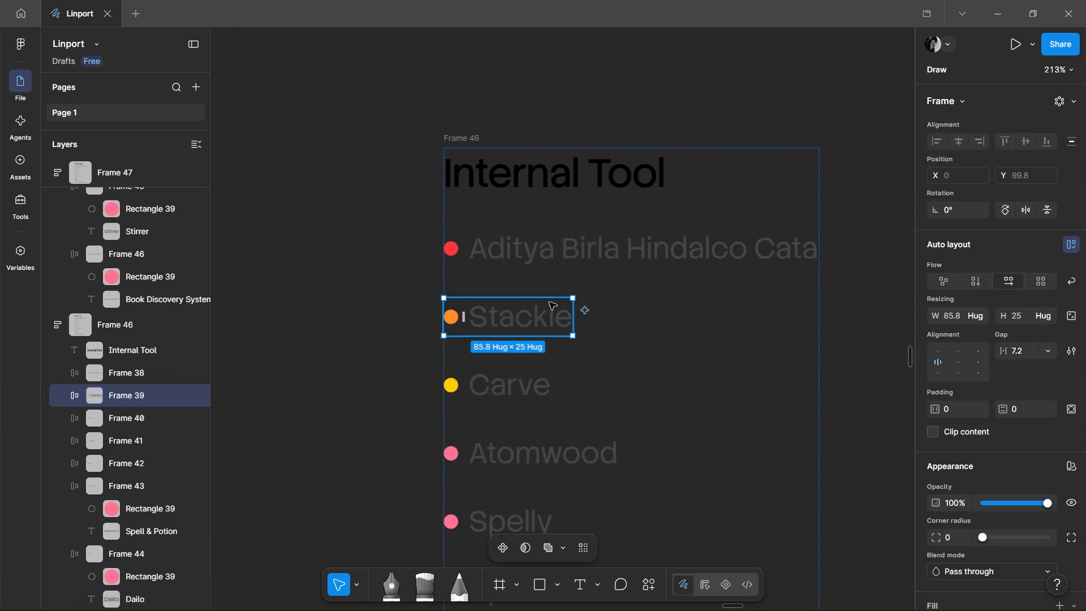
scroll(395, 213, "down", 4, "ctrl")
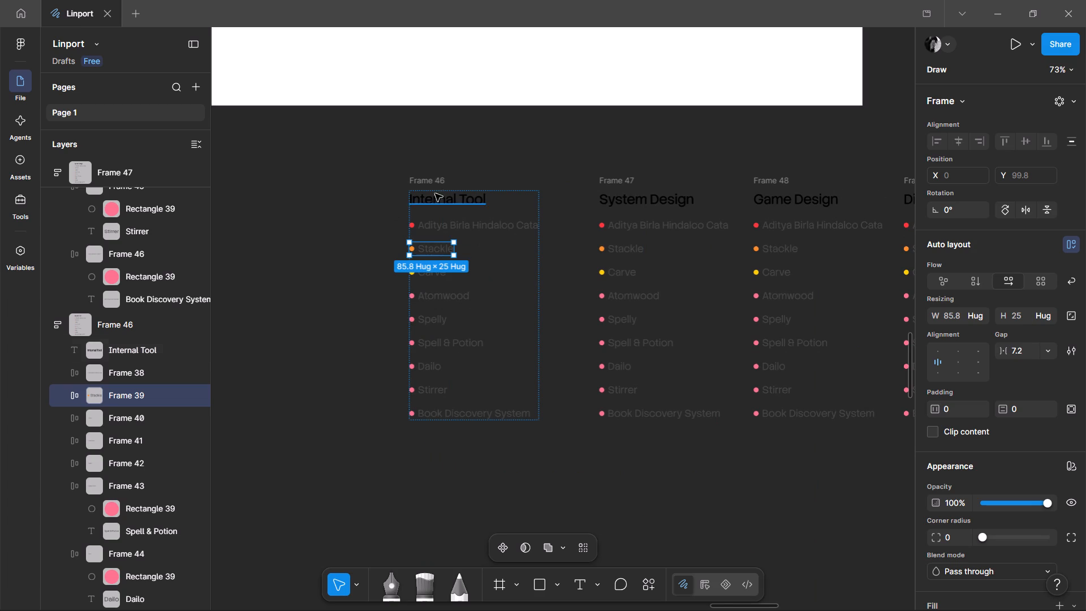
scroll(456, 185, "up", 3, "ctrl")
double_click(494, 220, "ctrl")
left_click(528, 214)
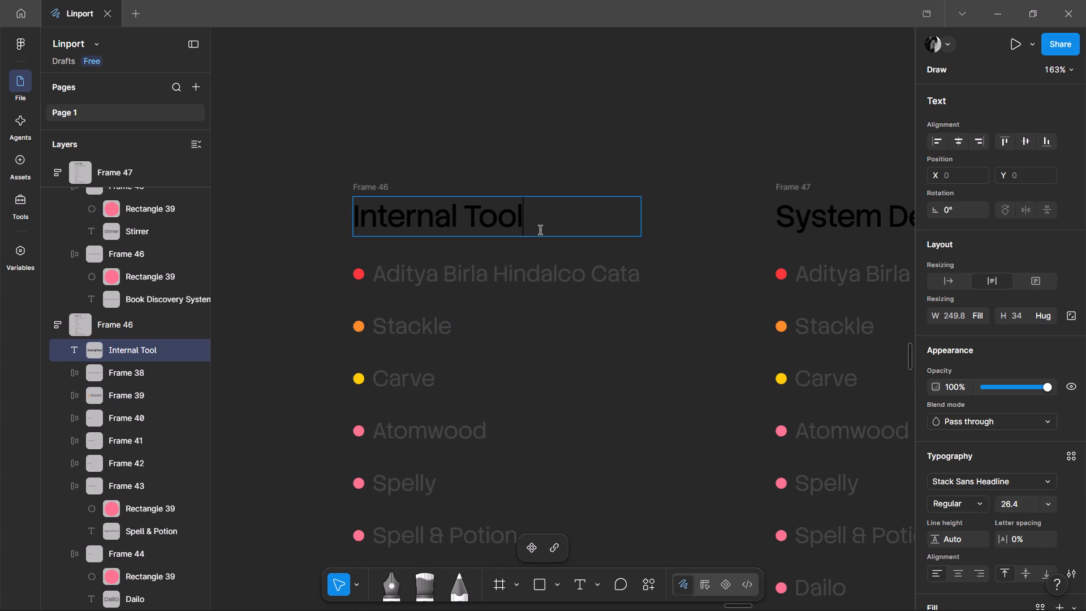
key("space")
type("&")
key("space")
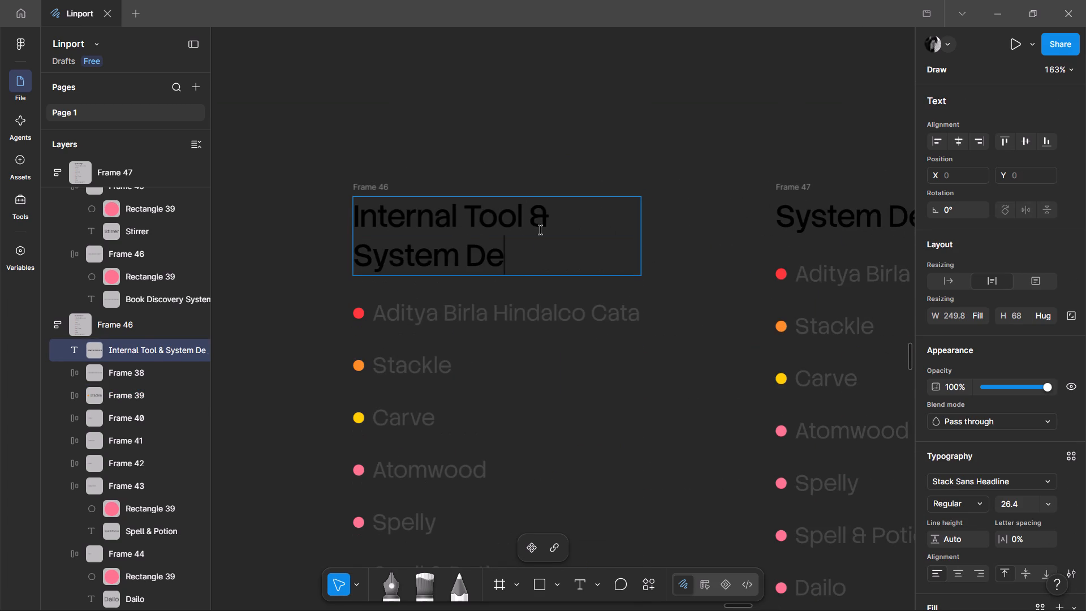
left_click(643, 185)
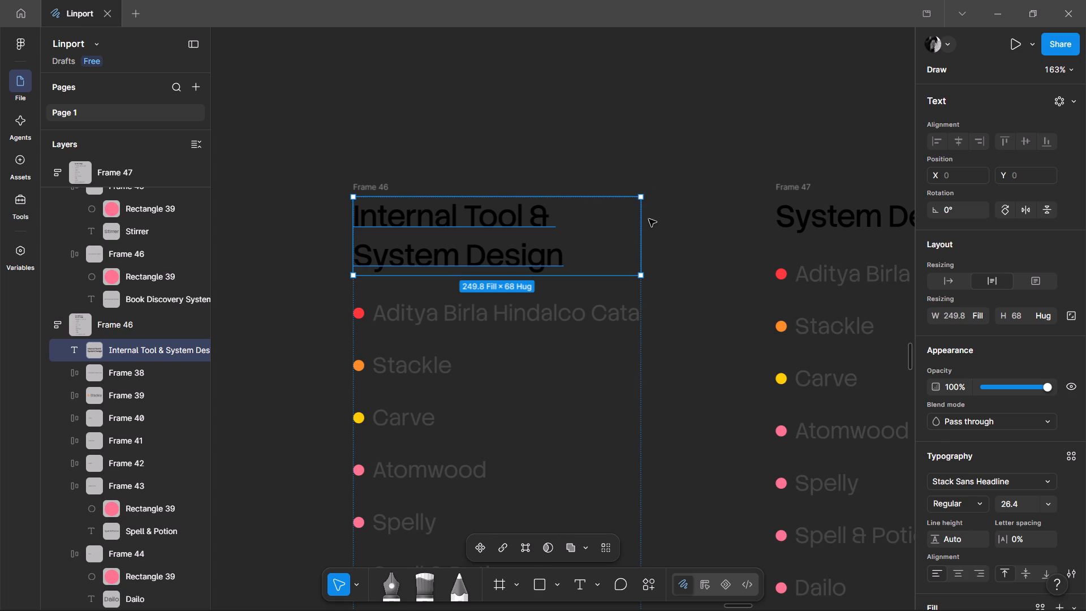
Resize the Internal Tool & System Design heading's text box to a width of 213, wrapping it onto two lines.
left_click_drag(639, 219, 742, 225)
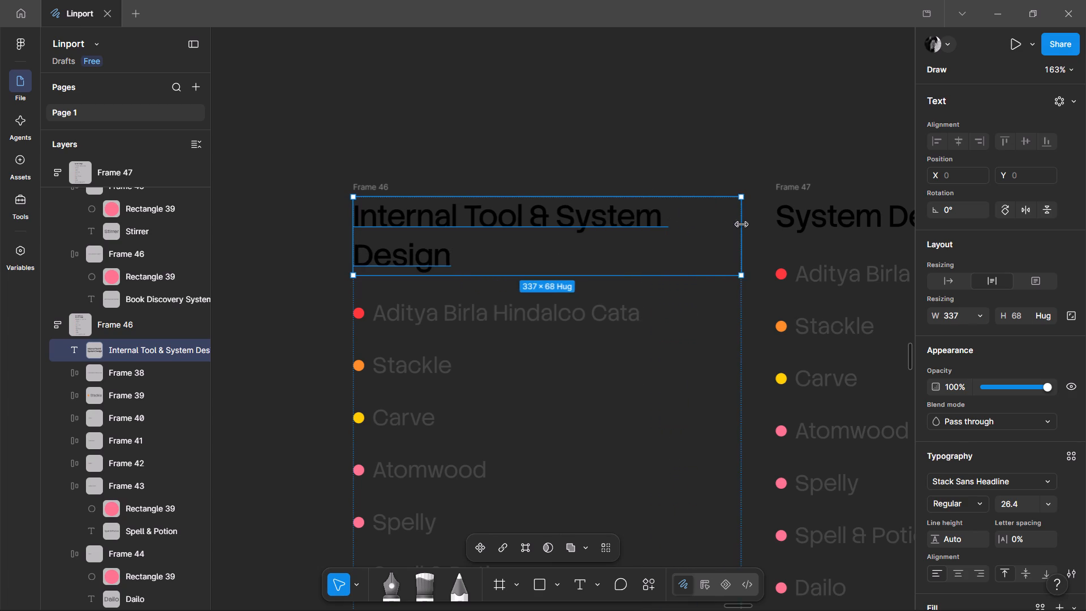
left_click_drag(742, 225, 499, 221)
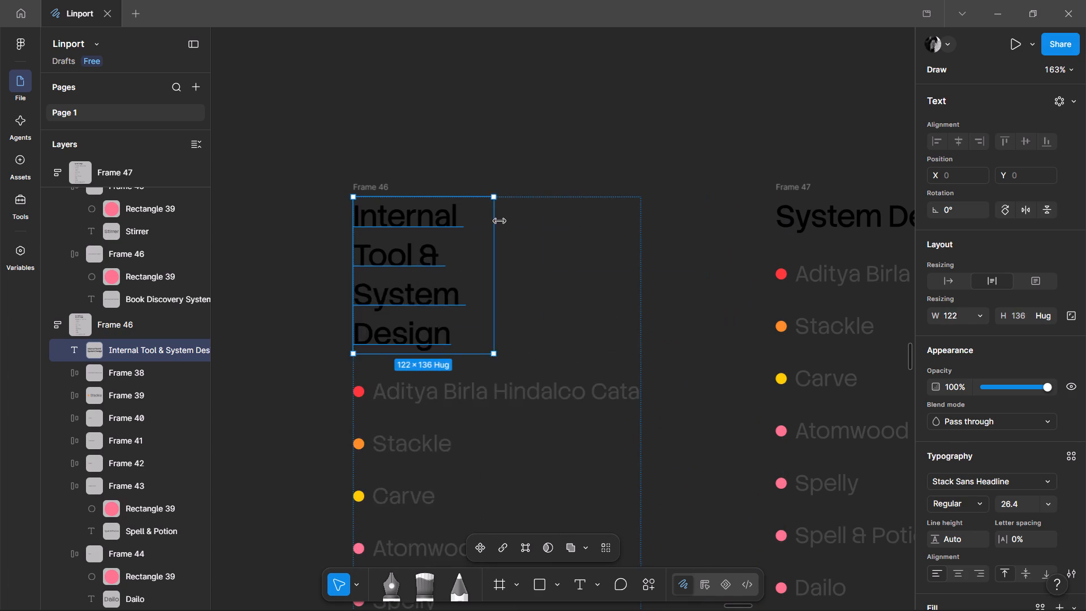
left_click_drag(499, 221, 598, 218)
Delete the Stackle, Carve, Atomwood, Spelly, Spell & Potion, Dailo and Stirrer rows from the Internal Tool & System Design list.
scroll(556, 157, "down", 1)
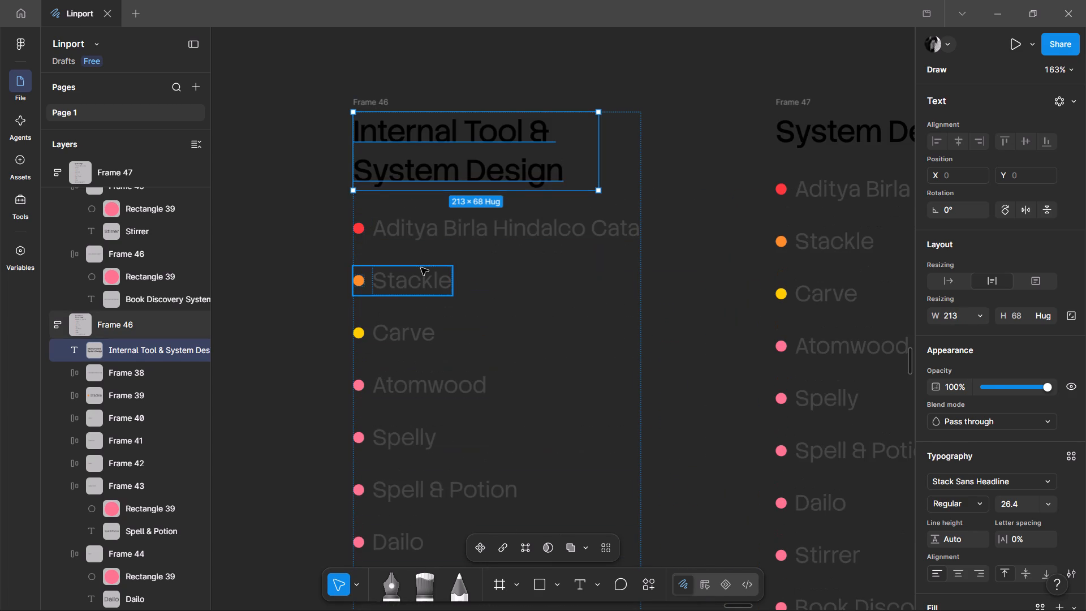
left_click(421, 268)
key("Delete")
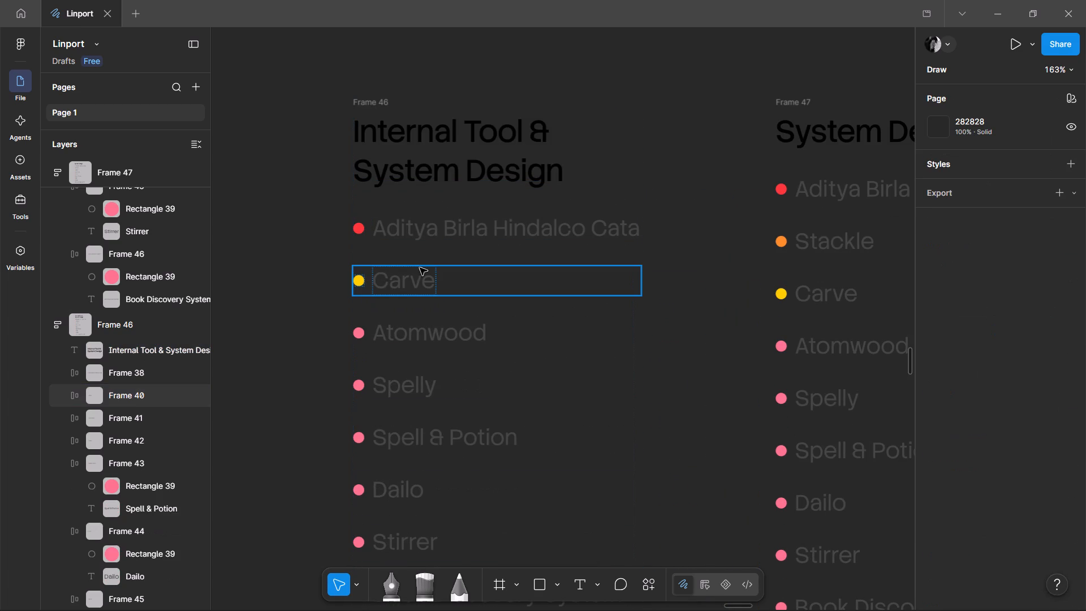
left_click(413, 282)
key("Delete")
left_click(420, 294)
key("Delete")
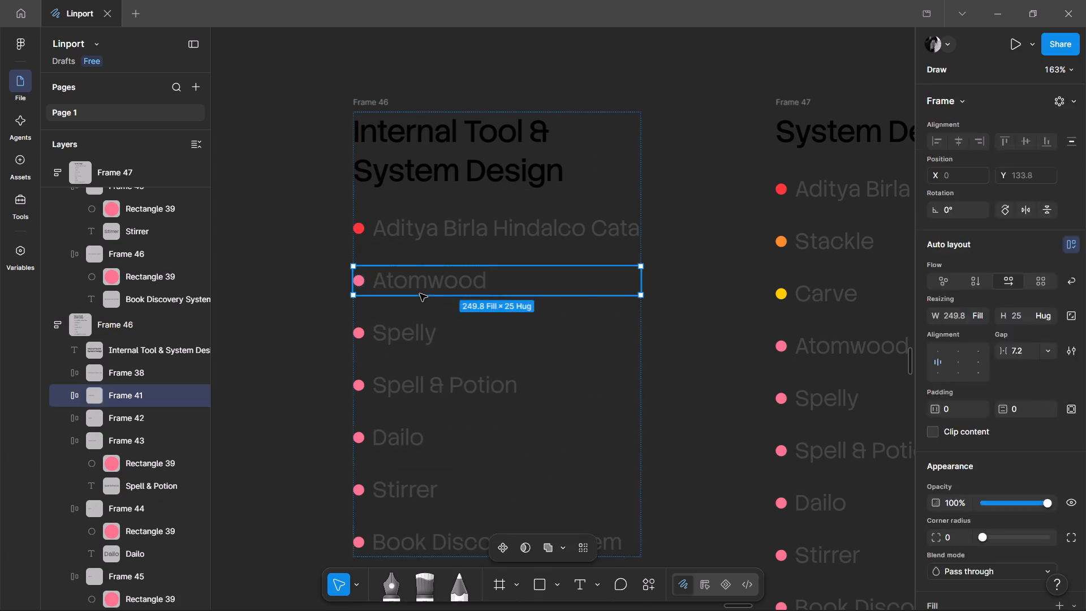
left_click(420, 309)
left_click(423, 290)
key("Delete")
left_click(425, 291)
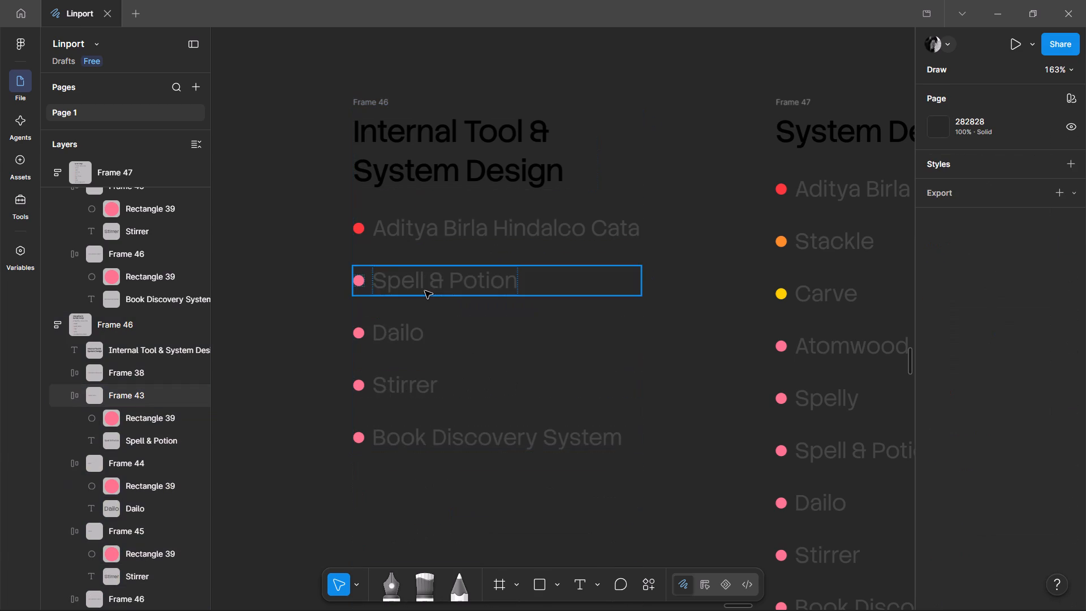
key("Delete")
left_click(402, 281)
key("Delete")
left_click(413, 283)
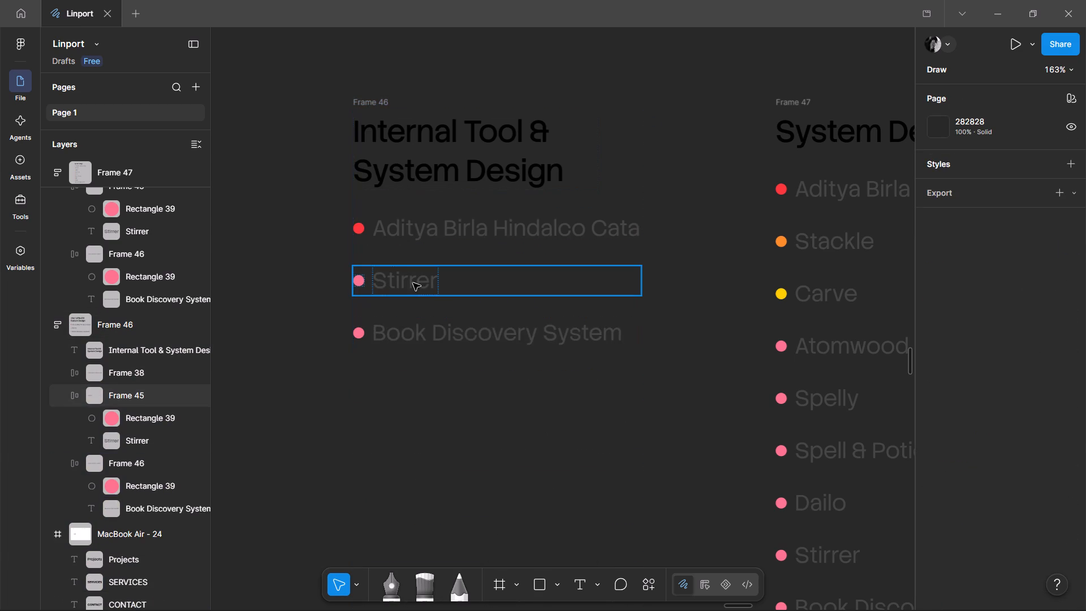
key("Delete")
left_click(387, 334)
Delete the separate System Design list frame.
middle_click_drag(732, 348, 400, 253)
scroll(400, 253, "up", 2)
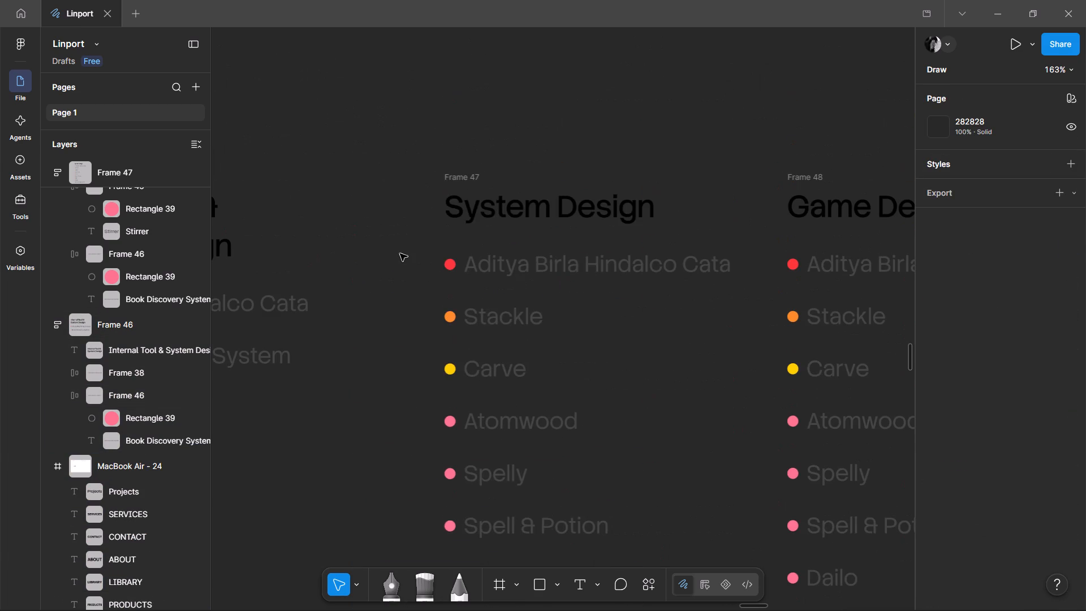
left_click(464, 179)
key("Delete")
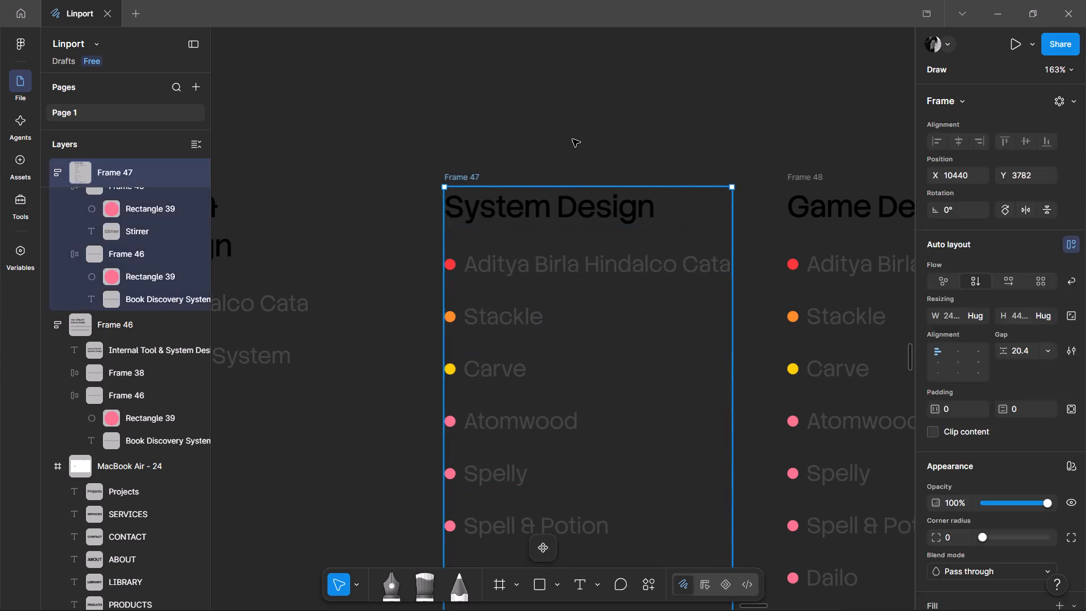
Move the Game Design list beside the Internal Tool & System Design list, at X 10409, Y 3782.
scroll(688, 170, "down", 3)
scroll(688, 170, "up", 3)
left_click_drag(802, 174, 420, 170)
left_click_drag(420, 170, 423, 178)
Delete every project row except Stackle from the Game Design list.
scroll(559, 182, "down", 1)
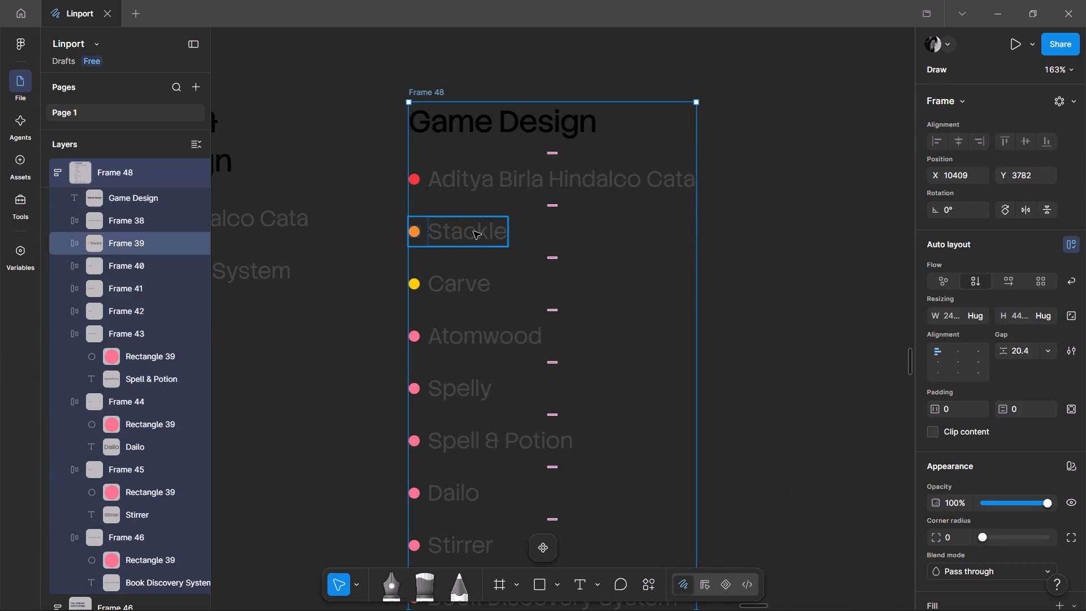
left_click(508, 187)
key("Delete")
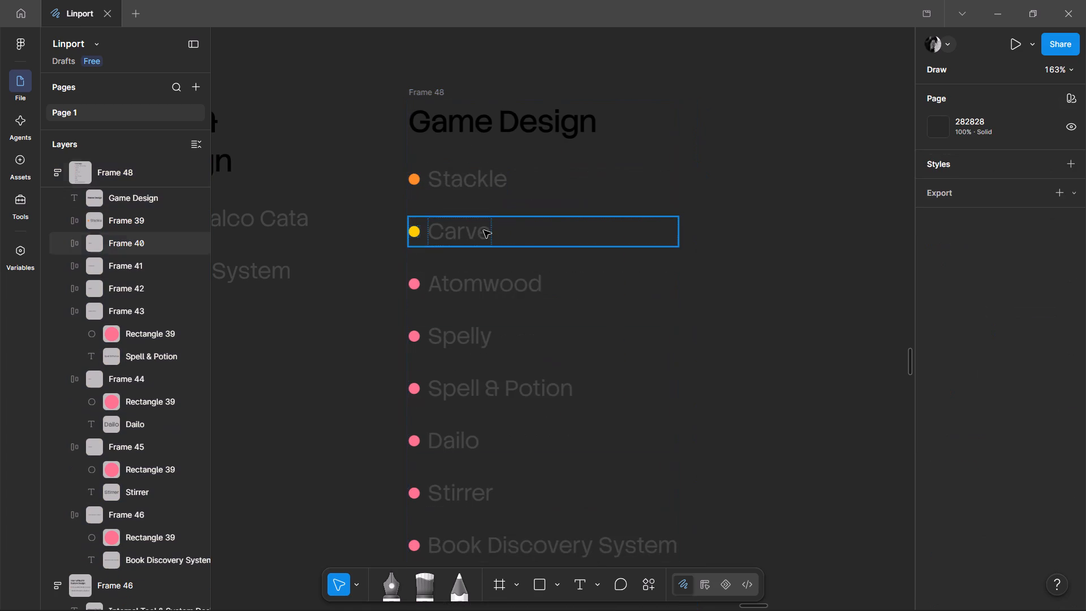
left_click(484, 230)
key("Delete")
left_click(481, 226)
key("Delete")
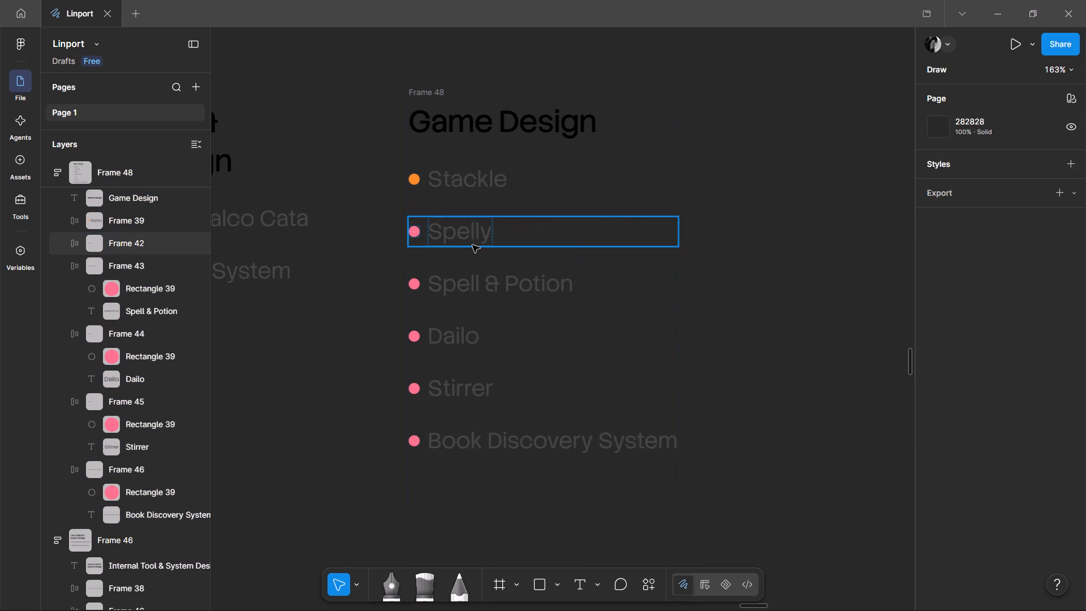
left_click(472, 245)
key("Delete")
left_click(479, 238)
key("Delete")
left_click(471, 266)
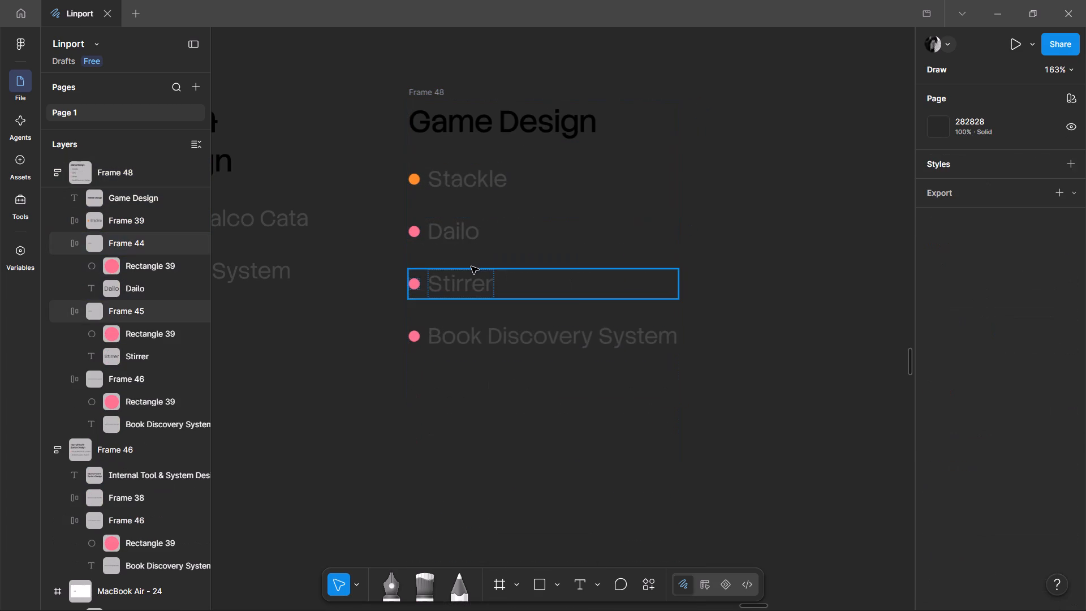
key("Delete")
left_click(473, 239)
key("Delete")
left_click(479, 238)
key("Delete")
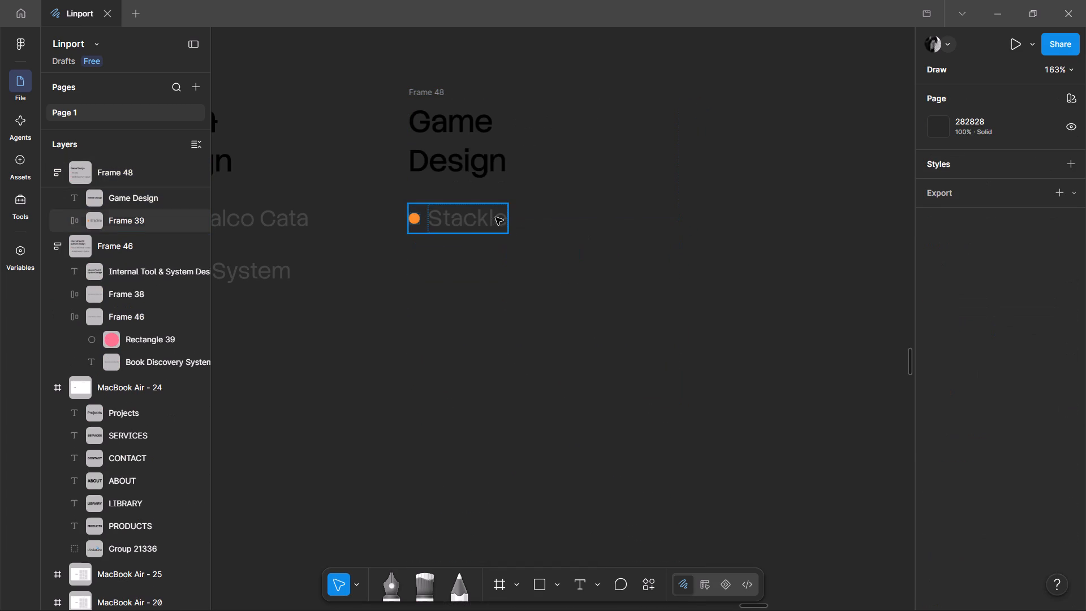
Move the Digital Product Design list beside the Game Design list, at X 10591, Y 3782.
scroll(531, 199, "down", 3, "ctrl")
left_click(621, 217)
left_click_drag(813, 148, 622, 146)
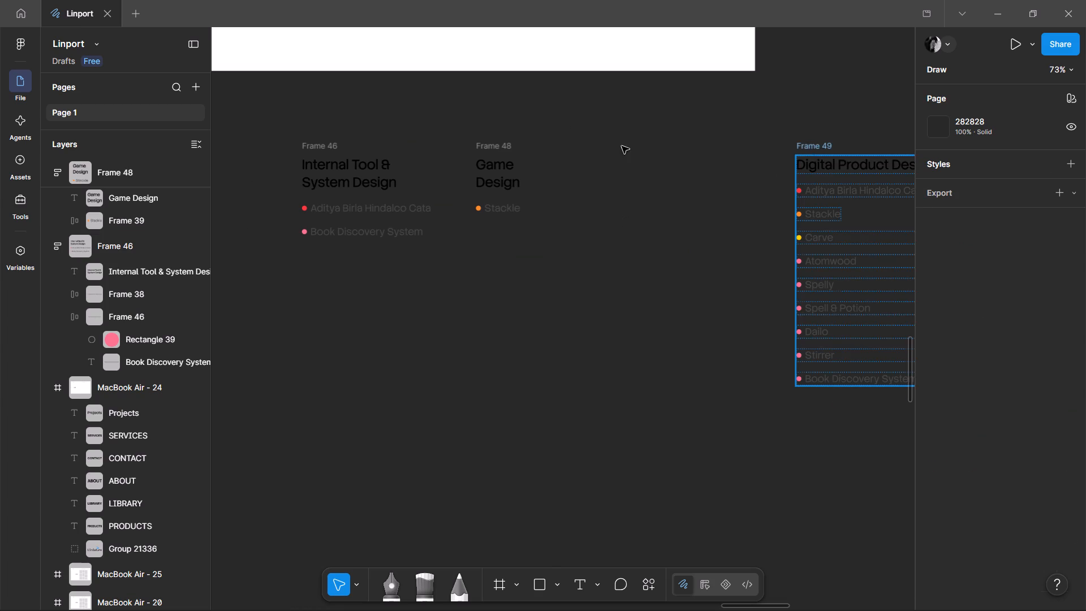
left_click_drag(622, 146, 587, 148)
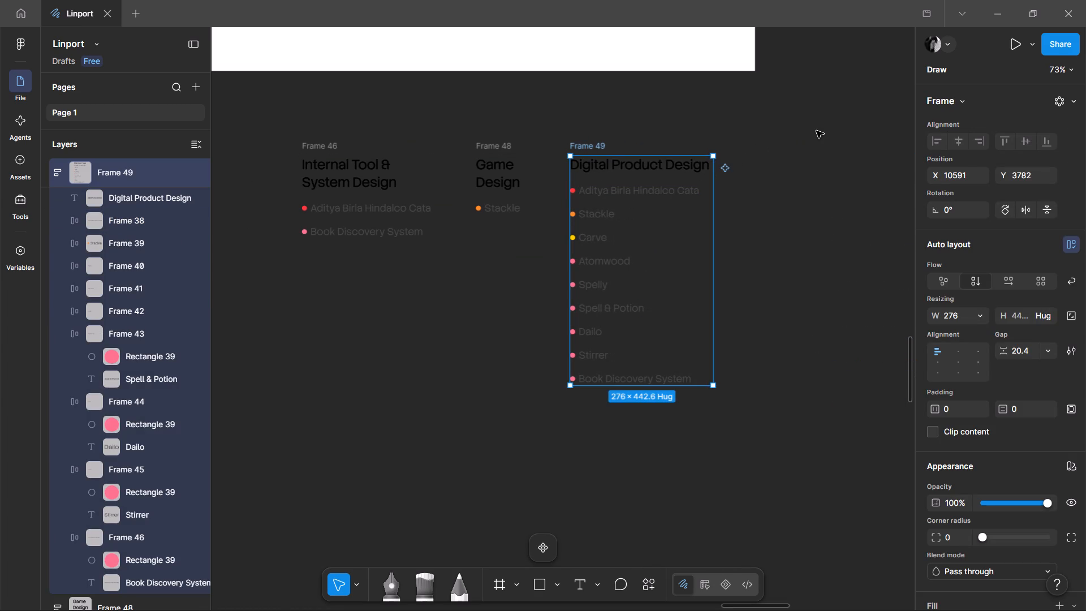
left_click(816, 131)
Delete the Aditya Birla Hindalco Cata and Stackle rows from the Digital Product Design list.
scroll(692, 174, "up", 3, "ctrl")
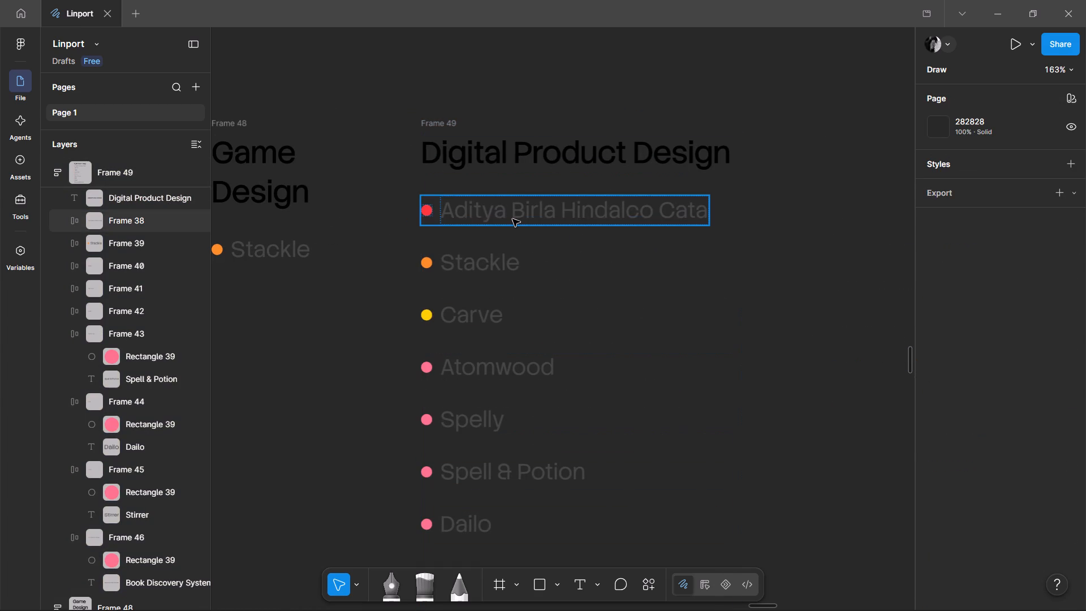
left_click(512, 219)
key("Delete")
left_click(504, 221)
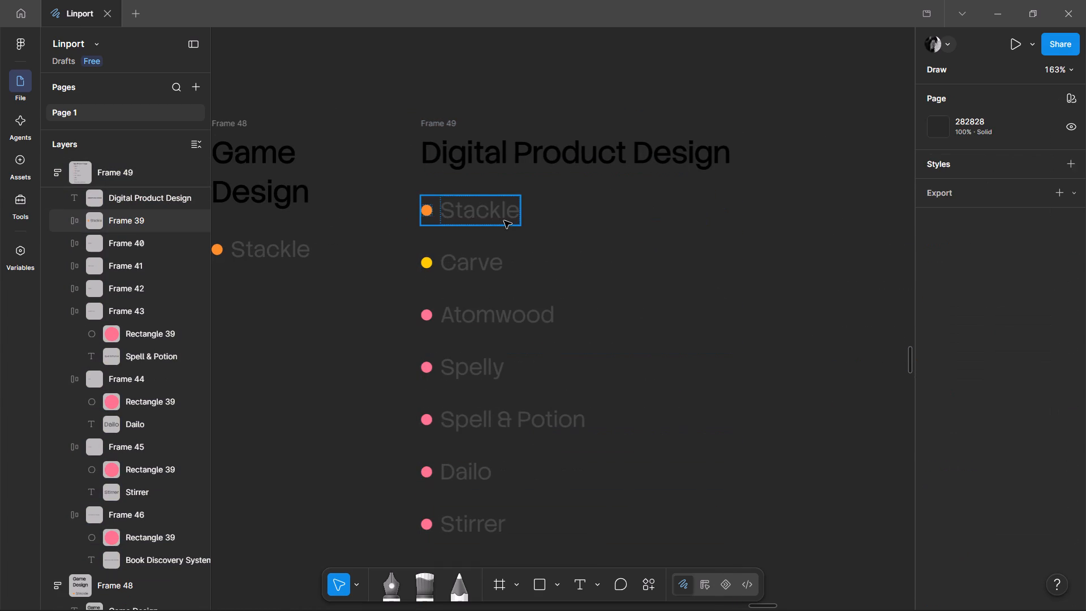
key("Delete")
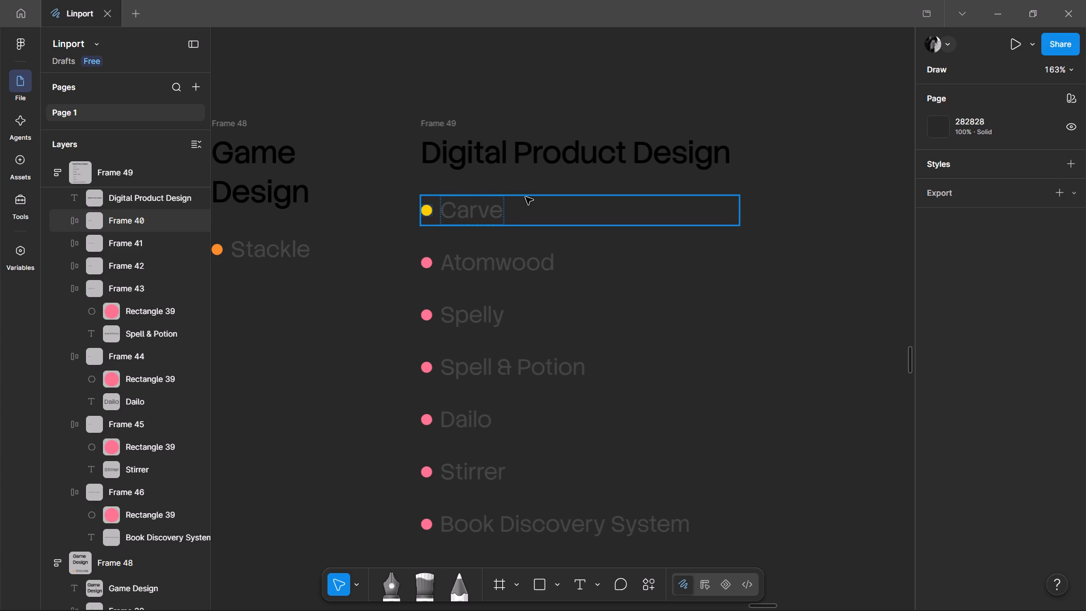
Move the Atomwood and Spell & Potion rows out of the Digital Product Design list onto the empty canvas beside it.
left_click(327, 340)
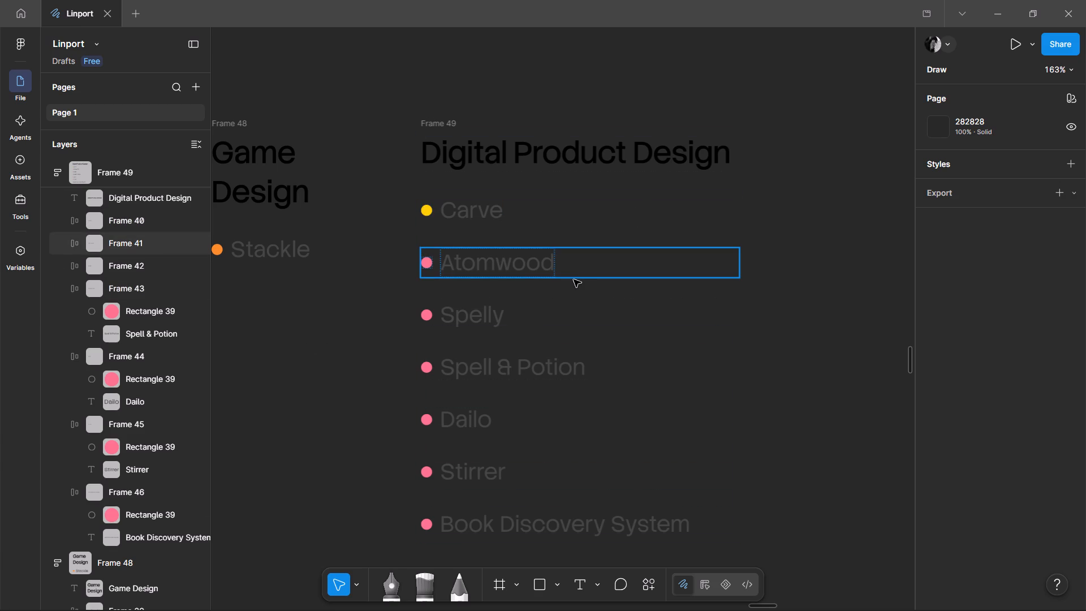
left_click_drag(574, 266, 829, 266)
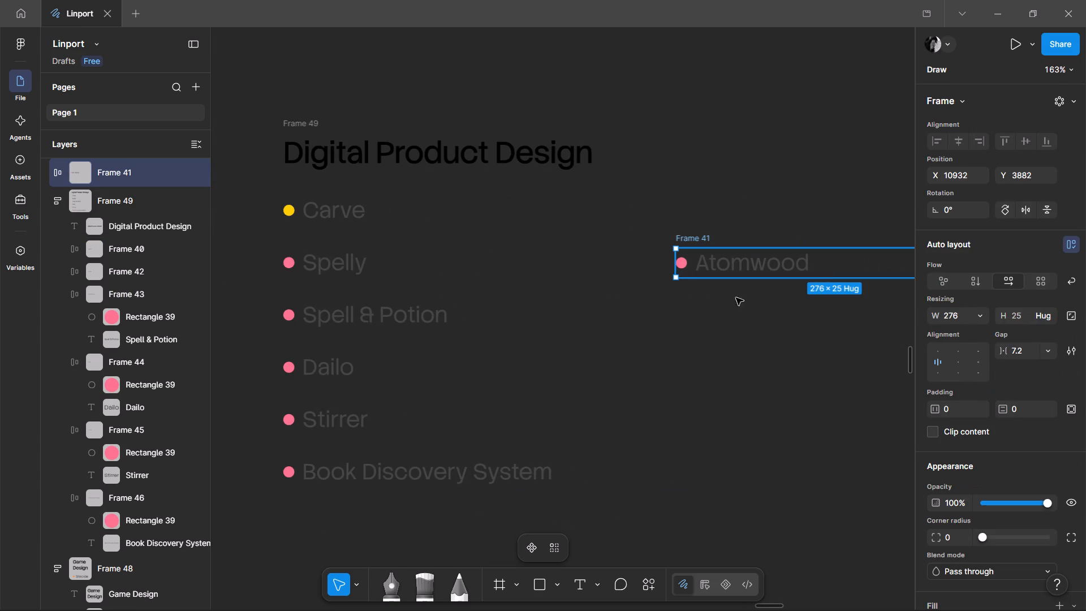
left_click_drag(387, 308, 790, 321)
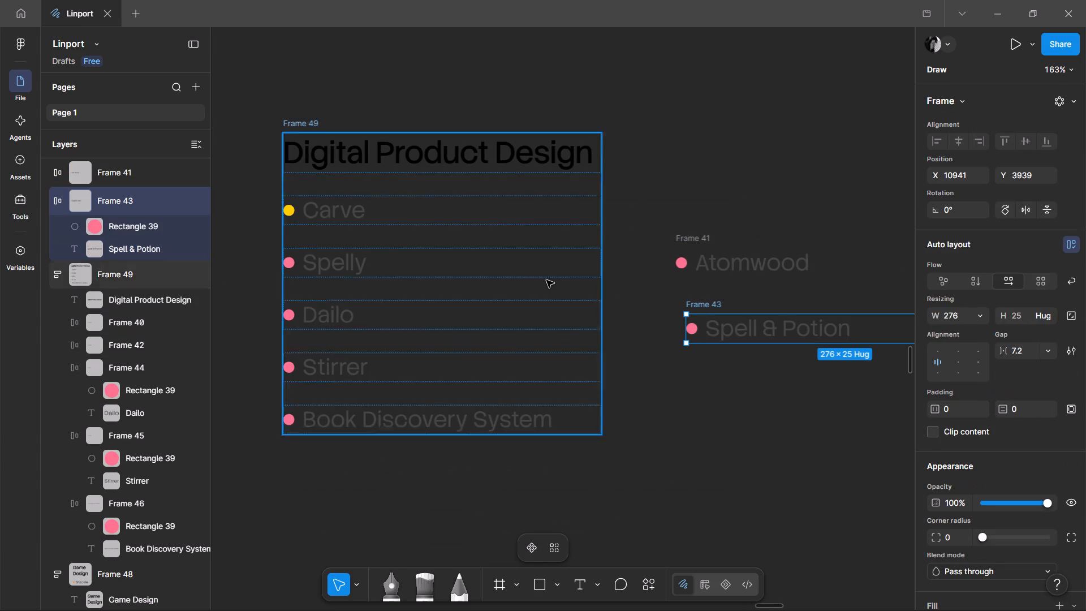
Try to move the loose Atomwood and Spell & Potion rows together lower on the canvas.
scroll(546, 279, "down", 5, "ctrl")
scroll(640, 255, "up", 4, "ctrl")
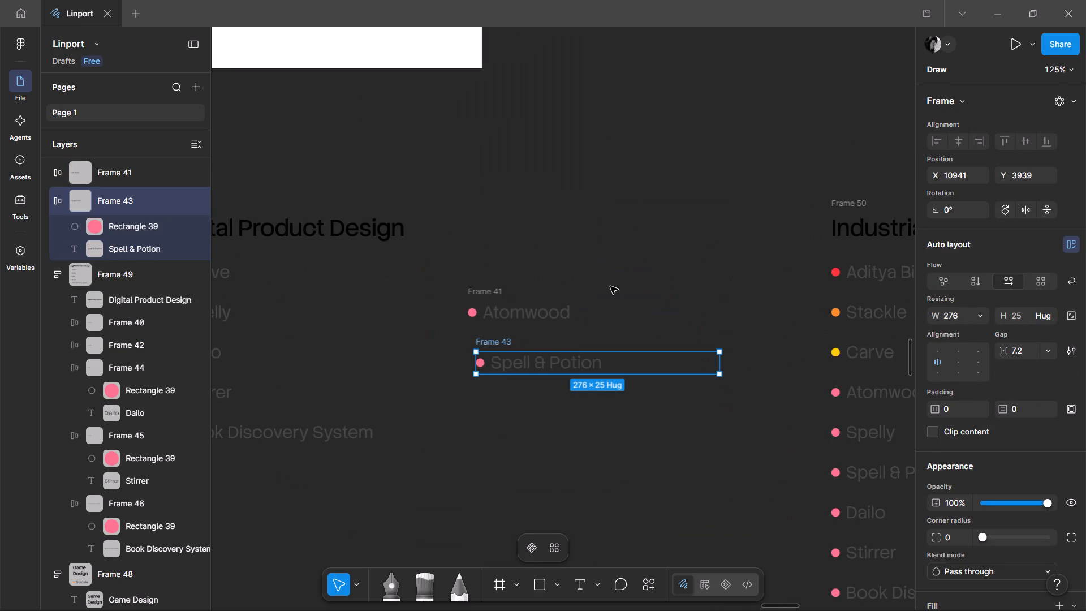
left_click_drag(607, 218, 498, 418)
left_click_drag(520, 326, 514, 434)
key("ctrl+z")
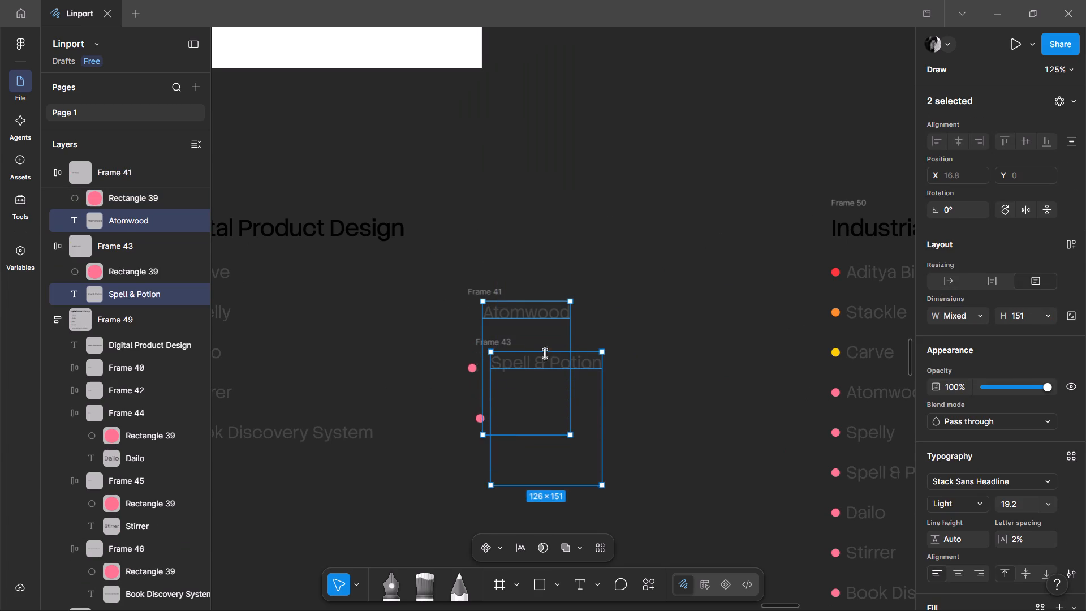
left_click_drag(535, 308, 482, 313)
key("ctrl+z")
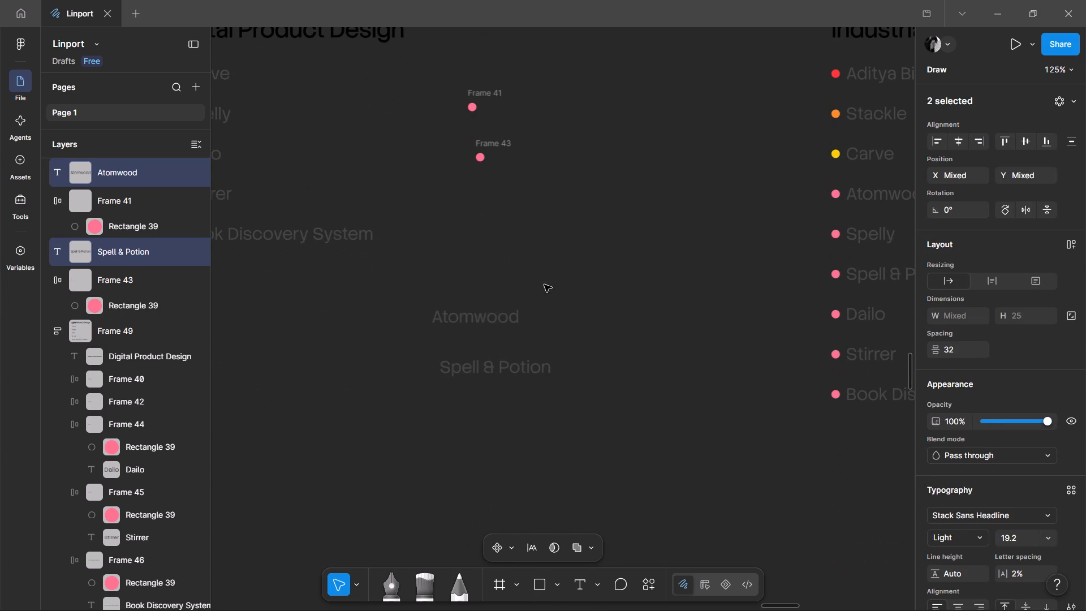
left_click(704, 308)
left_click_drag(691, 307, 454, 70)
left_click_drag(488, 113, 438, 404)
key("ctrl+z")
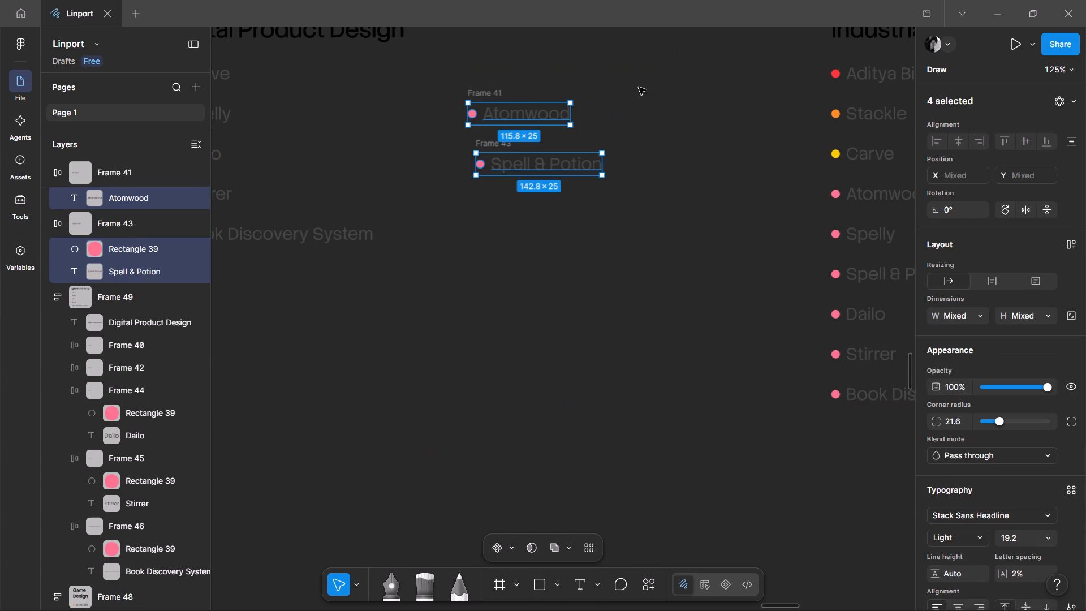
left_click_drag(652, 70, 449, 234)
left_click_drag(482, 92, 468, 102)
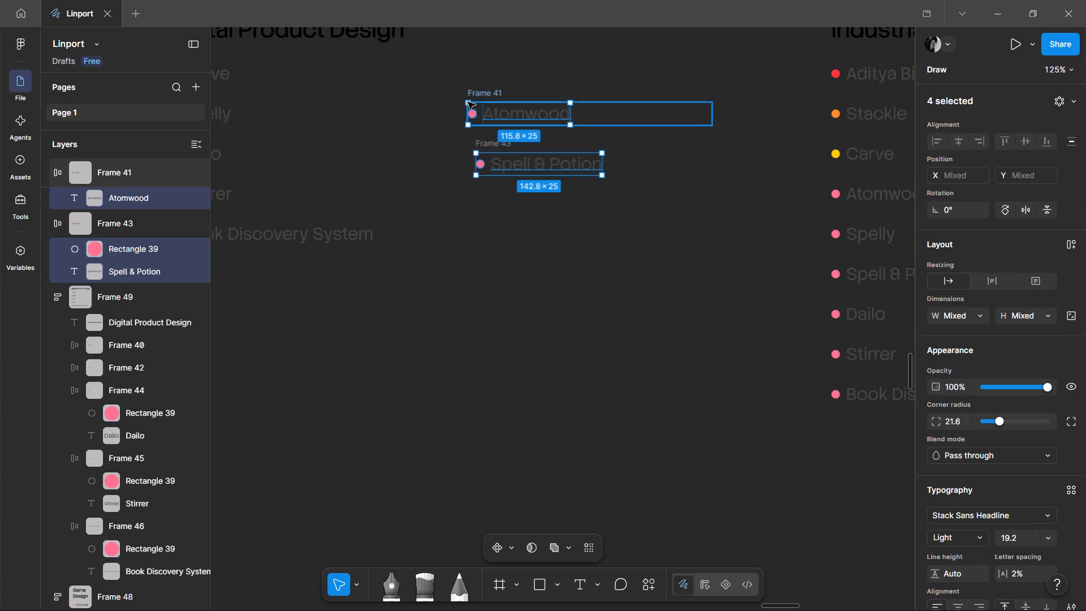
Move the loose Atomwood row to X 10753, Y 4241 and the Spell & Potion row directly below it, left-aligned.
left_click_drag(468, 102, 324, 409)
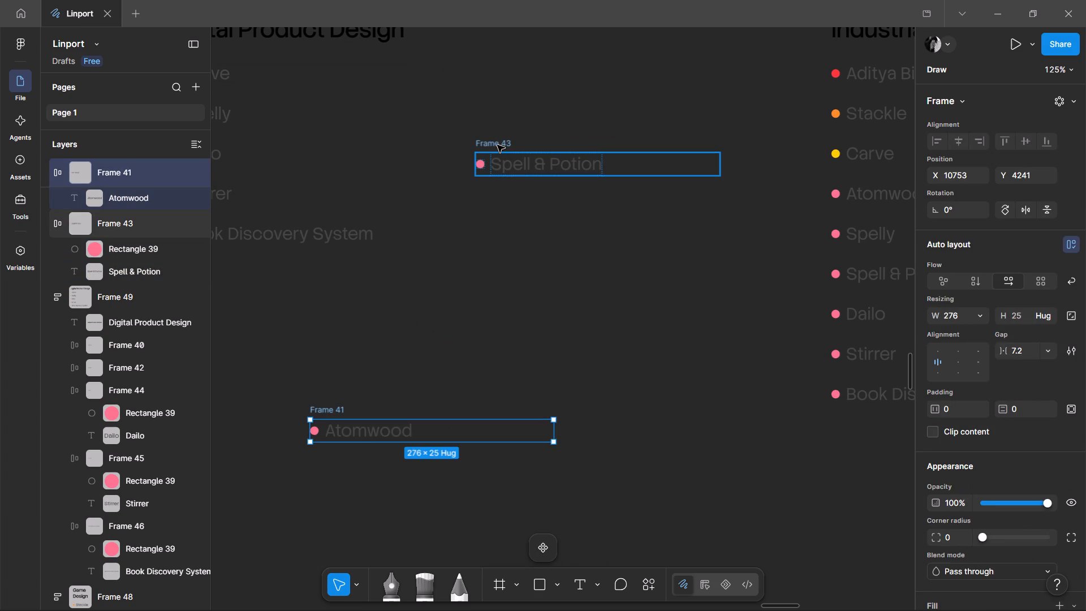
left_click_drag(497, 143, 330, 461)
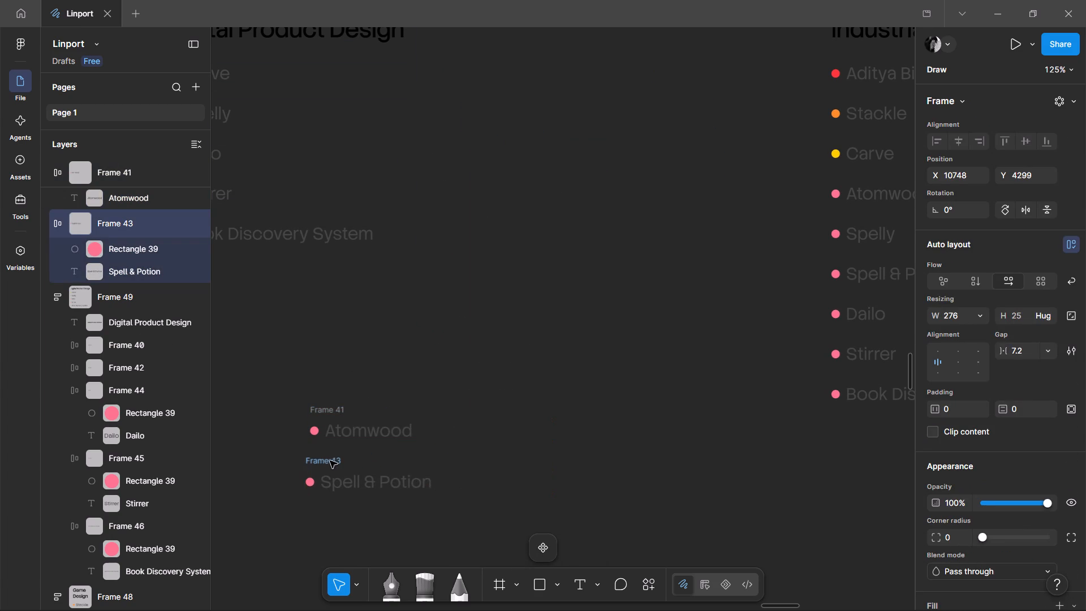
left_click_drag(330, 461, 330, 458)
Delete the Dailo, Stirrer and Book Discovery System rows from the Digital Product Design list.
left_click(351, 305)
scroll(354, 303, "up", 1)
middle_click_drag(354, 303, 713, 397)
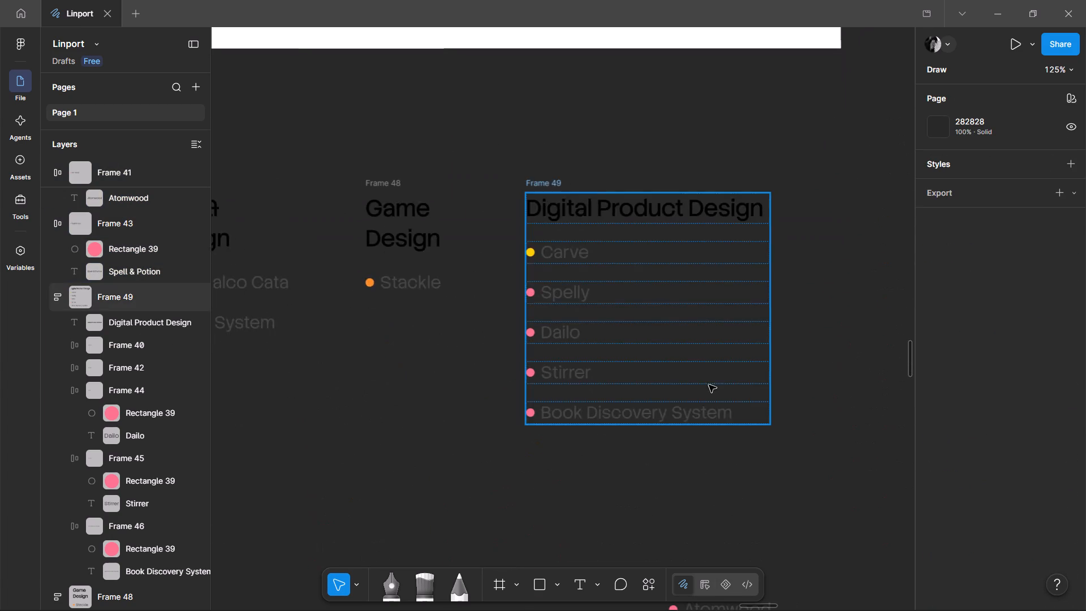
scroll(624, 339, "up", 3, "ctrl")
scroll(374, 269, "down", 3, "ctrl")
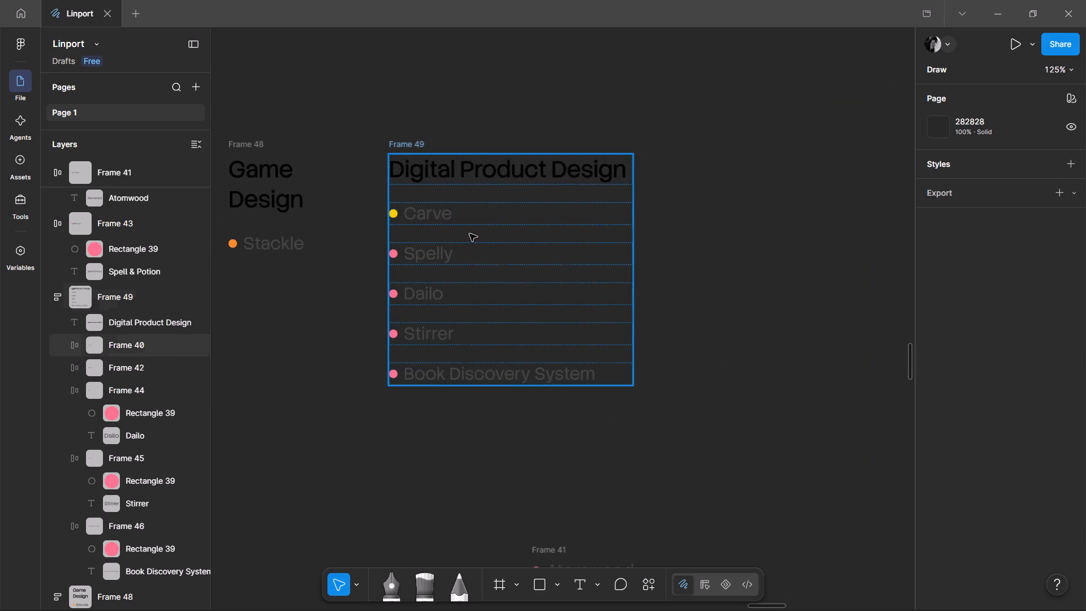
scroll(445, 249, "up", 1, "ctrl")
left_click(456, 310)
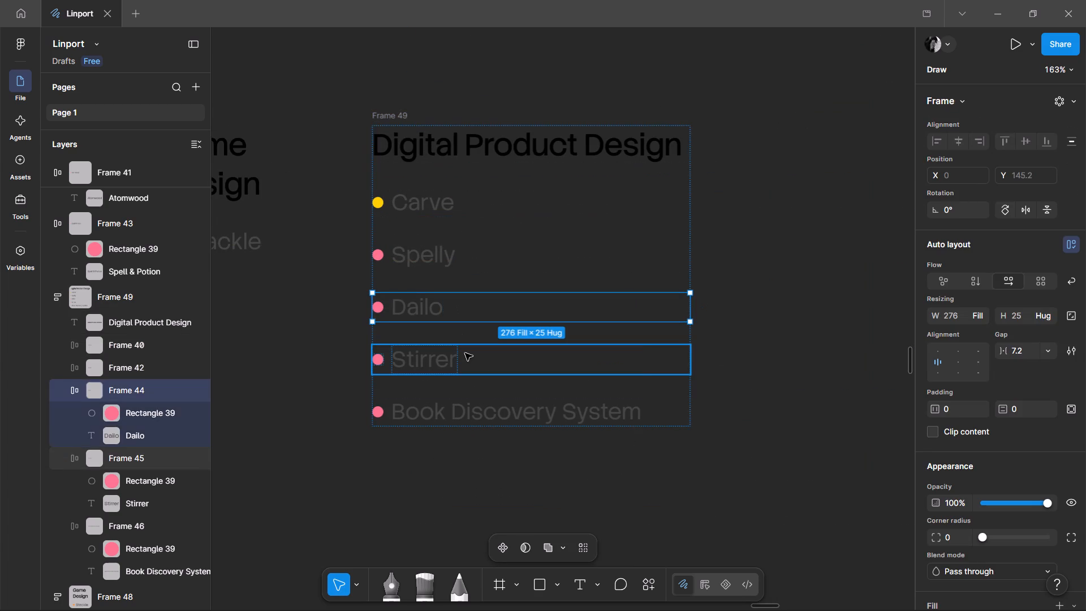
key("Delete")
left_click(457, 312)
key("Delete")
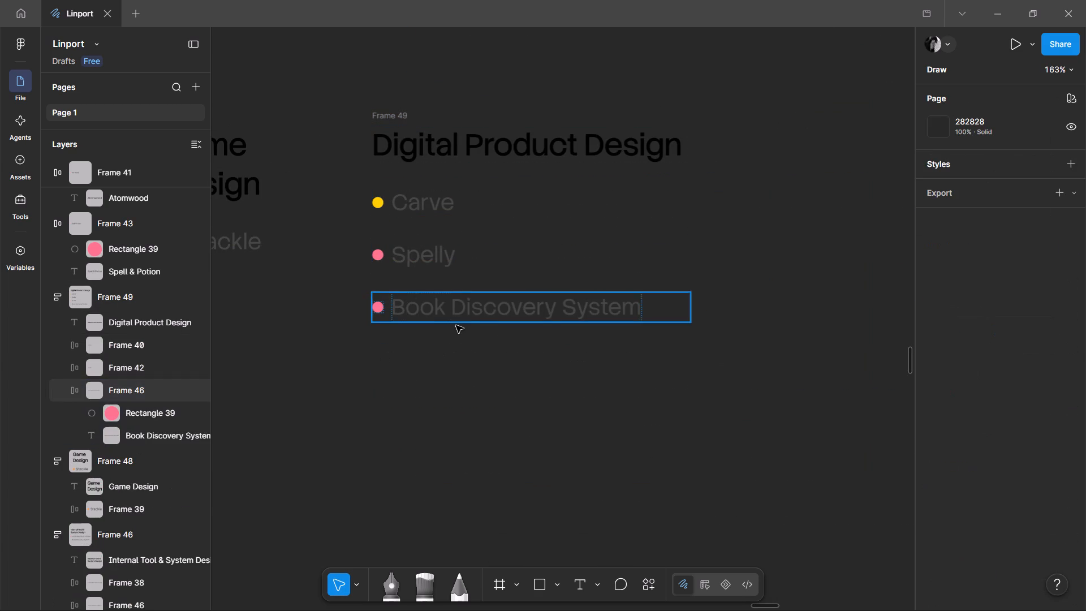
left_click(467, 305)
key("Delete")
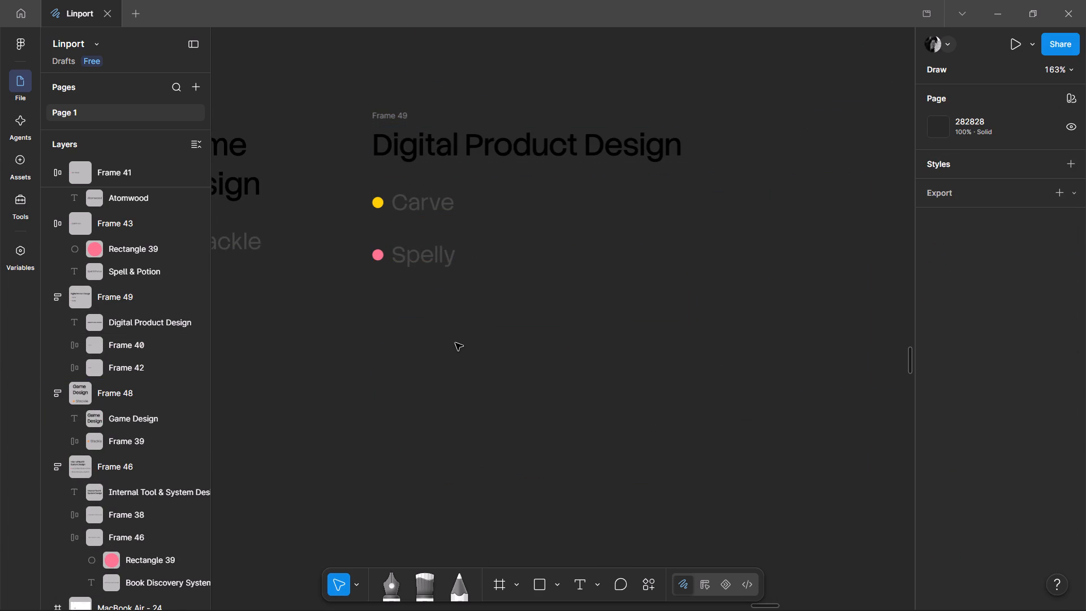
Move the Industrial Design list beside the Digital Product Design list, at X 10935, Y 3782.
scroll(455, 343, "down", 5, "ctrl")
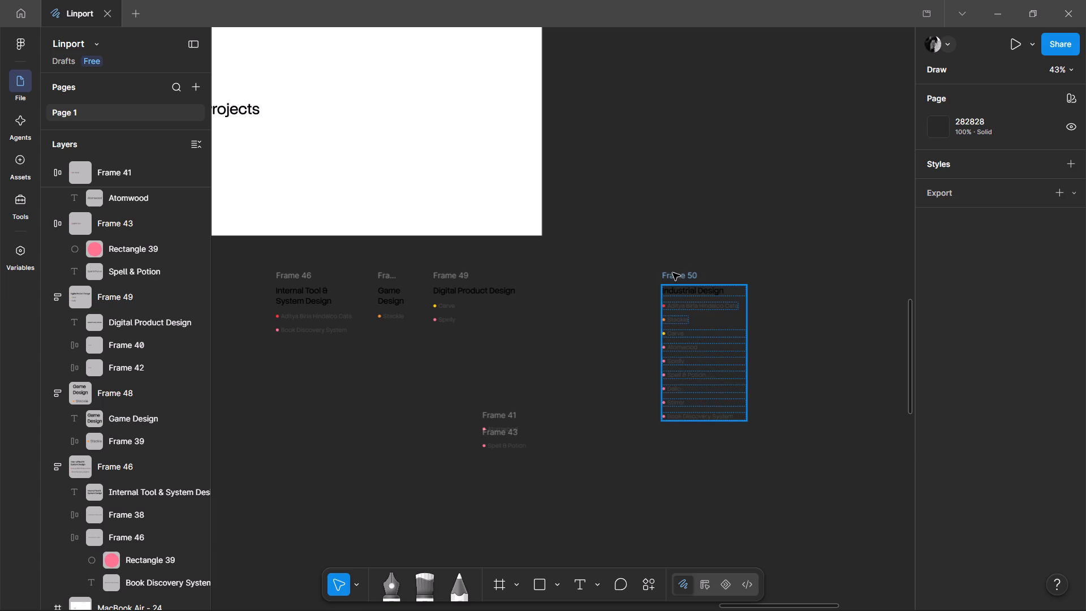
left_click_drag(673, 273, 548, 272)
Delete the six rows from Aditya Birla Hindalco Cata through Spell & Potion in the Industrial Design list.
scroll(585, 309, "up", 3, "ctrl")
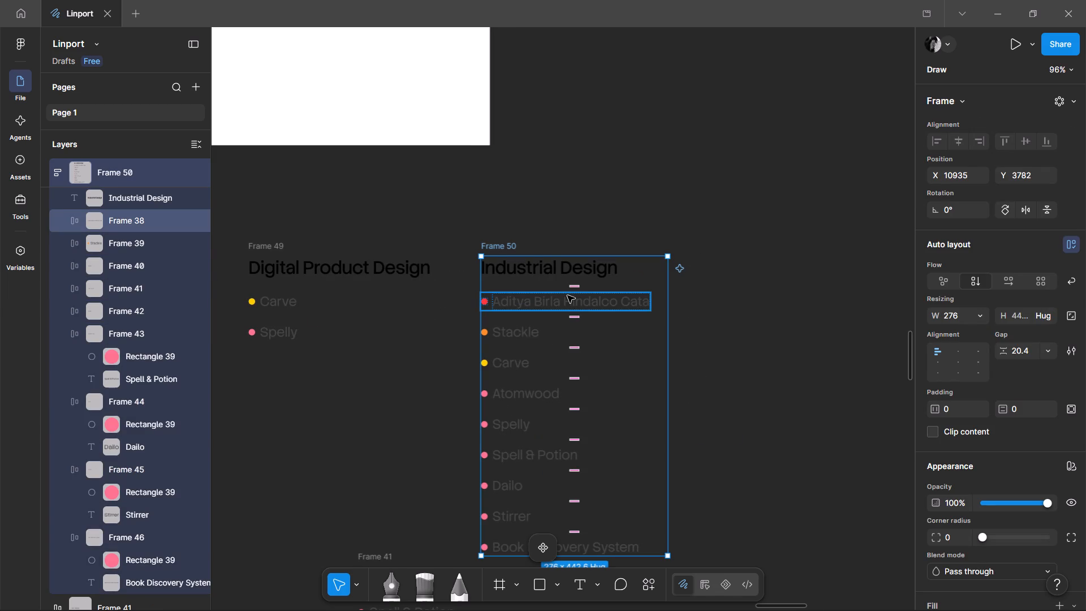
left_click(567, 295)
left_click(528, 335, "ctrl+shift")
left_click(564, 330)
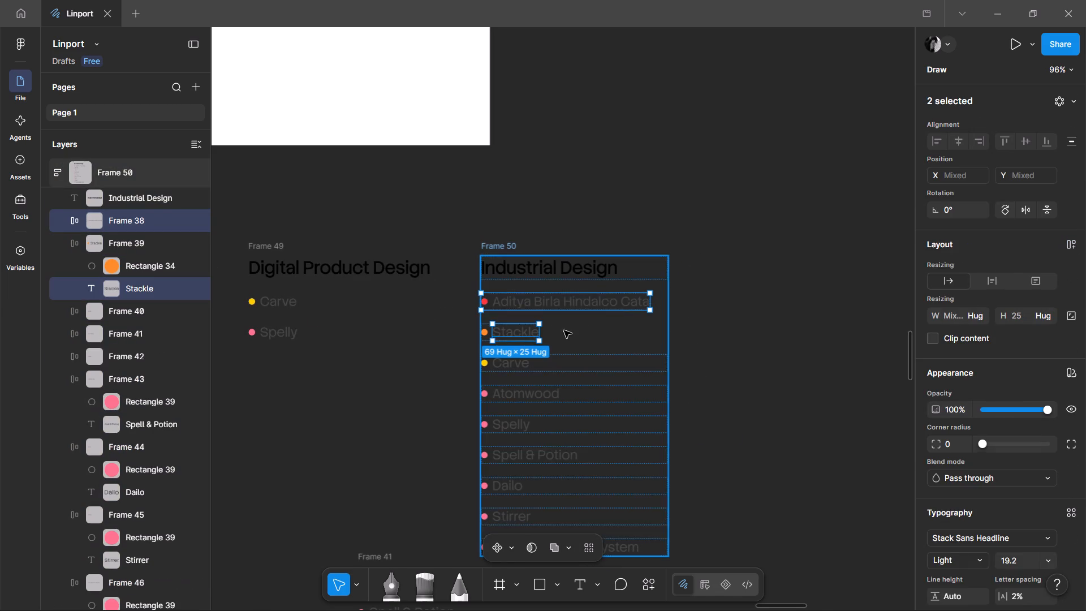
left_click_drag(820, 307, 454, 289)
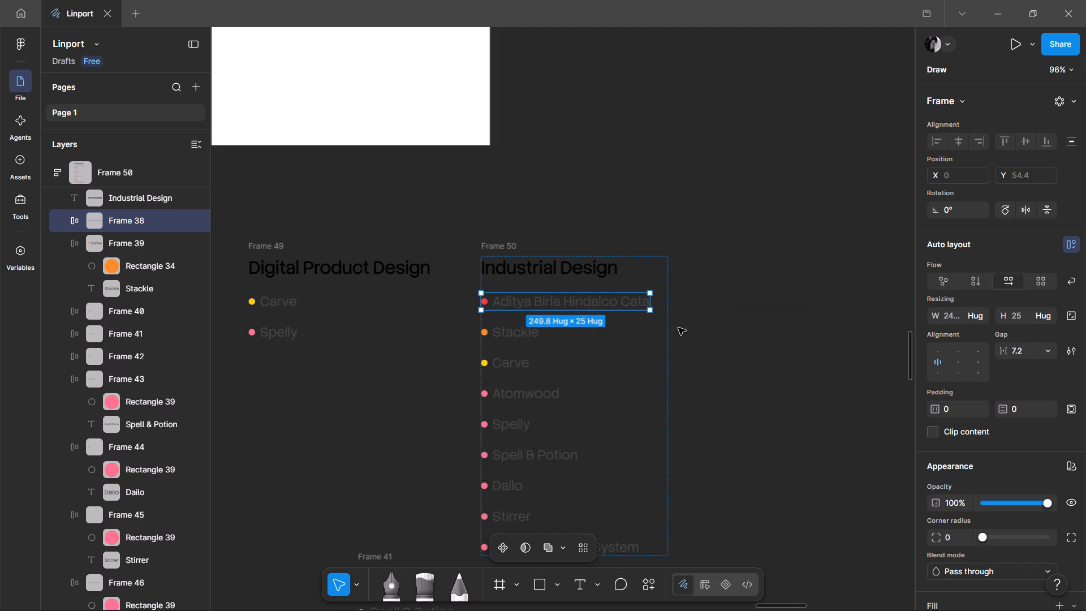
left_click_drag(697, 309, 454, 340, "shift")
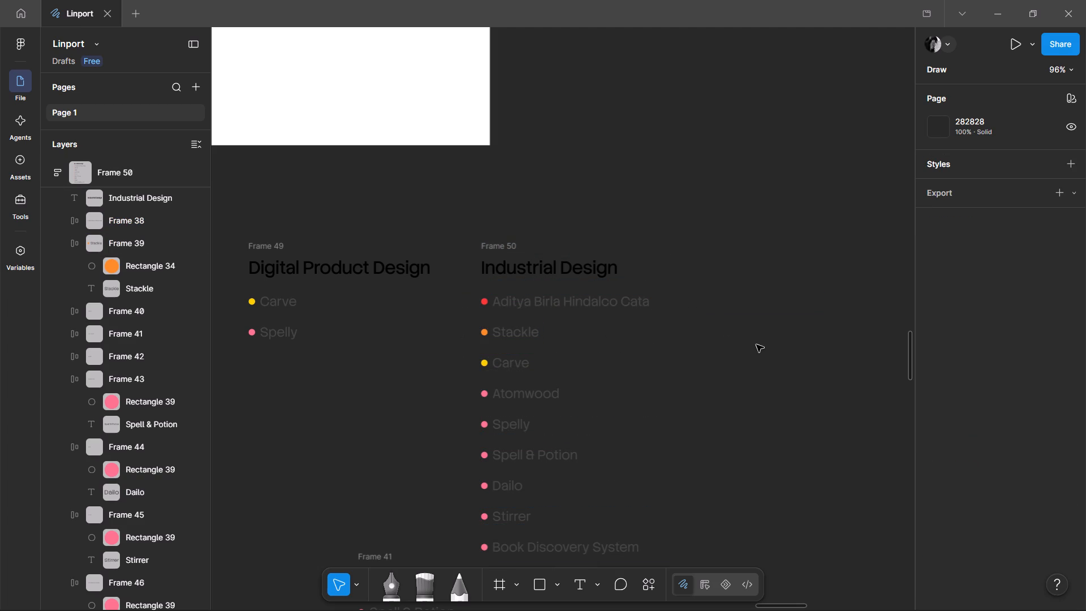
left_click(756, 345)
left_click_drag(742, 345, 424, 277, "ctrl")
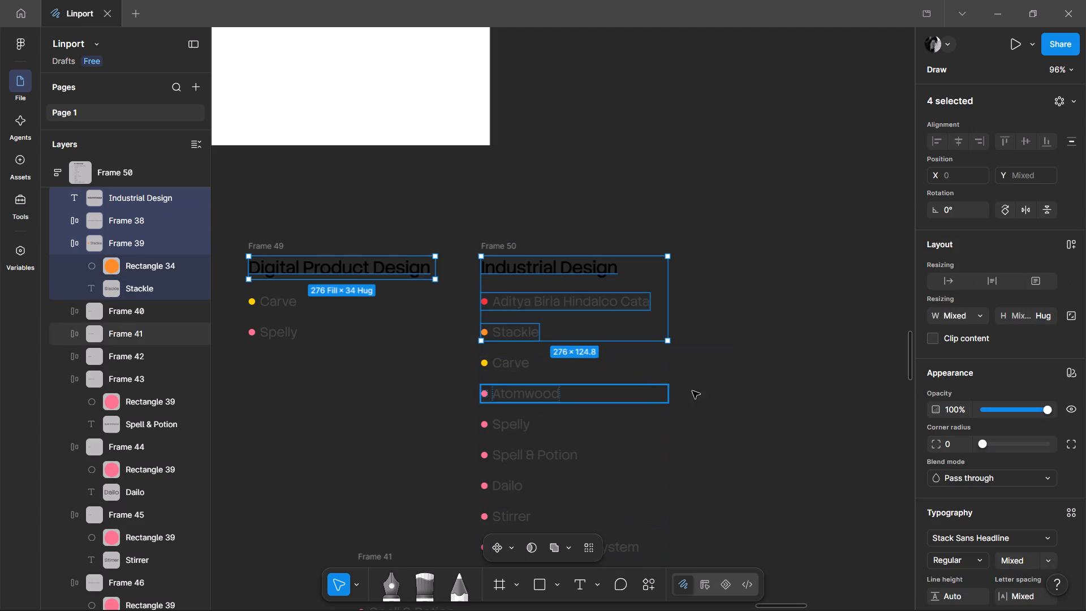
left_click(695, 391)
scroll(675, 410, "down", 1)
left_click_drag(699, 382, 698, 382, "ctrl")
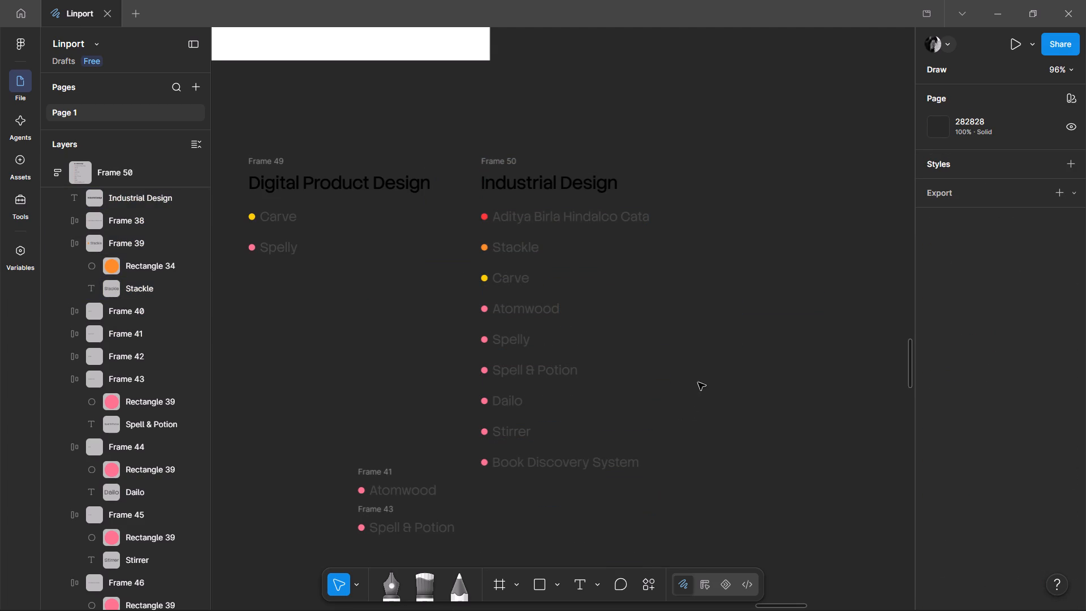
left_click_drag(698, 382, 443, 208, "ctrl")
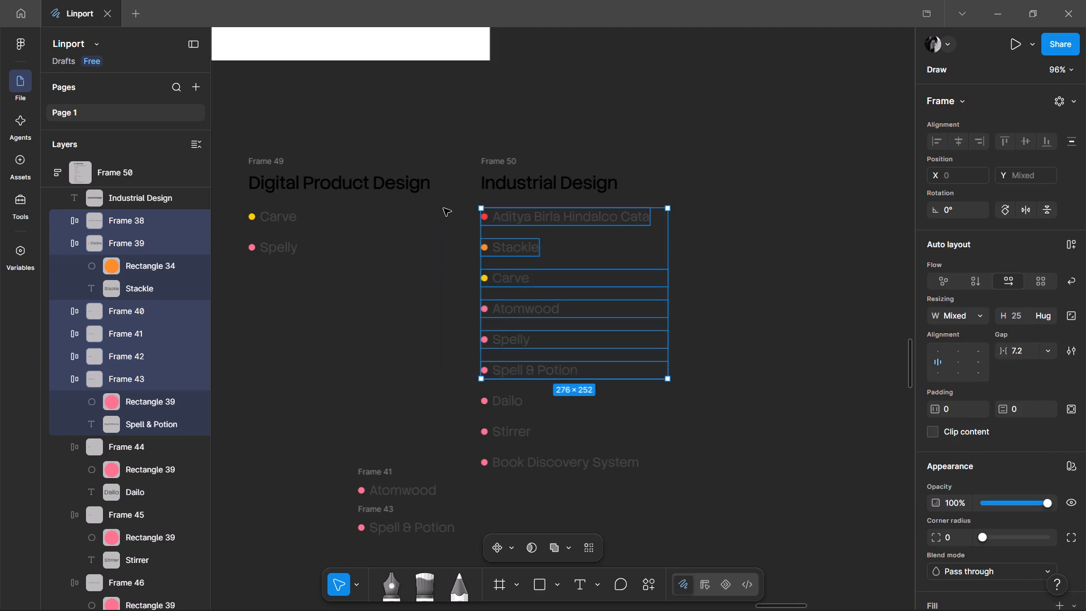
key("Delete")
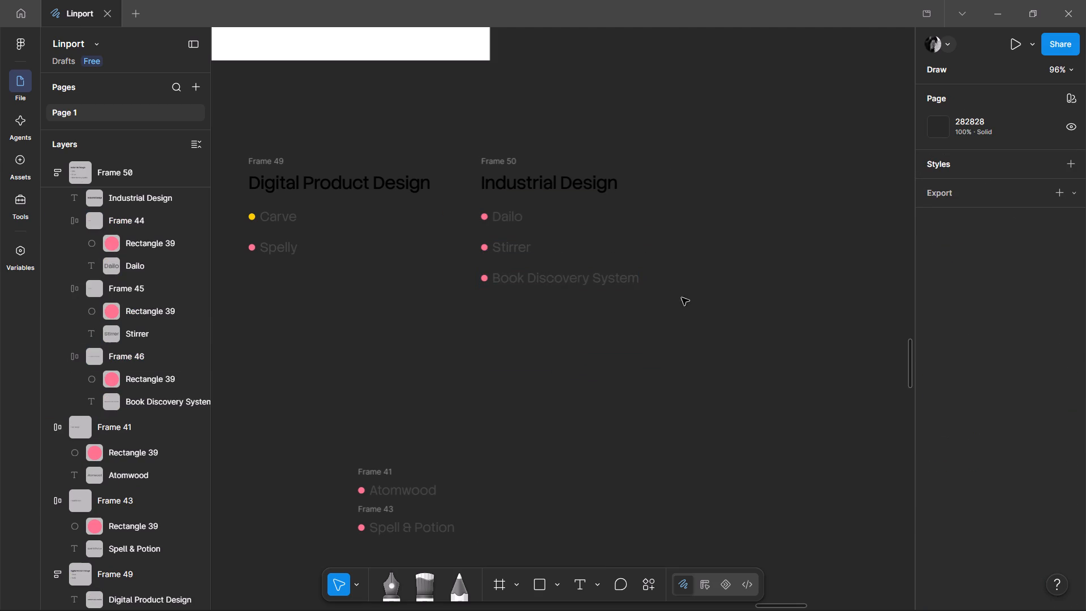
Delete the dot and text of the Book Discovery System row in the Industrial Design list.
left_click_drag(678, 299, 468, 274, "ctrl")
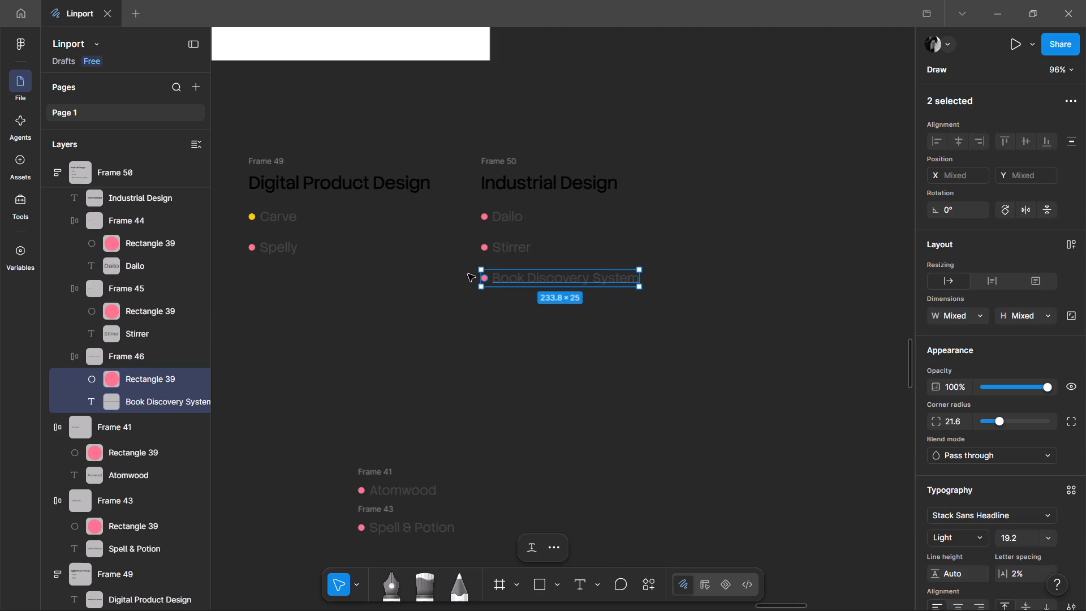
key("BackSpace")
key("Delete")
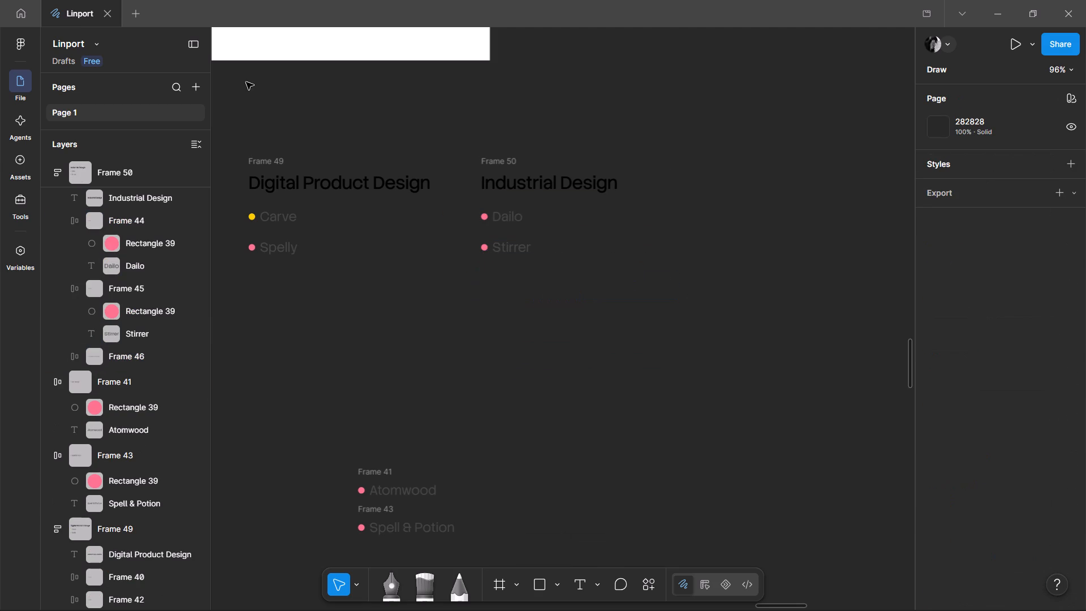
Collapse all expanded layers in the layer list.
left_click(197, 146)
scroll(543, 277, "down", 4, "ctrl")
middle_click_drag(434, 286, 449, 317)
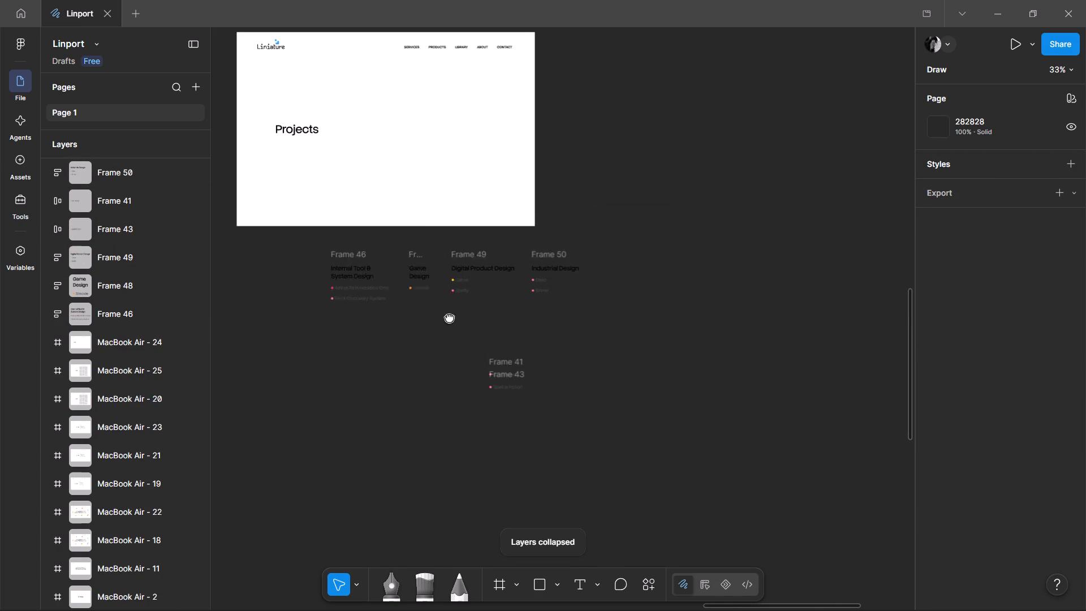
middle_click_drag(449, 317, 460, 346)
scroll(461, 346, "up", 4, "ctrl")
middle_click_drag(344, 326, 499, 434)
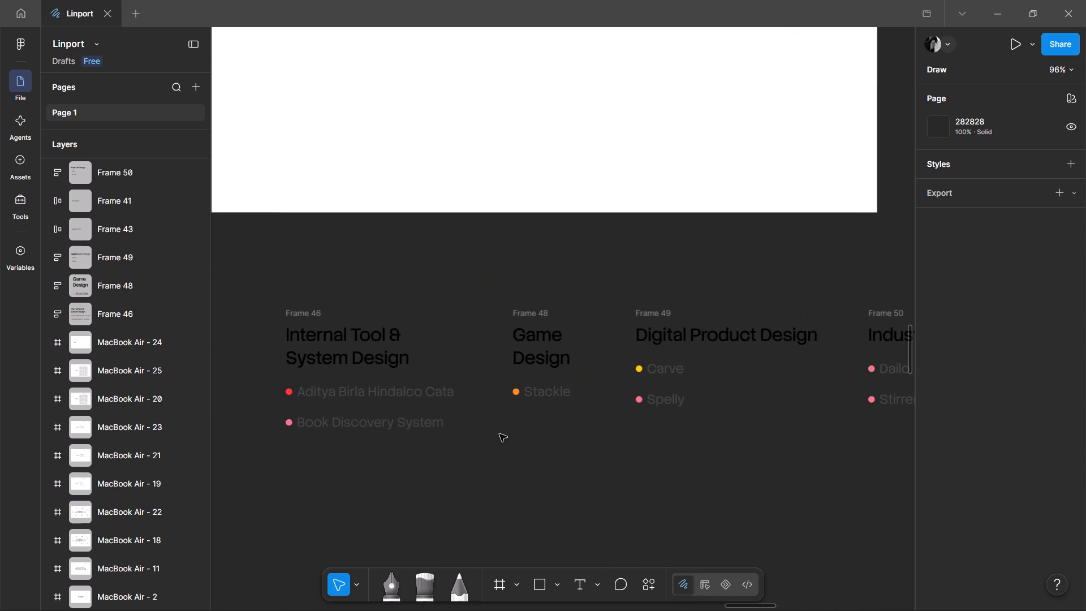
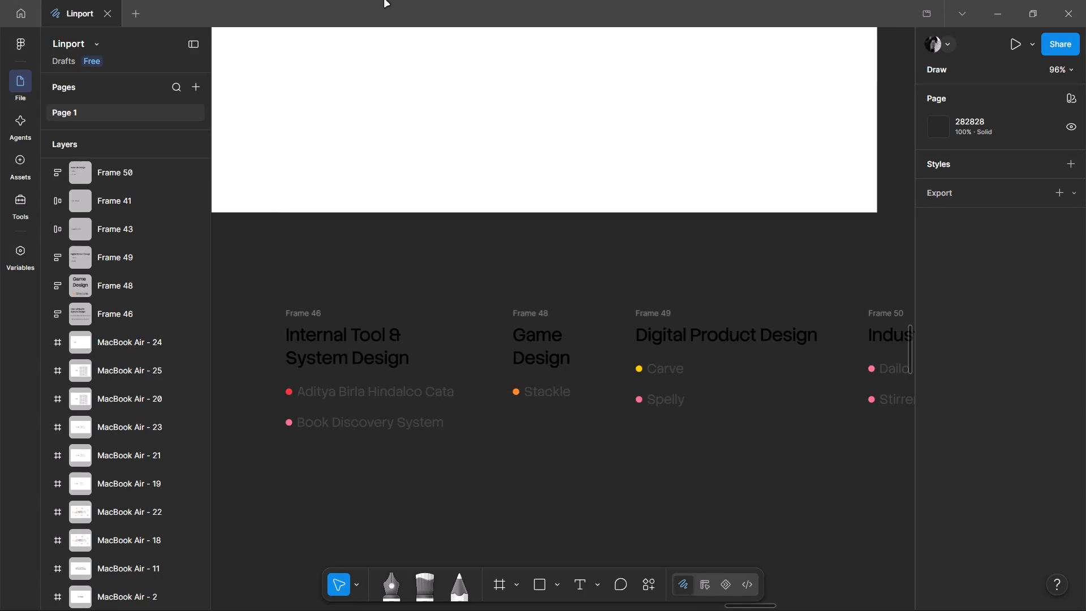
Move the Internal Tool & System Design list onto the Projects page below the Projects heading, at X 279, Y 561.
middle_click_drag(678, 421, 609, 409)
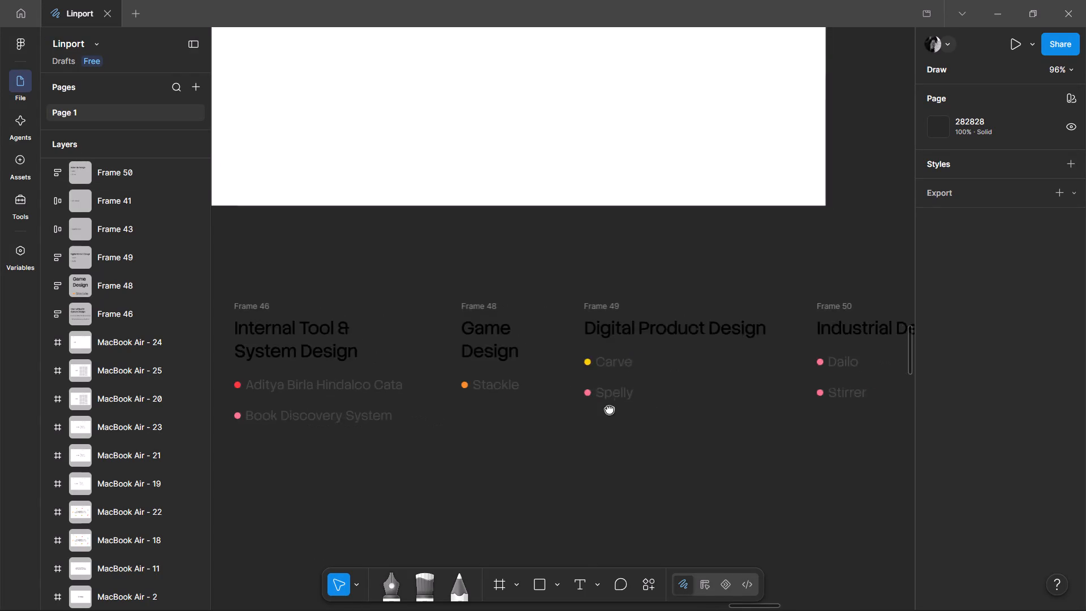
middle_click_drag(609, 409, 484, 365)
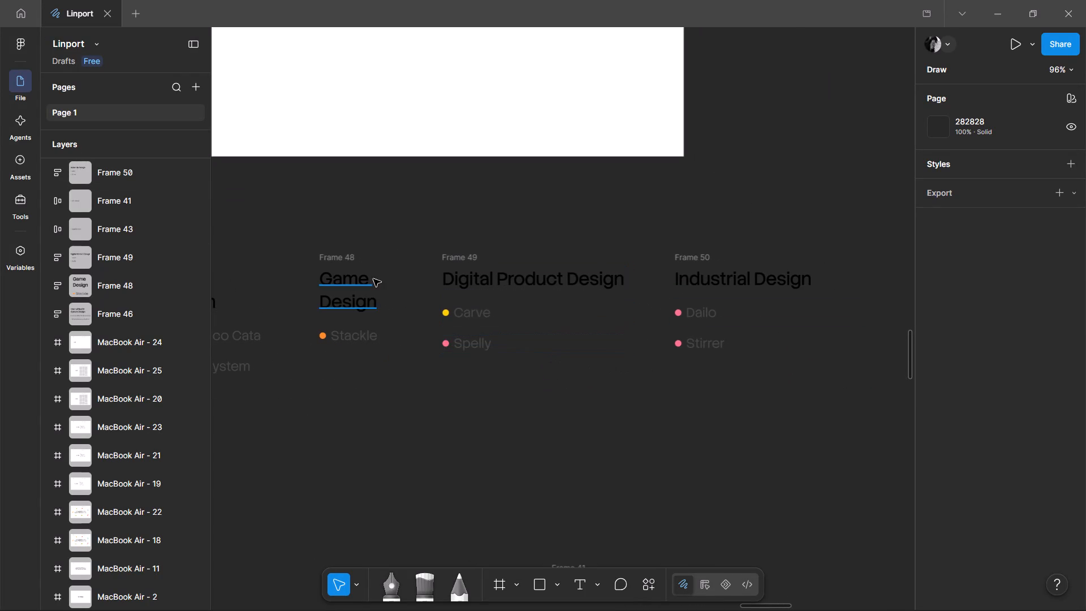
middle_click_drag(485, 210, 804, 349)
left_click_drag(419, 396, 374, 247)
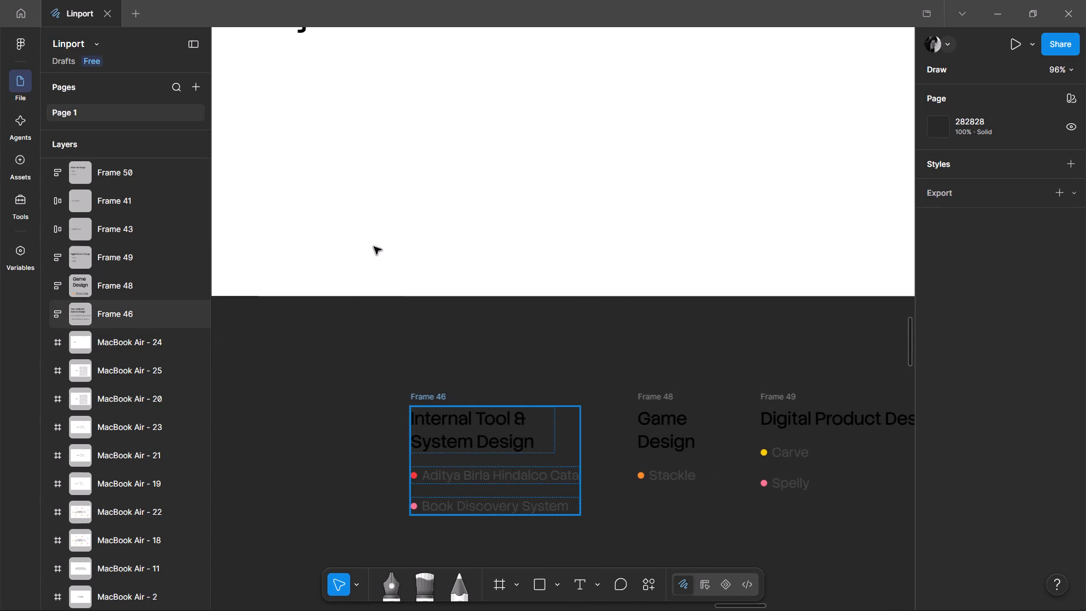
left_click_drag(374, 247, 334, 102)
scroll(517, 255, "up", 3)
left_click(495, 336)
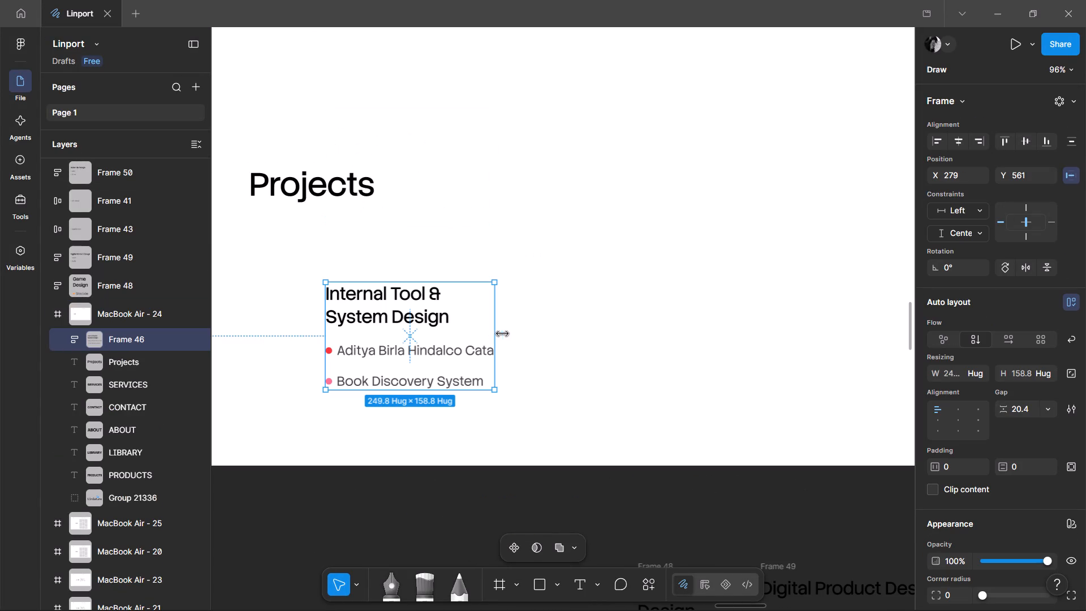
left_click(546, 226)
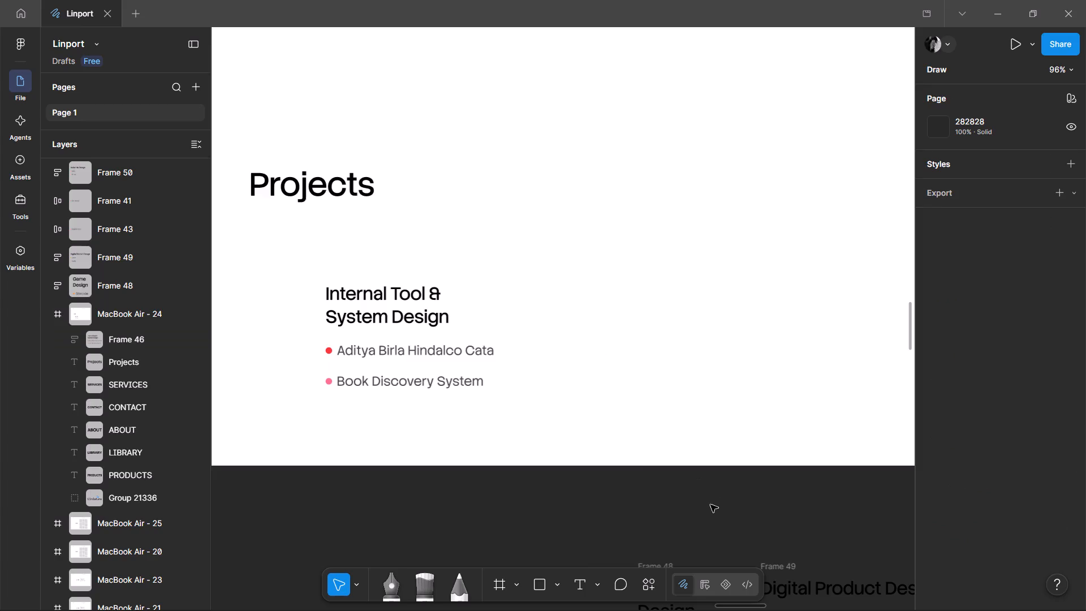
scroll(580, 537, "up", 1)
Switch to Microsoft Edge and search the web for "Business System Design" in a new tab.
left_click(594, 604)
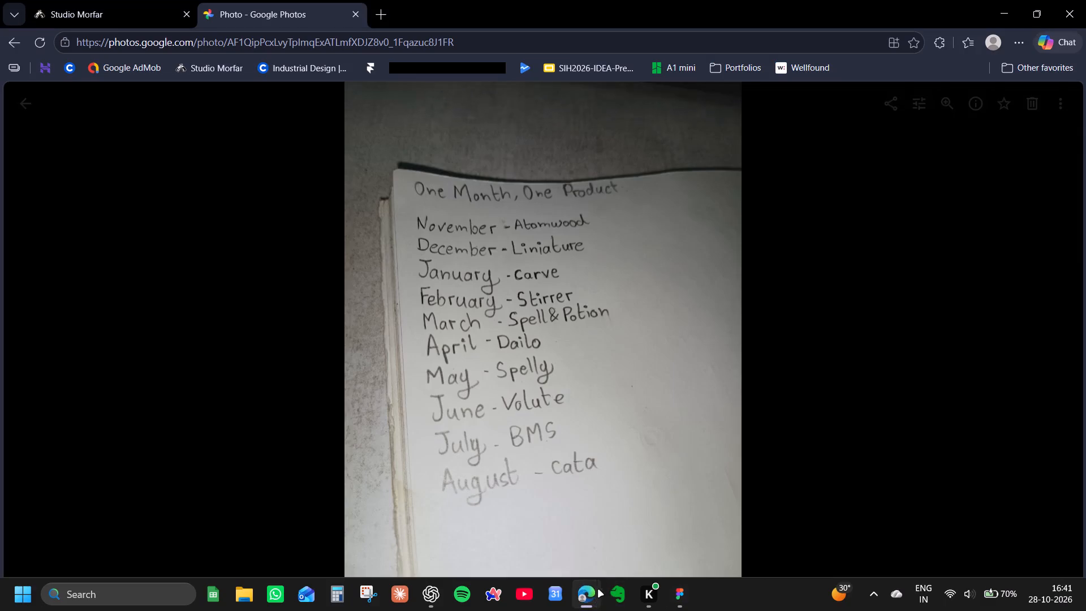
left_click(390, 11)
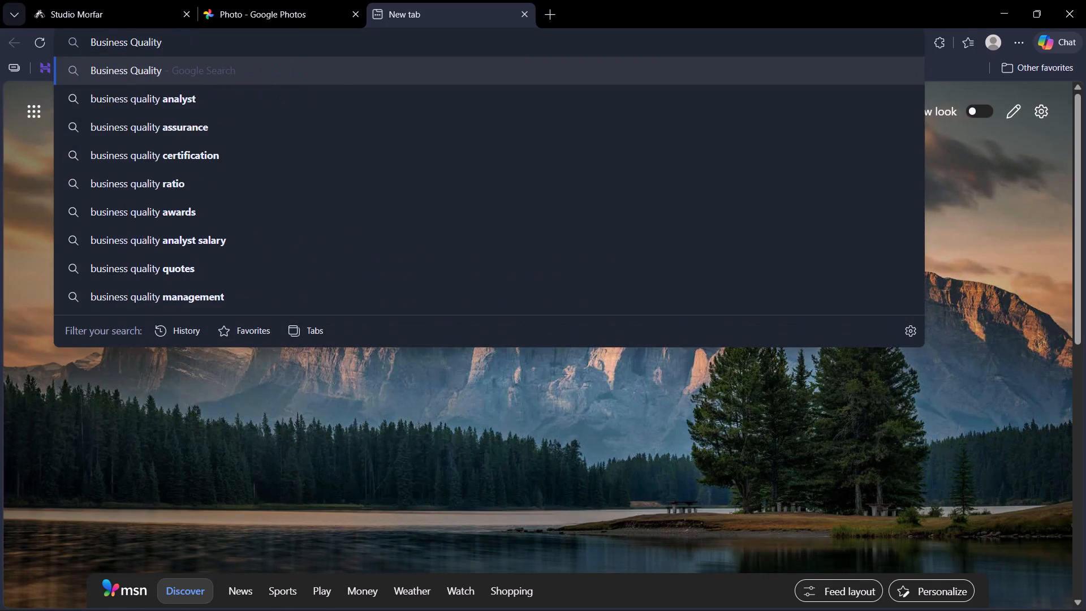
key("space")
key("BackSpace")
key("BackSpace")
key("BackSpace")
key("BackSpace")
key("BackSpace")
key("BackSpace")
key("BackSpace")
key("BackSpace")
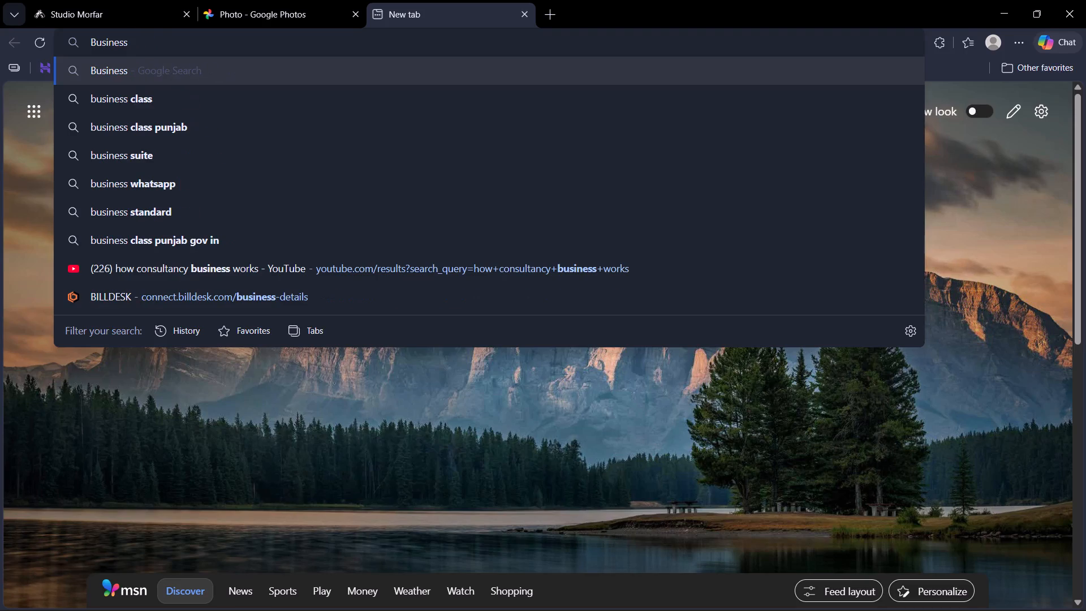
key("BackSpace")
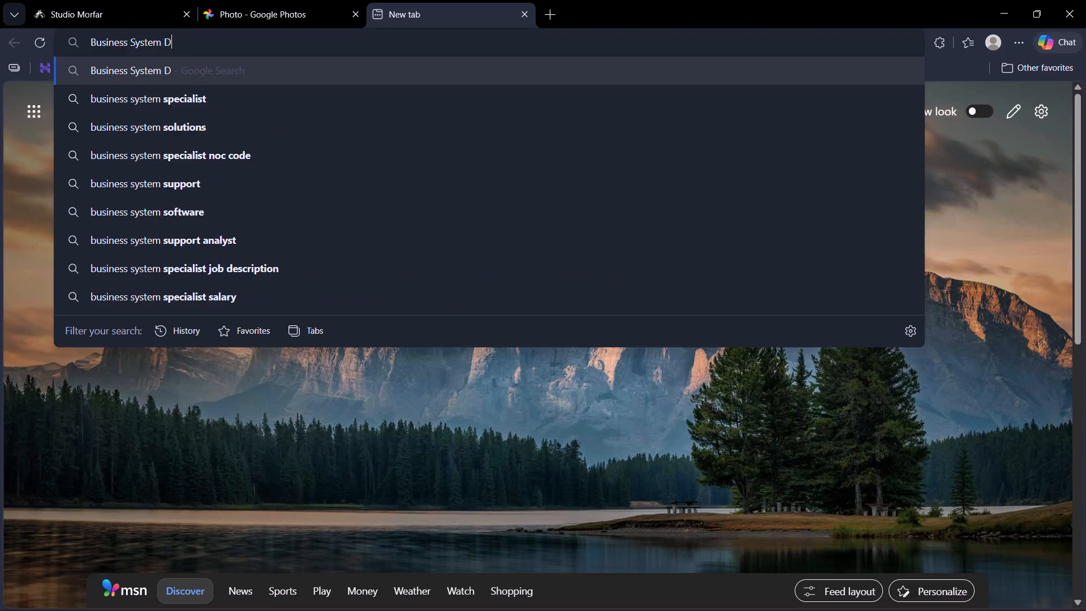
key("Return")
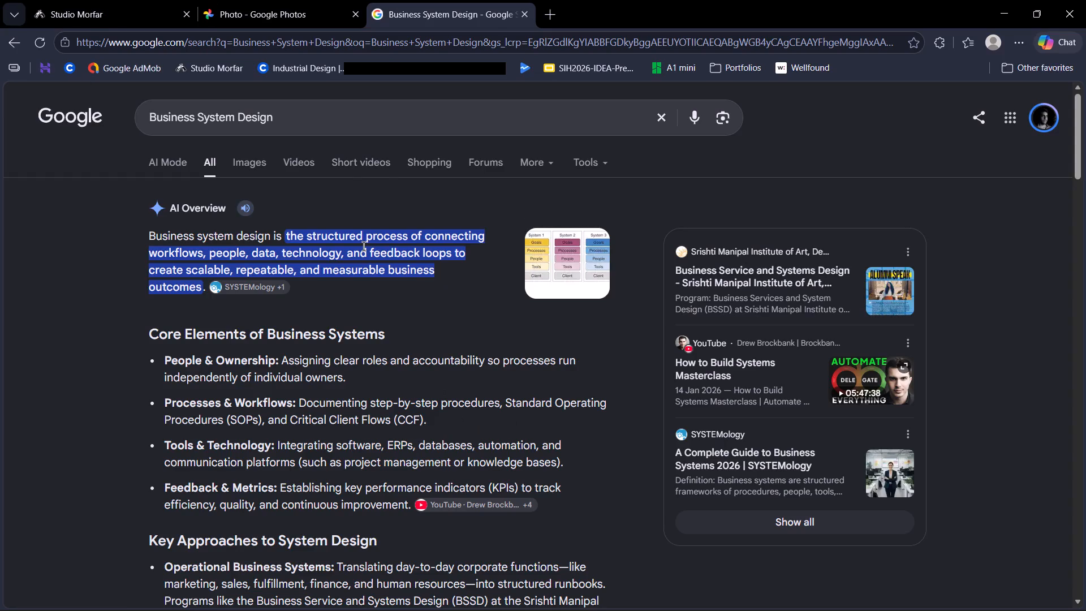
Examine the search overview's definition of business system design.
scroll(94, 188, "up", 6, "ctrl")
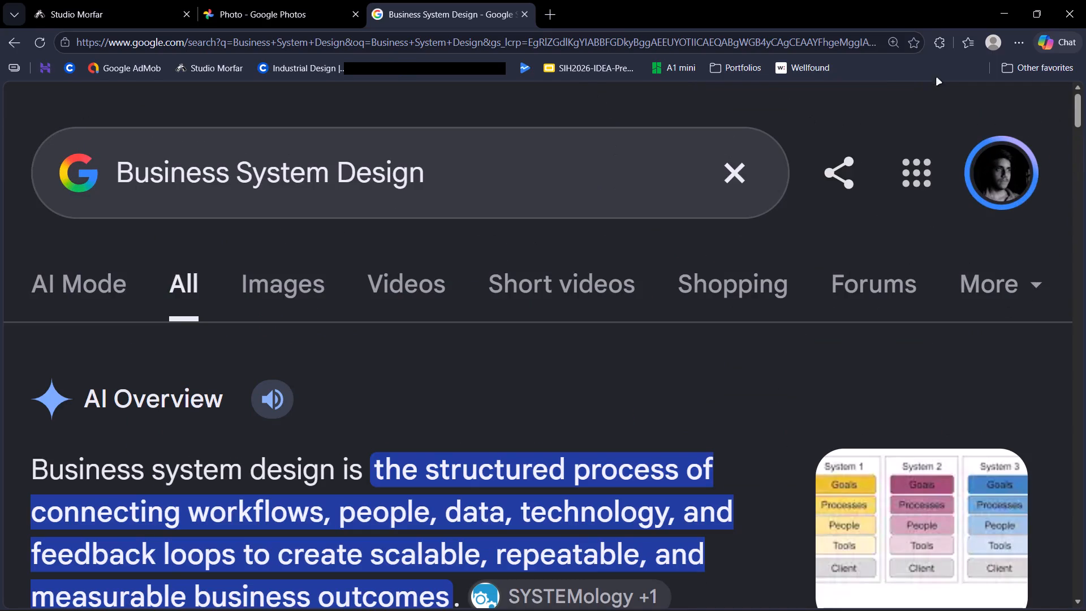
scroll(604, 183, "down", 2, "ctrl")
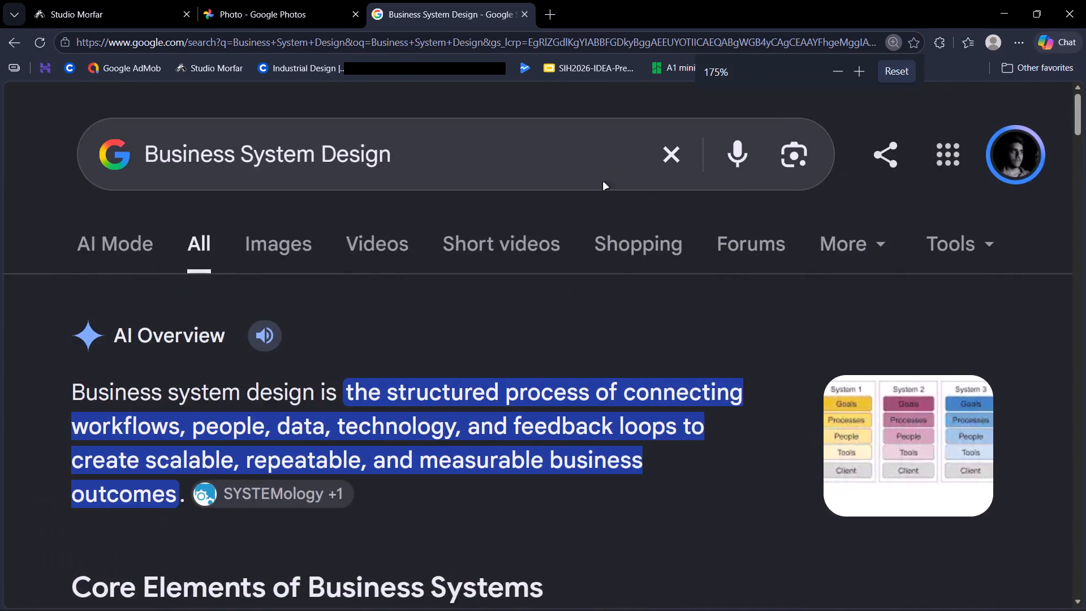
scroll(604, 183, "down", 2, "ctrl")
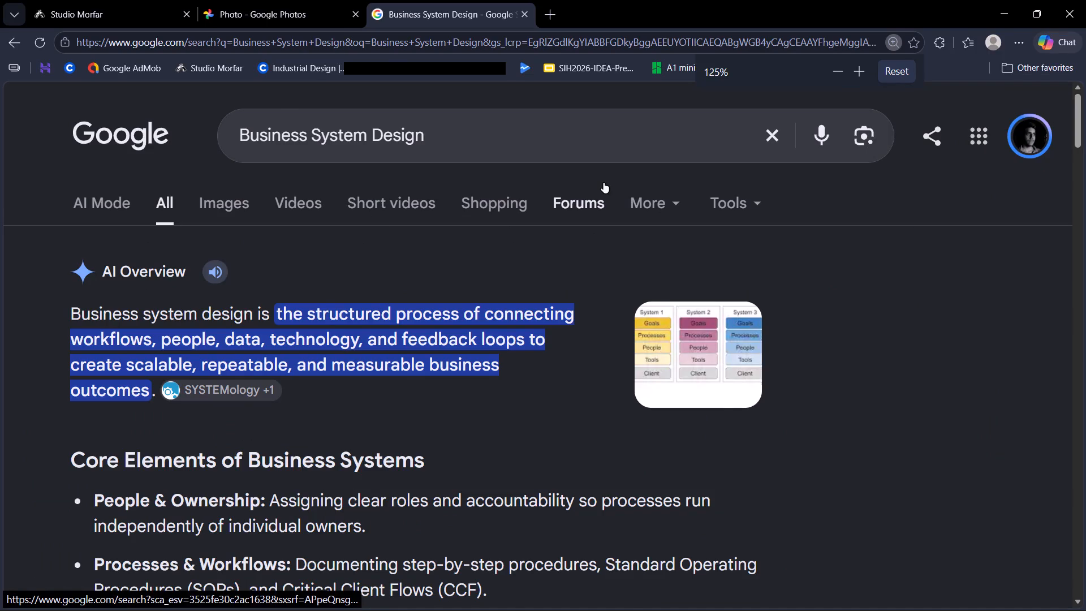
scroll(604, 183, "down", 1, "ctrl")
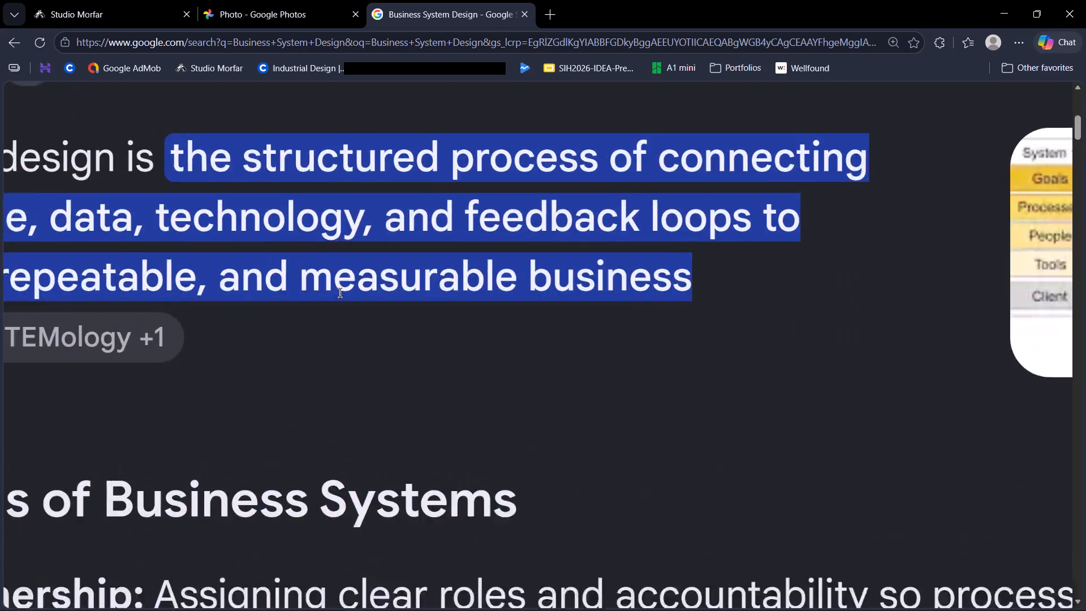
scroll(353, 286, "right", 4)
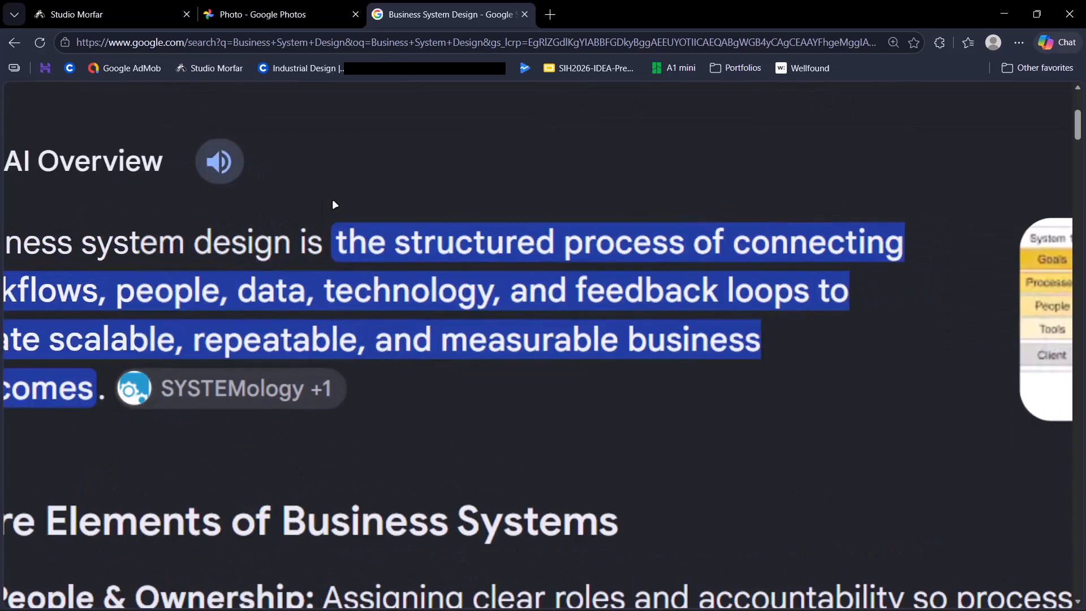
scroll(333, 201, "right", 2)
scroll(333, 201, "left", 1)
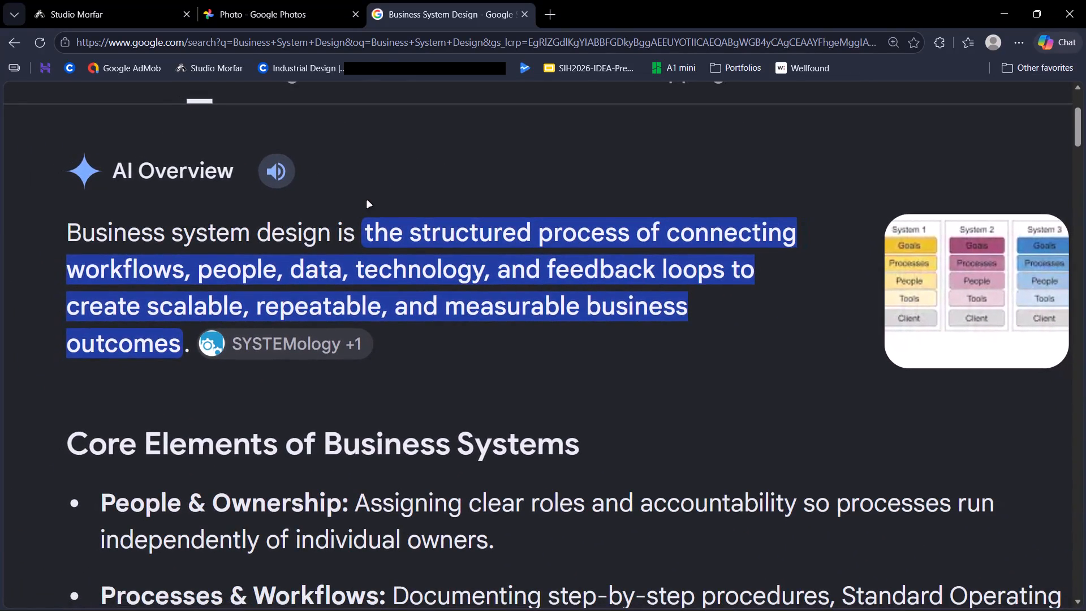
Switch back to Figma and shorten the project list's heading to "Internal Tool Design".
key("alt+Tab")
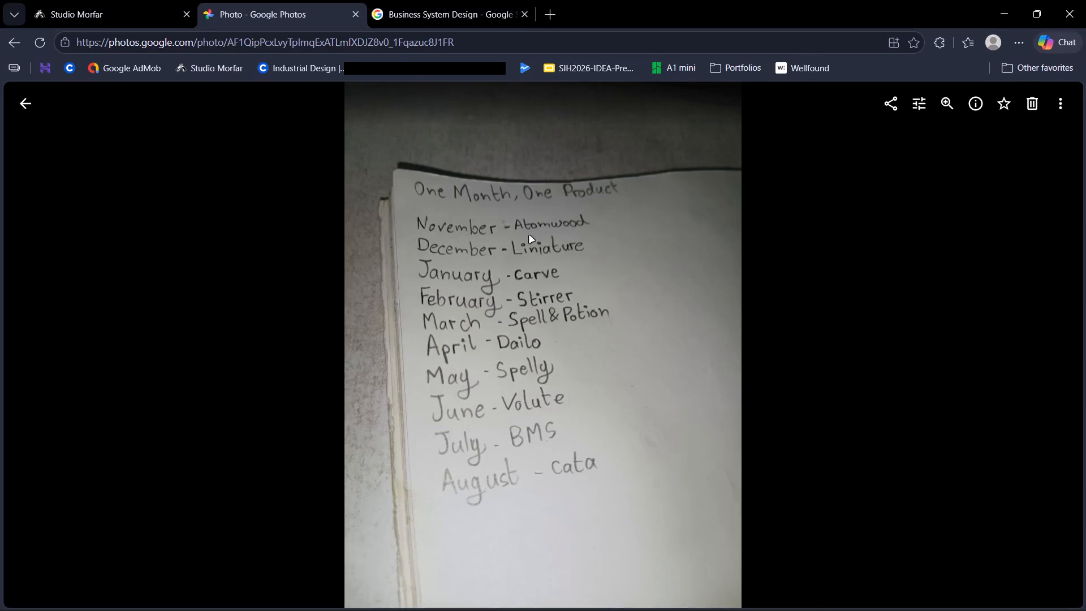
key("alt+Tab")
left_click(798, 187, "alt")
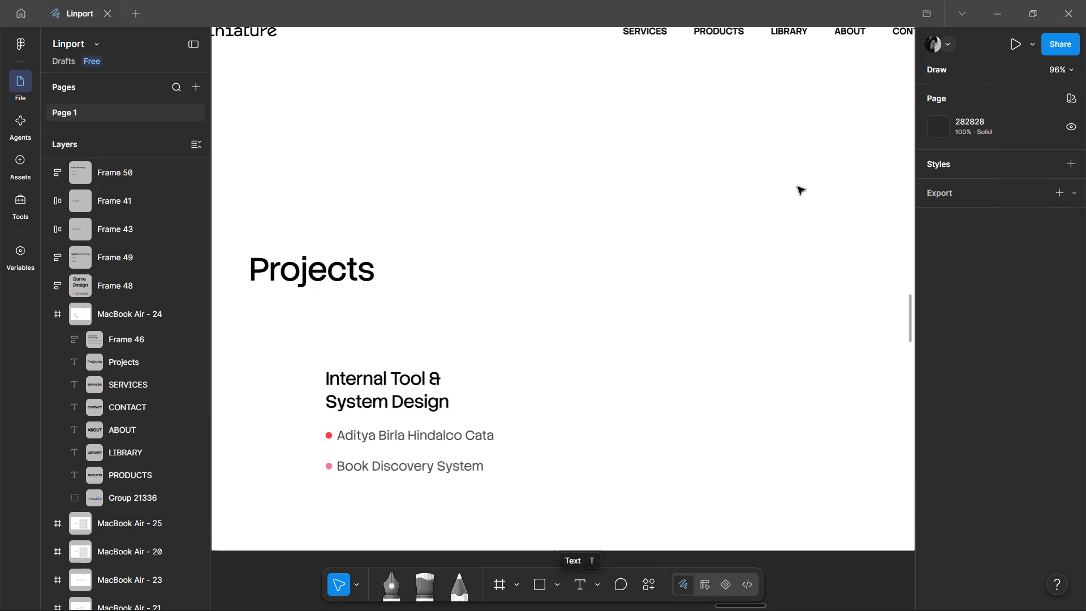
double_click(421, 393, "ctrl")
left_click(438, 371)
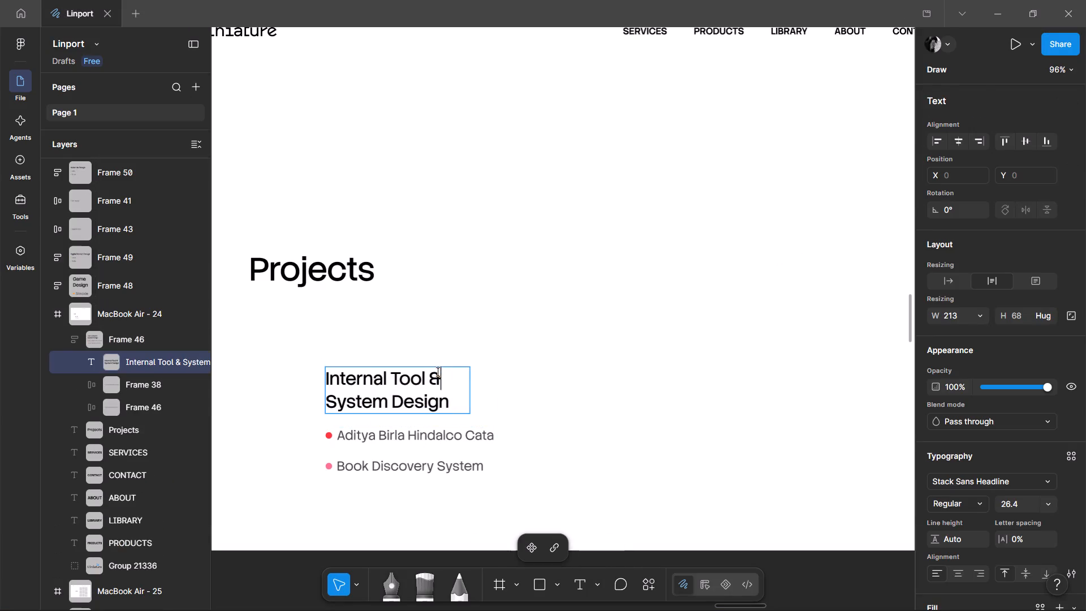
left_click_drag(439, 372, 429, 372)
key("Delete")
key("Delete")
key("Delete")
key("Delete")
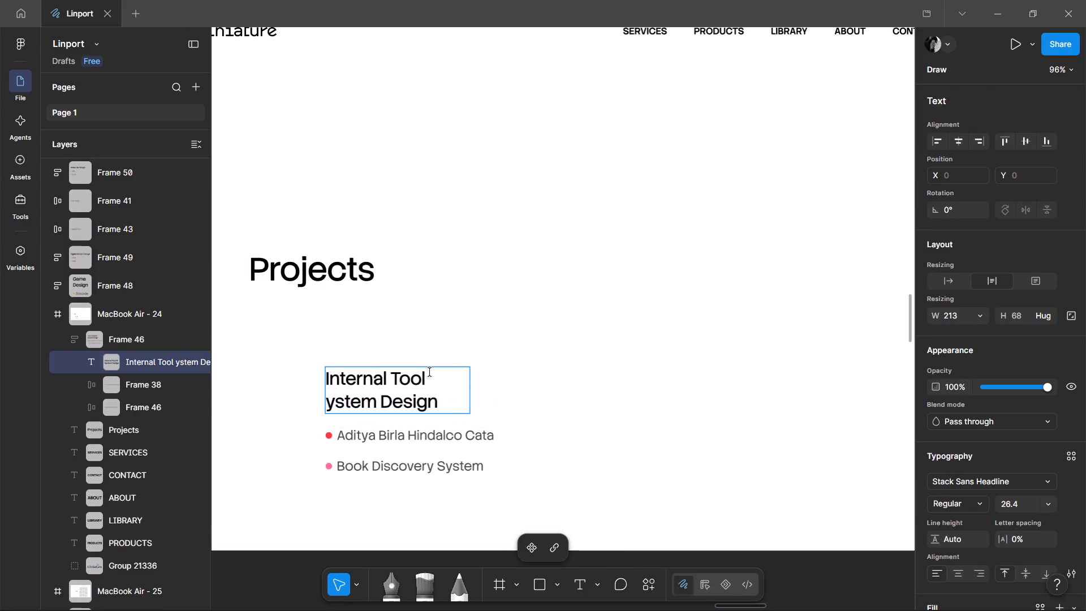
key("Delete")
key("Delete")
key("Delete")
key("Delete")
key("Delete")
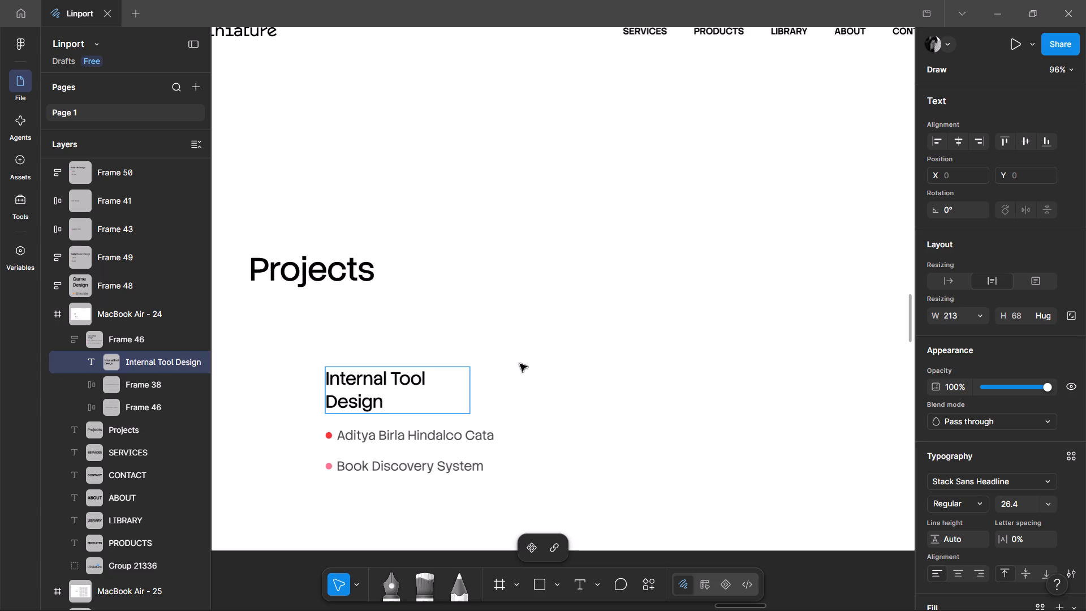
left_click(538, 346)
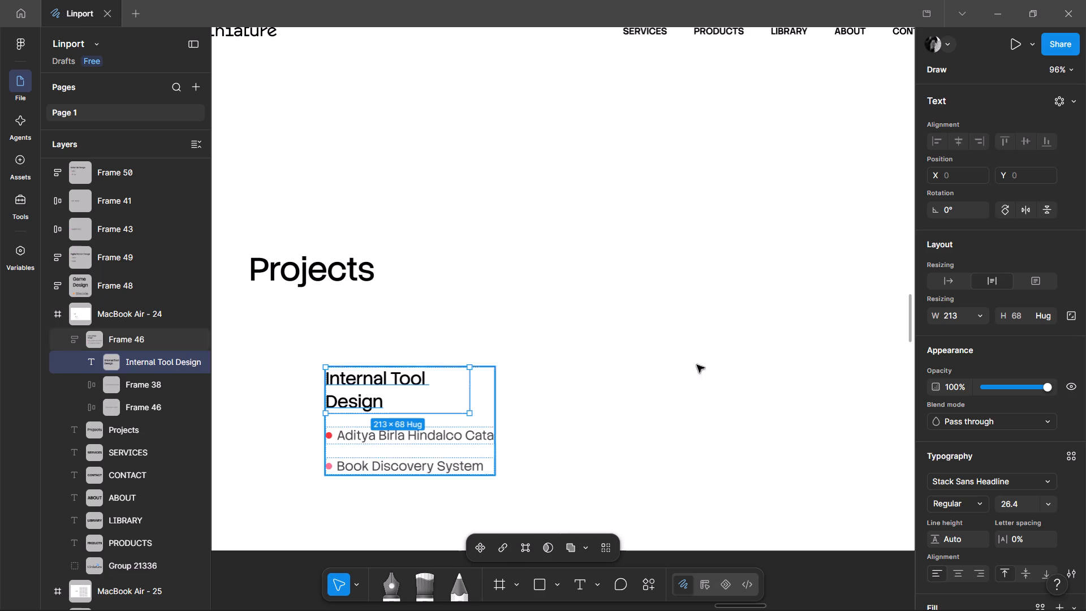
Set the Internal Tool Design heading's text resizing to auto width.
left_click(953, 282)
left_click(607, 251)
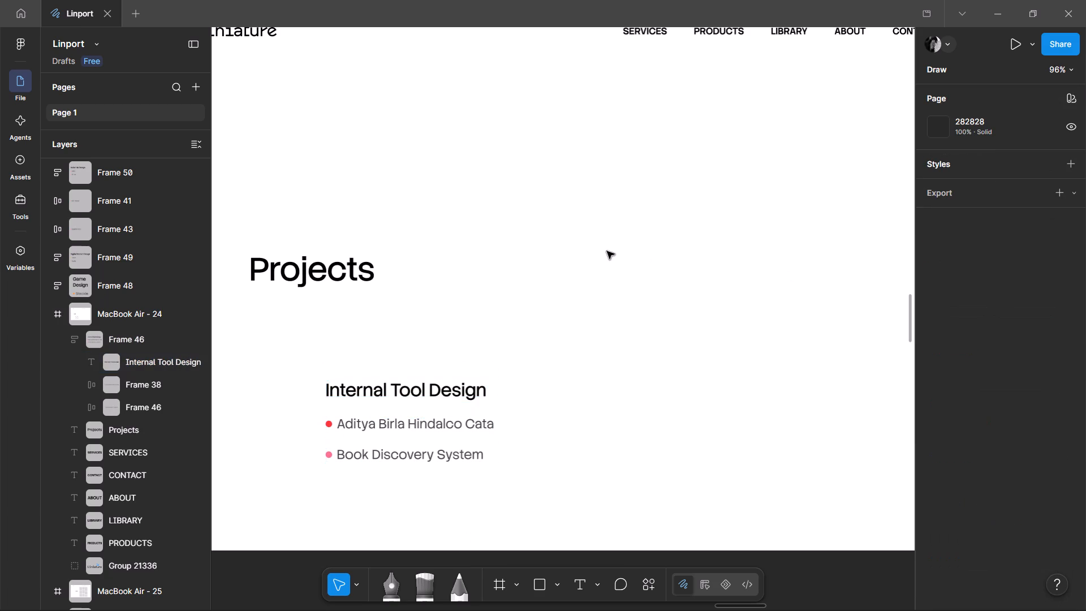
Rename the System Design entry in the Services page's Atoms list to "Business System Design".
scroll(448, 217, "down", 5, "ctrl")
scroll(568, 179, "up", 10, "ctrl")
scroll(453, 203, "up", 2)
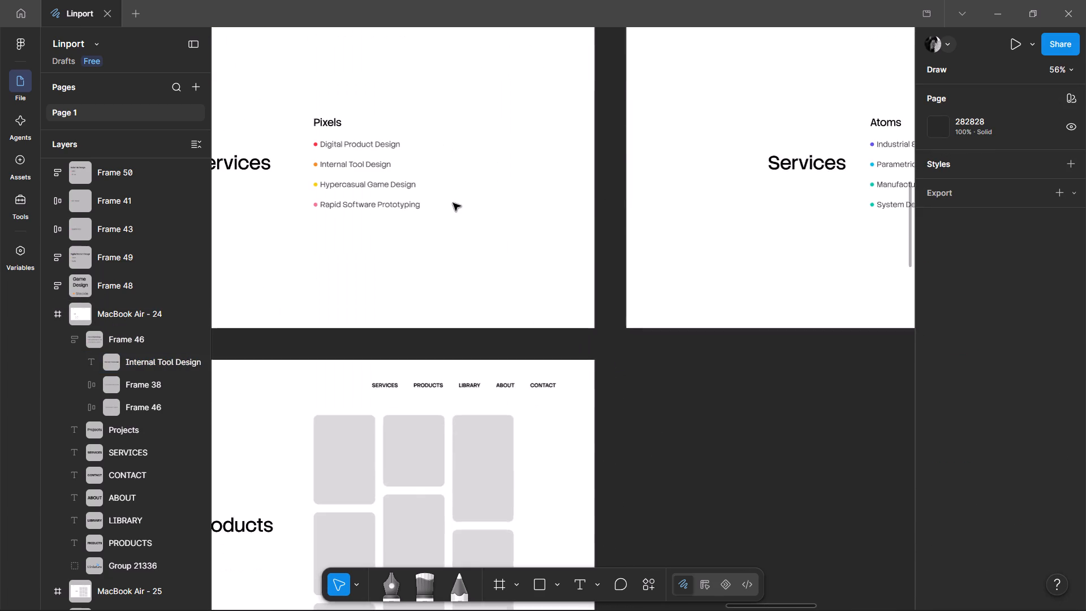
middle_click_drag(716, 240, 365, 248)
scroll(643, 325, "up", 1, "ctrl")
scroll(501, 413, "up", 3, "ctrl")
double_click(521, 384, "ctrl")
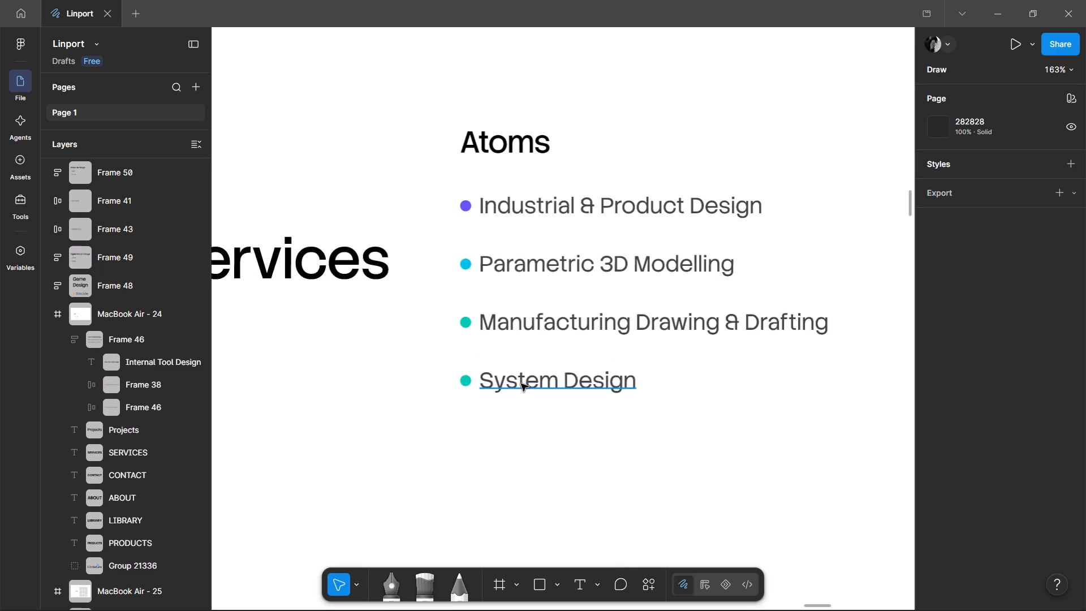
left_click(485, 380)
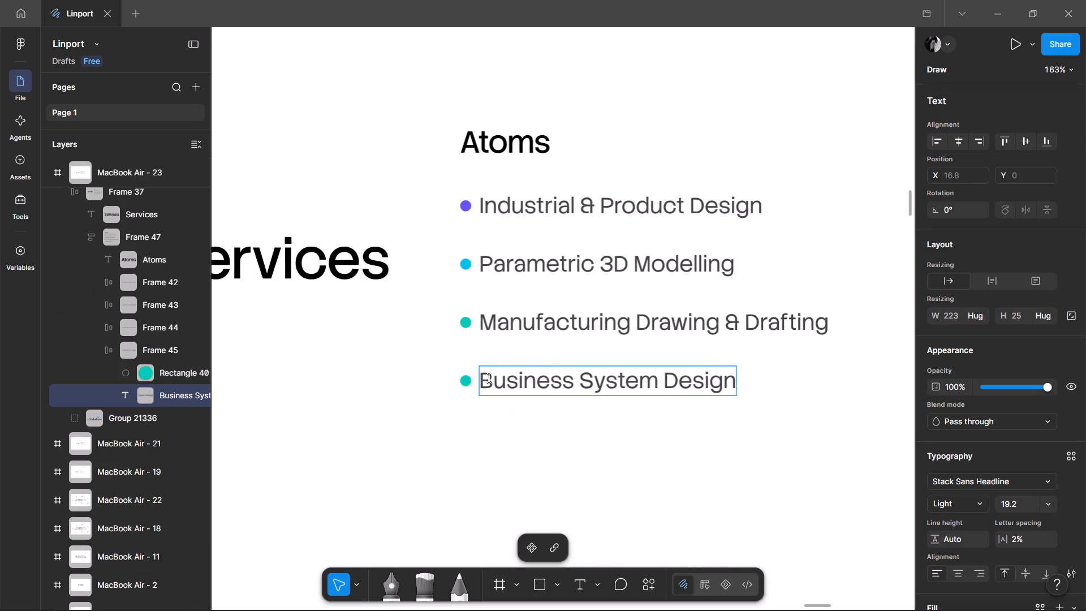
double_click(439, 448)
Switch to Microsoft Edge and review the Business System Design results on core elements and key approaches.
key("alt+Tab")
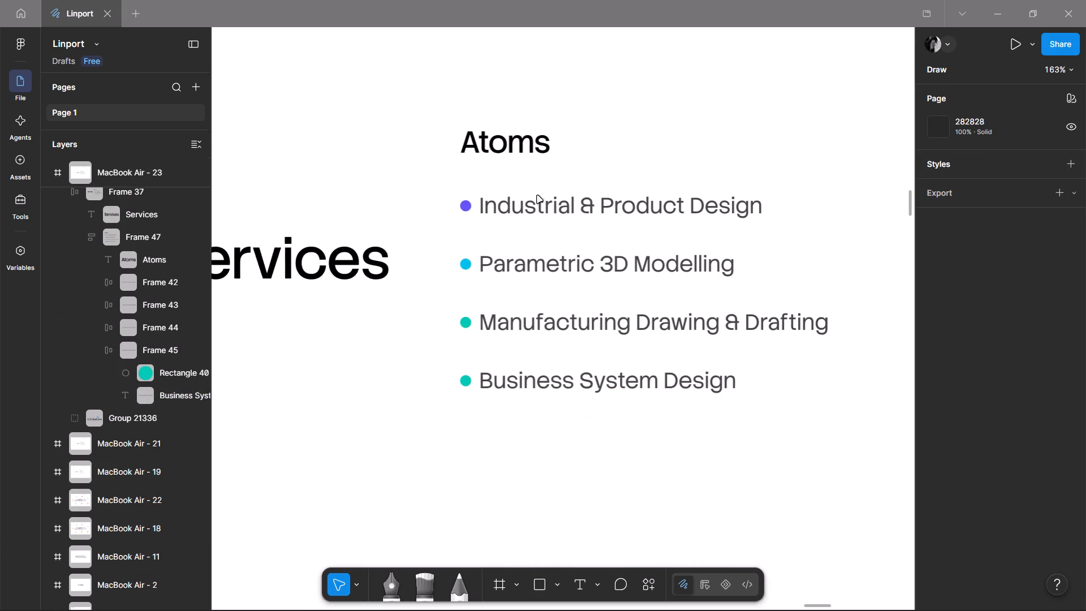
left_click(440, 4)
scroll(366, 400, "down", 6)
scroll(90, 362, "up", 4)
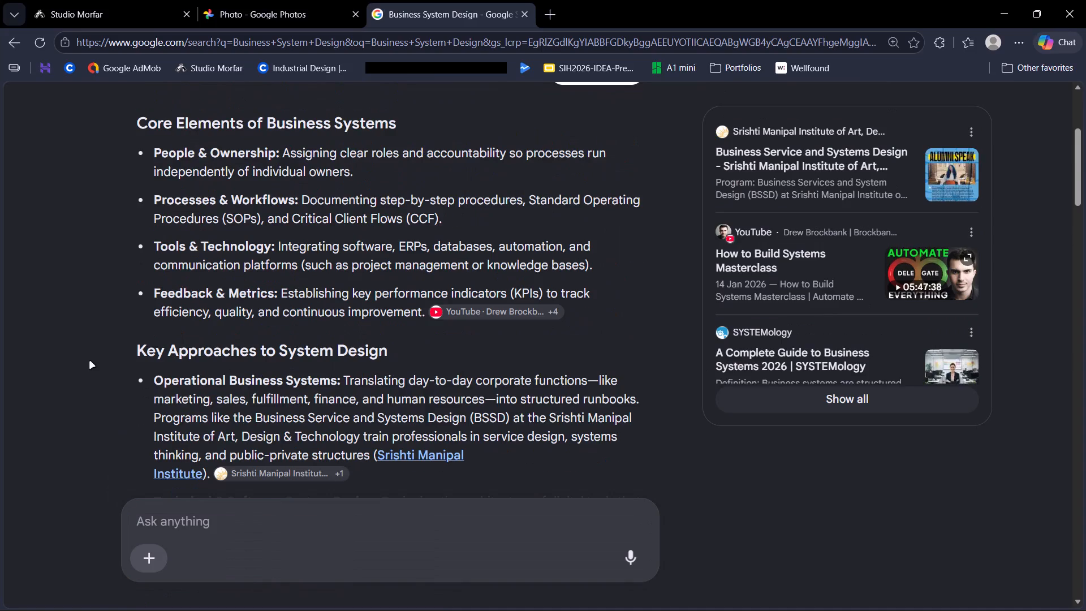
scroll(90, 362, "up", 1)
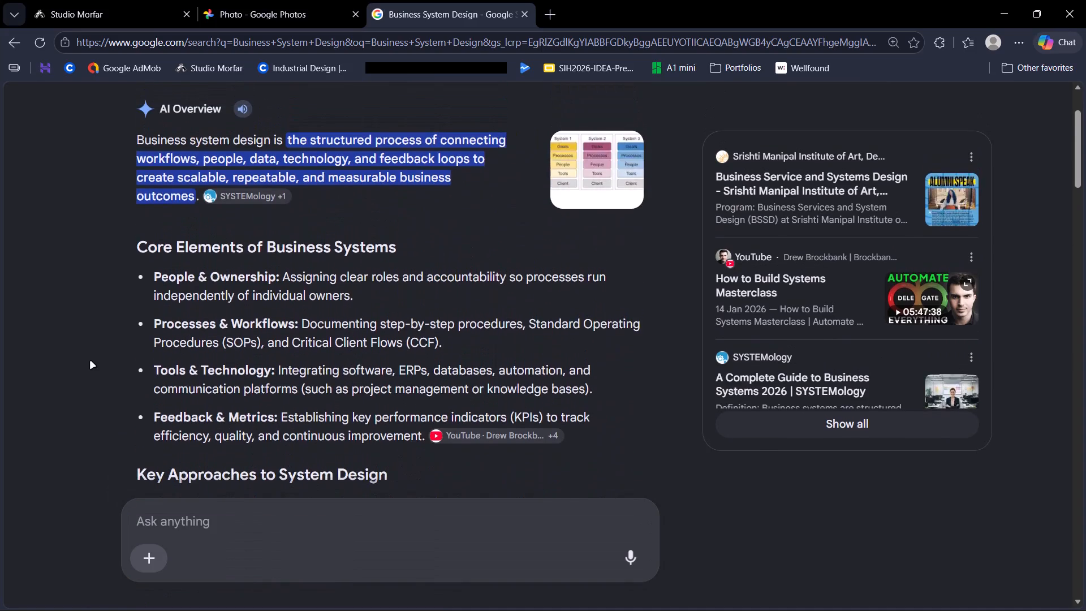
scroll(92, 362, "up", 3)
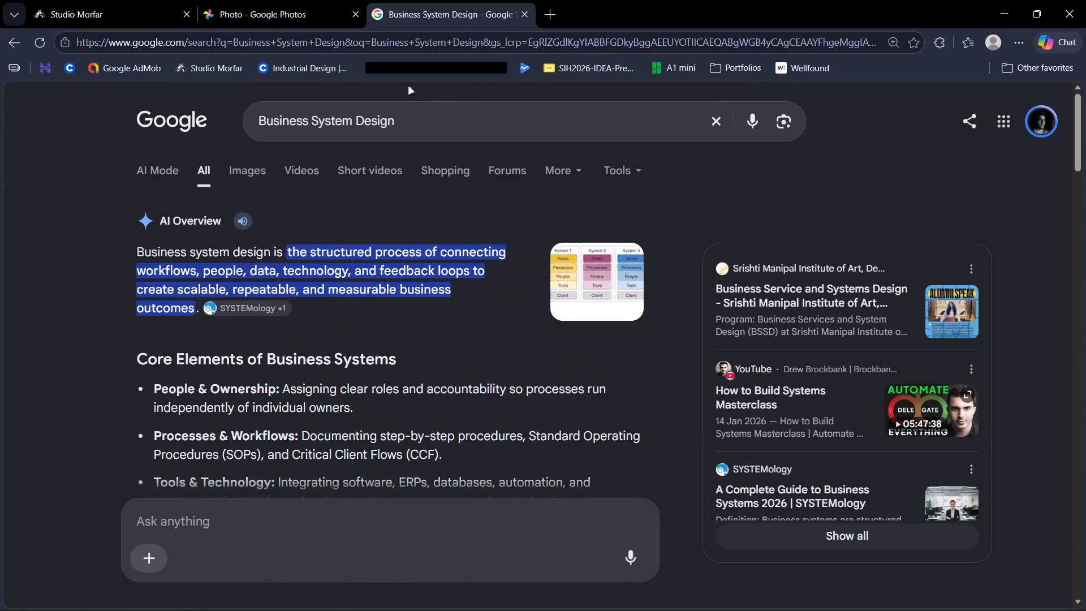
Search the web for what the design category is called when designing a whole business or enterprise from product to how it will operate.
left_click_drag(553, 5, 548, 5)
left_click(523, 9)
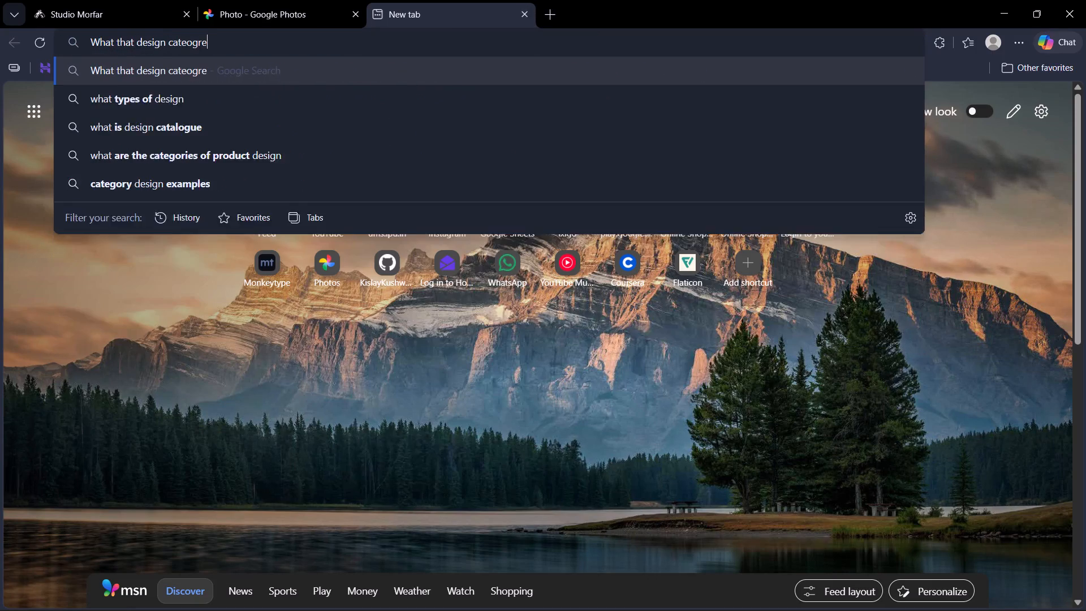
key("BackSpace")
key("BackSpace")
type("y is caol")
key("BackSpace")
key("BackSpace")
type("lled when you design fo")
key("BackSpace")
key("BackSpace")
type("a whole")
key("space")
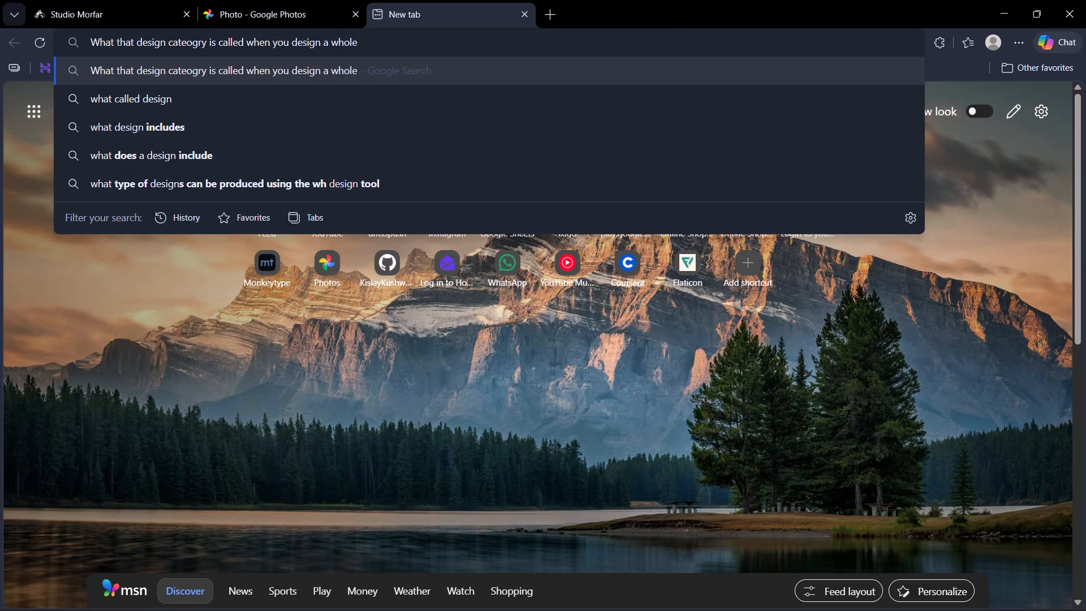
type("bui")
key("BackSpace")
type("siness")
key("space")
key("r")
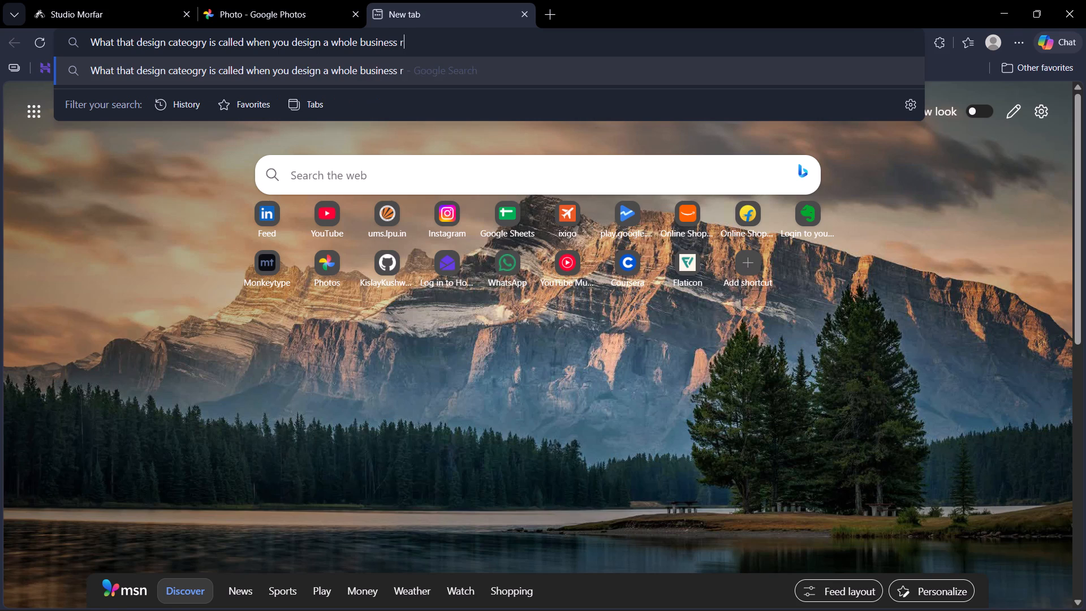
key("BackSpace")
type("or")
key("space")
type("enter")
type("sis")
key("BackSpace")
key("BackSpace")
type("es p")
key("BackSpace")
type("from product to how it will p")
key("BackSpace")
type("operate")
key("Return")
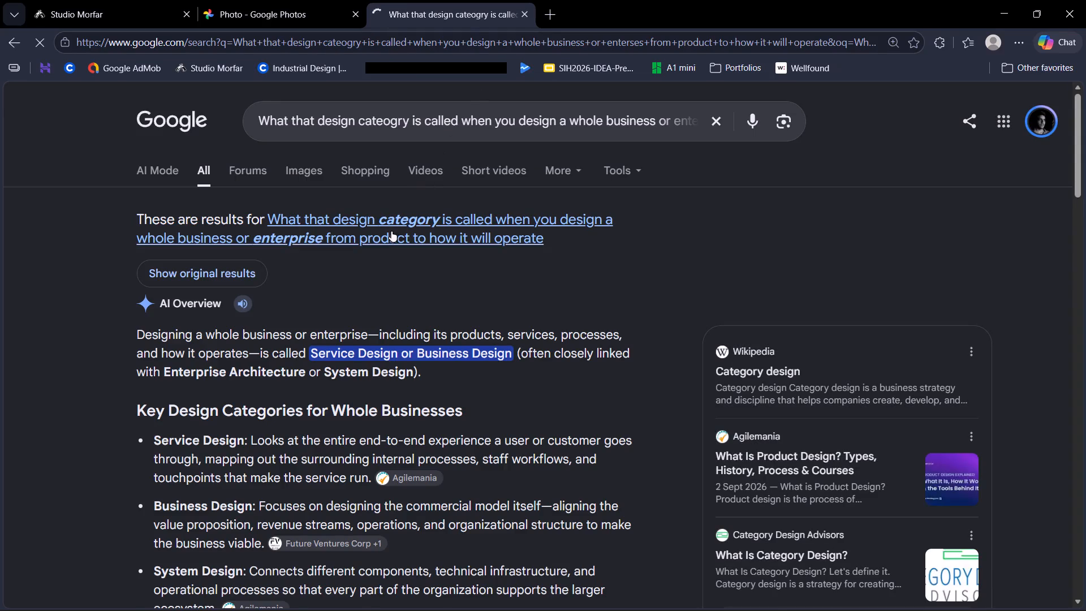
left_click(390, 229)
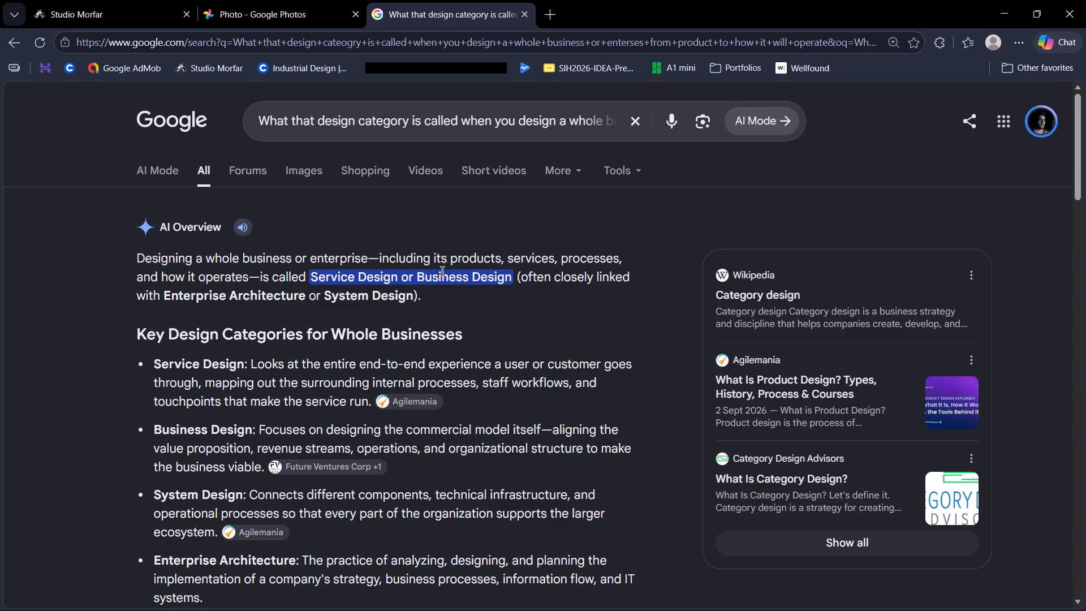
Read the AI overview's key design categories for whole businesses in the search results.
scroll(301, 294, "down", 2)
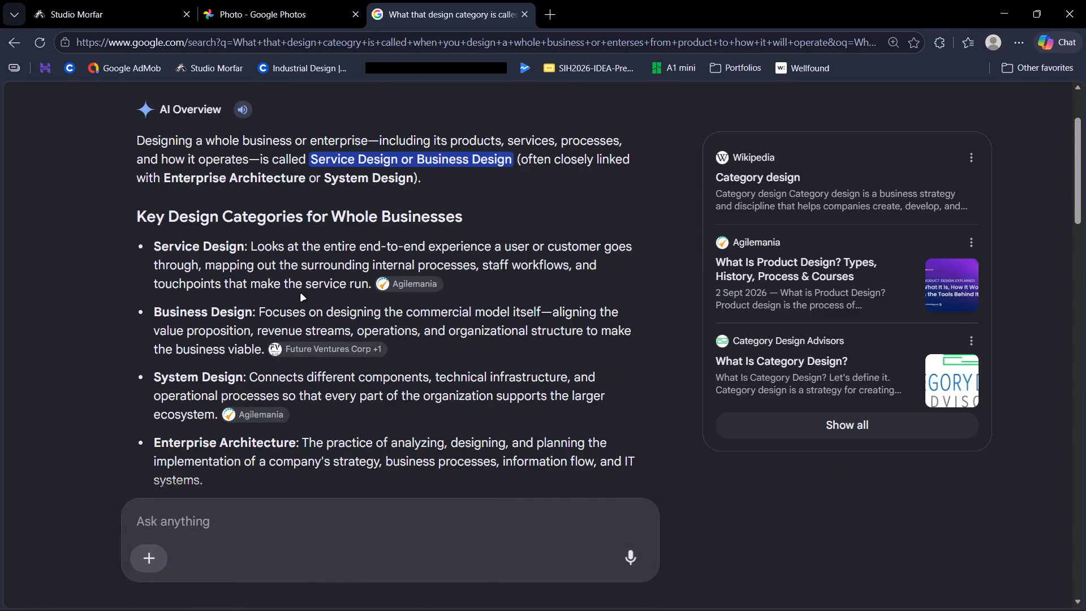
scroll(301, 294, "down", 1)
scroll(301, 294, "up", 8)
scroll(301, 294, "down", 3)
scroll(301, 294, "up", 4)
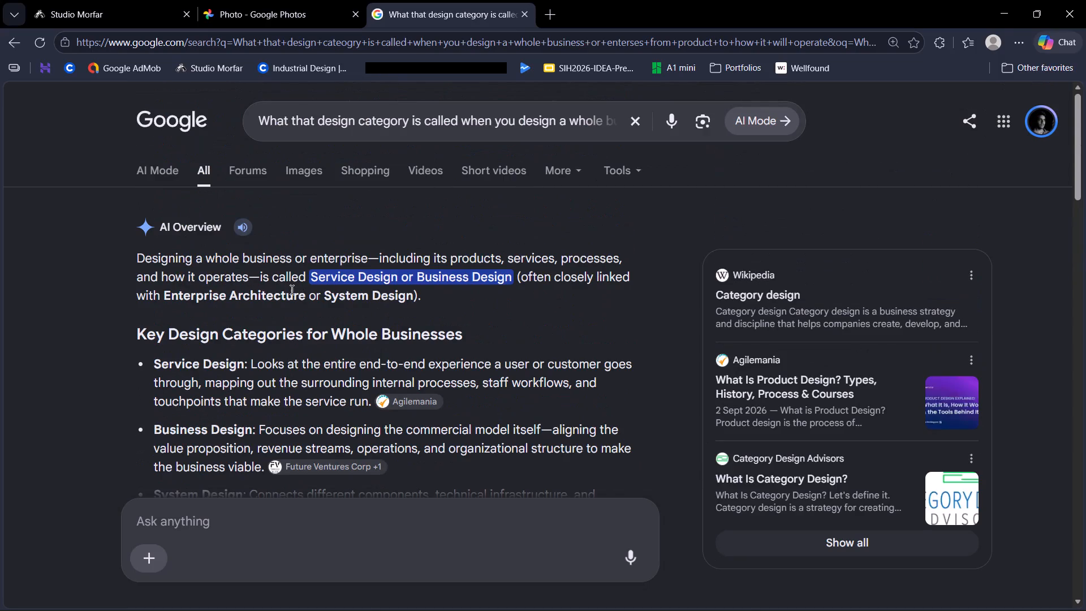
Switch to Figma and check the width resizing options and layout of the Services frame containing the Atoms list.
key("alt+Tab")
key("alt+Tab")
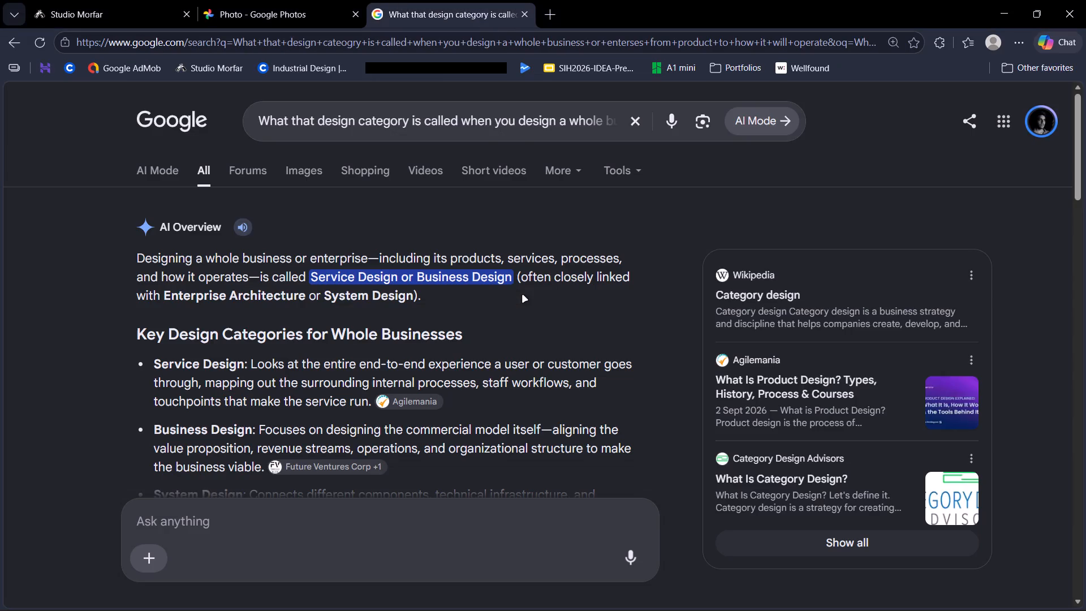
key("alt+Tab")
key("alt+Tab")
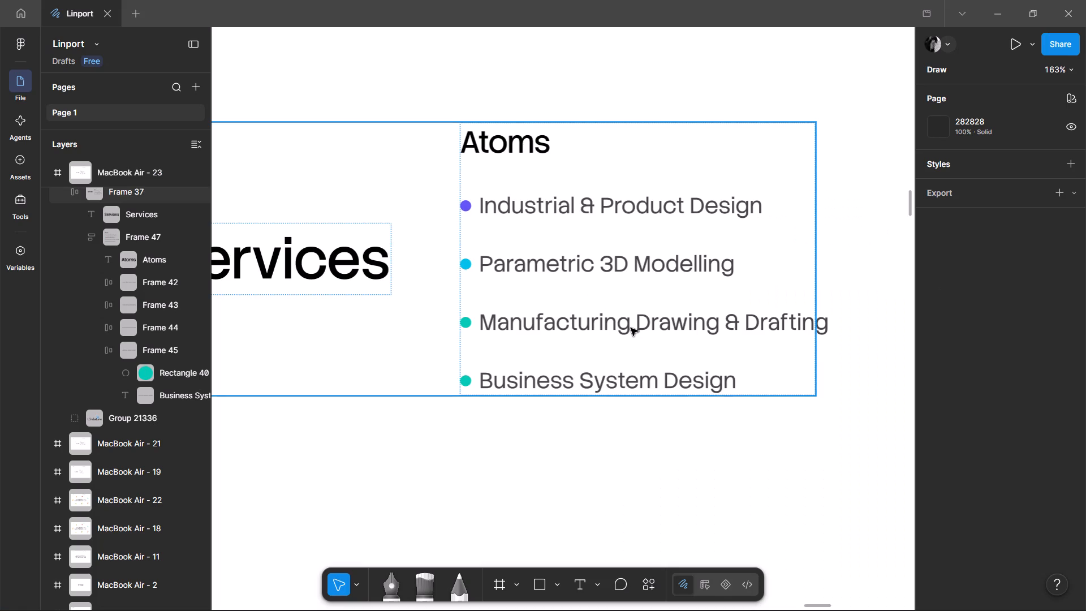
left_click(632, 327)
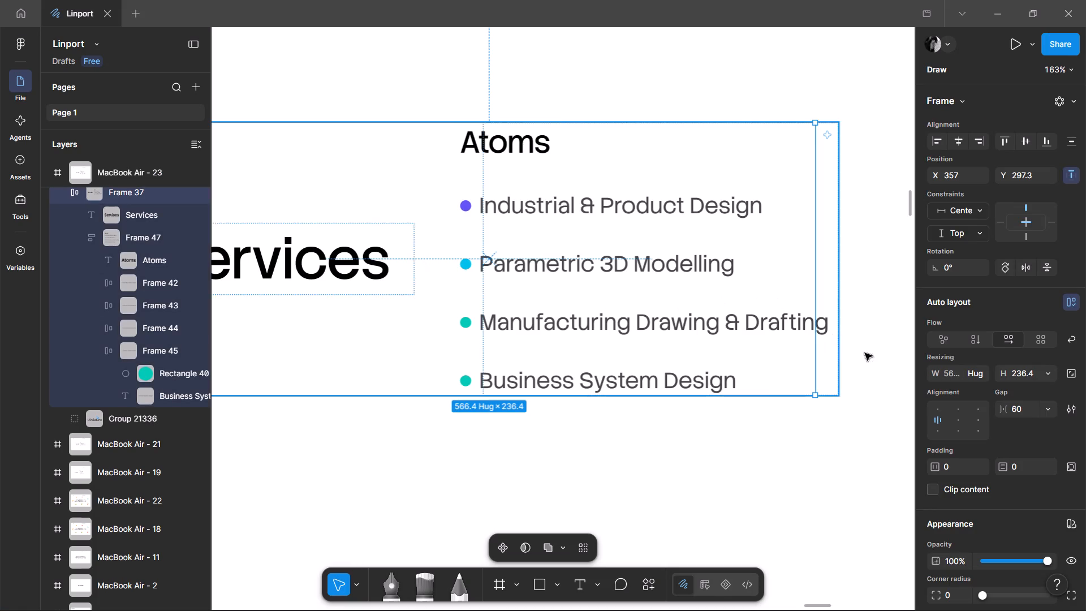
left_click(982, 375)
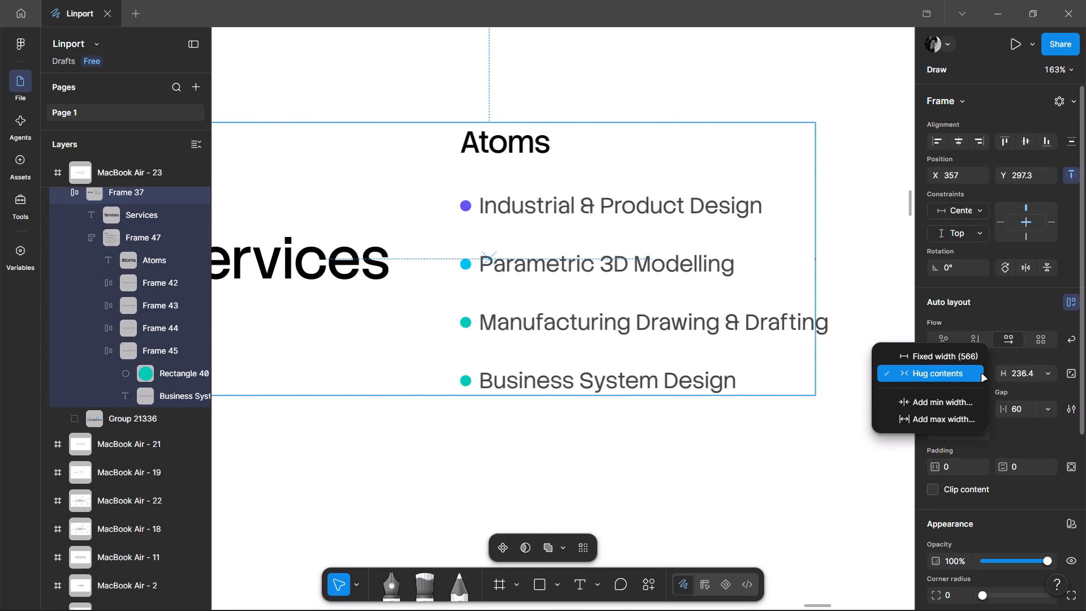
left_click(729, 432)
scroll(71, 266, "up", 2)
scroll(635, 357, "down", 4, "ctrl")
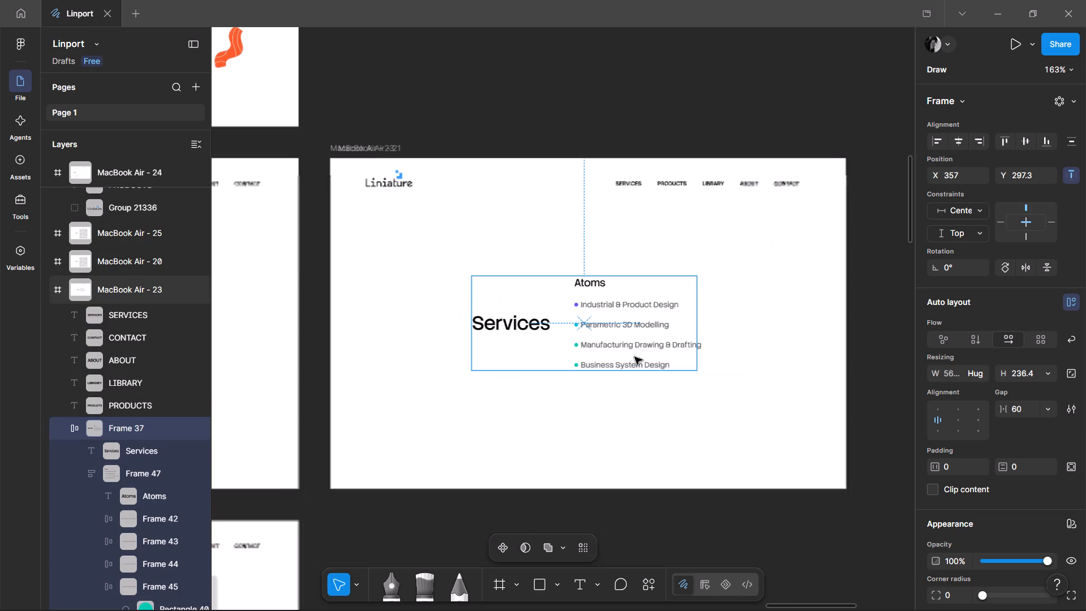
left_click(638, 391)
scroll(638, 391, "down", 4)
scroll(638, 391, "down", 3, "ctrl")
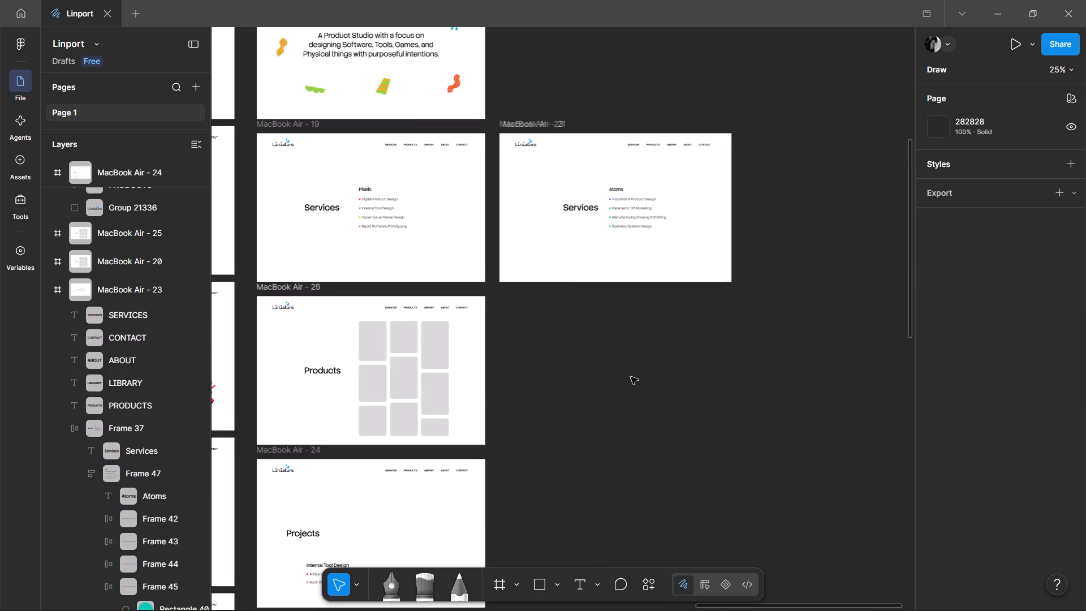
scroll(363, 186, "up", 3, "ctrl")
scroll(363, 186, "down", 2, "ctrl")
scroll(756, 229, "up", 4, "ctrl")
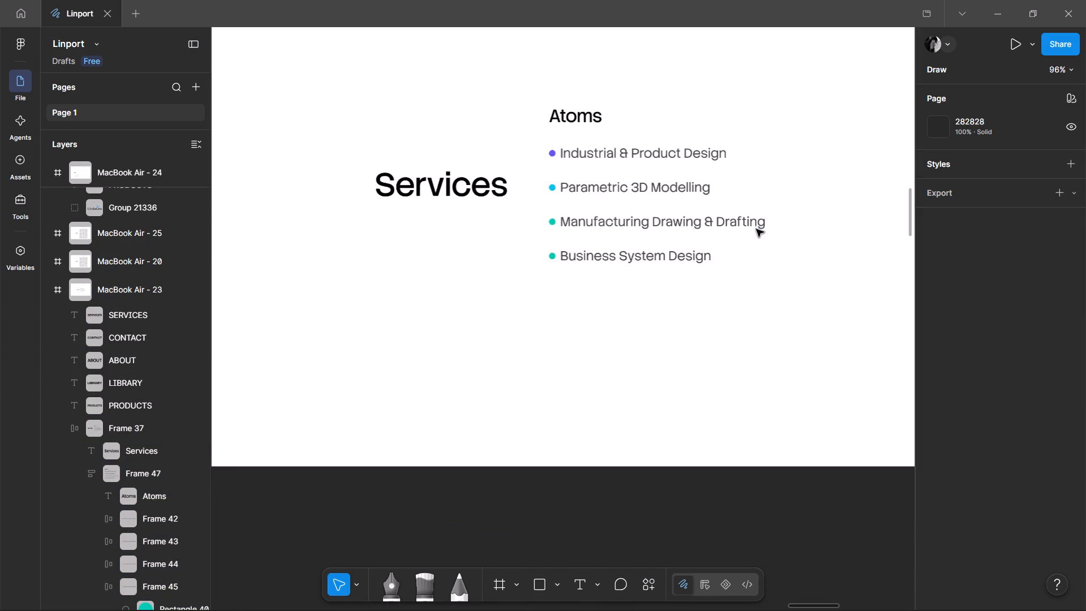
Move the loose Game Design list onto the Projects page, beside the Internal Tool Design list.
scroll(742, 306, "down", 5, "ctrl")
middle_click_drag(624, 362, 648, 106)
scroll(417, 312, "up", 3, "ctrl")
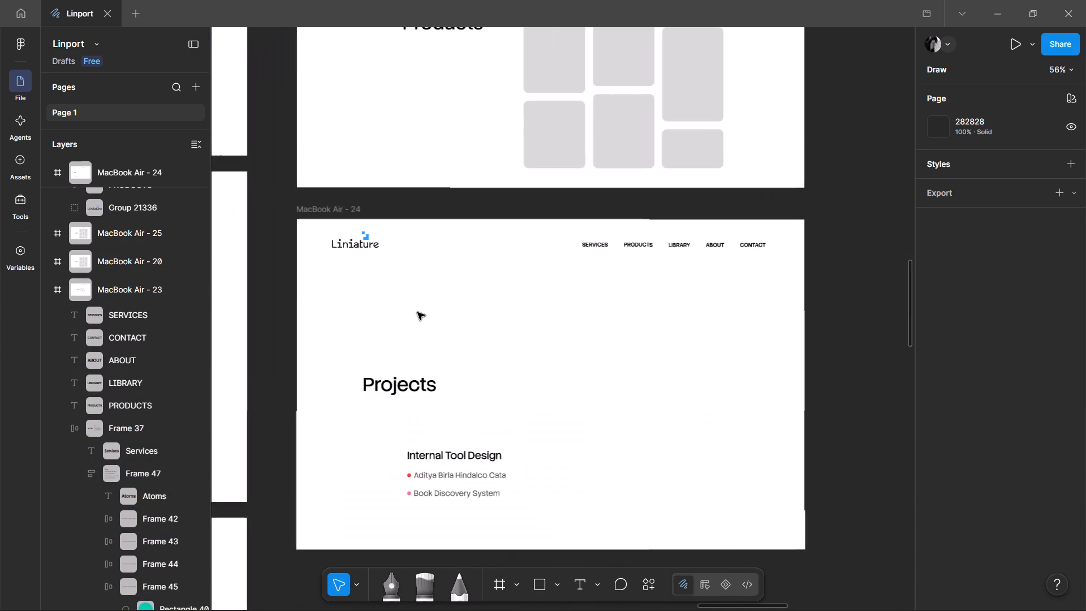
scroll(417, 312, "down", 1)
scroll(454, 391, "up", 4, "ctrl")
left_click(446, 443)
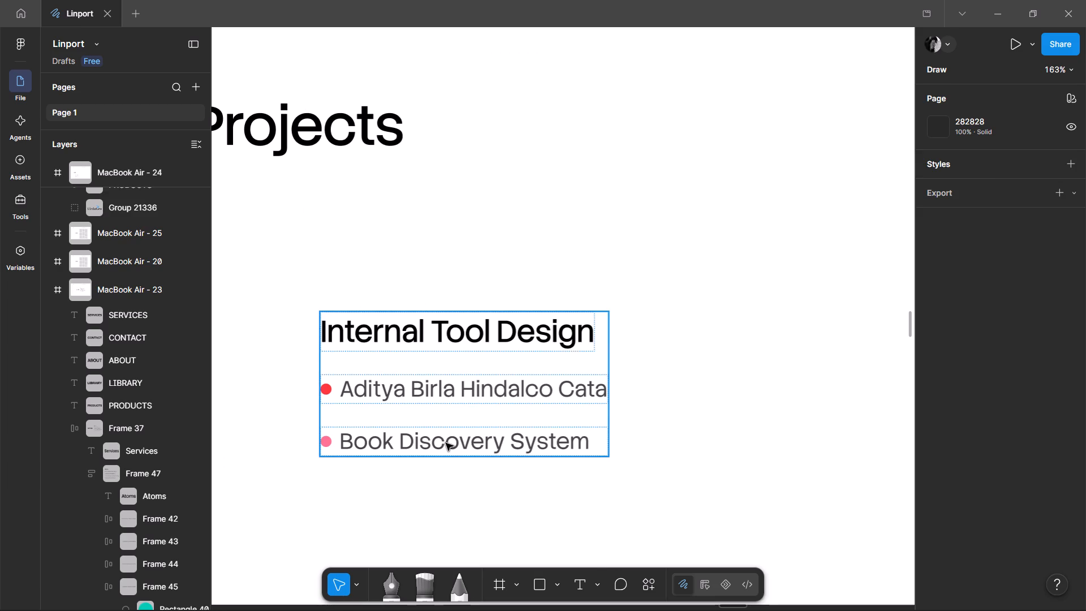
scroll(383, 203, "down", 5, "ctrl")
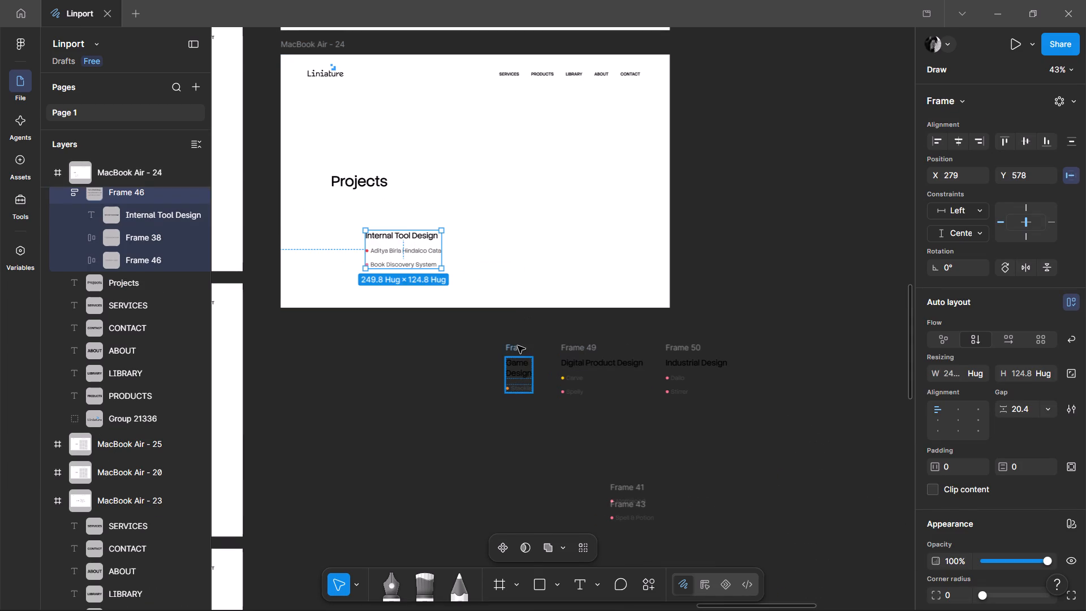
left_click_drag(518, 346, 477, 222)
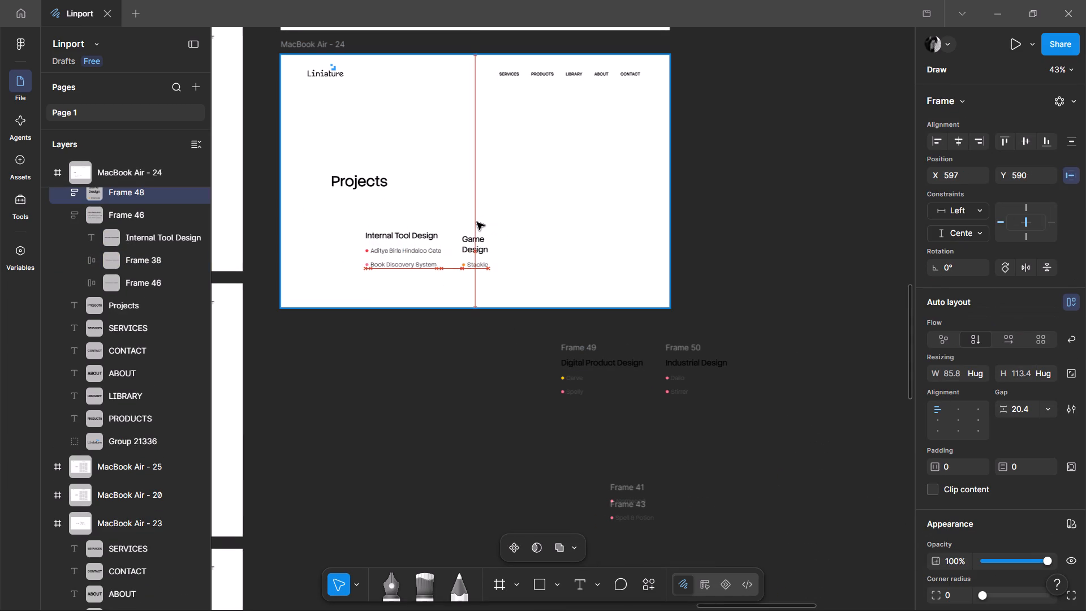
left_click_drag(477, 222, 474, 218)
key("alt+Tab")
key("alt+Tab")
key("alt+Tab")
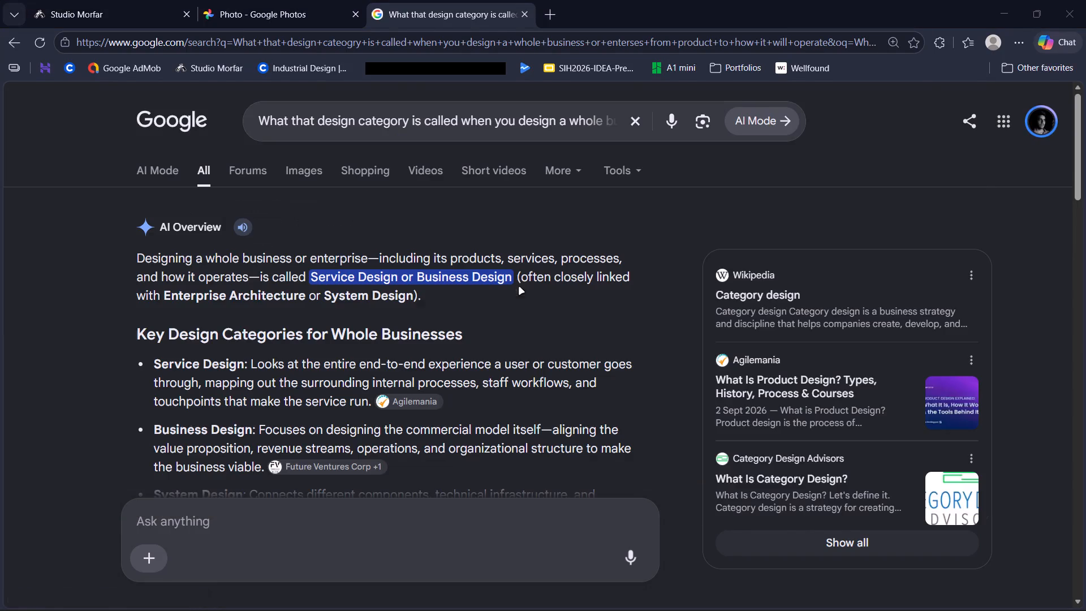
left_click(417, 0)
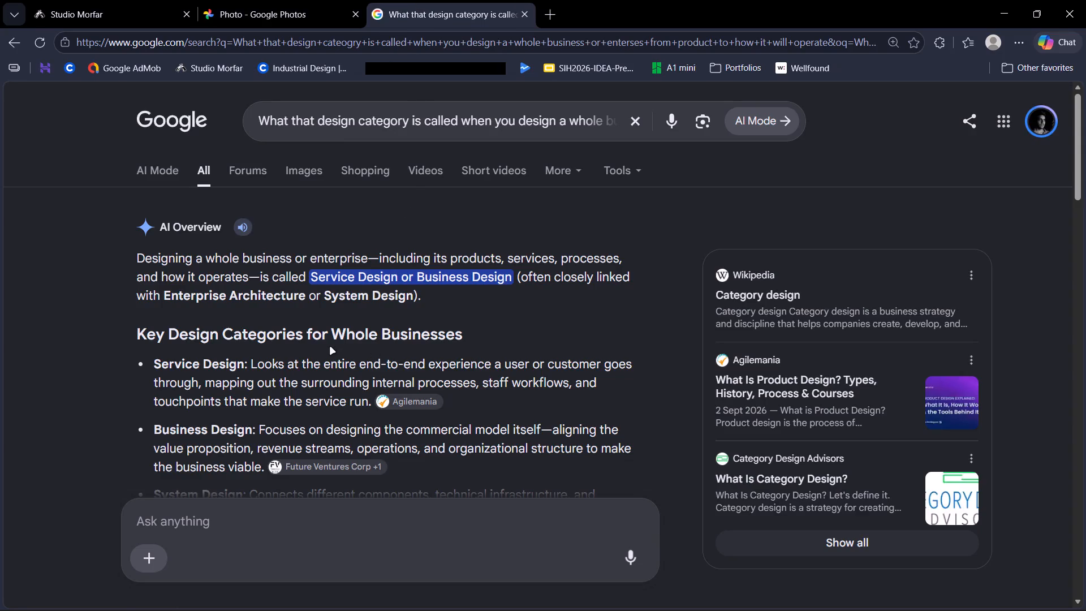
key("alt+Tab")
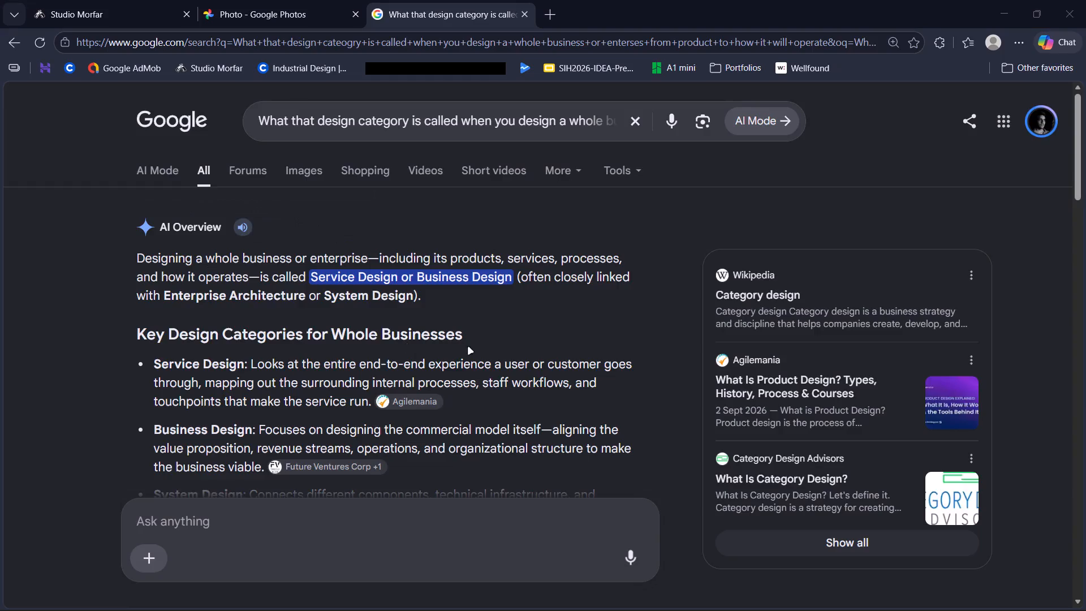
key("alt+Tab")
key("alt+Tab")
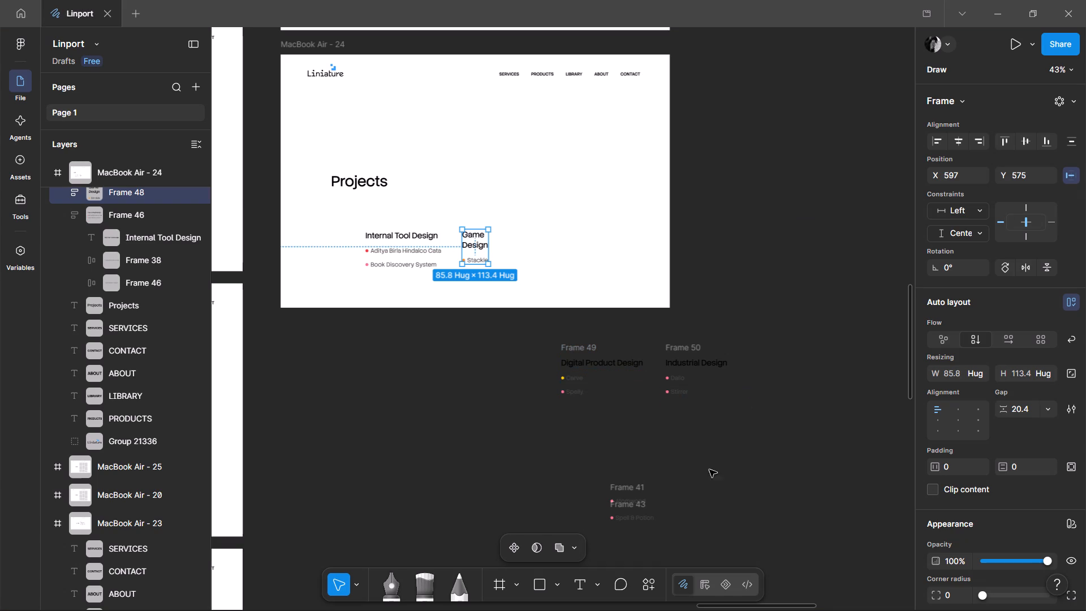
Move the loose Digital Product Design and Industrial Design lists onto the Projects page, with Industrial Design below Digital Product Design.
scroll(673, 495, "down", 1)
left_click_drag(574, 263, 554, 111)
left_click_drag(675, 259, 562, 153)
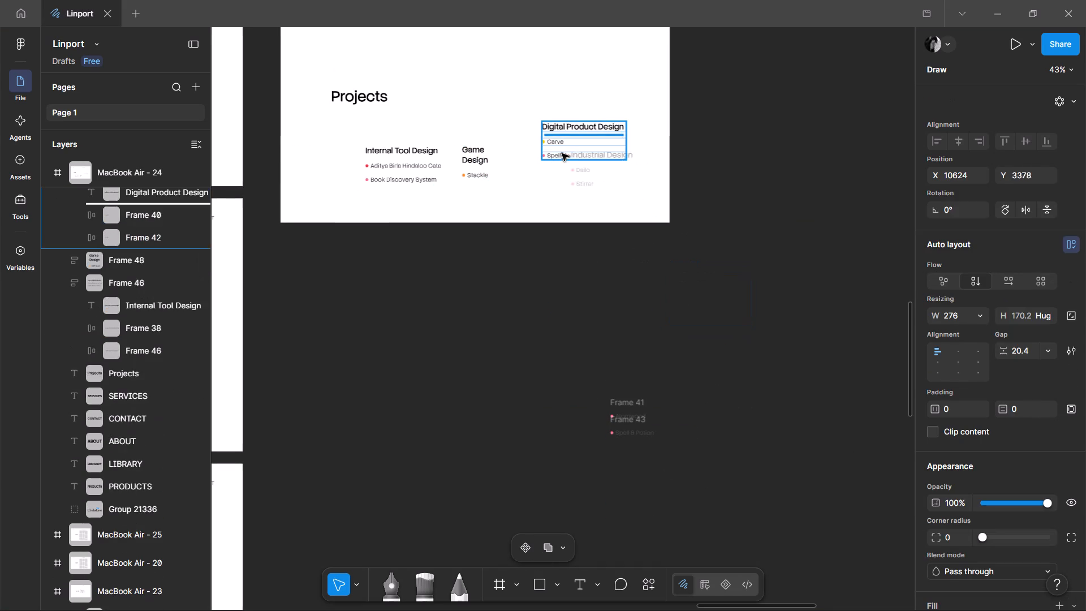
left_click_drag(562, 153, 558, 180)
scroll(501, 284, "up", 2)
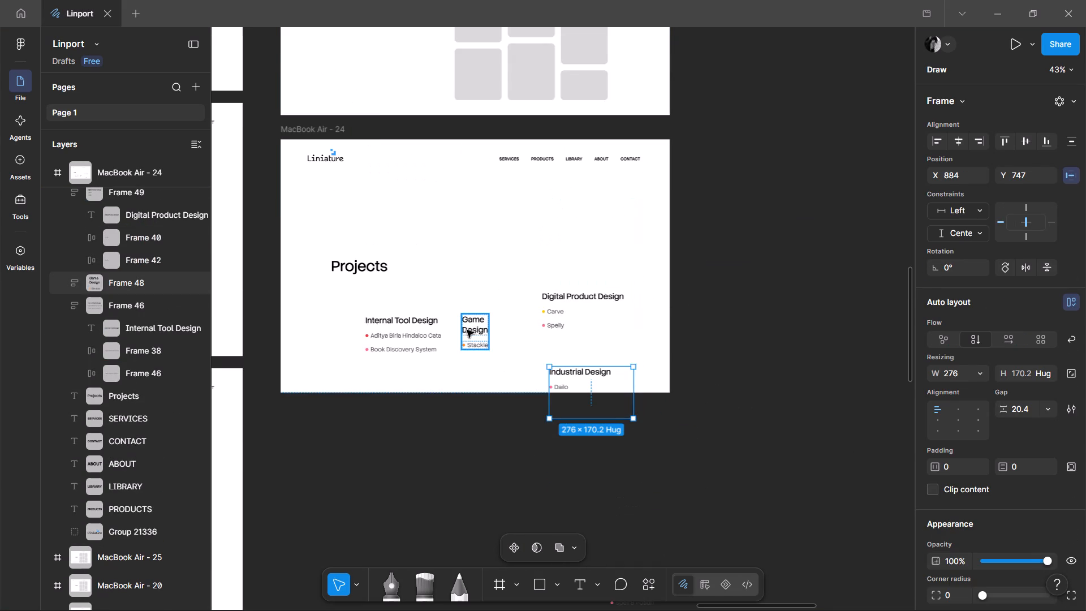
Move the Game Design list above the Projects heading and set its heading's text resizing to auto width.
left_click_drag(472, 326, 433, 205)
scroll(445, 208, "up", 1, "ctrl")
left_click(437, 205, "ctrl")
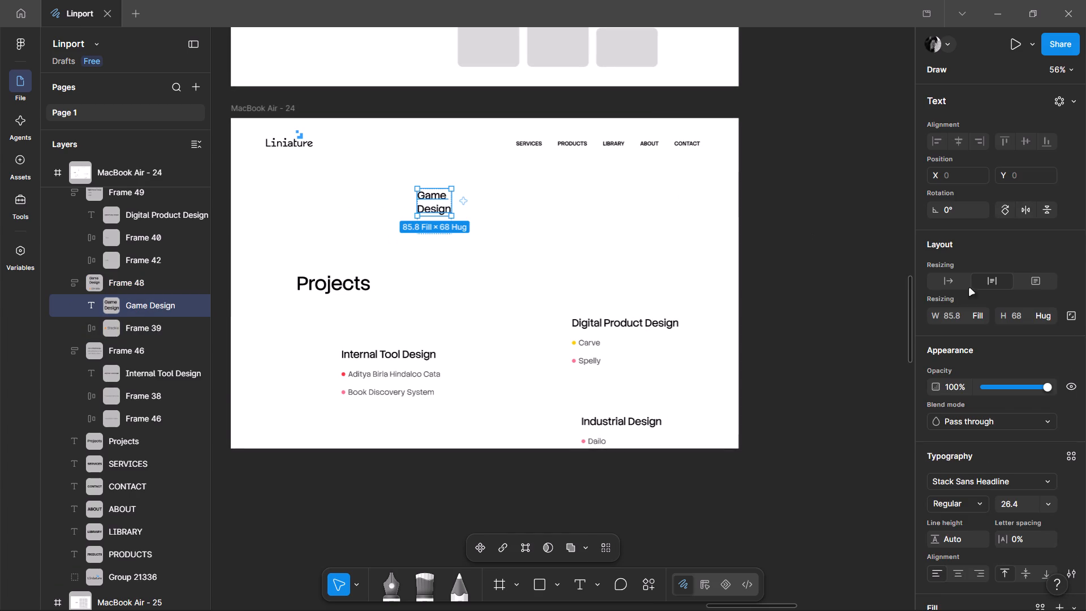
left_click(946, 277)
left_click(463, 233)
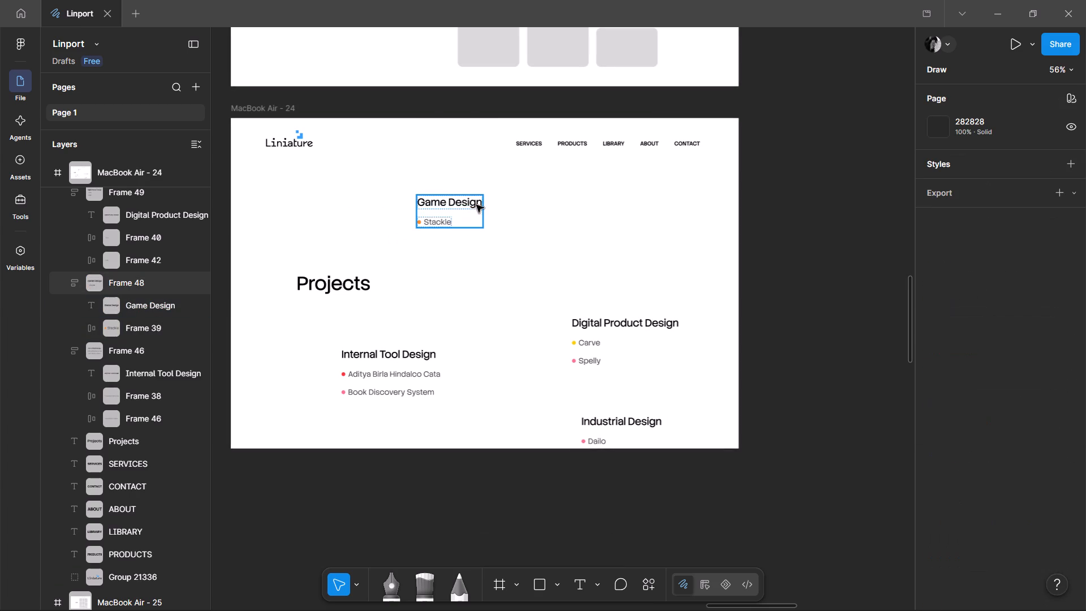
Arrange the lists in two columns beside the Projects heading: Game Design above Internal Tool Design, and Digital Product Design above Industrial Design.
left_click_drag(469, 210, 499, 228)
left_click_drag(405, 365, 513, 282)
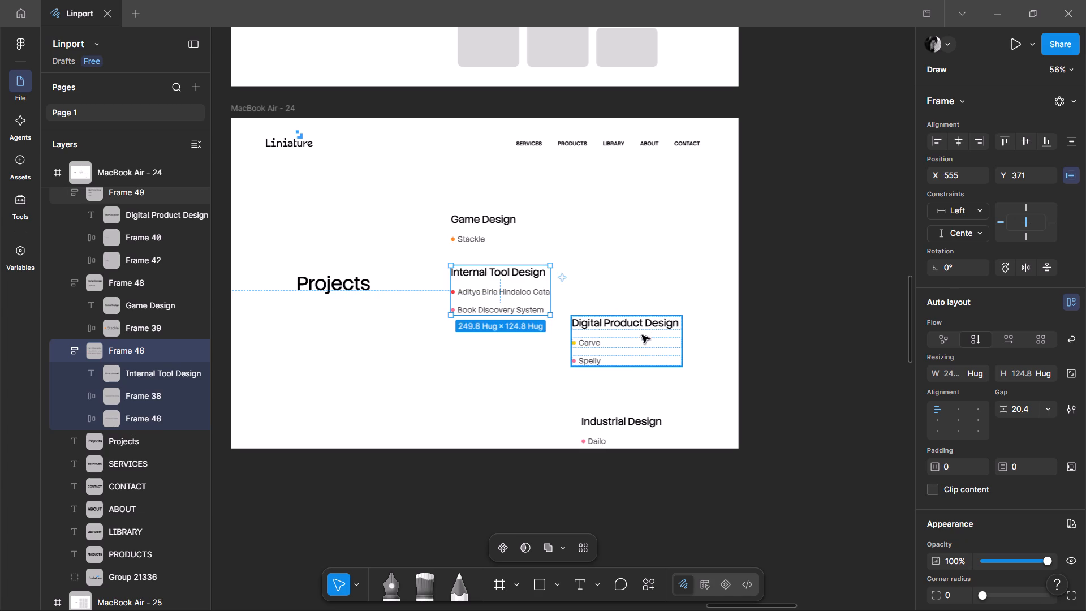
left_click_drag(641, 344, 633, 238)
left_click_drag(621, 432, 605, 298)
Delete the empty row below Stirrer in the Industrial Design list and move the list up closer to Digital Product Design.
double_click(592, 335)
double_click(592, 342)
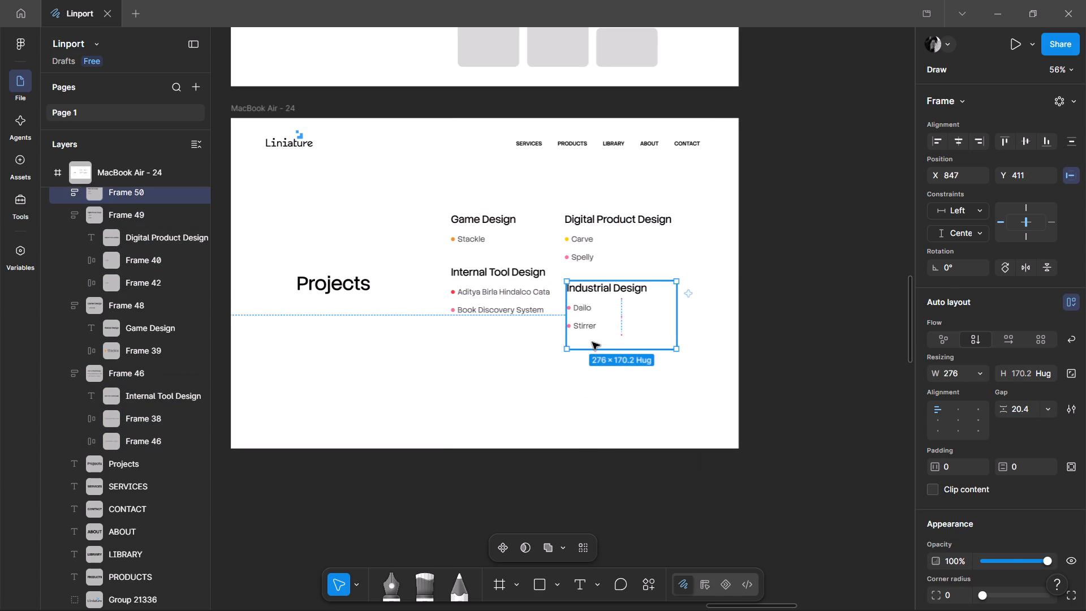
key("Delete")
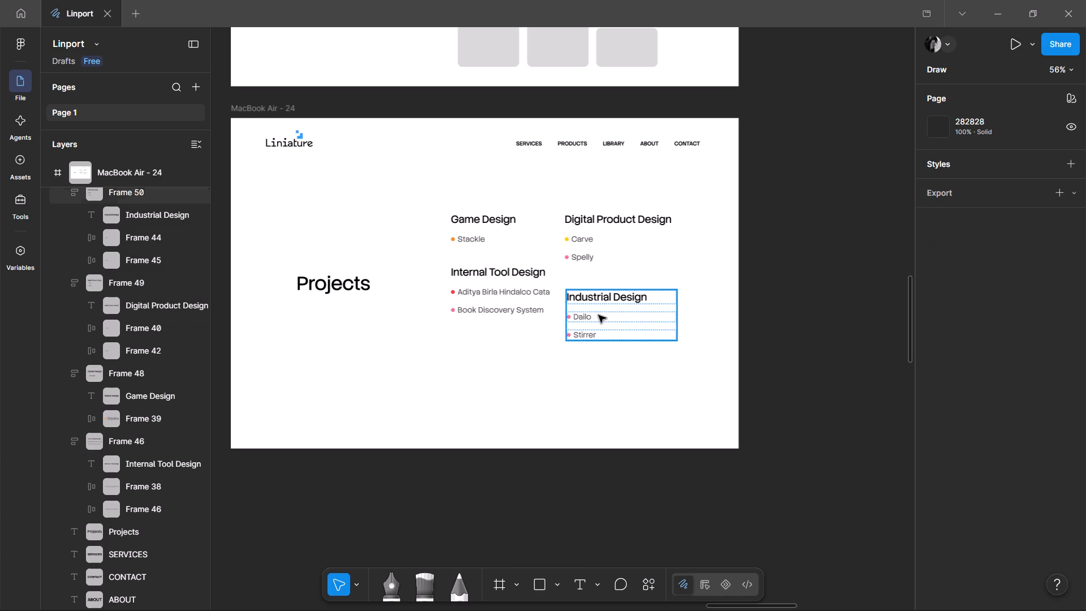
left_click_drag(598, 315, 598, 302)
Duplicate the Industrial Design list and place the copy directly below the original with a gap of 34.
scroll(598, 302, "up", 4, "ctrl")
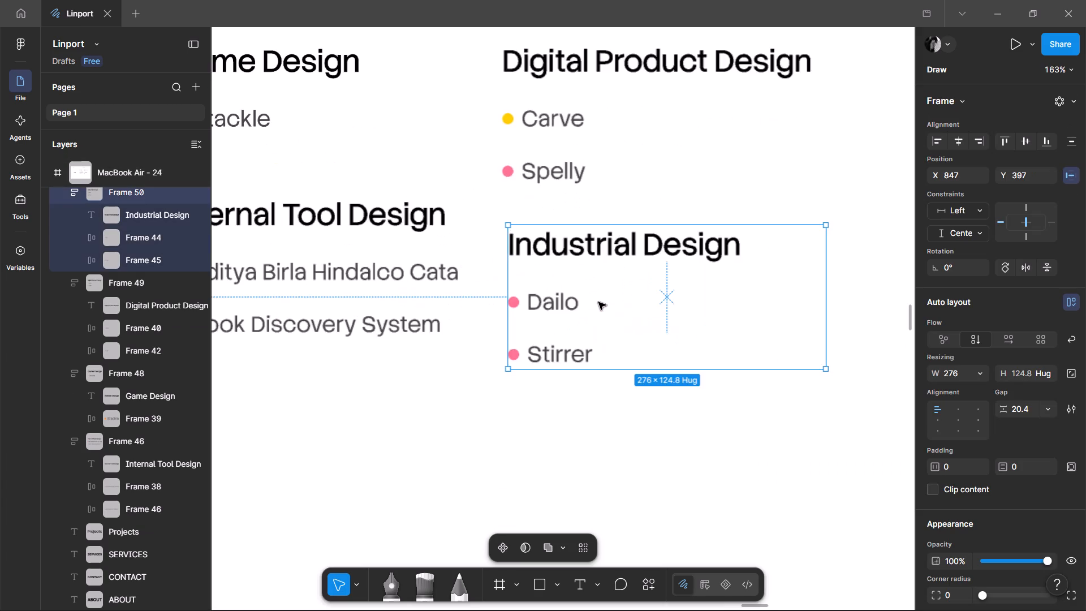
scroll(677, 359, "up", 3)
scroll(650, 343, "down", 2, "ctrl")
scroll(654, 371, "down", 2)
key("ctrl+c")
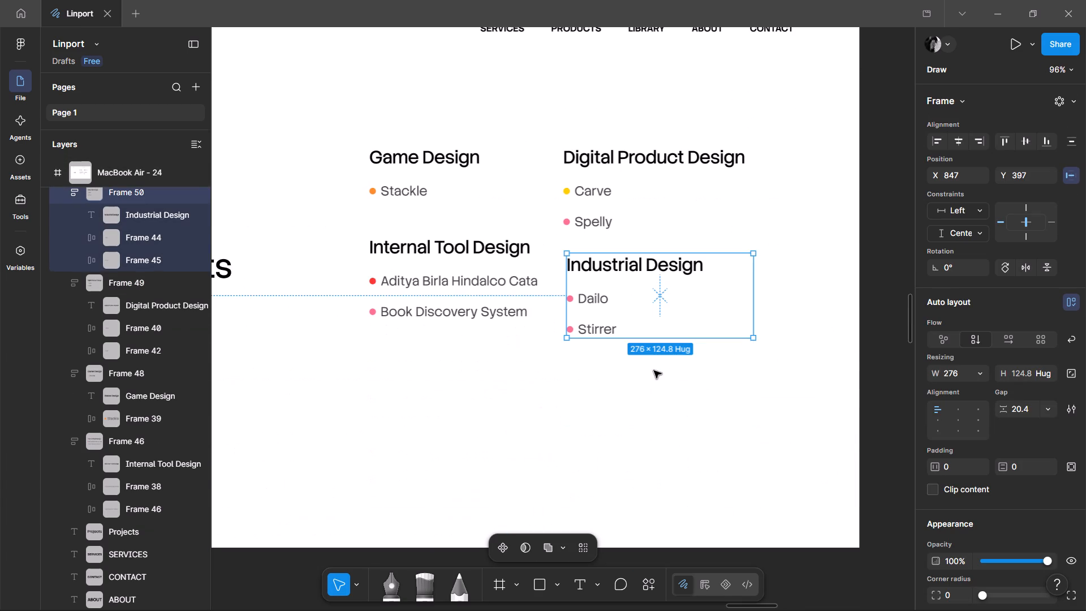
key("ctrl+v")
left_click_drag(622, 298, 619, 407)
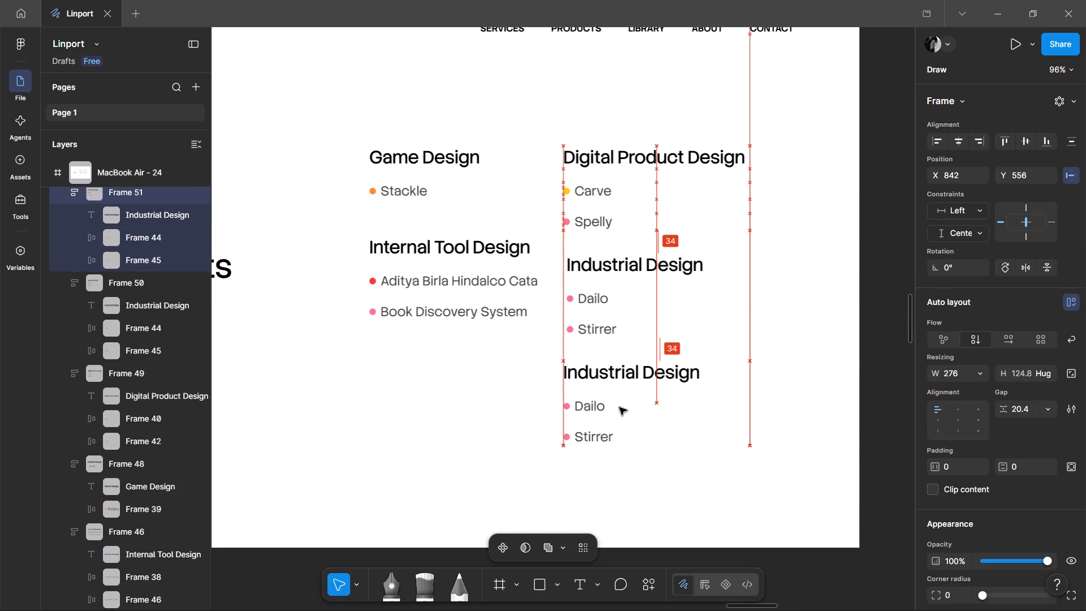
left_click_drag(619, 407, 617, 404)
Align the left edges of the Digital Product Design list and both Industrial Design lists.
left_click(585, 194)
left_click(590, 378, "shift")
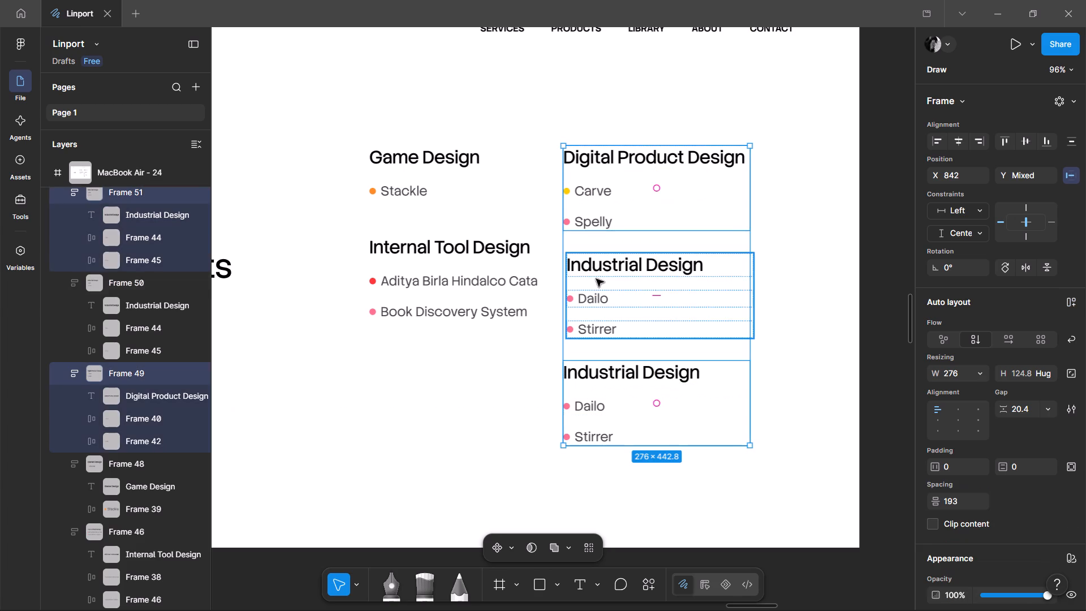
left_click(596, 279, "shift")
left_click(934, 137)
left_click(736, 188)
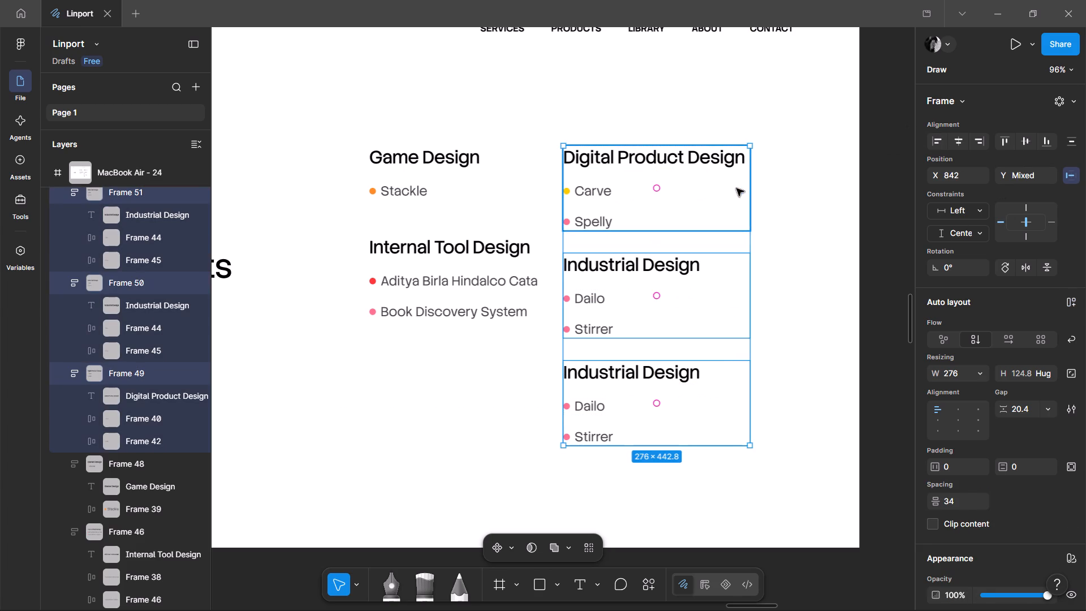
left_click(496, 388)
Copy the name Atomwood from the loose row below the page and paste it over Dailo in the lower Industrial Design list.
double_click(630, 372, "ctrl")
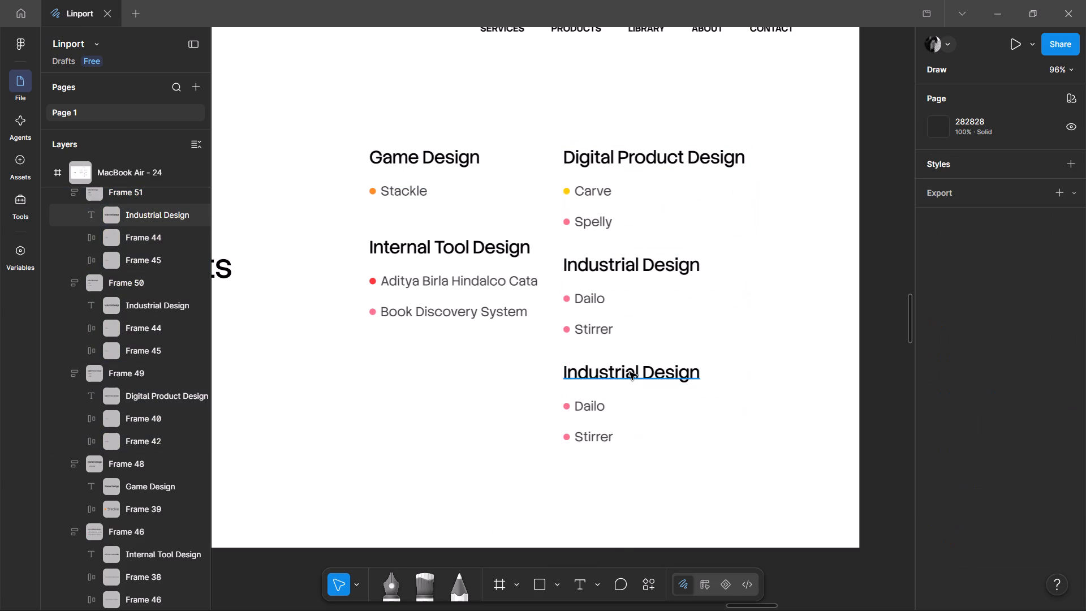
left_click(533, 437)
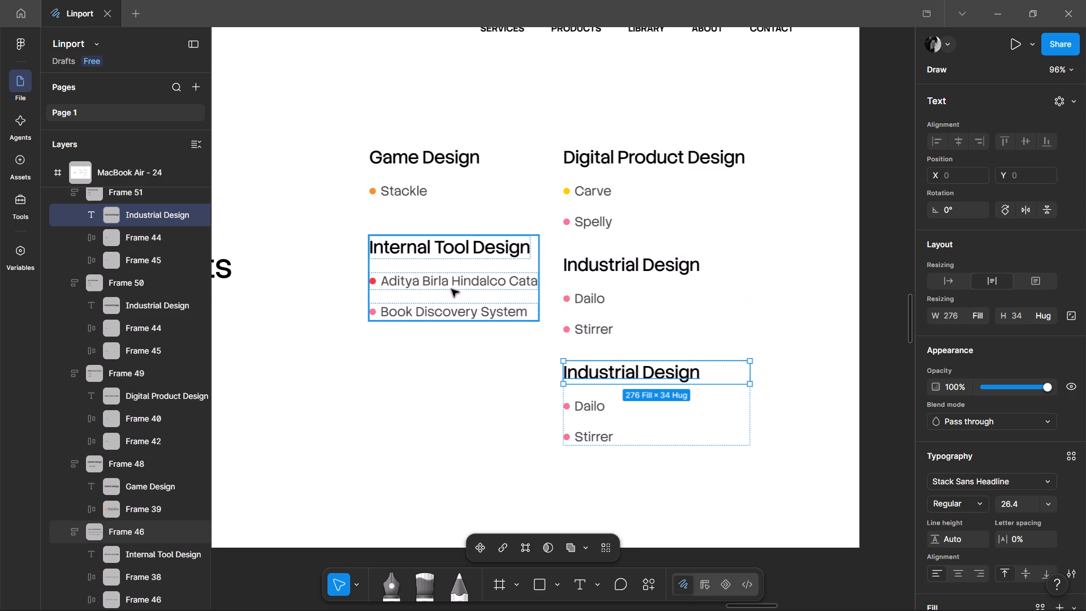
scroll(451, 289, "down", 3, "ctrl")
scroll(729, 394, "down", 4)
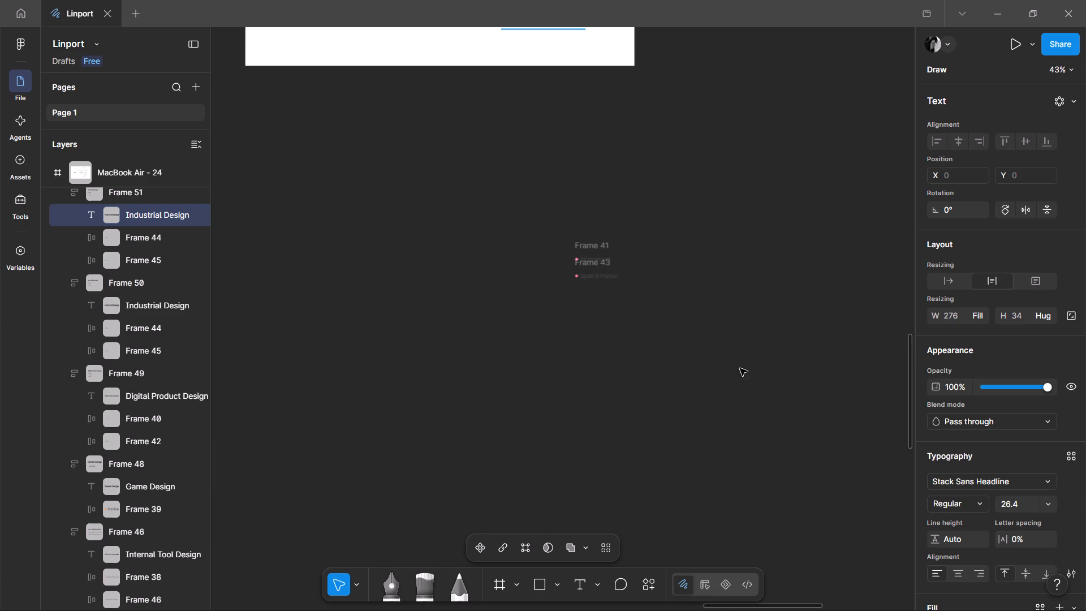
left_click_drag(740, 368, 535, 211)
scroll(617, 262, "up", 5, "ctrl")
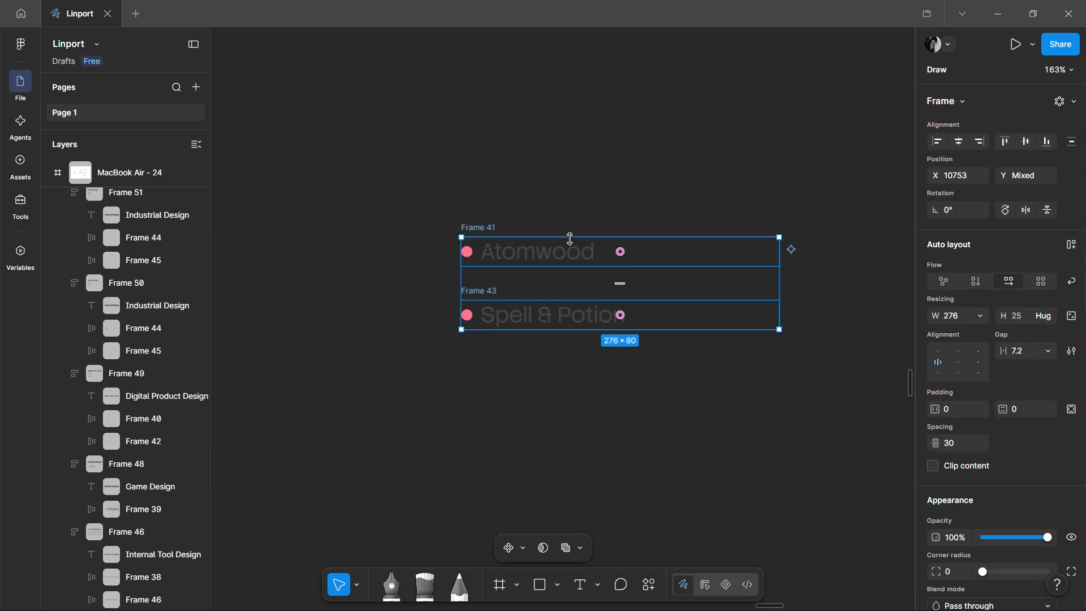
double_click(567, 254, "ctrl")
key("ctrl+c")
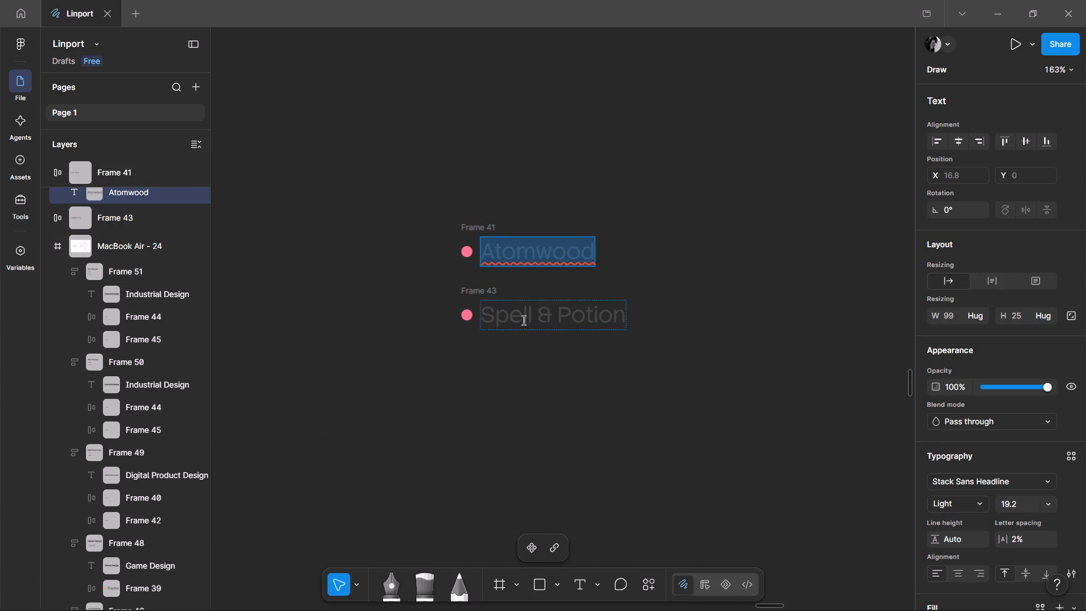
scroll(527, 403, "up", 12)
scroll(472, 316, "down", 3, "ctrl")
middle_click_drag(489, 321, 781, 382)
scroll(716, 382, "up", 2, "ctrl")
triple_click(627, 367, "ctrl")
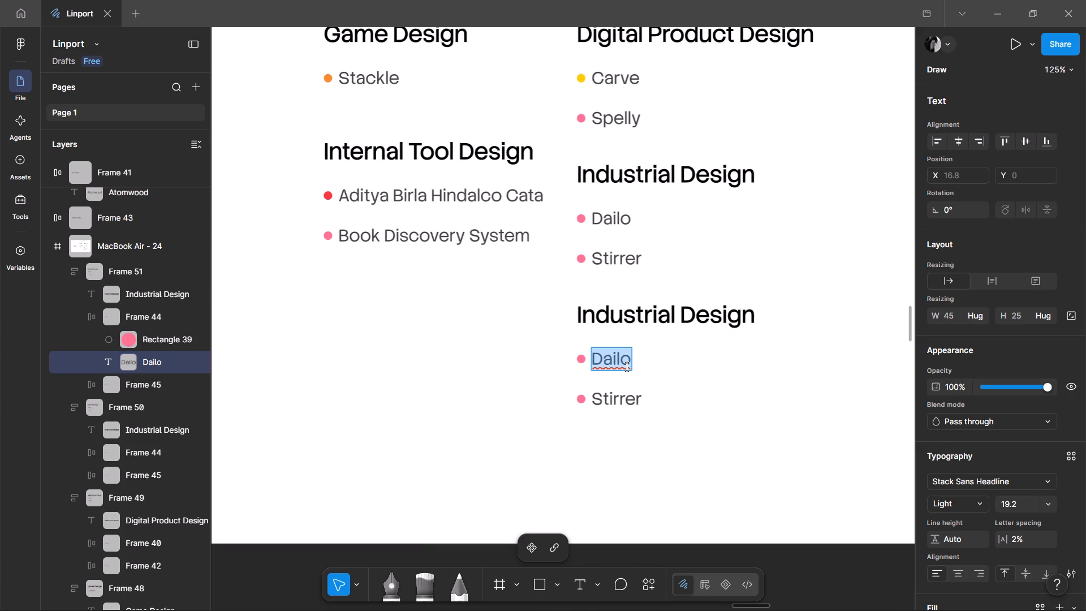
key("ctrl+v")
double_click(552, 405)
Copy the name Spell & Potion from the other loose row and paste it over Stirrer in the lower Industrial Design list.
scroll(551, 403, "down", 8)
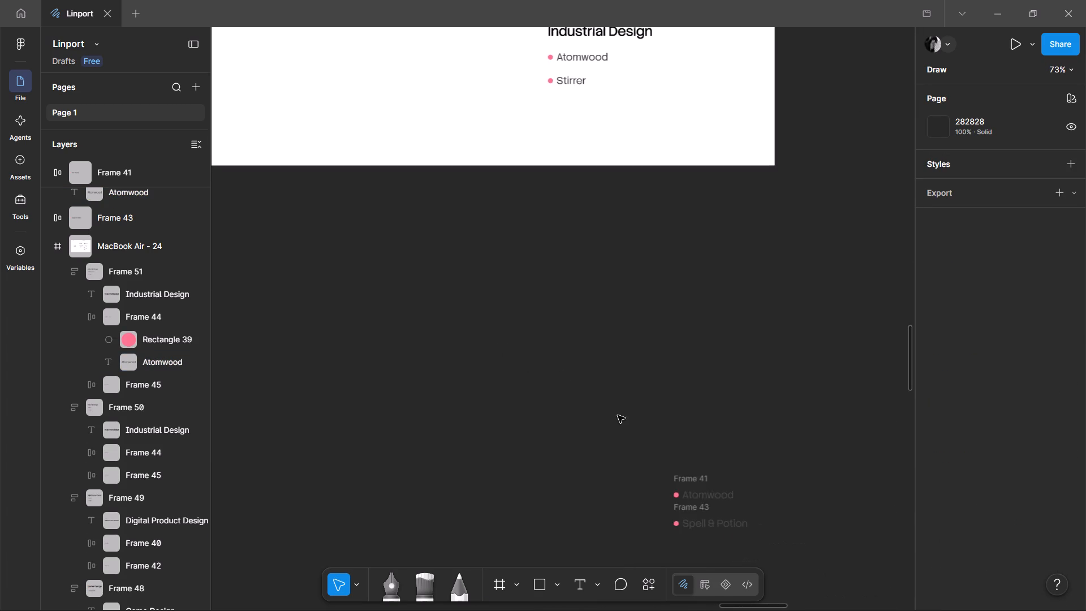
scroll(723, 480, "up", 4, "ctrl")
triple_click(708, 561)
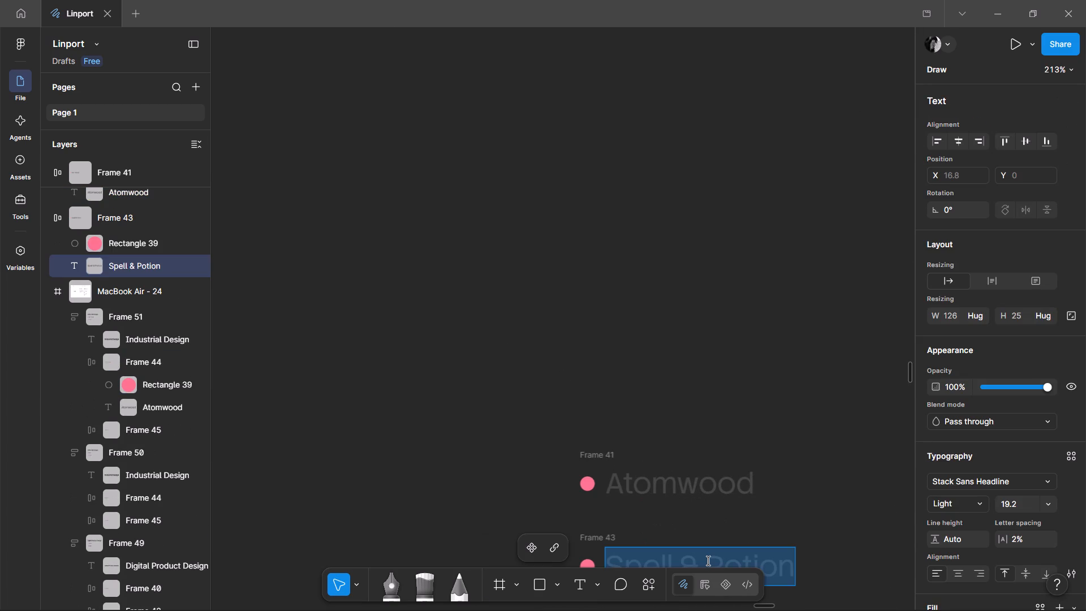
key("ctrl+c")
scroll(548, 420, "up", 5)
scroll(546, 373, "up", 7)
left_click(546, 366)
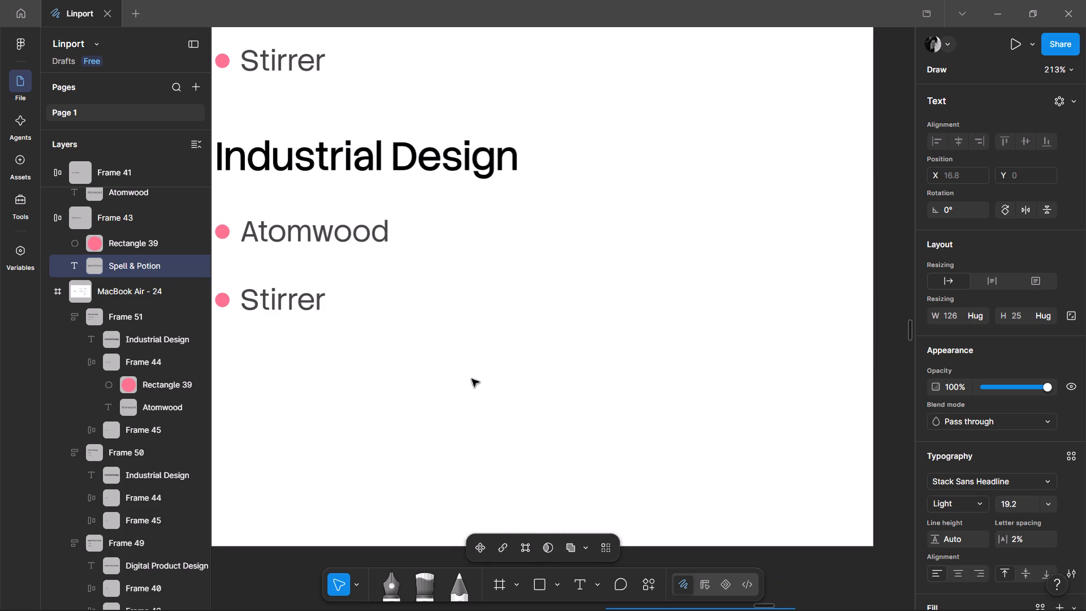
middle_click_drag(413, 388, 840, 425)
scroll(413, 388, "up", 1)
triple_click(678, 333, "ctrl")
key("ctrl+v")
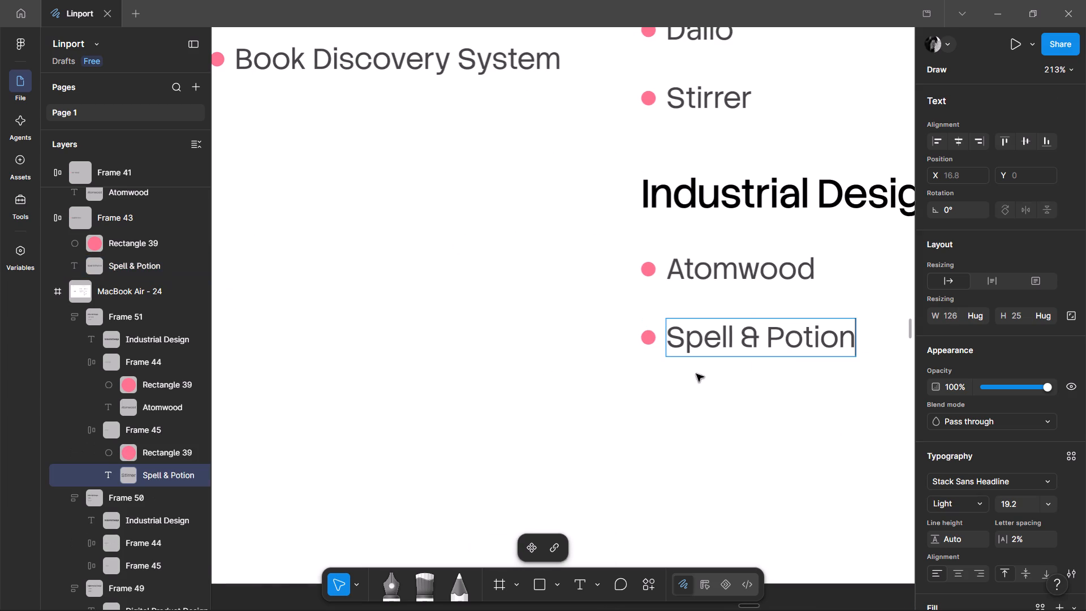
left_click(700, 390)
scroll(700, 390, "down", 6, "ctrl")
double_click(604, 354)
scroll(779, 319, "up", 4, "ctrl")
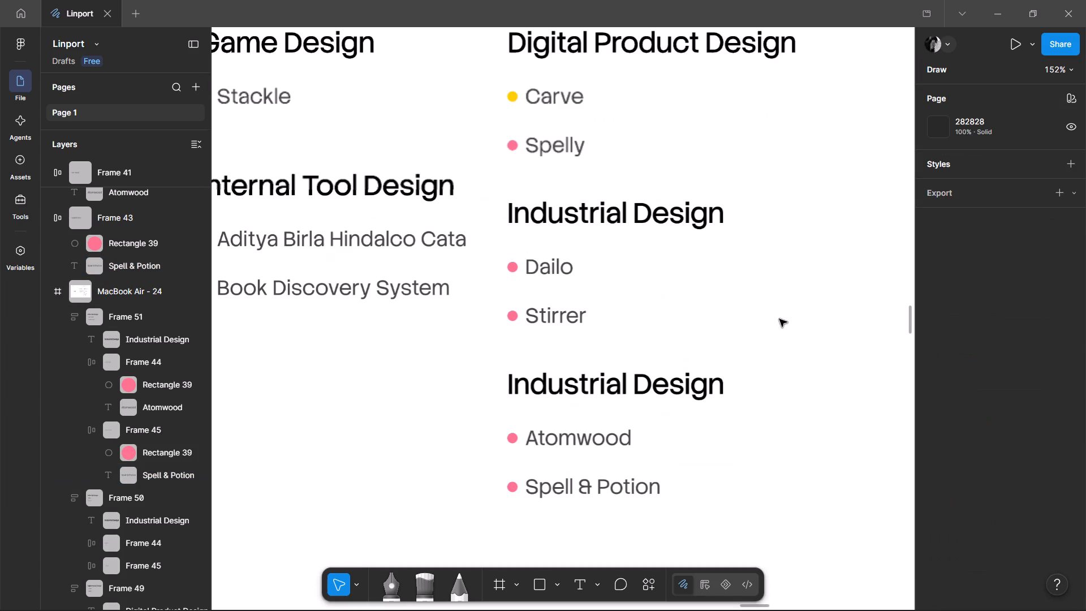
Set the font size of all five category headings on the Projects page to 20.
scroll(779, 319, "down", 2, "ctrl")
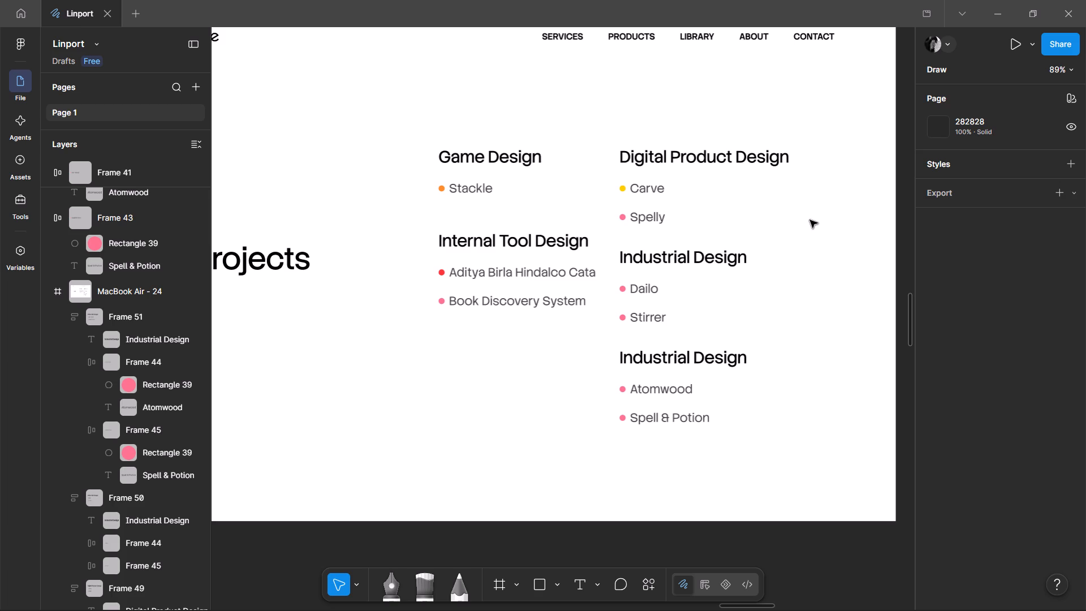
scroll(563, 272, "down", 3, "ctrl")
scroll(554, 176, "up", 2, "ctrl")
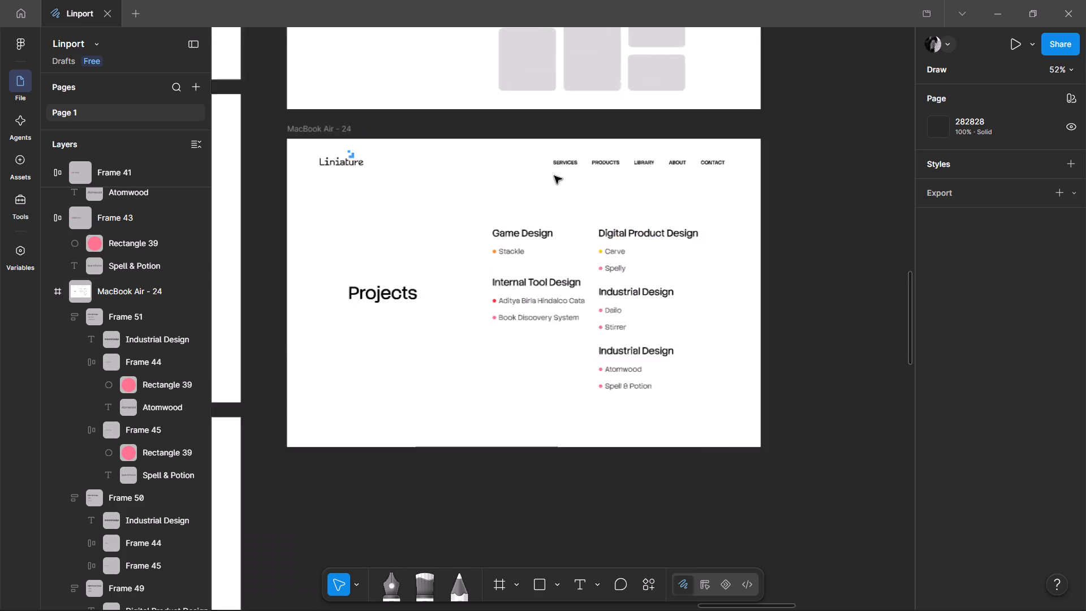
scroll(554, 176, "up", 1, "ctrl")
left_click(499, 270, "ctrl+shift")
left_click(511, 355, "ctrl+shift")
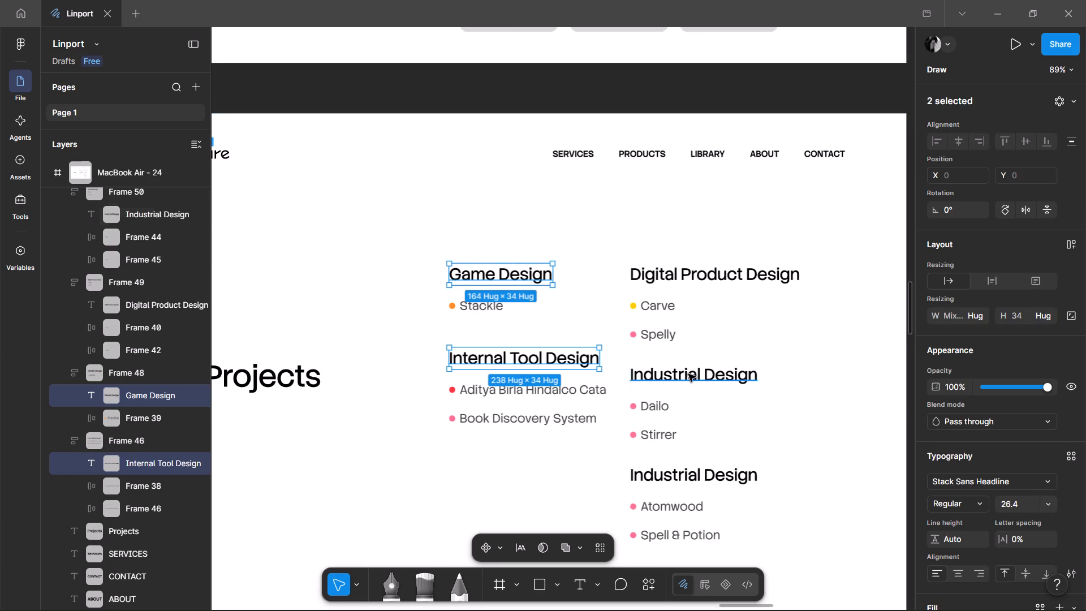
left_click(688, 374, "ctrl+shift")
left_click(699, 475, "ctrl+shift")
left_click(652, 266, "ctrl+shift")
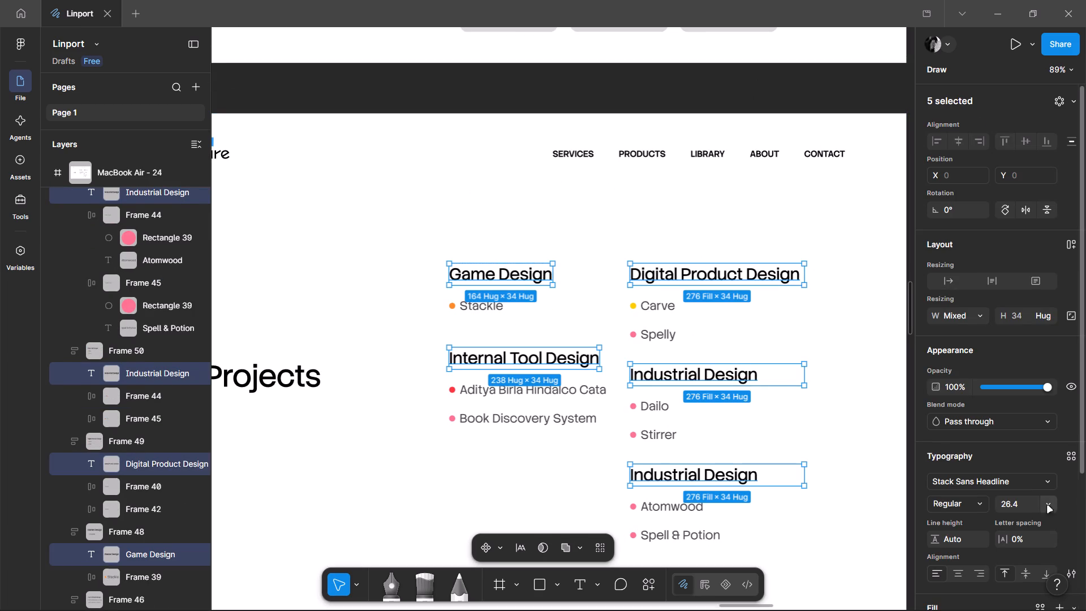
left_click(1047, 508)
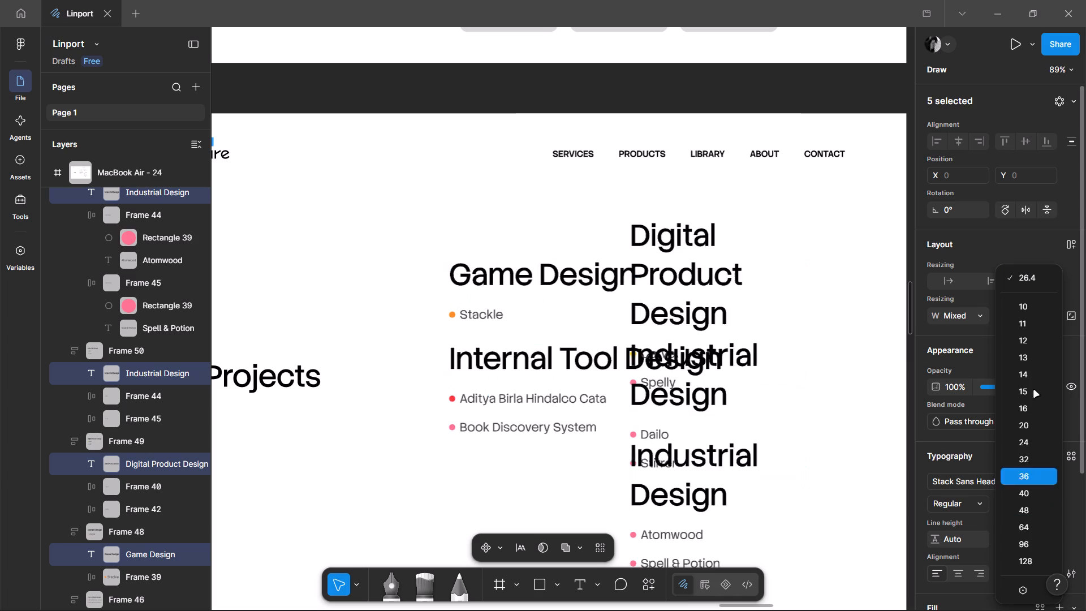
left_click(1022, 422)
Set the font size of all nine project names, from Stackle to Spell & Potion, to 16.
scroll(455, 252, "down", 3, "ctrl")
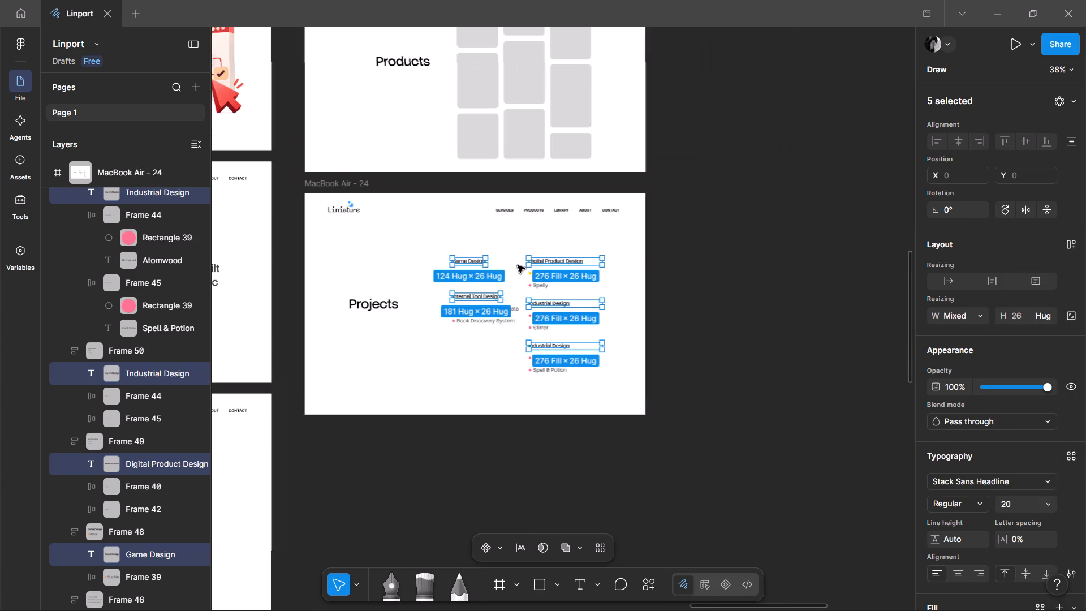
scroll(505, 327, "up", 4, "ctrl")
left_click(497, 317, "ctrl")
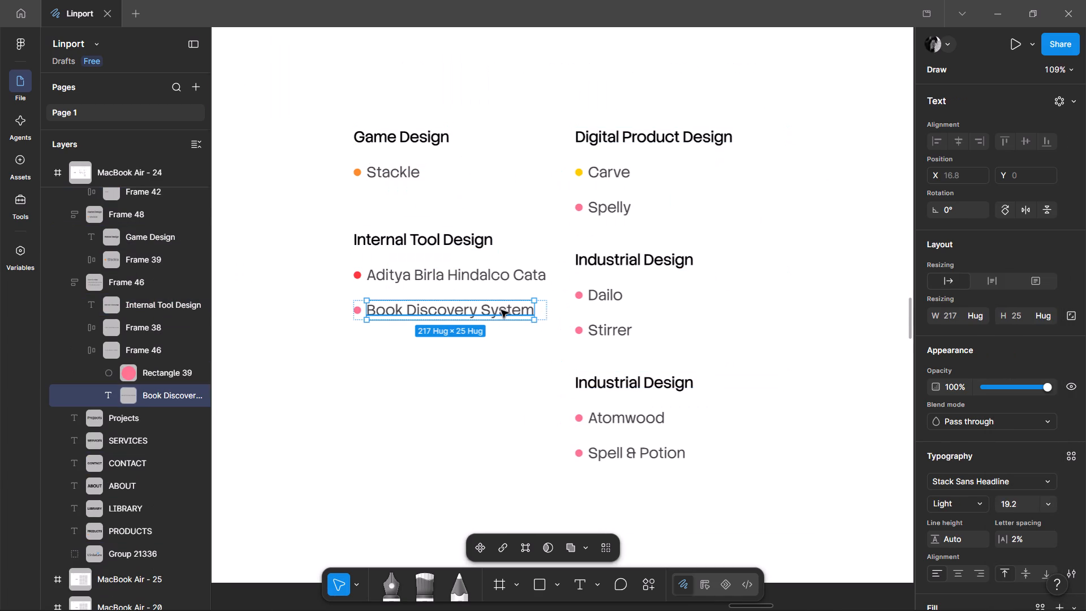
scroll(501, 310, "down", 2, "ctrl")
left_click(493, 289, "ctrl+shift")
left_click(440, 234, "ctrl+shift")
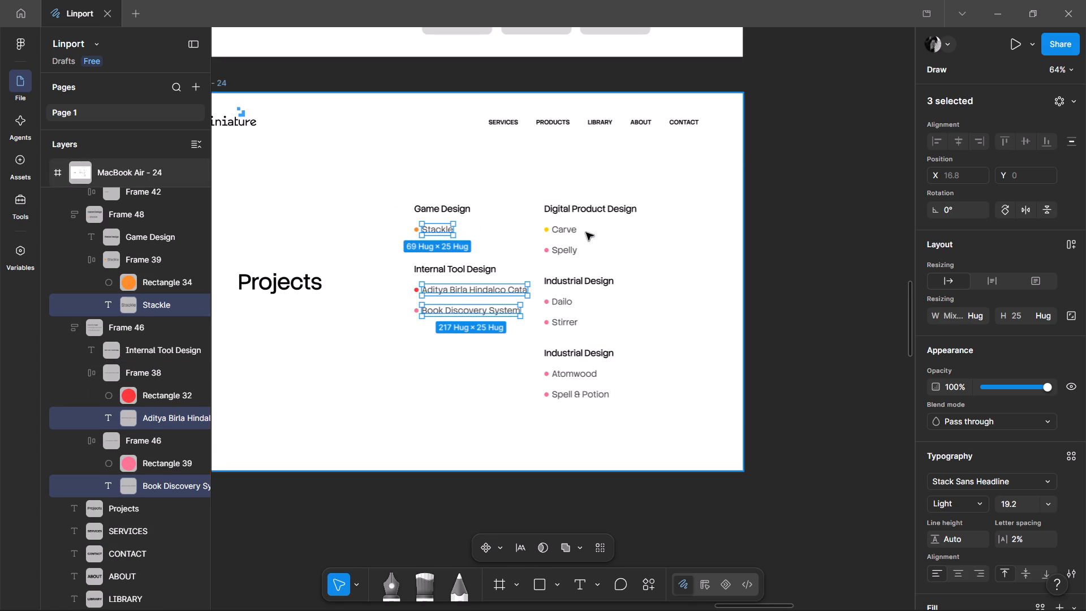
left_click(575, 230, "ctrl+shift")
left_click(564, 245, "ctrl+shift")
left_click(563, 298, "ctrl+shift")
left_click(563, 319, "ctrl+shift")
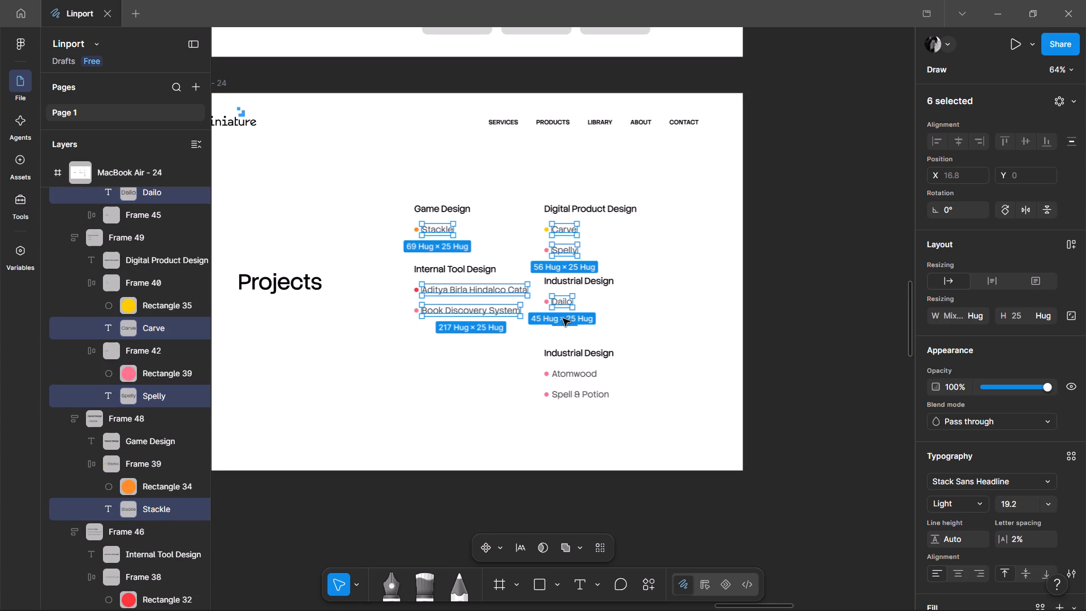
left_click(576, 373, "ctrl+shift")
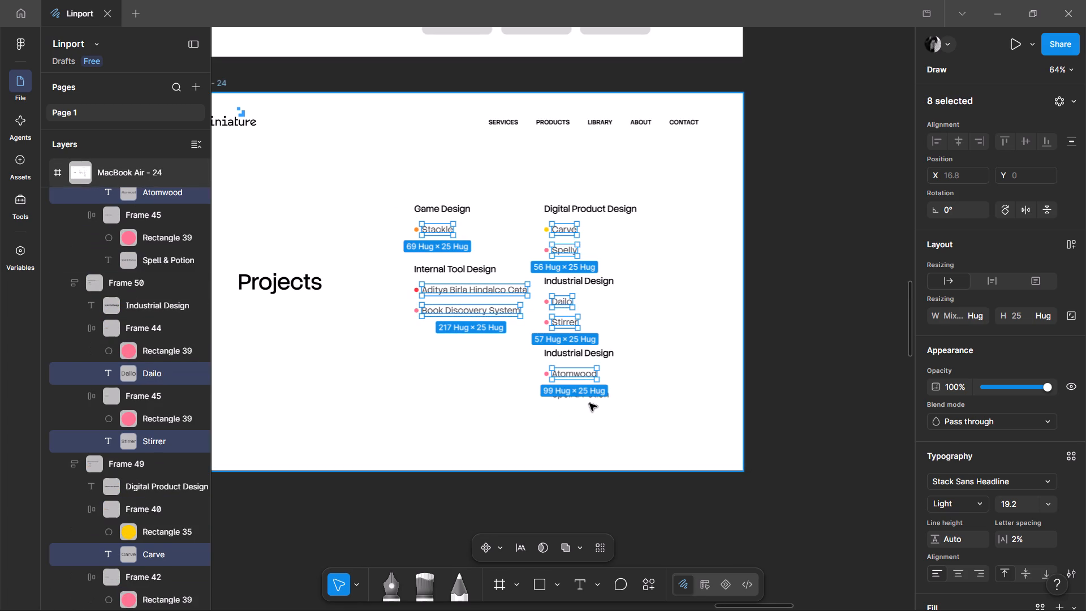
left_click(592, 394, "ctrl+shift")
left_click(1044, 504)
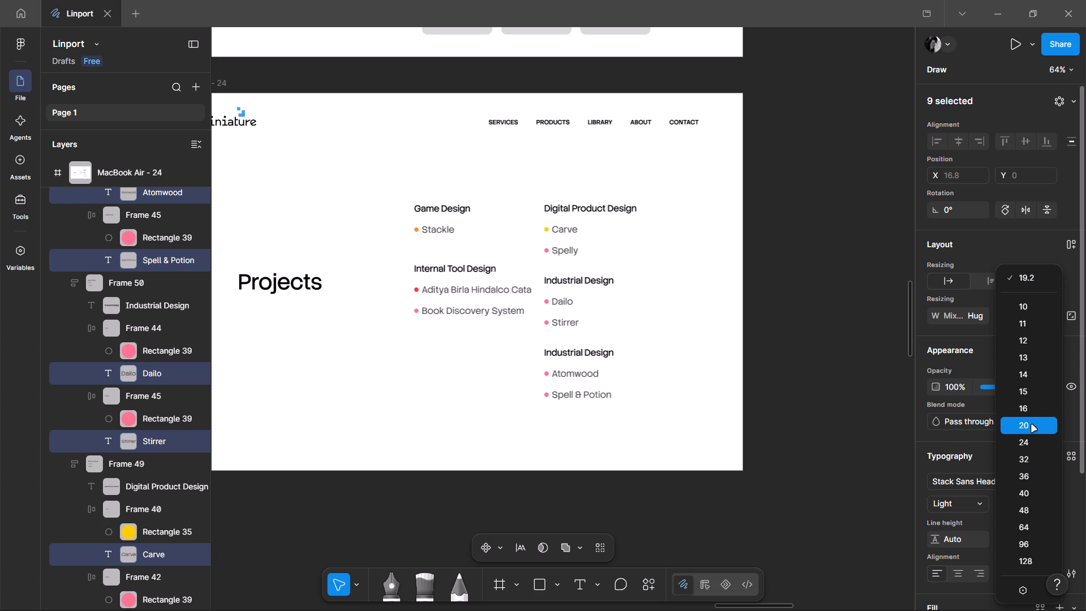
left_click(1033, 412)
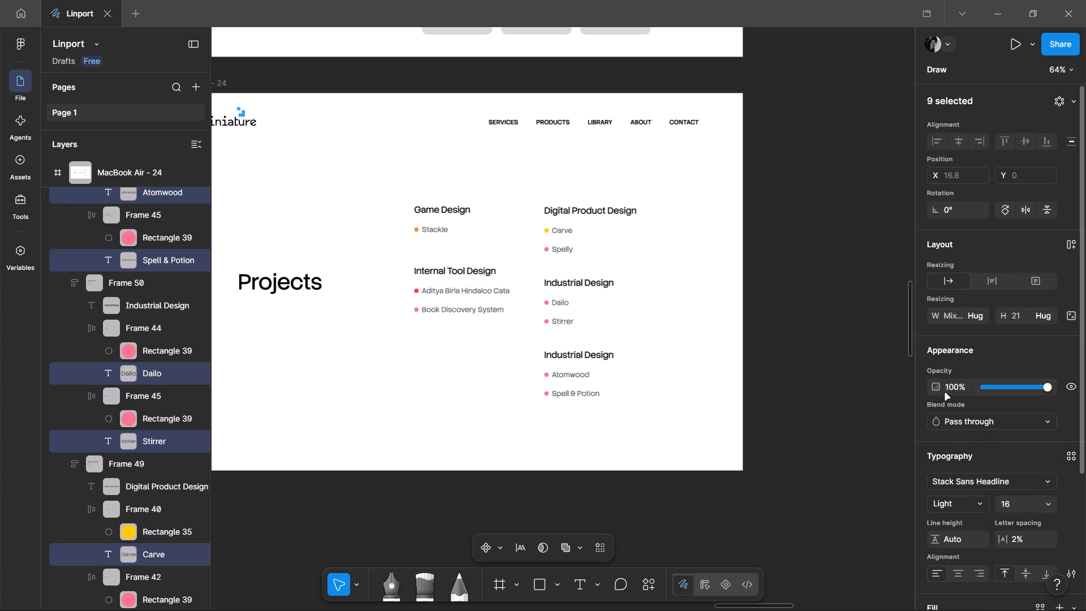
Deselect the project names and collapse all expanded layers in the layer list.
scroll(510, 282, "up", 3, "ctrl")
left_click(561, 290)
left_click(429, 228)
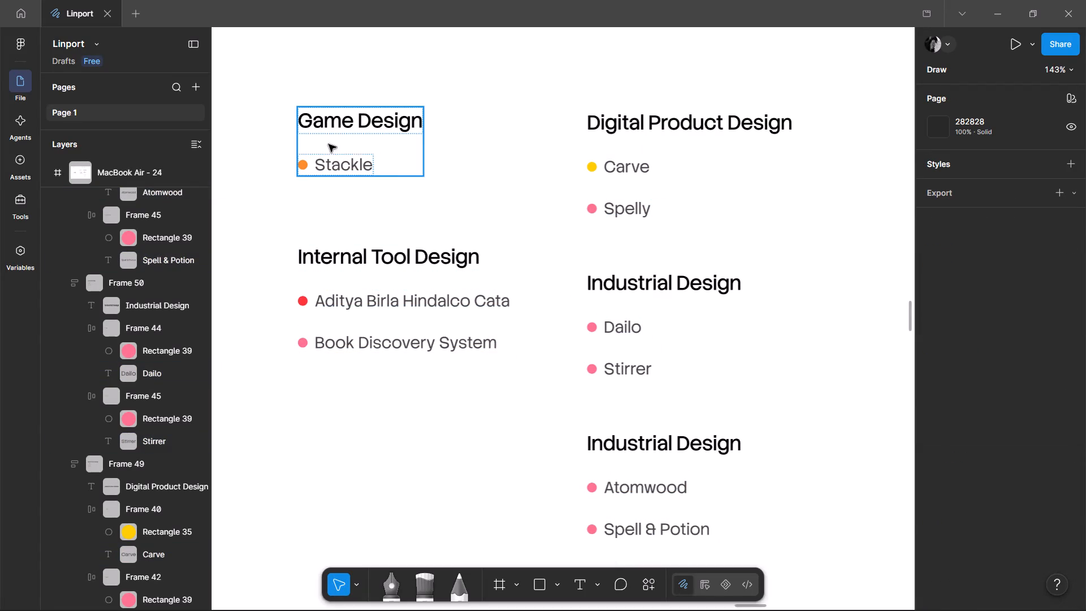
left_click(355, 154)
left_click(274, 187)
left_click(200, 139)
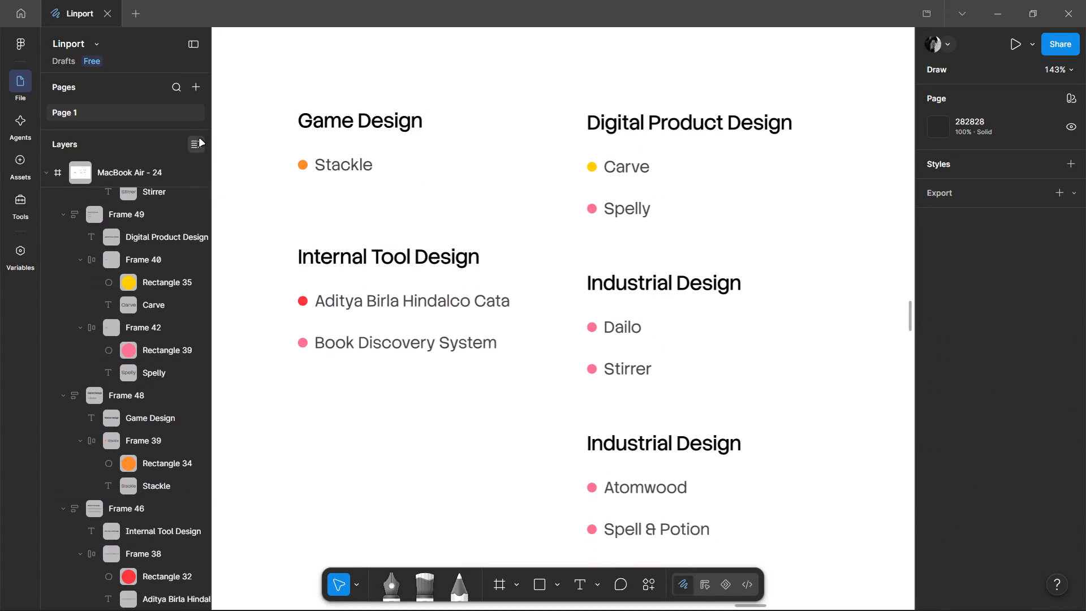
Set the auto layout gap inside all five category lists on the Projects page to 10.
scroll(350, 191, "up", 1)
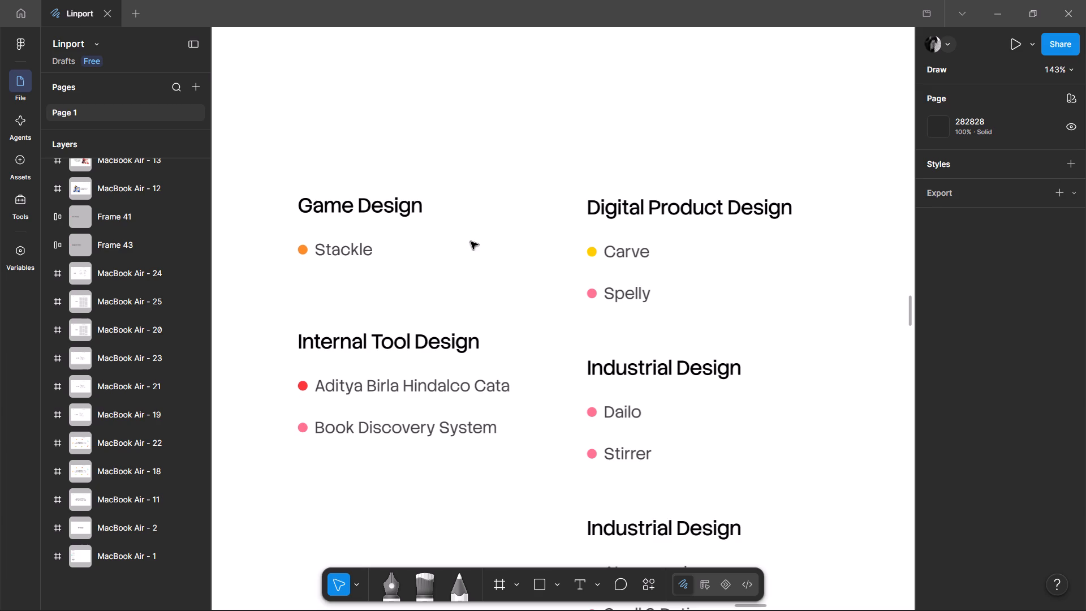
left_click(473, 348)
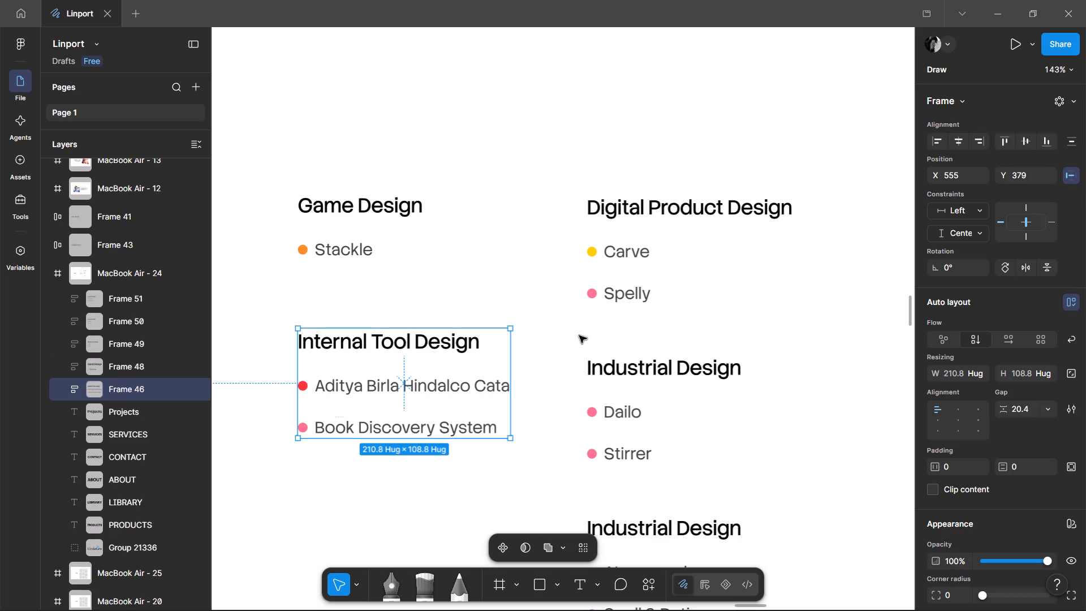
left_click(662, 243, "shift")
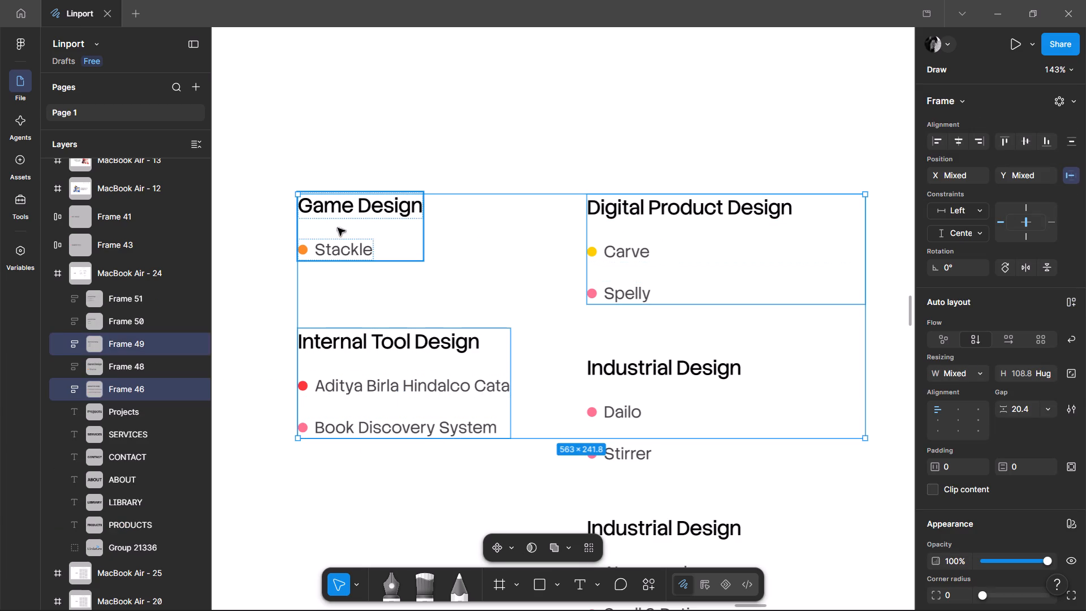
left_click(333, 232, "shift")
scroll(333, 232, "down", 2, "ctrl")
left_click(524, 317, "shift")
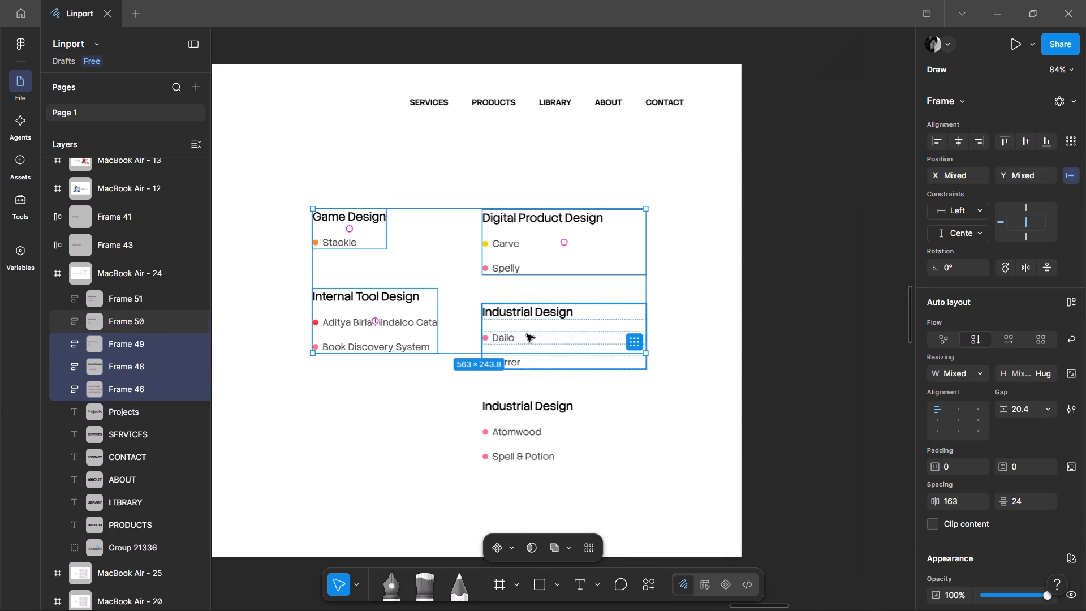
left_click(548, 407, "shift")
left_click(1025, 416)
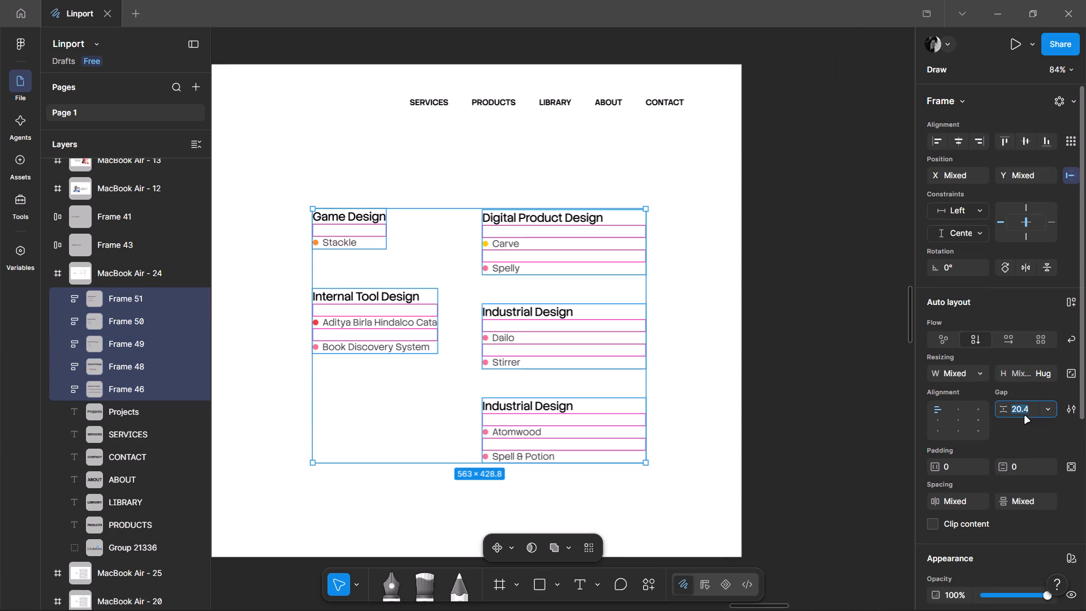
left_click(1051, 412)
left_click(1044, 408)
left_click(1022, 409)
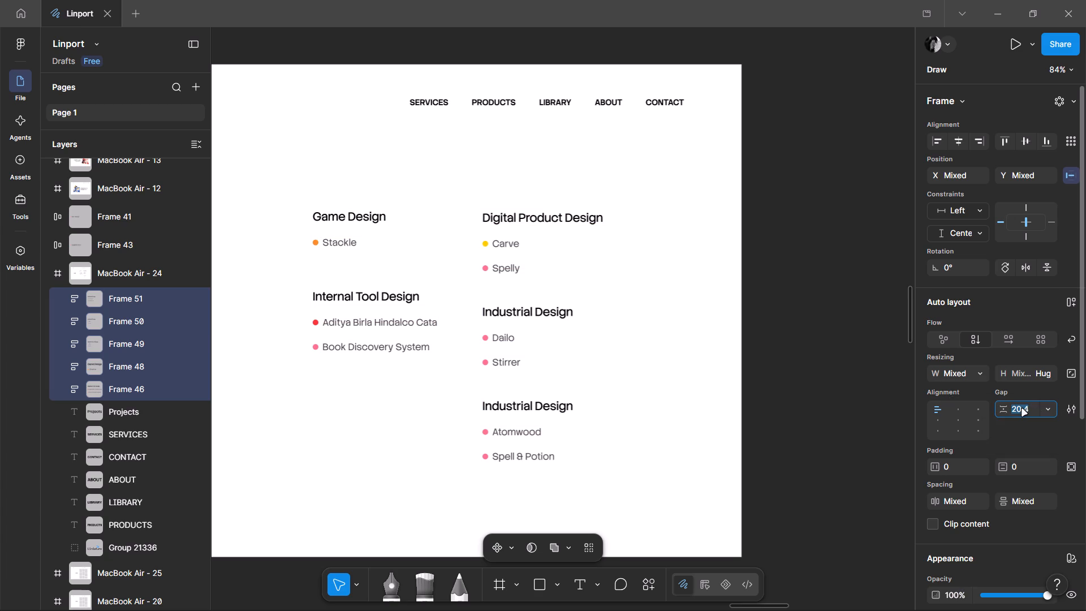
type("20")
key("Return")
left_click(1019, 409)
key("Down")
key("Down")
key("Down")
key("Down")
key("Down")
key("Down")
key("Down")
key("Down")
key("Down")
key("Down")
key("Down")
key("Down")
key("Down")
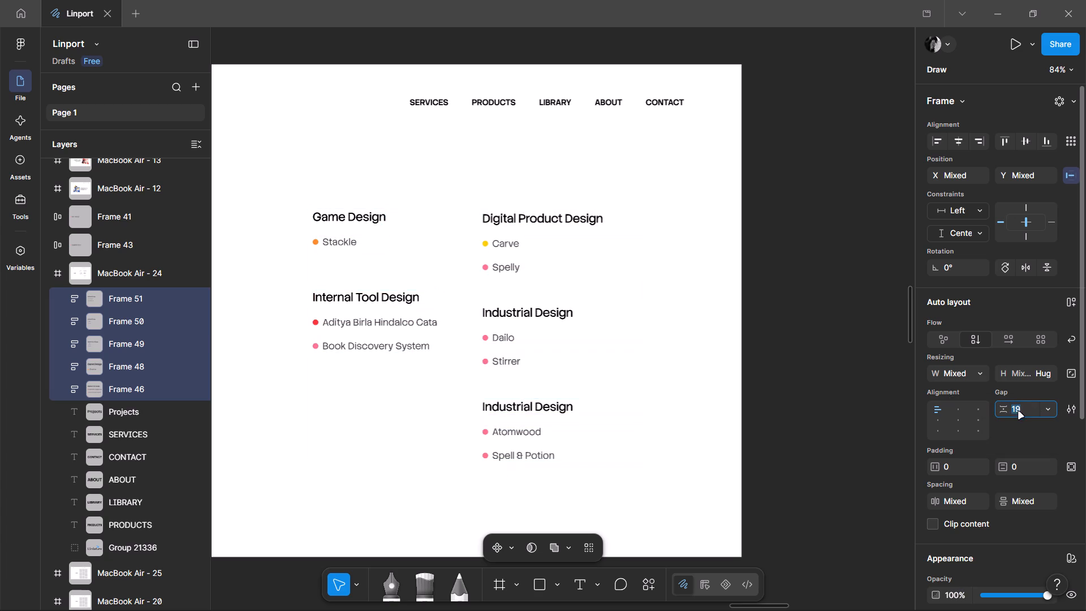
key("Up")
key("Up")
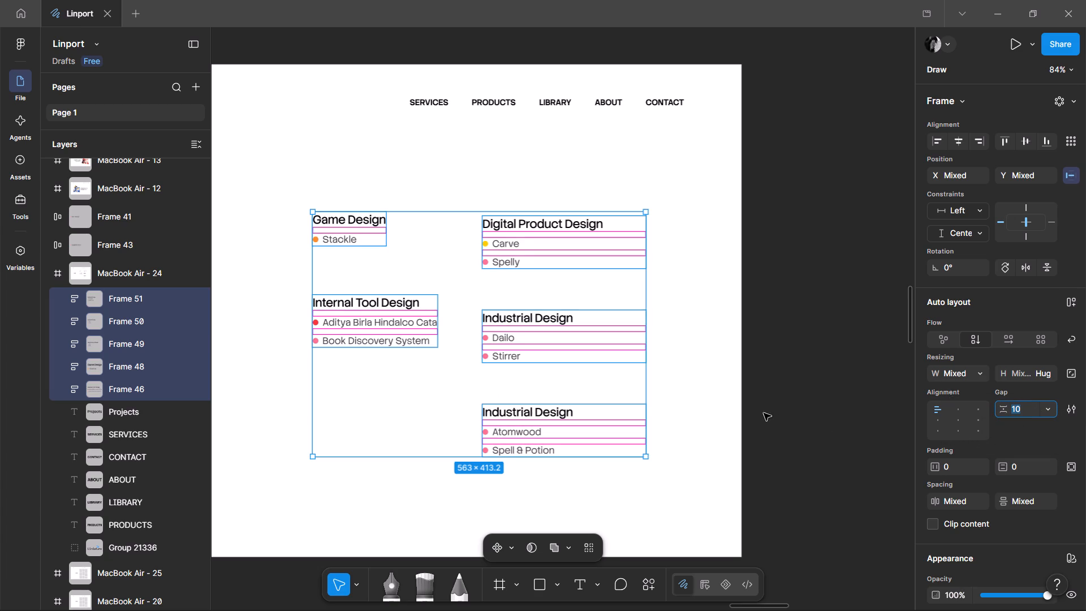
left_click(781, 364)
Move the Game Design list below the Internal Tool Design list, to about X 560, Y 587.
left_click(395, 235)
left_click(347, 220)
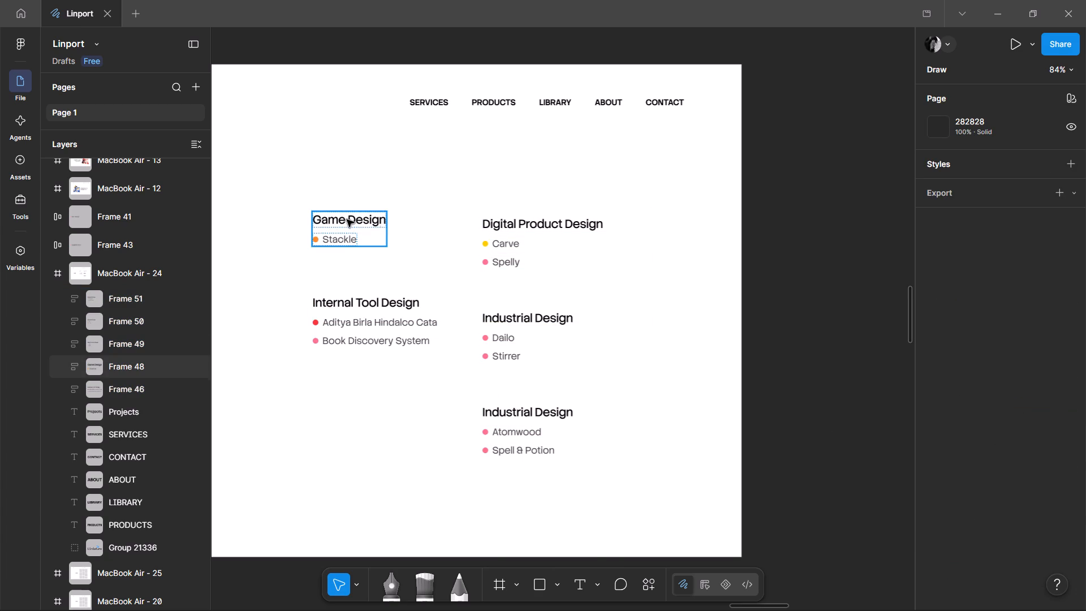
scroll(352, 228, "up", 2, "ctrl")
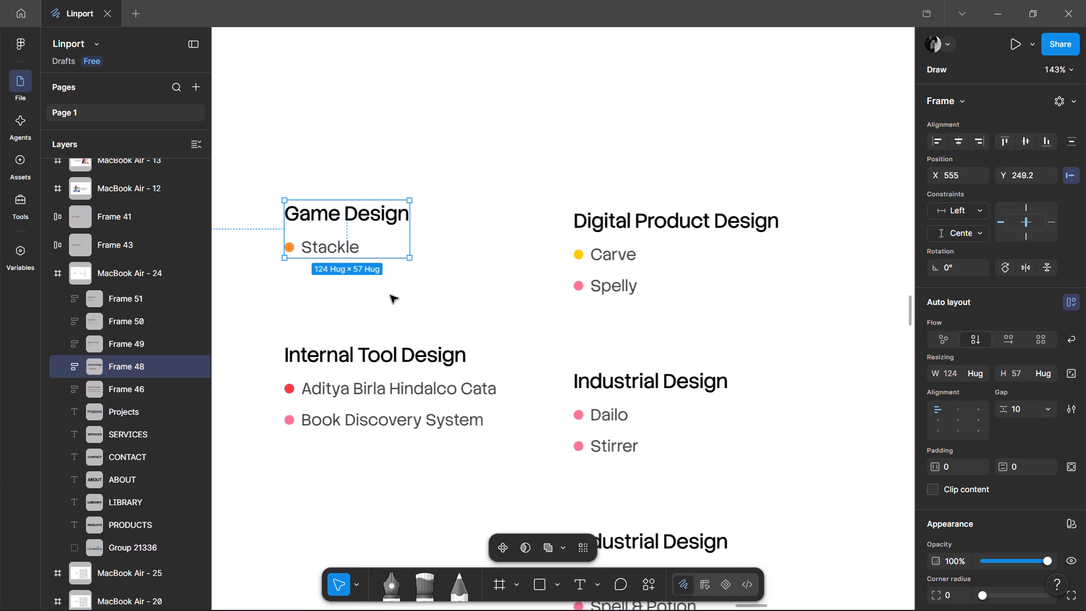
scroll(390, 295, "down", 1)
scroll(447, 288, "down", 1, "ctrl")
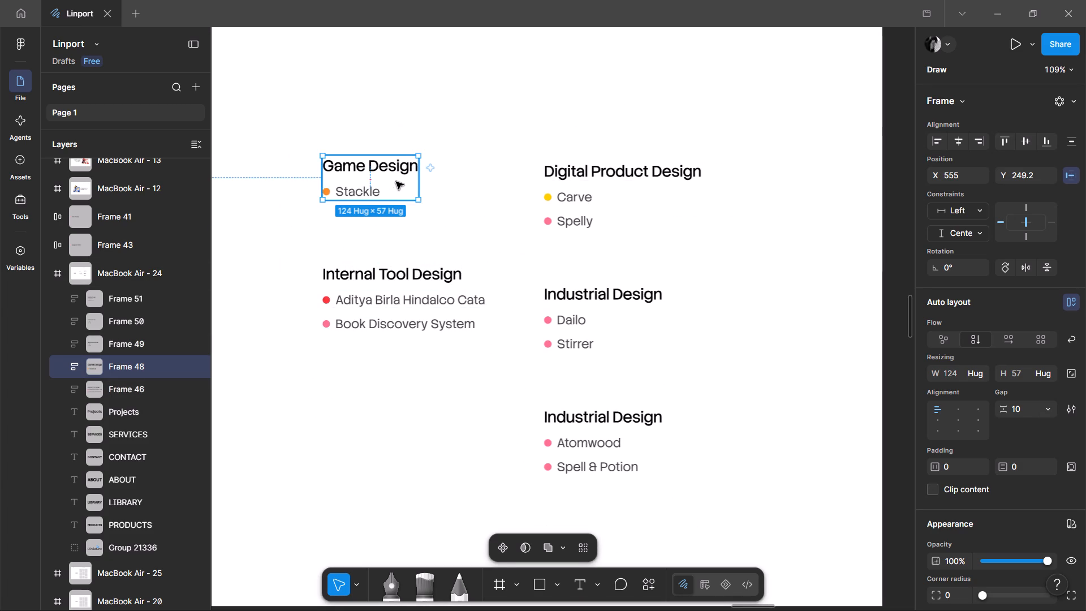
left_click_drag(396, 182, 399, 442)
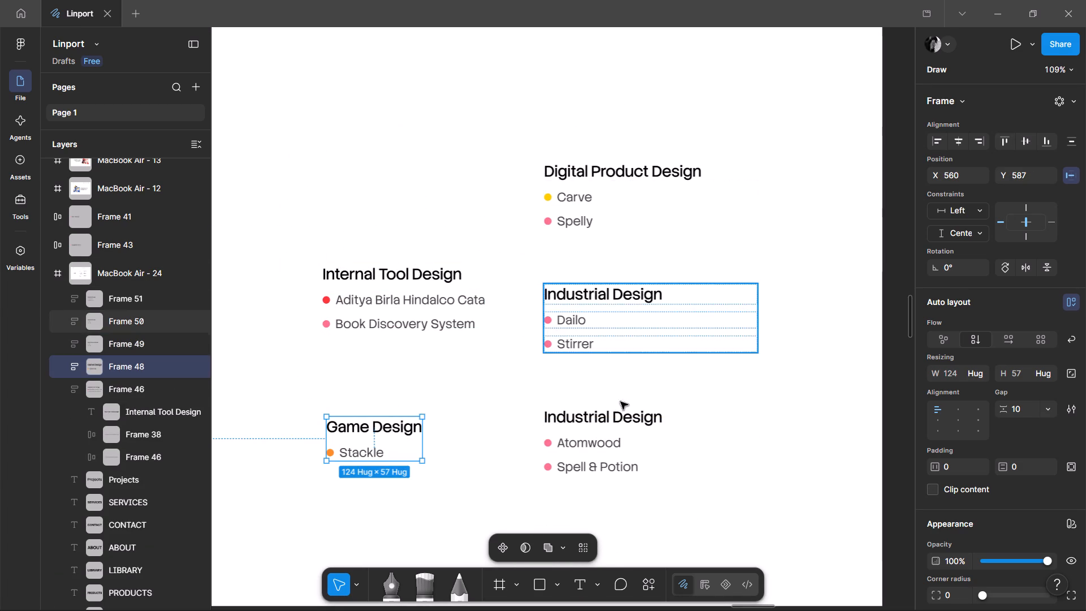
Change the heading above Atomwood and Spell & Potion to "Business System Design".
double_click(603, 411, "ctrl")
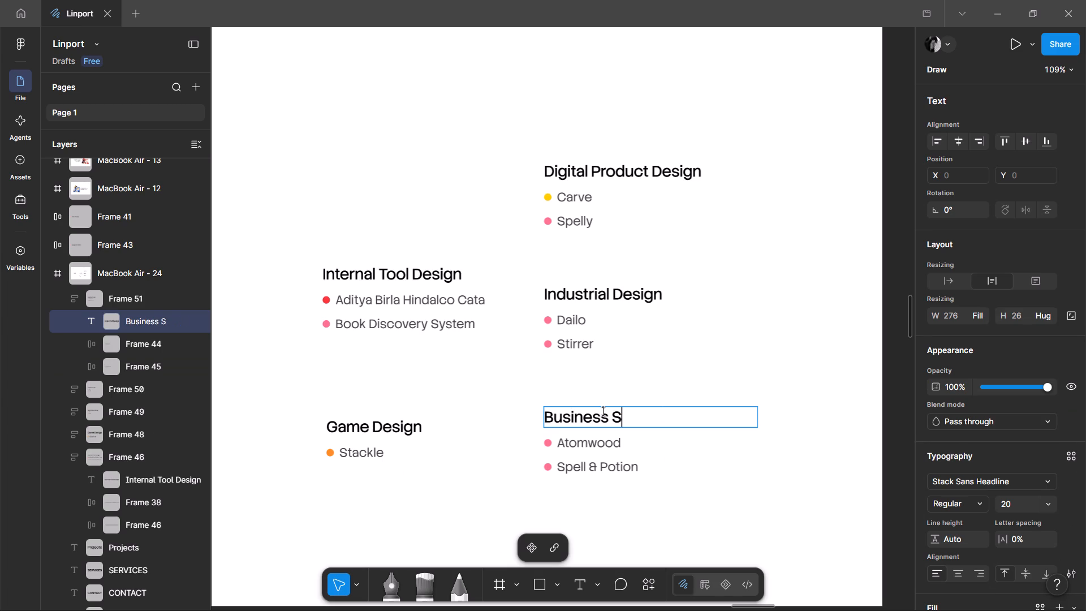
key("y")
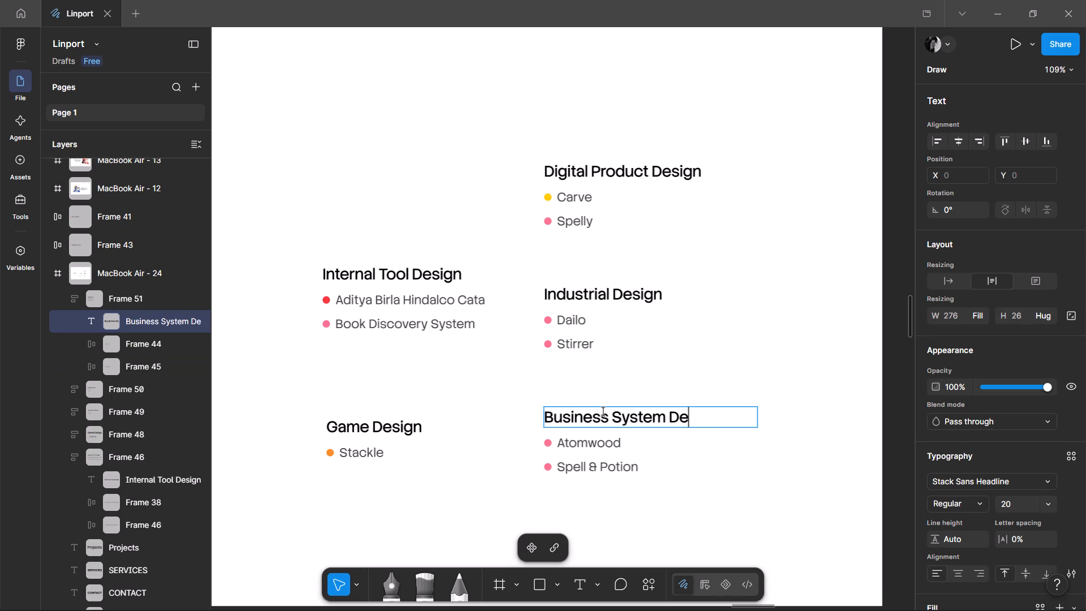
double_click(731, 346)
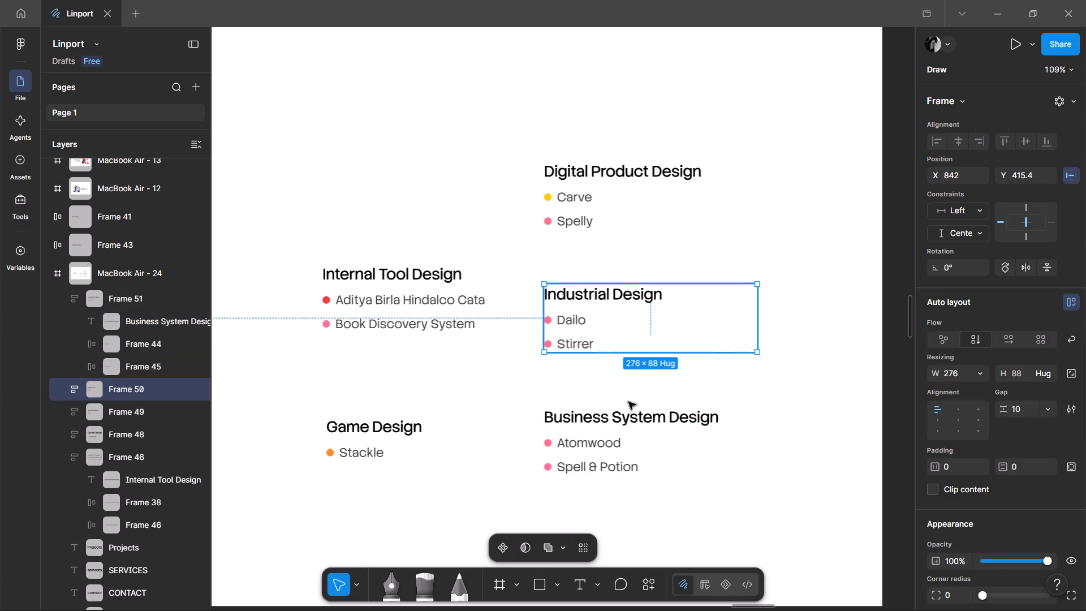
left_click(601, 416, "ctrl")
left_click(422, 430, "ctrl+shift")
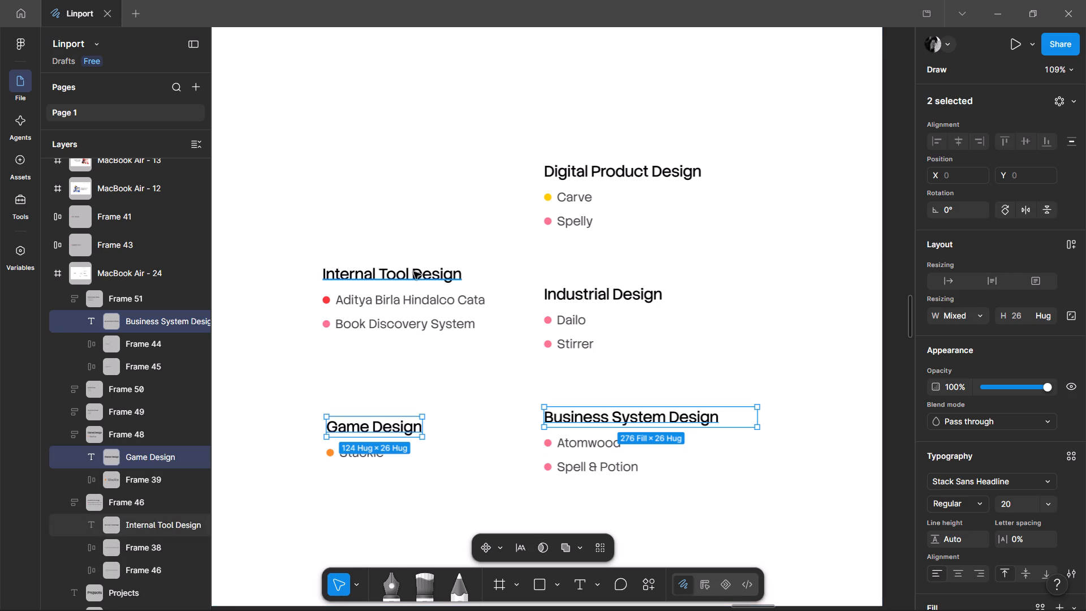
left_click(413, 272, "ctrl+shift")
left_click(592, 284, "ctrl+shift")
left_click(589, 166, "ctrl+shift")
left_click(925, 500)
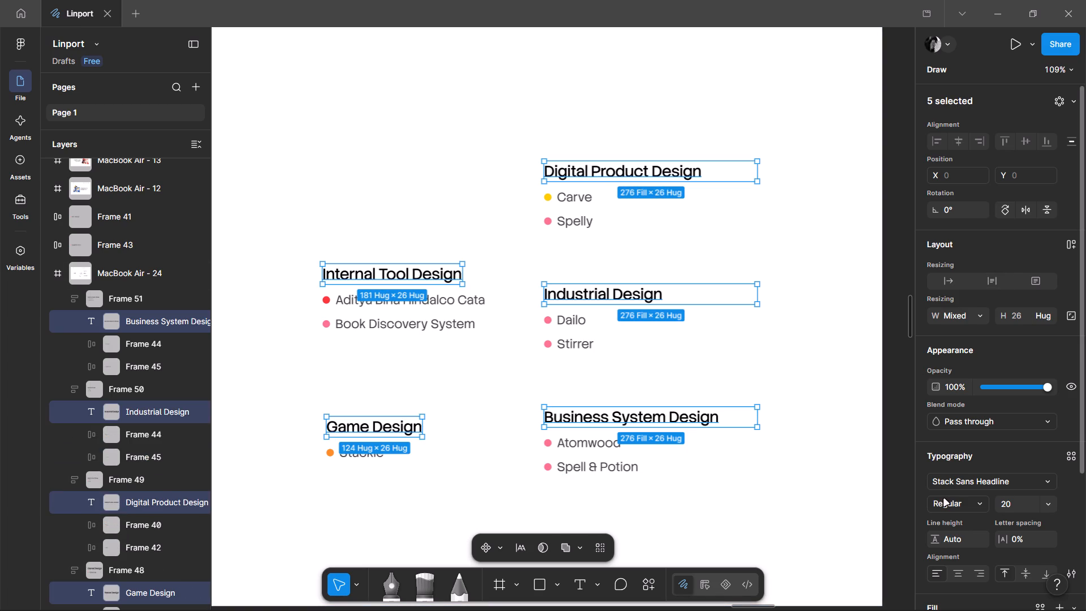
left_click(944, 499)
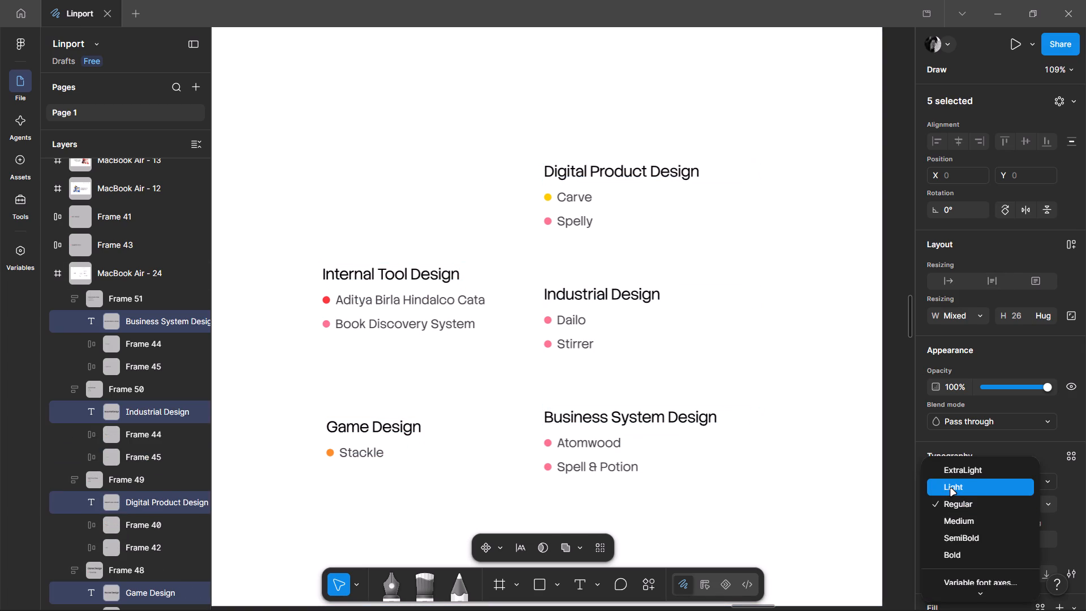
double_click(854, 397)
Move the Digital Product Design list to the top of the first list column at X 555, Y 187, shifting Internal Tool Design aside.
scroll(854, 396, "down", 5, "ctrl")
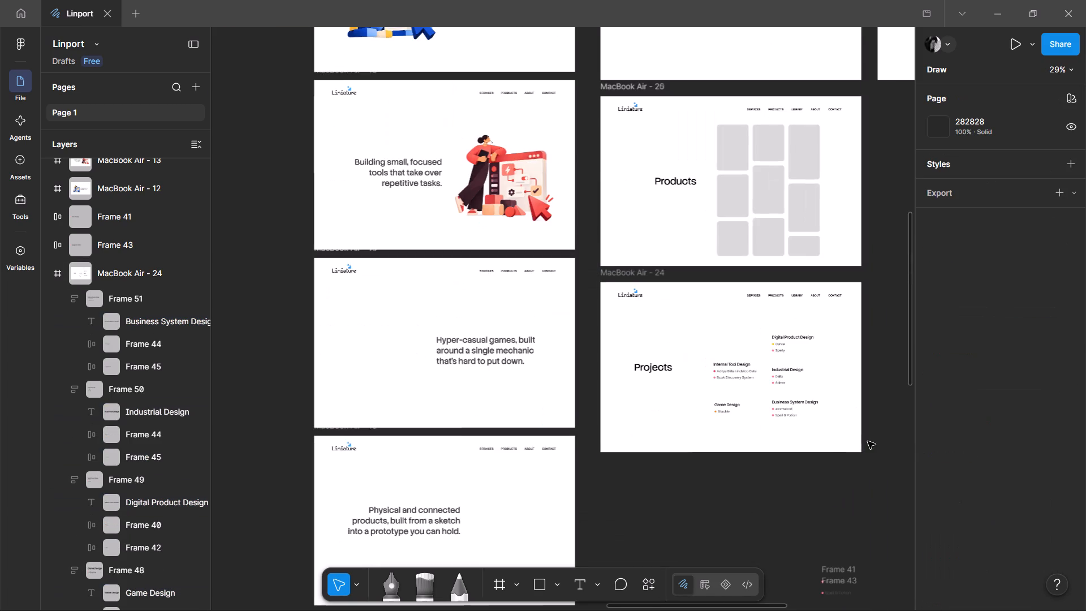
scroll(778, 378, "up", 5, "ctrl")
scroll(527, 304, "down", 1, "ctrl")
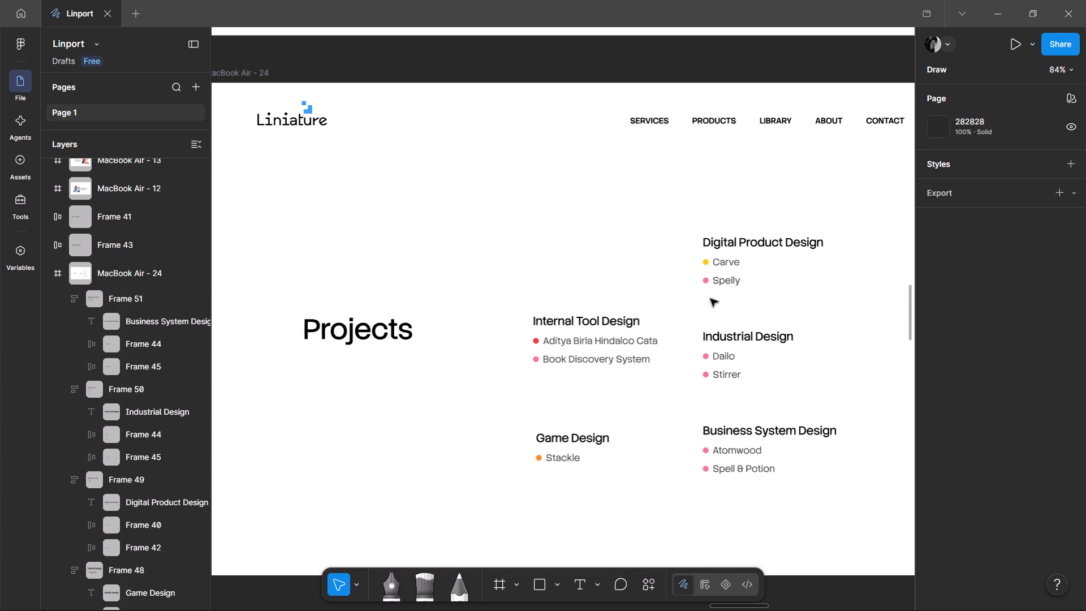
scroll(712, 295, "up", 2, "ctrl")
scroll(421, 255, "down", 2)
scroll(524, 280, "up", 1, "ctrl")
scroll(524, 280, "down", 2, "ctrl")
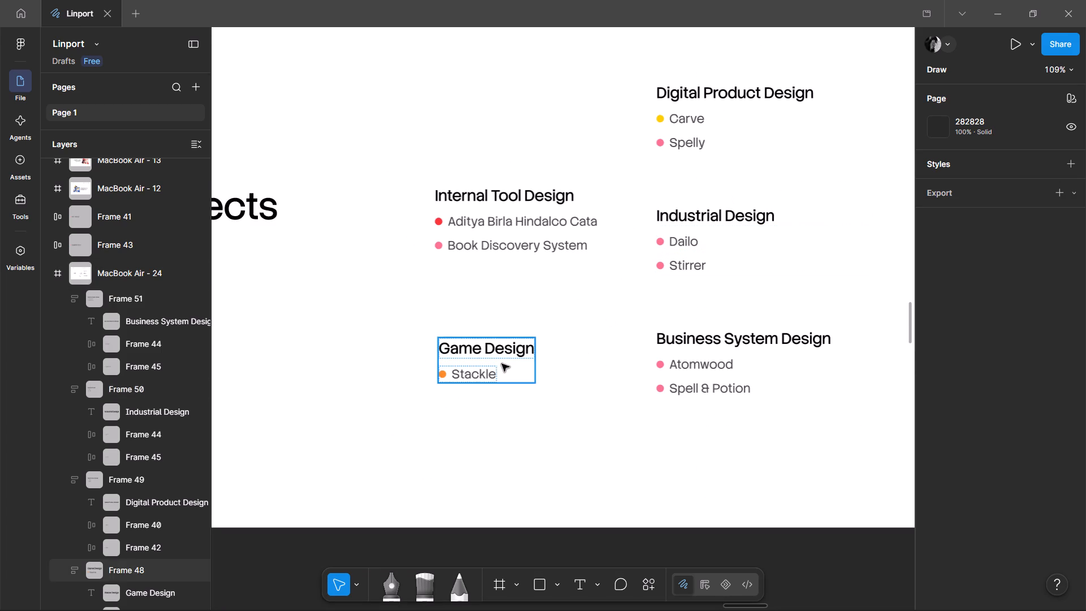
middle_click_drag(623, 309, 635, 496)
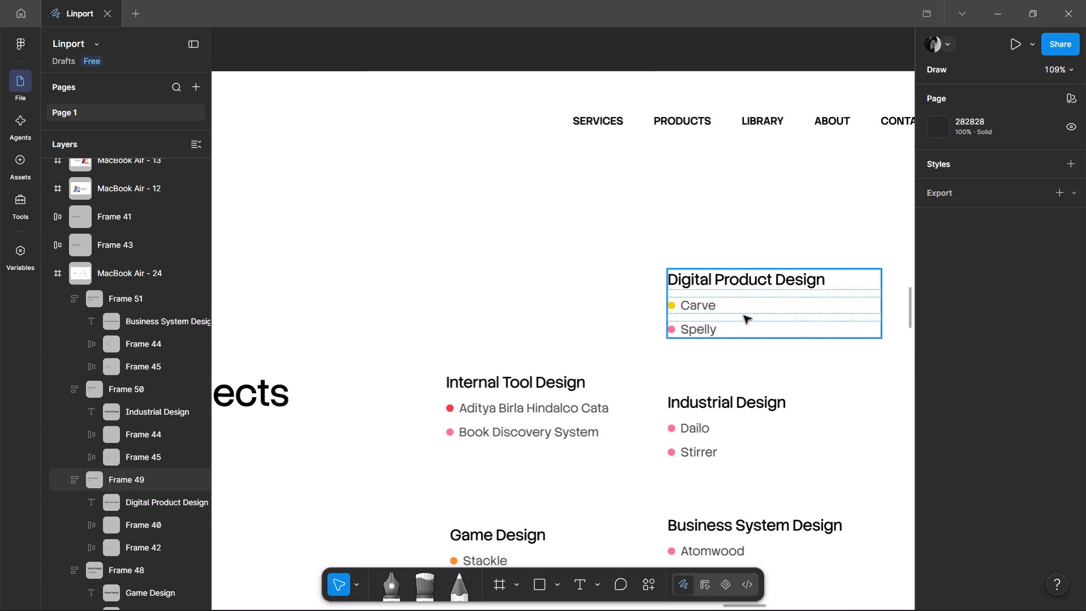
left_click_drag(744, 316, 524, 264)
left_click_drag(533, 399, 684, 333)
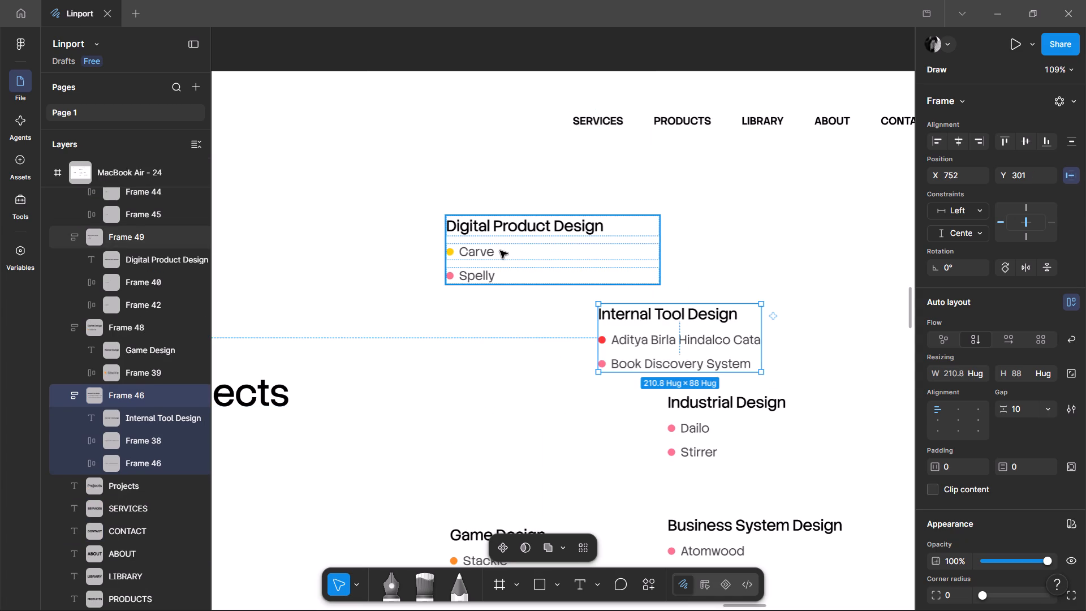
Set the widths of the Digital Product Design and Industrial Design lists to hug contents.
left_click(500, 251)
left_click(980, 376)
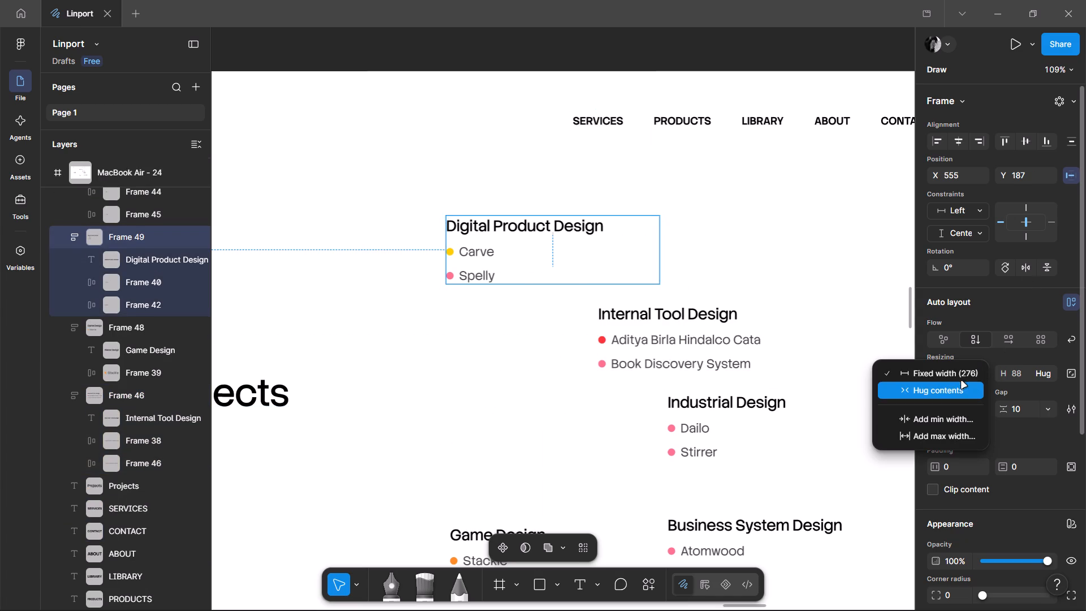
left_click(958, 386)
left_click(690, 313)
left_click(744, 429)
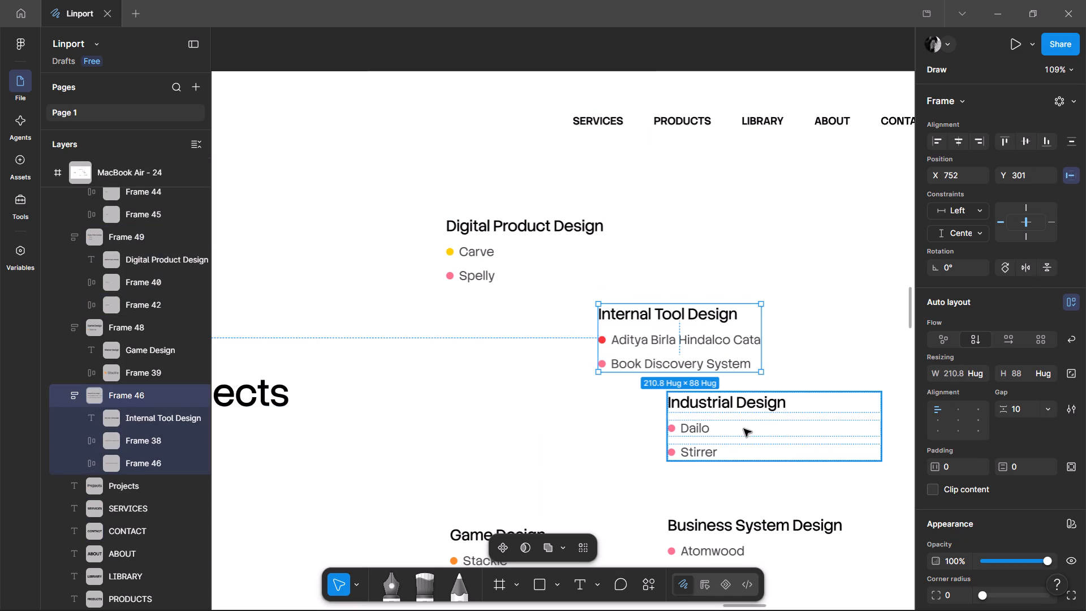
left_click(980, 367)
left_click(971, 403)
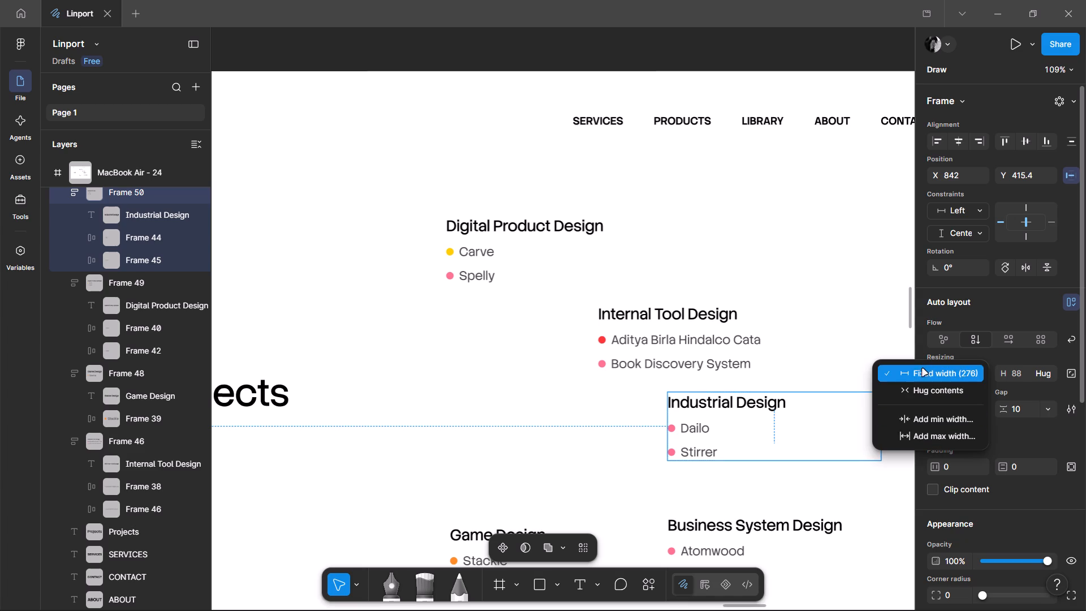
left_click(924, 384)
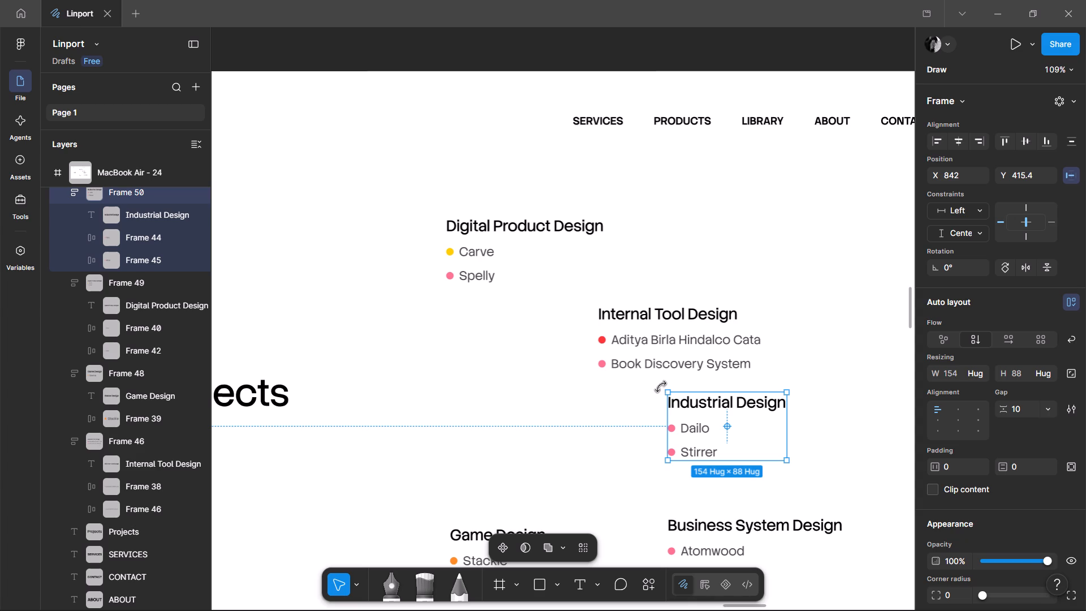
Stack the Internal Tool Design and Industrial Design lists below Digital Product Design, left-aligned with it, at about Y 320 and Y 440.
left_click_drag(706, 334, 555, 329)
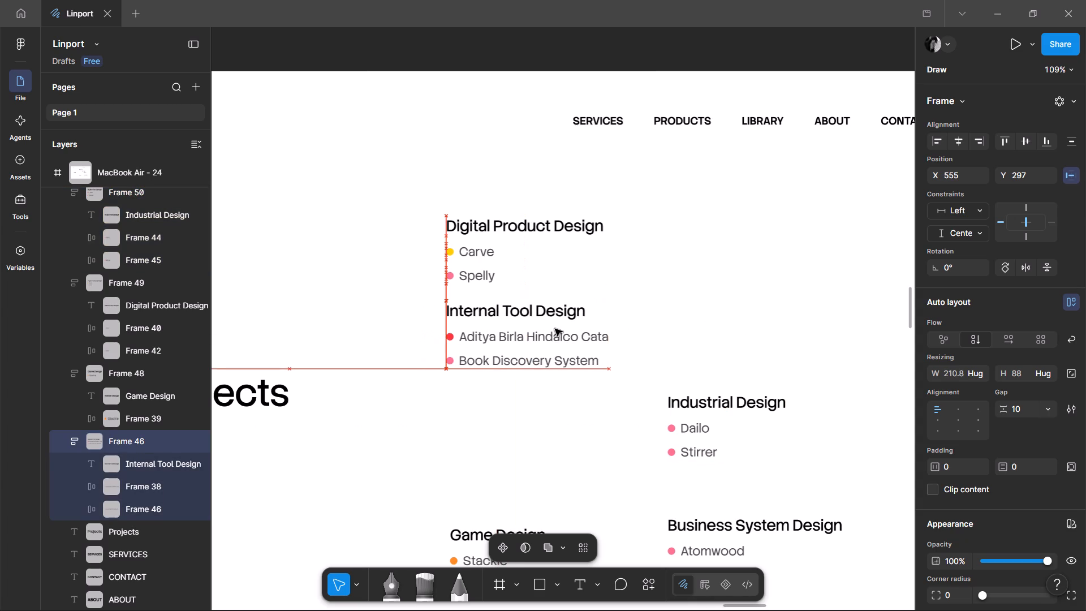
left_click_drag(555, 329, 554, 349)
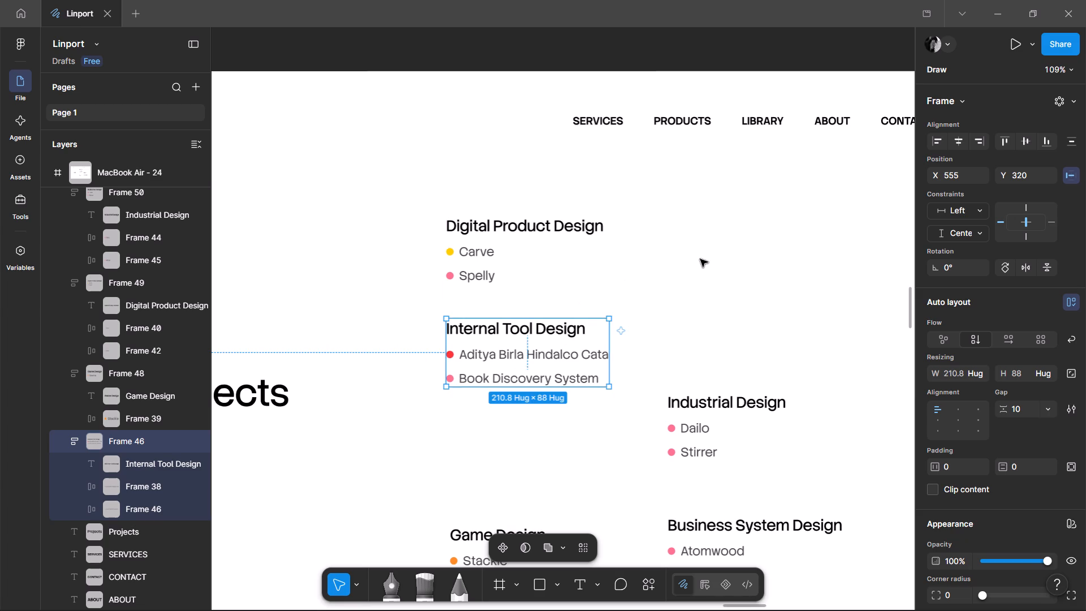
left_click(707, 261)
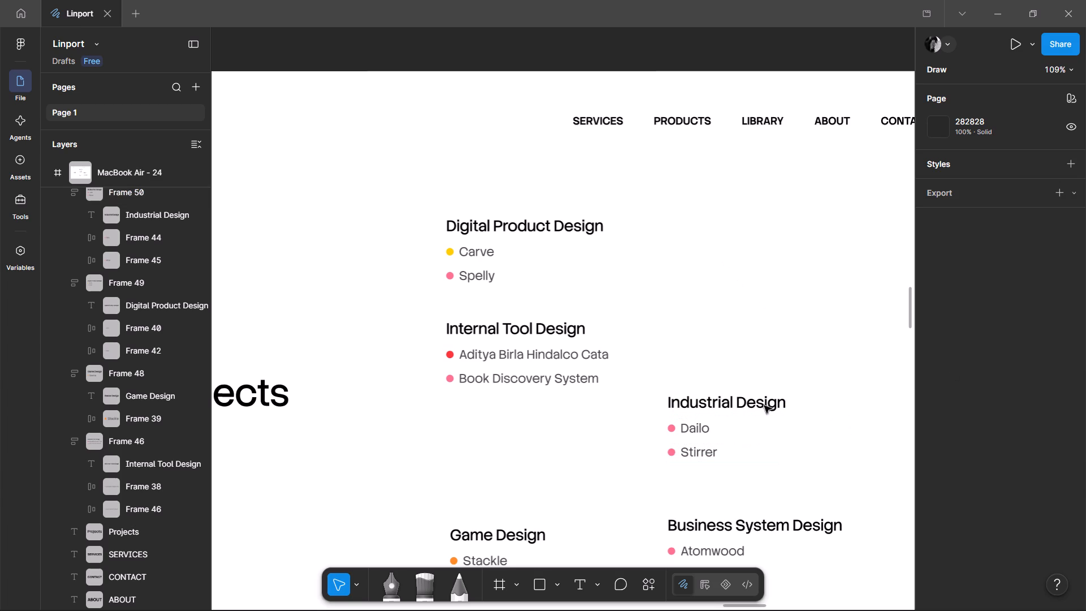
left_click_drag(737, 418, 516, 437)
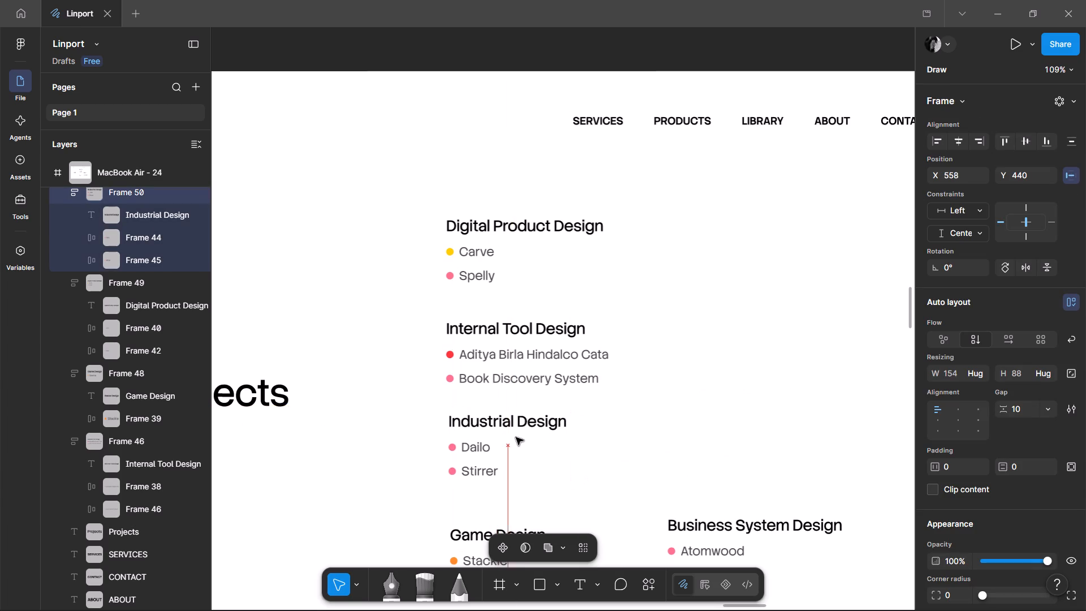
left_click_drag(516, 437, 514, 437)
scroll(514, 436, "down", 3)
left_click(626, 335)
scroll(626, 335, "up", 3)
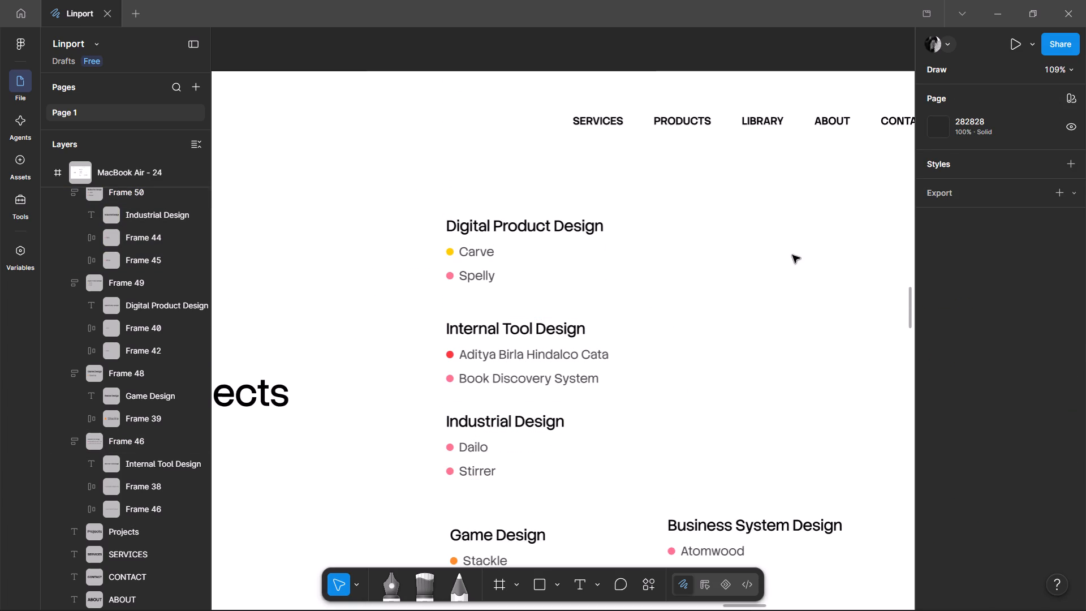
Move the Business System Design list up beside the Industrial Design list, to about X 840, Y 453.
scroll(630, 292, "down", 2)
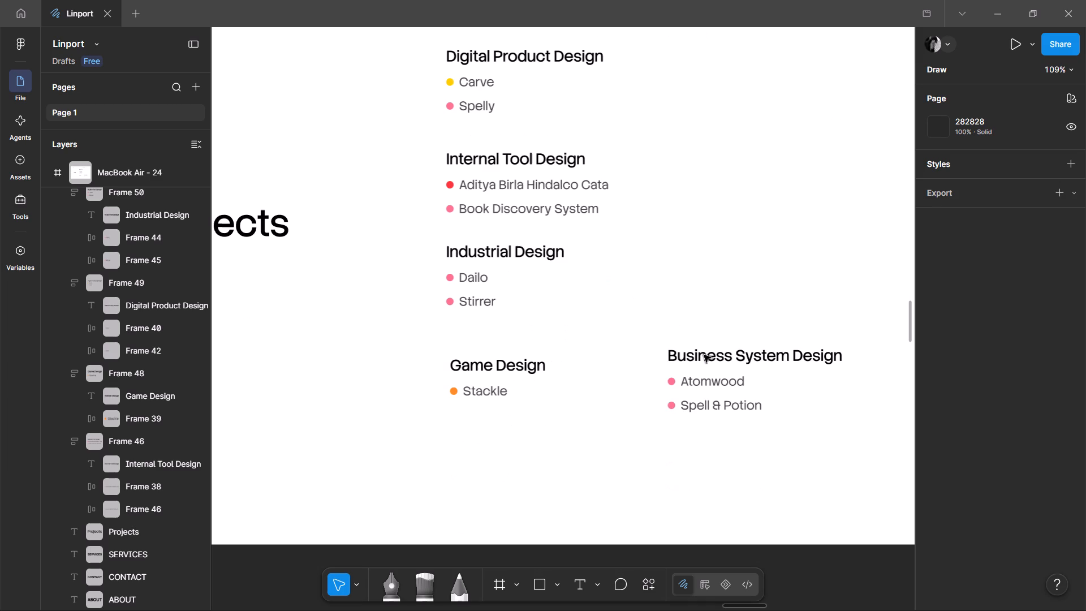
left_click_drag(725, 386, 729, 83)
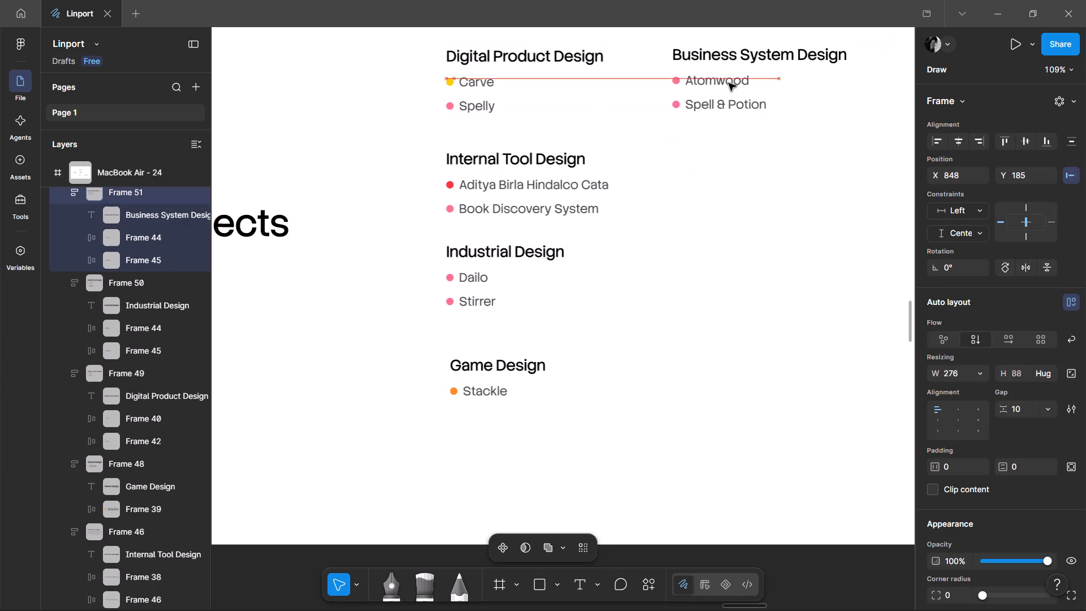
left_click_drag(729, 83, 723, 294)
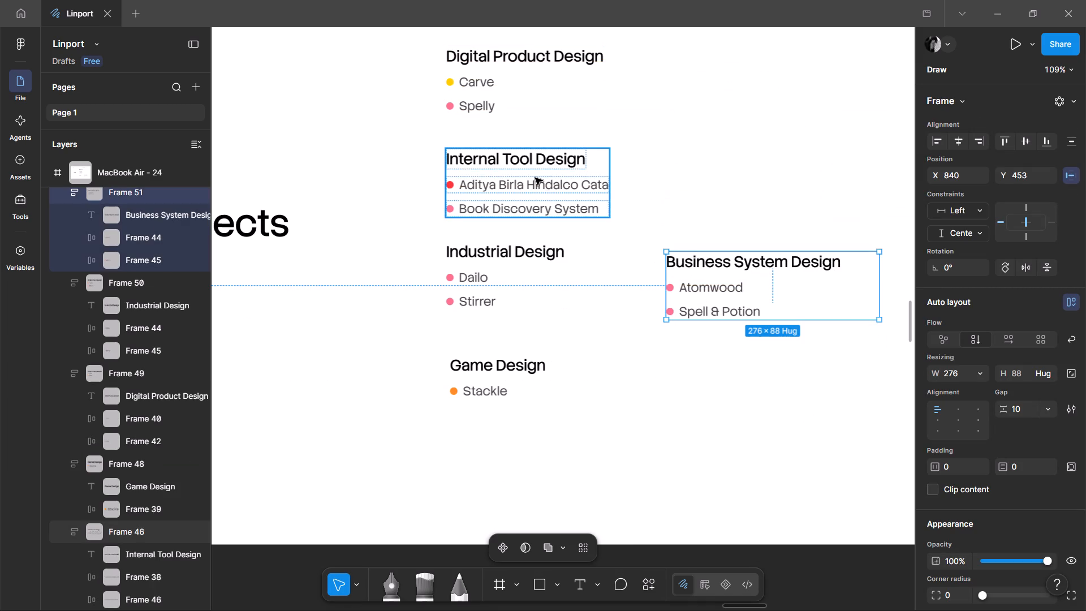
Move the Internal Tool Design list out of the first column to about X 898, Y 286.
left_click_drag(535, 178, 803, 151)
Set the font size of all five category headings, from Digital Product Design to Game Design, to 18.
scroll(557, 171, "up", 2)
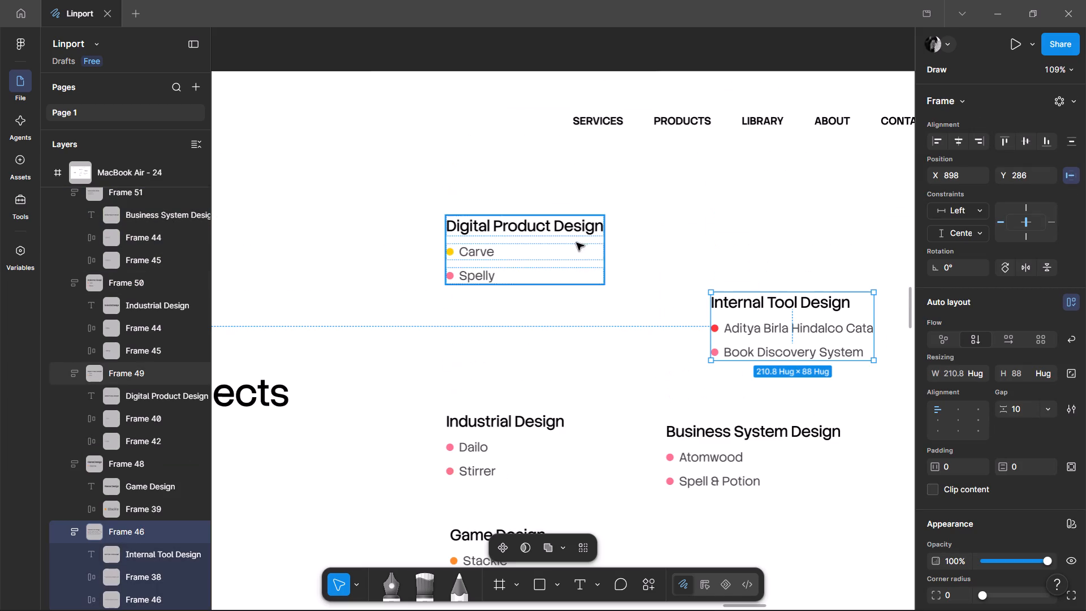
left_click(558, 221, "ctrl+shift")
left_click(489, 249, "ctrl")
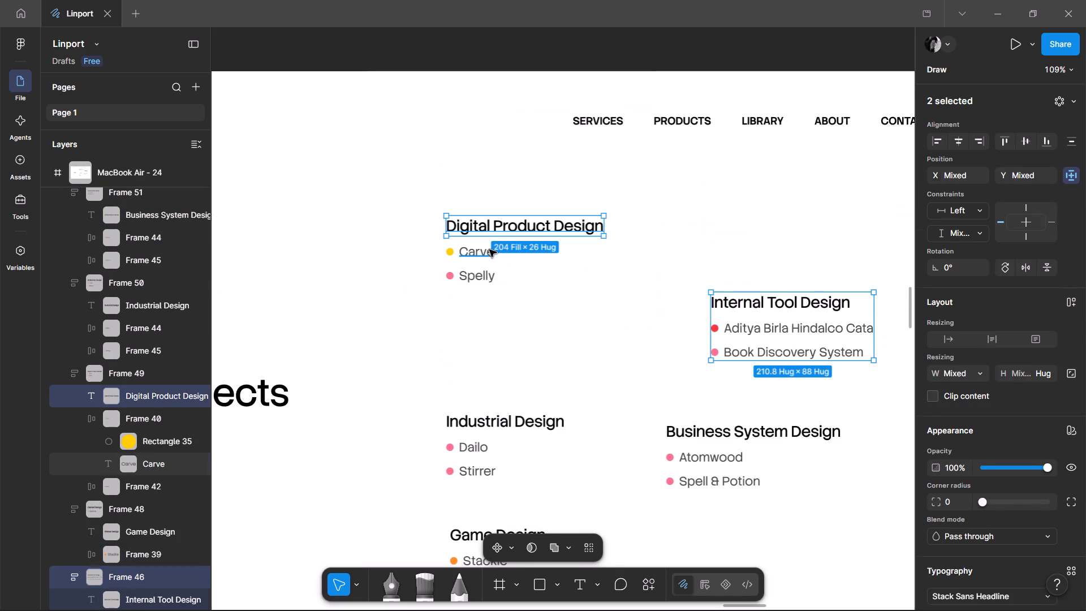
left_click(542, 230, "ctrl+shift")
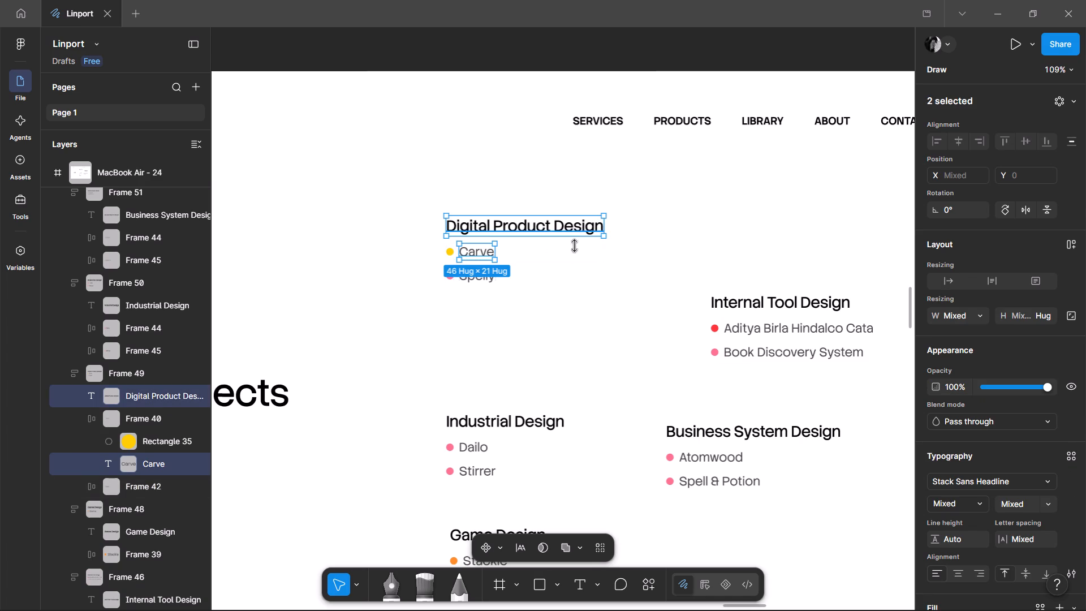
left_click(611, 326)
left_click(561, 232, "ctrl+shift")
left_click(763, 312, "ctrl+shift")
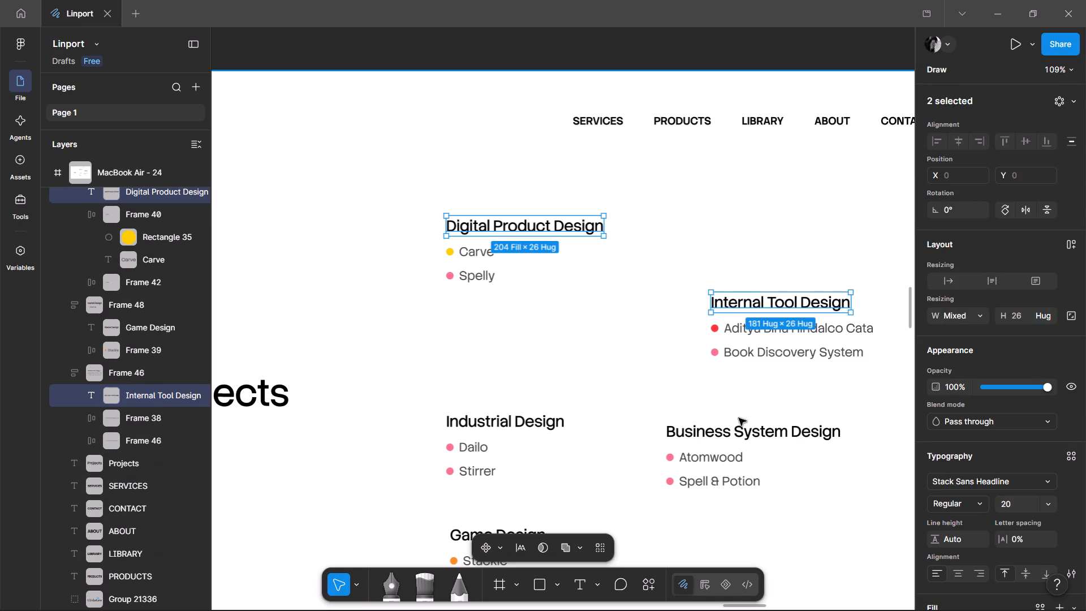
left_click(732, 426, "ctrl+shift")
left_click(519, 416, "ctrl+shift")
scroll(605, 326, "down", 3)
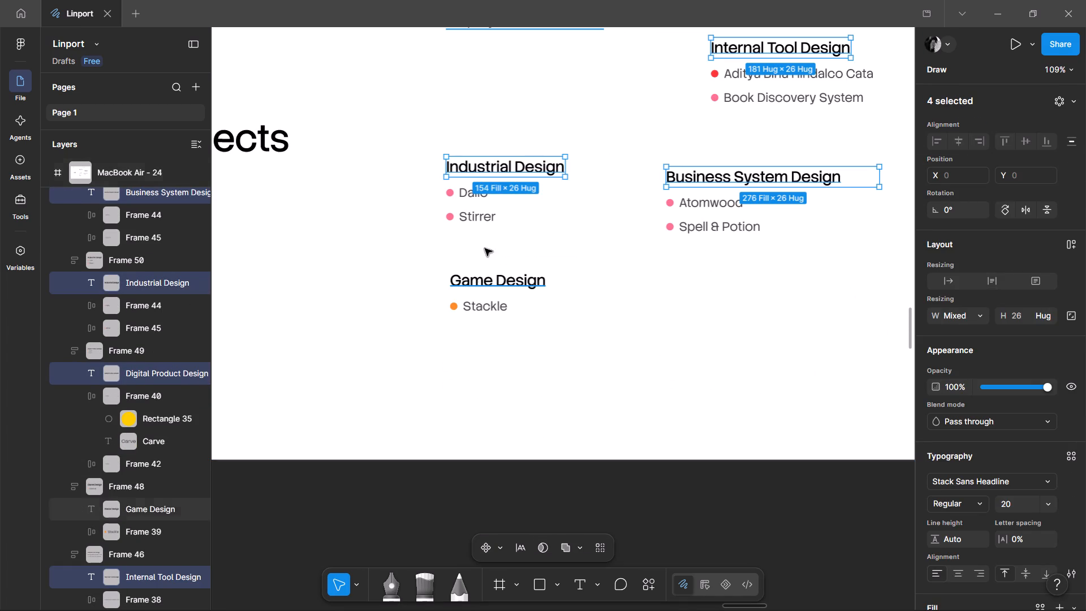
left_click(481, 276, "ctrl+shift")
left_click(1048, 497)
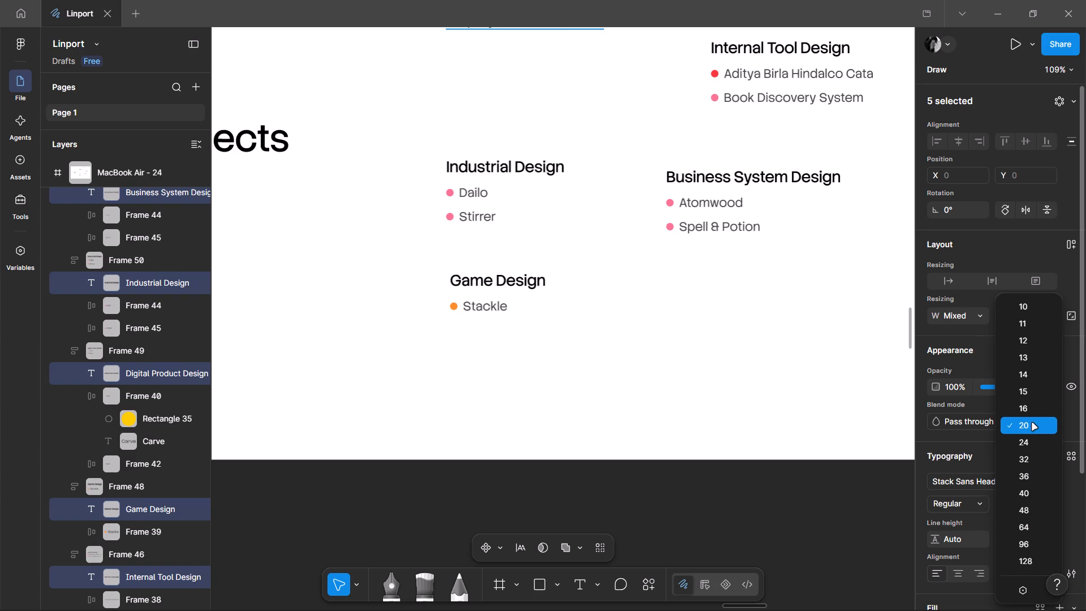
left_click(1032, 423)
left_click(1029, 500)
key("Down")
key("Down")
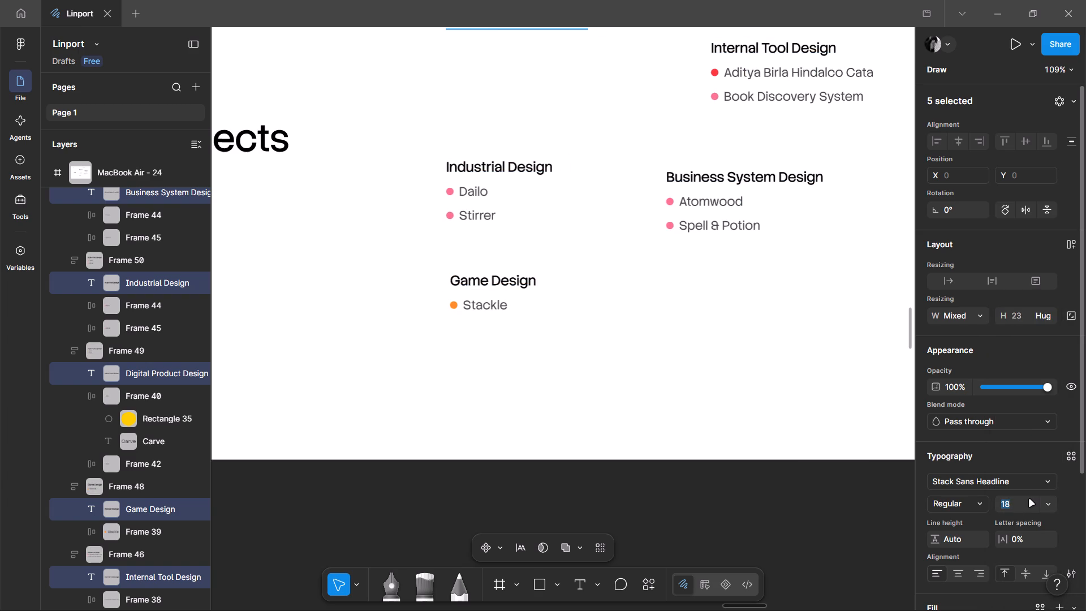
left_click(640, 410)
scroll(710, 368, "up", 2)
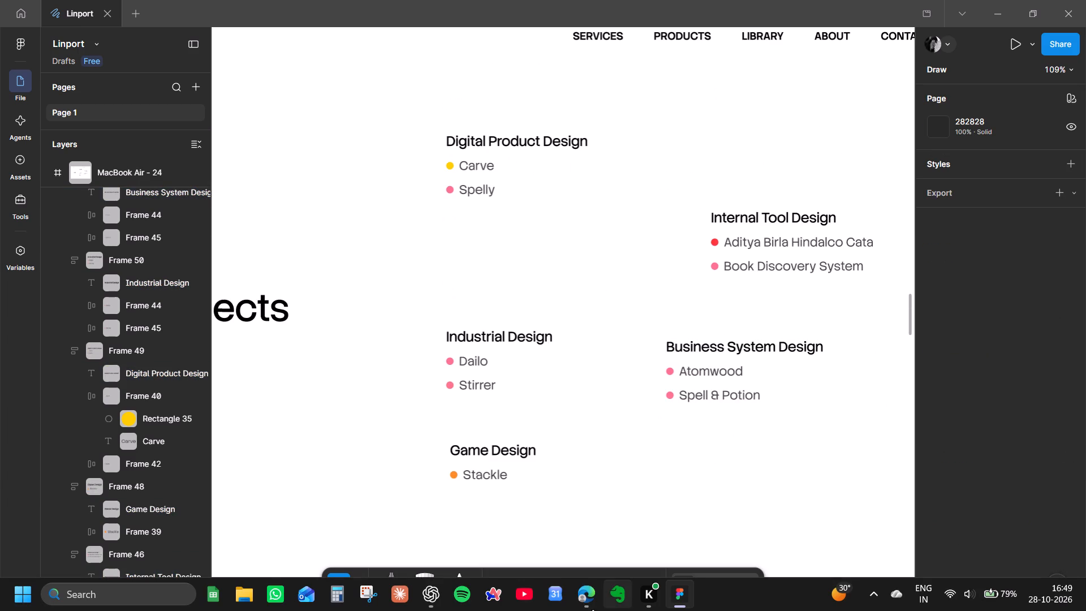
Switch to Microsoft Edge, view the first Instagram story in a new tab, and close that tab.
left_click(581, 606)
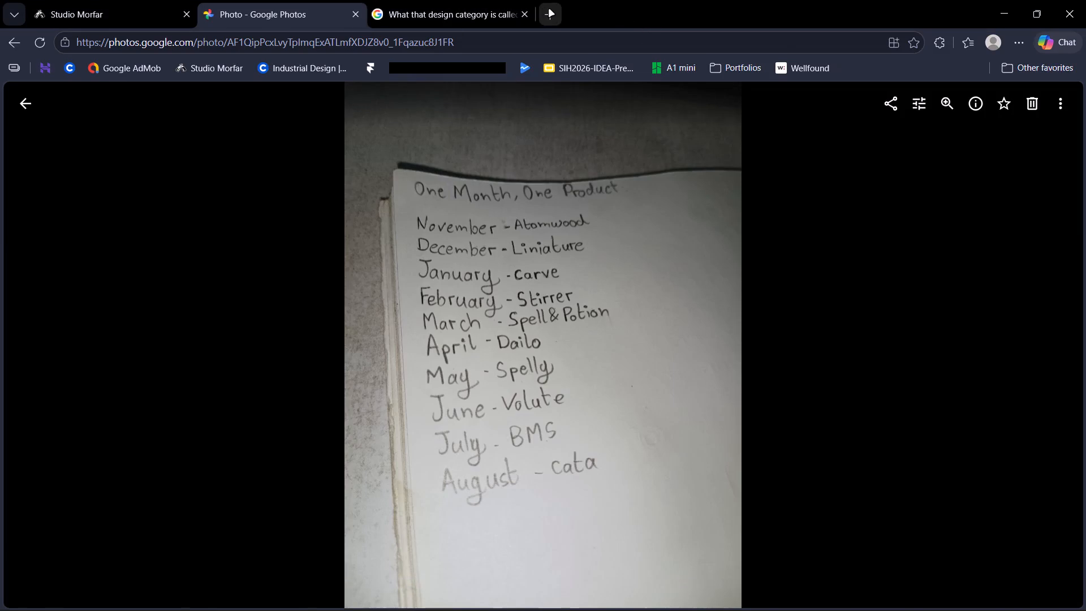
left_click(550, 10)
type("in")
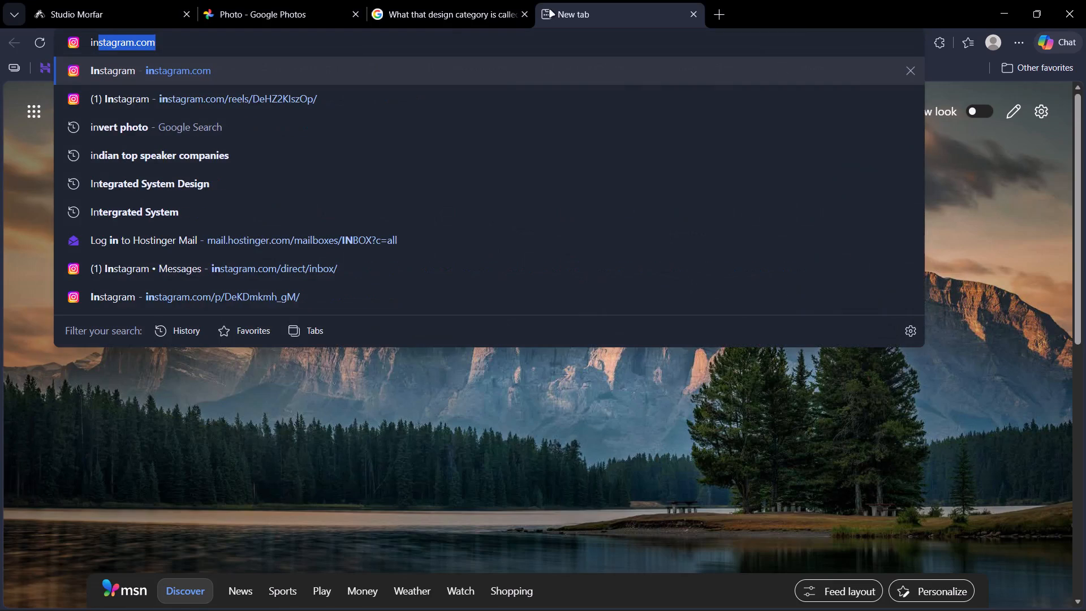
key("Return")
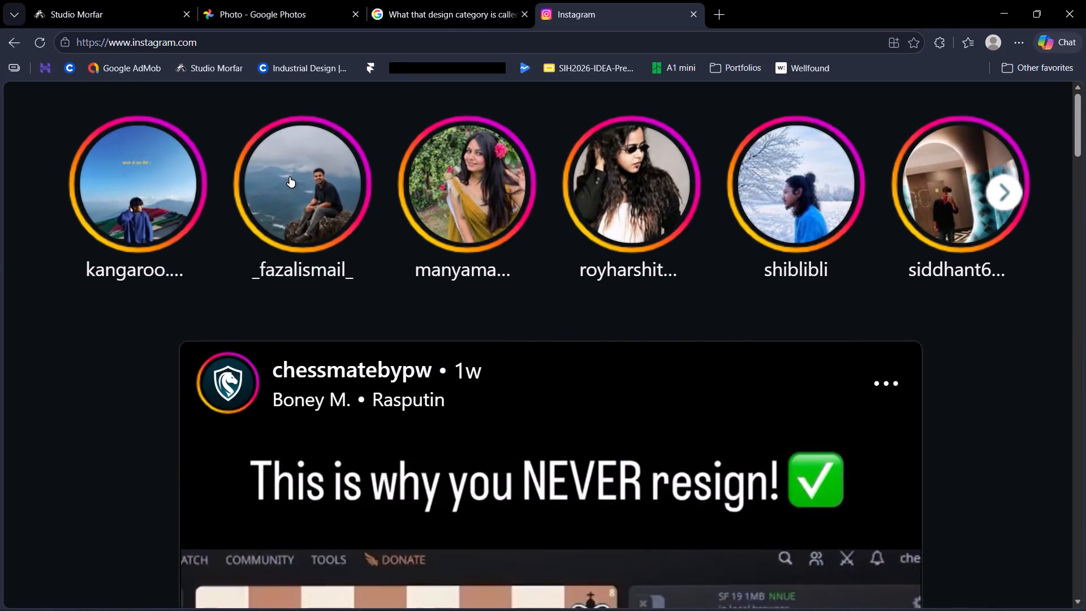
left_click(221, 116)
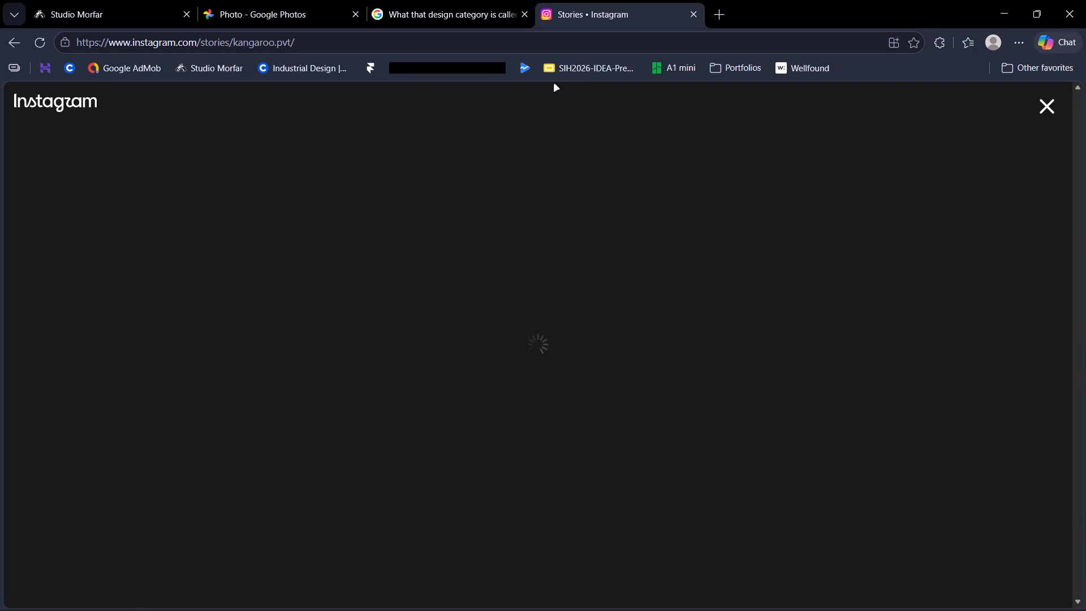
left_click(623, 131)
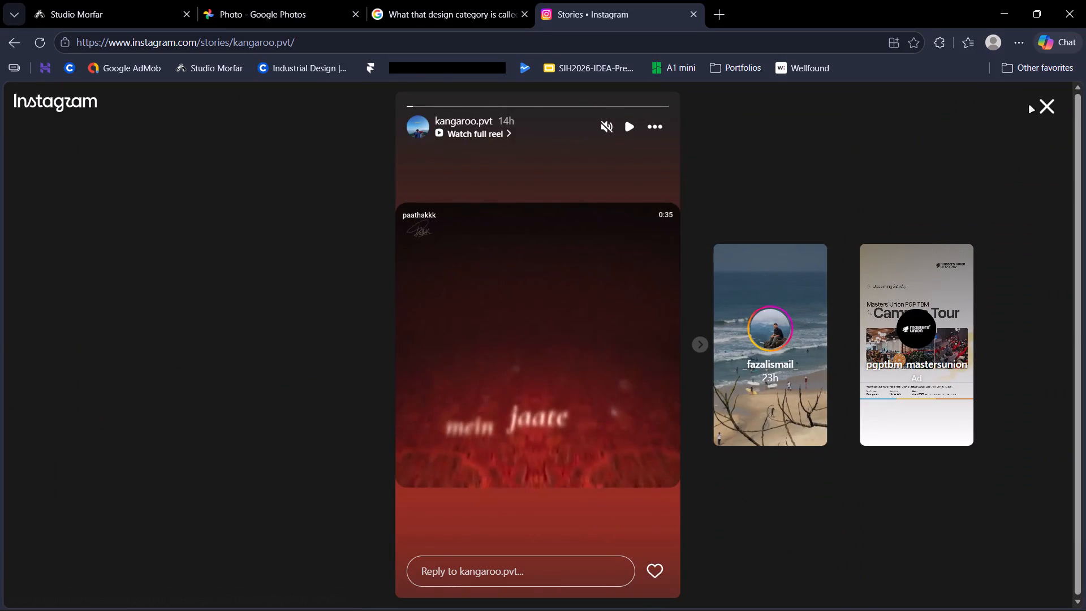
left_click(1050, 112)
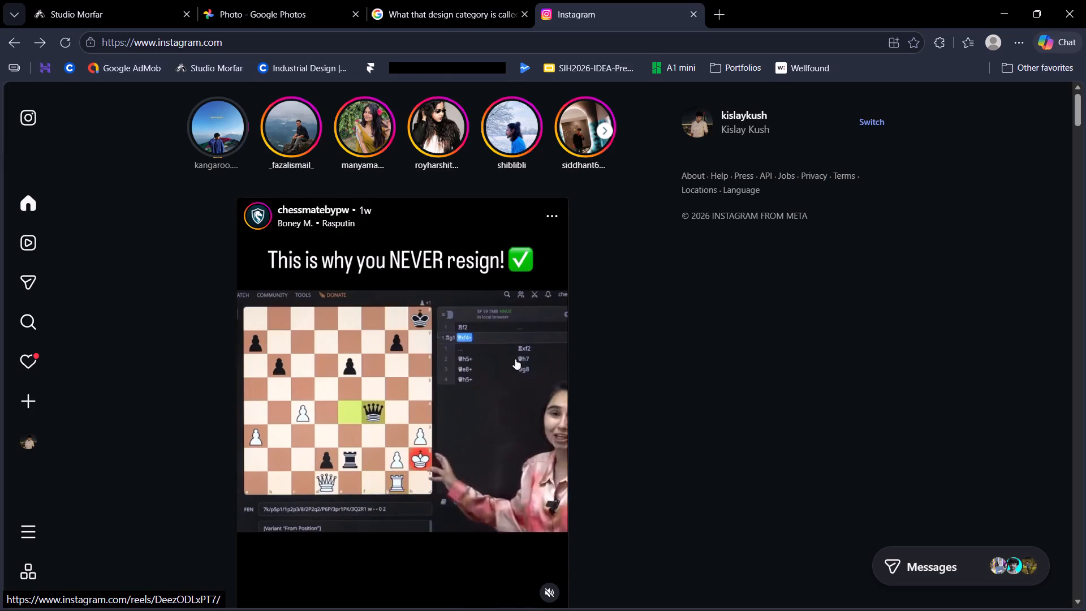
left_click(689, 11)
Glance at the design category search results and close the Studio Morfar tab.
left_click(446, 19)
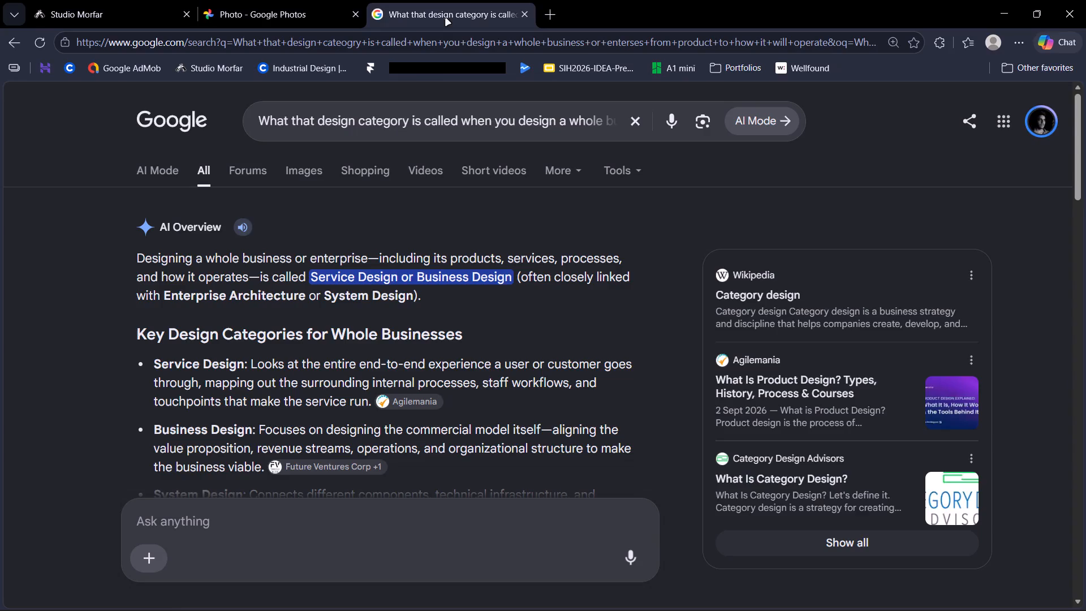
left_click(97, 8)
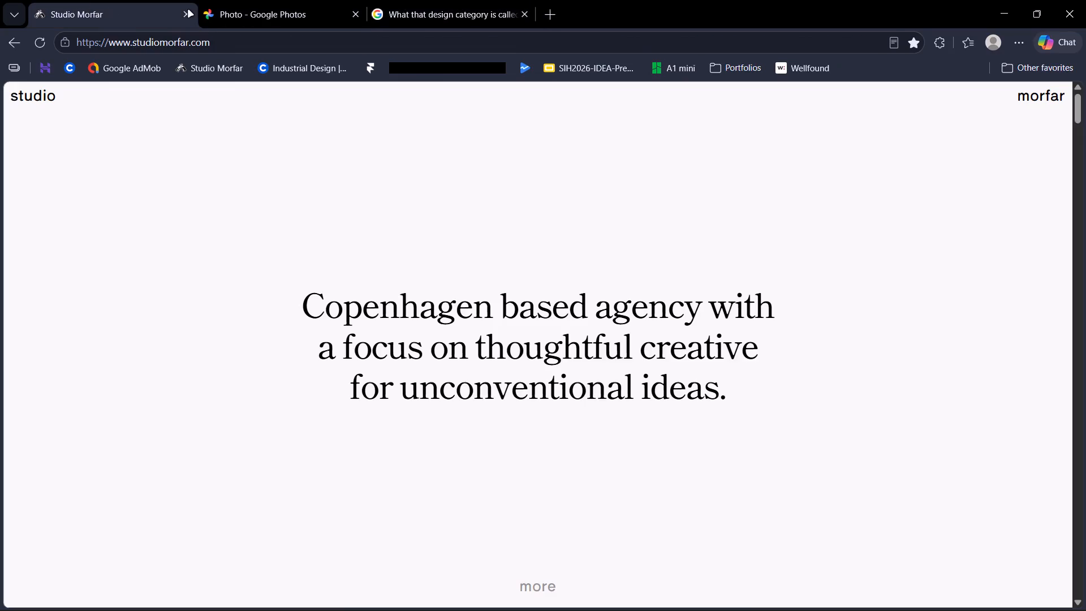
left_click(188, 10)
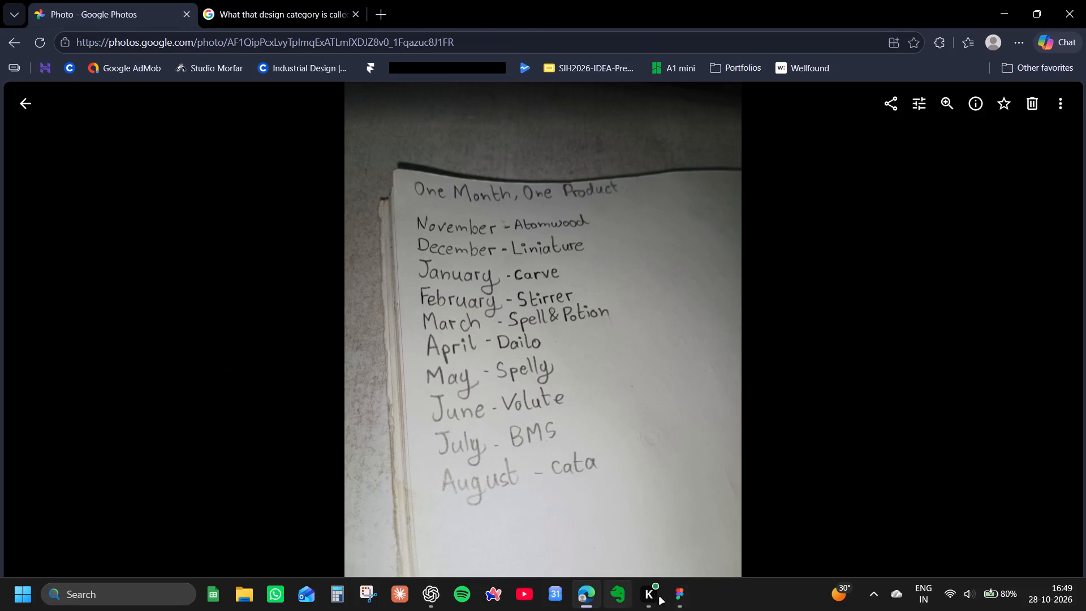
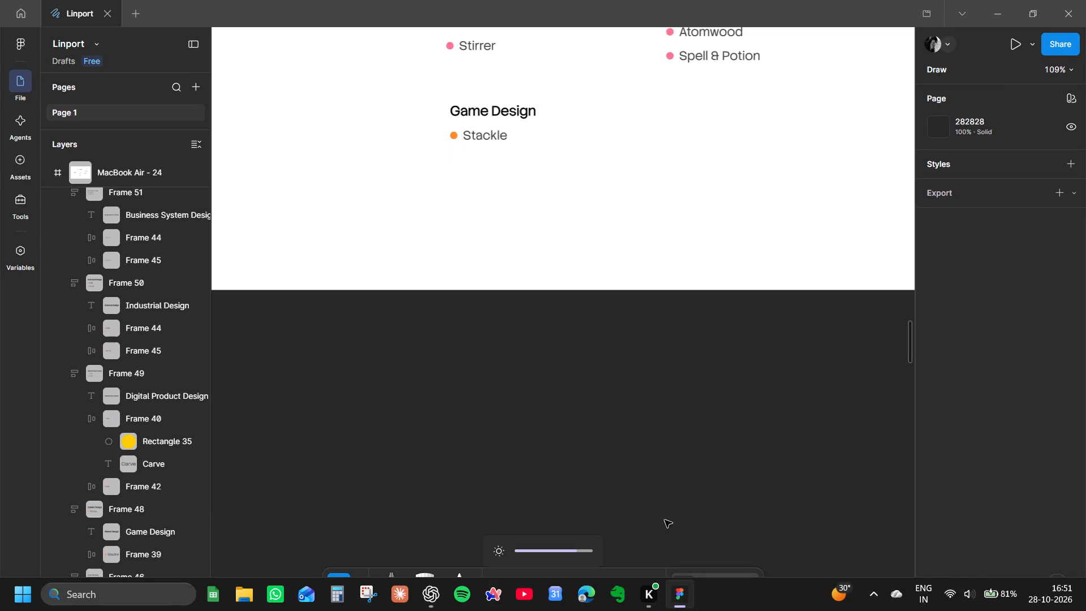
Recolour both bullets of the Digital Product Design list with the library colour Accents/Red.
middle_click_drag(747, 389, 606, 526)
scroll(542, 291, "up", 3)
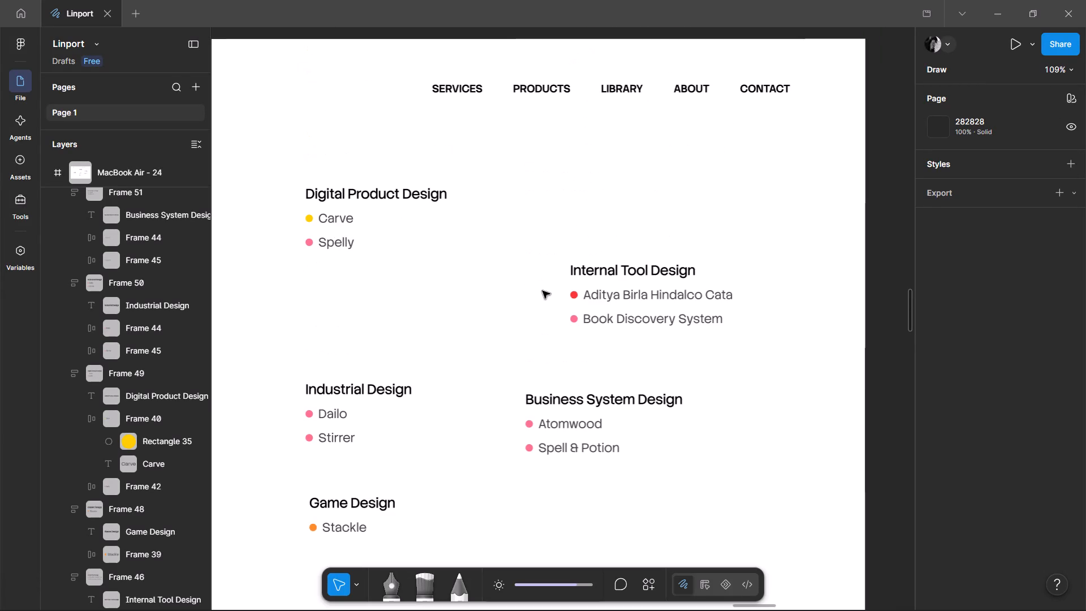
scroll(708, 339, "down", 4, "ctrl")
scroll(600, 293, "up", 3, "ctrl")
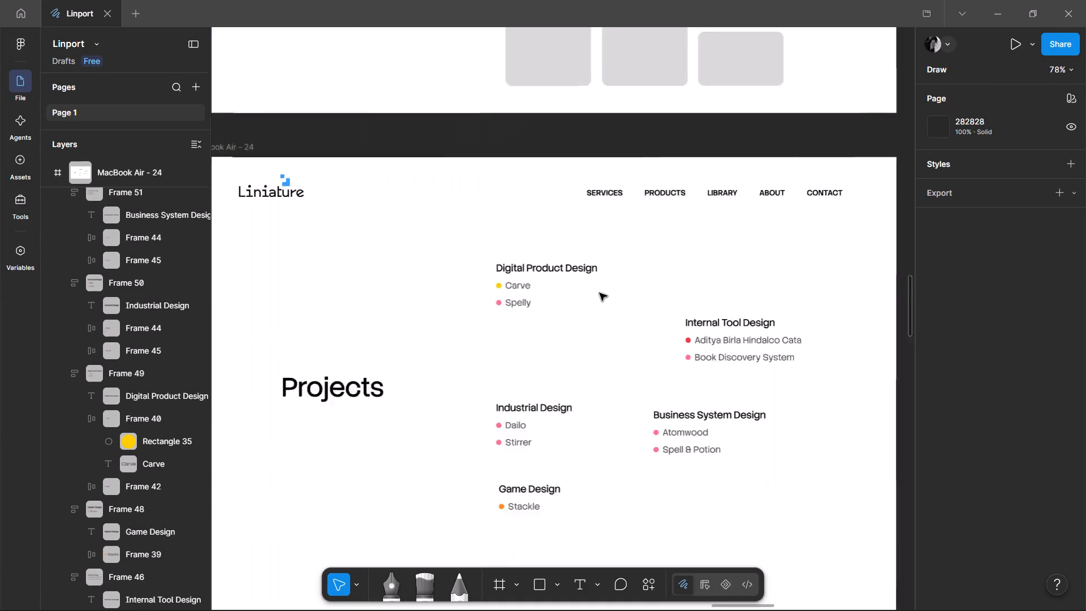
middle_click_drag(607, 329, 502, 249)
left_click(394, 210)
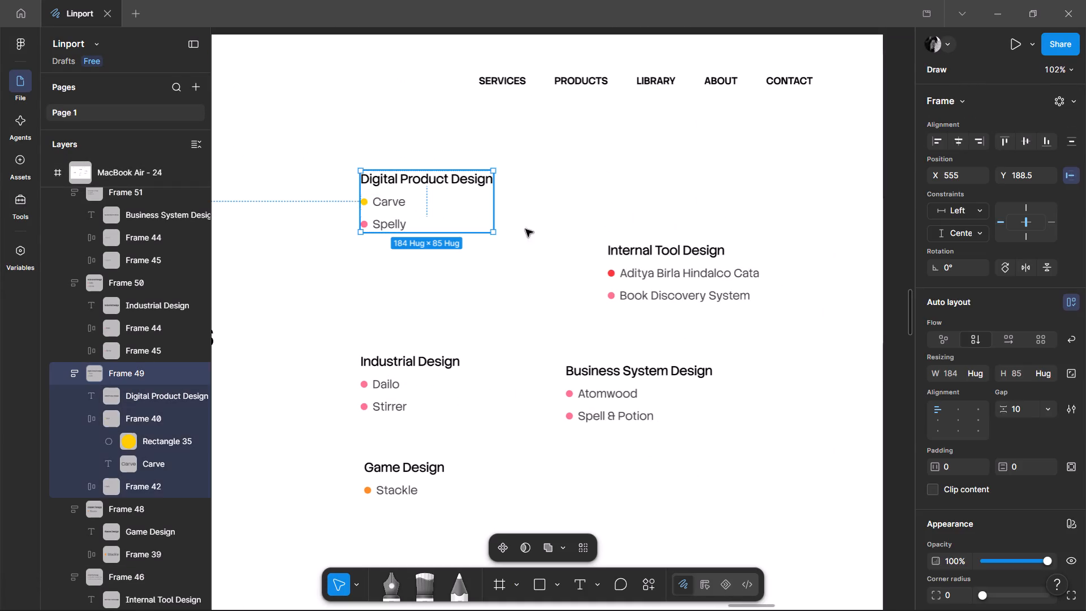
scroll(1025, 490, "down", 2)
left_click(1011, 514)
scroll(925, 511, "down", 2)
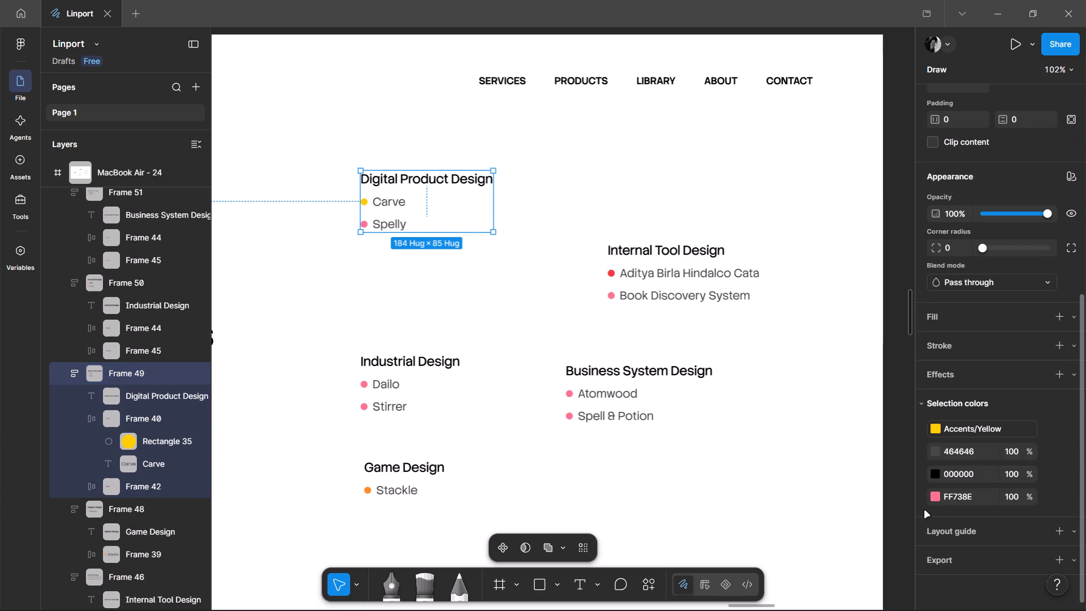
left_click(934, 425)
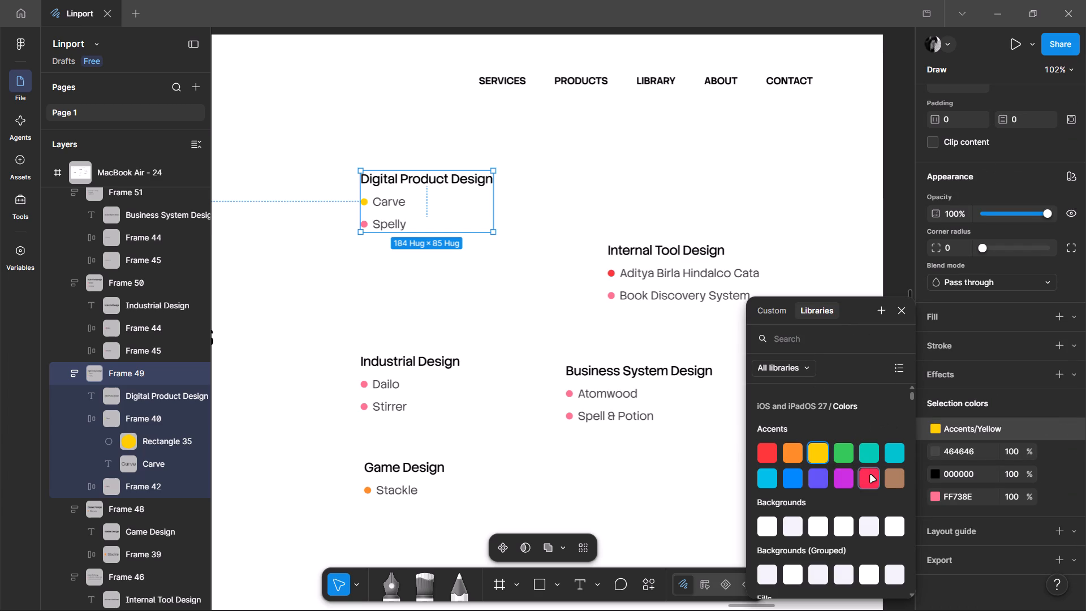
left_click(775, 457)
left_click(934, 496)
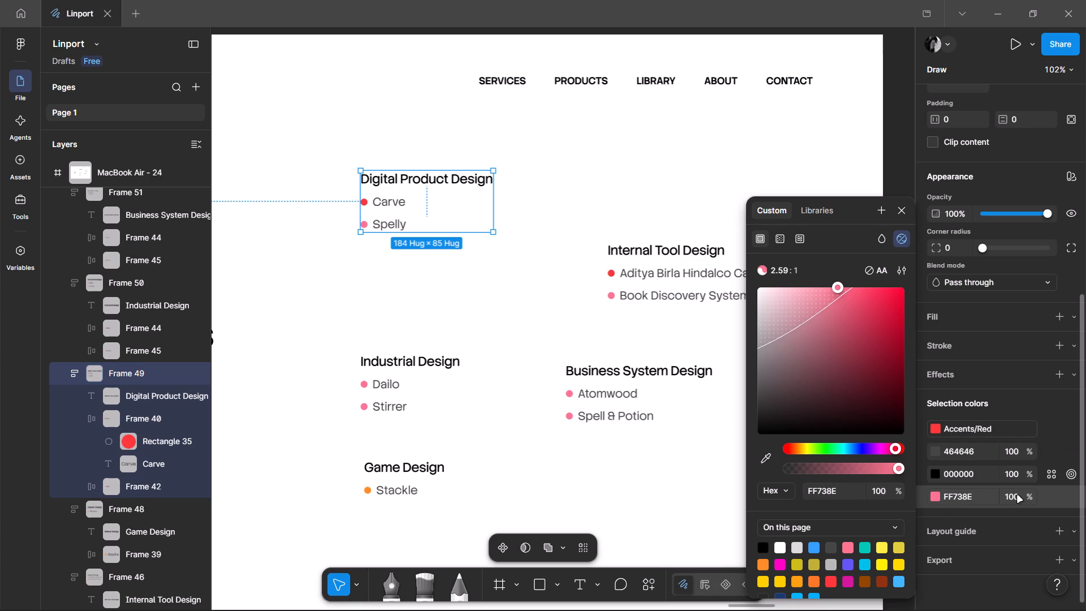
left_click(940, 496)
left_click(940, 496)
left_click(814, 231)
left_click(818, 209)
left_click(769, 352)
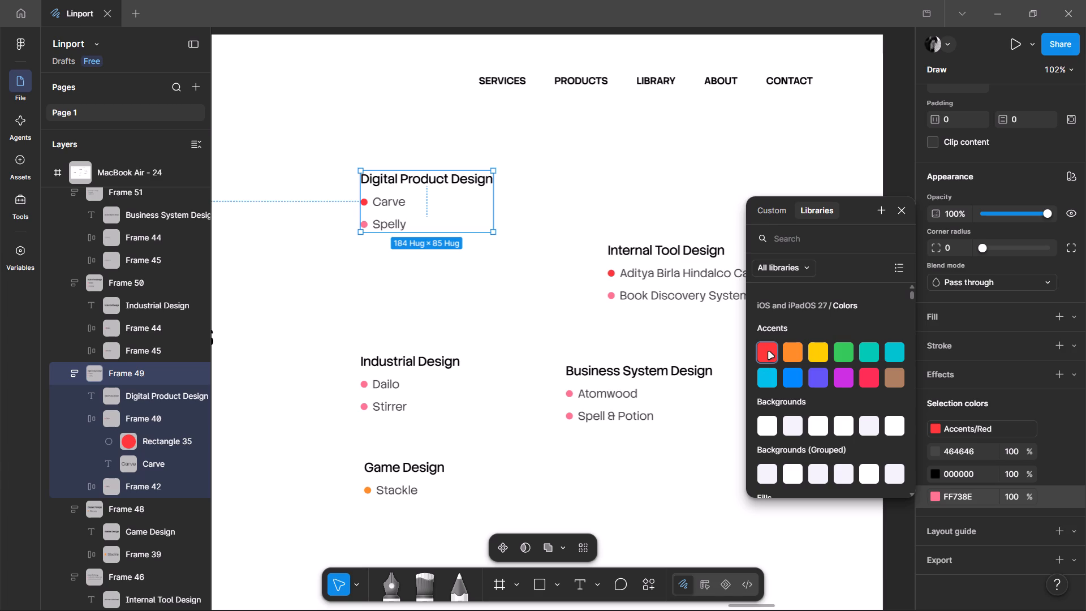
left_click(468, 273)
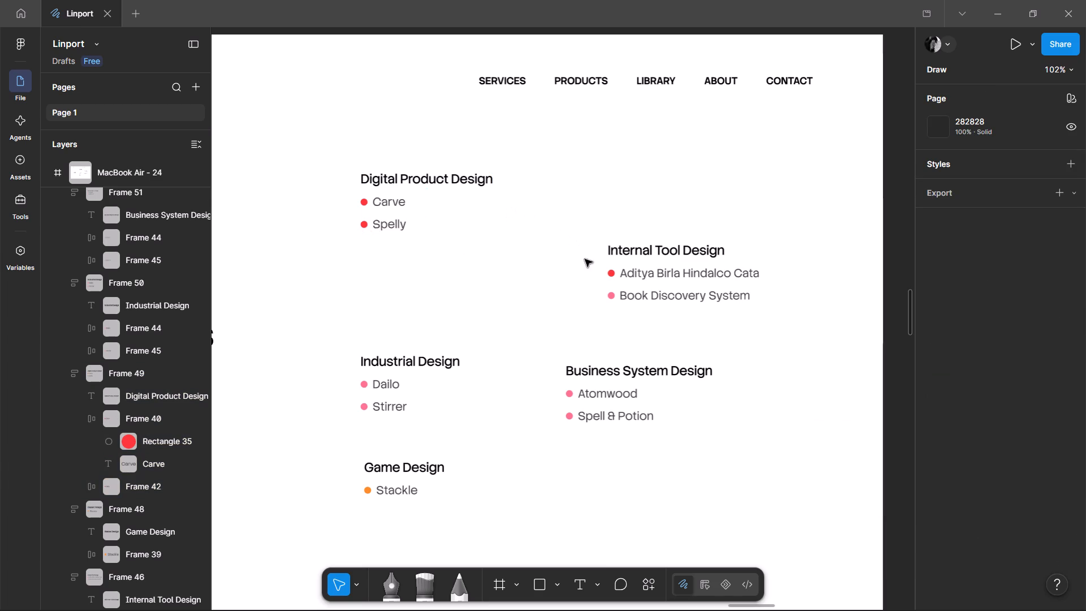
Move the Internal Tool Design list to X 555, between the Digital Product Design and Industrial Design lists.
left_click(629, 273)
left_click_drag(686, 265, 437, 280)
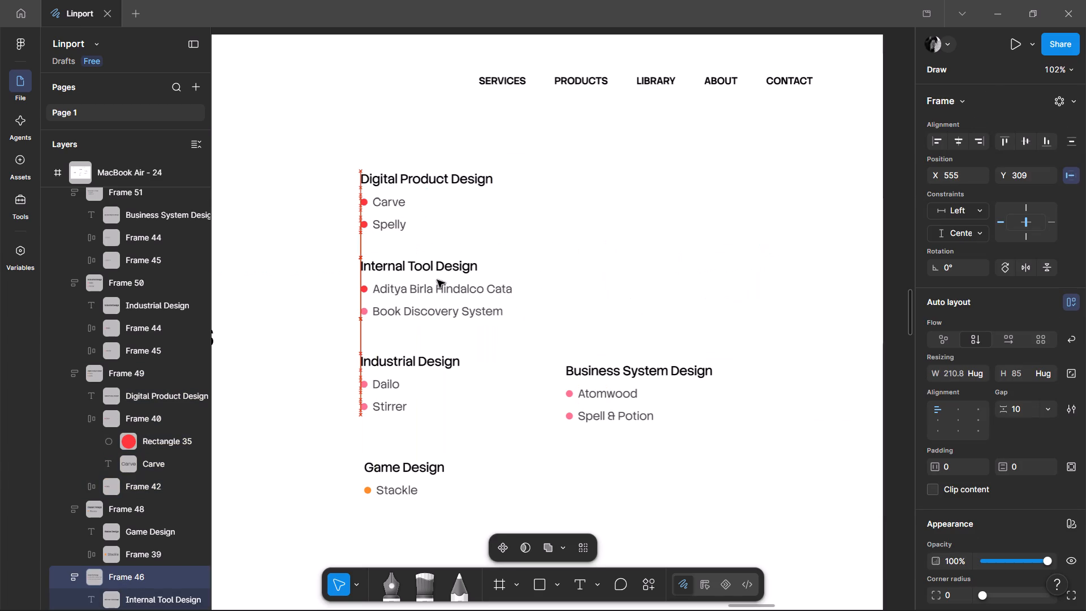
left_click_drag(437, 280, 437, 277)
Recolour both bullets of the Internal Tool Design list with library orange: Colors/Orange for the first, the Accents orange for the second.
scroll(992, 465, "down", 2)
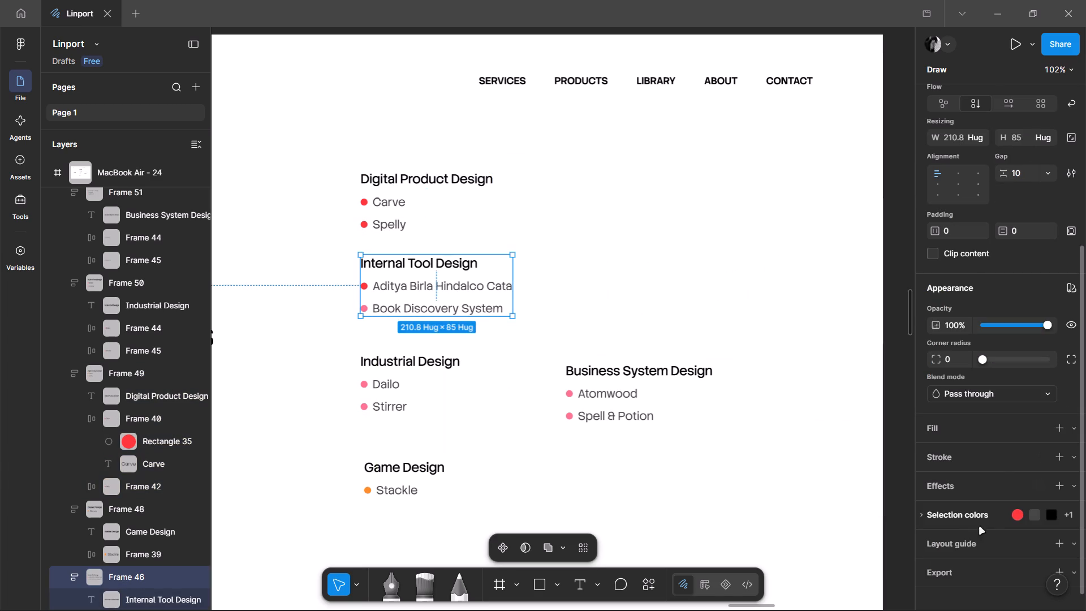
left_click(981, 517)
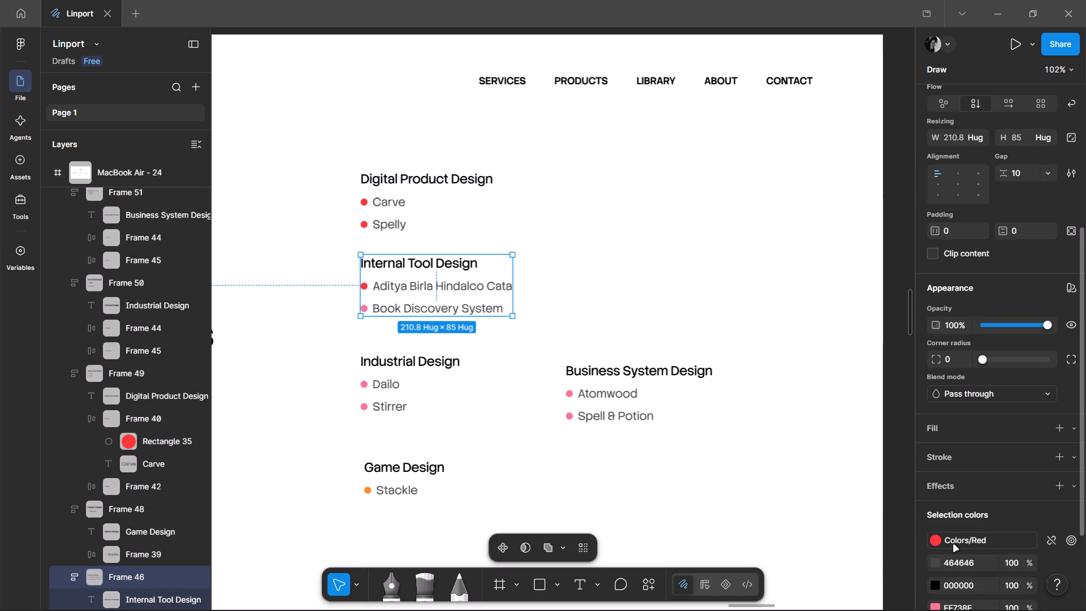
left_click(954, 545)
left_click(792, 498)
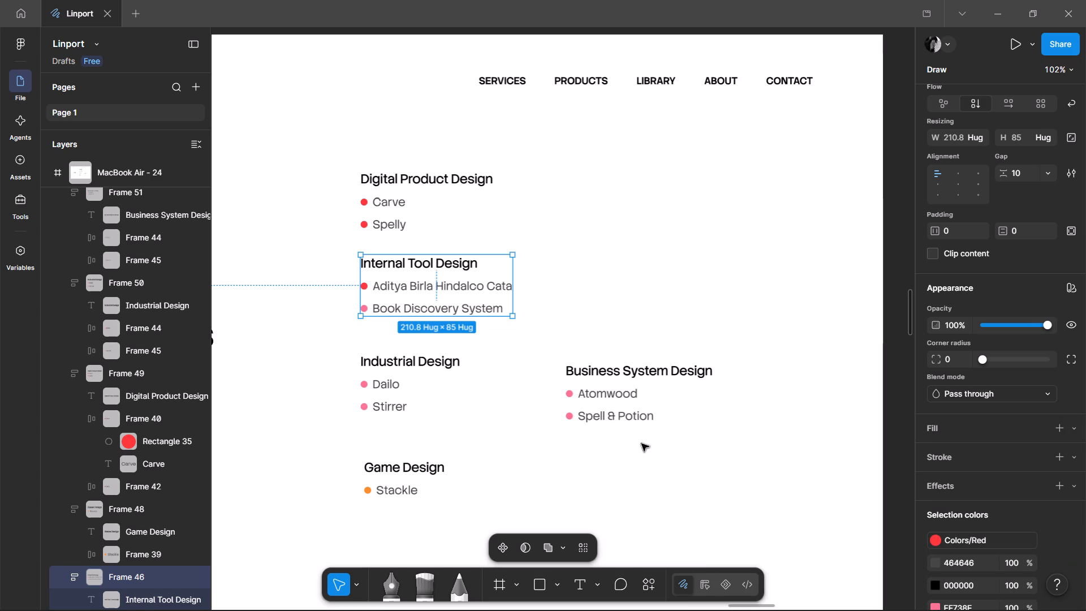
scroll(968, 569, "down", 1)
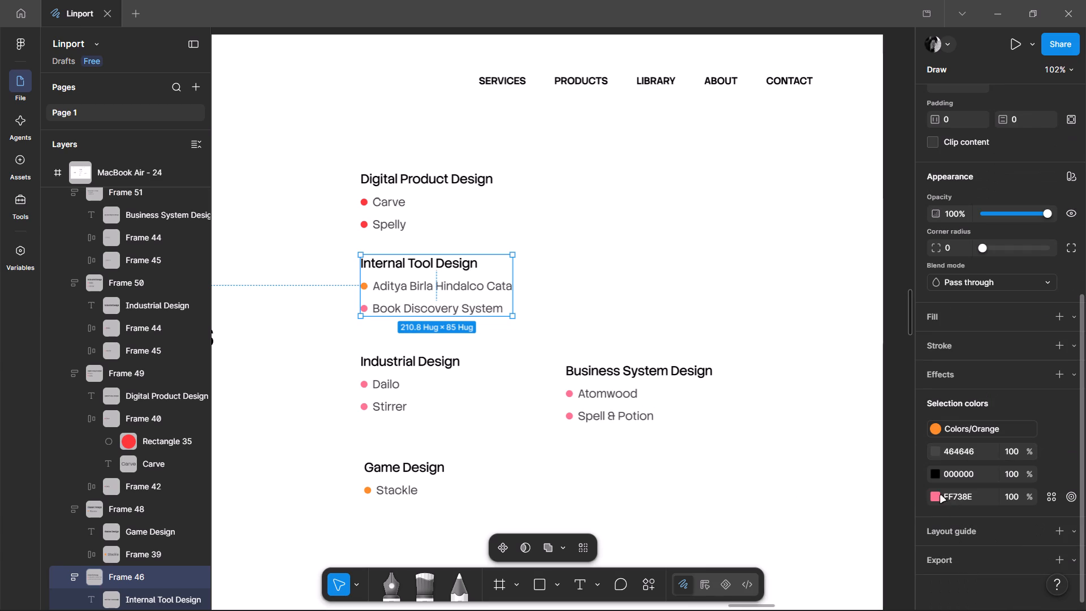
left_click(935, 496)
left_click(826, 212)
left_click(796, 343)
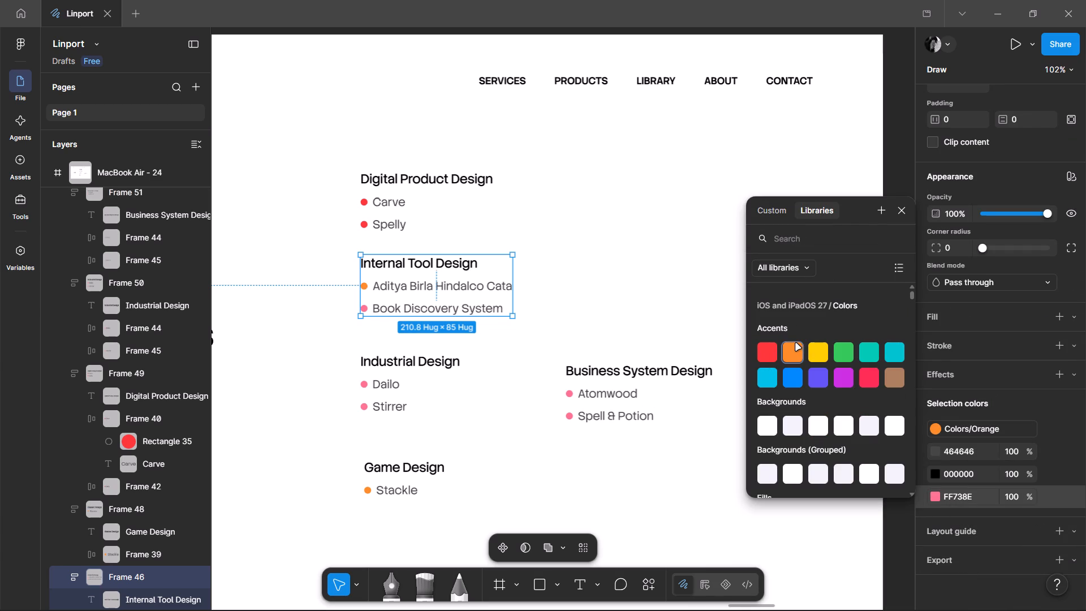
left_click(542, 277)
Recolour the Industrial Design list's bullets with the yellow from the library's Accents colours.
left_click(407, 399)
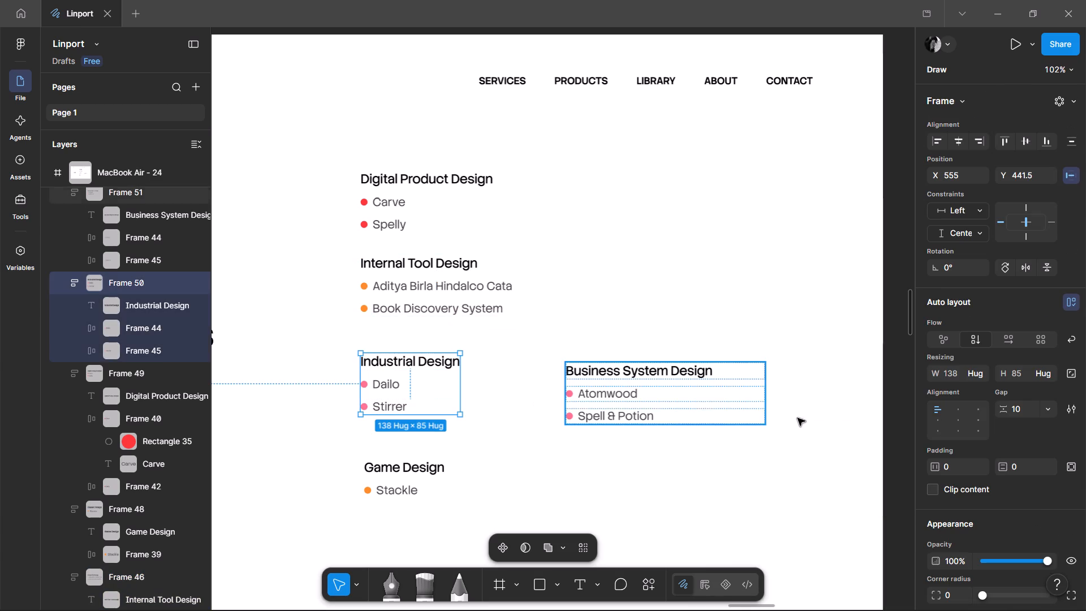
scroll(1008, 504, "down", 3)
left_click(938, 477)
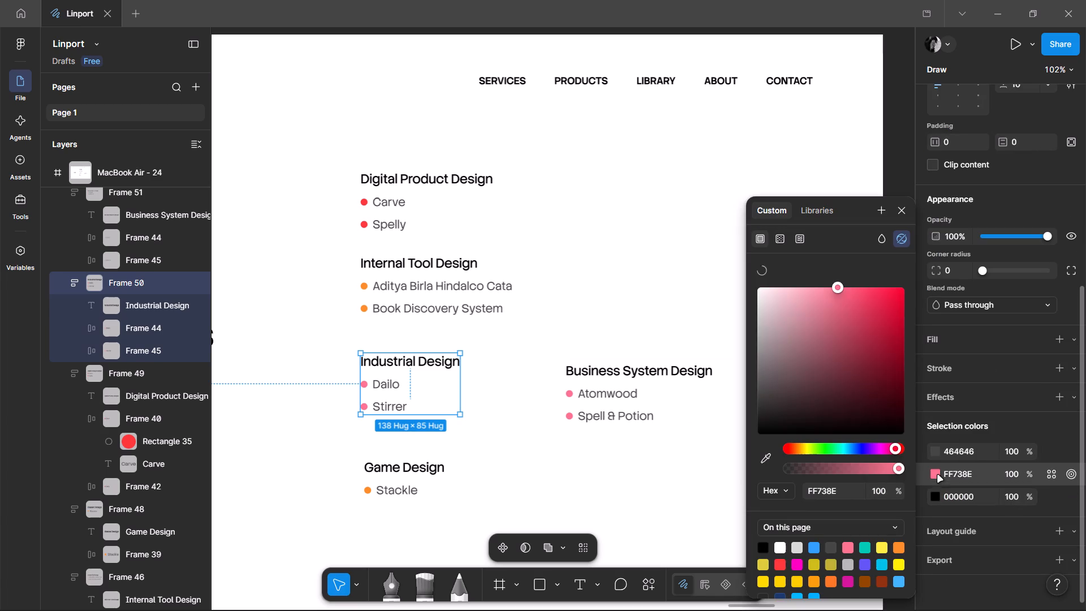
left_click(809, 214)
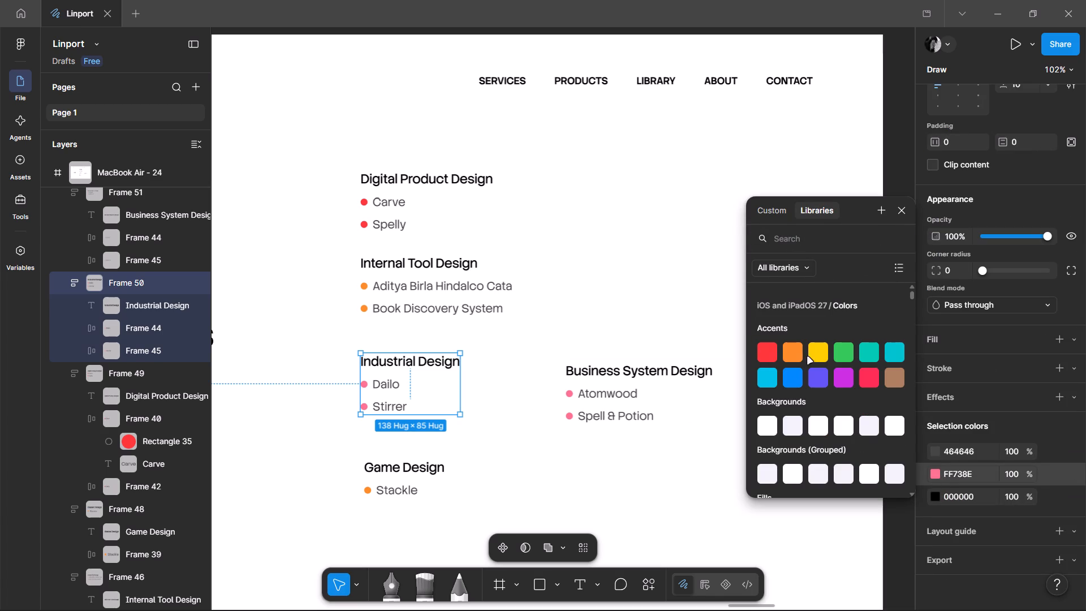
left_click(816, 355)
Recolour the Business System Design list's bullets with the library colour Accents/Green.
left_click(630, 408)
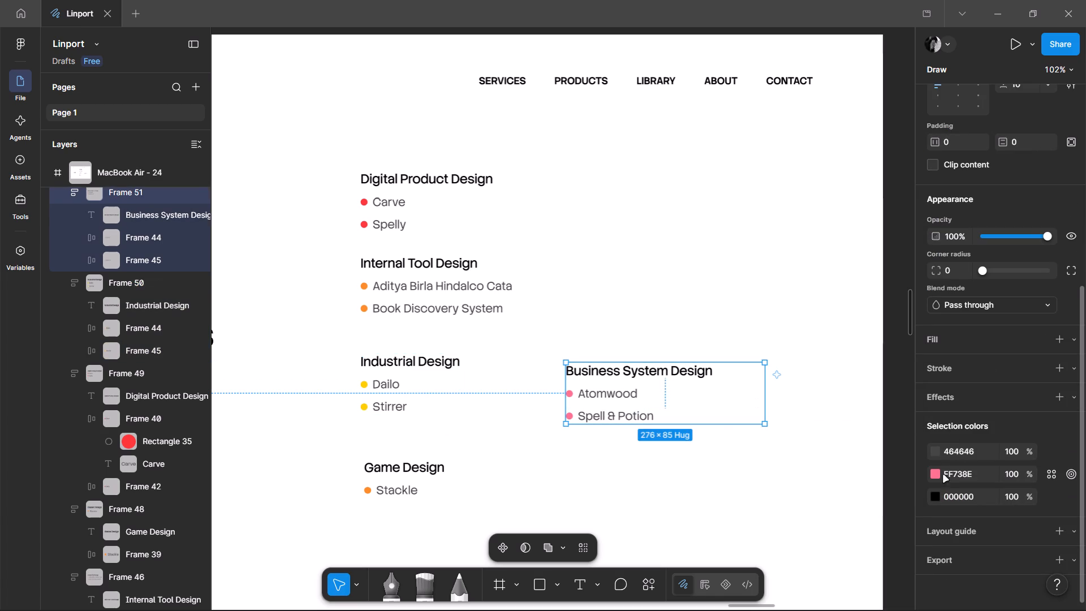
left_click(936, 477)
left_click(815, 217)
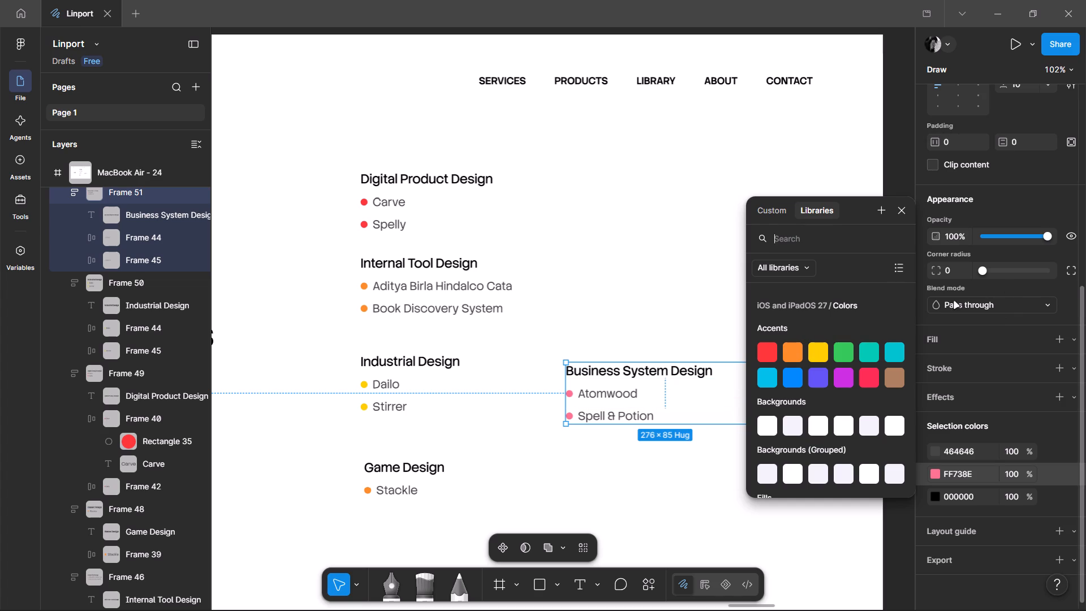
left_click(841, 356)
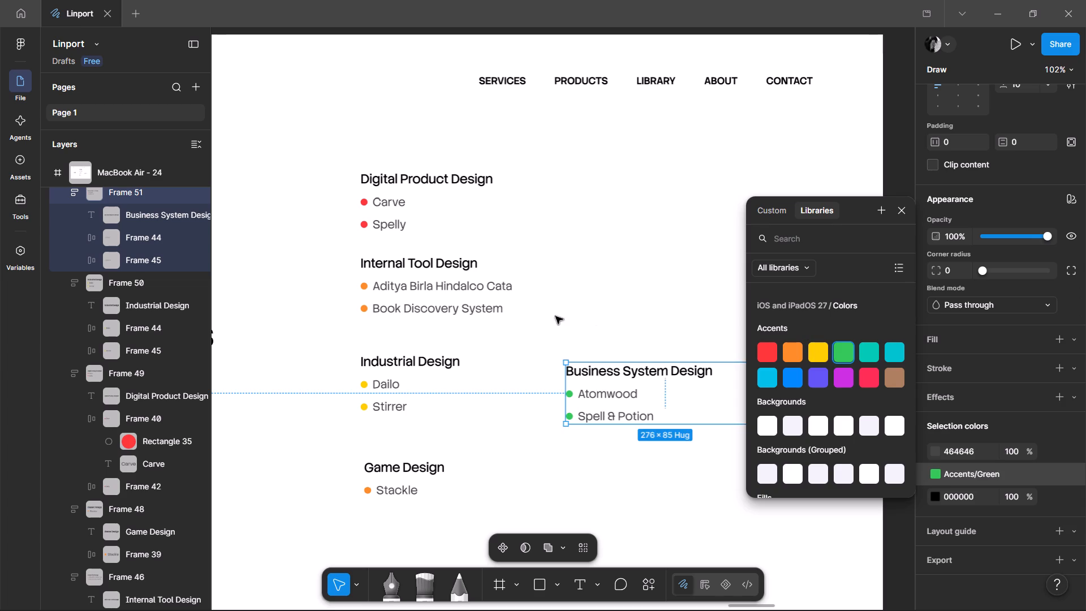
Recolour the Game Design list's bullet with the blue from the library's Accents colours.
left_click(403, 472)
left_click(938, 458)
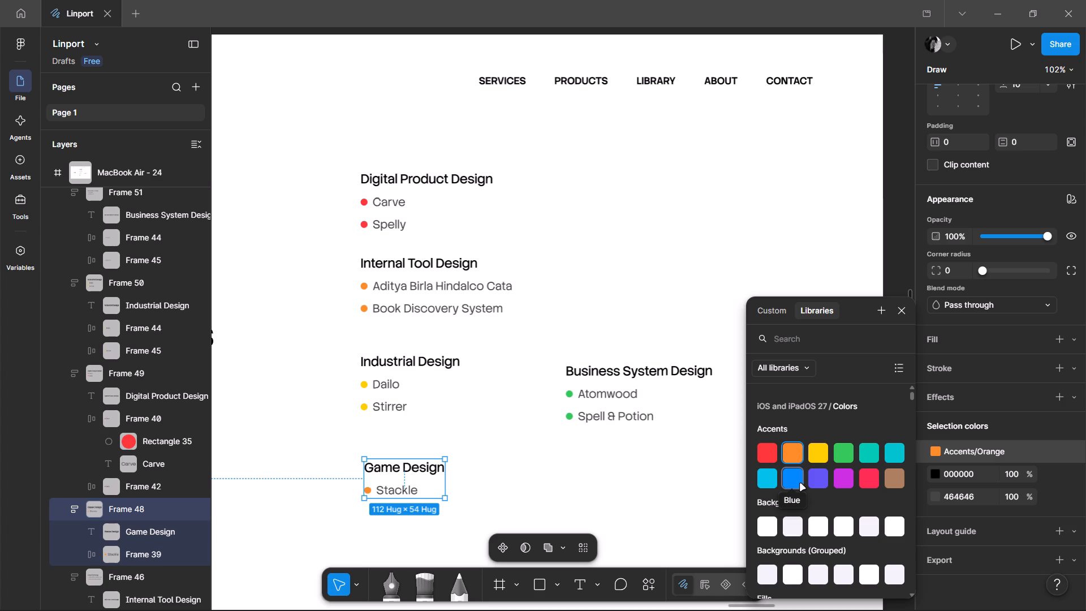
left_click(800, 484)
double_click(598, 279)
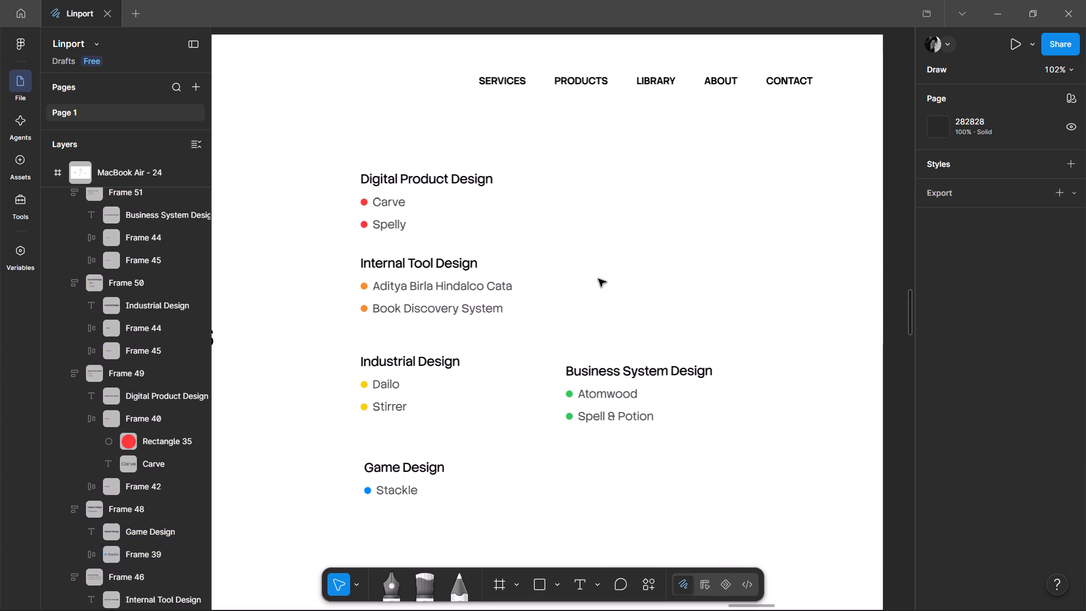
Place the Business System Design list under Industrial Design and the Game Design list below it, forming a single column.
scroll(437, 432, "down", 2)
scroll(437, 432, "up", 1)
left_click_drag(408, 397, 417, 454)
left_click_drag(611, 308, 400, 369)
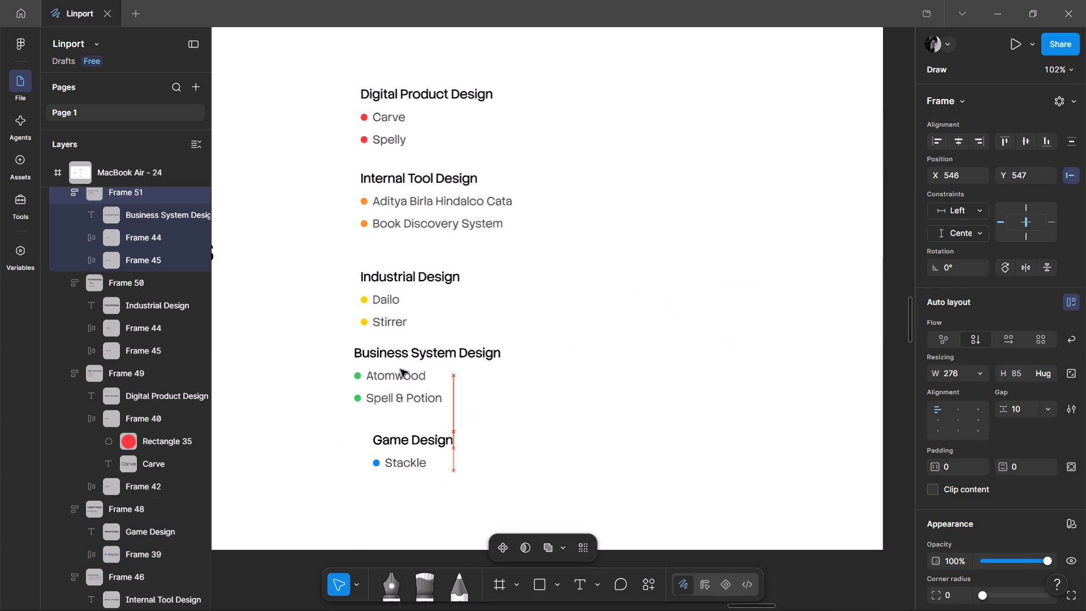
left_click_drag(400, 369, 408, 369)
left_click_drag(415, 449, 388, 451)
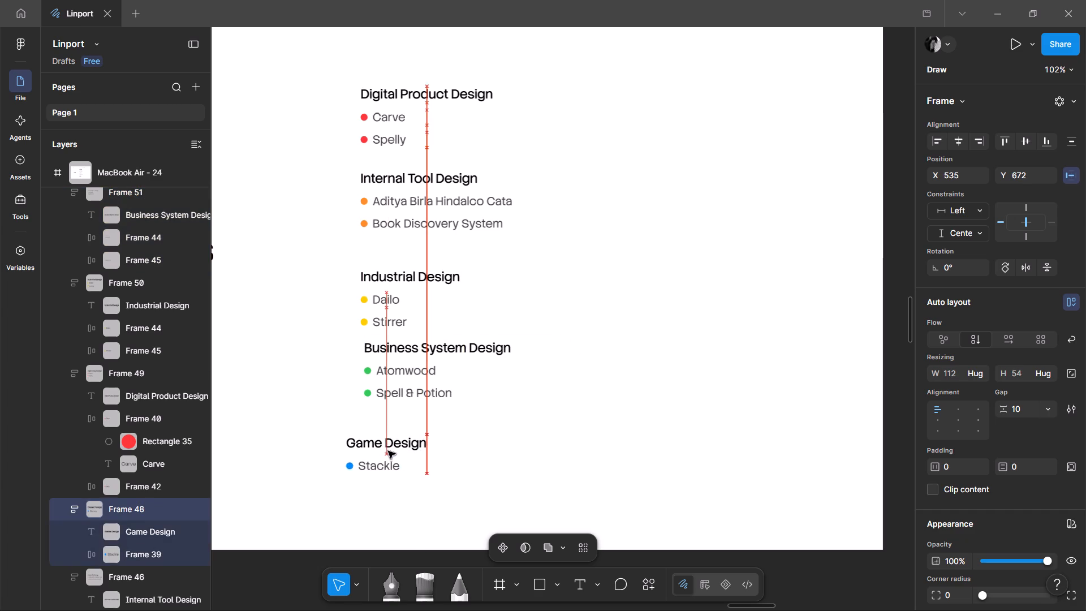
left_click_drag(388, 451, 395, 451)
Align all five project lists along their left edges.
left_click_drag(669, 479, 317, 61)
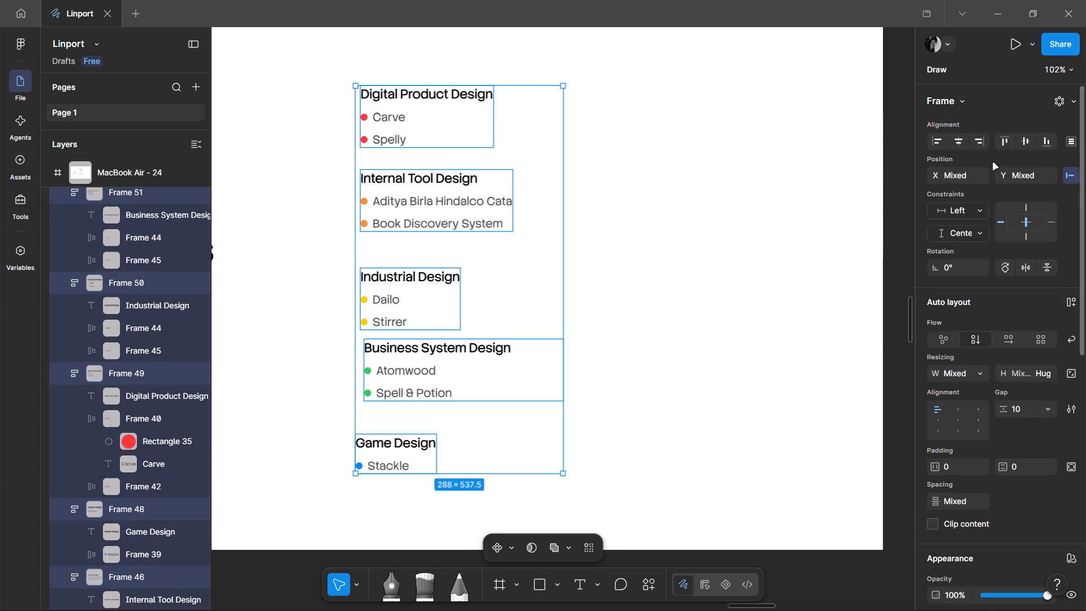
left_click(937, 141)
Set the vertical spacing between the five project lists to 20.
scroll(640, 238, "down", 2, "ctrl")
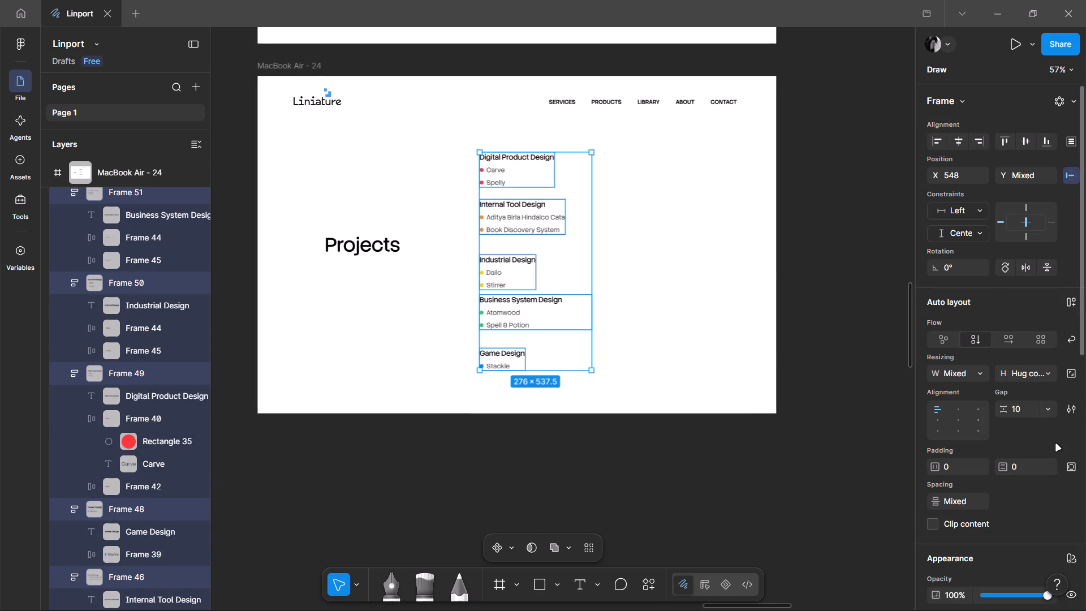
scroll(1056, 445, "down", 2)
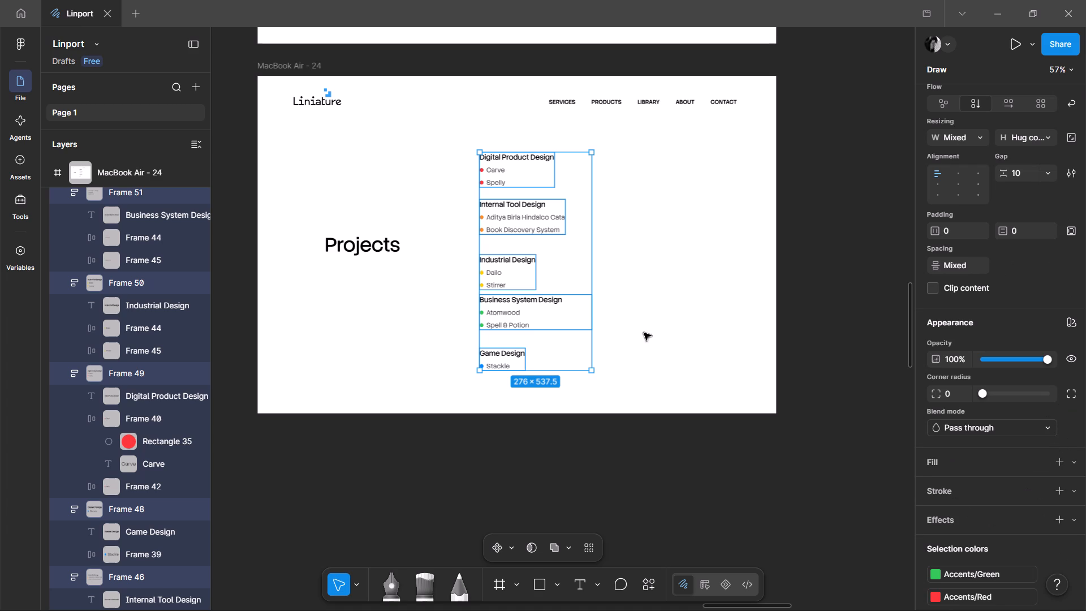
left_click(959, 269)
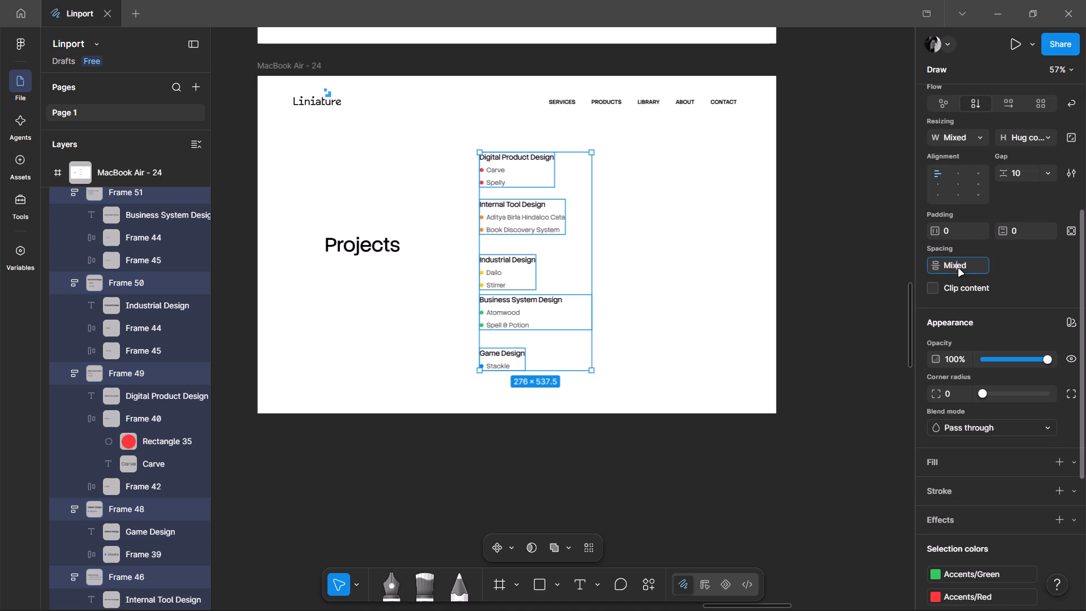
type("20")
key("Return")
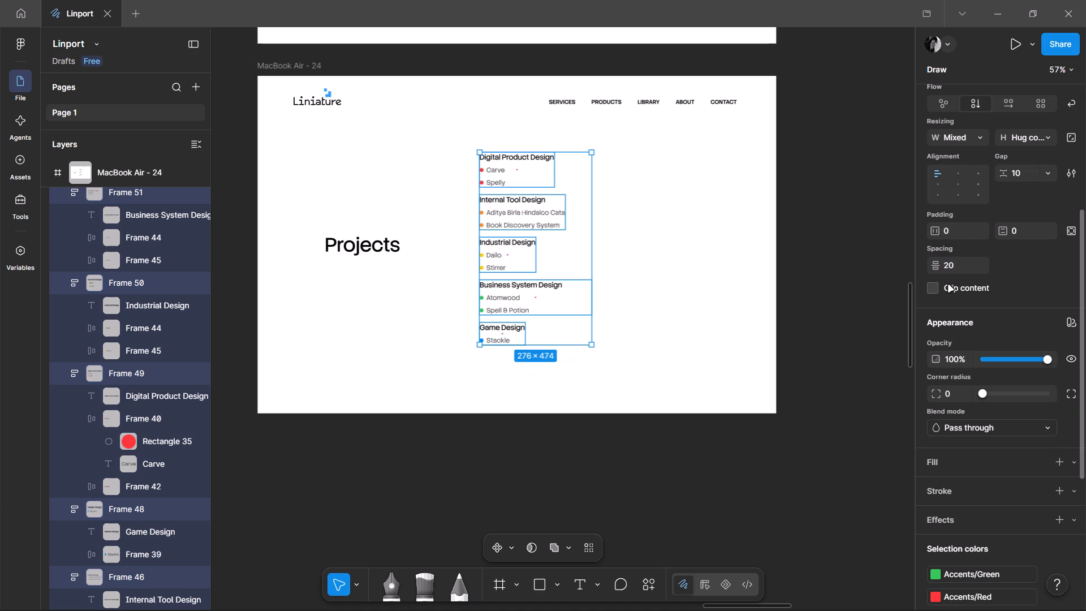
left_click(706, 360)
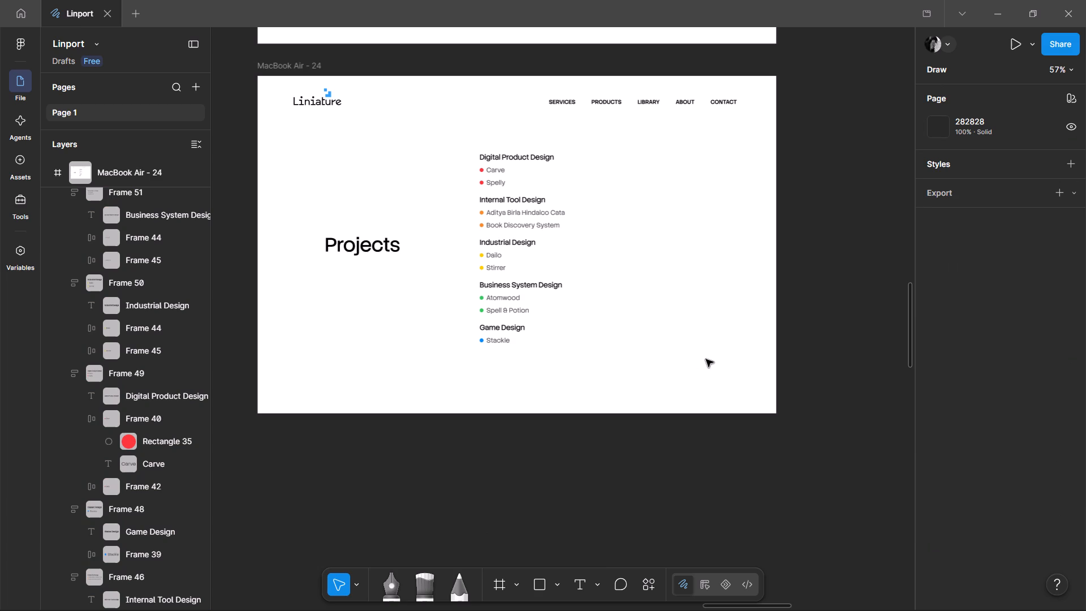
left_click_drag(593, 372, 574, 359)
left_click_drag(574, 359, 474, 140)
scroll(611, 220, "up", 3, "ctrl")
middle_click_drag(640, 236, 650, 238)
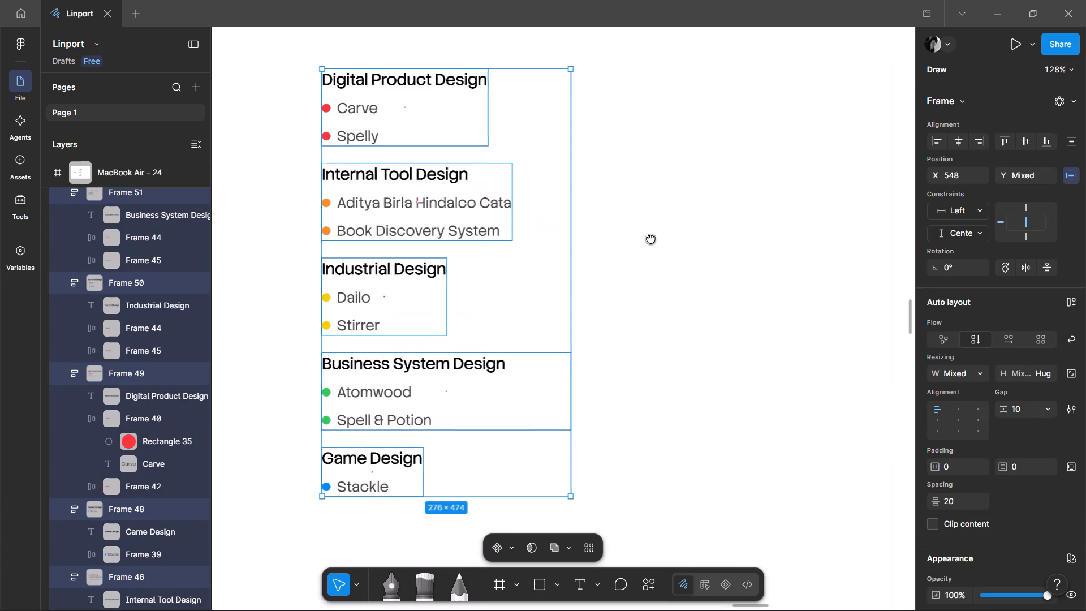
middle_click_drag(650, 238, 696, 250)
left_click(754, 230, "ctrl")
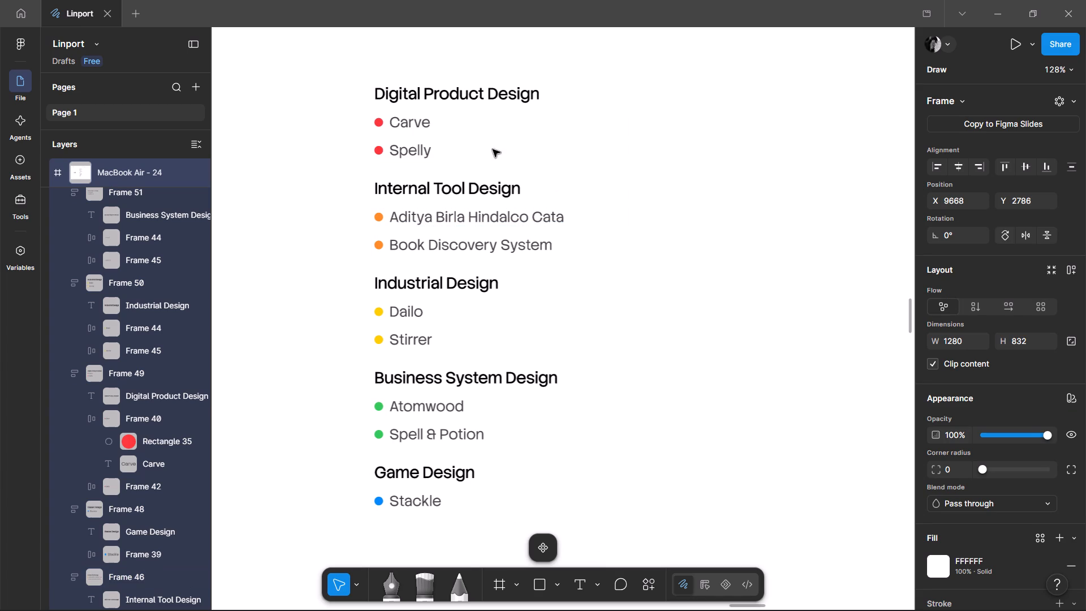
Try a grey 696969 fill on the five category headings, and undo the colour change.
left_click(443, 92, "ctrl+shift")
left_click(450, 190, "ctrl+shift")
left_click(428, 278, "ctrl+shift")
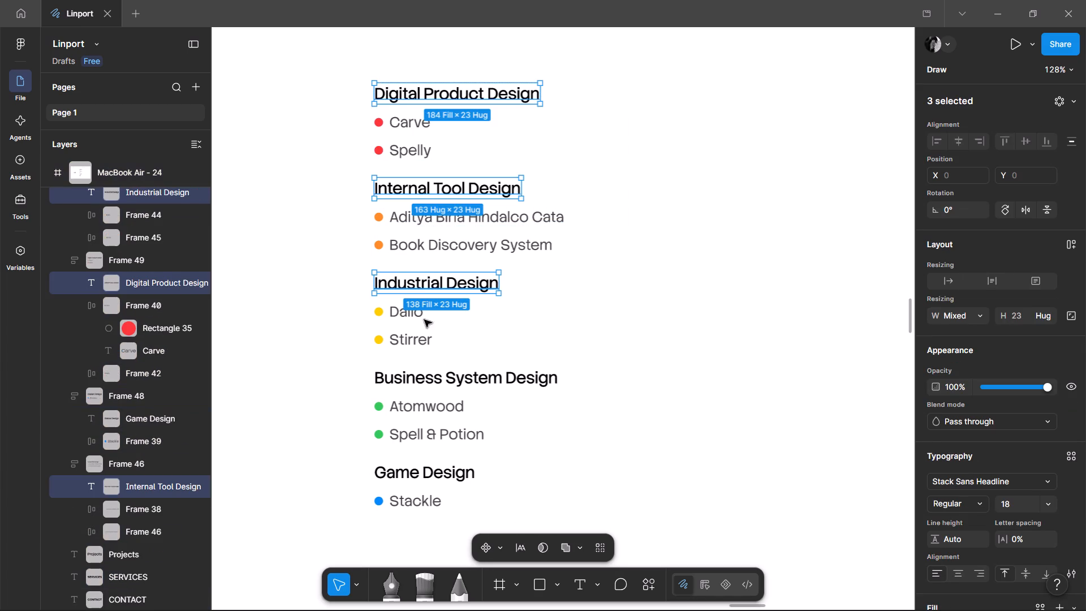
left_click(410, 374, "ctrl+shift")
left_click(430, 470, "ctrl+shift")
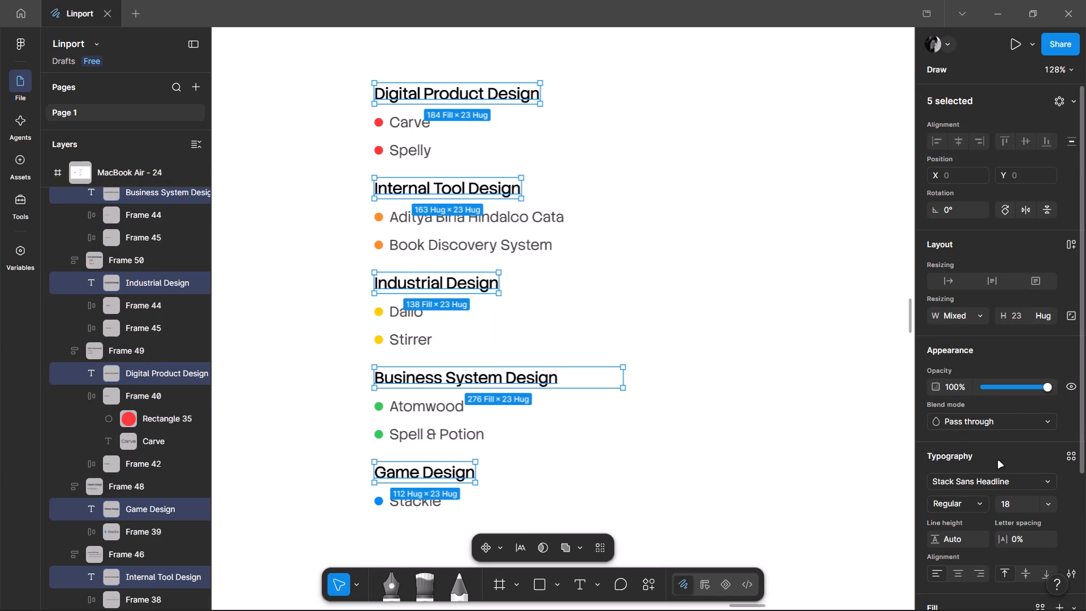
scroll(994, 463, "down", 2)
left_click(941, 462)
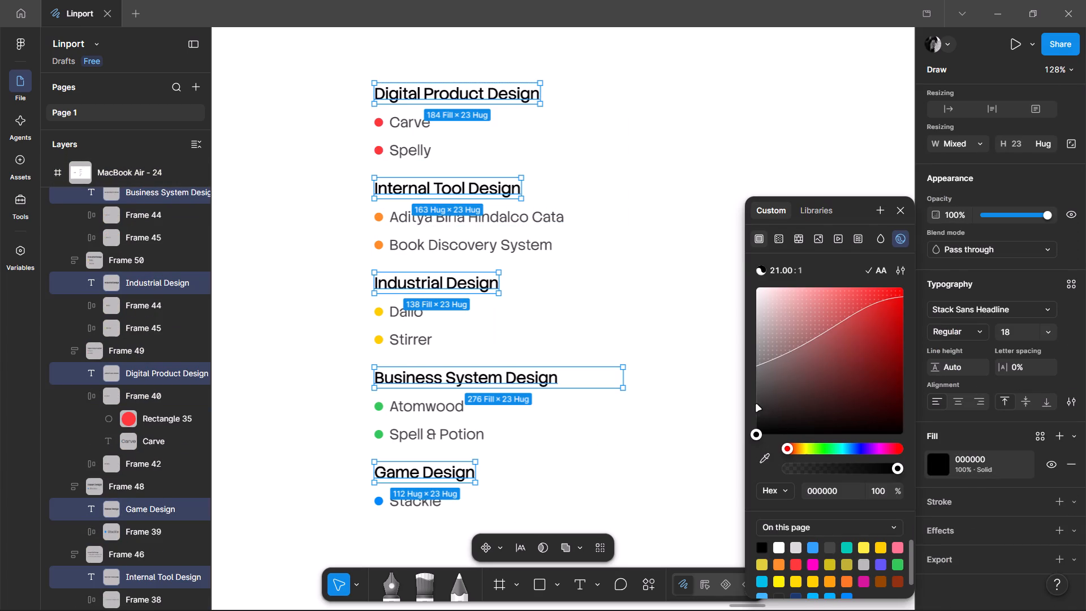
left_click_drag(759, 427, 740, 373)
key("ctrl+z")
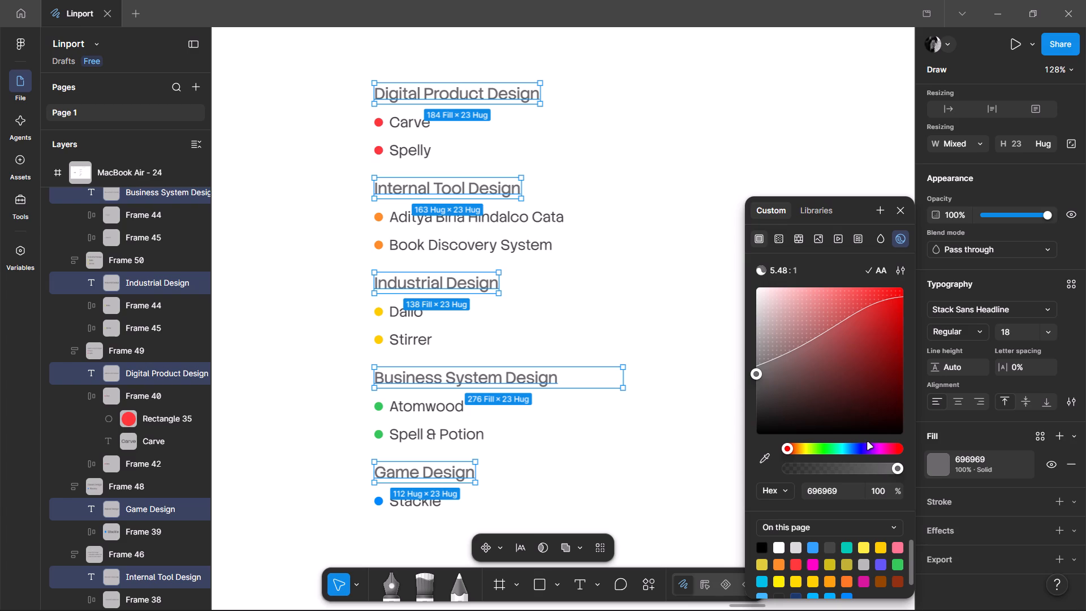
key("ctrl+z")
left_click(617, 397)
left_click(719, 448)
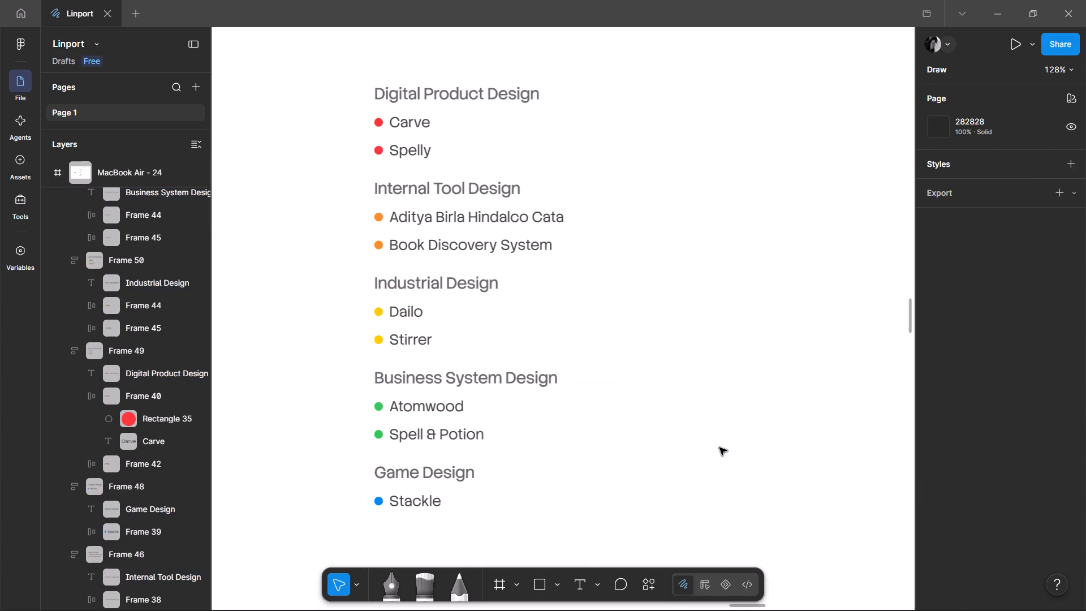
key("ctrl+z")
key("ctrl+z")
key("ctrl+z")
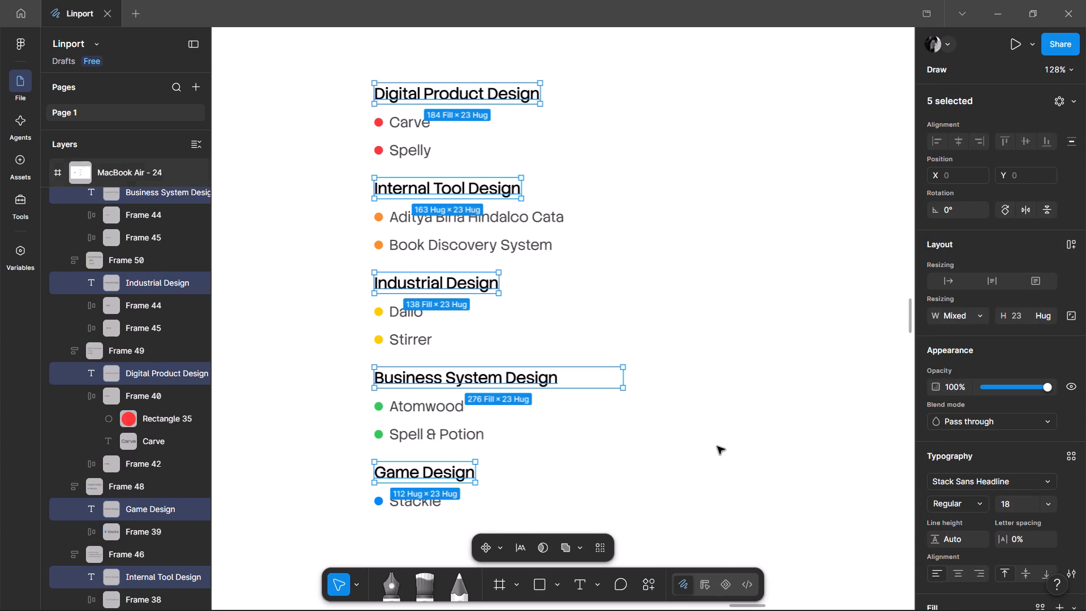
Change the font weight of the five category headings to a lighter style.
scroll(718, 338, "down", 3, "ctrl")
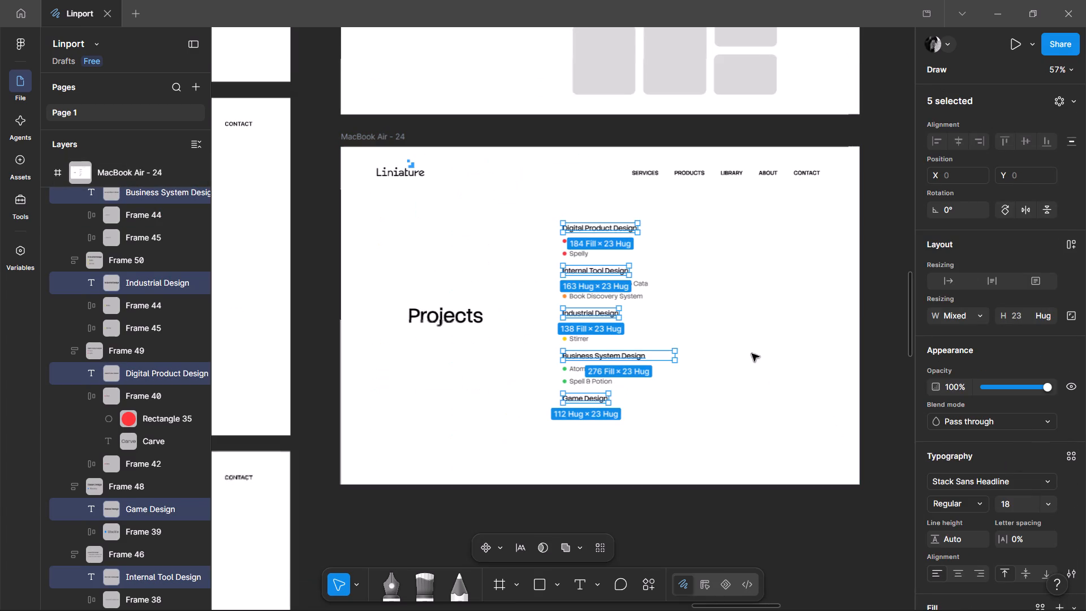
left_click(762, 356)
scroll(634, 358, "up", 1, "ctrl")
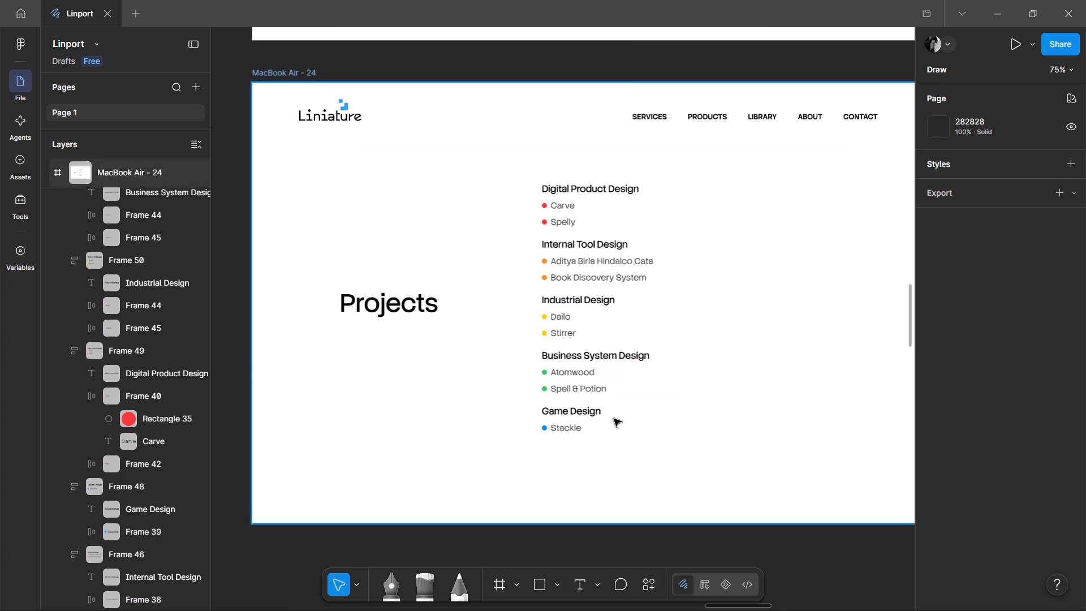
left_click(584, 413, "ctrl+shift")
left_click(588, 355, "ctrl+shift")
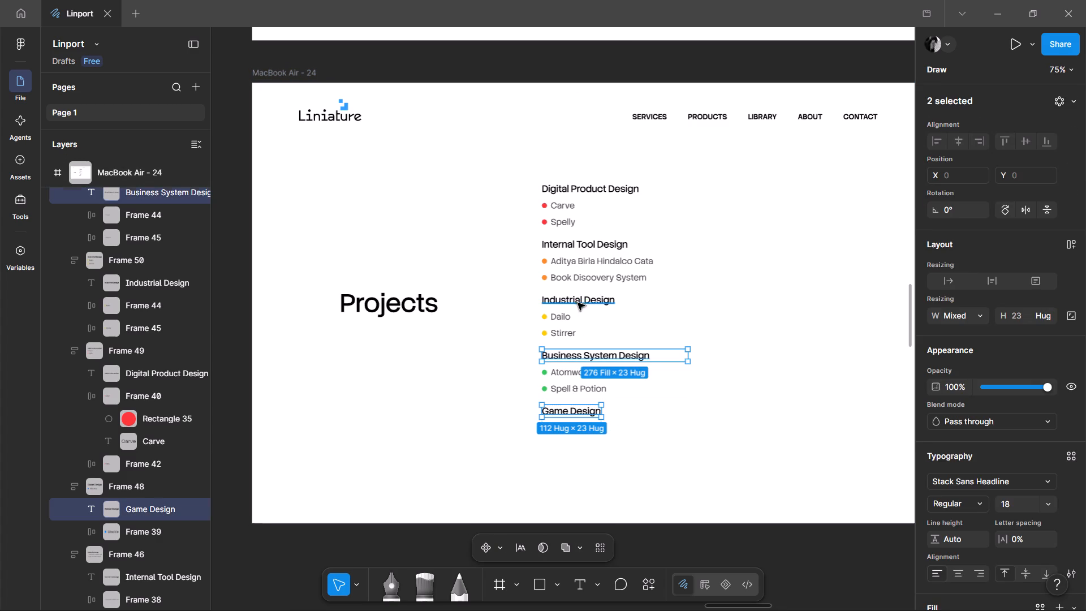
left_click(578, 300, "ctrl+shift")
left_click(592, 244, "ctrl+shift")
left_click(597, 183, "ctrl+shift")
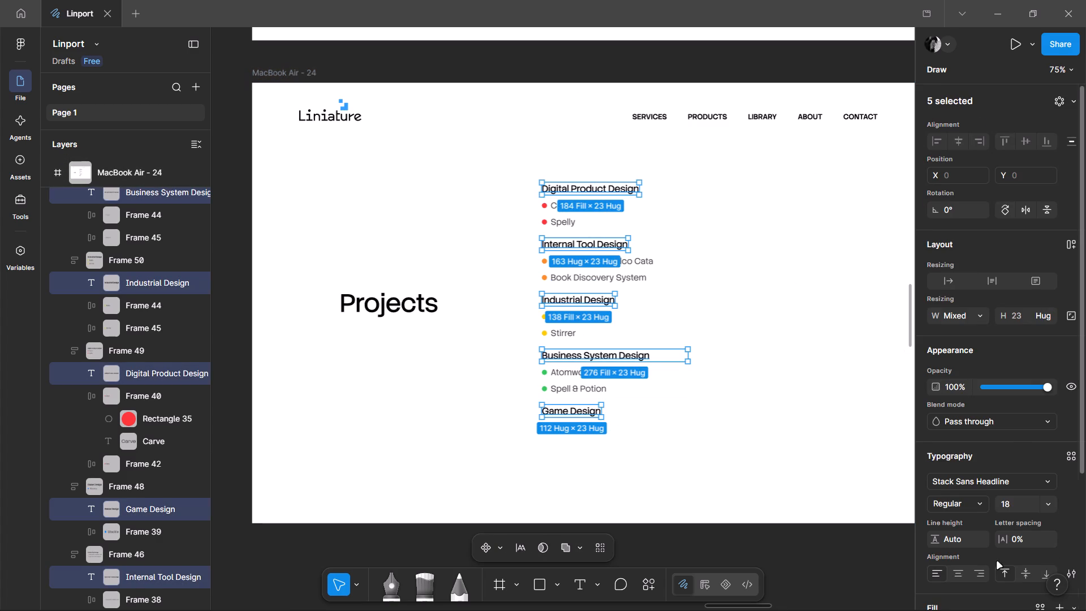
left_click(955, 498)
left_click(955, 489)
left_click(793, 440)
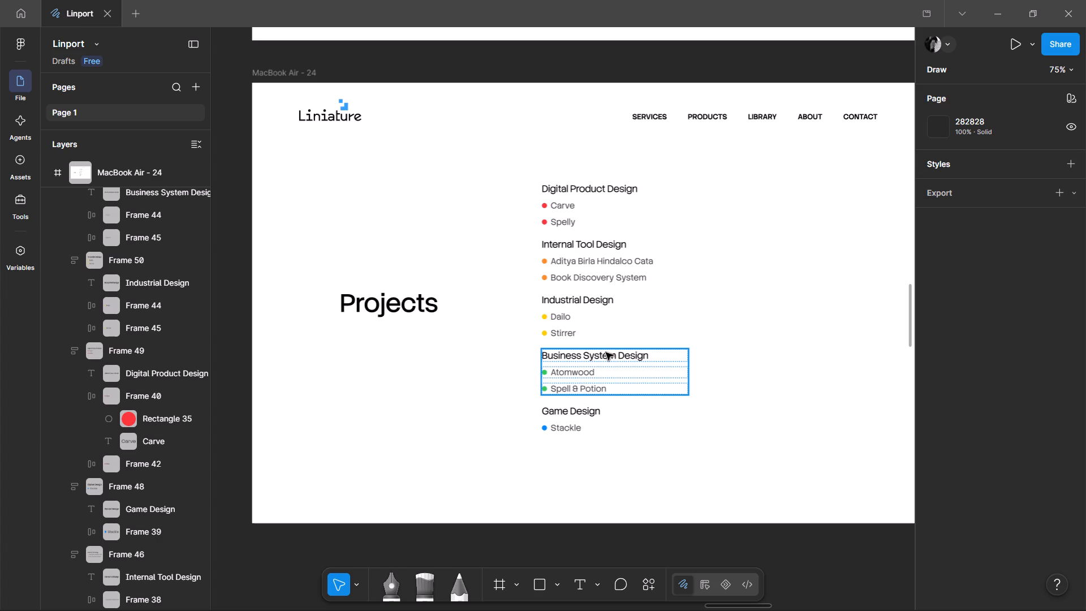
Set the vertical spacing between the five project lists to 40.
left_click(583, 431)
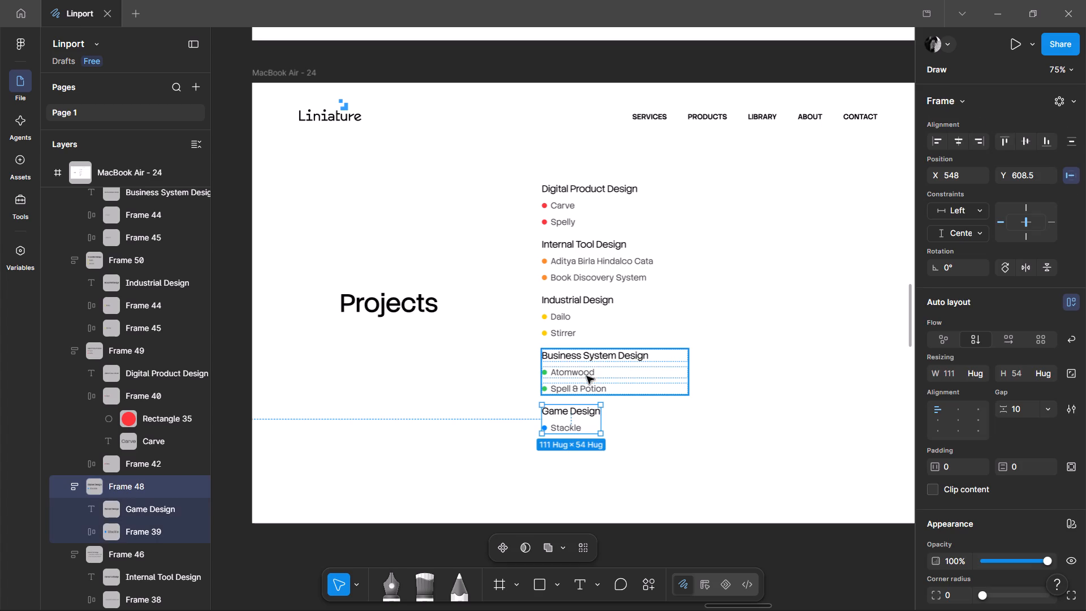
left_click(587, 376, "shift")
left_click(567, 311, "shift")
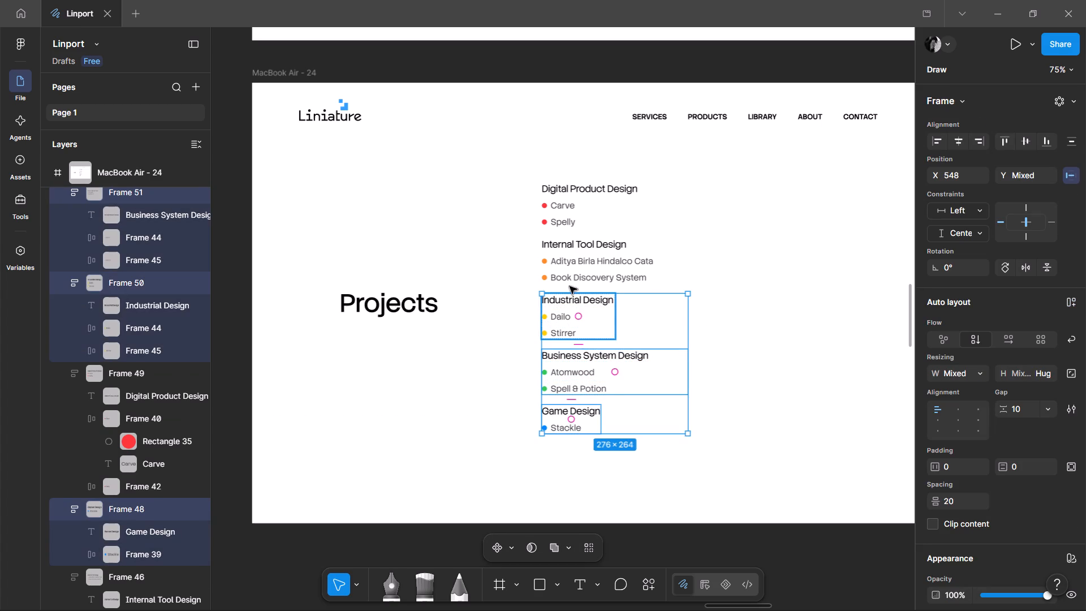
left_click(575, 263, "shift")
left_click(577, 214, "shift")
left_click_drag(588, 232, 588, 235)
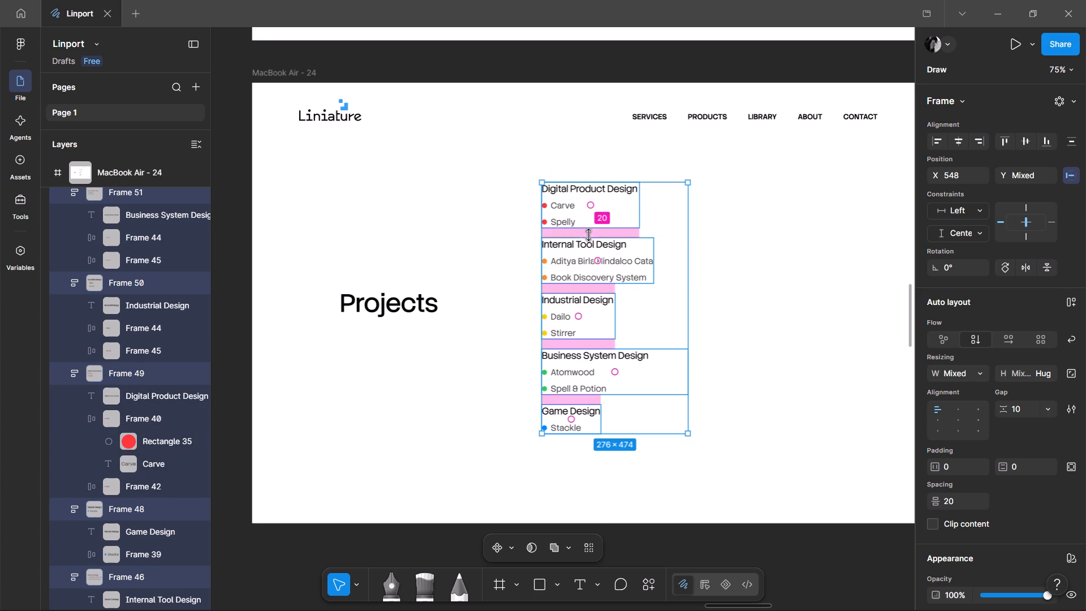
left_click_drag(588, 235, 589, 239)
left_click(947, 505)
key("Down")
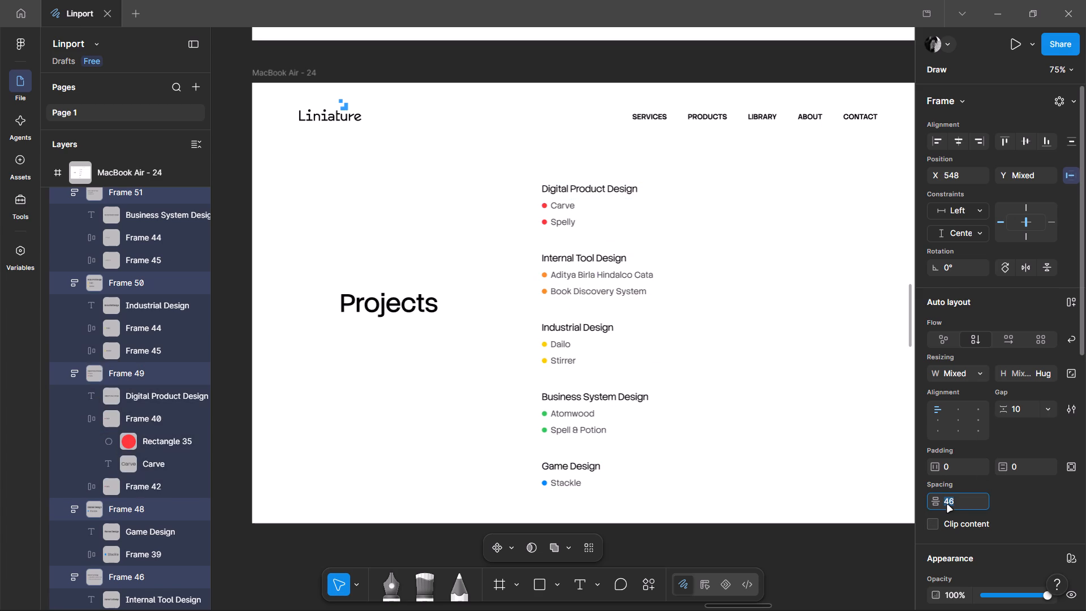
key("Down")
key("Down")
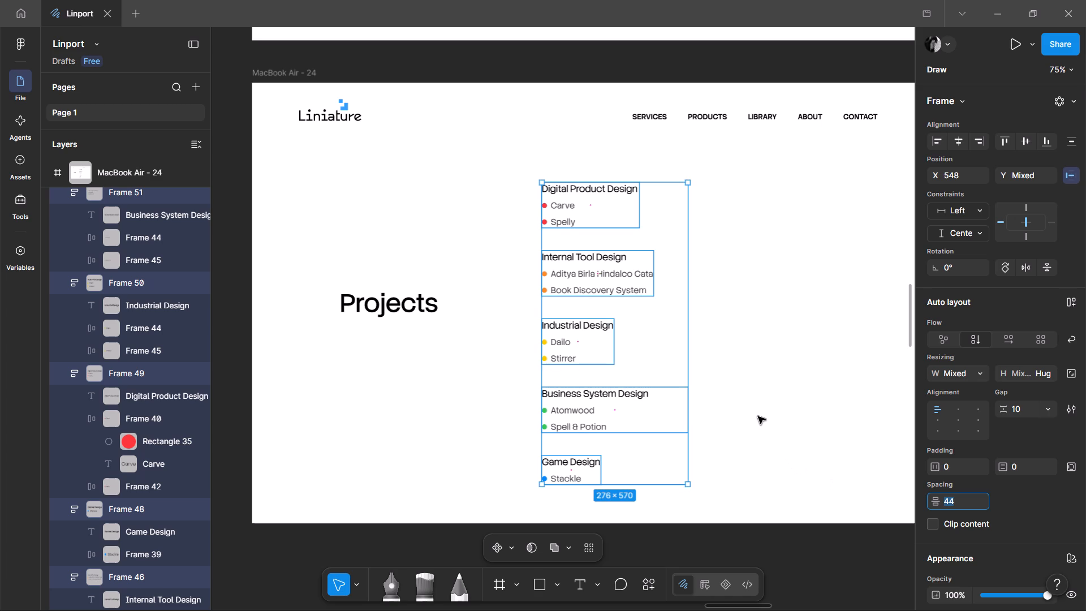
key("Down")
key("Down")
key("Down")
key("Down")
Move the five project lists together to X 601, vertically centred on the Projects title.
left_click_drag(618, 352, 618, 348)
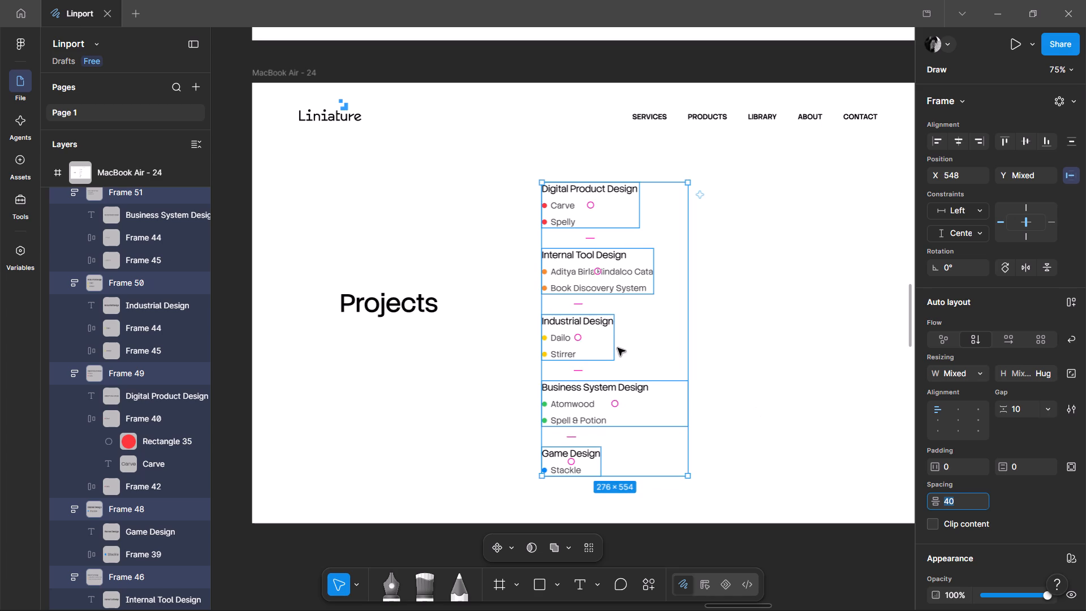
left_click_drag(618, 348, 635, 326)
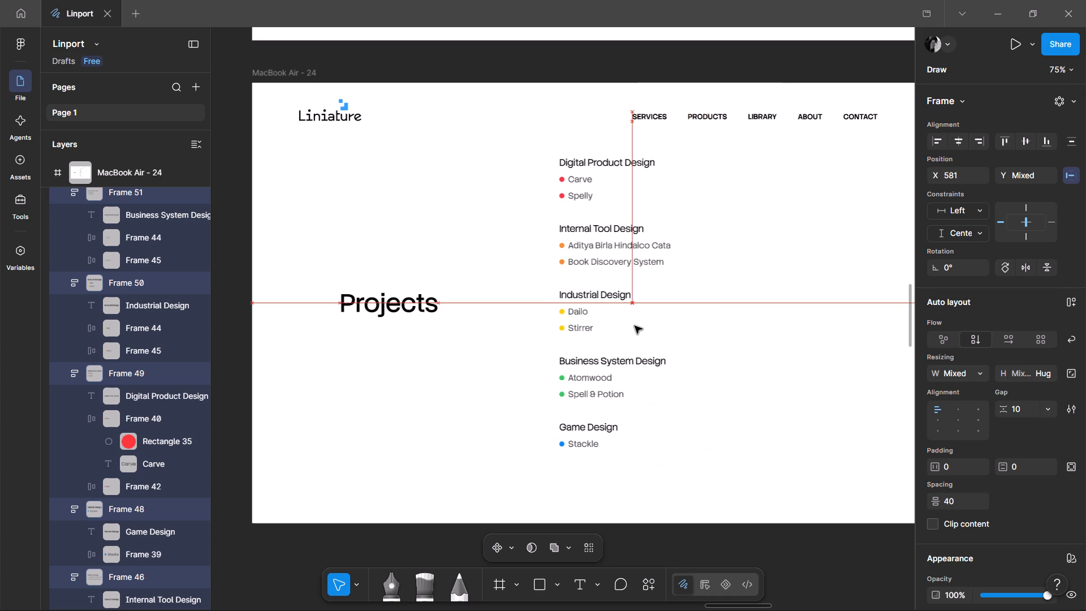
left_click_drag(635, 326, 632, 325)
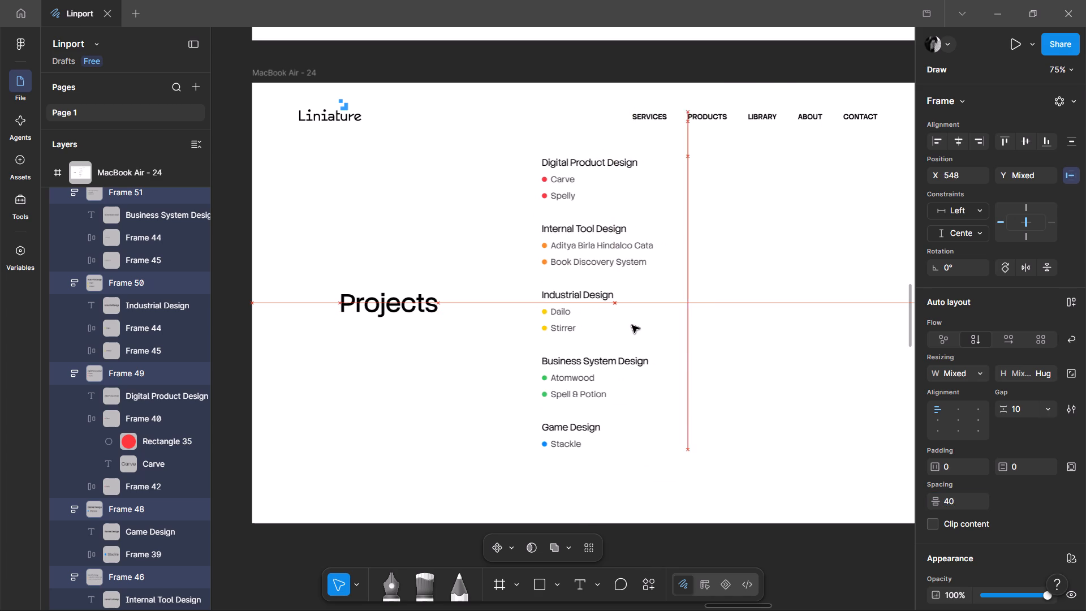
left_click_drag(632, 325, 647, 327)
left_click(718, 354)
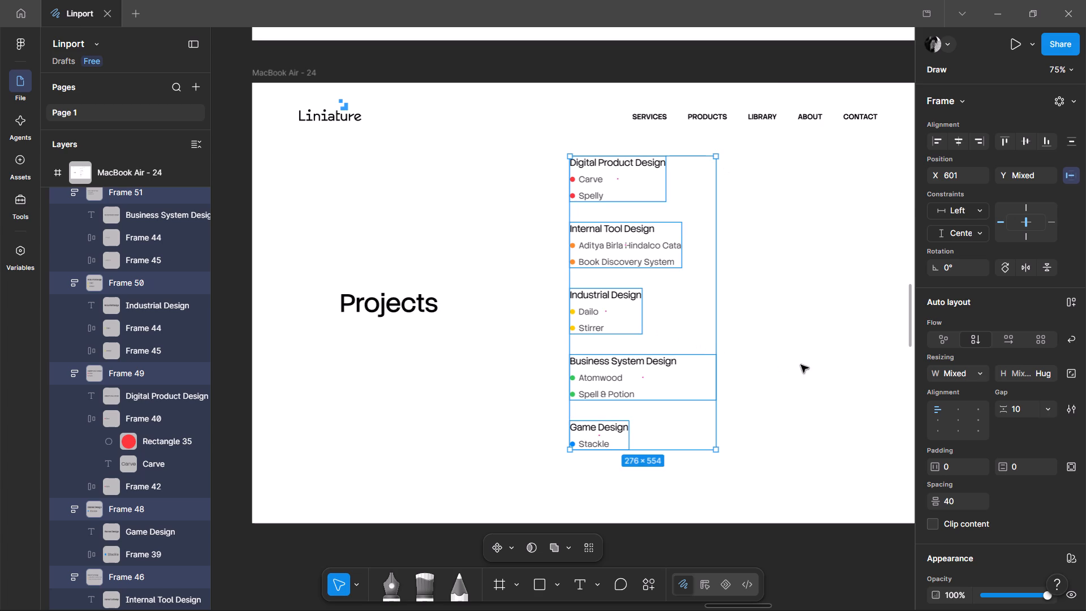
left_click(801, 365)
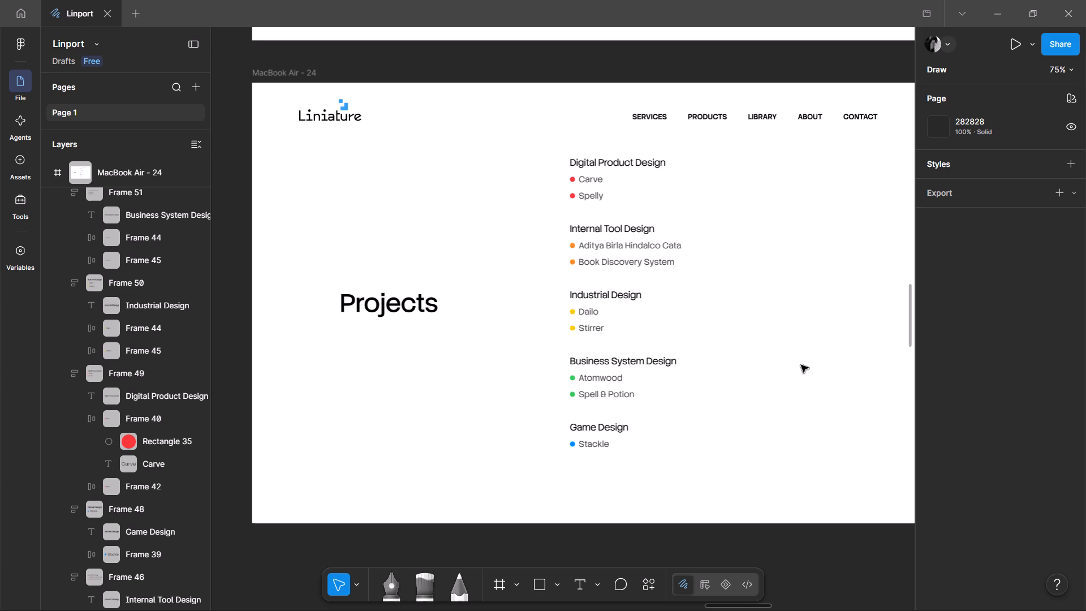
Swap the top two lists, placing Internal Tool Design at X 601, Y 139 and Digital Product Design below it at Y 264.
middle_click_drag(717, 267, 710, 304)
scroll(709, 305, "up", 1)
left_click_drag(611, 355, 757, 303)
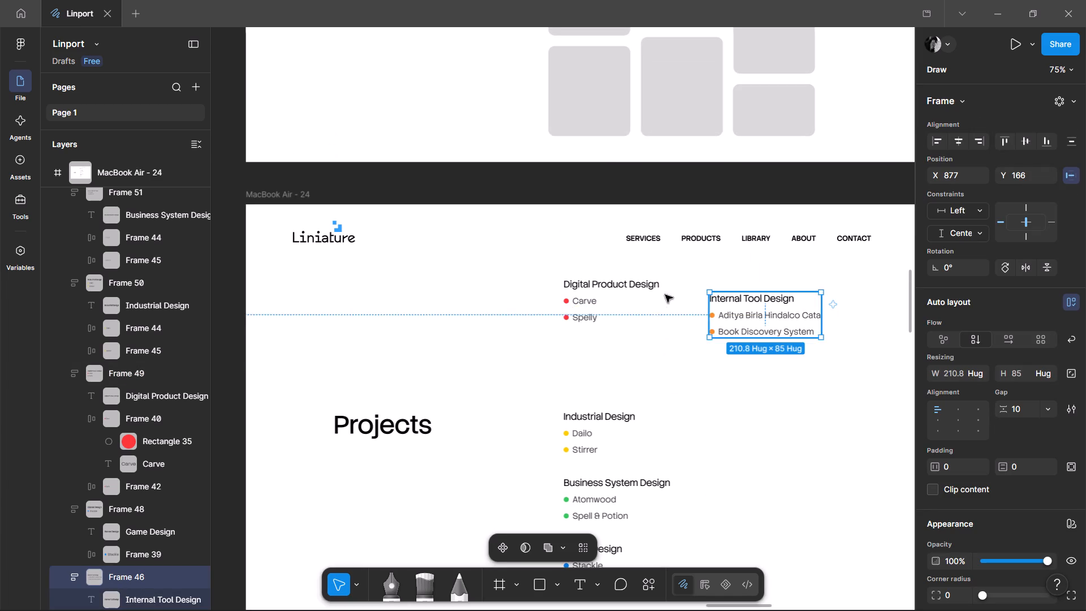
left_click_drag(615, 294, 609, 365)
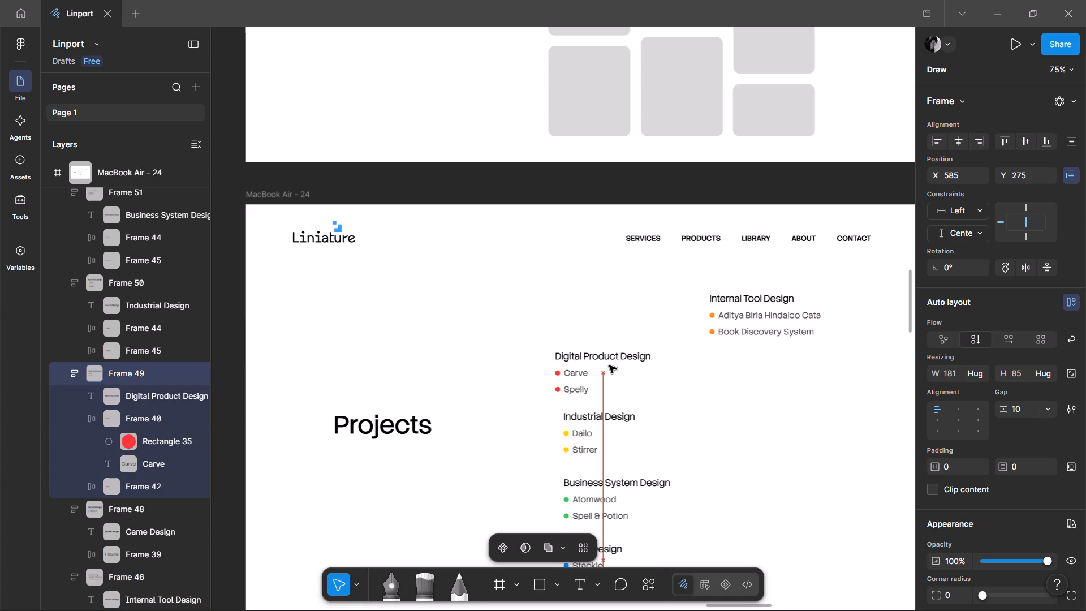
left_click_drag(609, 365, 614, 365)
left_click(614, 372)
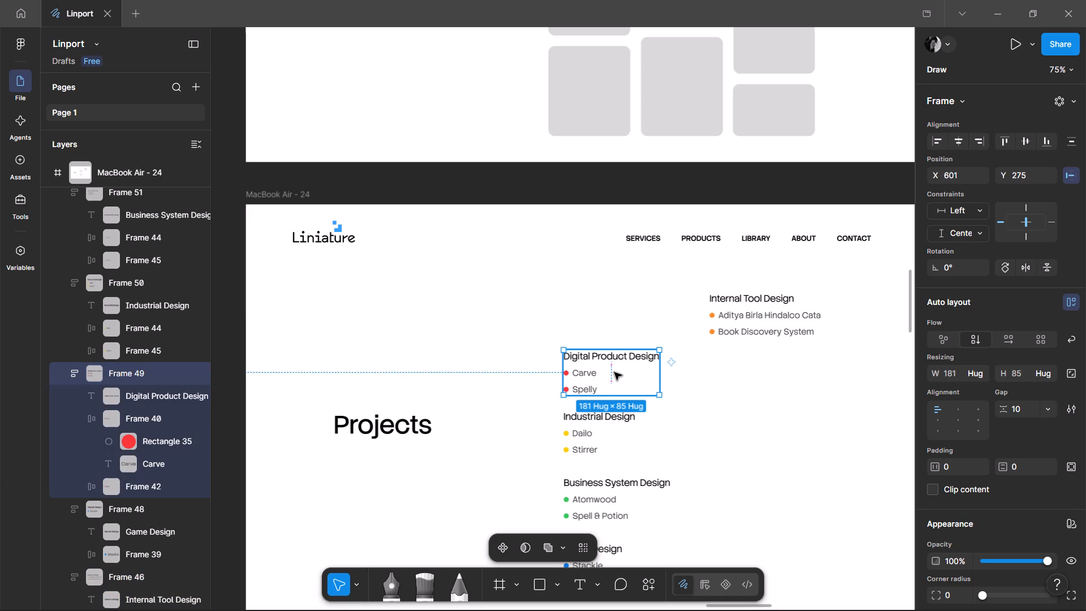
left_click_drag(614, 378, 609, 371, "shift")
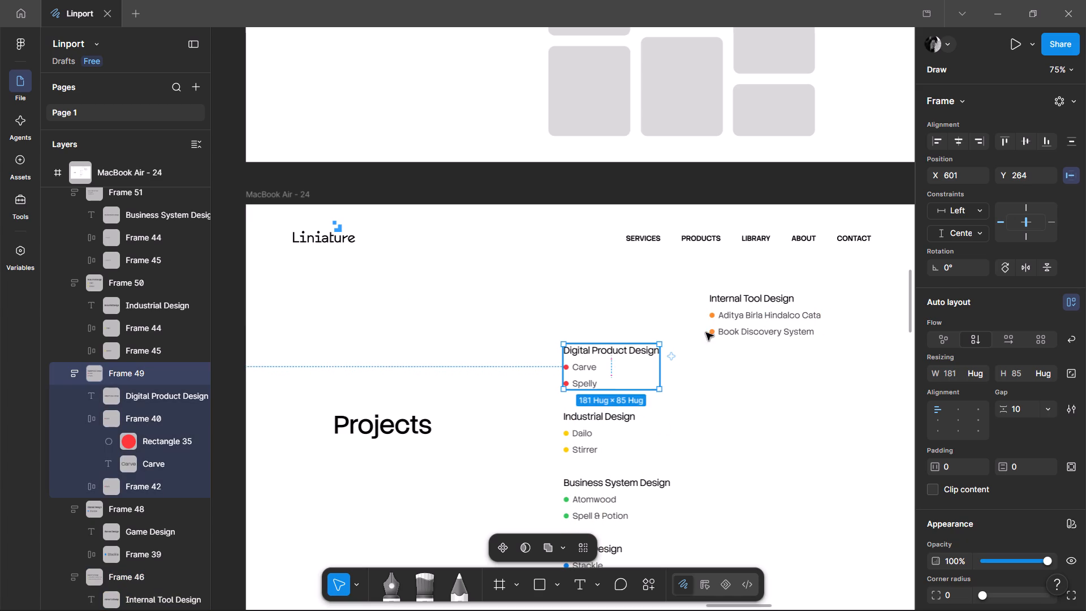
left_click_drag(750, 322, 619, 294)
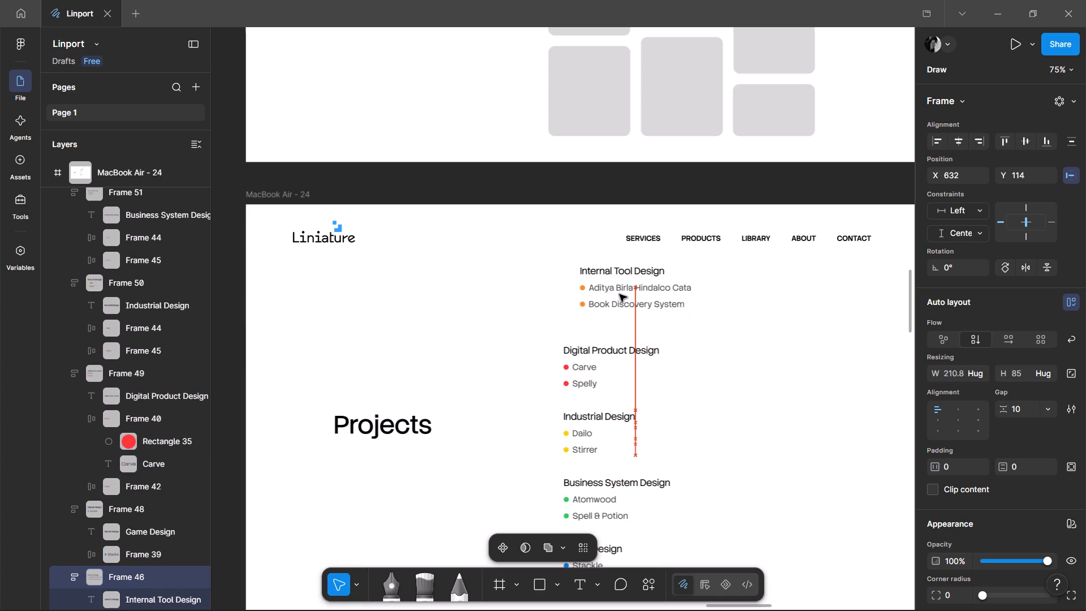
left_click_drag(619, 294, 605, 308)
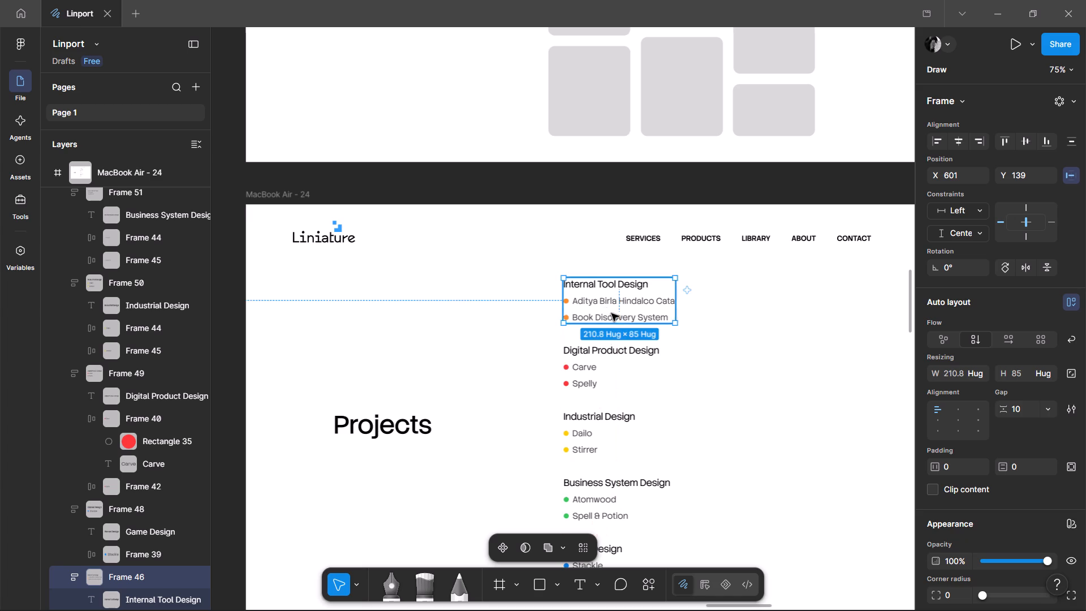
left_click(682, 365)
Collapse all expanded layers in the layer list.
scroll(689, 362, "down", 2)
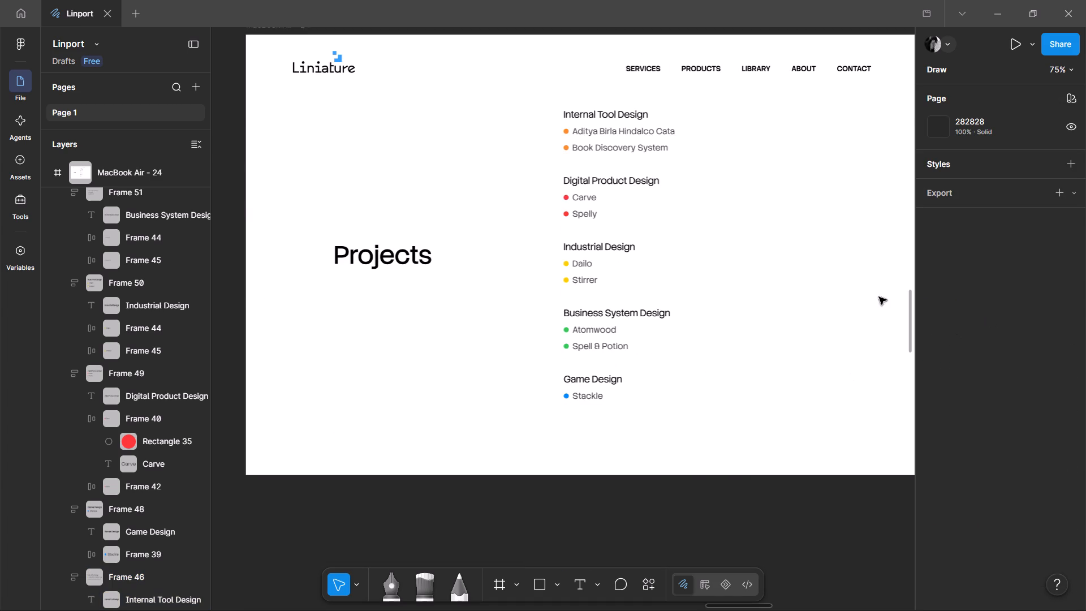
scroll(582, 218, "up", 5, "ctrl")
scroll(433, 248, "down", 2, "ctrl")
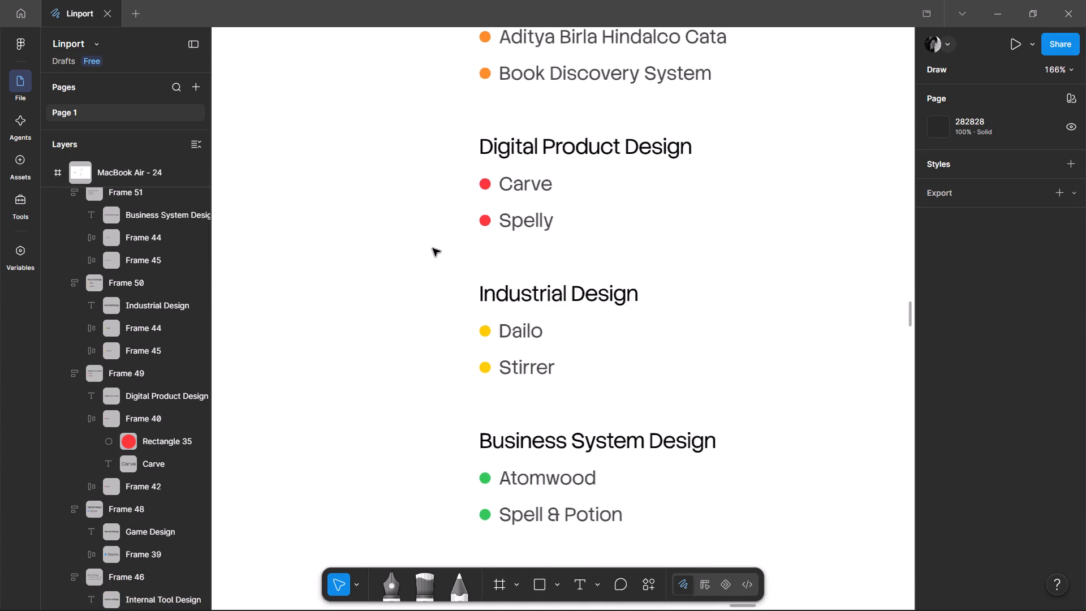
scroll(433, 248, "down", 3, "ctrl")
scroll(492, 153, "up", 4, "ctrl")
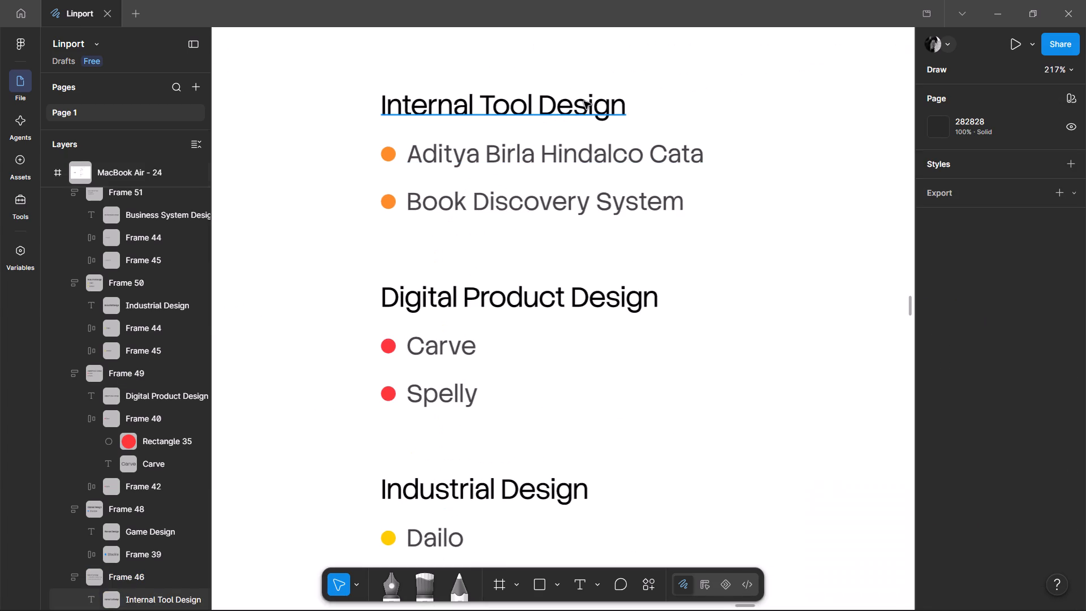
scroll(202, 359, "down", 5, "ctrl")
left_click(190, 144)
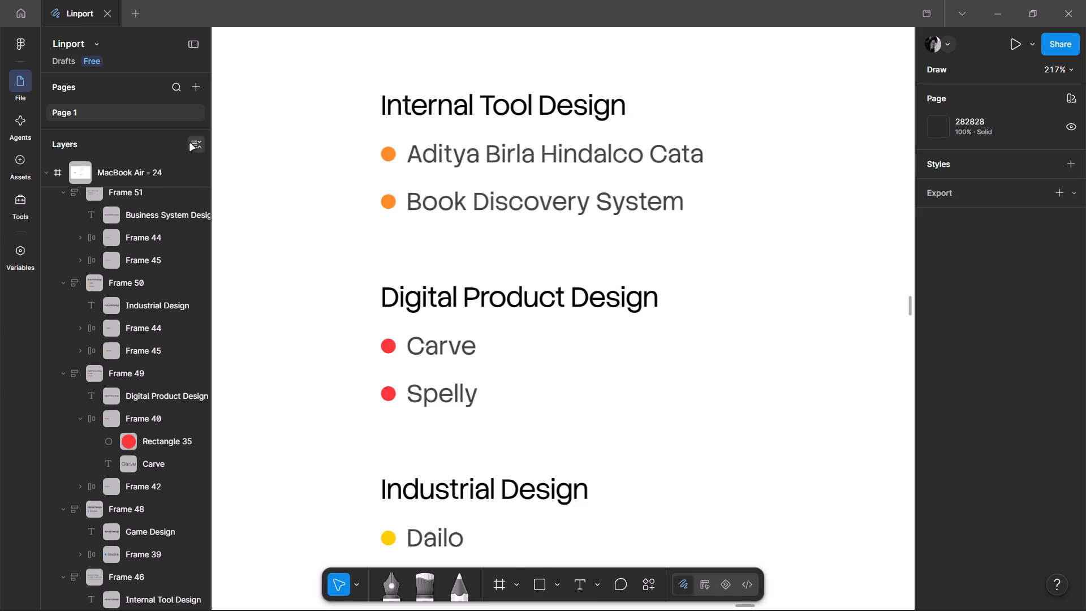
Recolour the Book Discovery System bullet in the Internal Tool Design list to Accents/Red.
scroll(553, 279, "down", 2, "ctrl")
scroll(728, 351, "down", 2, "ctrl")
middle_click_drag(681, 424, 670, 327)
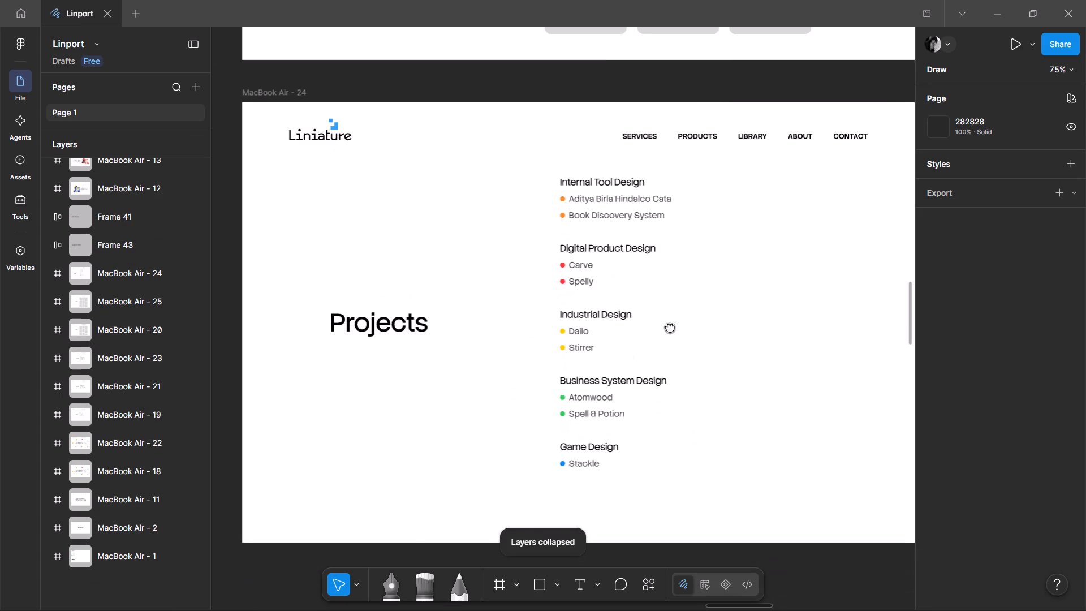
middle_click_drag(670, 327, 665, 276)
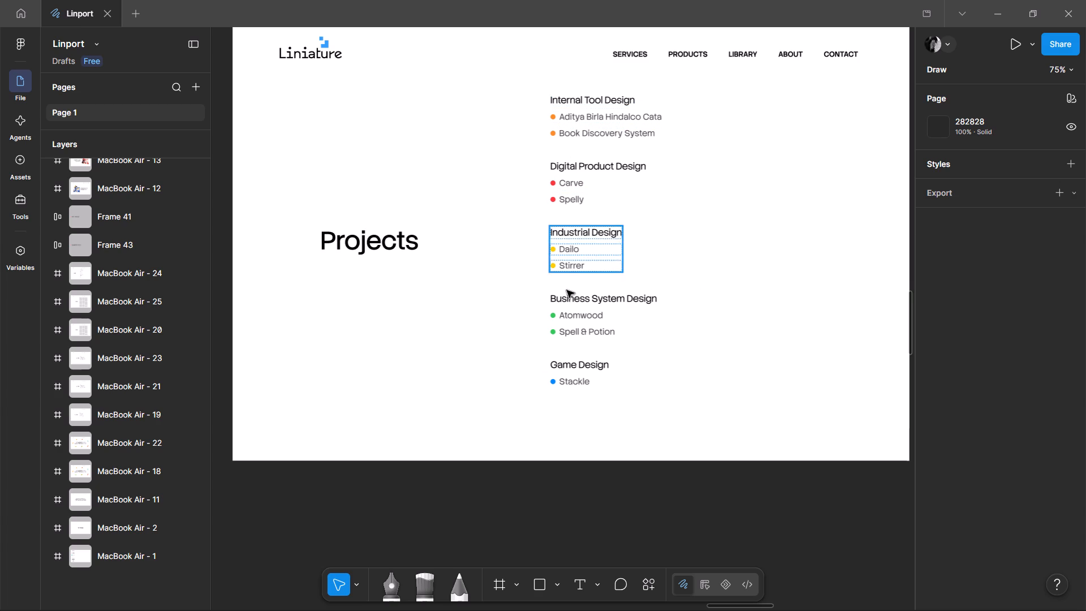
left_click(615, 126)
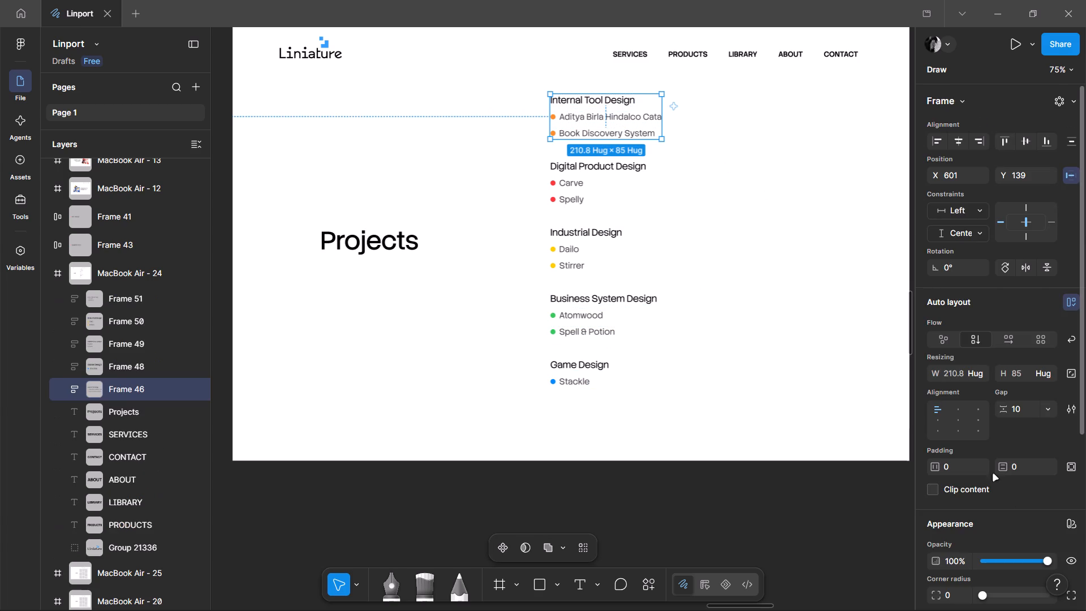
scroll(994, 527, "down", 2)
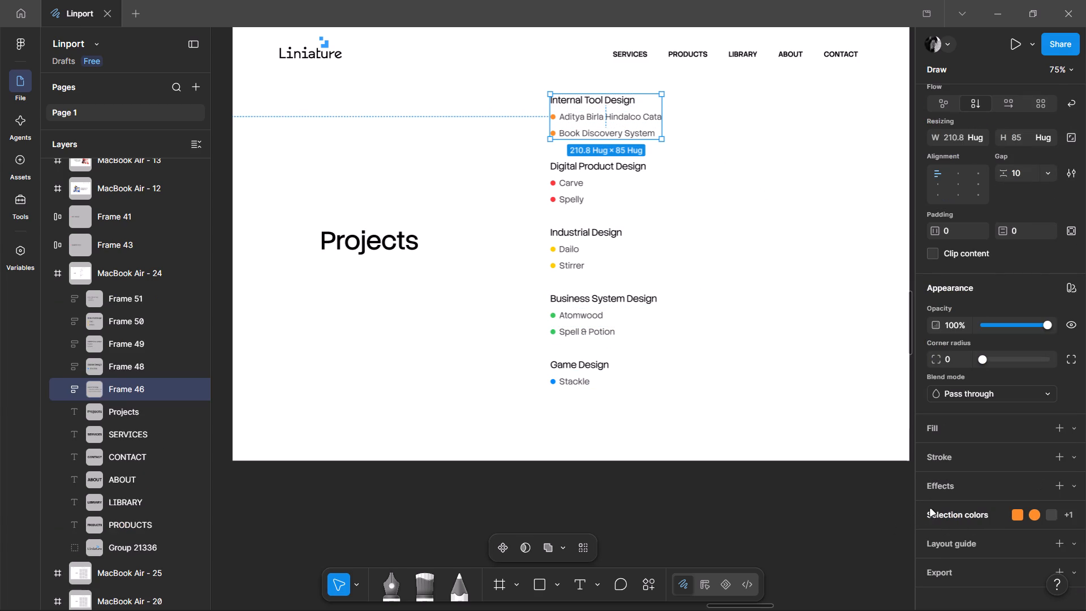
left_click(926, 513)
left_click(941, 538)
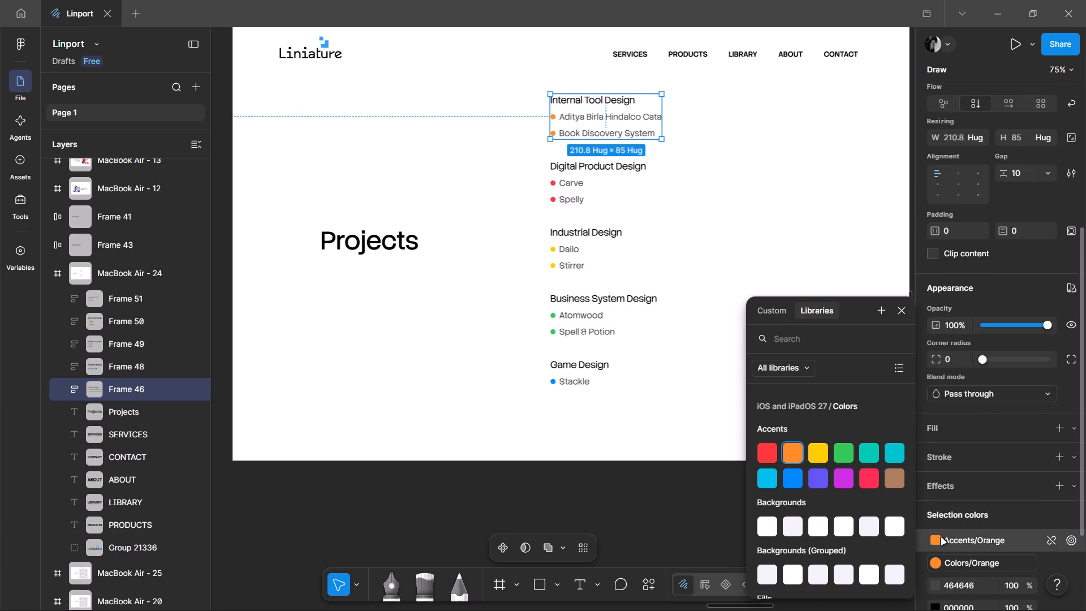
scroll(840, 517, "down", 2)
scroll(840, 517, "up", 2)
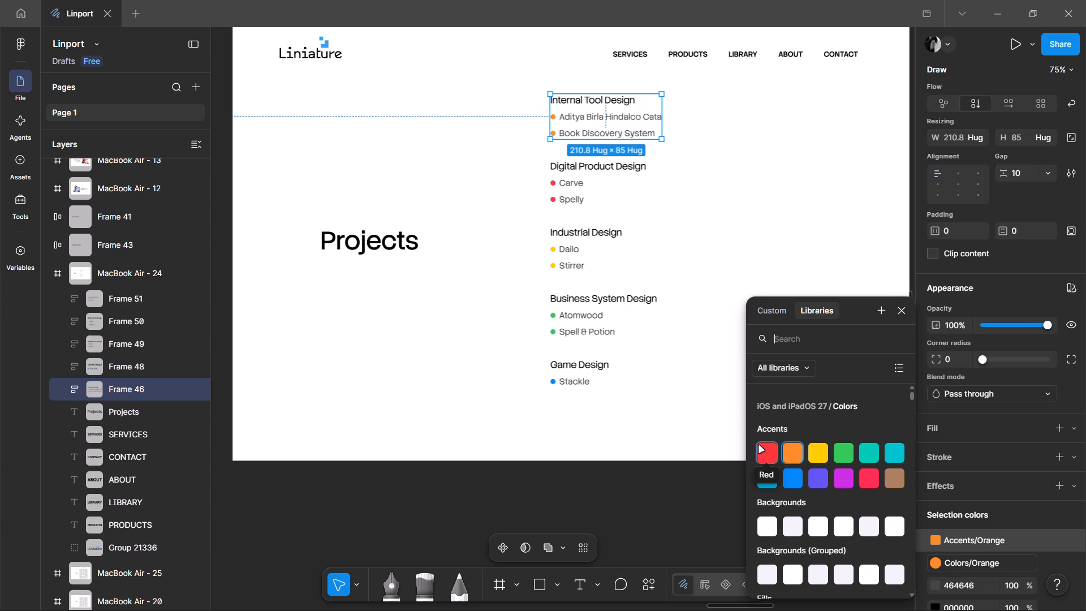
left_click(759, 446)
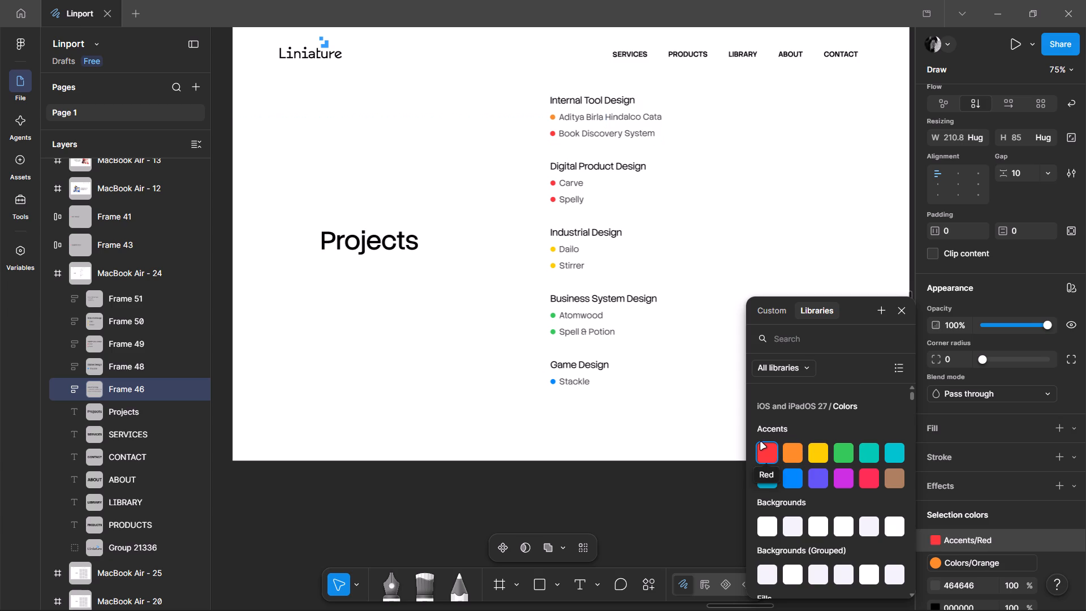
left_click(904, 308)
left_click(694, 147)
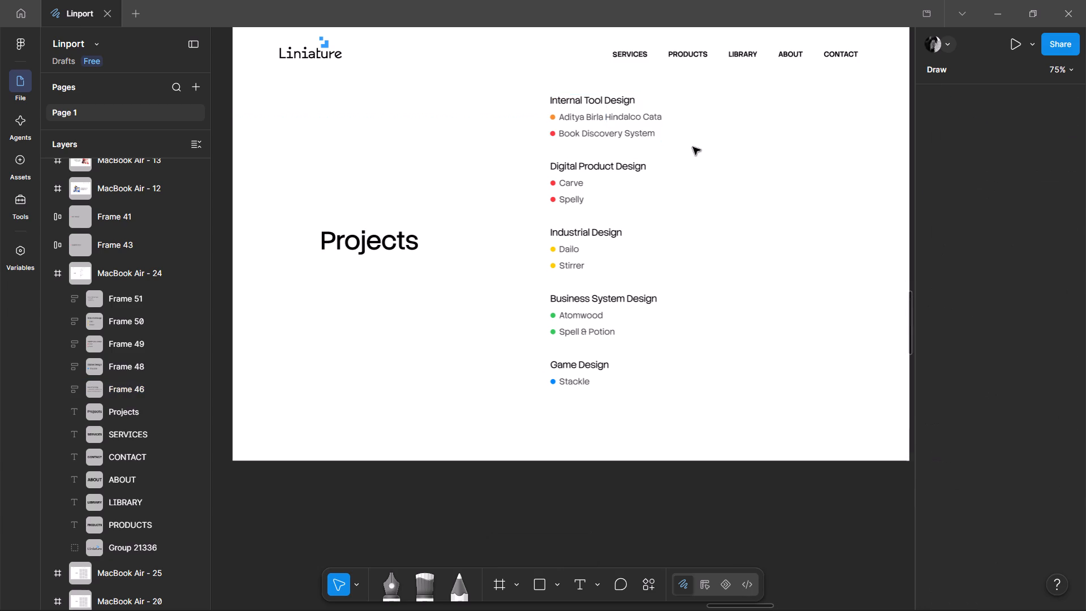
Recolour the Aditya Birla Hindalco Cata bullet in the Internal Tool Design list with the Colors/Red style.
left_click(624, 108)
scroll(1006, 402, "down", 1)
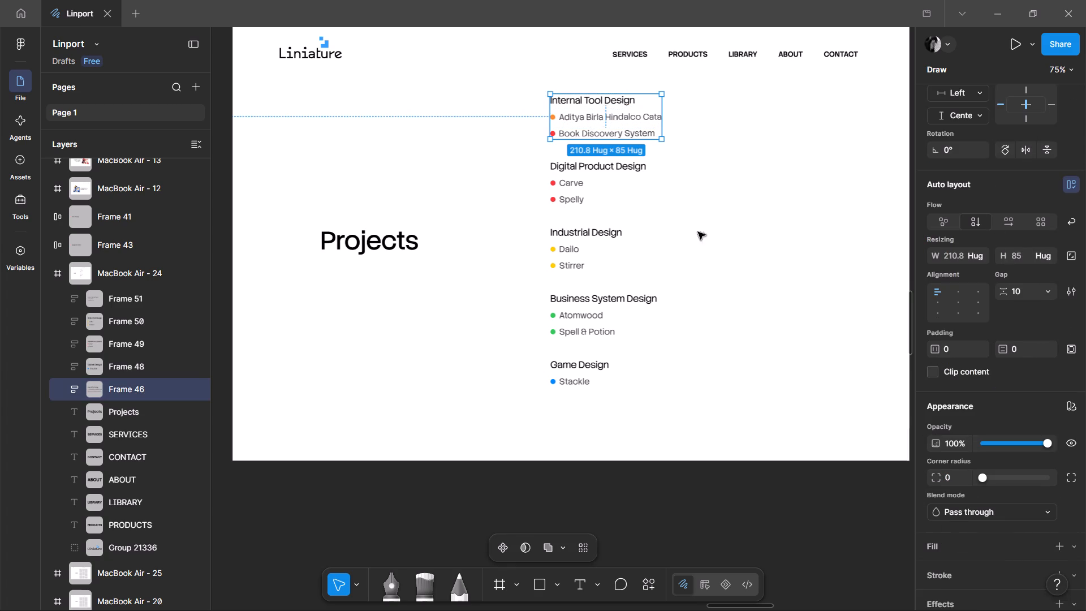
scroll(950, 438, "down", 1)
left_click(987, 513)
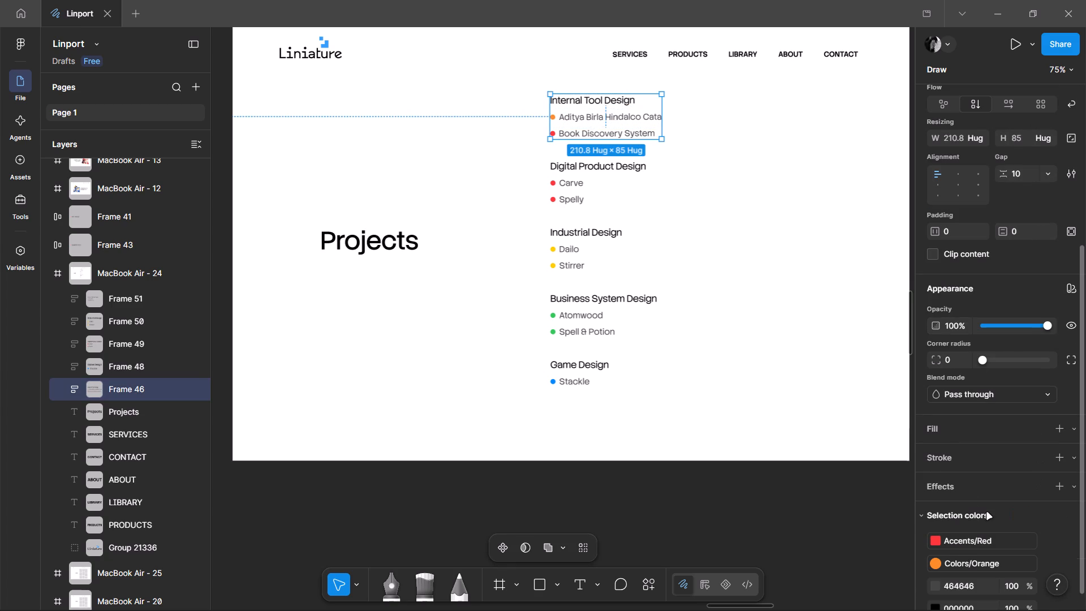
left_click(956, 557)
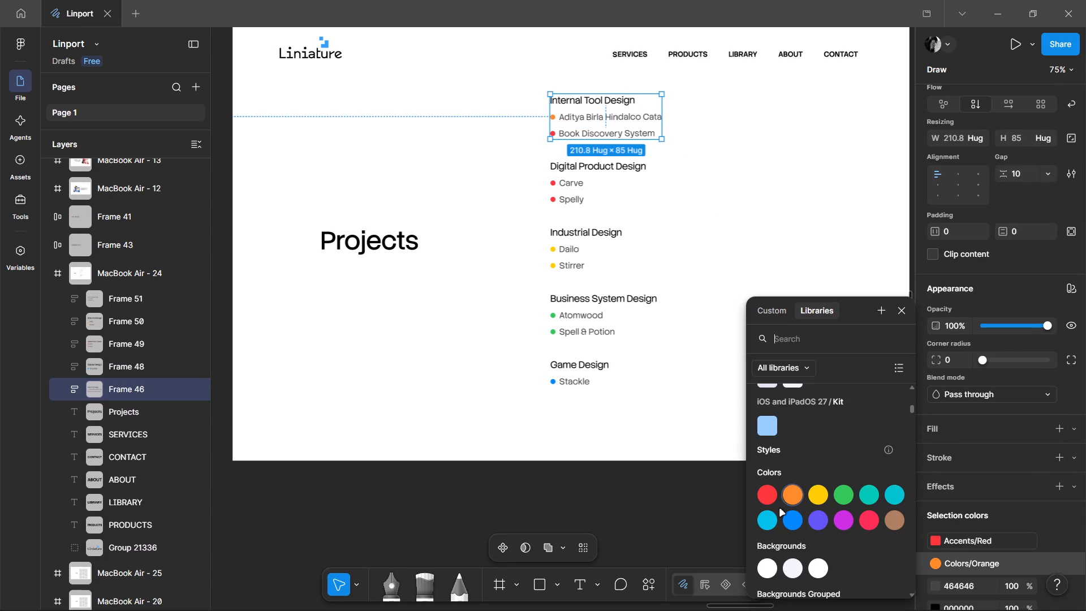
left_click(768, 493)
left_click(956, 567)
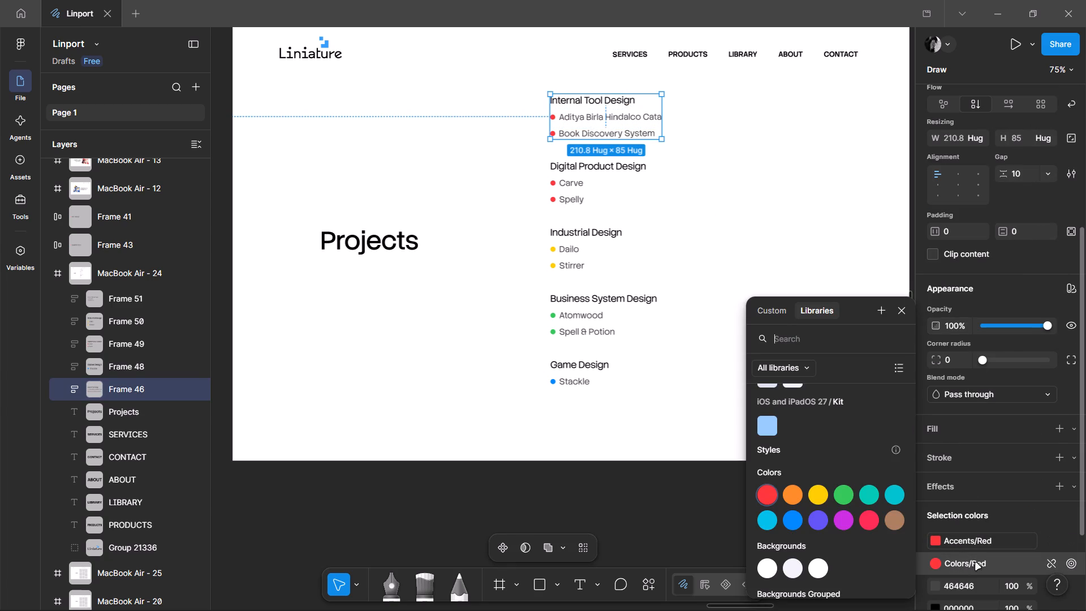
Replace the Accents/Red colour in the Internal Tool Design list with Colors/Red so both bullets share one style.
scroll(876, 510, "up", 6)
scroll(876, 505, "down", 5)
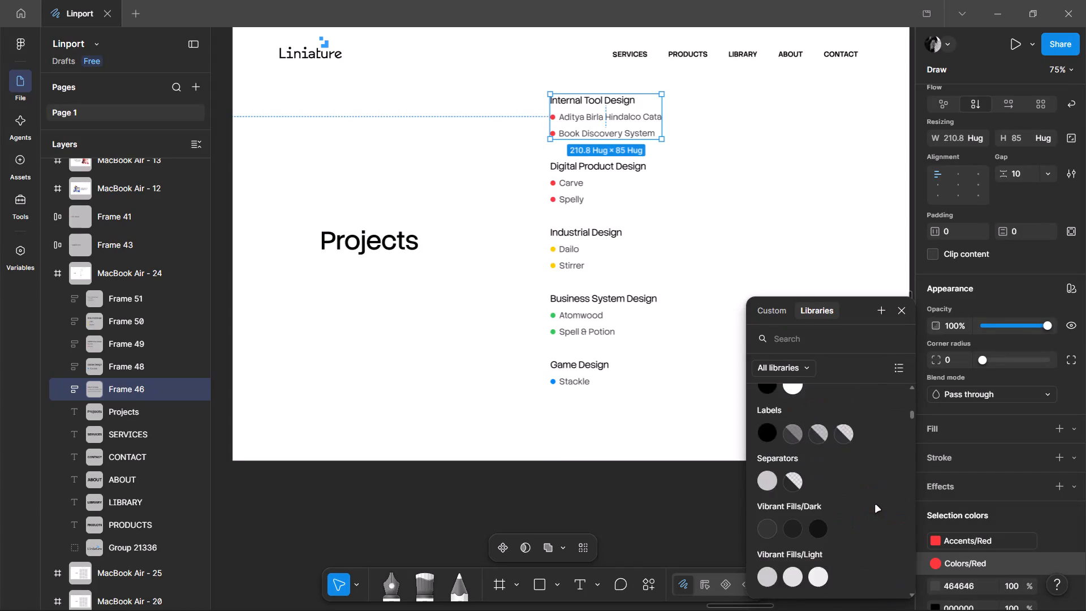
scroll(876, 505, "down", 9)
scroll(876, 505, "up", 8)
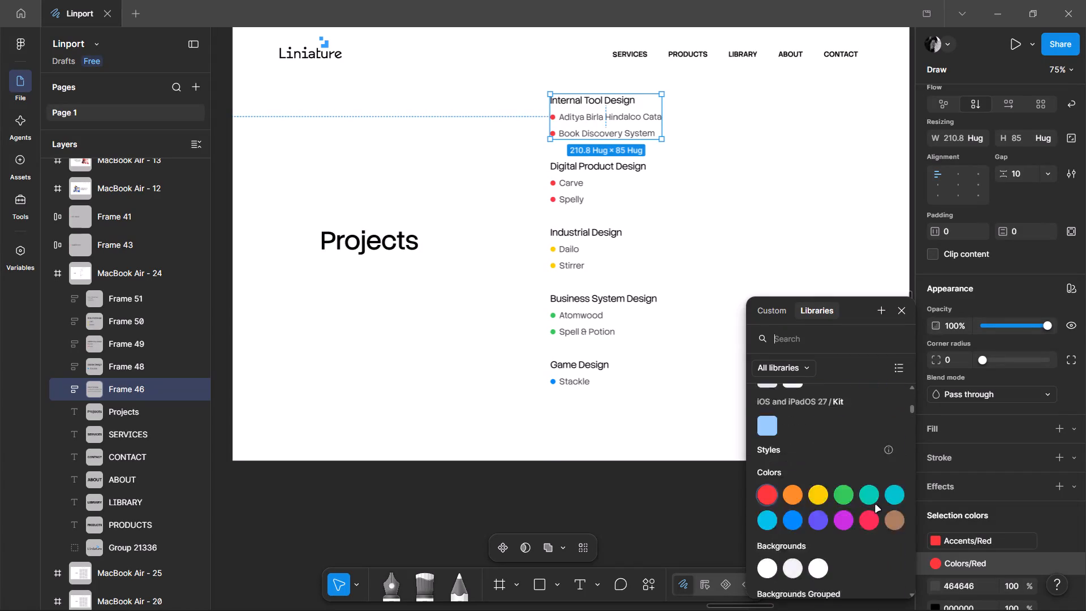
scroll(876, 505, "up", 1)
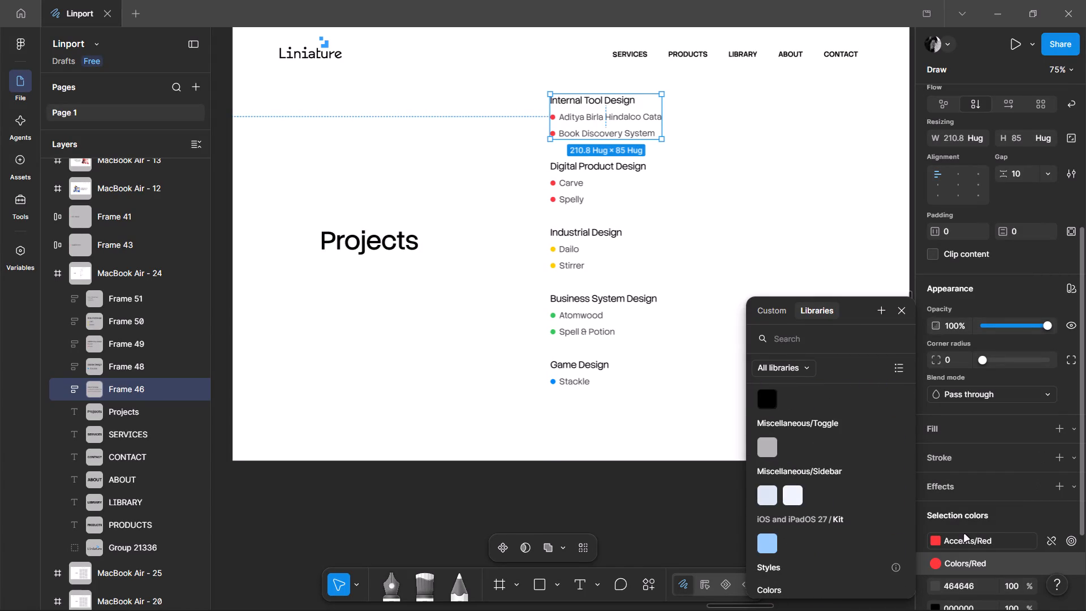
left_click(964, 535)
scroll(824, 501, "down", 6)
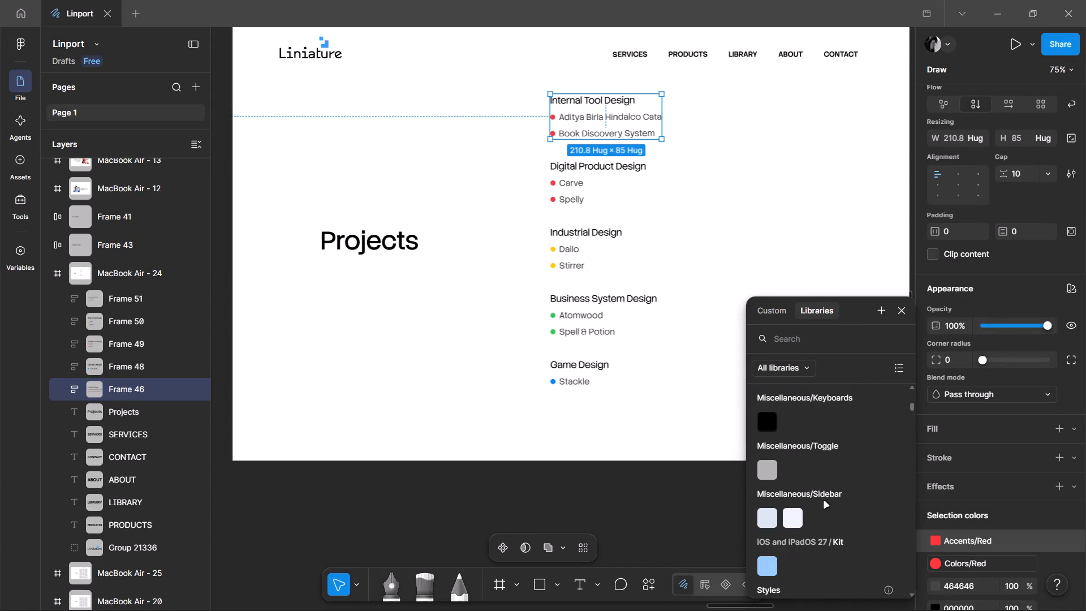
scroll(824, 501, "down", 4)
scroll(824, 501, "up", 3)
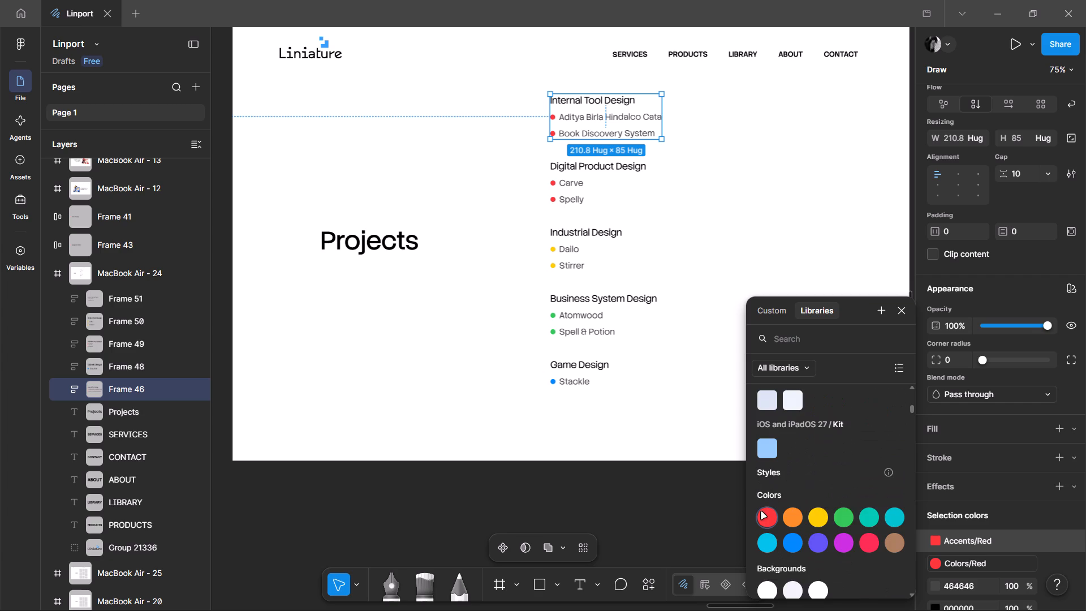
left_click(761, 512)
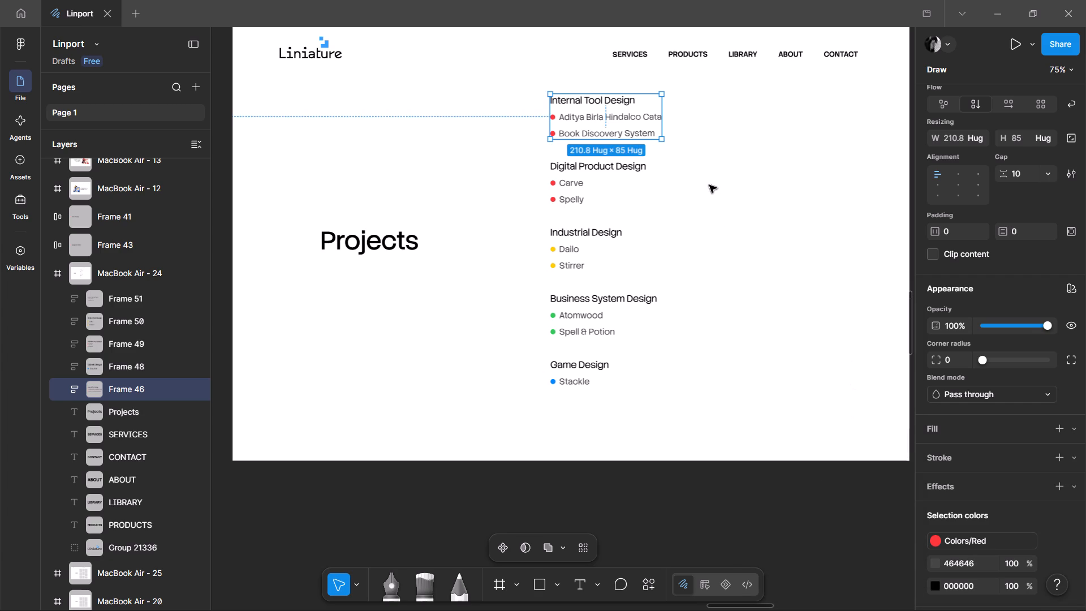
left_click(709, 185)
Recolour both bullets of the Internal Tool Design list to Colors/Indigo.
scroll(598, 113, "up", 4, "ctrl")
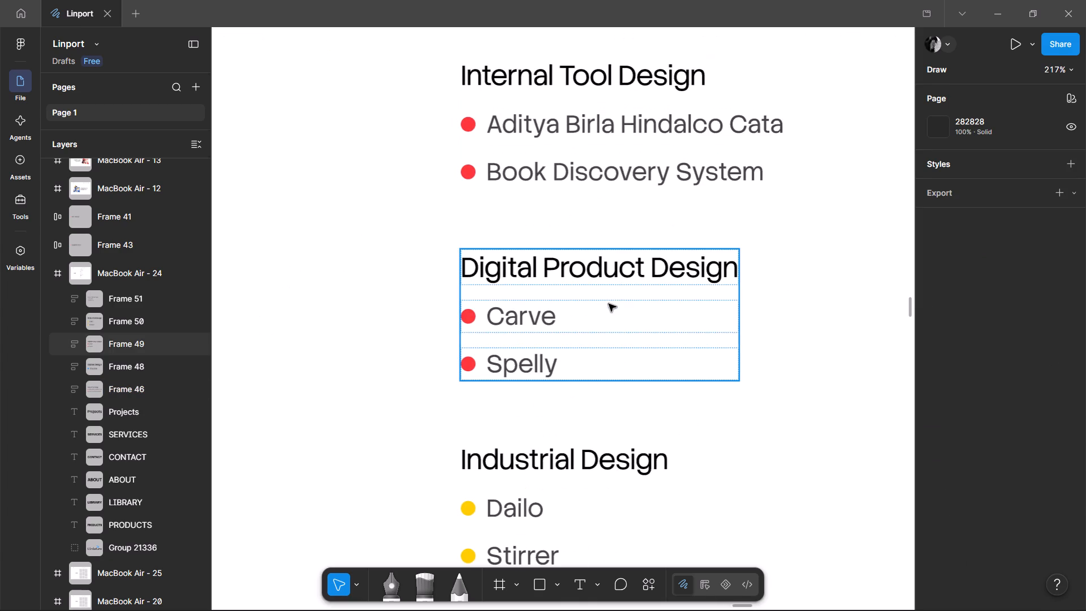
left_click(615, 150)
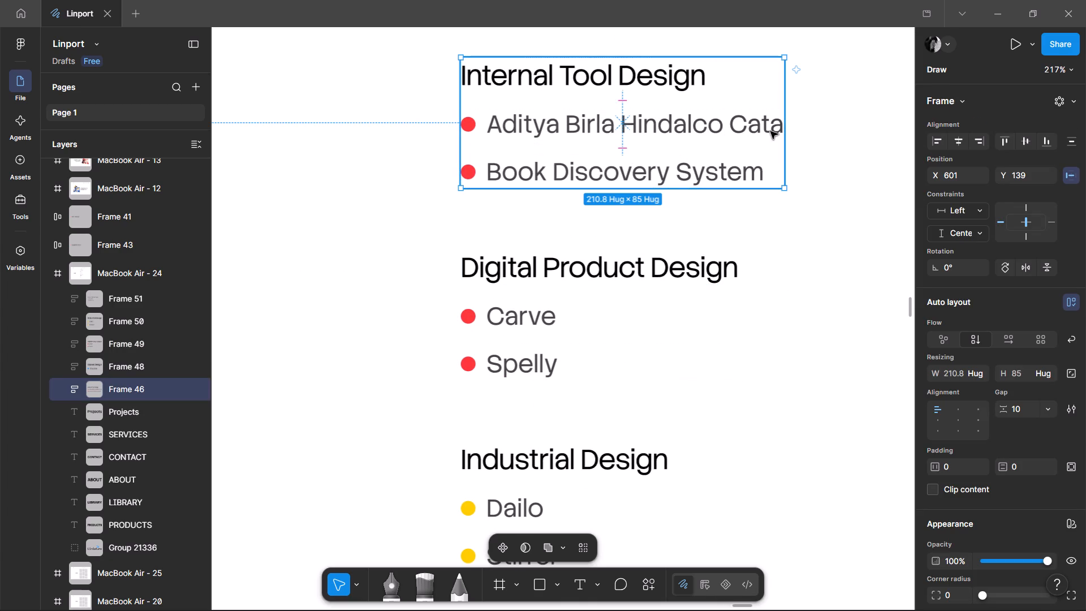
scroll(1023, 505, "down", 2)
left_click(962, 547)
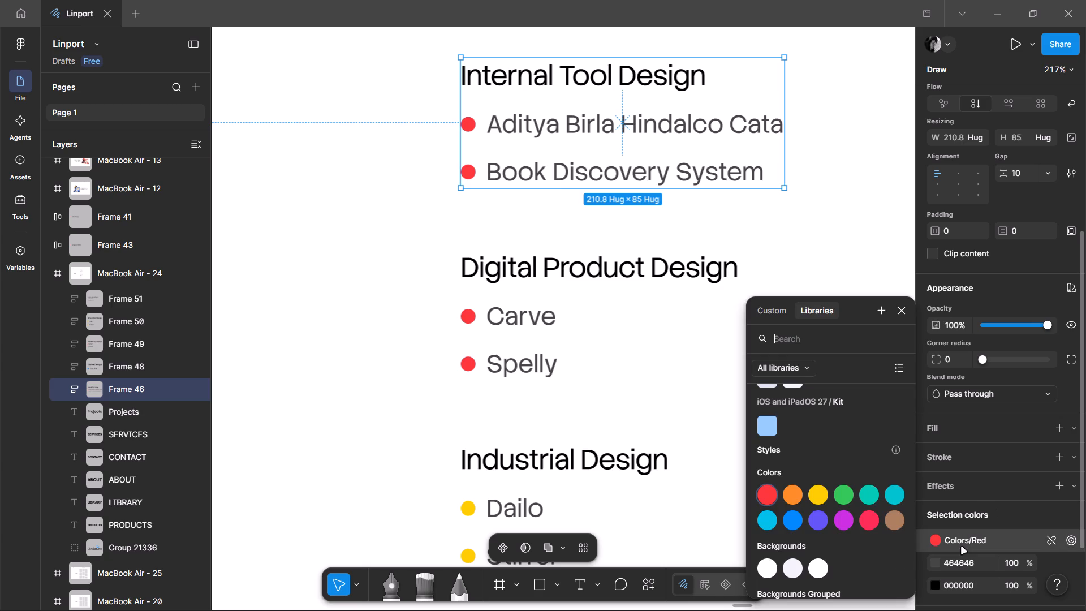
left_click(813, 523)
scroll(968, 511, "down", 2)
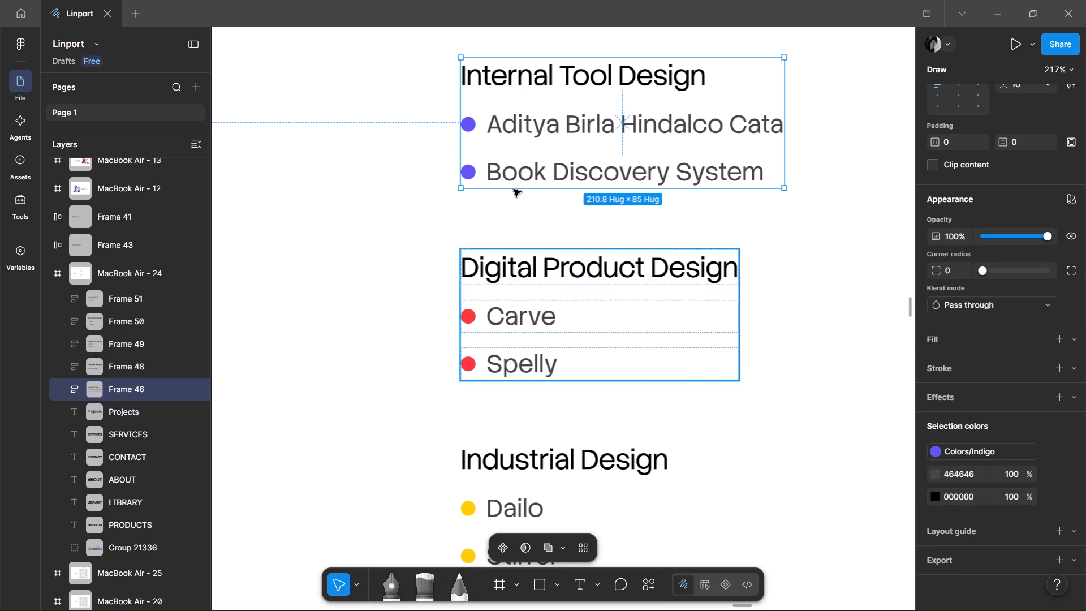
Set the fill of the Book Discovery System bullet to the orange style under Colors.
left_click(469, 173, "ctrl")
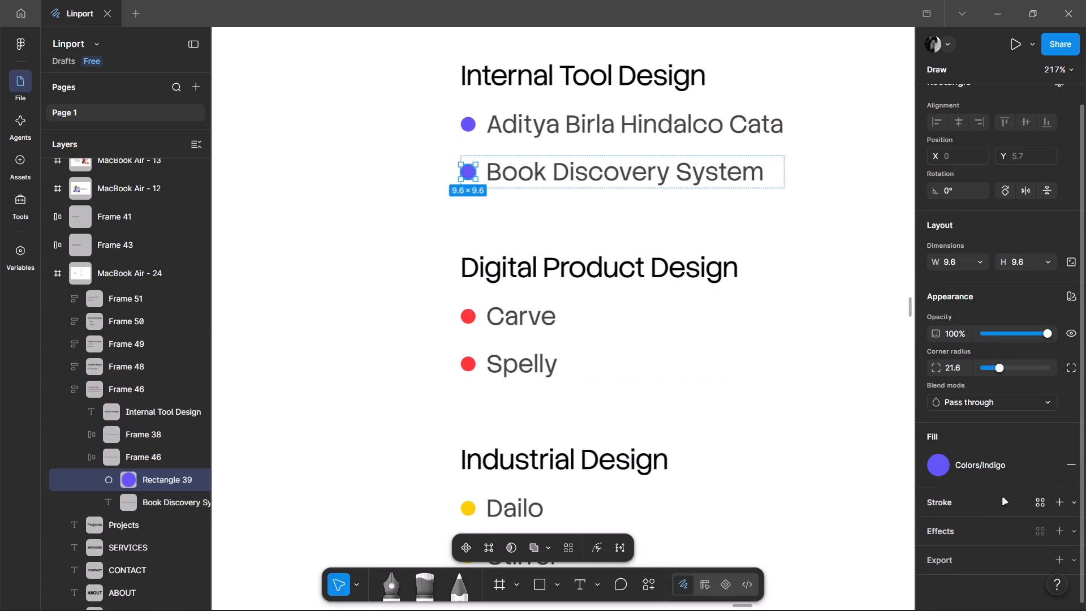
left_click(972, 466)
left_click(782, 468)
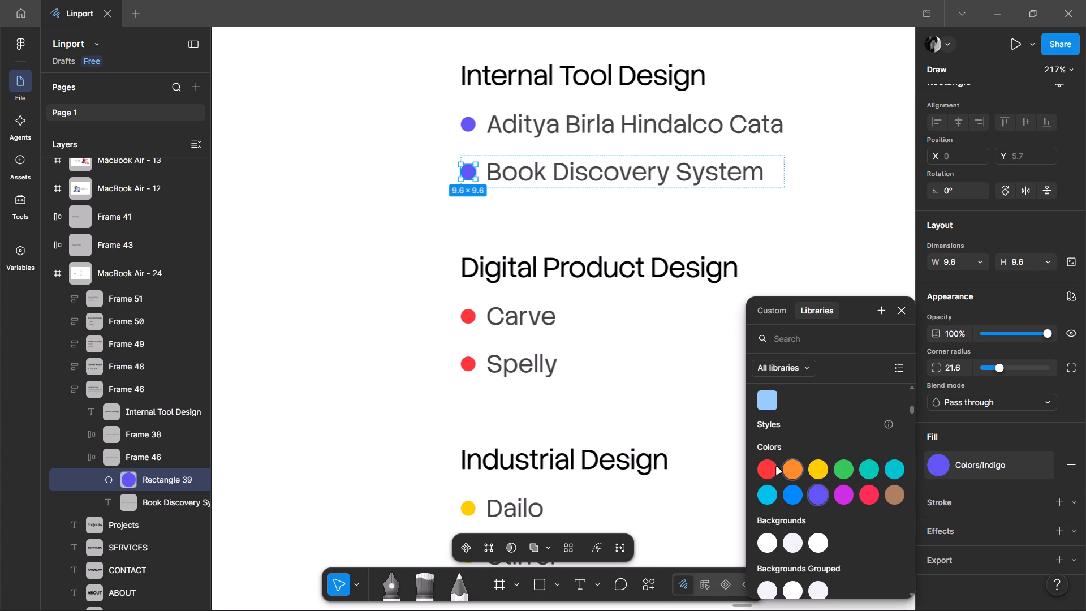
Recolour both bullets of the Digital Product Design list to Accents/Orange.
left_click(566, 316)
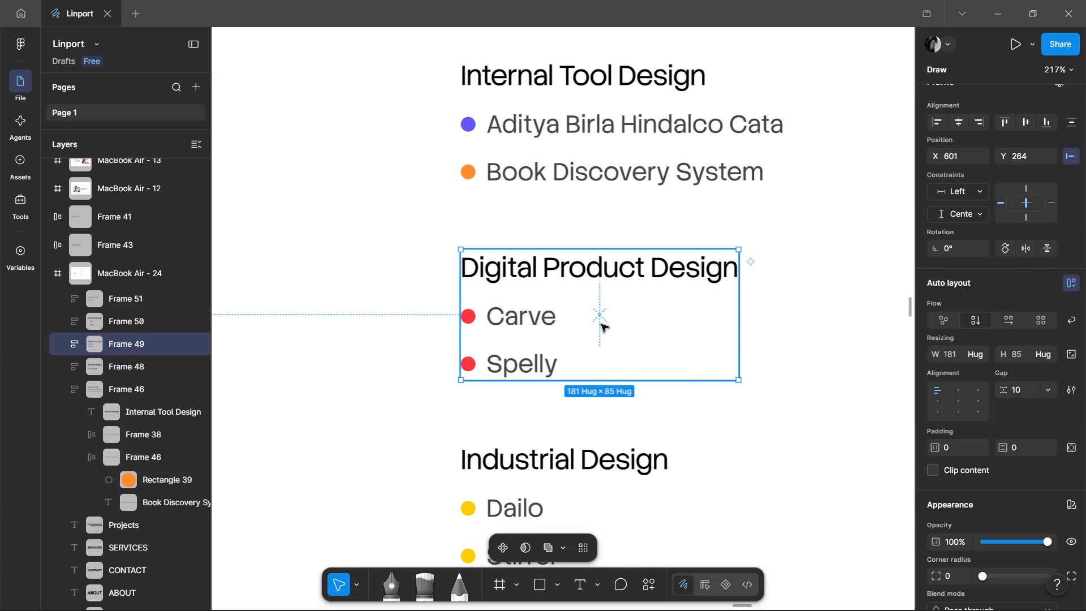
scroll(1033, 520, "down", 1)
left_click(675, 141)
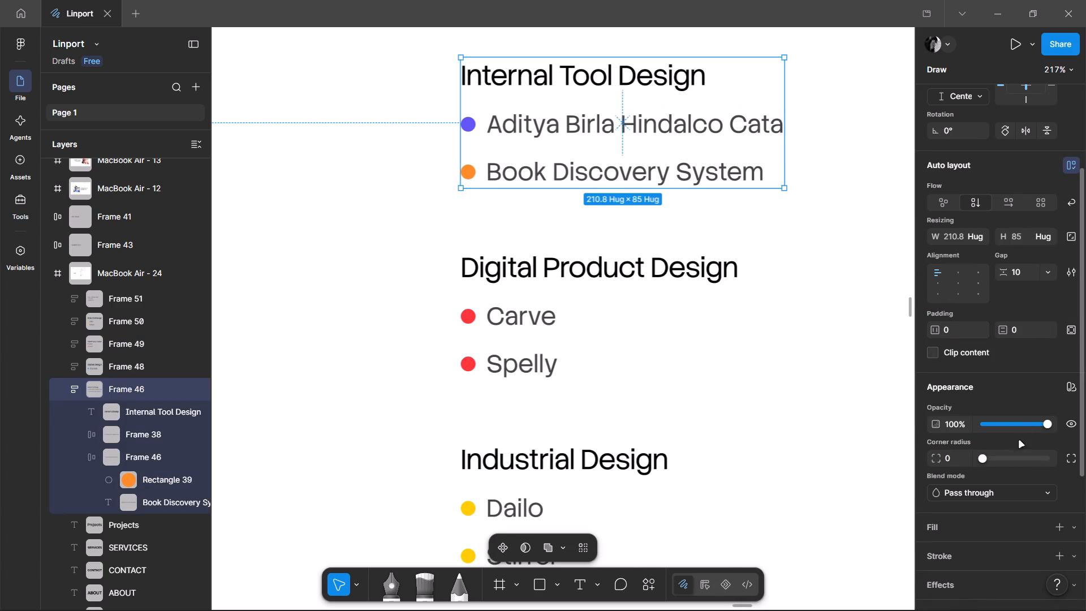
left_click(599, 282)
scroll(1025, 497, "down", 3)
left_click(955, 442)
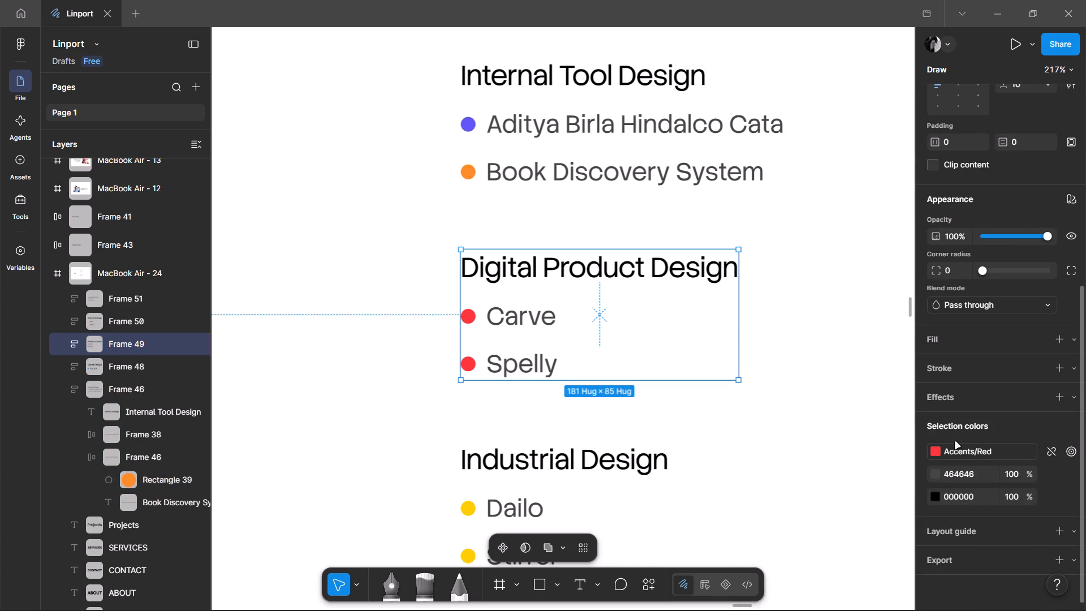
left_click(525, 369)
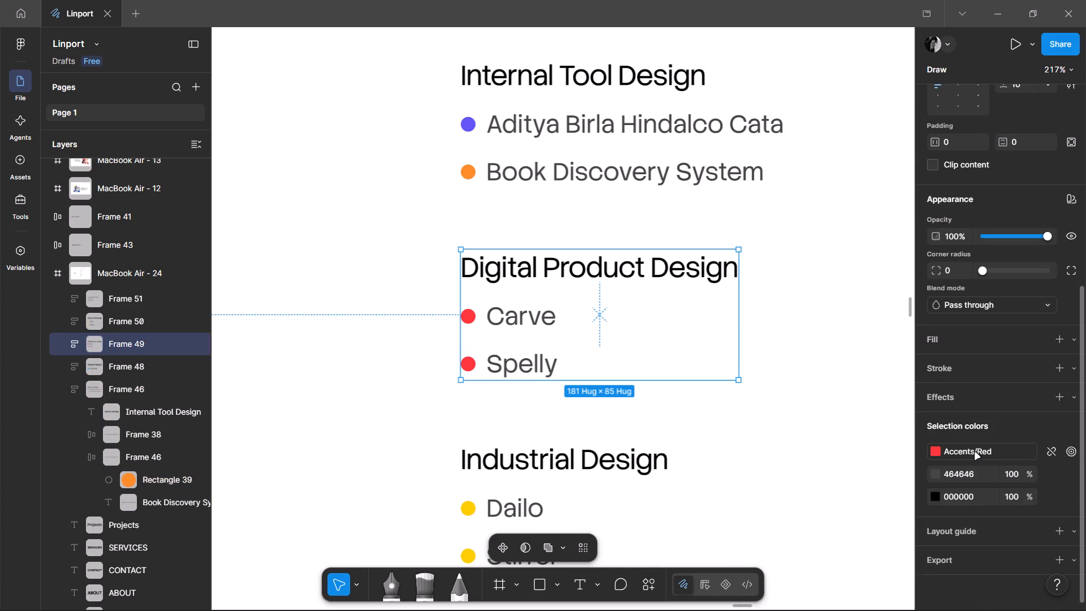
left_click(975, 451)
left_click(793, 454)
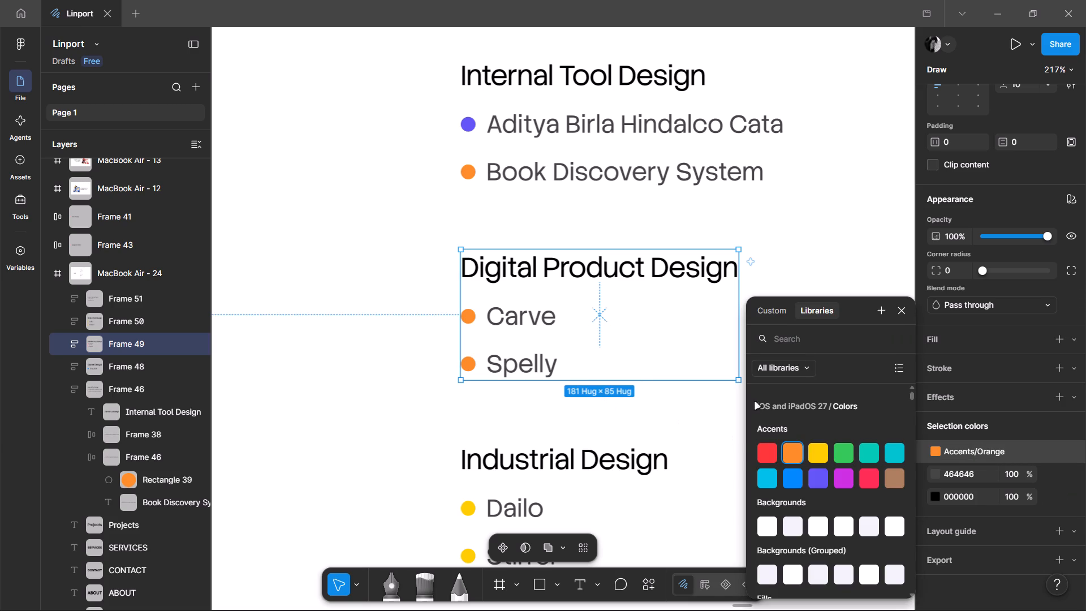
Set the fill of the Spelly bullet to the light-blue swatch under Accents.
left_click(473, 364, "ctrl")
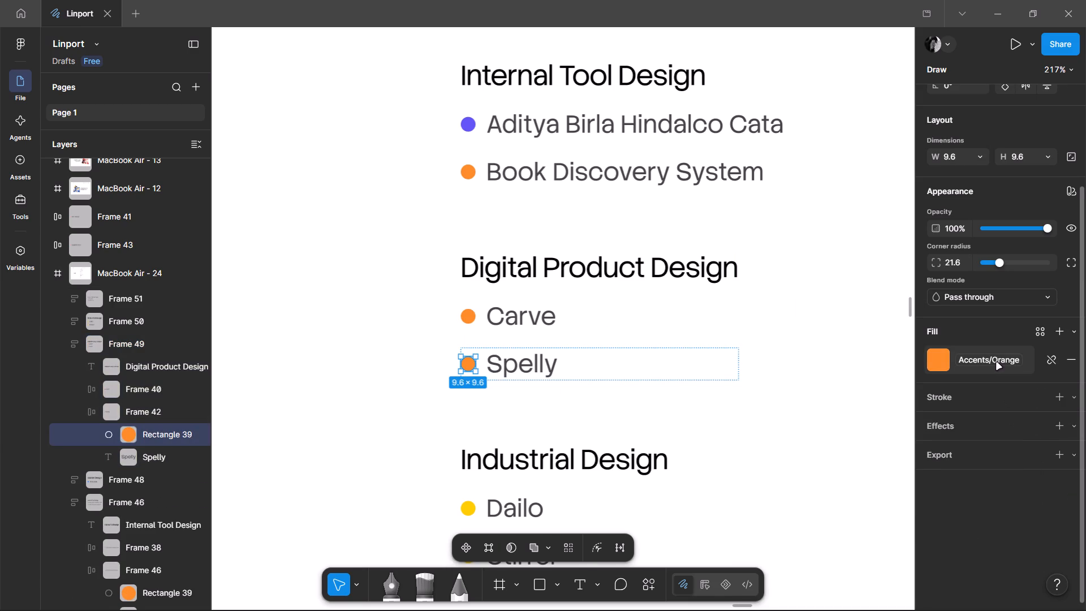
left_click(997, 363)
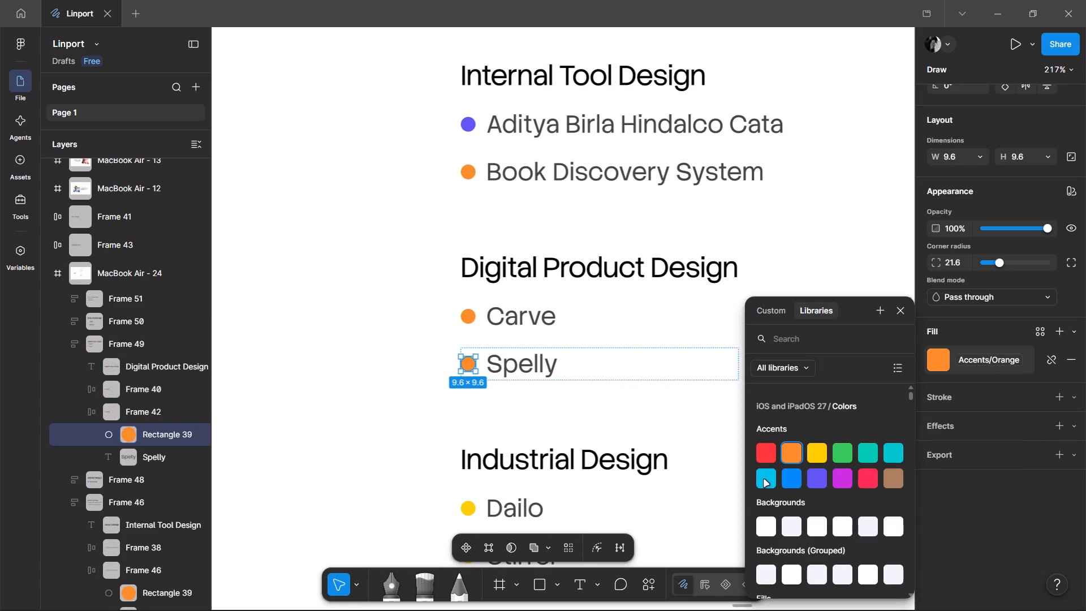
left_click(764, 480)
Recolour both bullets of the Industrial Design list to Accents/Indigo.
scroll(602, 373, "down", 2)
left_click(552, 335)
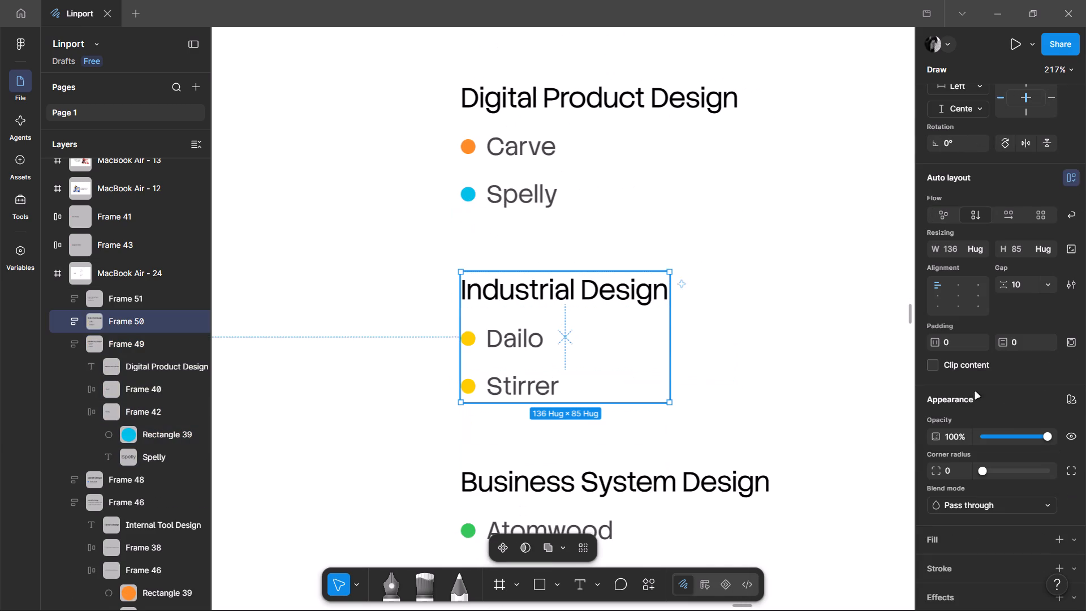
scroll(1085, 505, "down", 1)
scroll(972, 504, "down", 3)
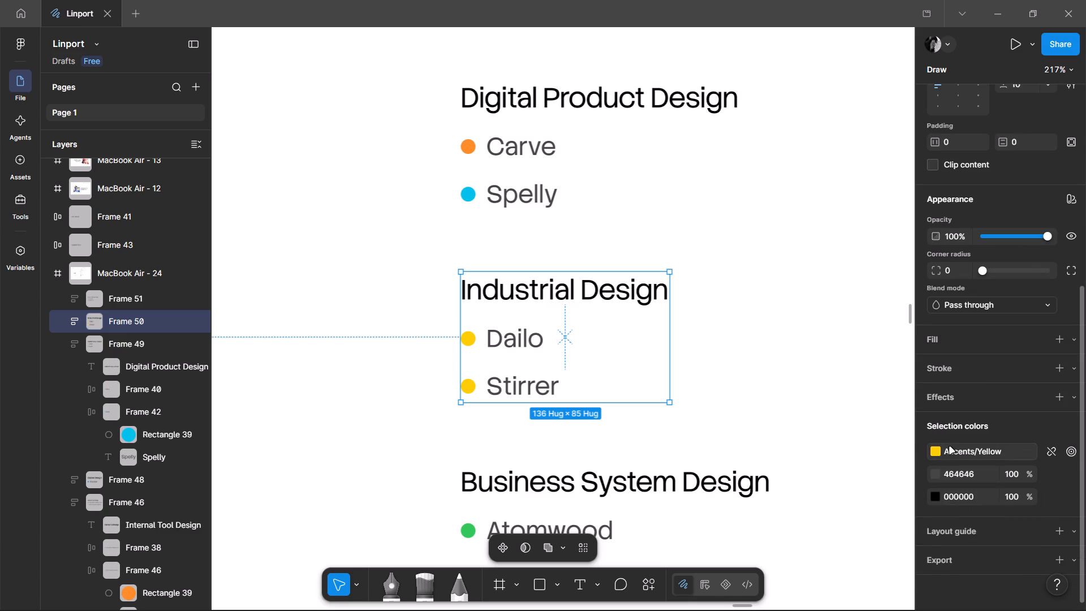
left_click(950, 447)
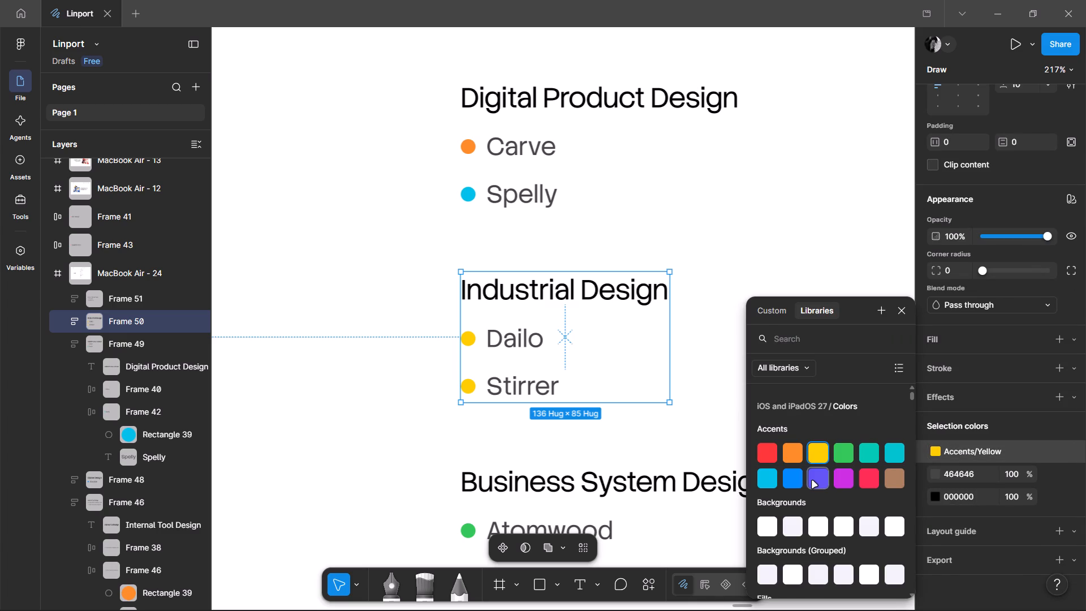
left_click(812, 481)
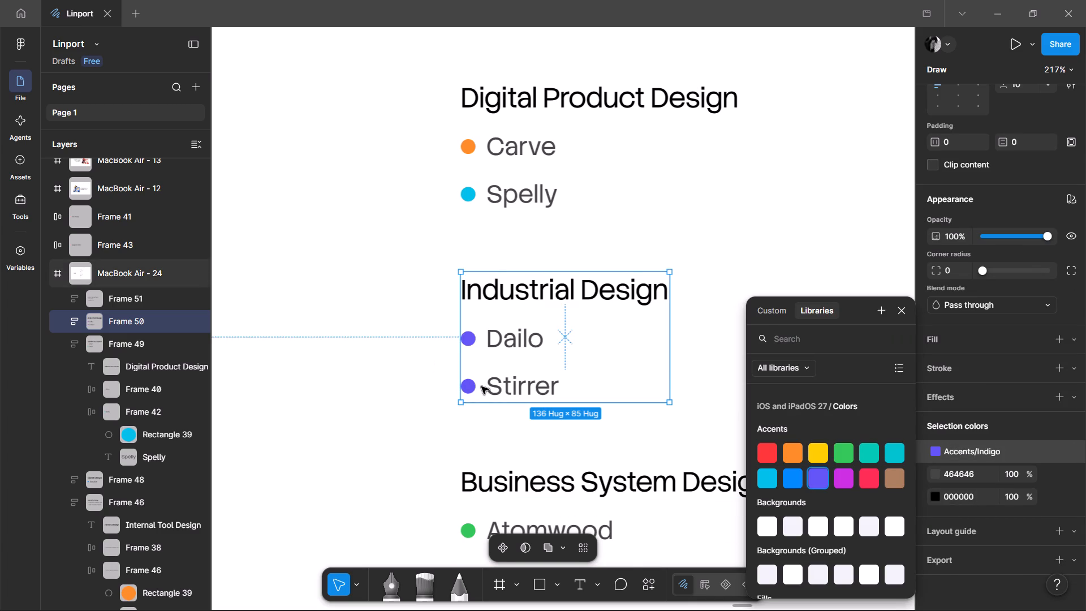
Set the fill of the Stirrer bullet to the blue swatch under Accents.
left_click(473, 388, "ctrl")
left_click(998, 476)
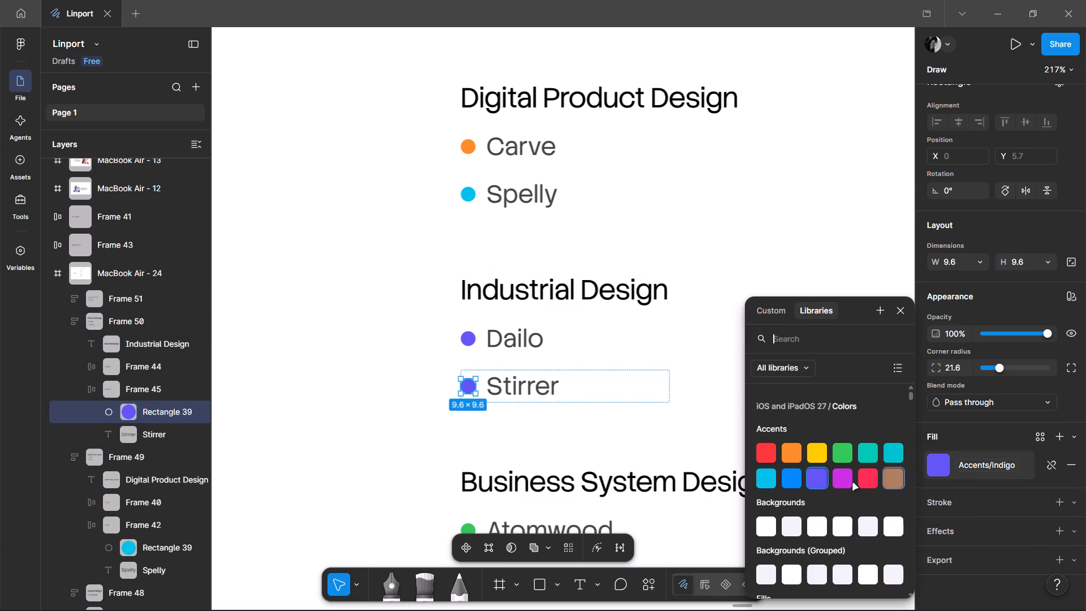
left_click(785, 481)
Detach the Accents/Green colour style from the bullets of the Business System Design list.
scroll(557, 406, "down", 2)
left_click(568, 382)
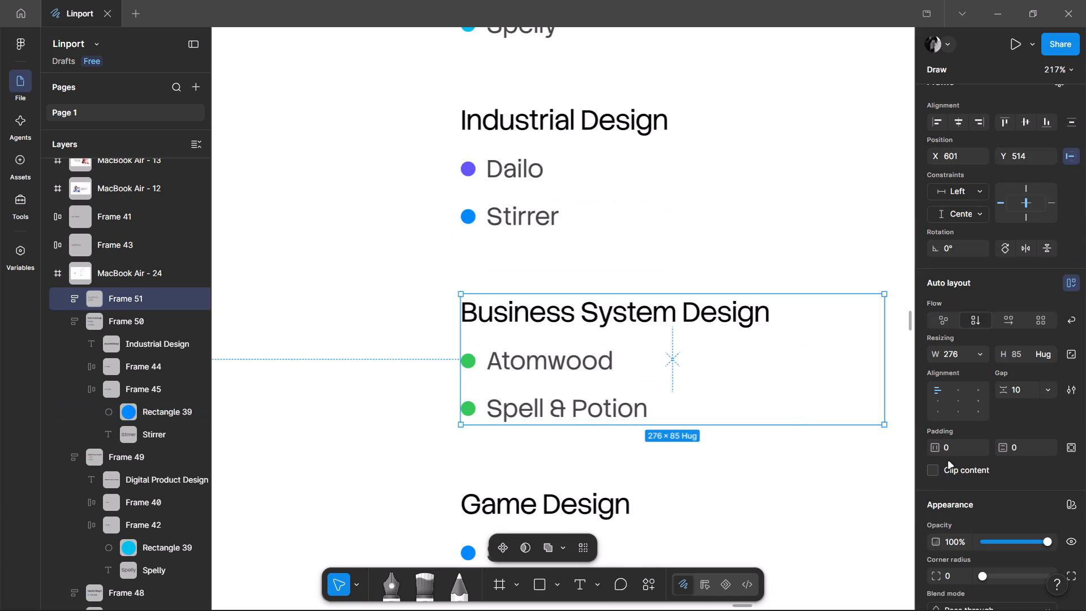
scroll(936, 498, "down", 2)
left_click(937, 522, "ctrl")
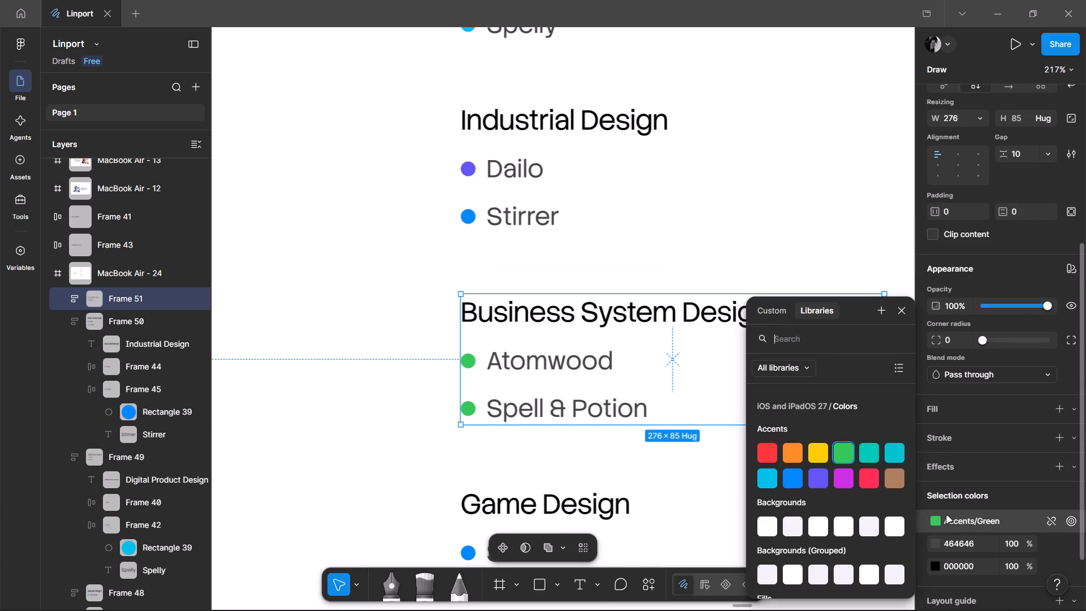
left_click(1050, 523)
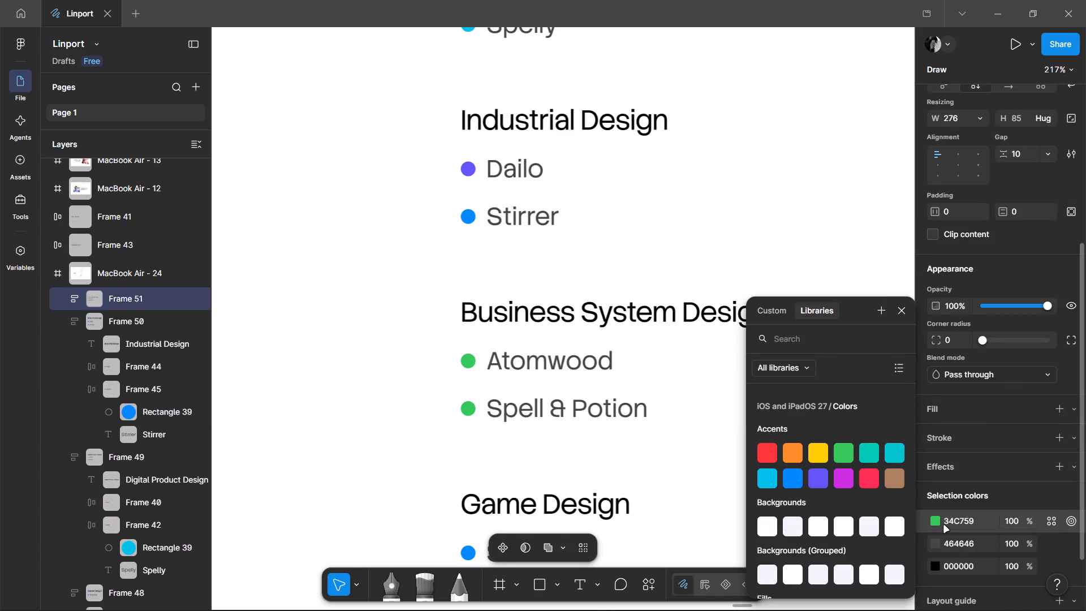
left_click(935, 520)
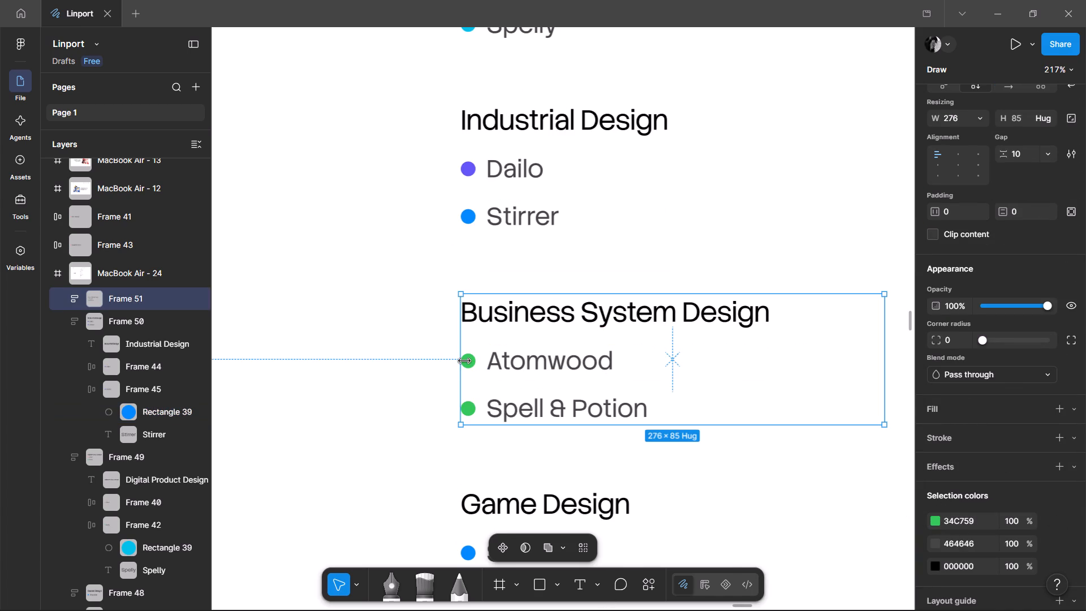
Give the Atomwood bullet a custom soft orange fill, F09B56.
left_click(464, 360, "ctrl")
left_click(475, 360, "ctrl")
left_click(929, 462)
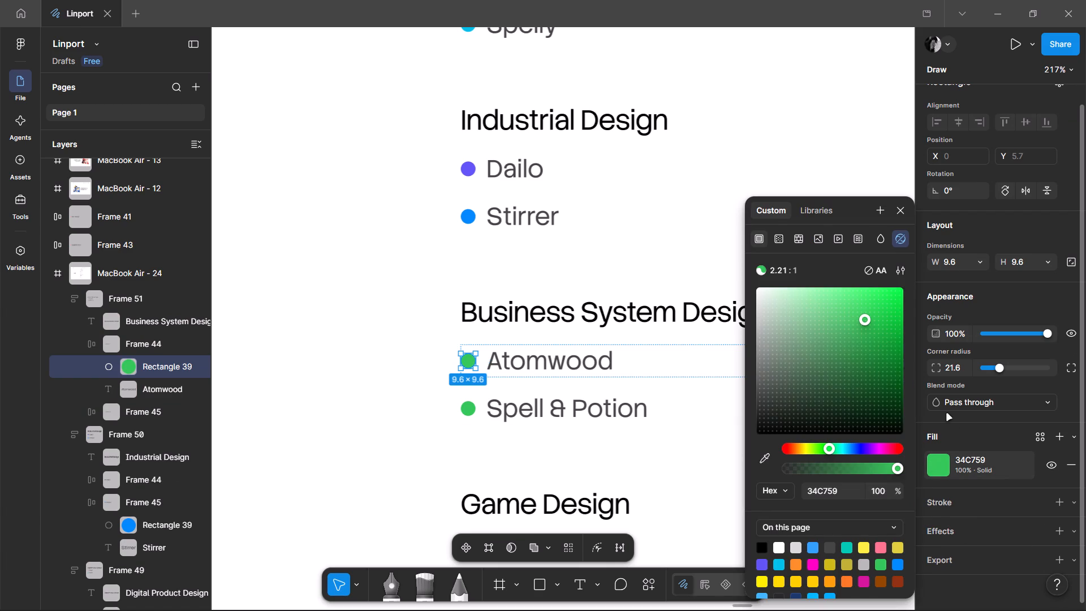
left_click_drag(829, 446, 800, 444)
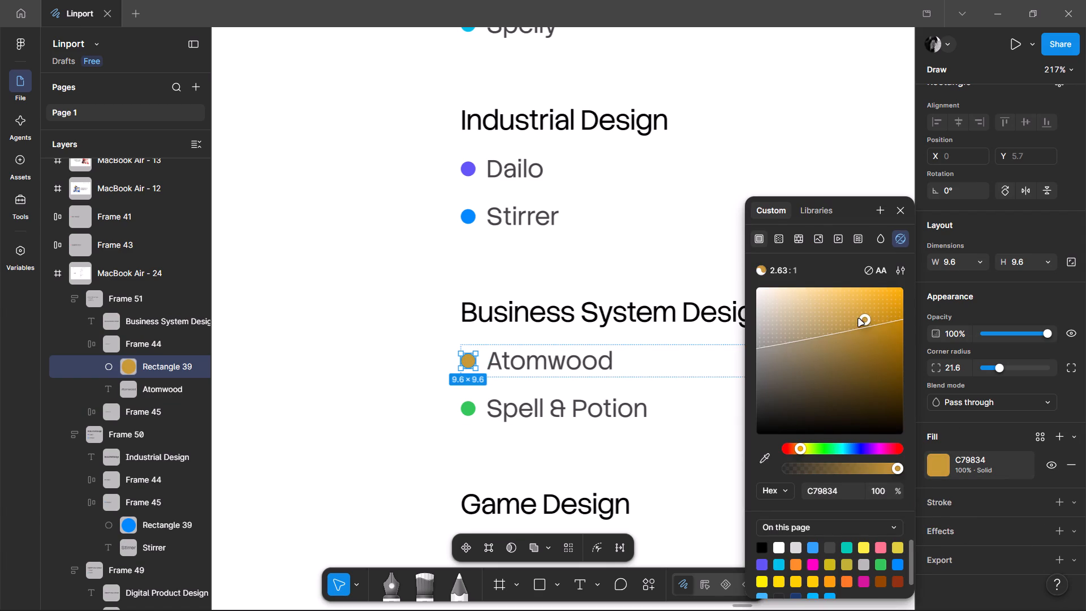
left_click_drag(859, 319, 849, 318)
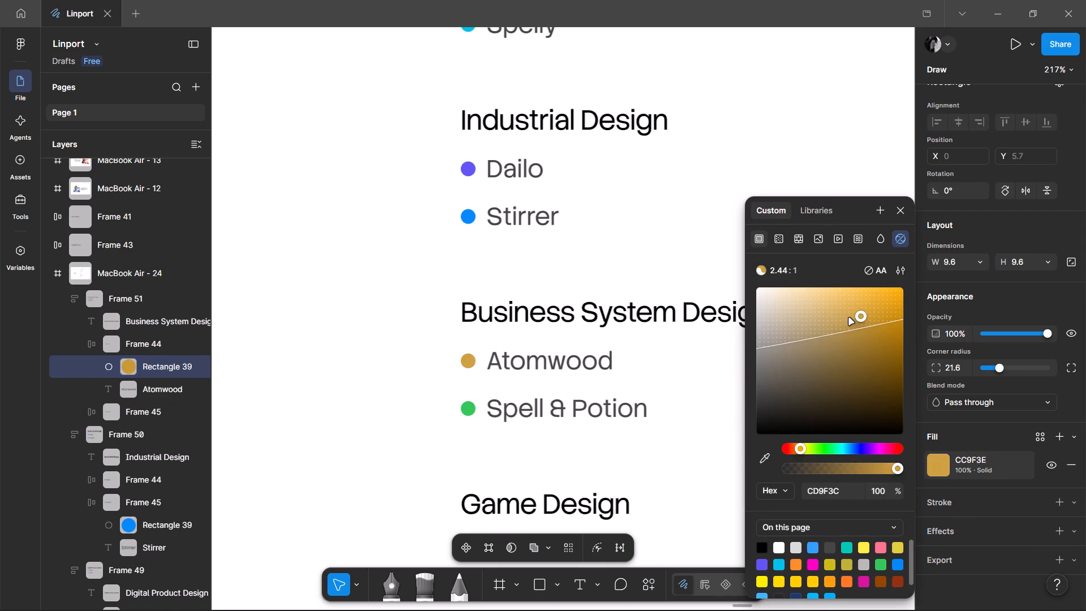
left_click_drag(849, 318, 834, 319)
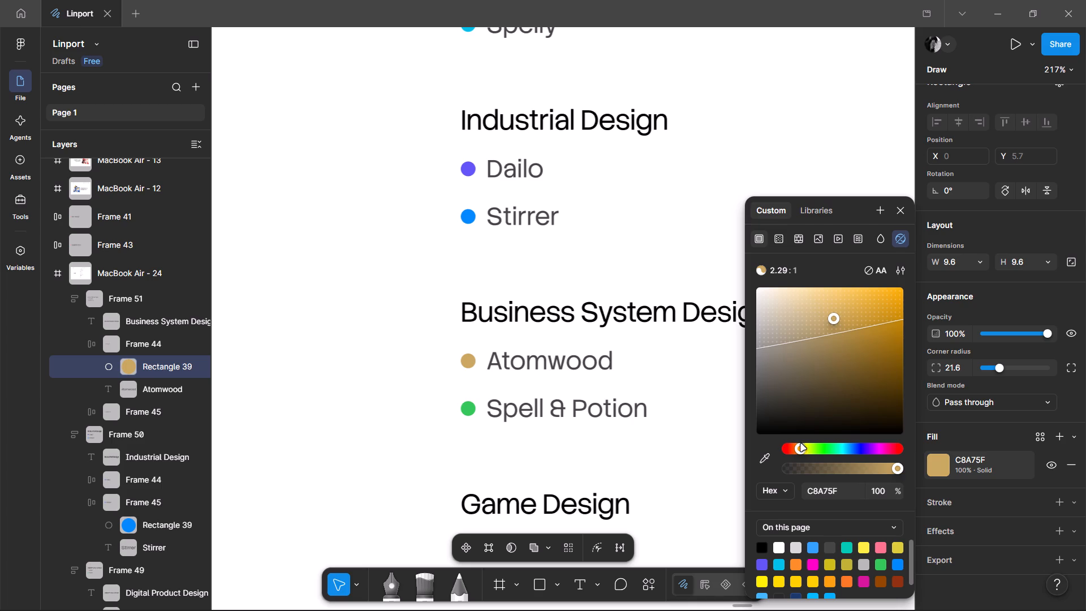
left_click_drag(801, 451, 791, 451)
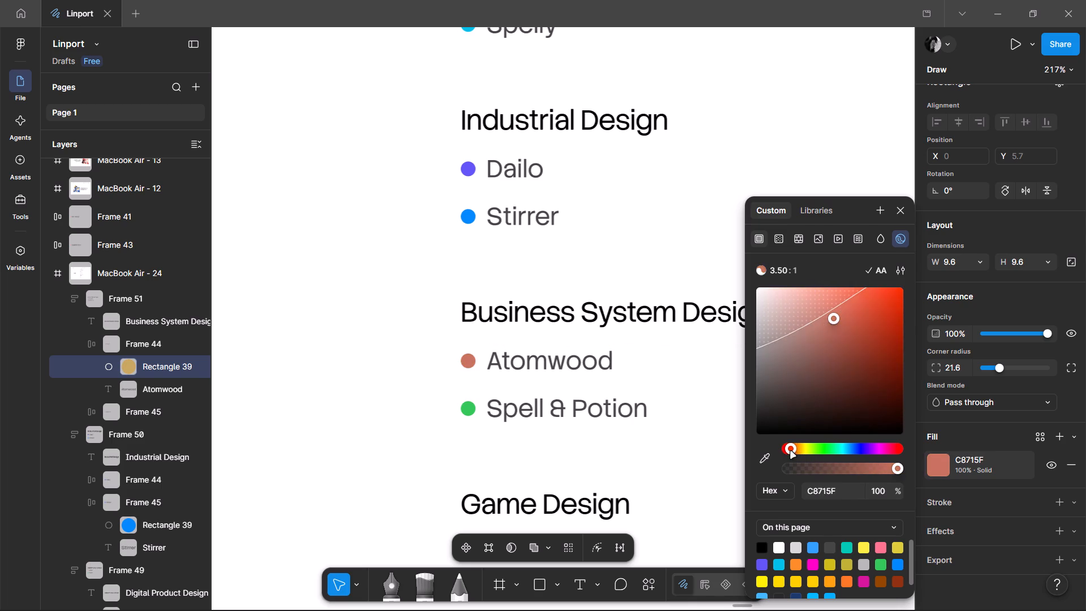
left_click_drag(791, 451, 796, 451)
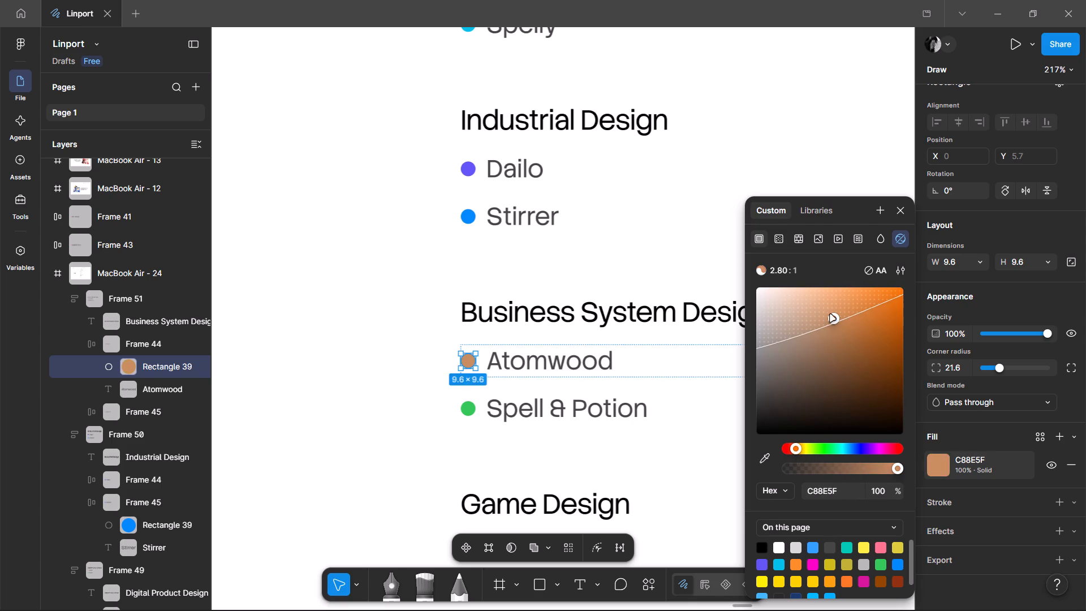
left_click_drag(837, 317, 850, 291)
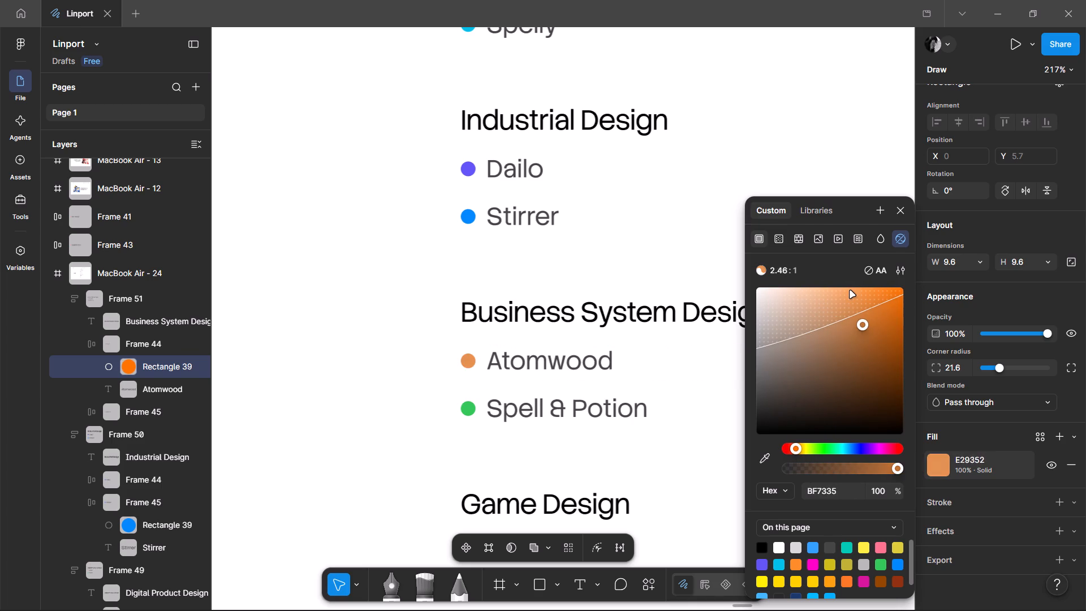
left_click_drag(850, 291, 854, 301)
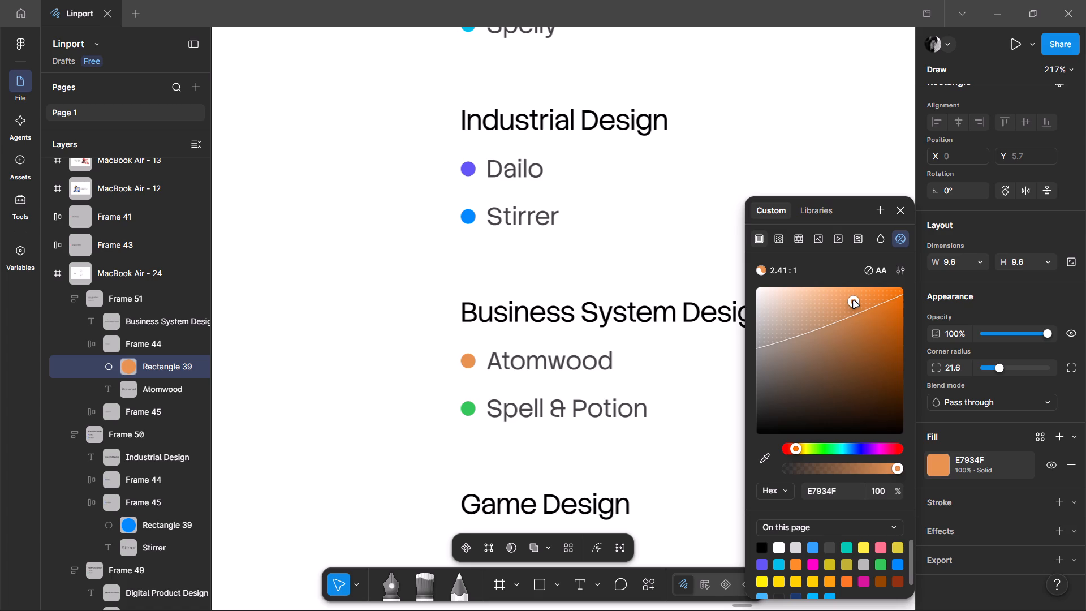
left_click_drag(854, 301, 851, 296)
scroll(539, 364, "up", 5, "ctrl")
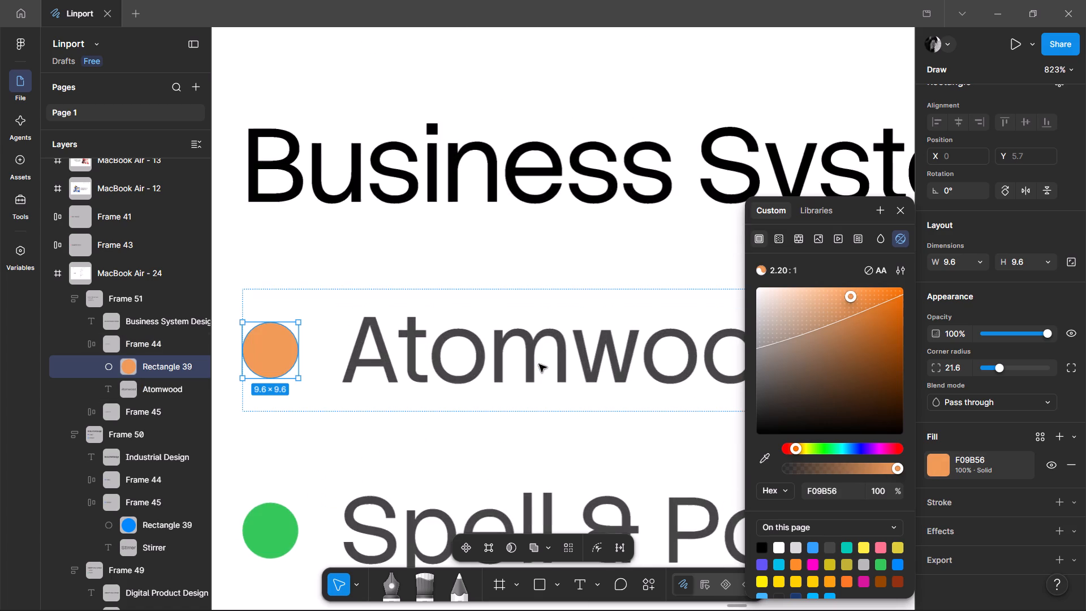
Give the Spell & Potion bullet a custom bright magenta fill.
scroll(541, 359, "down", 3, "ctrl")
left_click(436, 427)
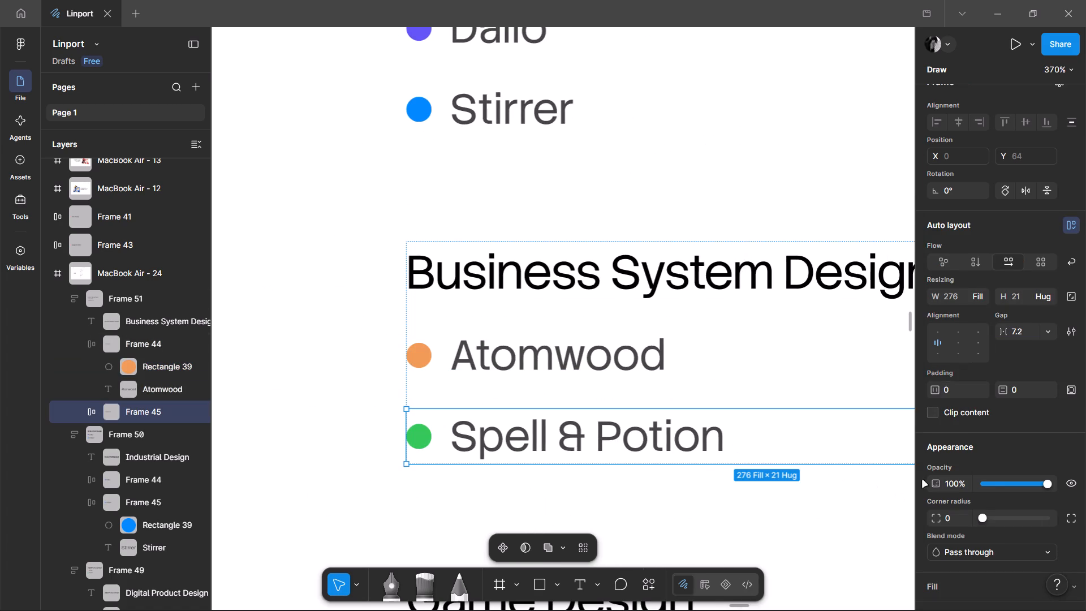
scroll(953, 474, "down", 2)
left_click(933, 475)
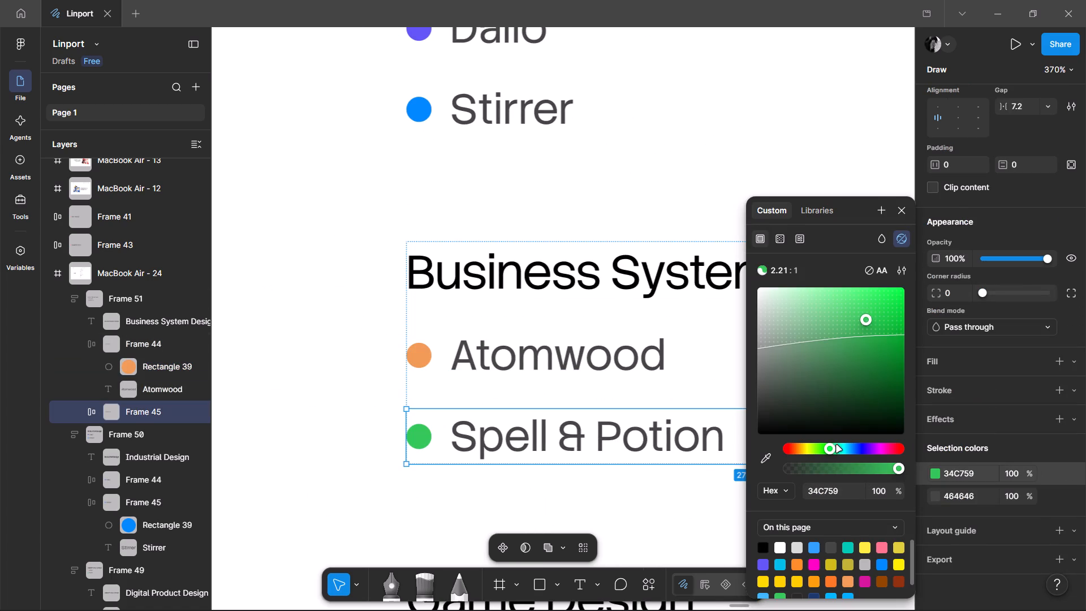
left_click_drag(822, 444, 881, 451)
left_click_drag(872, 320, 916, 243)
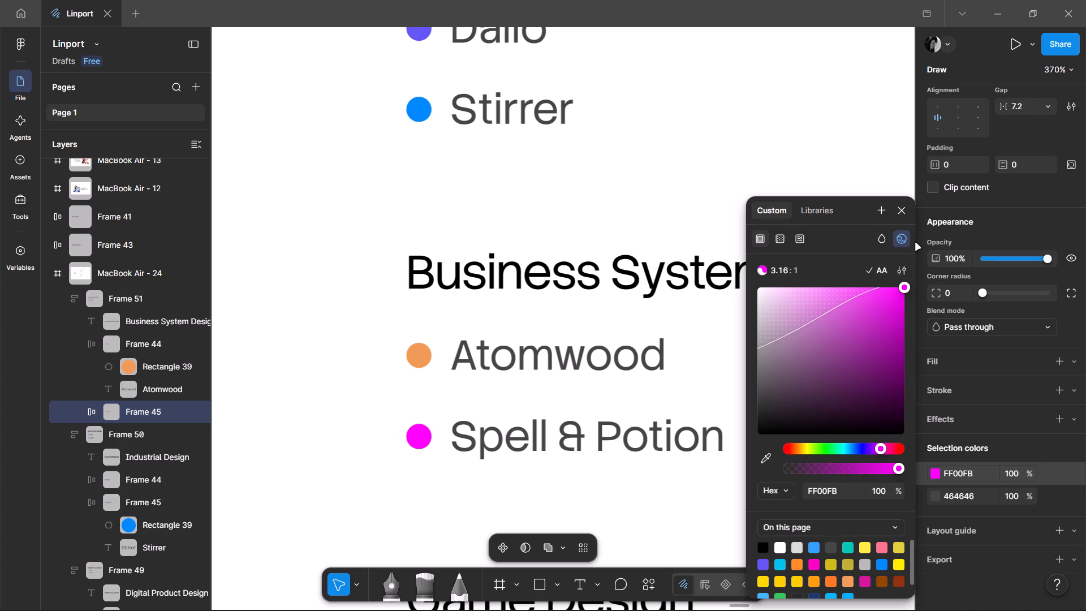
left_click_drag(916, 243, 880, 307)
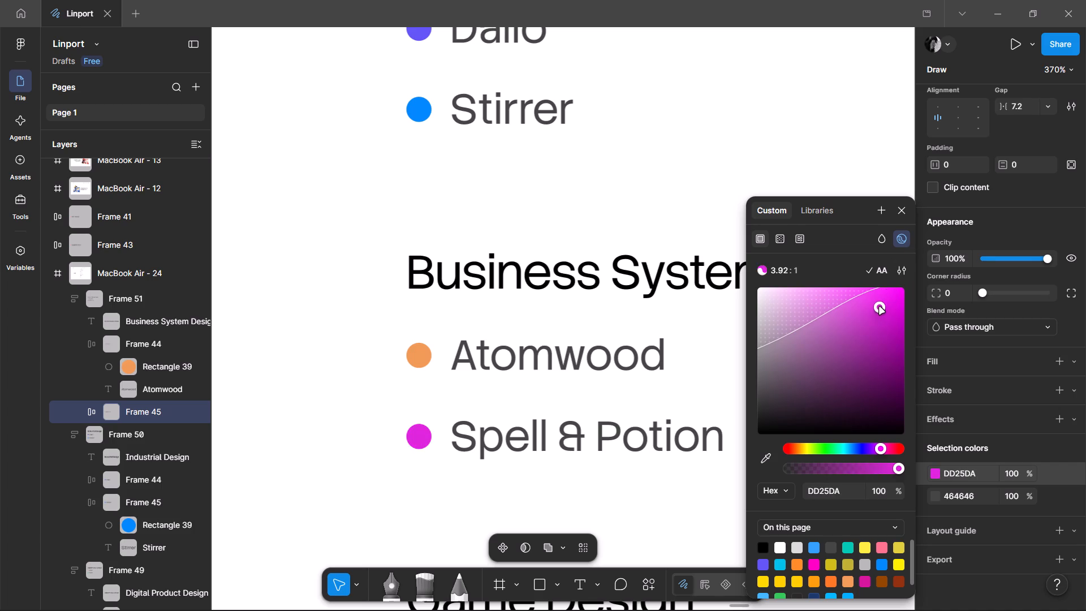
left_click_drag(880, 307, 880, 308)
left_click_drag(880, 307, 890, 286)
scroll(563, 291, "down", 4, "ctrl")
left_click(436, 403)
Recolour the Stackle bullet in the Game Design list with the yellow swatch under Accents.
left_click(604, 411)
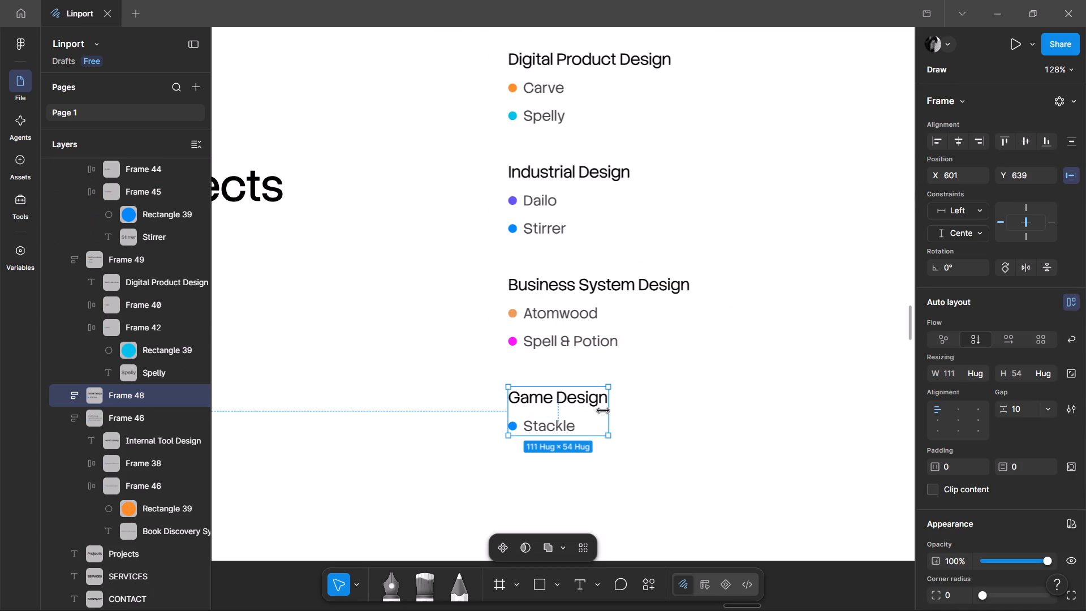
scroll(973, 476, "down", 3)
left_click(937, 449)
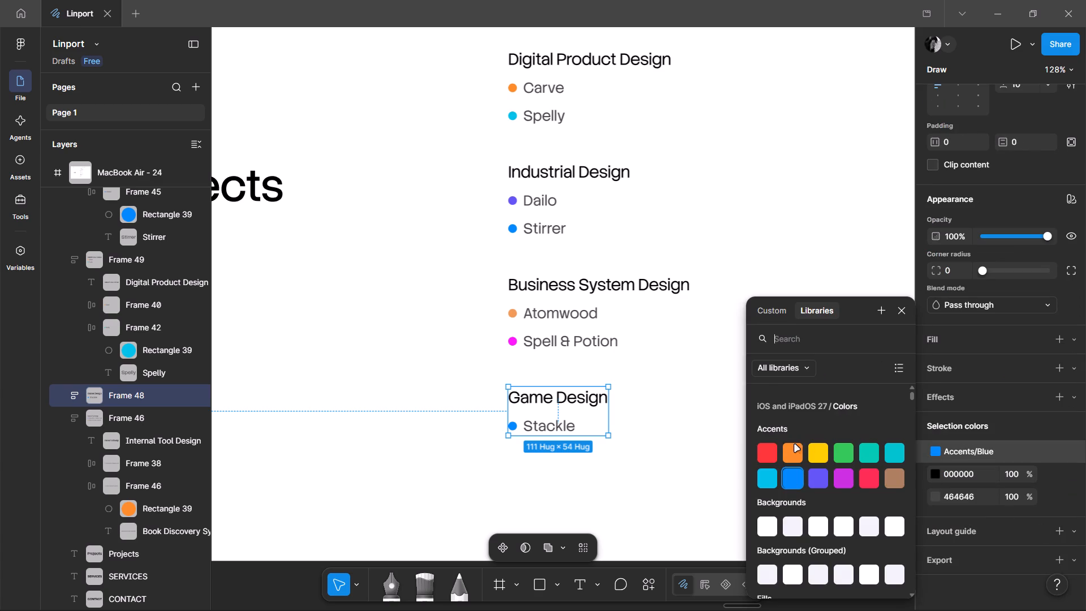
left_click(824, 453)
left_click(538, 498)
Review the bullet colours and layout of the project lists on the Projects page.
scroll(712, 365, "down", 4, "ctrl")
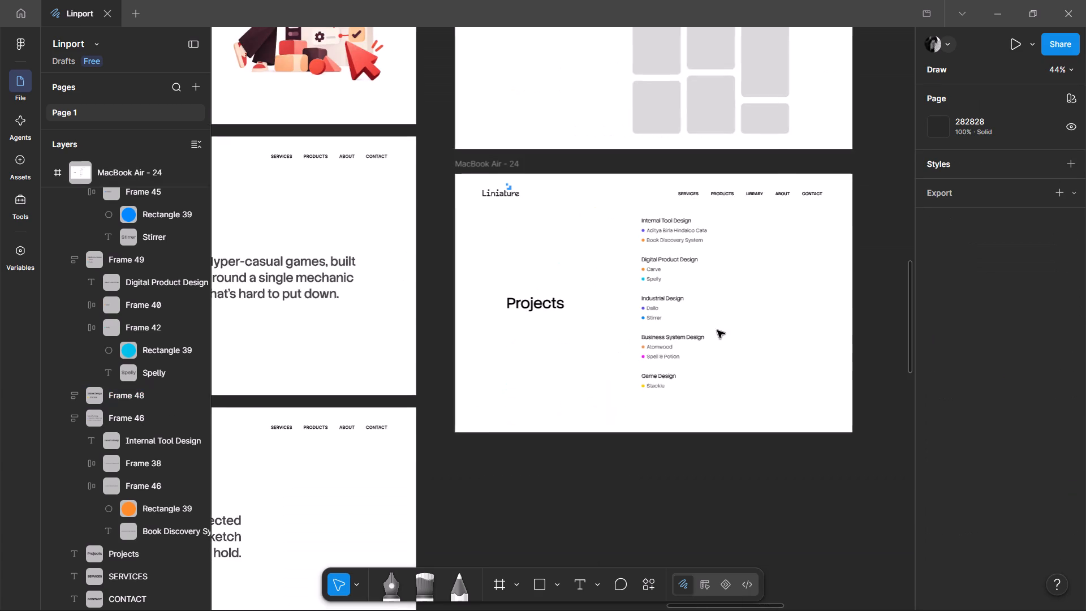
scroll(696, 291, "up", 4, "ctrl")
scroll(696, 291, "down", 2, "ctrl")
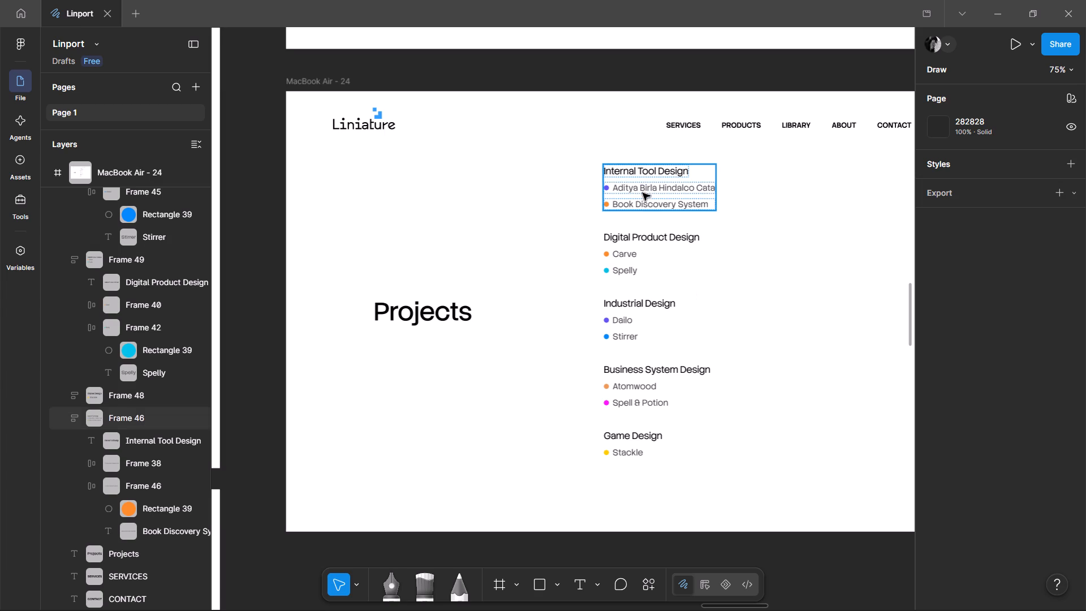
left_click(670, 170)
scroll(670, 170, "up", 3, "ctrl")
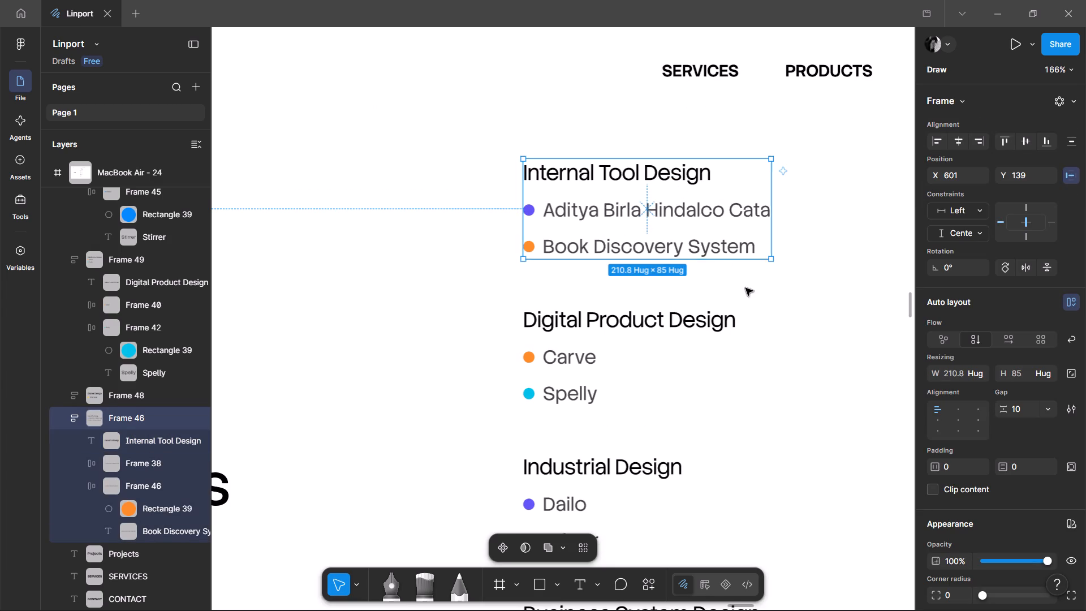
left_click(902, 316)
scroll(697, 335, "down", 4)
scroll(697, 335, "up", 4)
scroll(697, 335, "down", 2)
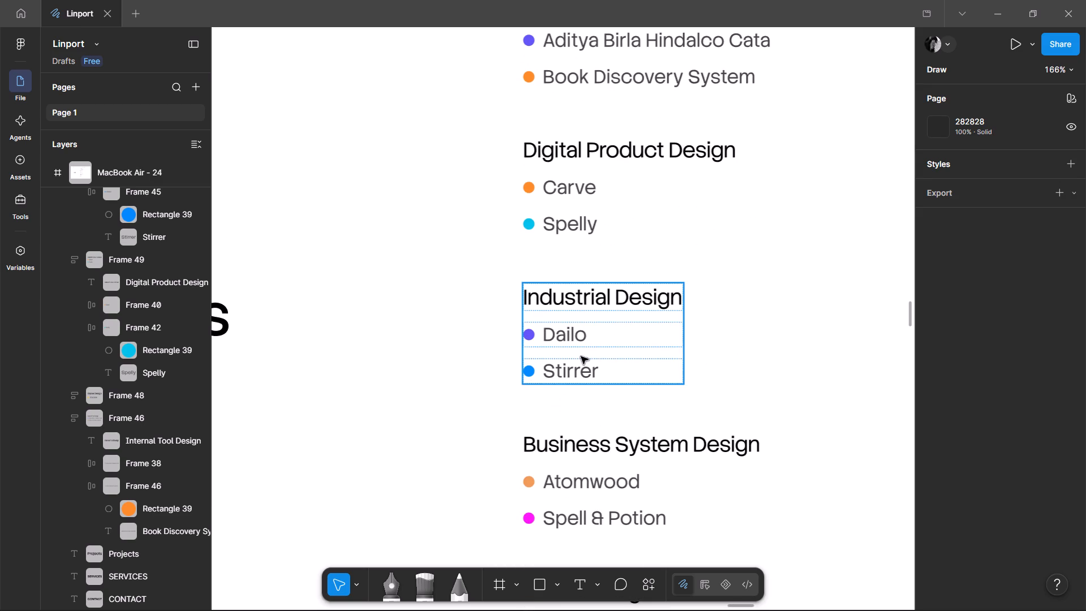
scroll(375, 438, "down", 2, "ctrl")
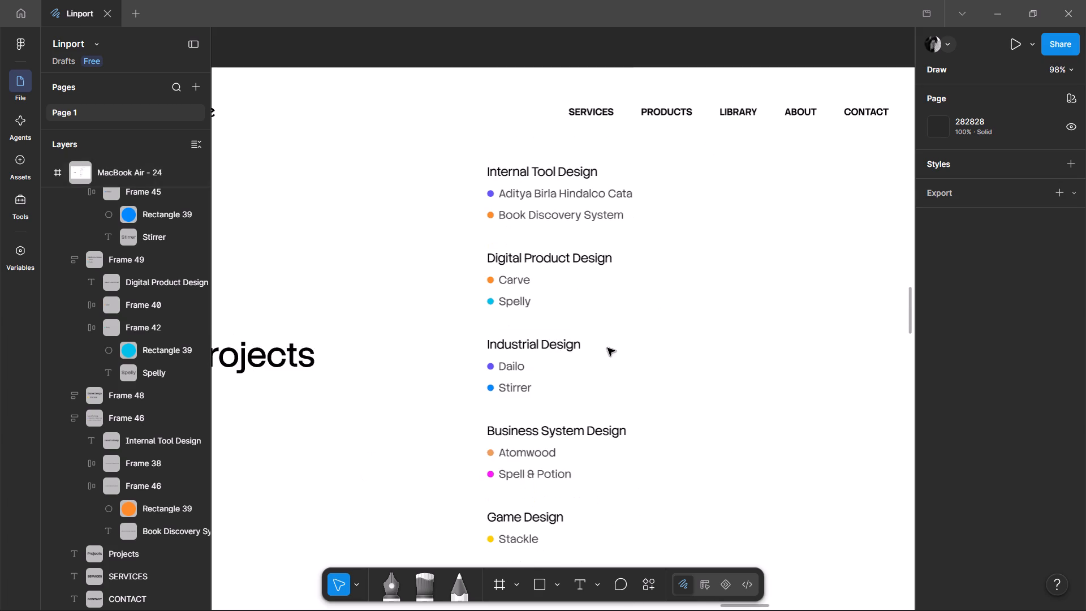
middle_click_drag(620, 294, 647, 244)
left_click_drag(691, 180, 482, 133, "ctrl")
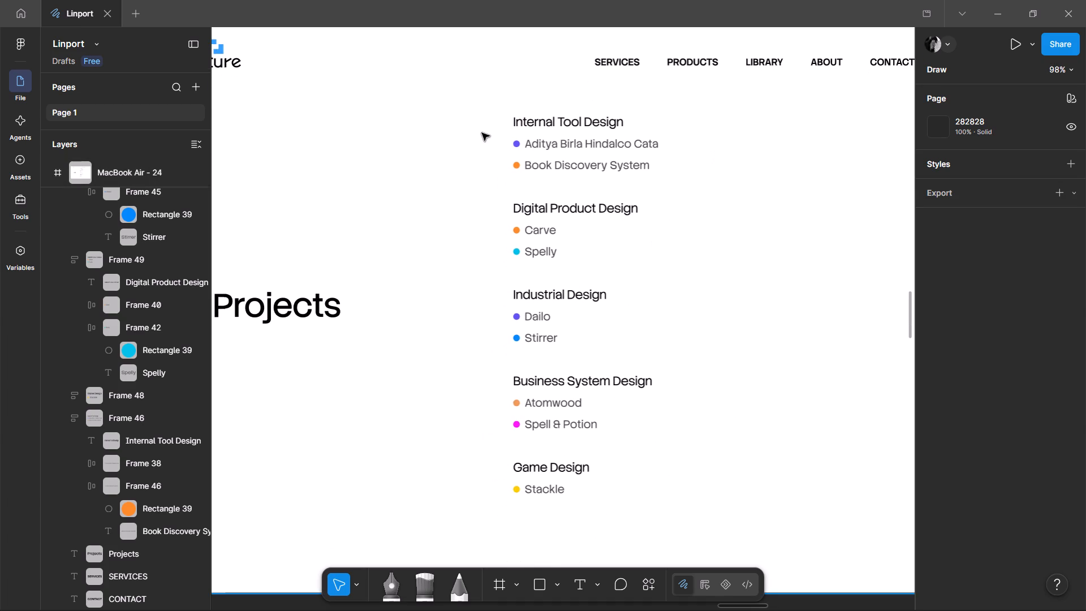
left_click_drag(482, 133, 473, 139, "ctrl")
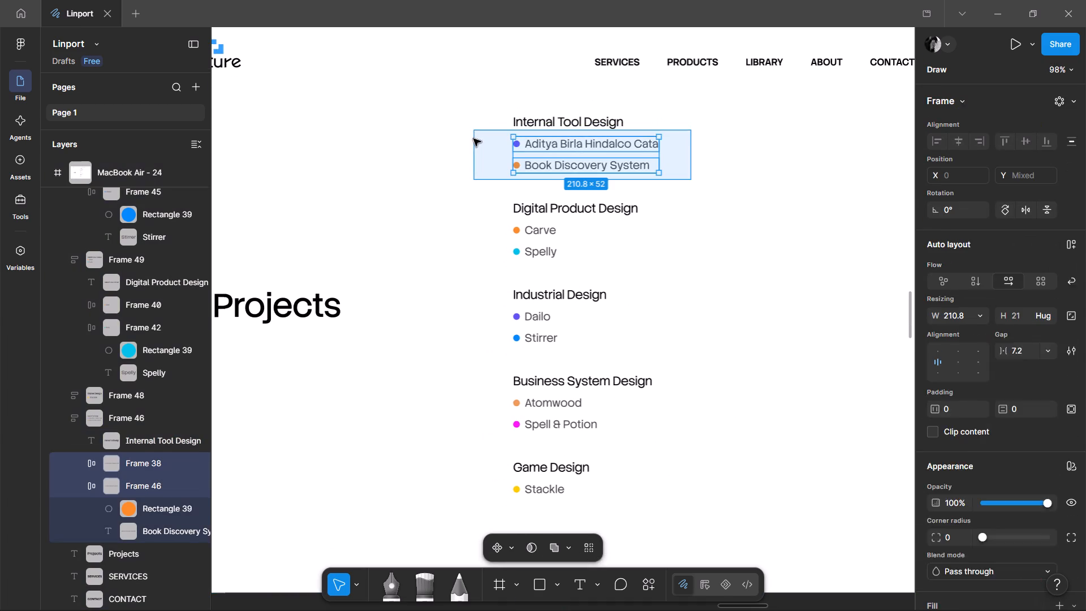
left_click_drag(473, 139, 474, 131, "ctrl")
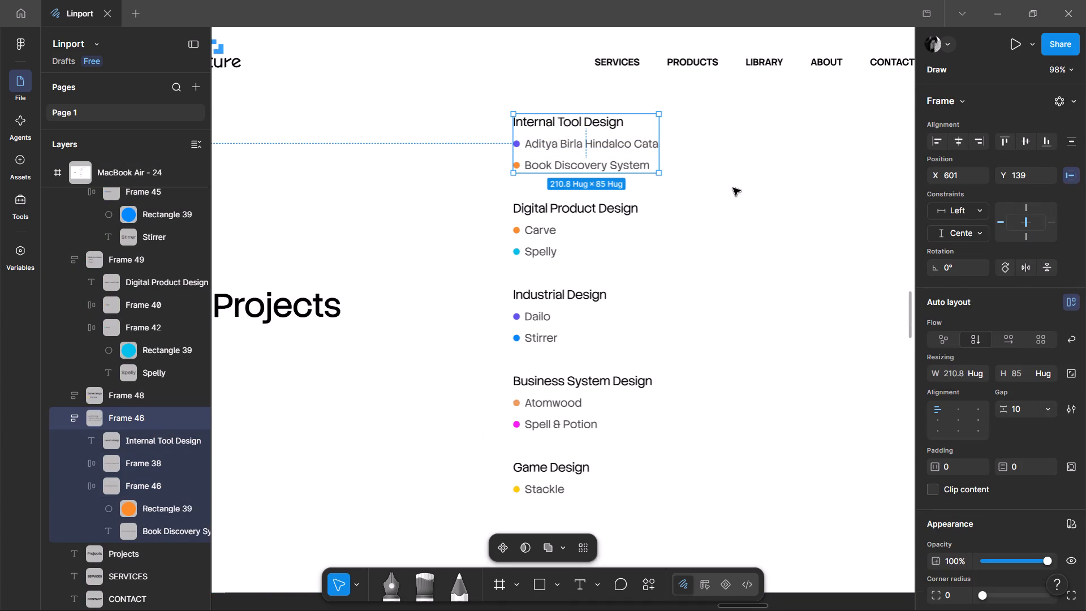
left_click(733, 188)
Collapse all expanded layers in the layer list.
left_click(199, 150)
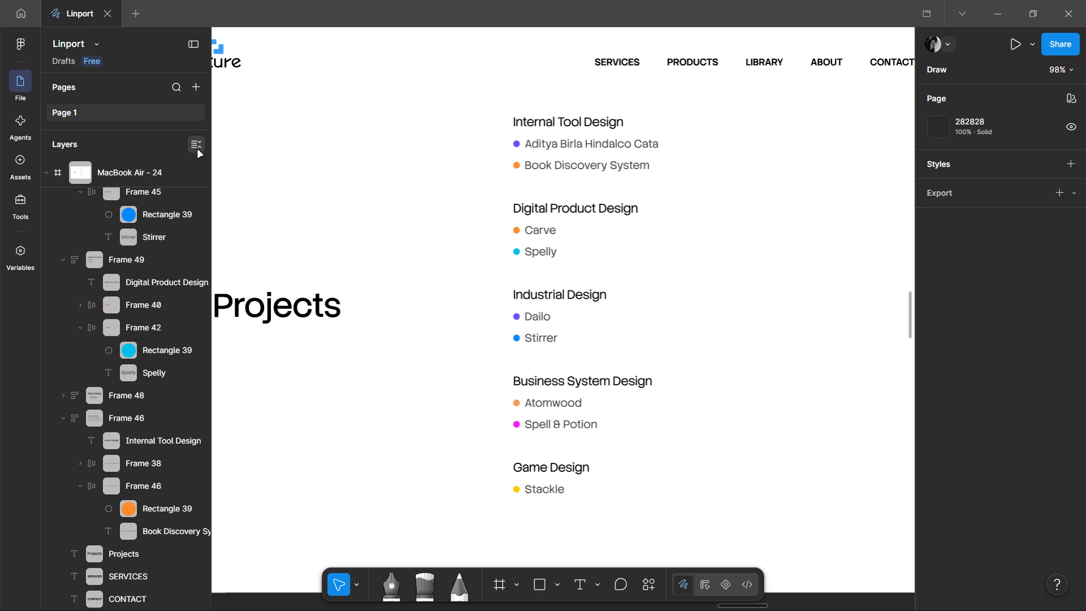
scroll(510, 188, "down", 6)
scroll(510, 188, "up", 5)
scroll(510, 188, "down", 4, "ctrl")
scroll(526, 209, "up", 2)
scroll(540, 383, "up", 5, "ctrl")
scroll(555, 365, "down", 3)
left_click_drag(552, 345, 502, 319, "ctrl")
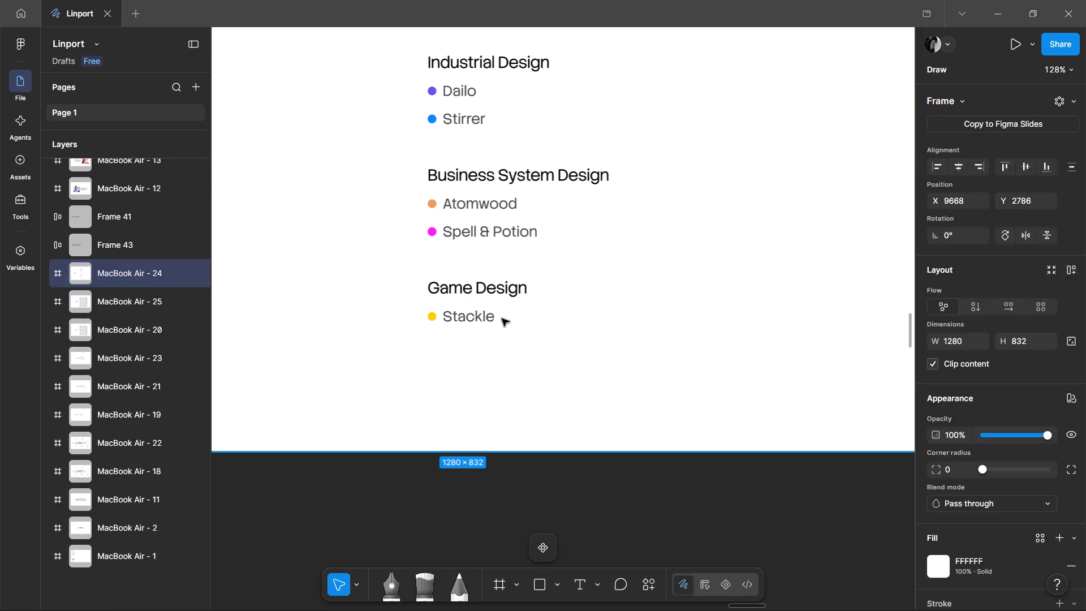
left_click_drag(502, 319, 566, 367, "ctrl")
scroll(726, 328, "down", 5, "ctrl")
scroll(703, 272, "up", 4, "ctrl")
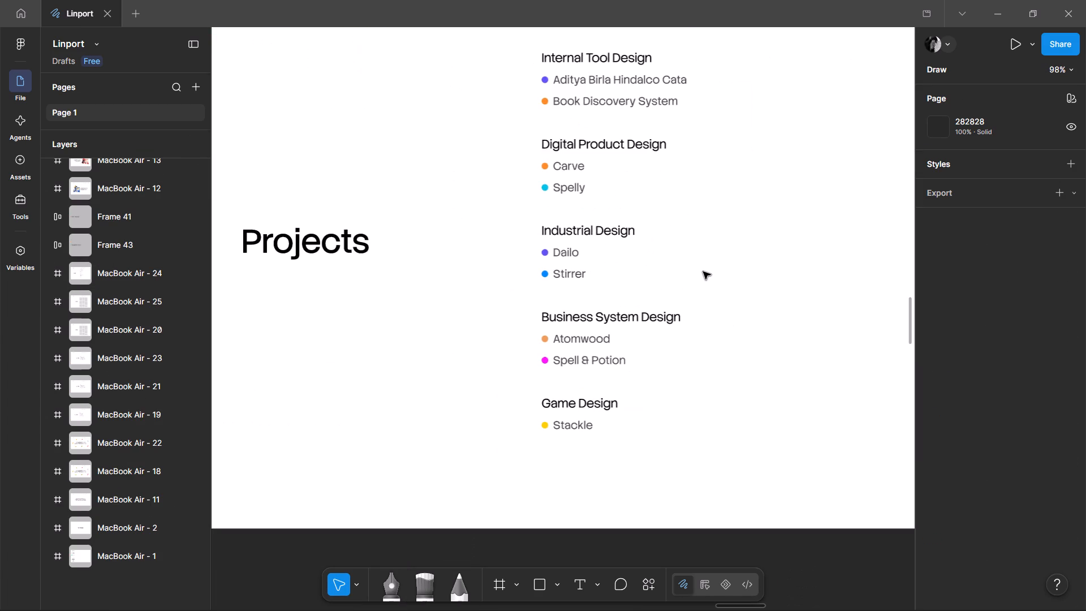
Move the Industrial, Business System and Game Design lists together into a second column, level with the Internal Tool Design list.
scroll(703, 272, "down", 2, "ctrl")
left_click_drag(718, 416, 612, 296)
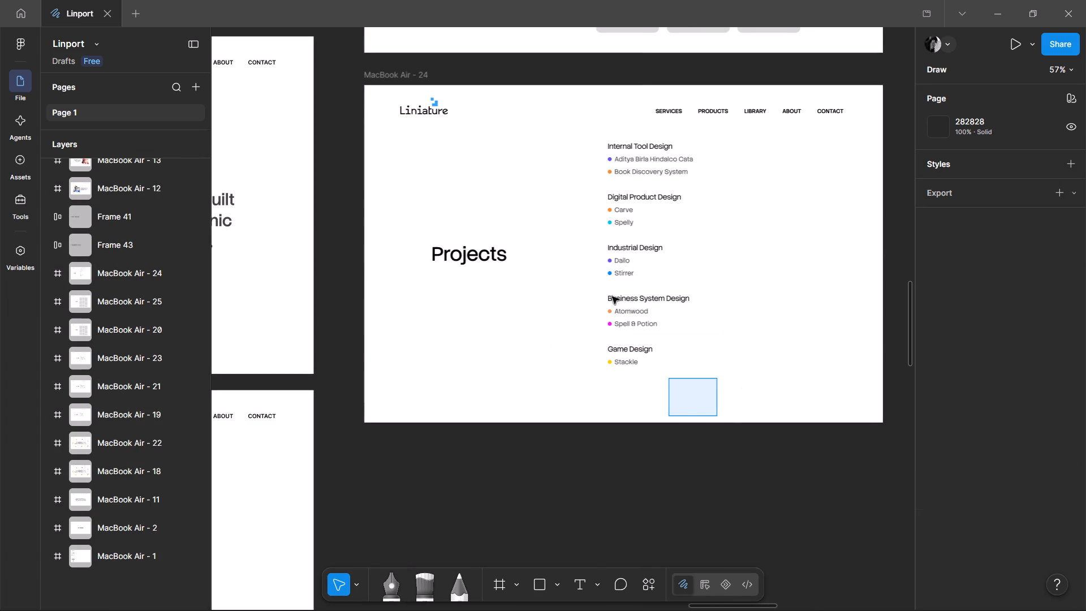
left_click_drag(612, 296, 604, 265)
scroll(666, 203, "up", 3, "ctrl")
scroll(601, 203, "down", 1, "ctrl")
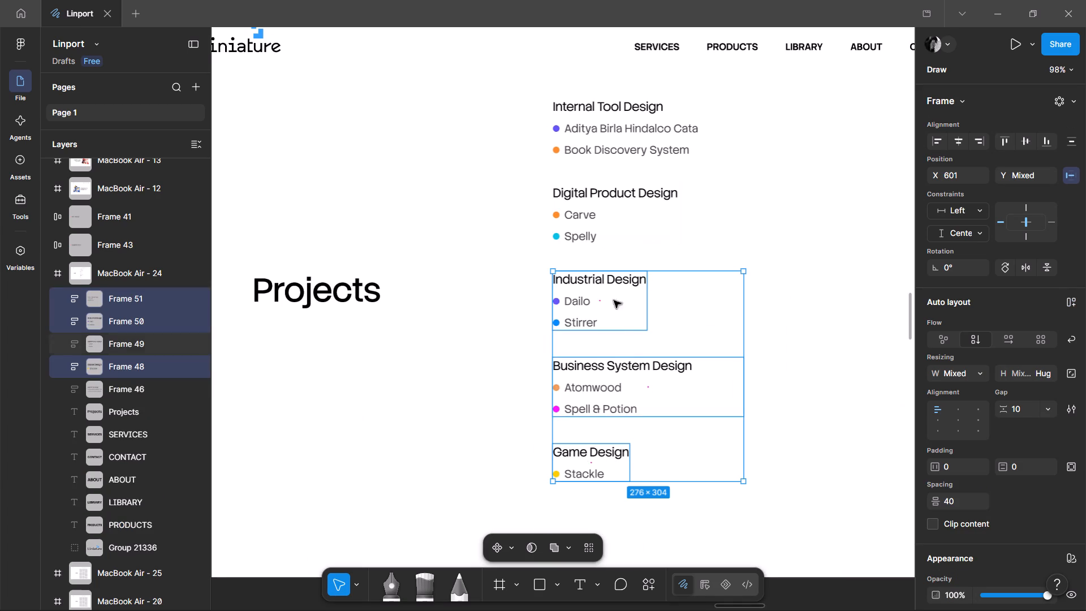
left_click_drag(601, 371, 773, 196)
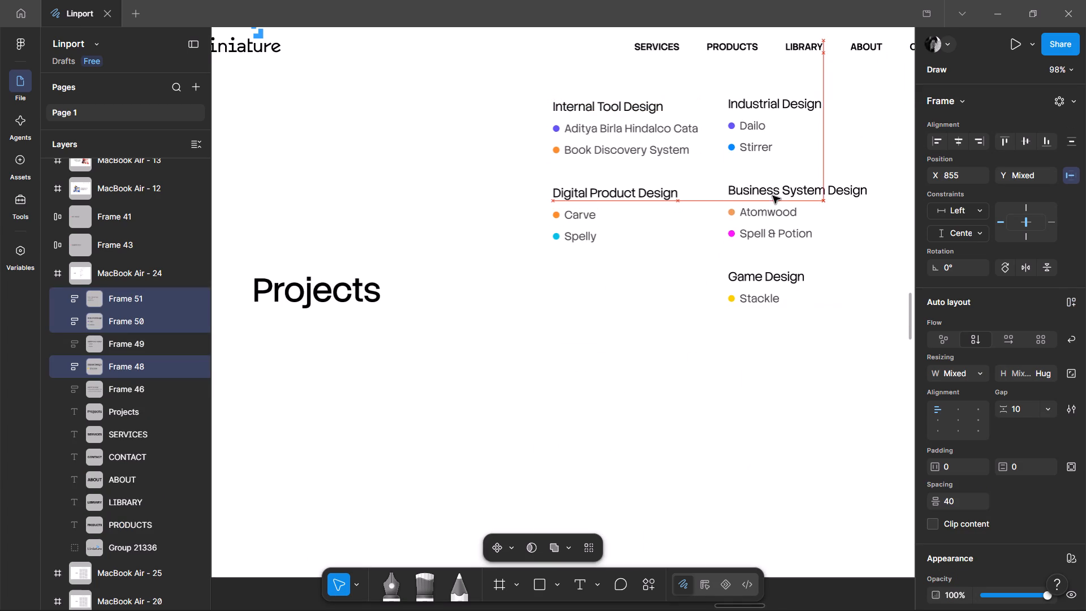
left_click_drag(773, 196, 792, 199)
left_click(610, 322)
Move the Game Design list into the first column beneath Digital Product Design, aligned with that column's left edge.
scroll(600, 320, "down", 2, "ctrl")
scroll(689, 293, "up", 2, "ctrl")
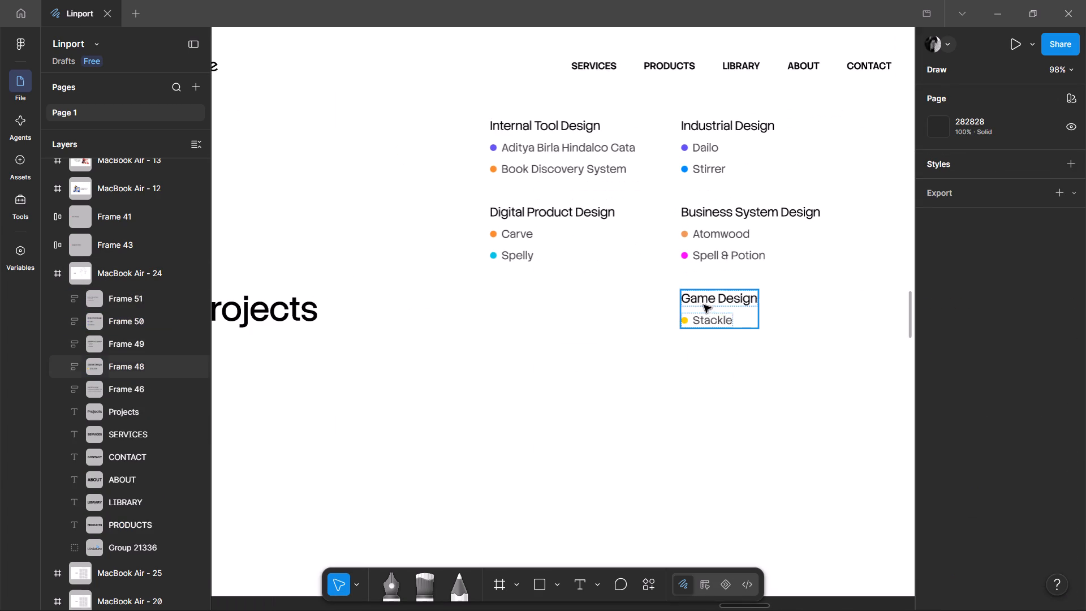
left_click_drag(721, 313, 522, 304)
key("ctrl+z")
left_click_drag(729, 314, 543, 320, "shift")
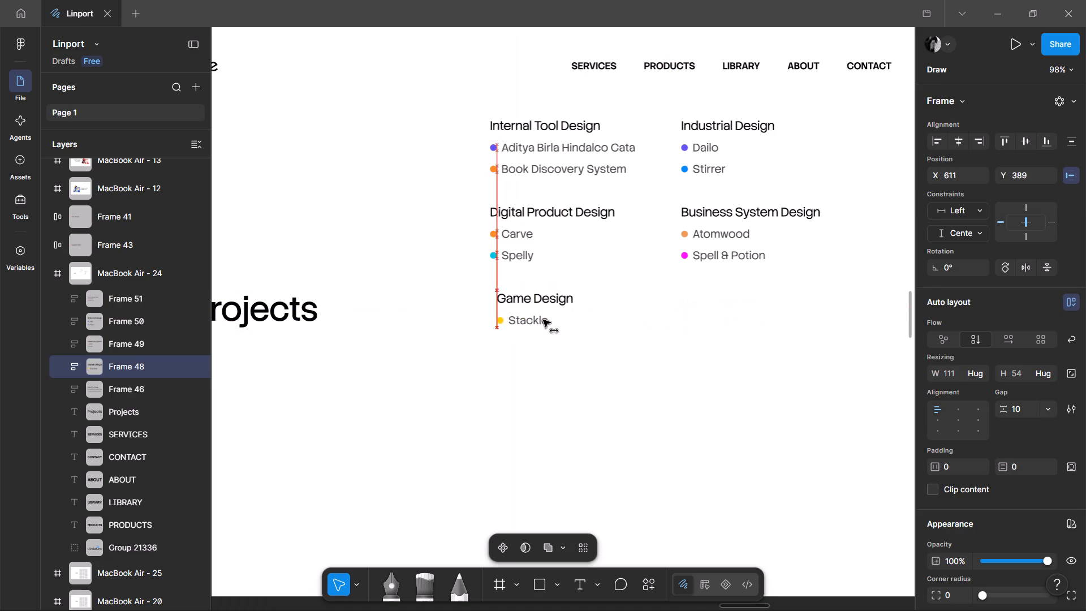
left_click_drag(543, 320, 536, 321, "shift")
left_click(562, 406)
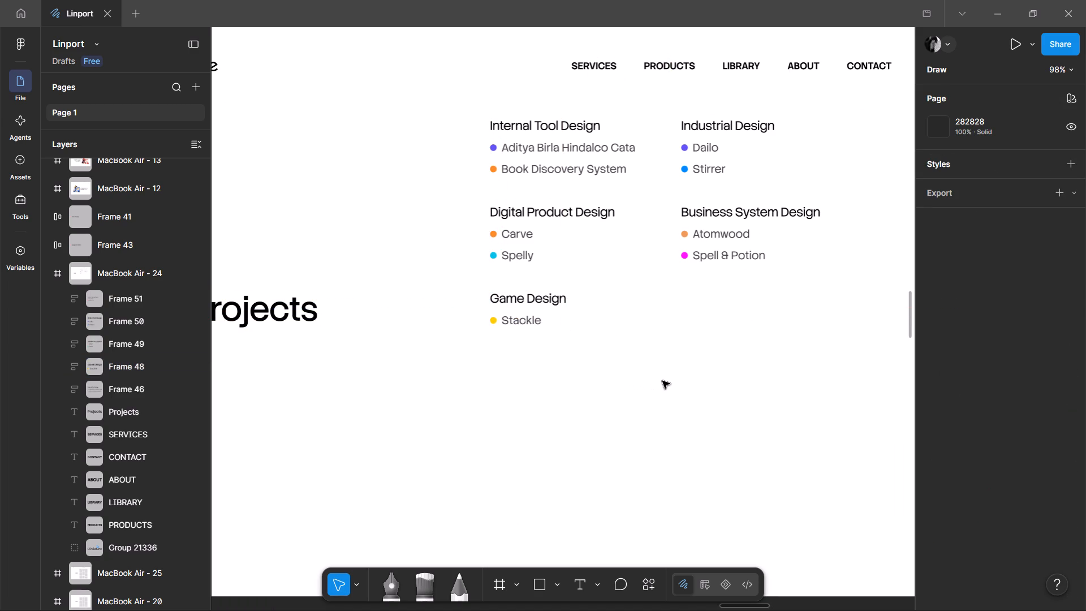
Review the two-column arrangement of the project lists against the Projects heading and the neighbouring page above.
scroll(739, 378, "up", 3)
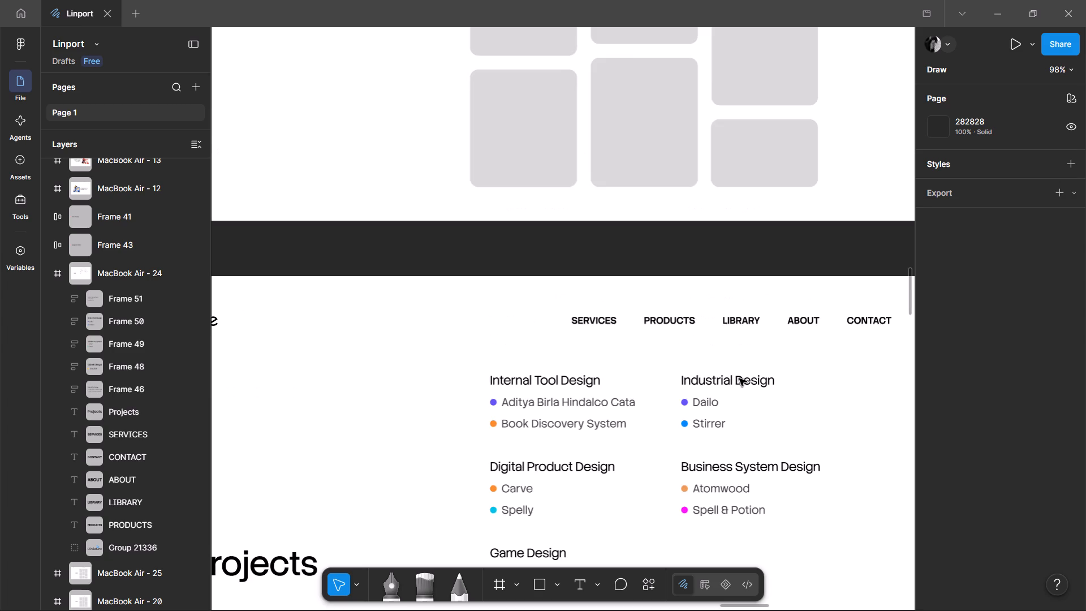
scroll(739, 378, "down", 1)
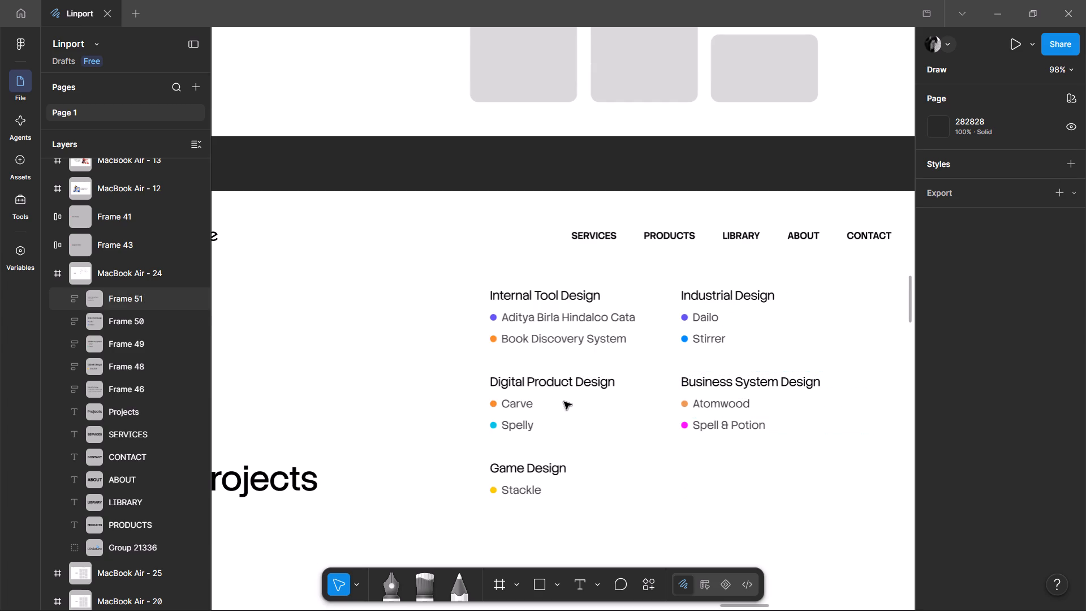
left_click(626, 488)
scroll(631, 461, "down", 2)
scroll(631, 461, "up", 3)
scroll(650, 430, "down", 2)
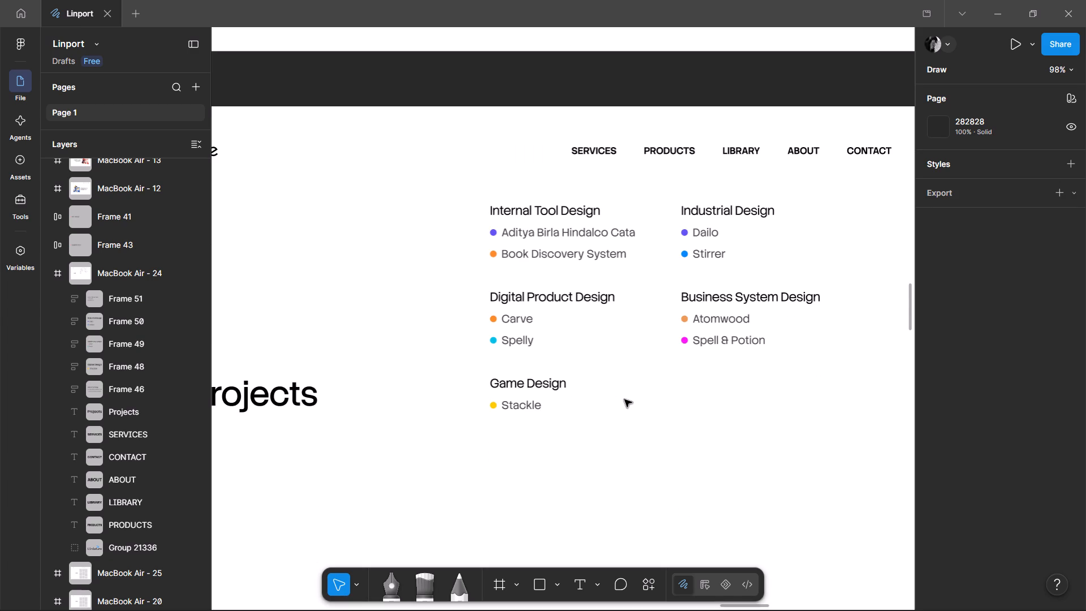
scroll(600, 304, "up", 3)
scroll(600, 304, "down", 4)
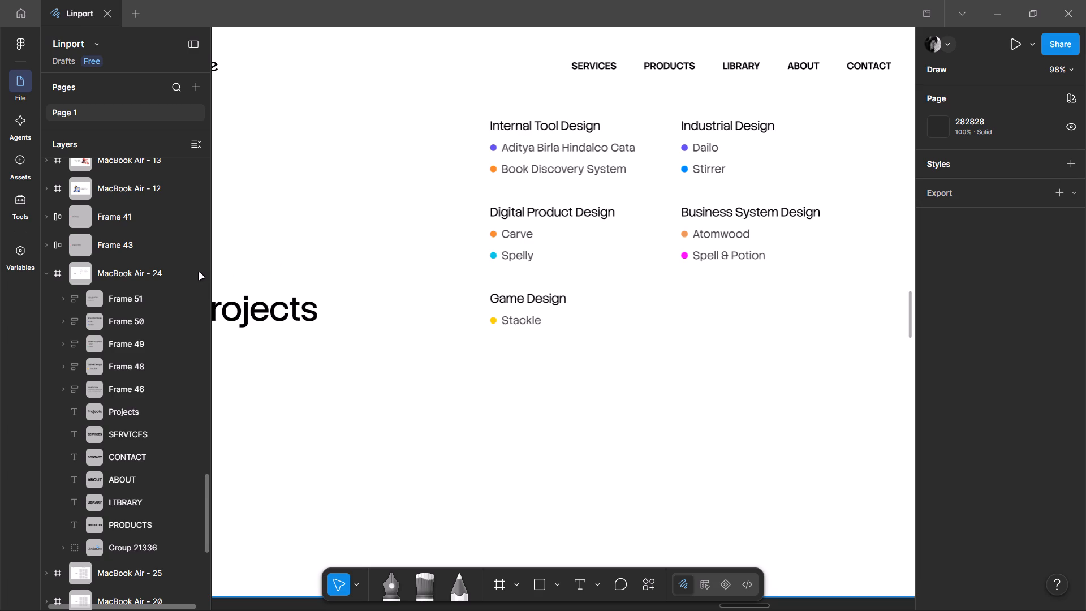
left_click(370, 400)
scroll(667, 410, "up", 2)
scroll(667, 410, "down", 1)
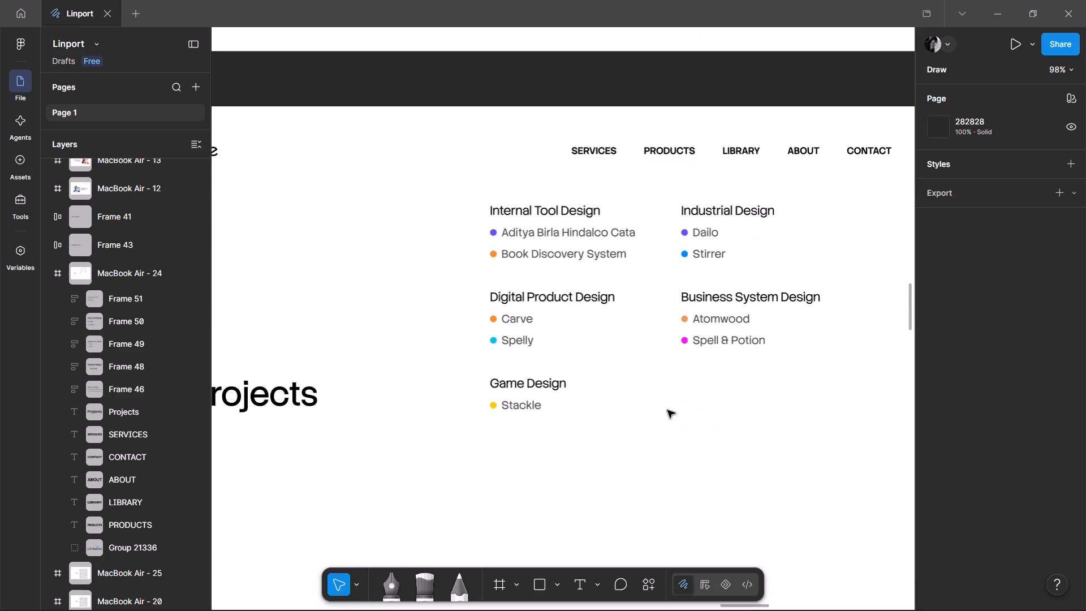
scroll(667, 410, "up", 1)
scroll(667, 410, "down", 2)
scroll(667, 410, "down", 2, "ctrl")
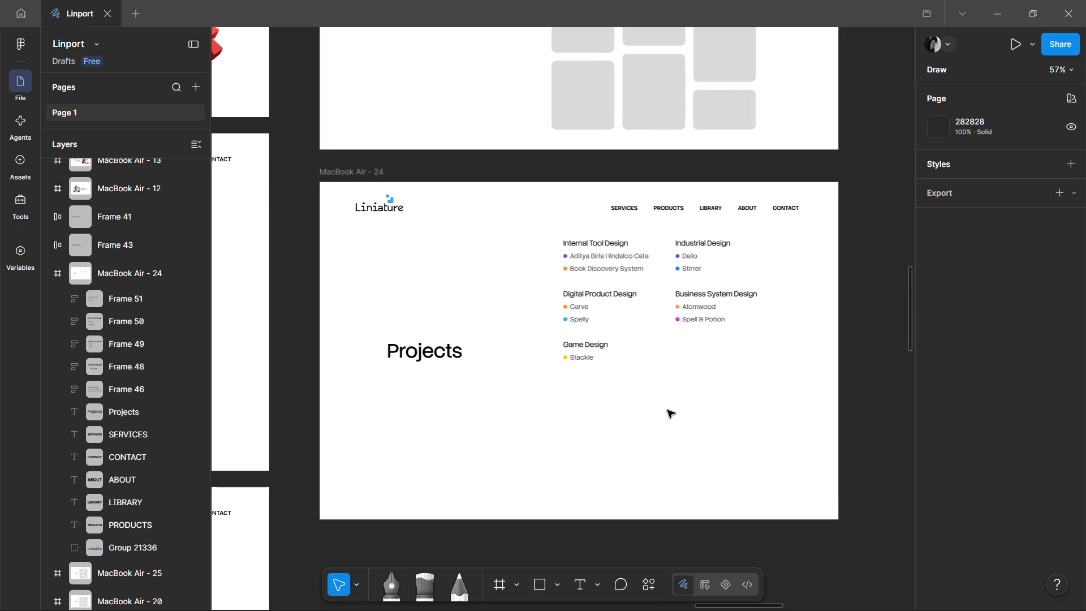
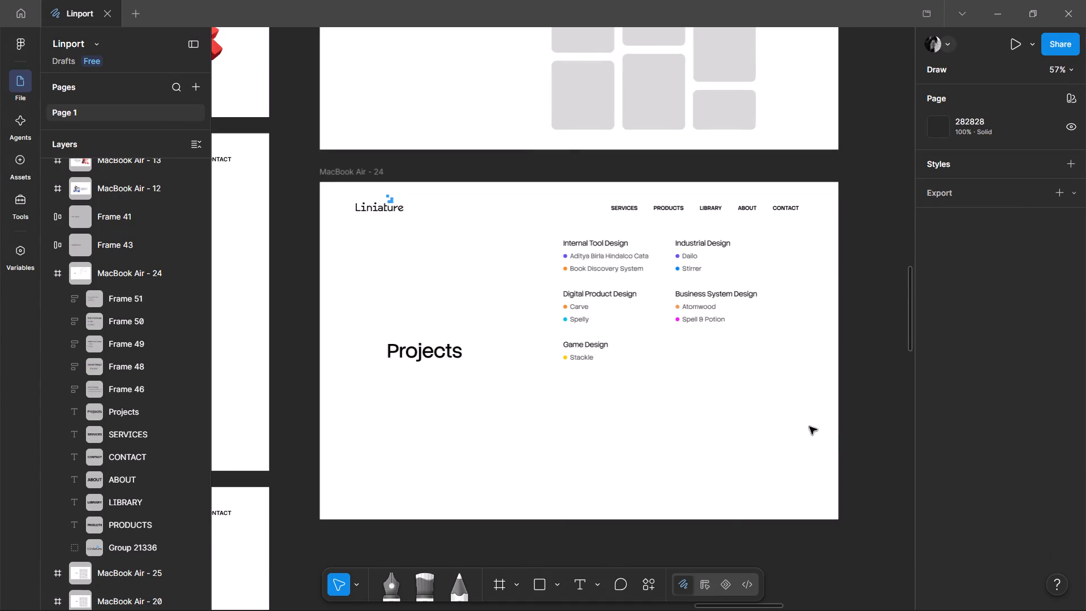
Examine the two-column project lists on the Projects page up close and against the whole page.
scroll(642, 292, "up", 5, "ctrl")
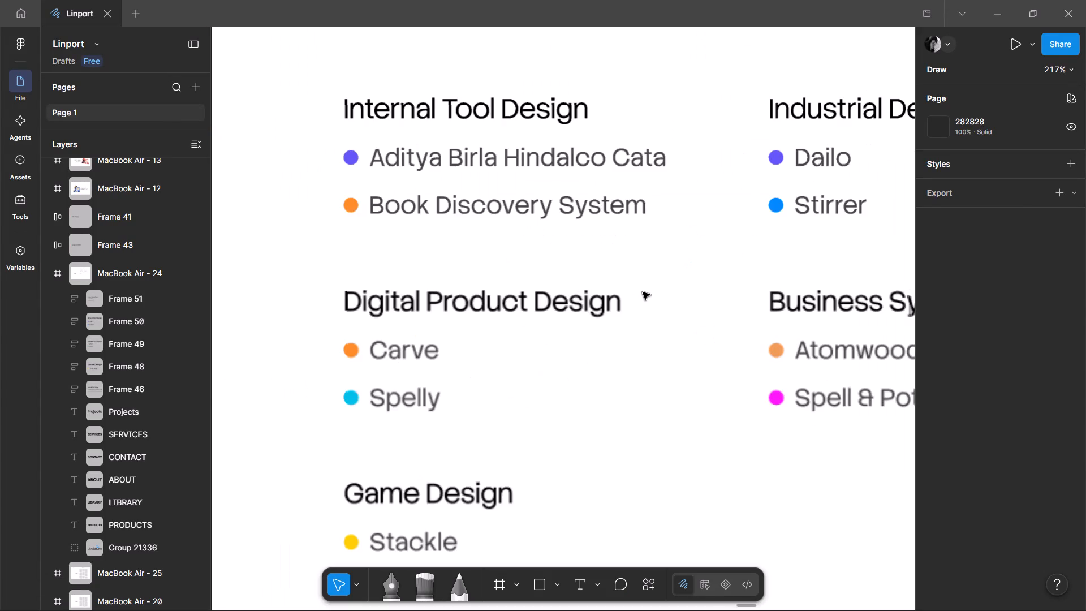
scroll(647, 290, "down", 5, "ctrl")
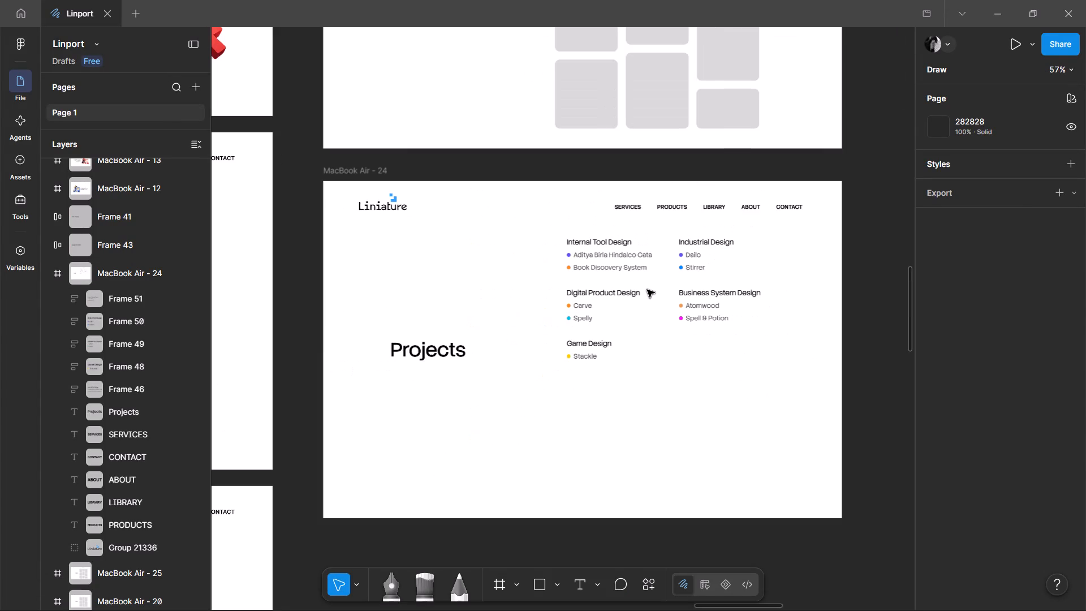
scroll(654, 276, "up", 5, "ctrl")
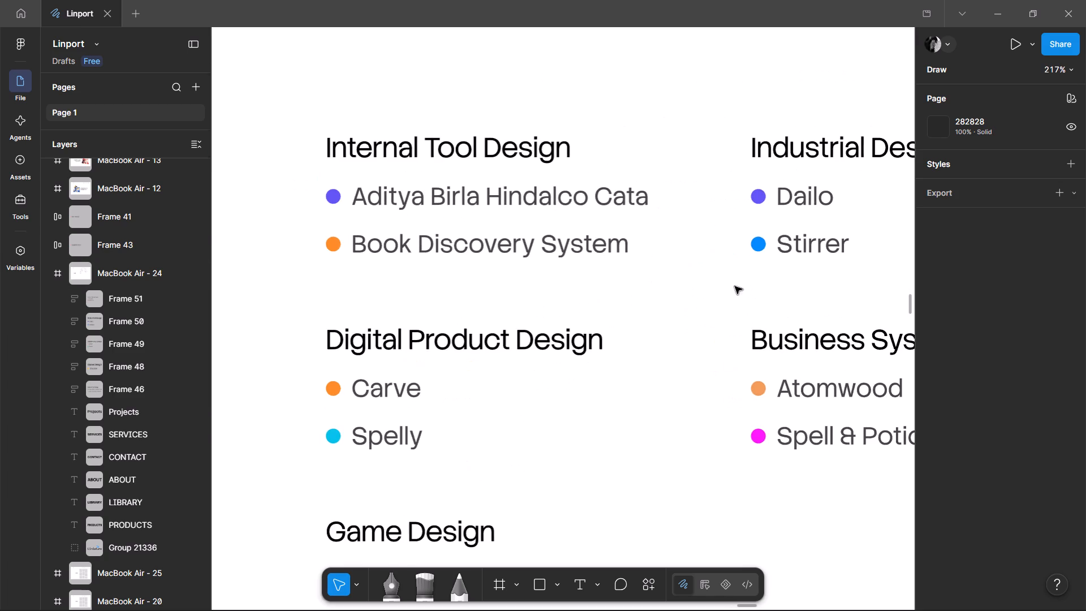
middle_click_drag(736, 290, 625, 328)
scroll(626, 325, "down", 3, "ctrl")
scroll(608, 330, "up", 3, "ctrl")
scroll(608, 330, "down", 2, "ctrl")
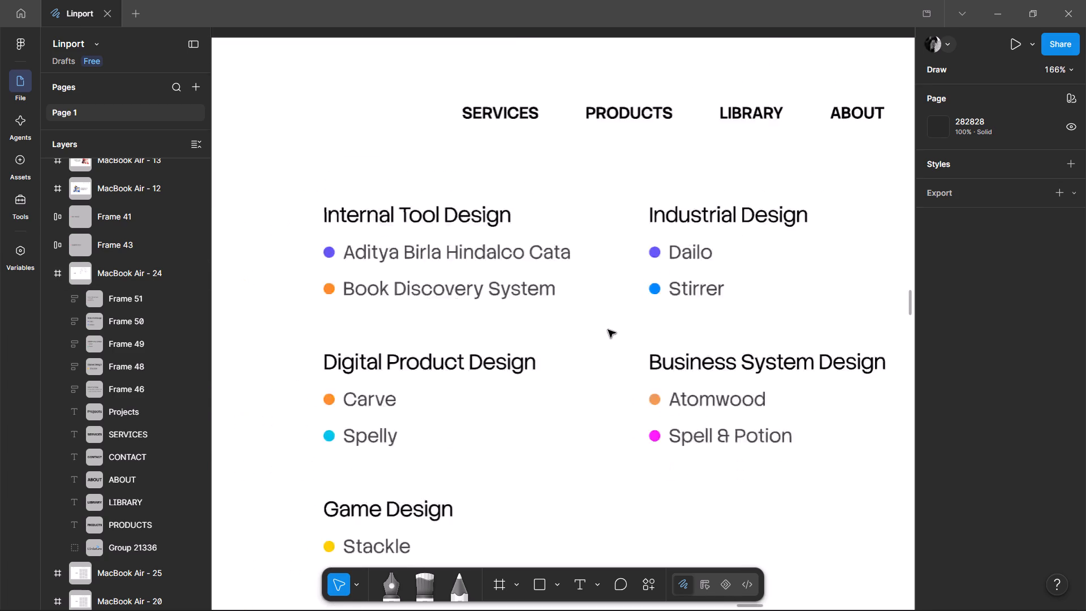
scroll(608, 330, "down", 1, "ctrl")
scroll(611, 472, "down", 1)
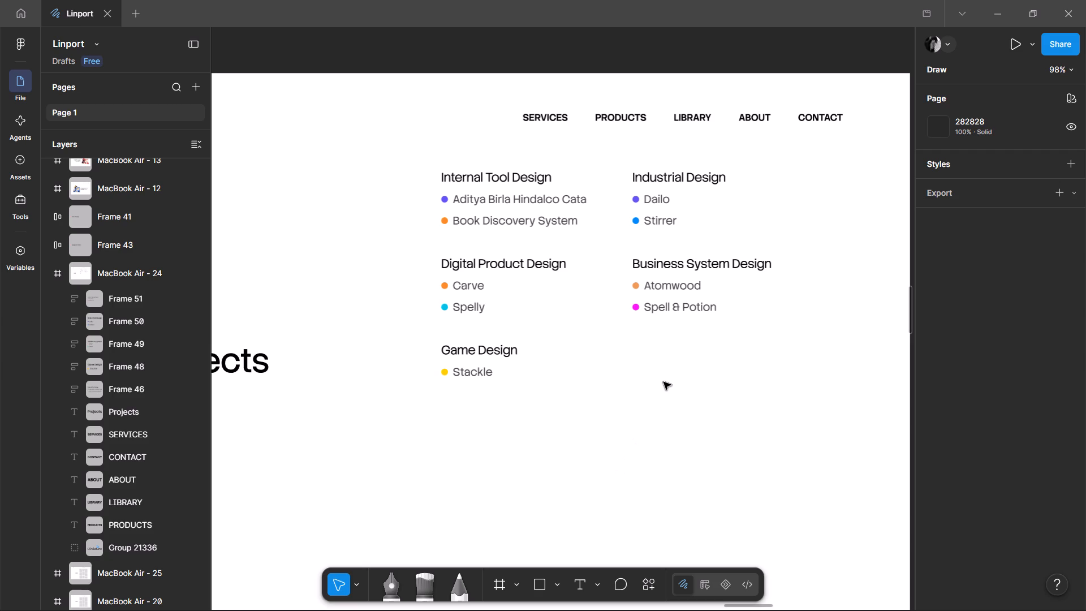
middle_click_drag(675, 378, 581, 378)
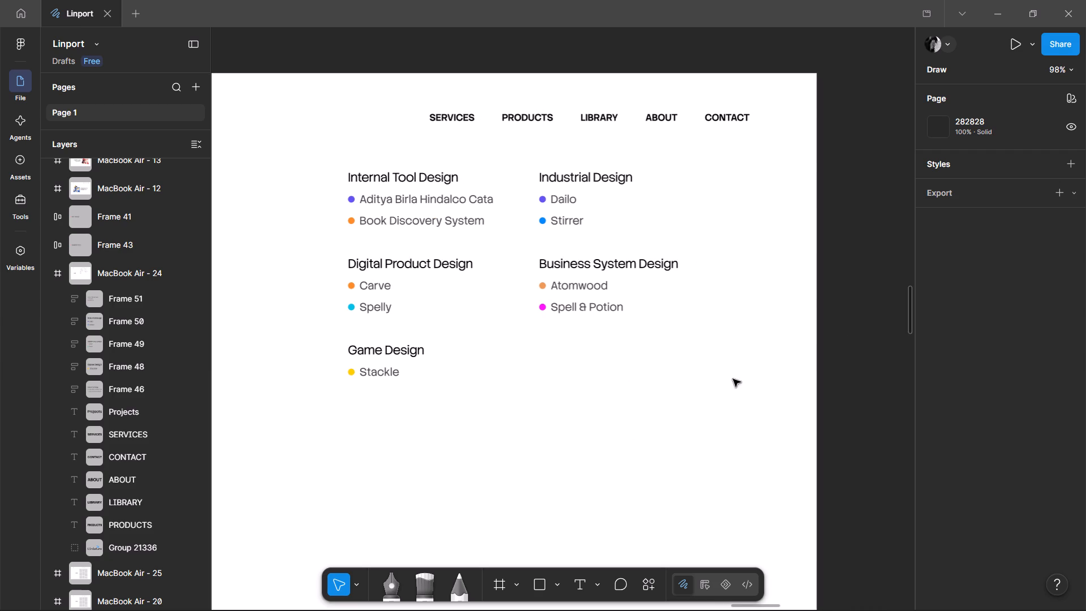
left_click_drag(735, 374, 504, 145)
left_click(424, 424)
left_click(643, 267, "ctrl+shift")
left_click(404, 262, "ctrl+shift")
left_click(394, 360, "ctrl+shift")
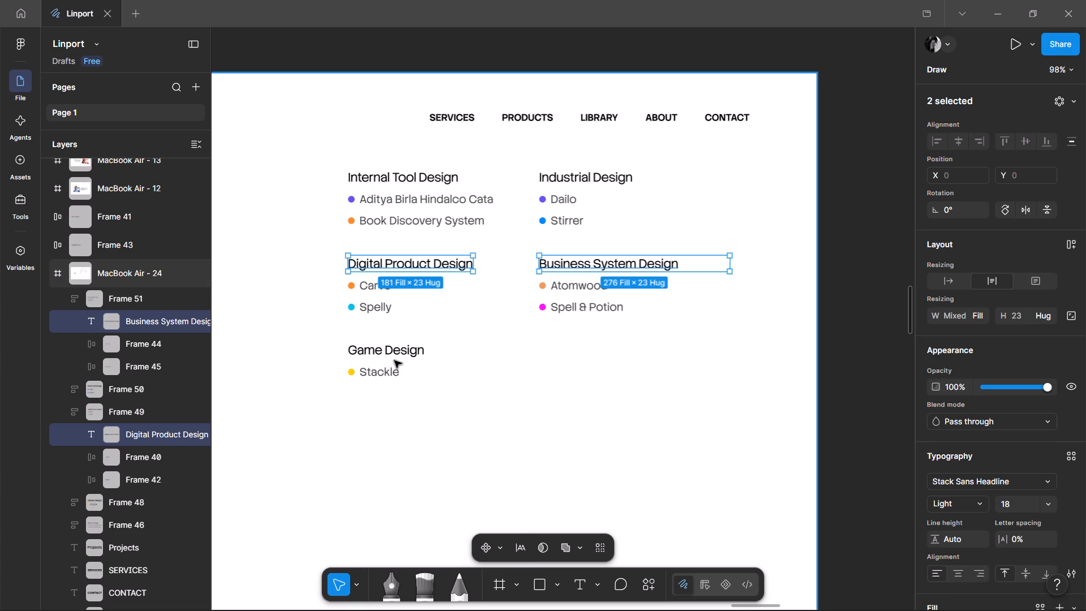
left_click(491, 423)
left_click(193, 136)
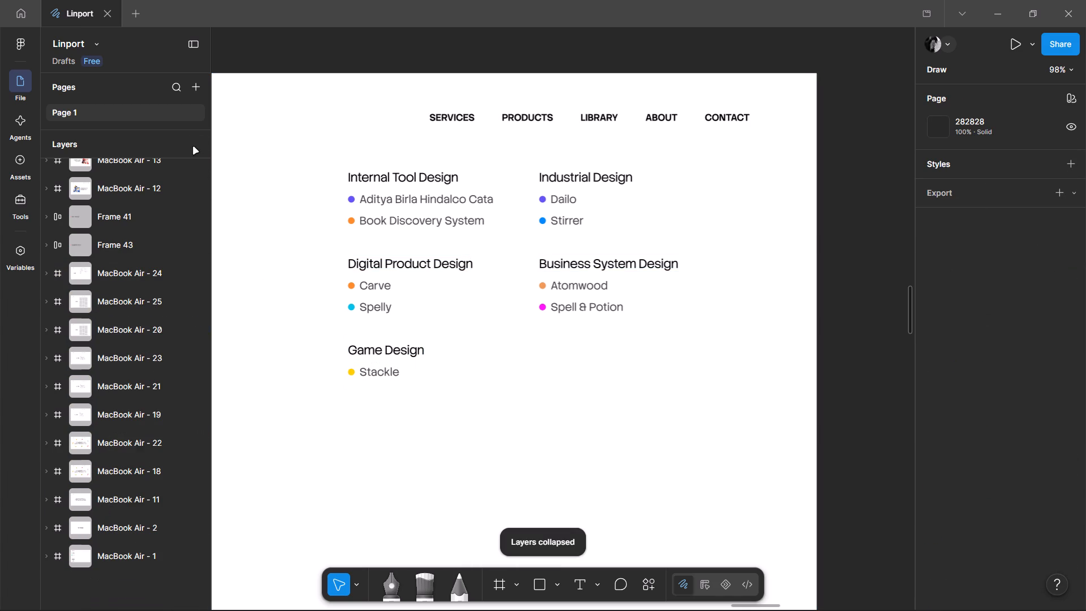
Set the font of all five category headings on the Projects page to Stack Sans Notch.
left_click(397, 346, "ctrl+shift")
left_click(407, 264, "ctrl+shift")
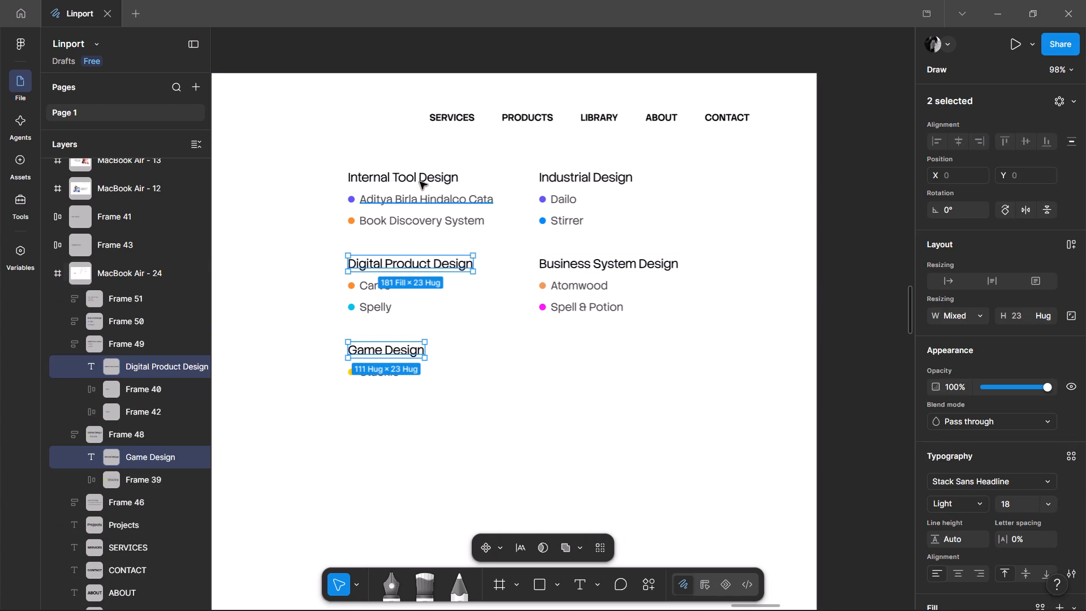
left_click(421, 179, "ctrl+shift")
left_click(574, 182, "ctrl+shift")
left_click(589, 264, "ctrl+shift")
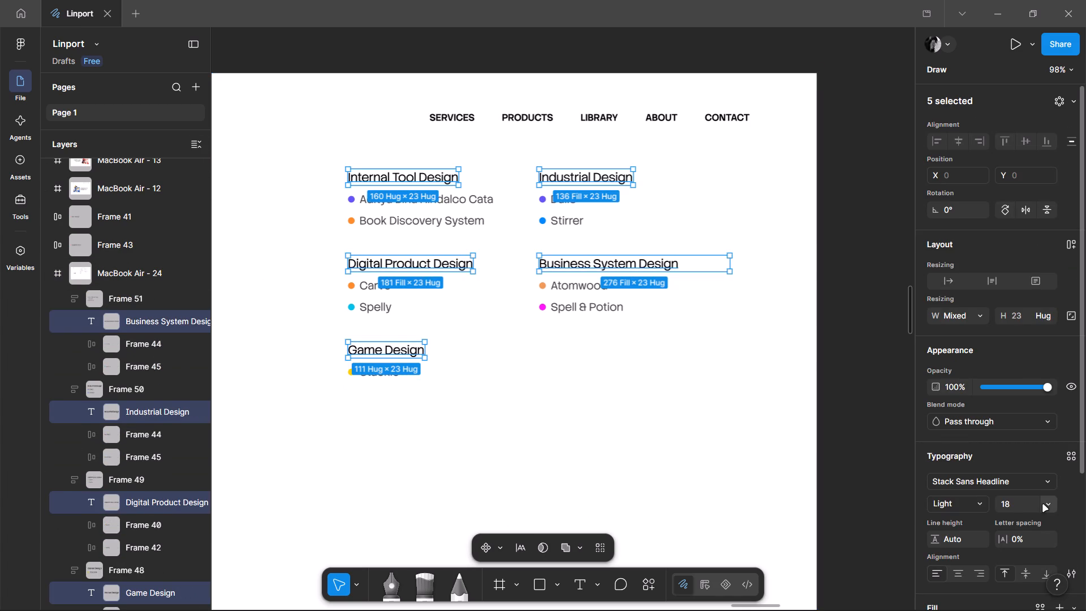
left_click(968, 491)
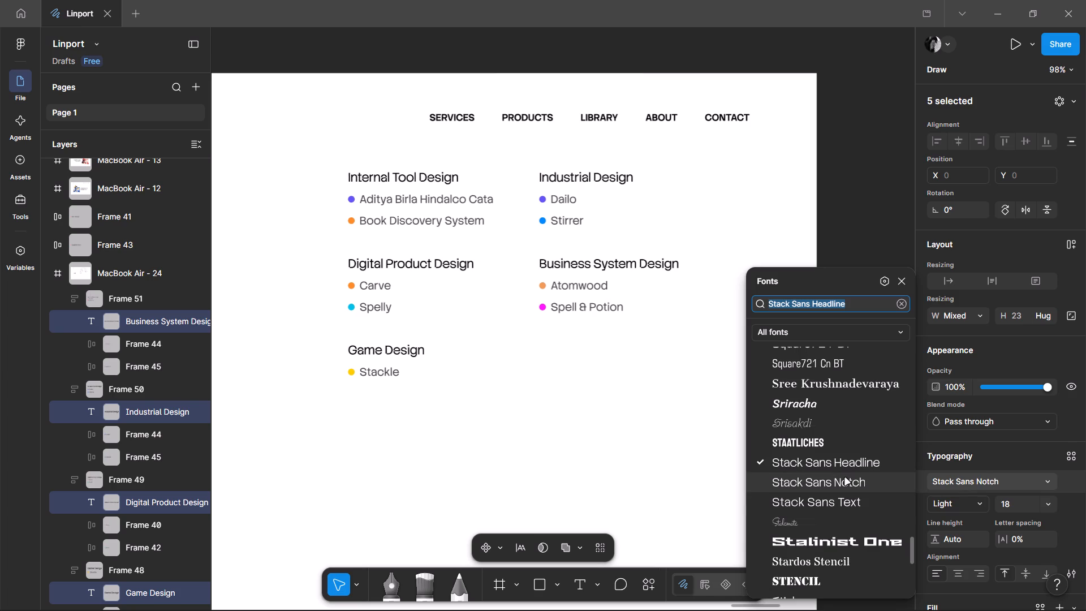
left_click(845, 478)
scroll(578, 222, "up", 6, "ctrl")
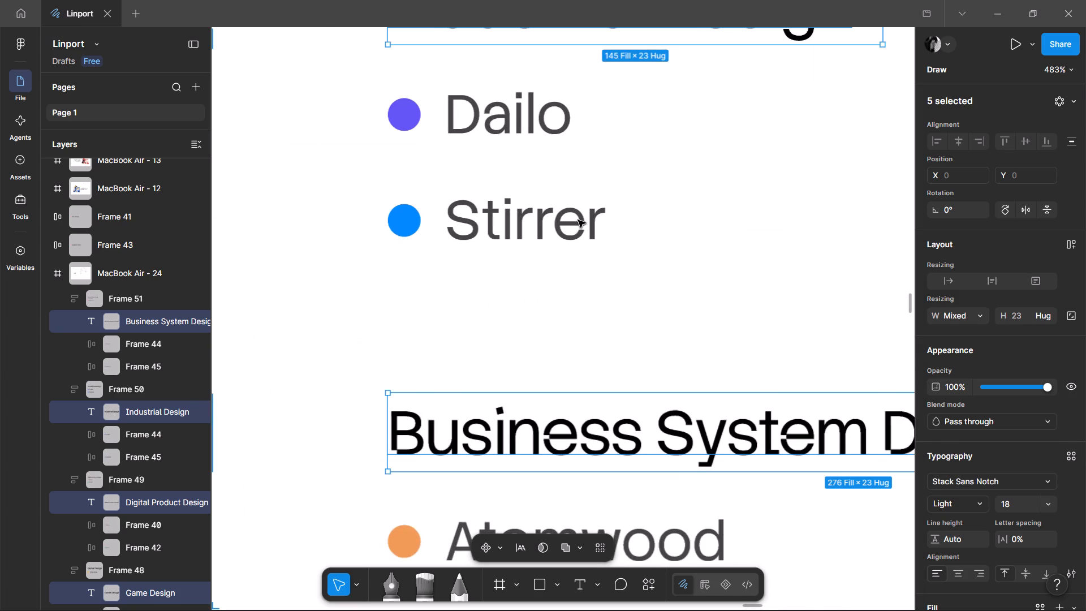
scroll(578, 220, "down", 6, "ctrl")
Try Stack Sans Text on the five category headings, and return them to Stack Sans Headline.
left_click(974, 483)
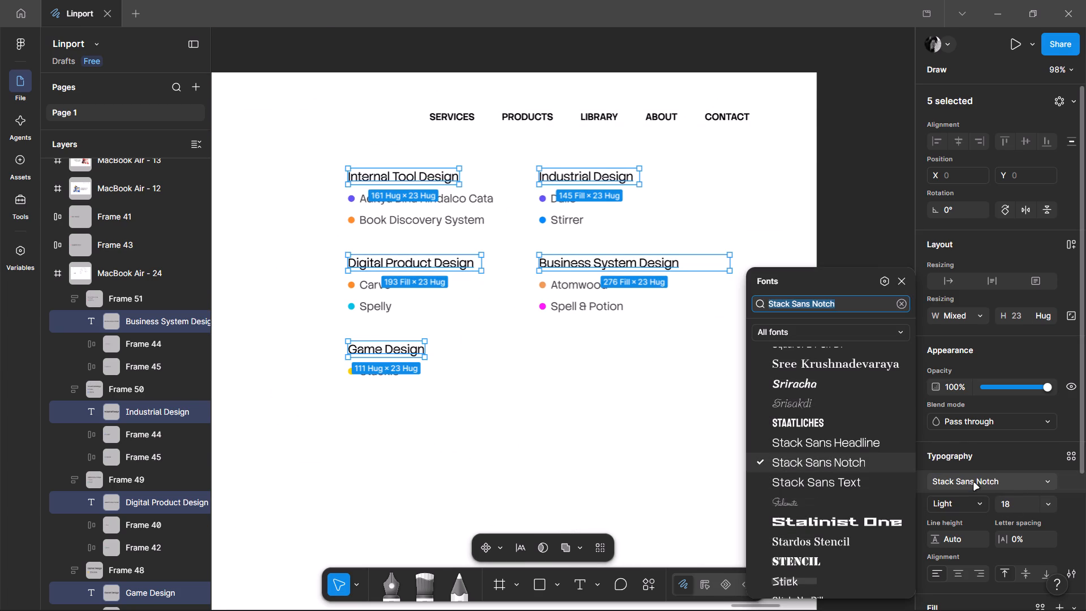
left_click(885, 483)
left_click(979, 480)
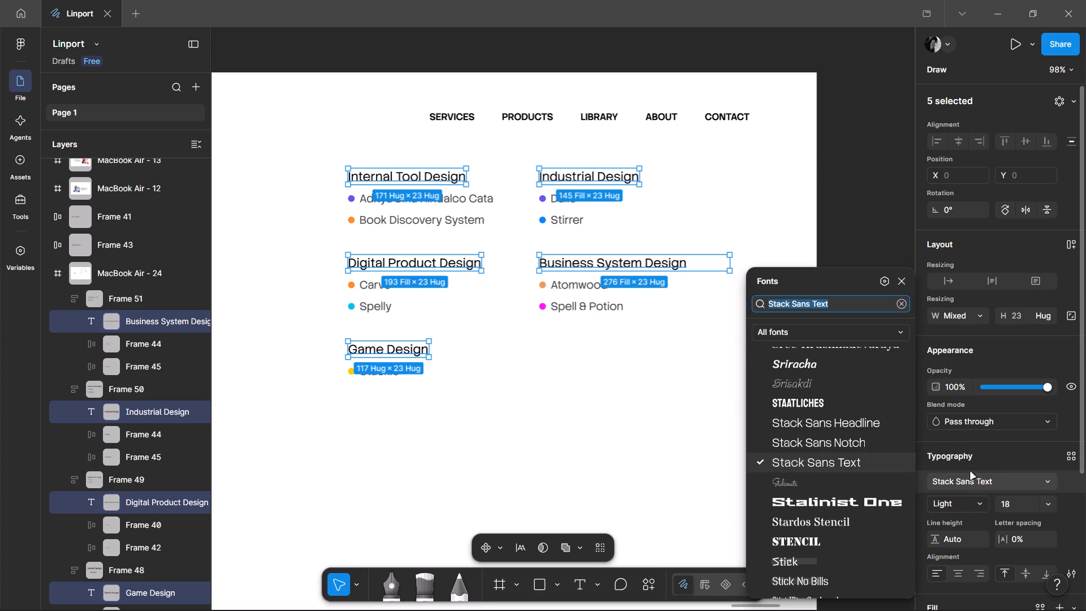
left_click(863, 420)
Set the font of the five selected category headings to Stack Sans Text.
scroll(615, 242, "up", 3, "ctrl")
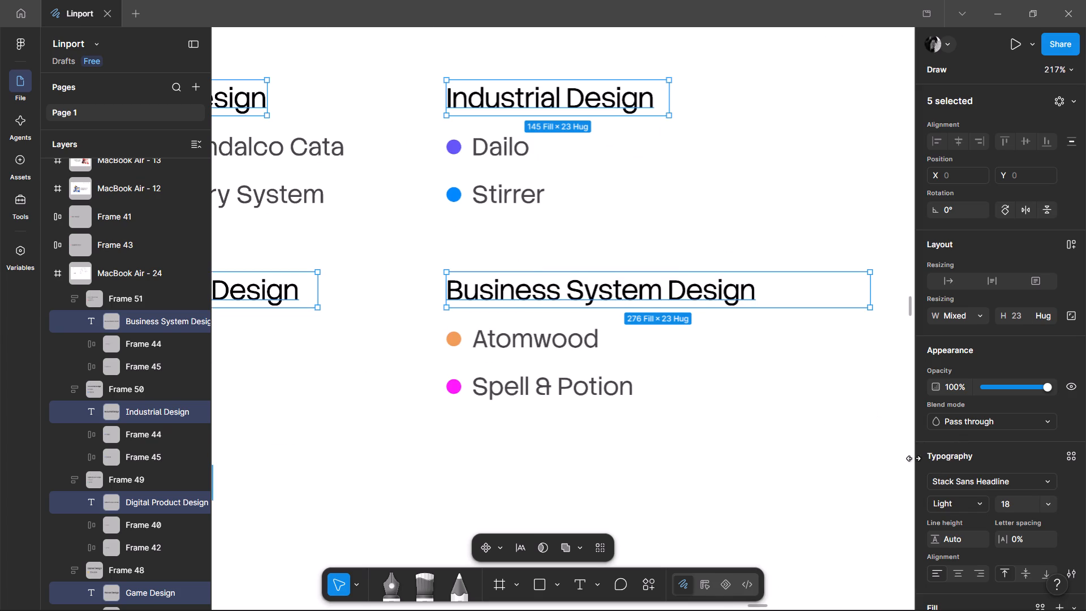
left_click(952, 481)
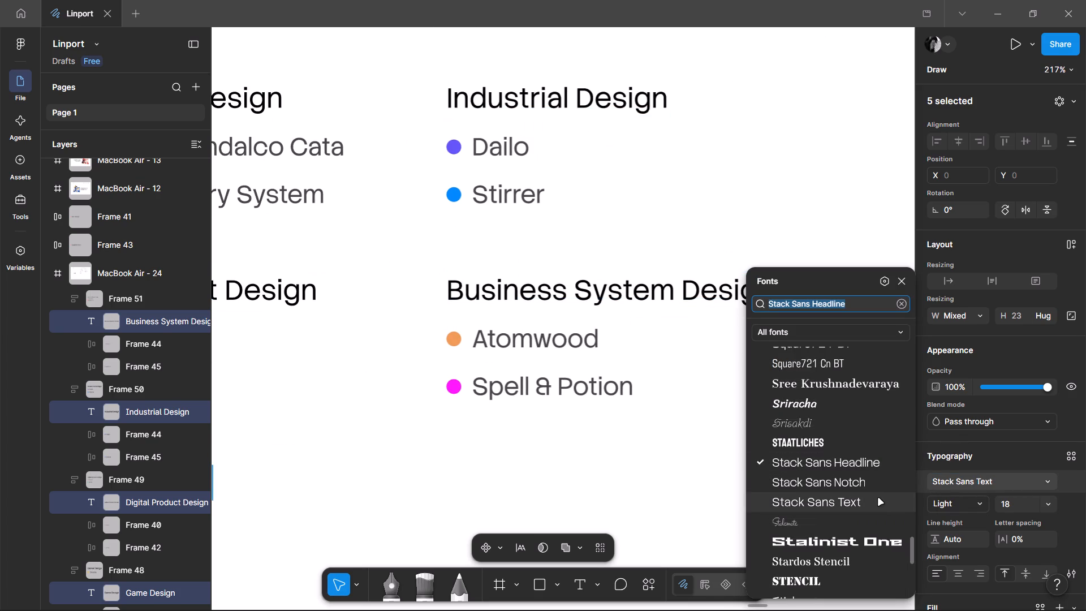
left_click(878, 498)
scroll(570, 320, "down", 4, "ctrl")
left_click(647, 428)
Review the restyled category headings together with their project lists and the page navigation.
middle_click_drag(576, 474, 687, 416)
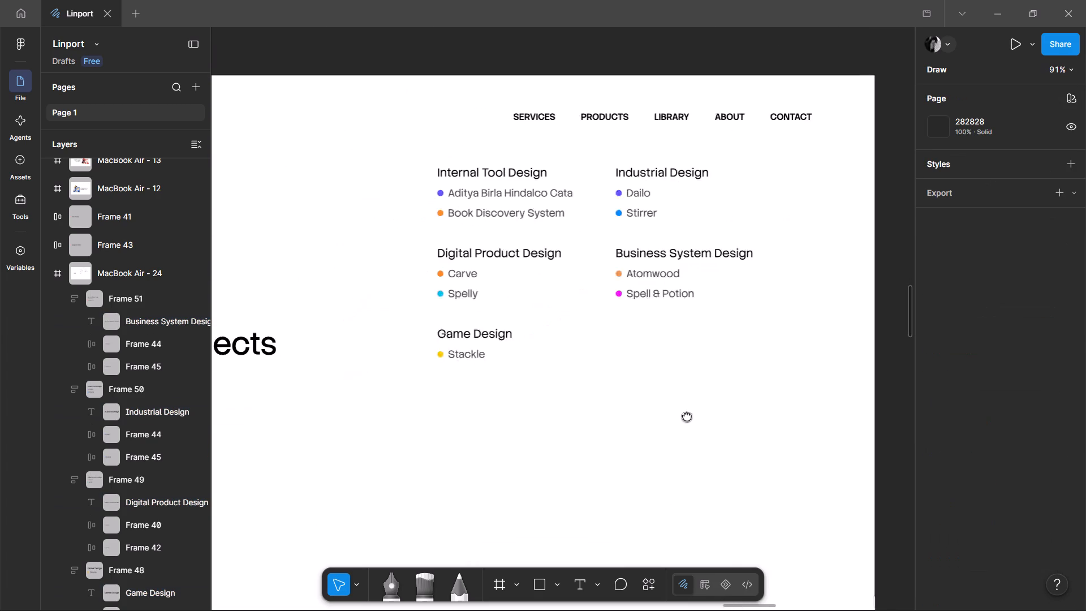
middle_click_drag(687, 416, 686, 416)
scroll(696, 416, "down", 2, "ctrl")
scroll(679, 323, "up", 4, "ctrl")
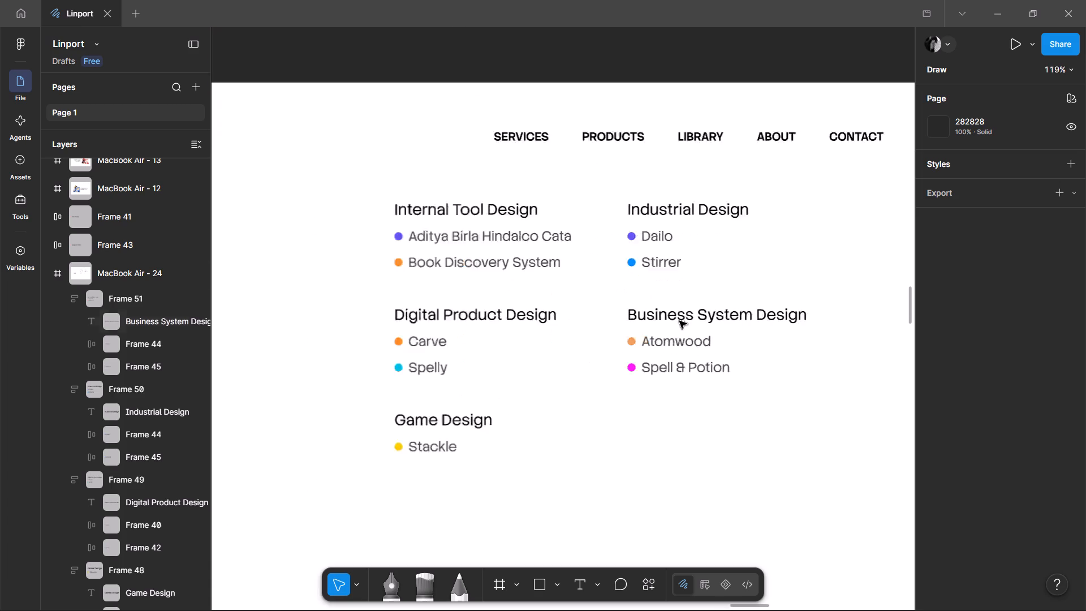
scroll(611, 385, "down", 2, "ctrl")
middle_click_drag(633, 441, 735, 361)
scroll(640, 333, "down", 4, "ctrl")
scroll(665, 307, "up", 5, "ctrl")
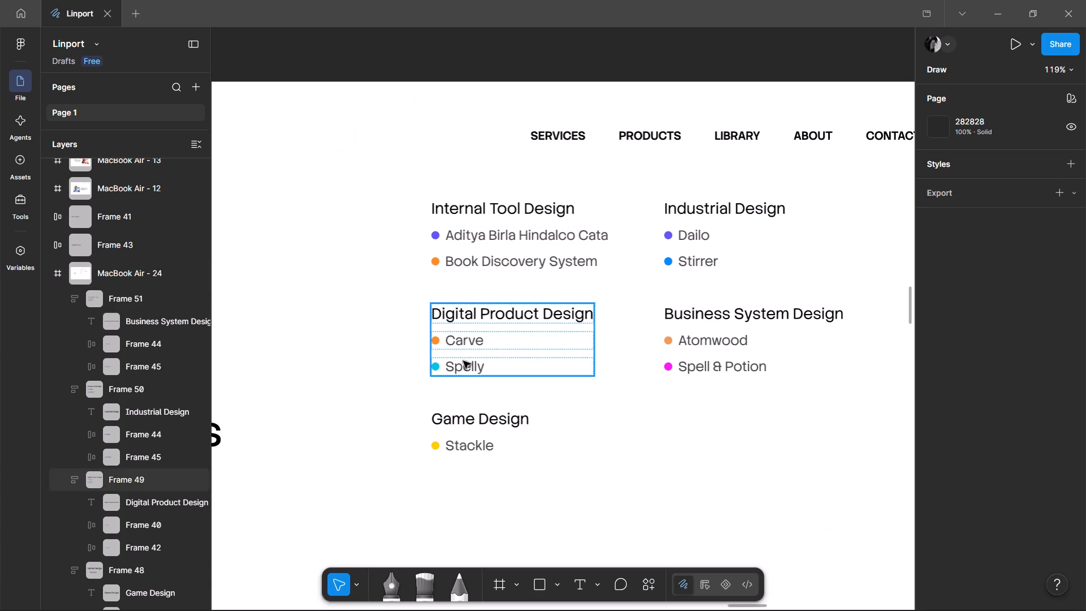
Move the Industrial Design and Business System Design lists beneath Game Design, aligned with the first column's left edge and spaced 40 px below.
left_click_drag(777, 408, 684, 192)
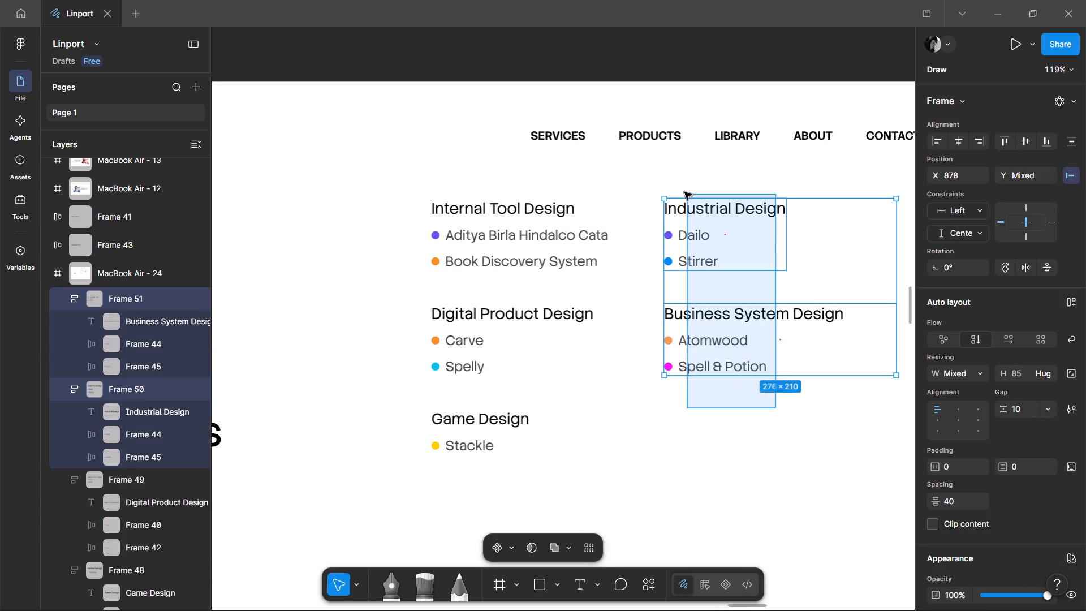
left_click_drag(684, 192, 684, 190)
left_click_drag(719, 234, 513, 424)
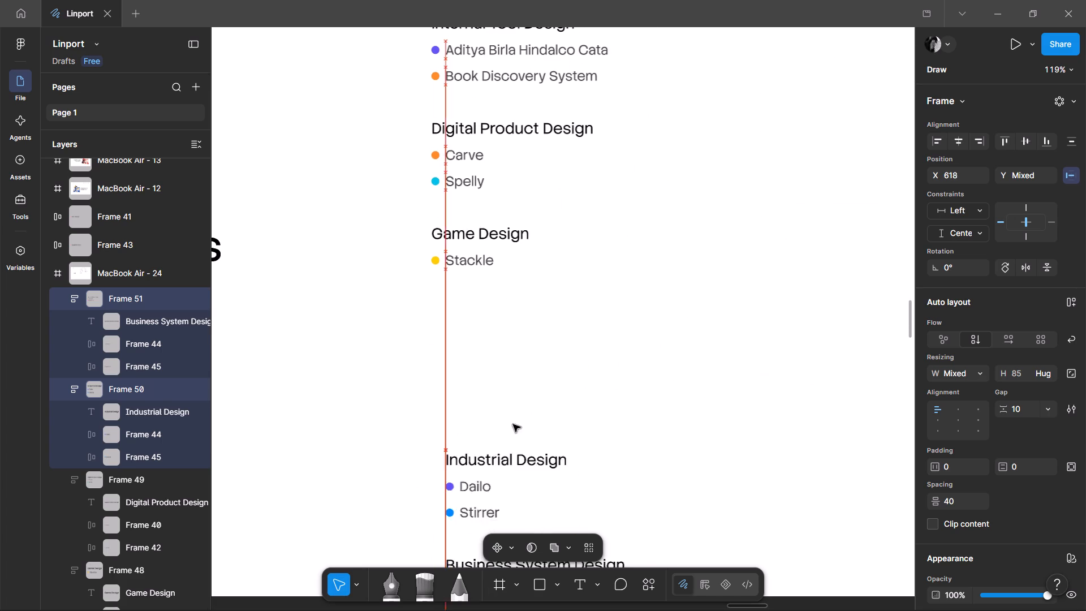
left_click_drag(513, 424, 486, 334)
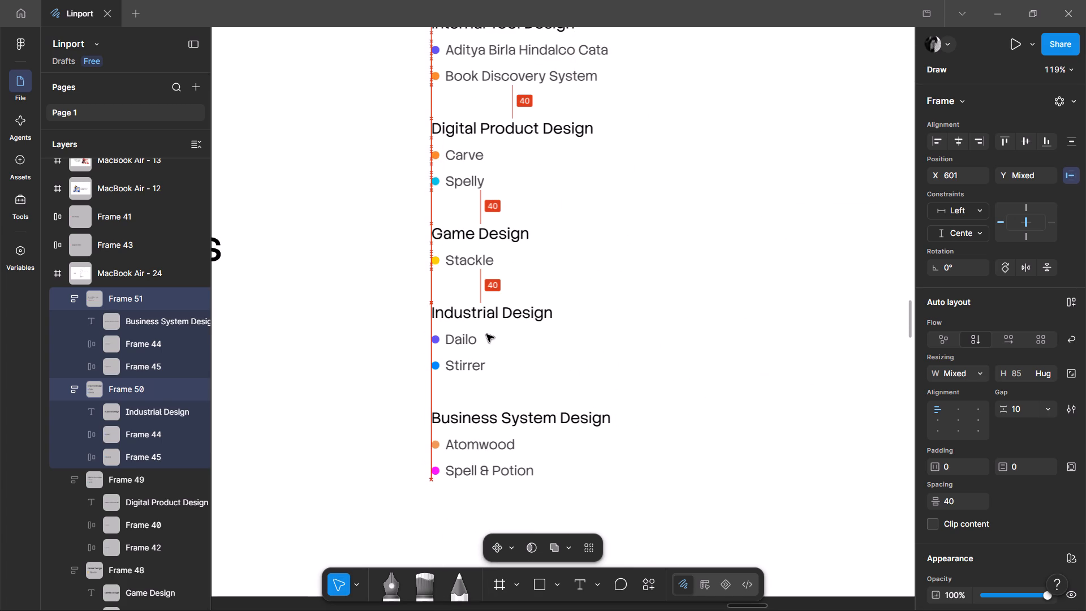
left_click_drag(486, 334, 485, 338)
left_click(306, 294)
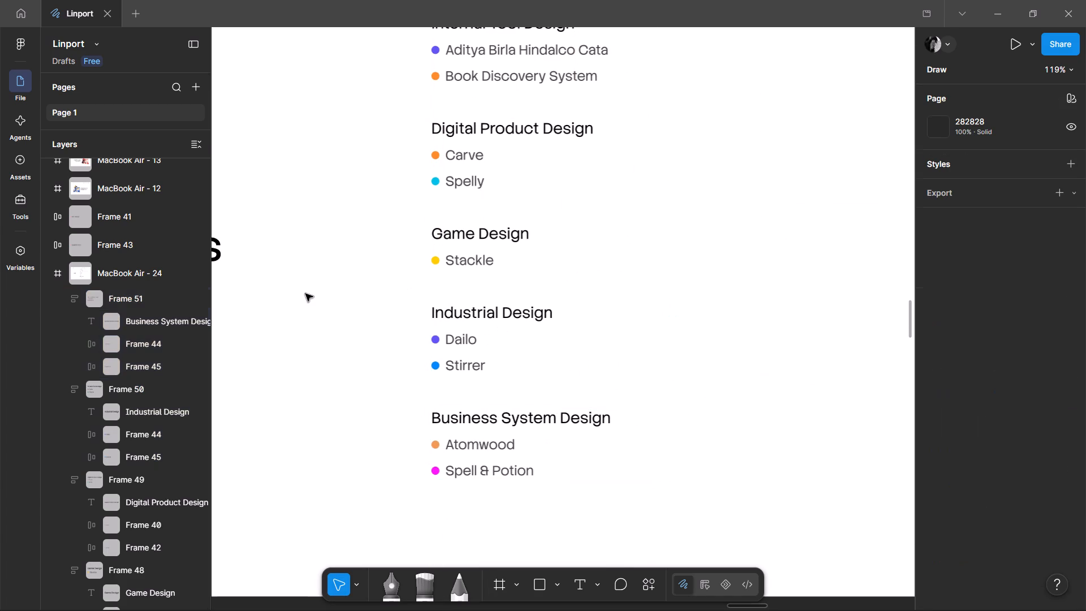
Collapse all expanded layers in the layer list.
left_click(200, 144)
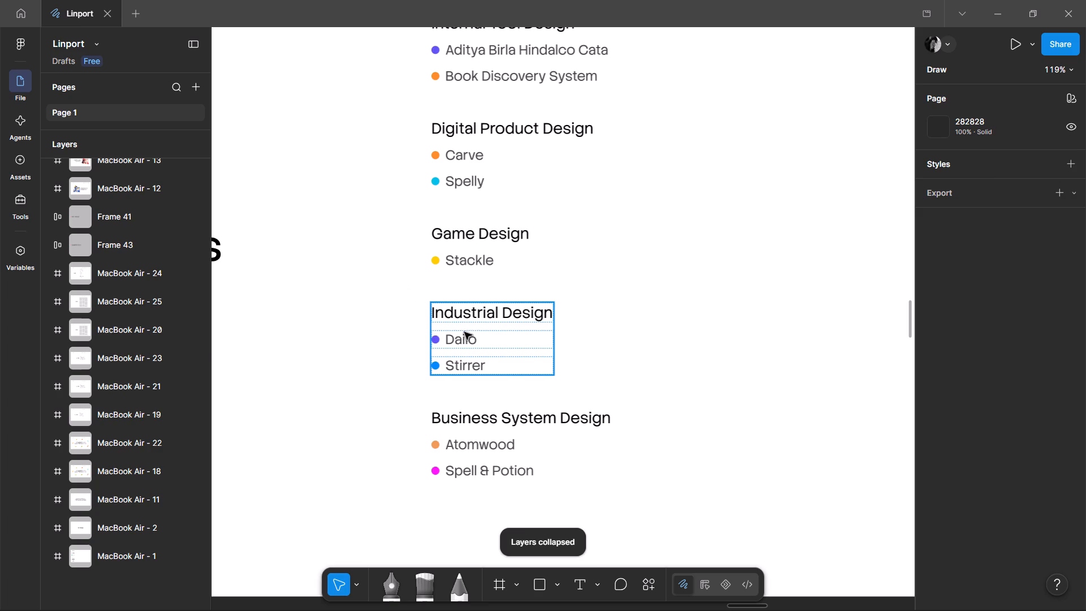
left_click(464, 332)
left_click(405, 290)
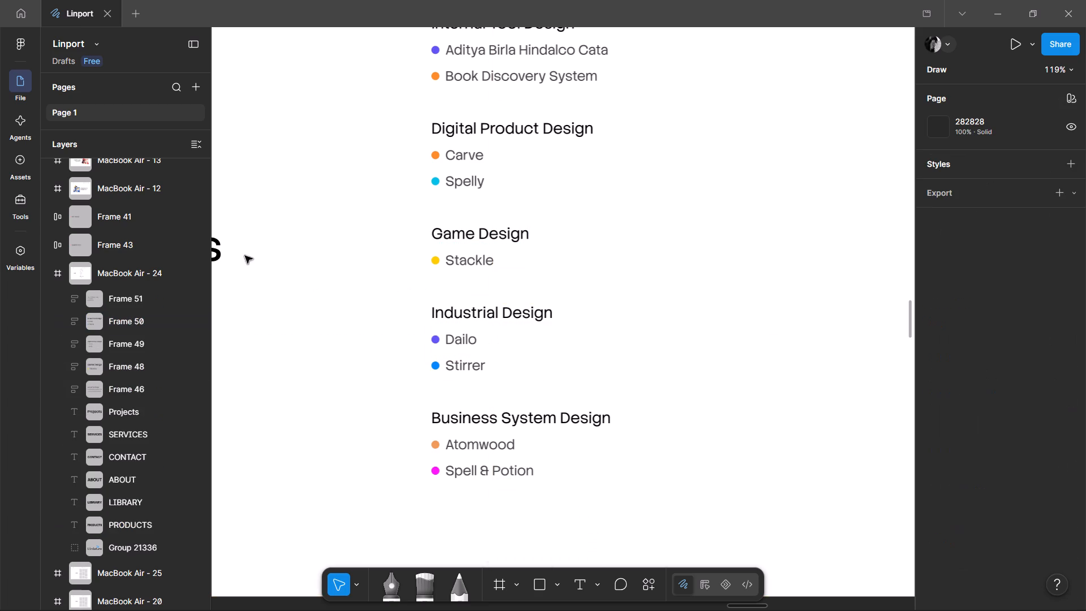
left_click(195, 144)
Shift all five project lists together slightly rightward and downward on the Projects page.
scroll(540, 285, "down", 4, "ctrl")
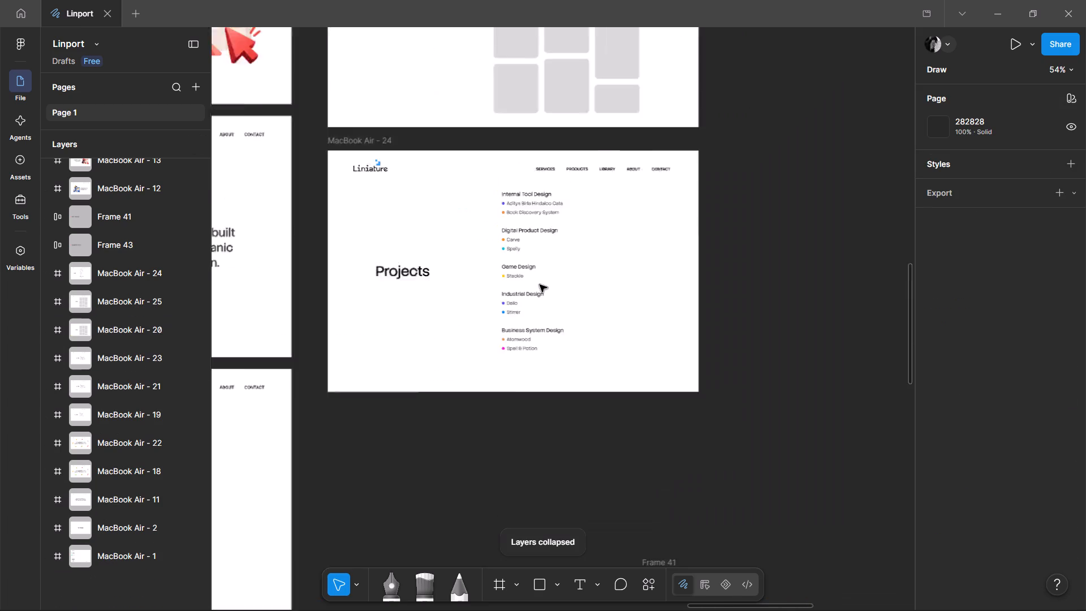
scroll(540, 285, "down", 1, "ctrl")
middle_click_drag(653, 323, 669, 358)
scroll(587, 328, "up", 2, "ctrl")
left_click_drag(639, 486, 444, 204)
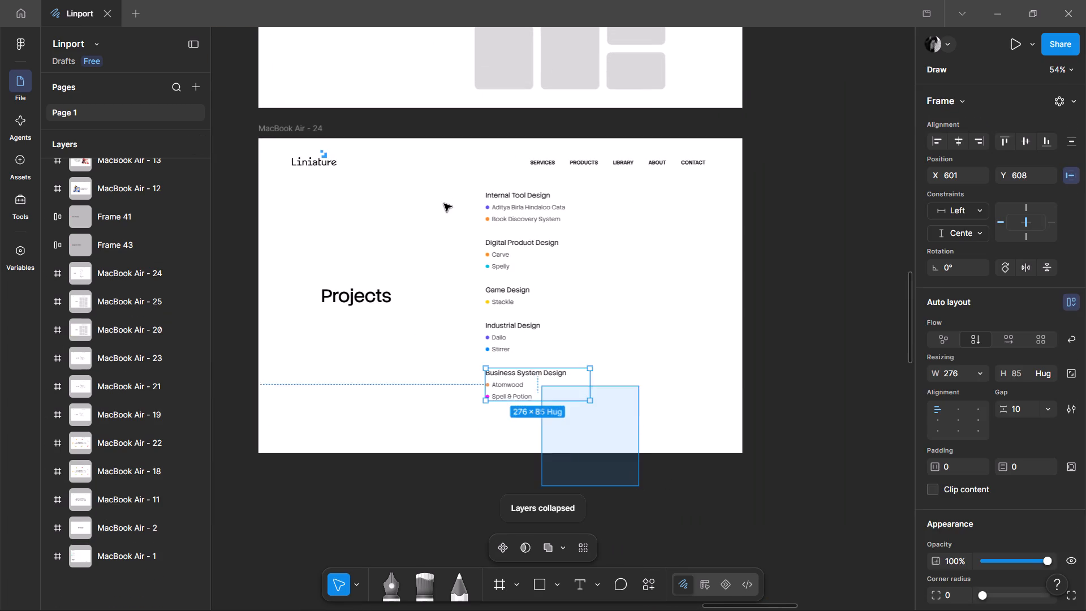
left_click_drag(444, 204, 438, 171)
left_click(514, 261)
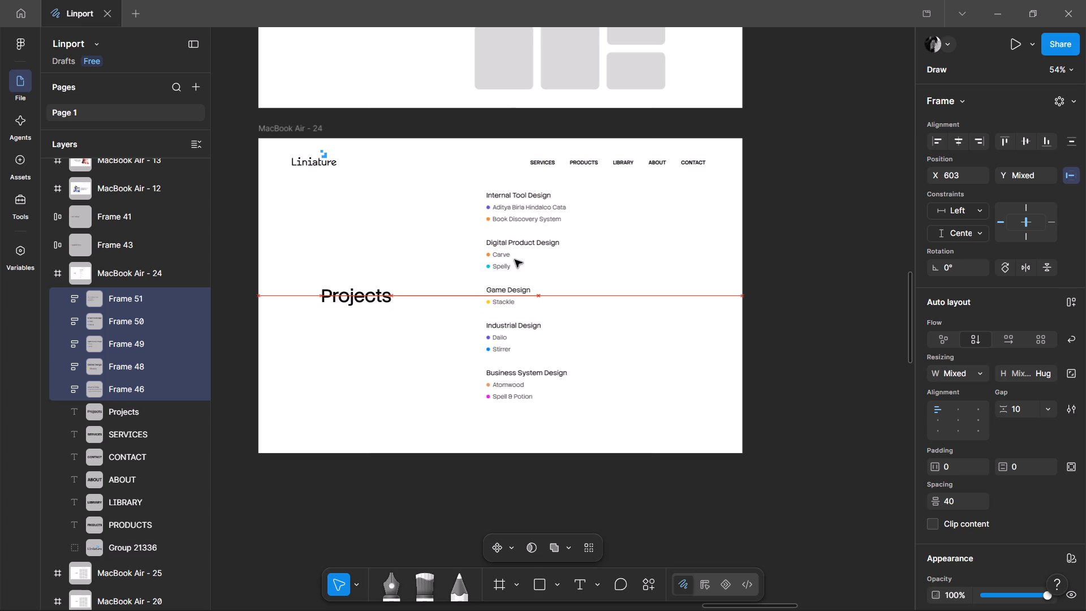
left_click(669, 274)
left_click_drag(614, 196, 456, 466)
left_click_drag(497, 352, 503, 362)
left_click(750, 394)
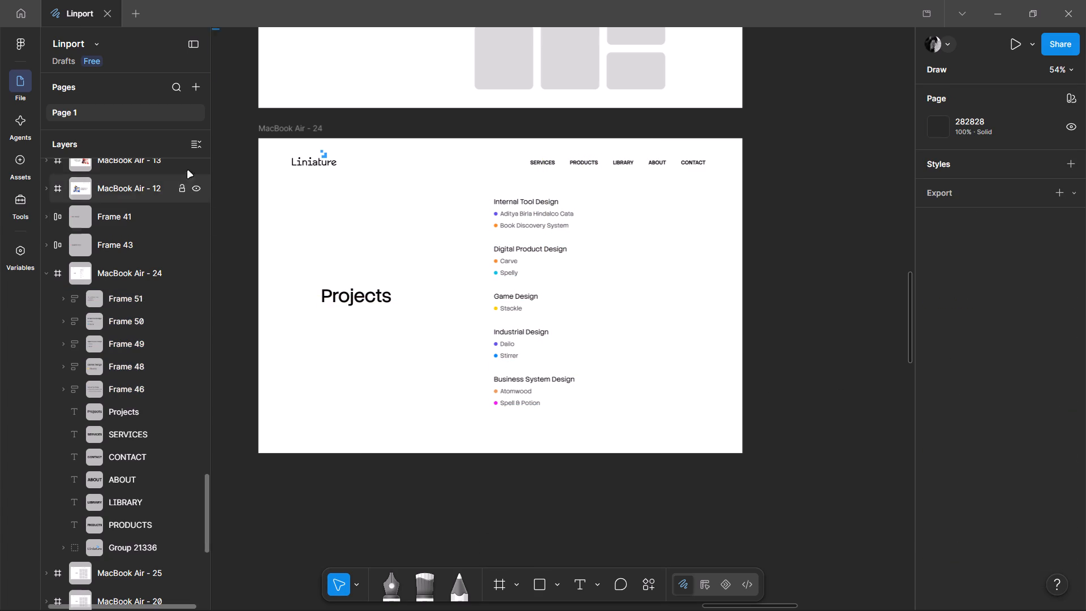
Collapse all expanded layers in the layer list.
left_click(192, 145)
Review the single-column project lists up close and their placement against the Projects heading and page edges.
scroll(503, 216, "up", 6, "ctrl")
scroll(514, 216, "down", 2)
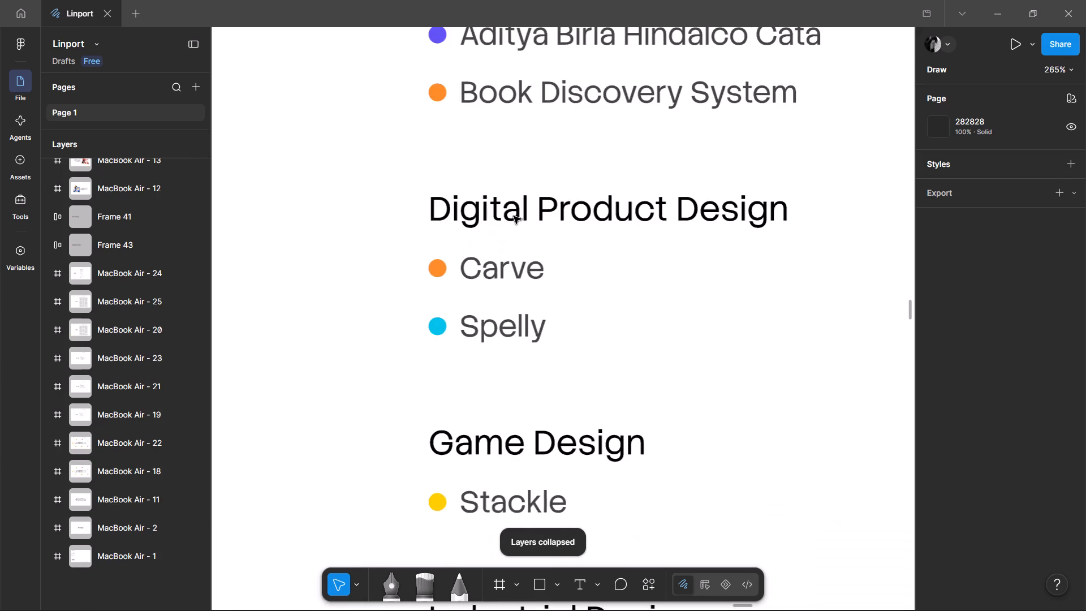
scroll(514, 216, "down", 5)
scroll(514, 216, "down", 2, "ctrl")
scroll(565, 222, "up", 3, "ctrl")
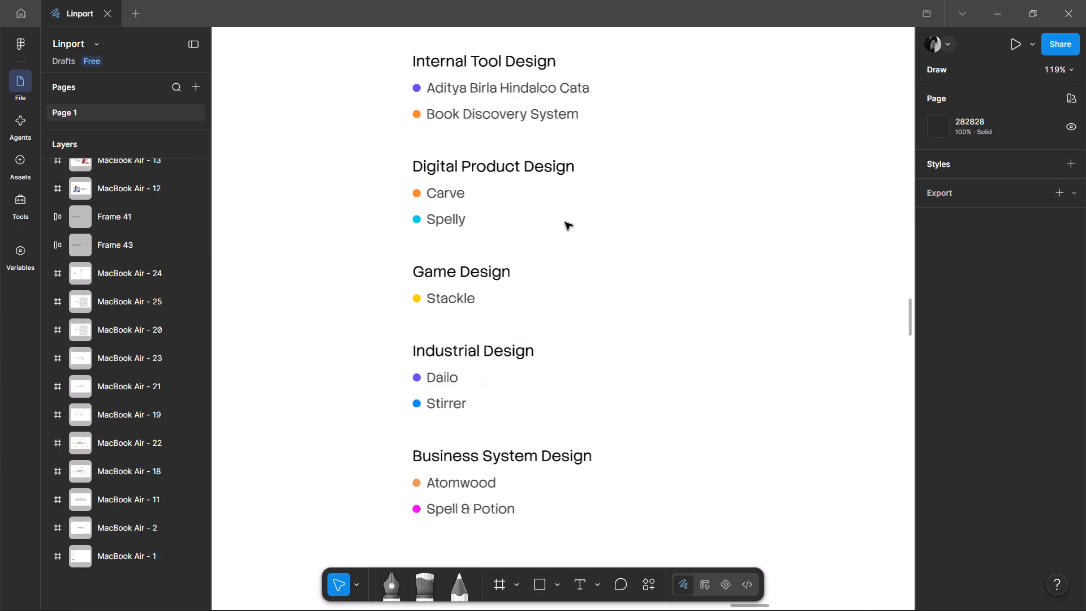
scroll(565, 222, "up", 2)
scroll(476, 241, "up", 3, "ctrl")
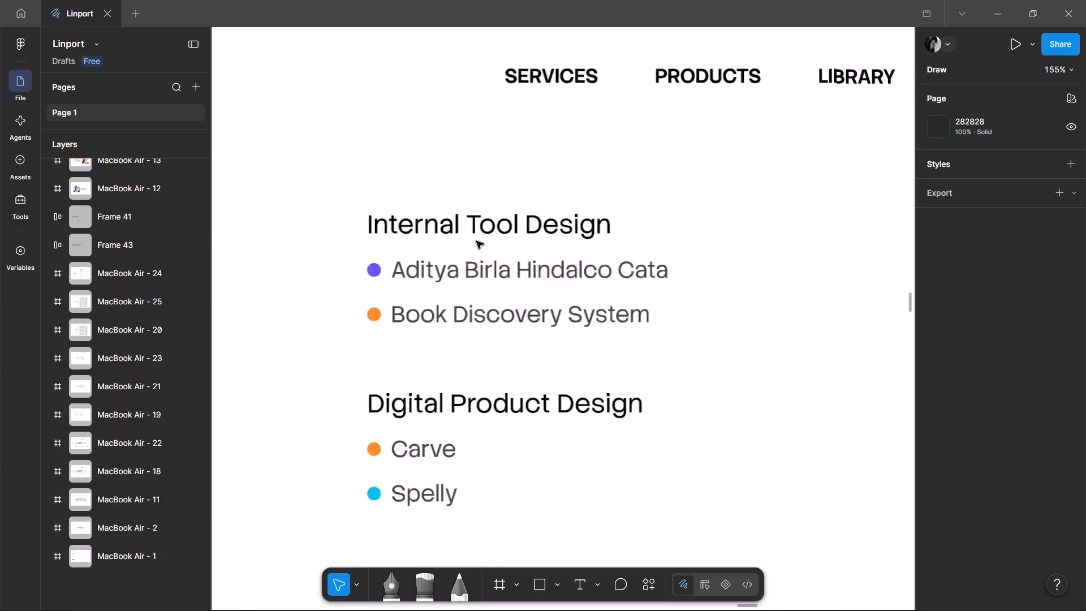
scroll(476, 241, "up", 2, "ctrl")
scroll(532, 220, "down", 8, "ctrl")
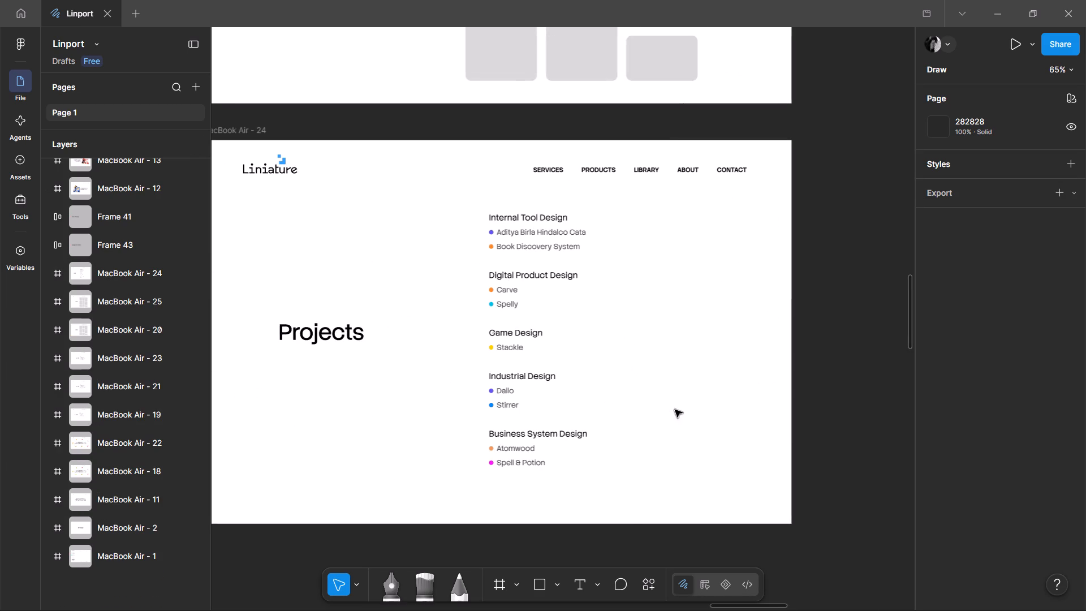
scroll(609, 342, "up", 3, "ctrl")
scroll(609, 341, "down", 4, "ctrl")
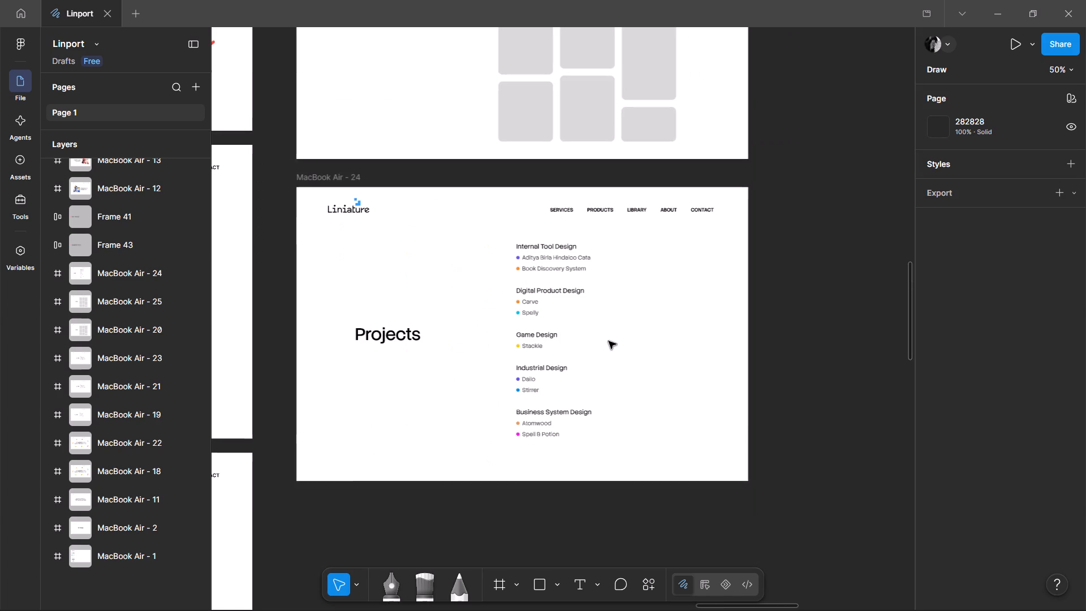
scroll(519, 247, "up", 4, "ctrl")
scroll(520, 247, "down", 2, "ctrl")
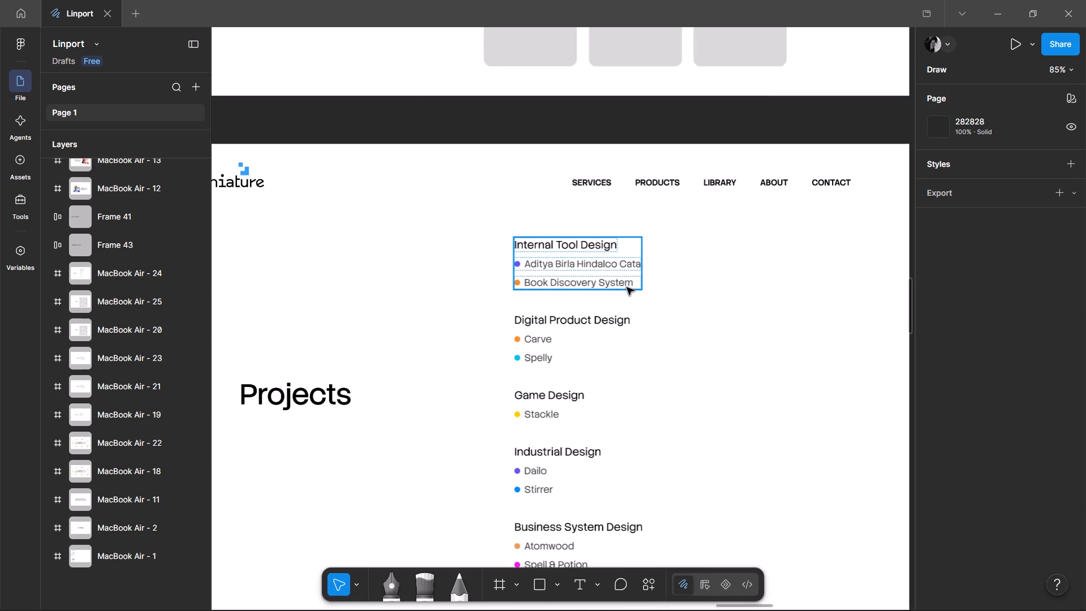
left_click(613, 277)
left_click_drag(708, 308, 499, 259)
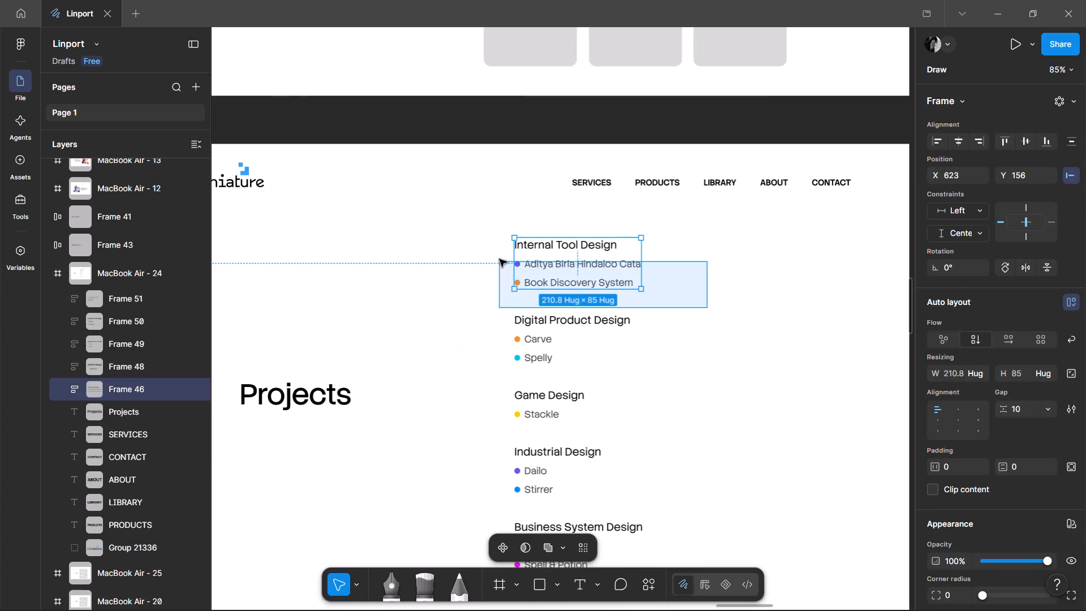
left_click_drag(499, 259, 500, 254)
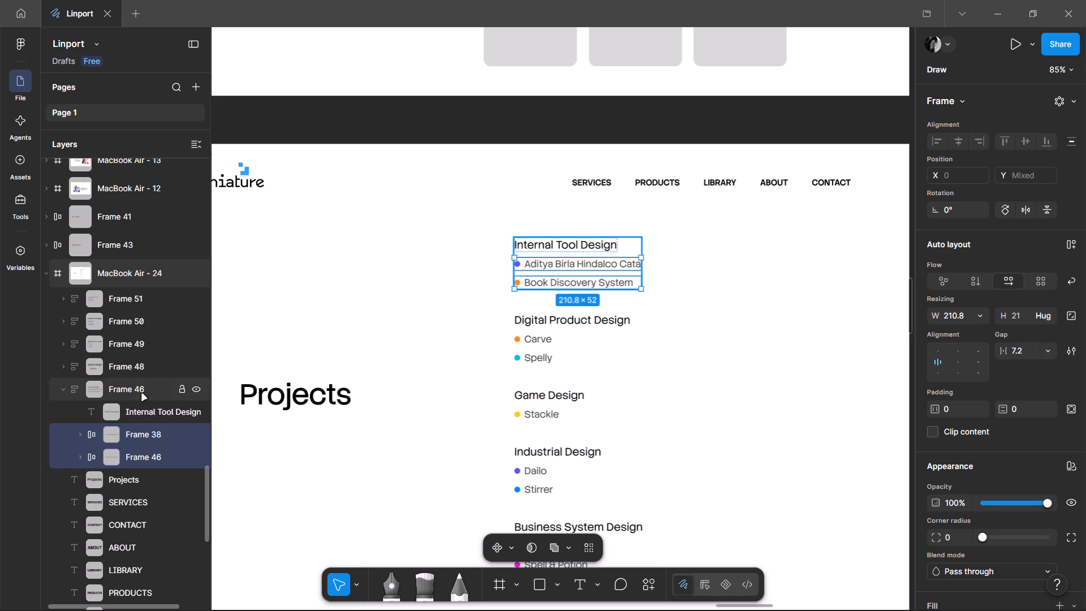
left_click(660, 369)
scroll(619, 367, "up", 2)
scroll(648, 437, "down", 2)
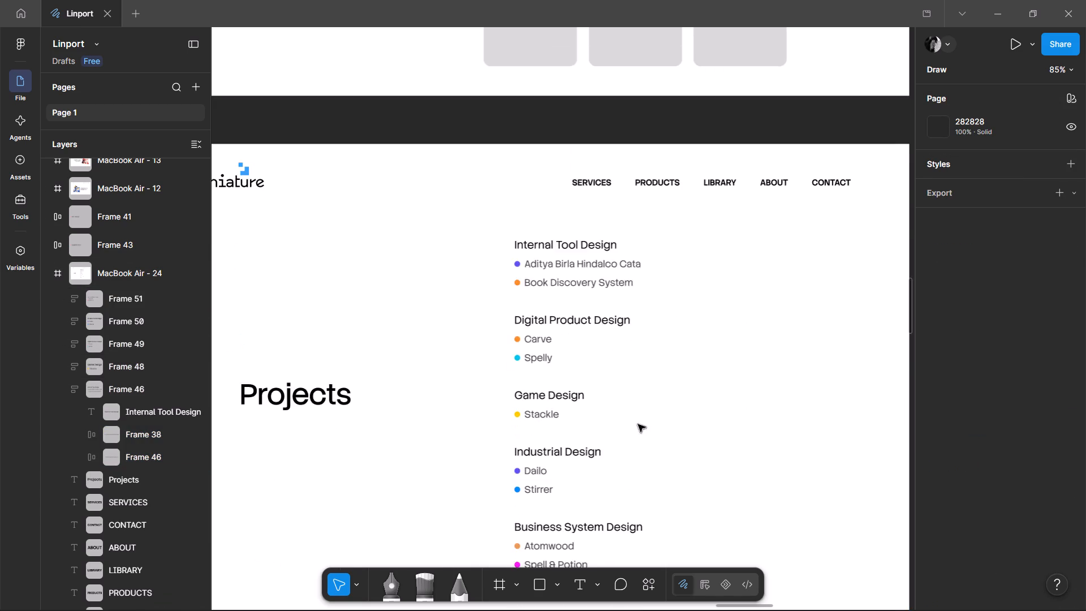
Wrap the Carve and Spelly rows under Digital Product Design in their own auto layout frame.
scroll(626, 395, "up", 2, "ctrl")
left_click_drag(696, 355, 379, 279, "ctrl")
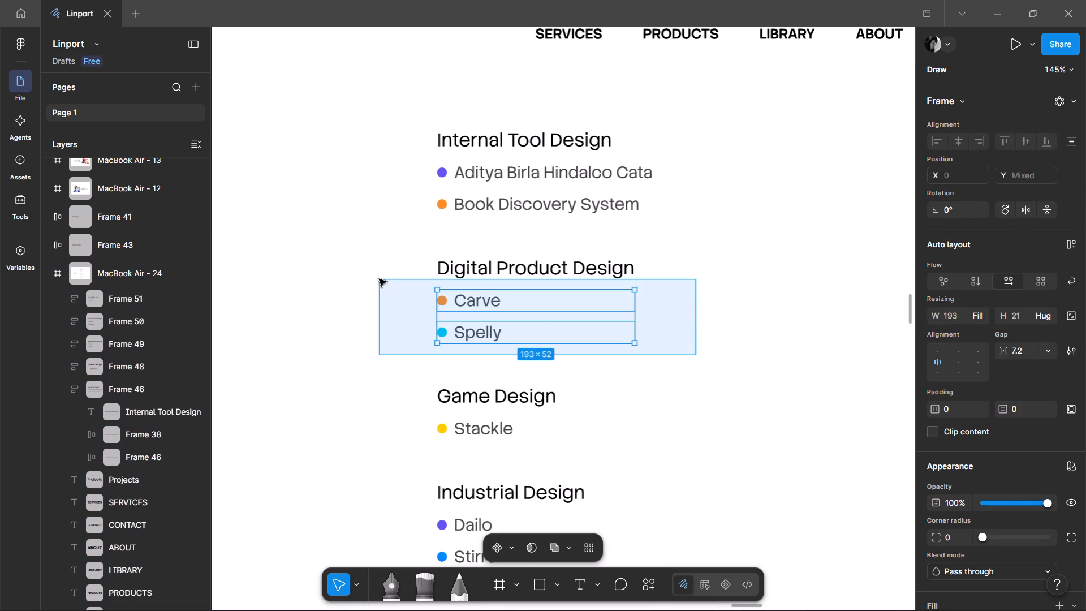
left_click_drag(379, 279, 378, 282, "ctrl")
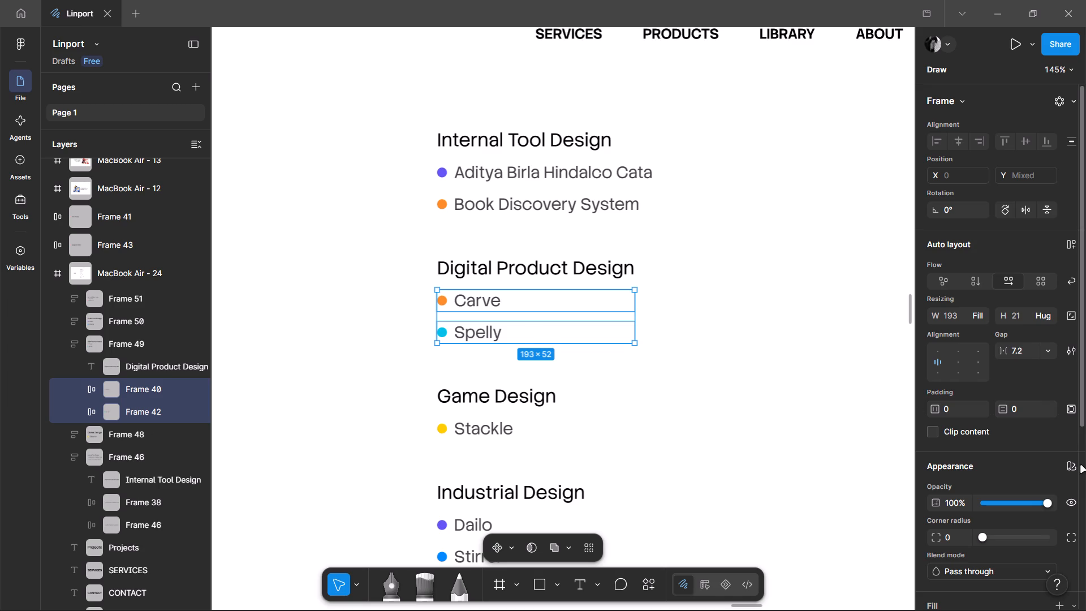
left_click(1074, 240)
Wrap the Dailo and Stirrer rows under Industrial Design in their own auto layout frame.
scroll(544, 425, "down", 1)
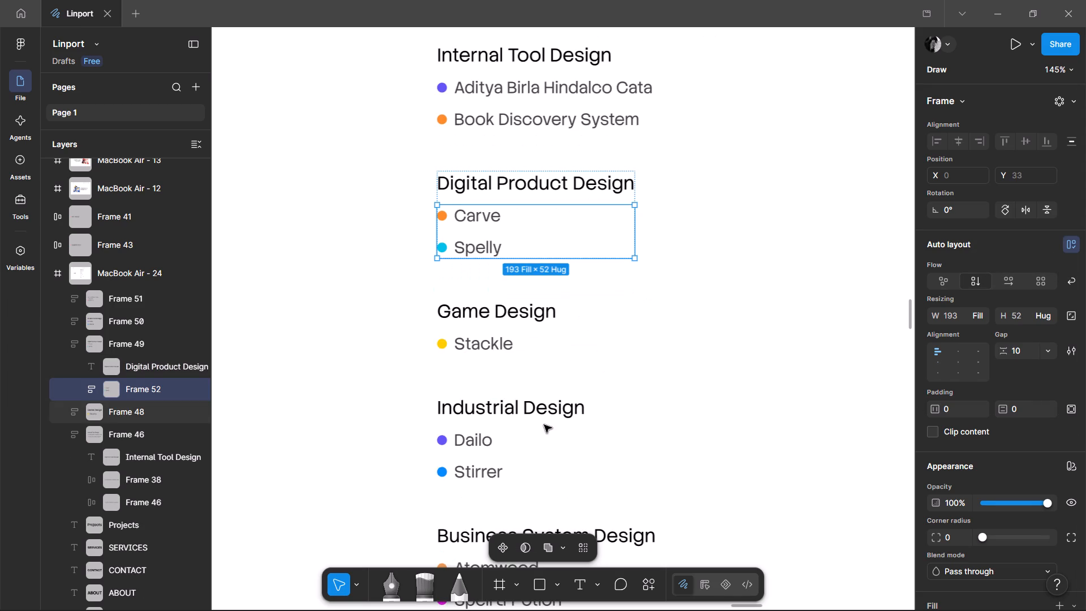
scroll(583, 471, "down", 1)
left_click_drag(612, 416, 370, 320, "ctrl")
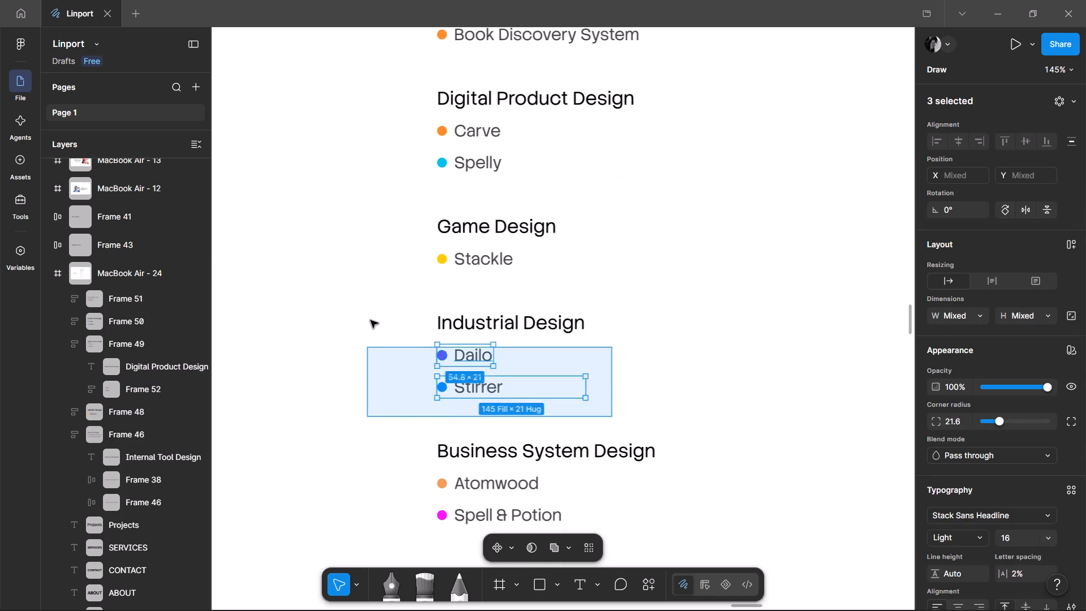
left_click_drag(370, 320, 364, 341, "ctrl")
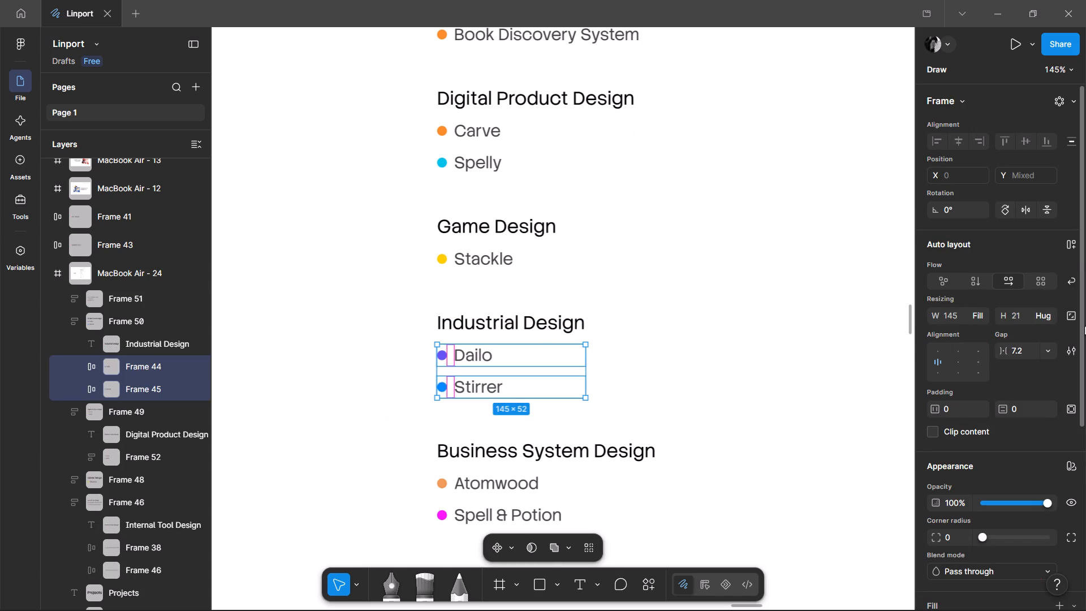
left_click(1066, 242)
Wrap the Atomwood and Spell & Potion rows under Business System Design in their own auto layout frame.
scroll(711, 300, "down", 1)
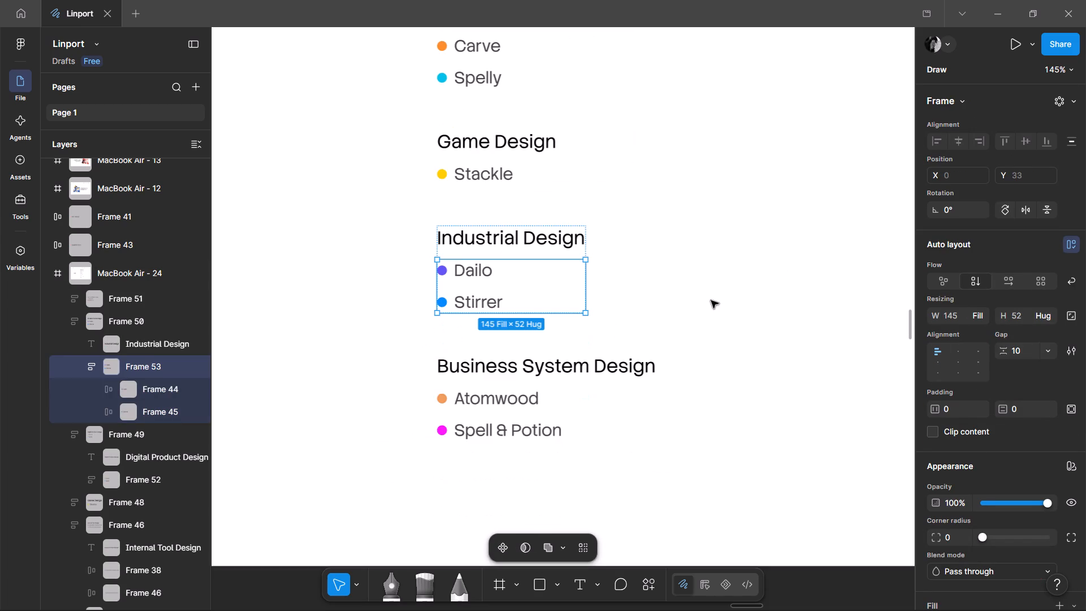
left_click_drag(657, 480, 398, 386, "ctrl")
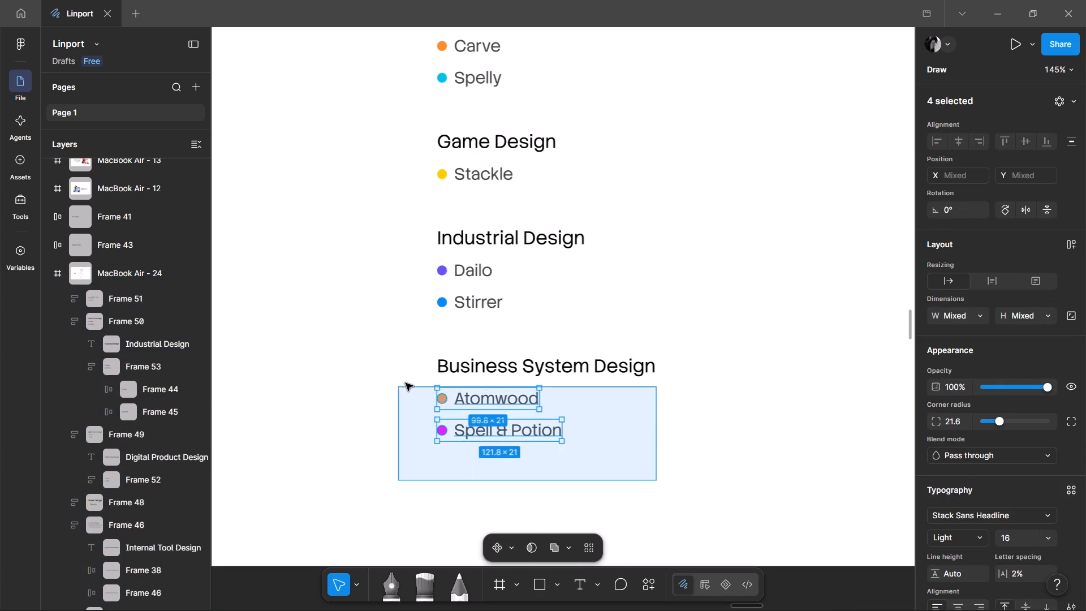
left_click(777, 442, "ctrl")
left_click_drag(749, 460, 395, 384, "ctrl")
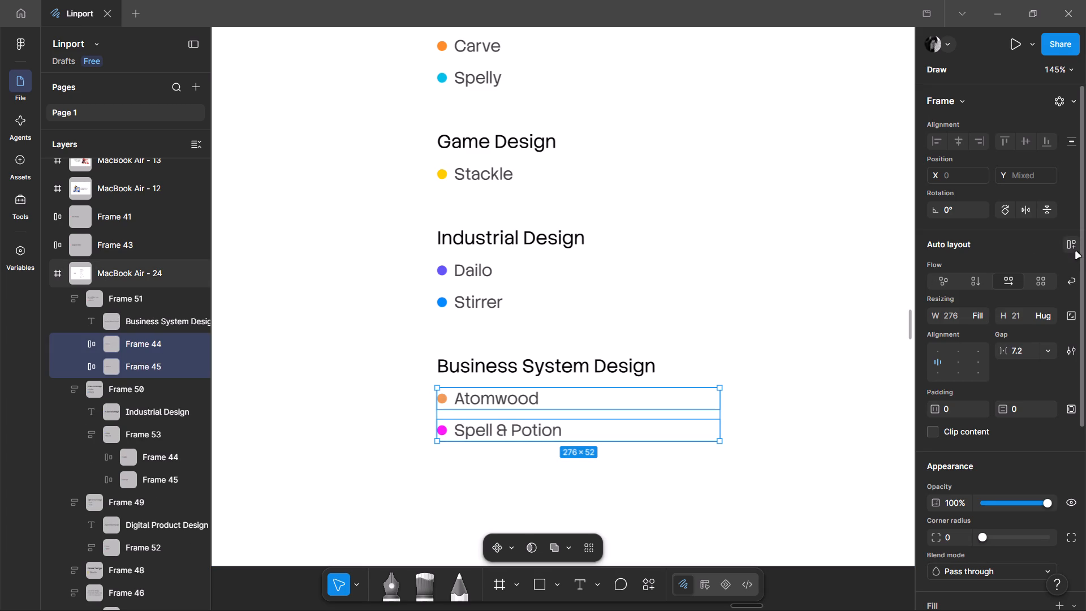
left_click(1071, 248)
Set the Business System Design list frame's width to hug its contents.
left_click(646, 376)
left_click(778, 359)
left_click(679, 382)
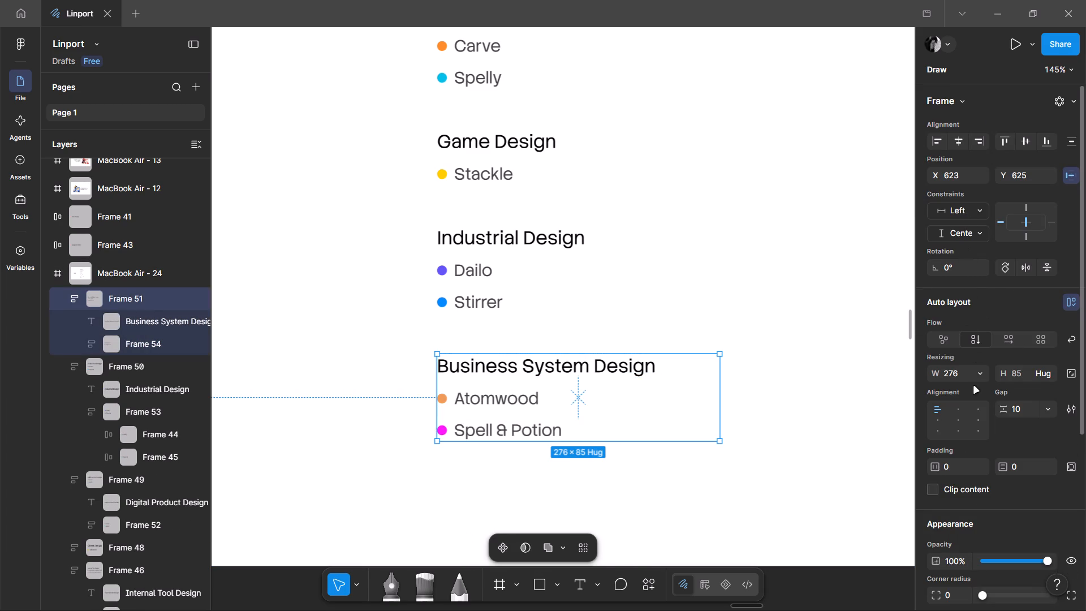
left_click(981, 375)
left_click(963, 384)
Check the sizing and auto layout settings of each project list frame on the Projects page.
left_click(548, 260)
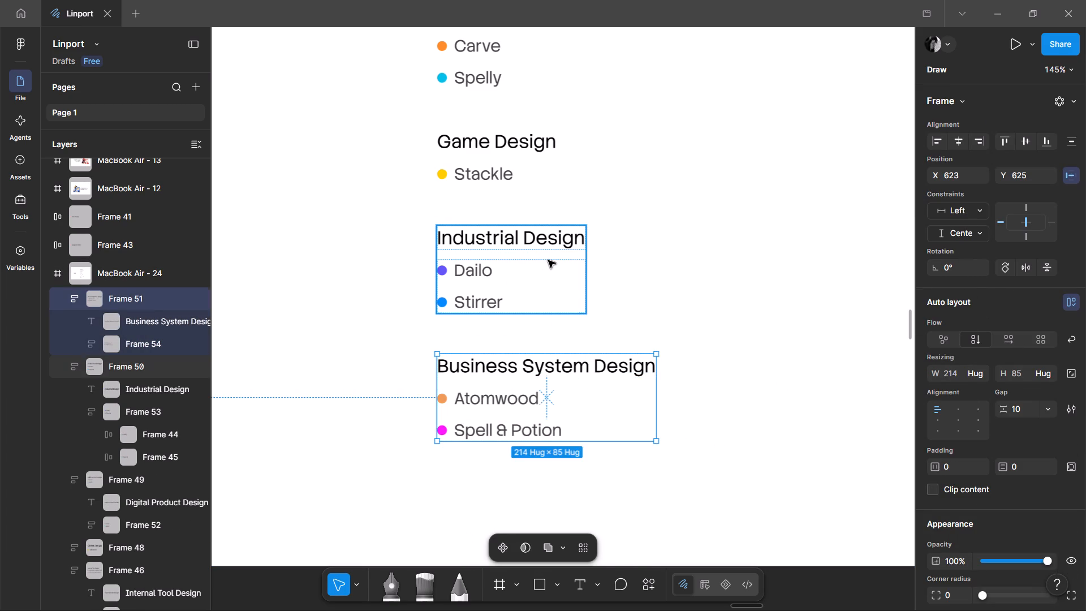
scroll(552, 255, "up", 1)
left_click(521, 267)
scroll(522, 267, "up", 2)
left_click(524, 260)
left_click(547, 167)
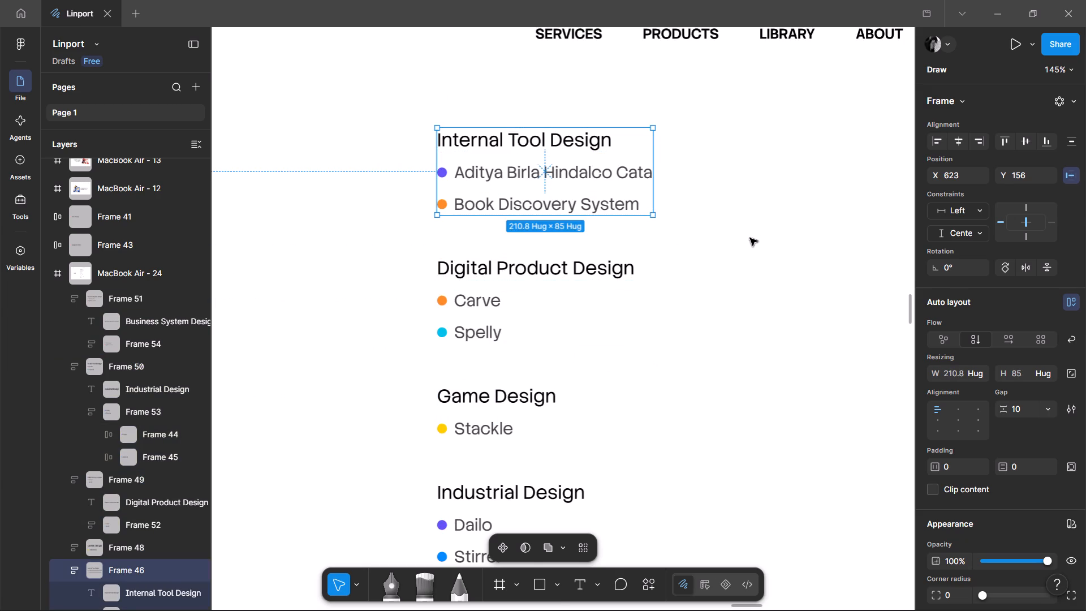
scroll(671, 266, "down", 2)
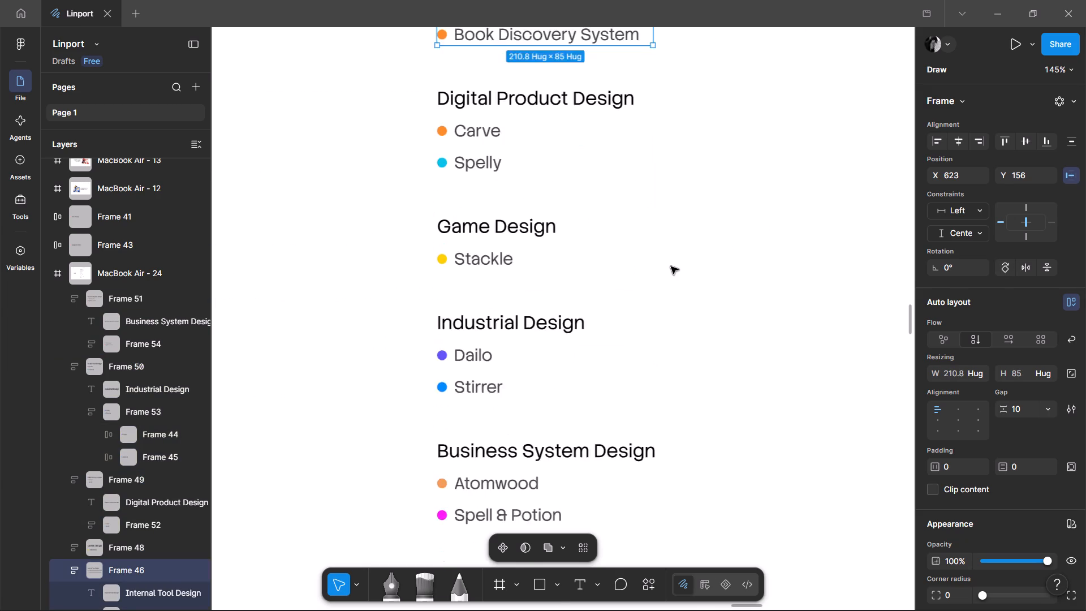
scroll(671, 266, "down", 2)
left_click(531, 309)
scroll(555, 319, "up", 5)
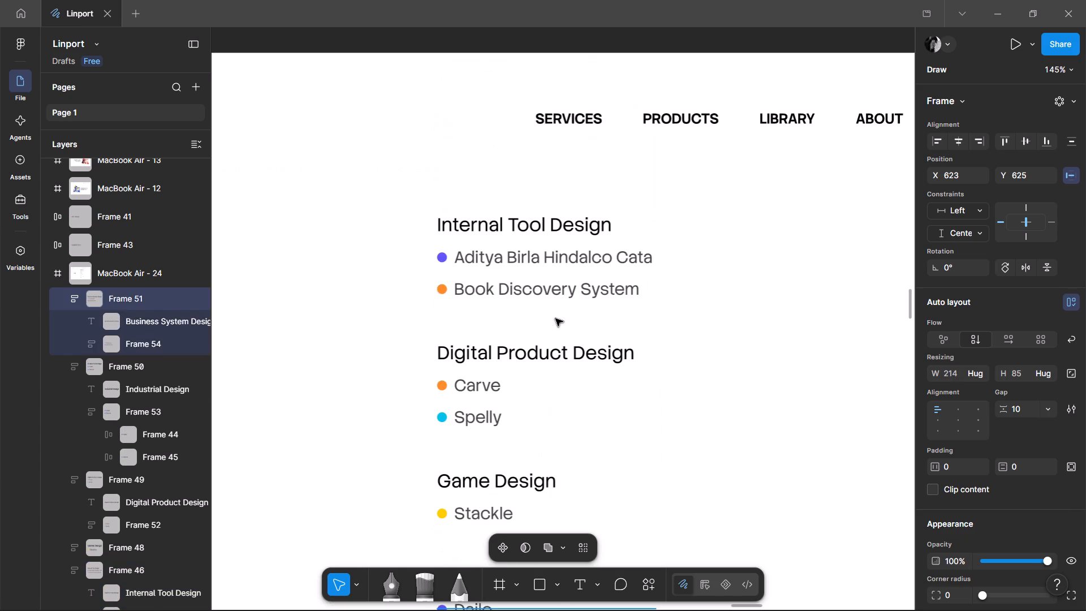
left_click(537, 274)
scroll(537, 274, "down", 2)
left_click(502, 220)
scroll(503, 220, "down", 1)
left_click(507, 268)
scroll(507, 268, "down", 2)
left_click(549, 206)
left_click(535, 300)
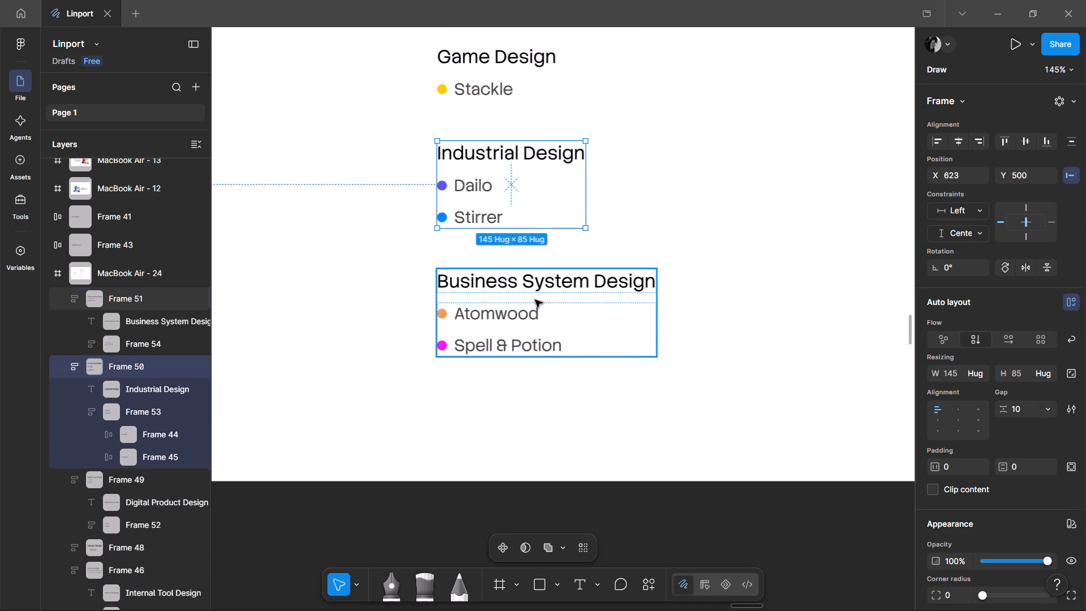
scroll(541, 302, "up", 6)
Collapse all expanded layers in the layer list.
left_click(273, 212)
left_click(187, 141)
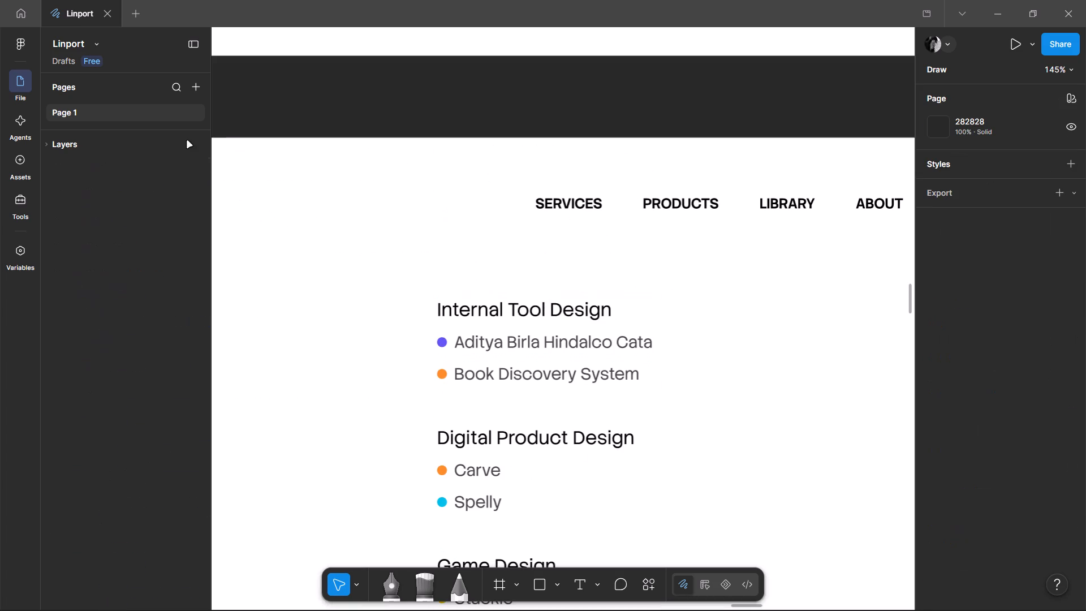
scroll(363, 260, "up", 1)
left_click(469, 289)
left_click(523, 383)
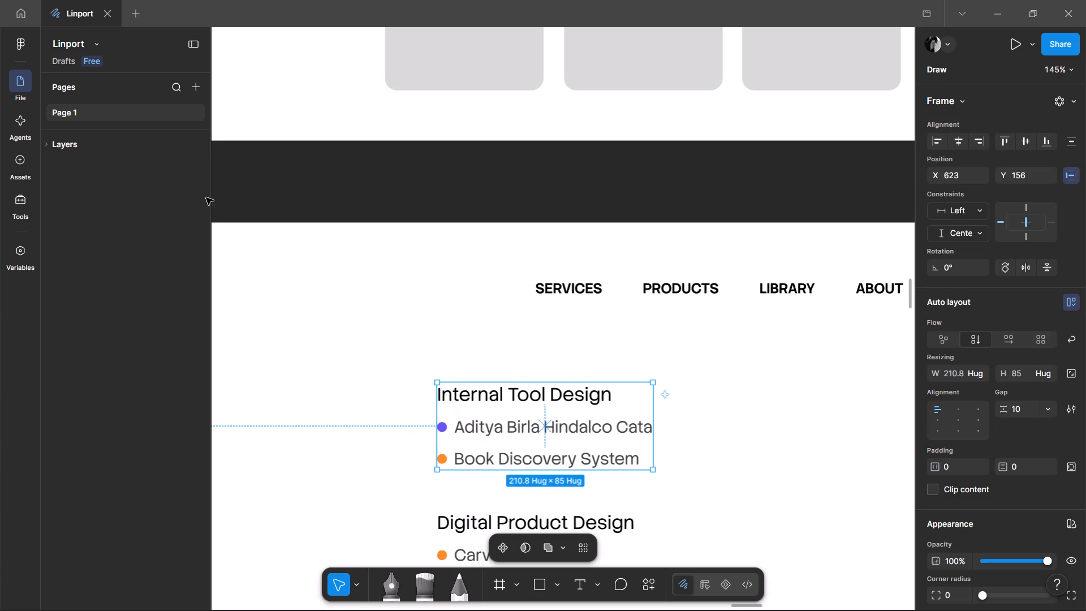
scroll(315, 214, "up", 1)
left_click(416, 287)
middle_click_drag(354, 269, 726, 137)
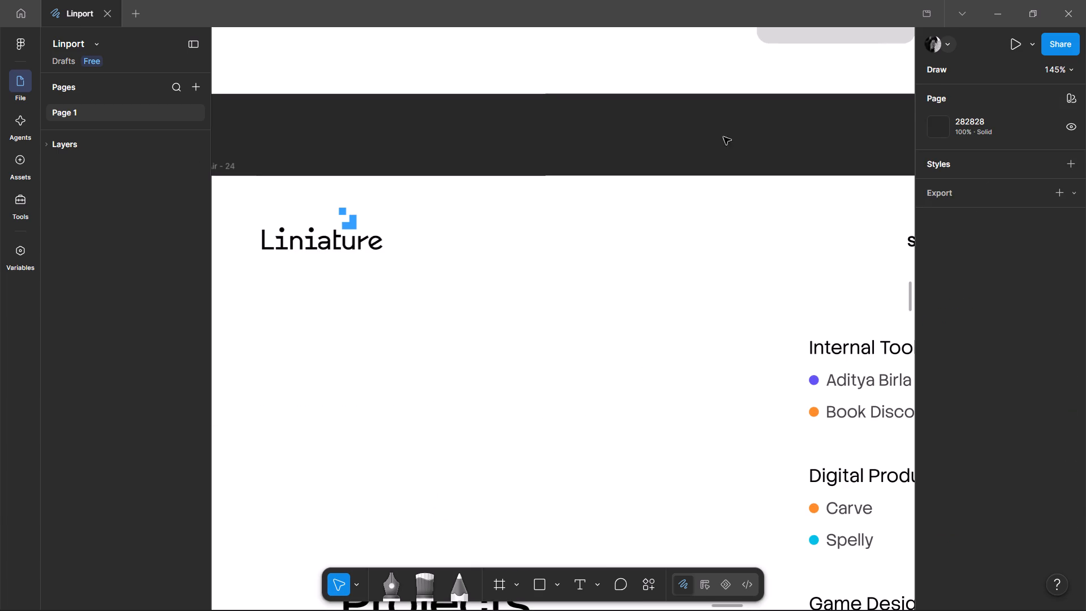
left_click(49, 145)
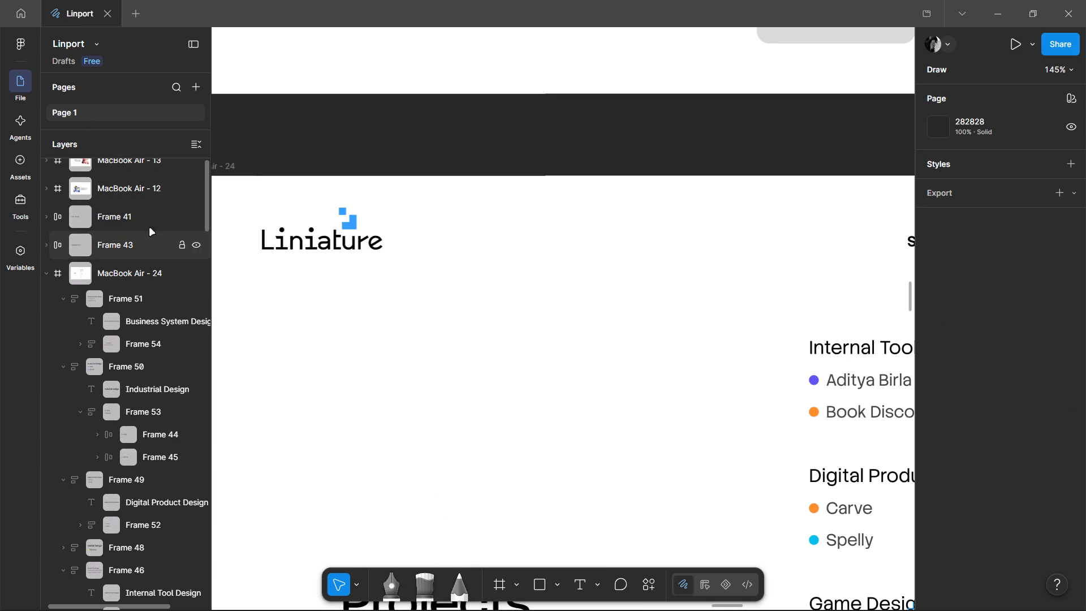
left_click(186, 144)
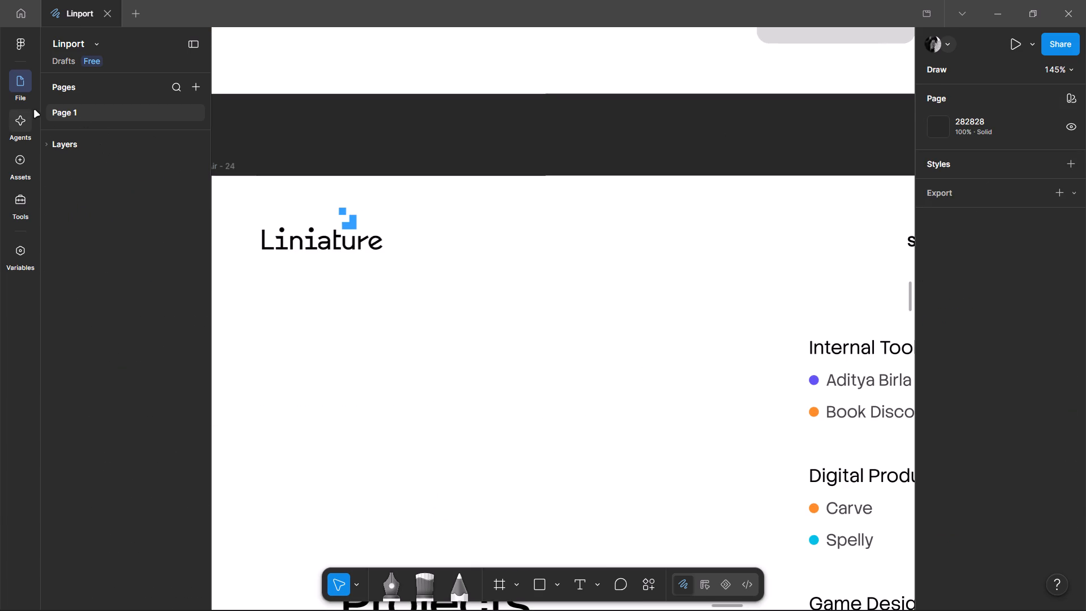
left_click(58, 130)
left_click(193, 144)
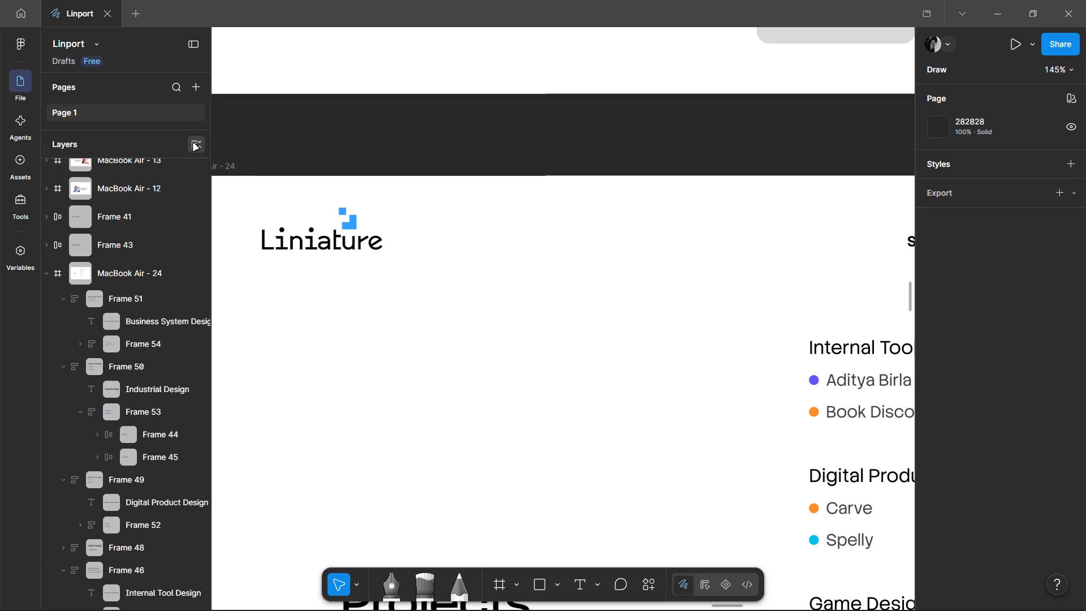
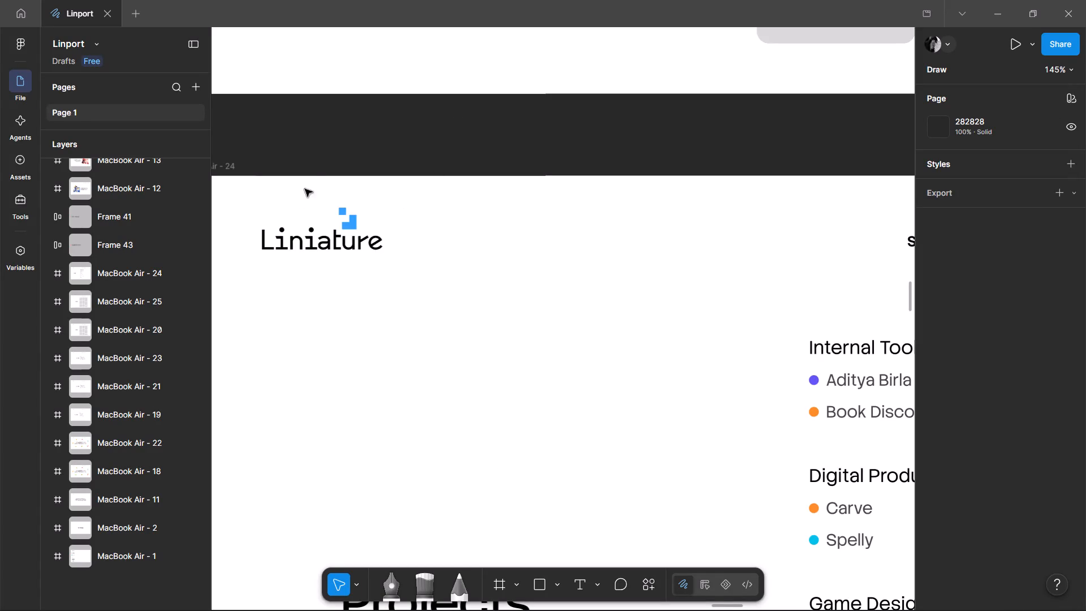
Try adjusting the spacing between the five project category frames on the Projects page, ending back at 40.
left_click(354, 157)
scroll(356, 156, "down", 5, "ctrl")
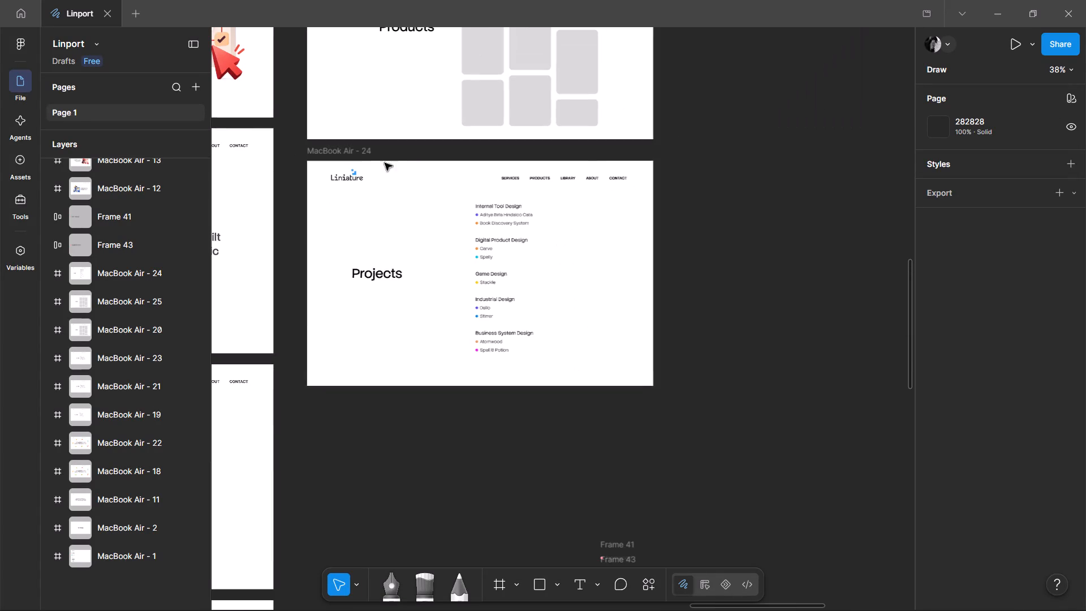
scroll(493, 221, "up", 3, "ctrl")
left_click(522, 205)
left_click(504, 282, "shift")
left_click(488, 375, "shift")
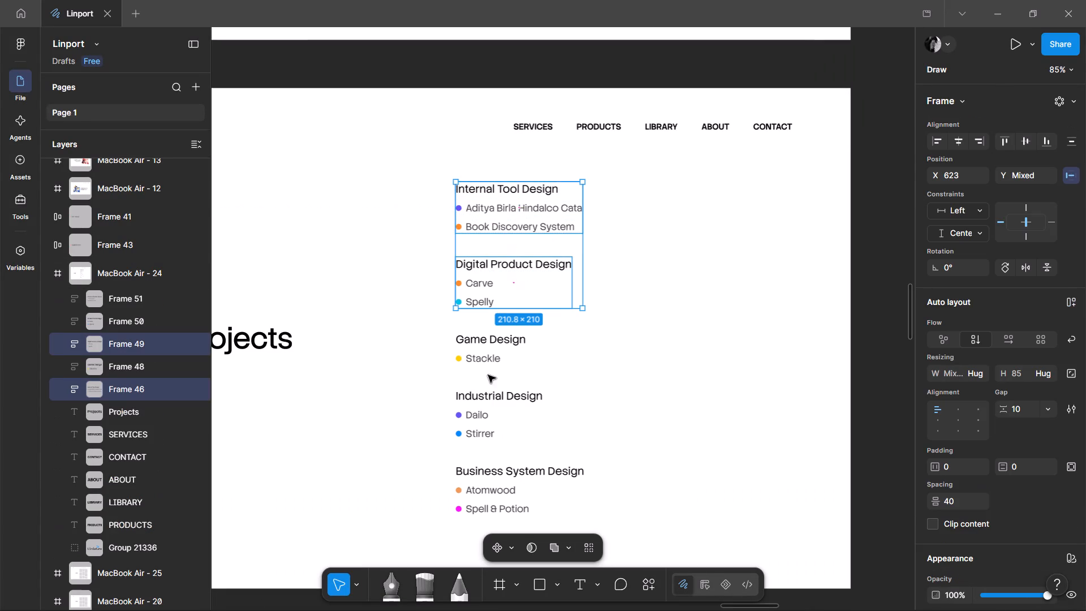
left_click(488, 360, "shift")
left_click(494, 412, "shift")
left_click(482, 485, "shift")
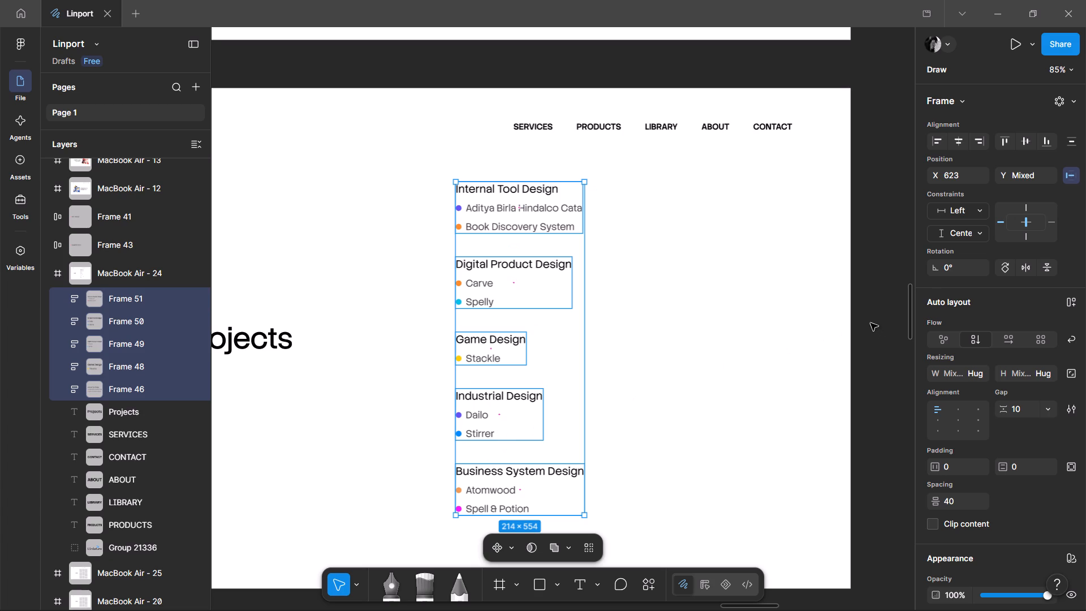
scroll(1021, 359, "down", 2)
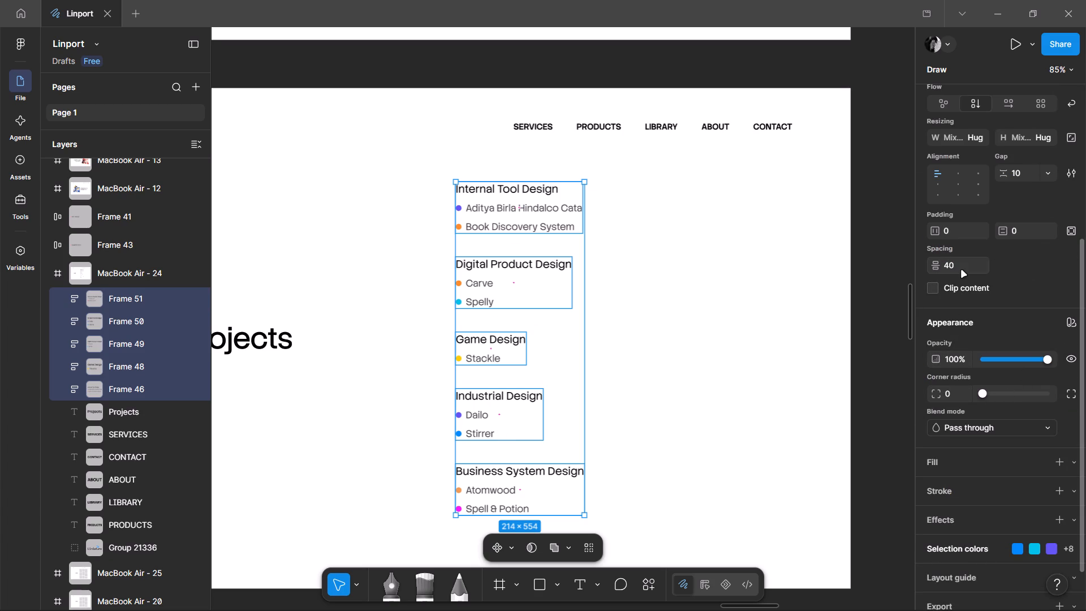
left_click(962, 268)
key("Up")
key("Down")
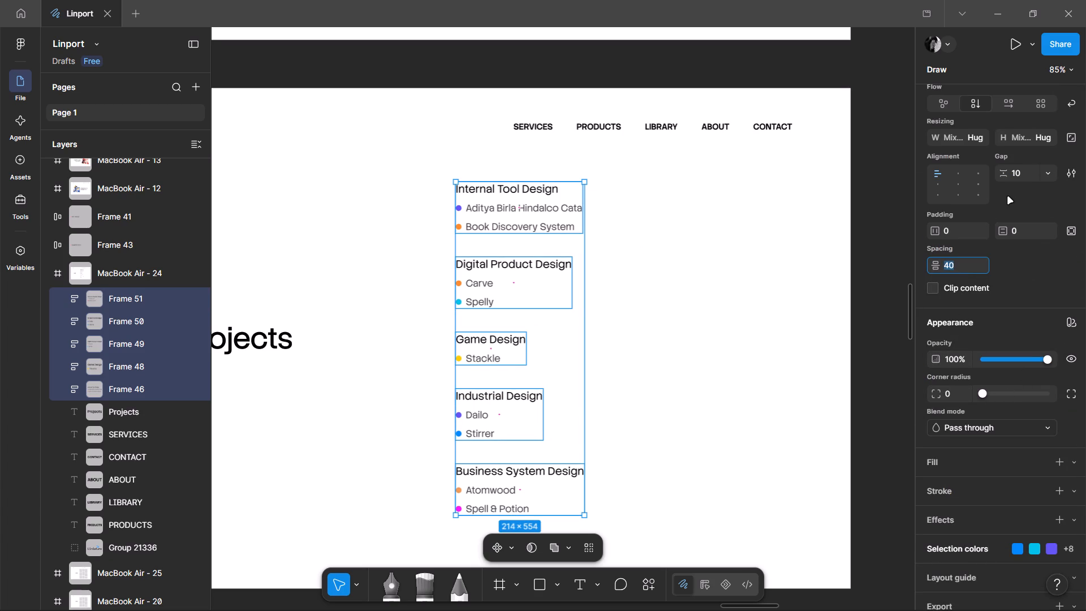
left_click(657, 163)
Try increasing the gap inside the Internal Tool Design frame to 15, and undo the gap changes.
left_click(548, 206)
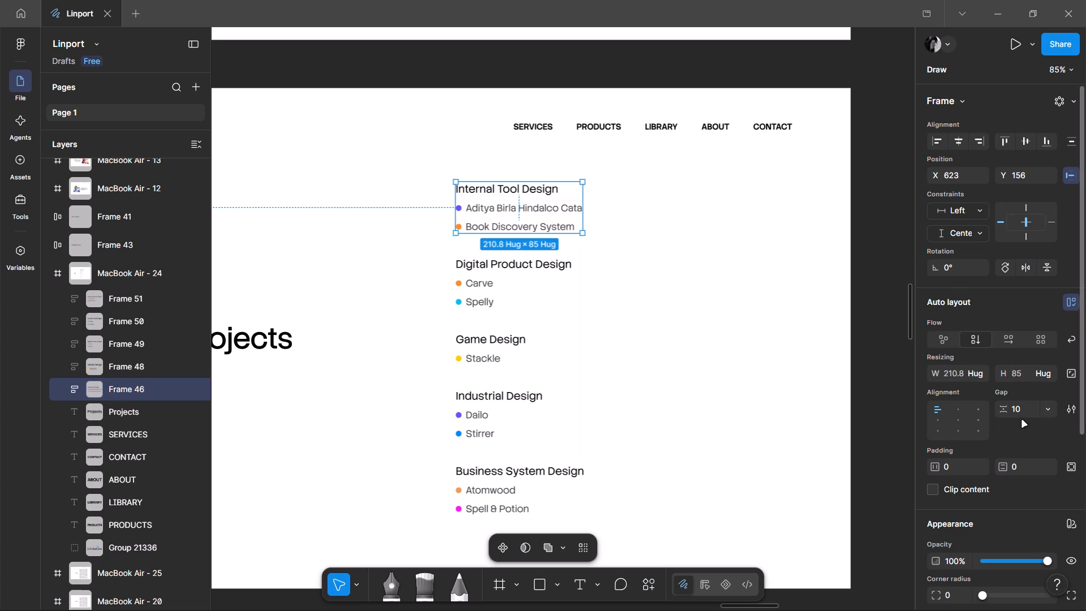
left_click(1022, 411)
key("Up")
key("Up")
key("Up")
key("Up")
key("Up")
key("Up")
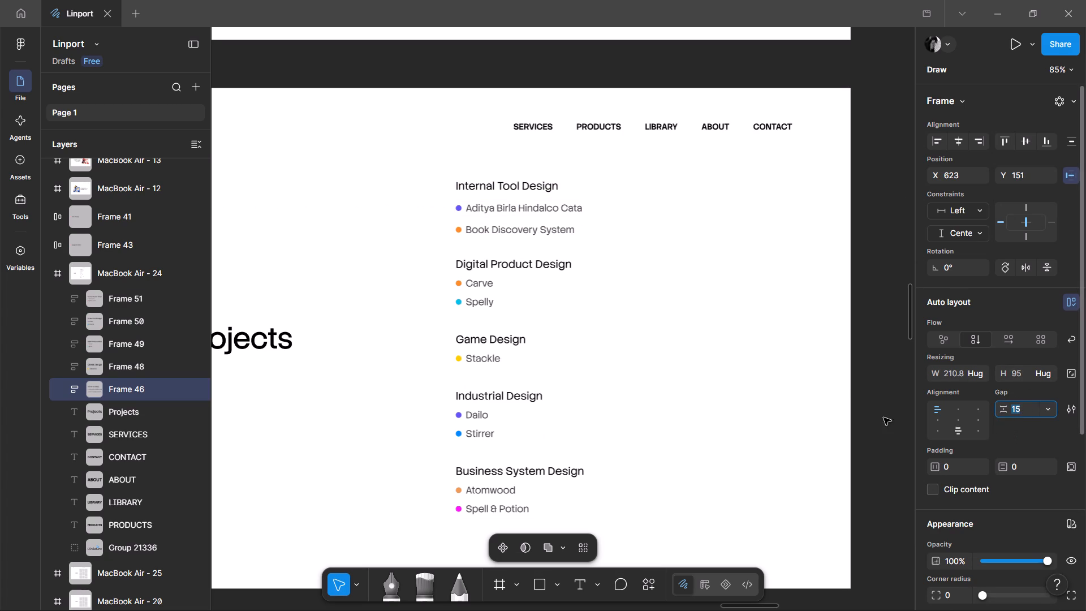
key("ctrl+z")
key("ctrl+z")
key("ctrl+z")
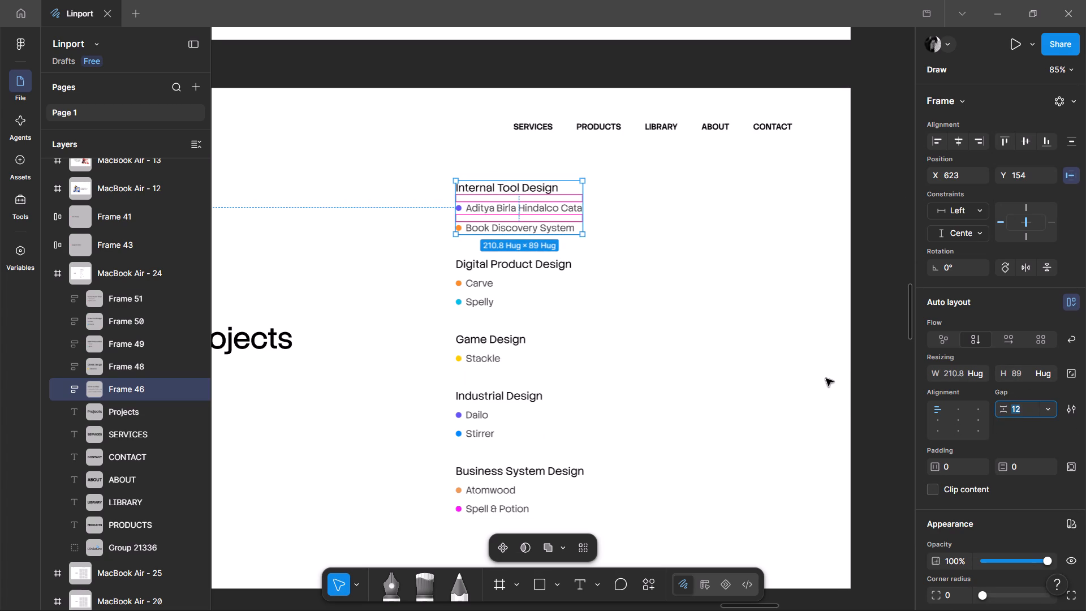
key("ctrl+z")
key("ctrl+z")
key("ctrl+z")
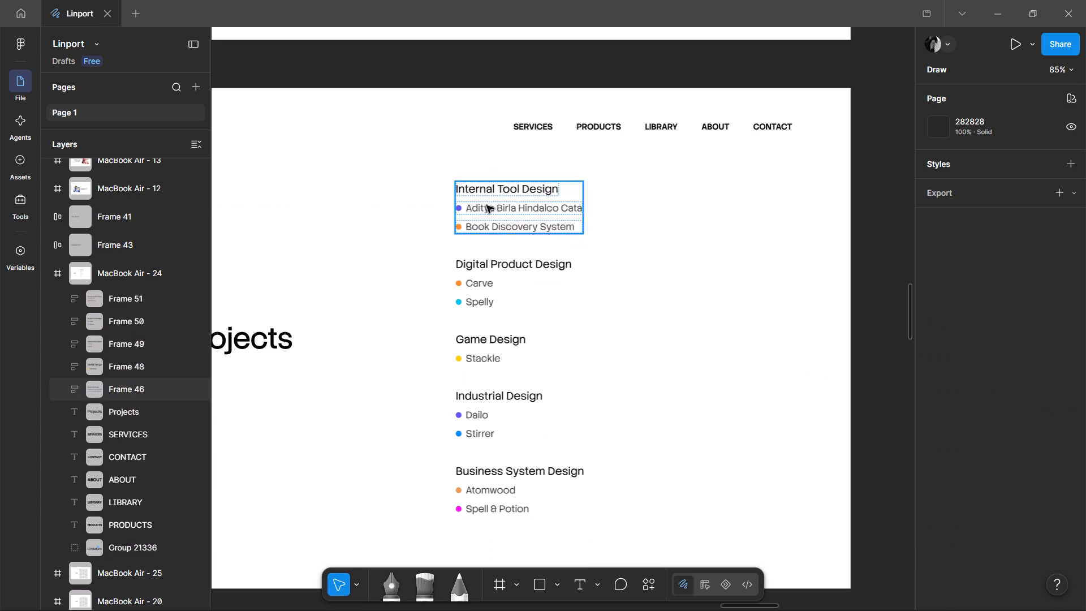
Wrap the Aditya Birla Hindalco Cata and Book Discovery System rows in their own auto layout frame and collapse it.
left_click(486, 205)
left_click(65, 394)
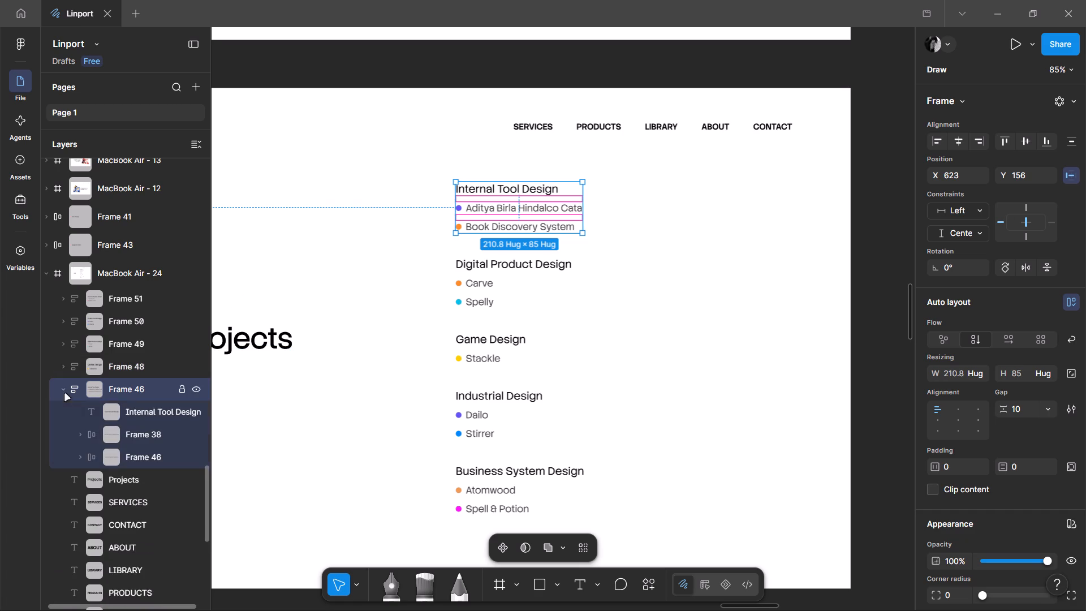
left_click(137, 439)
left_click(137, 456, "shift")
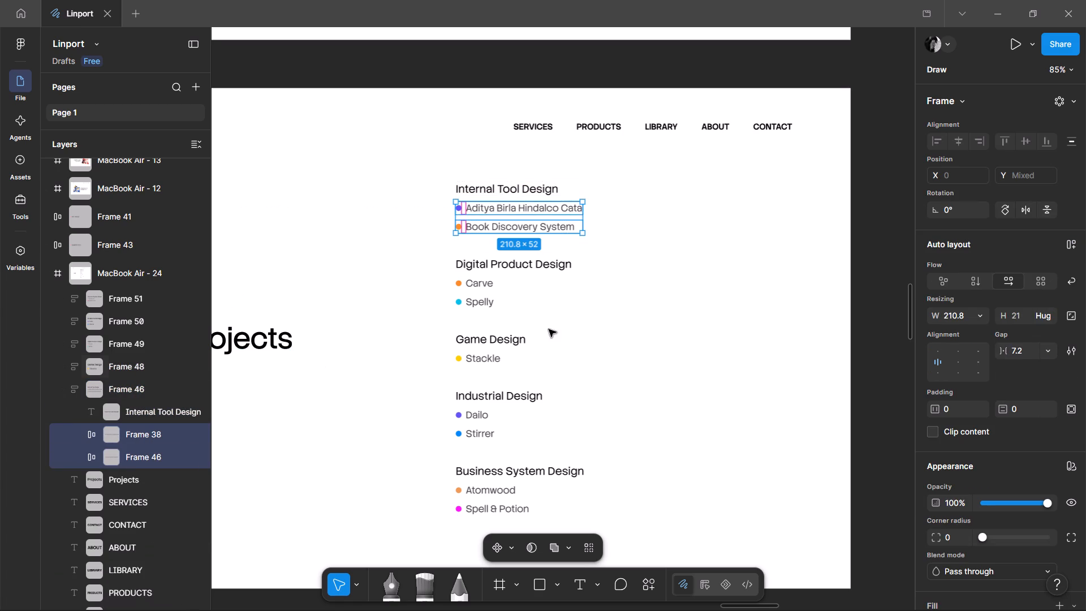
left_click(1066, 242)
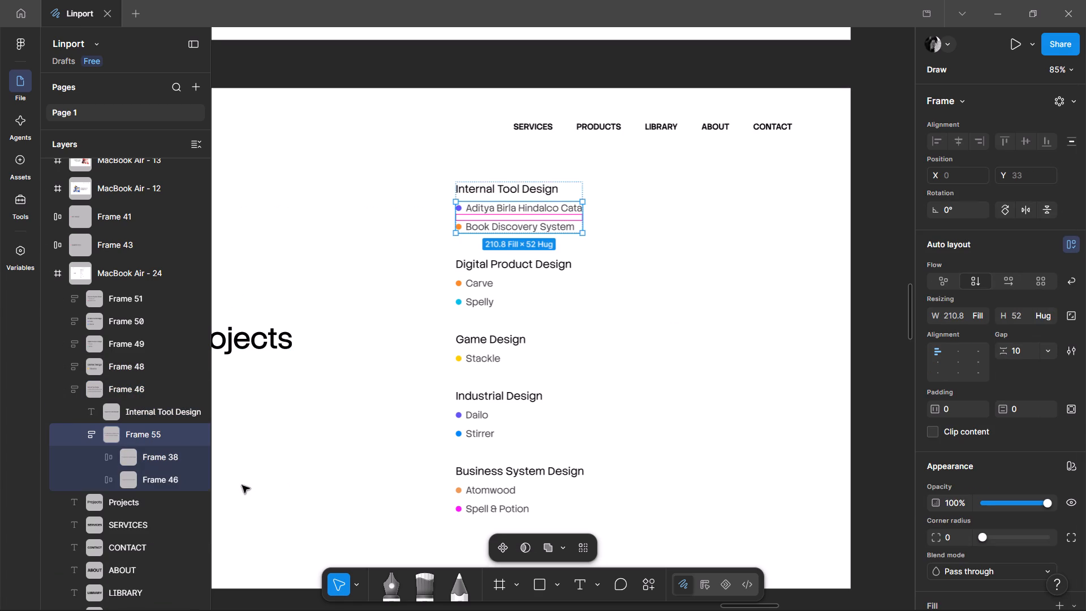
left_click(82, 434)
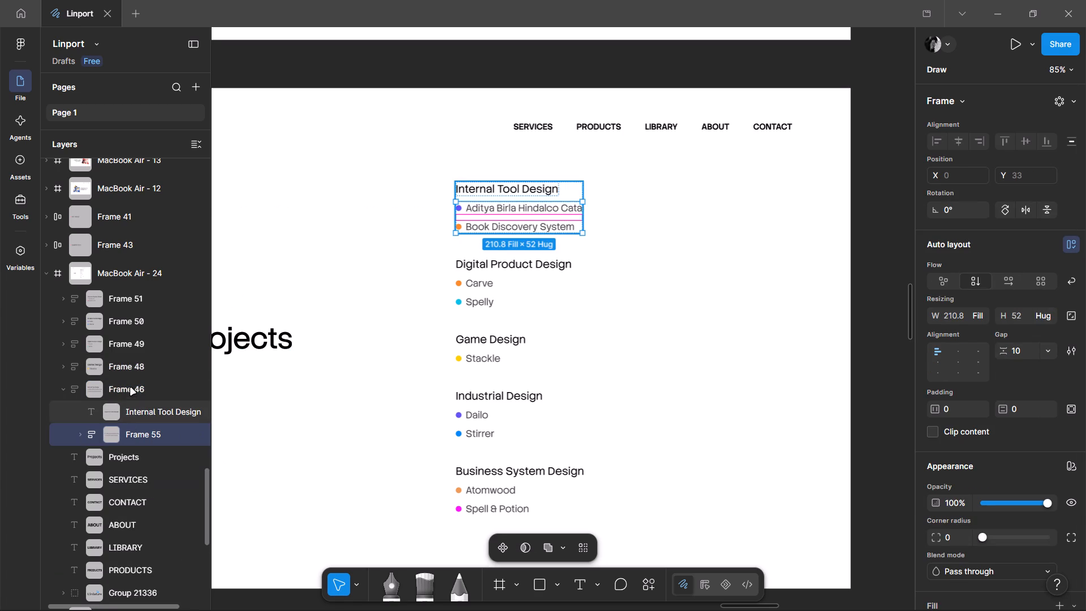
Set the gap between the Internal Tool Design heading and its project rows to 12.
left_click(131, 388)
left_click(1031, 416)
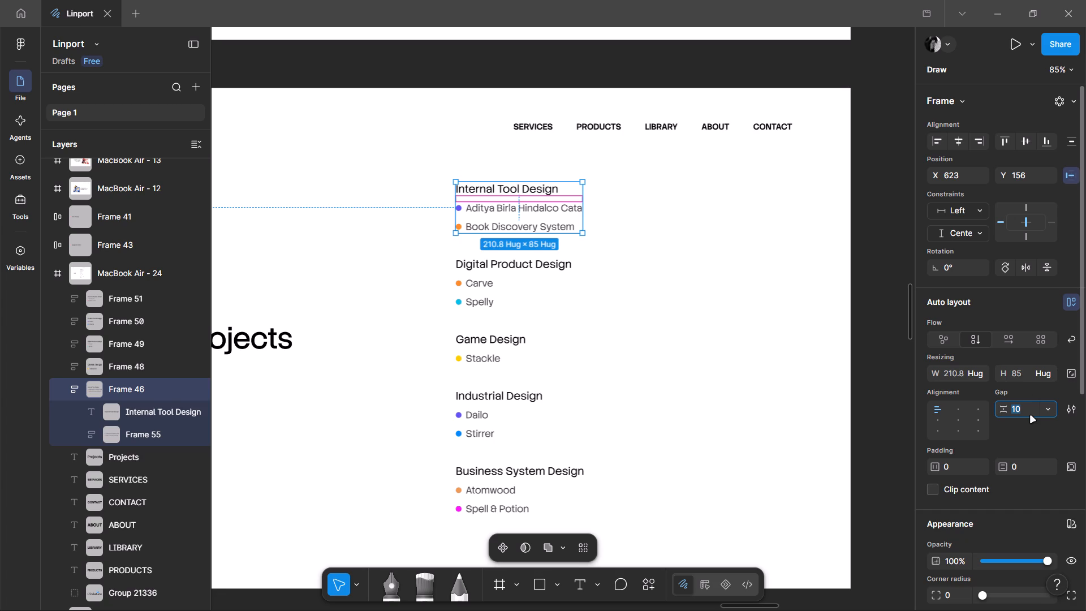
key("Up")
key("Up")
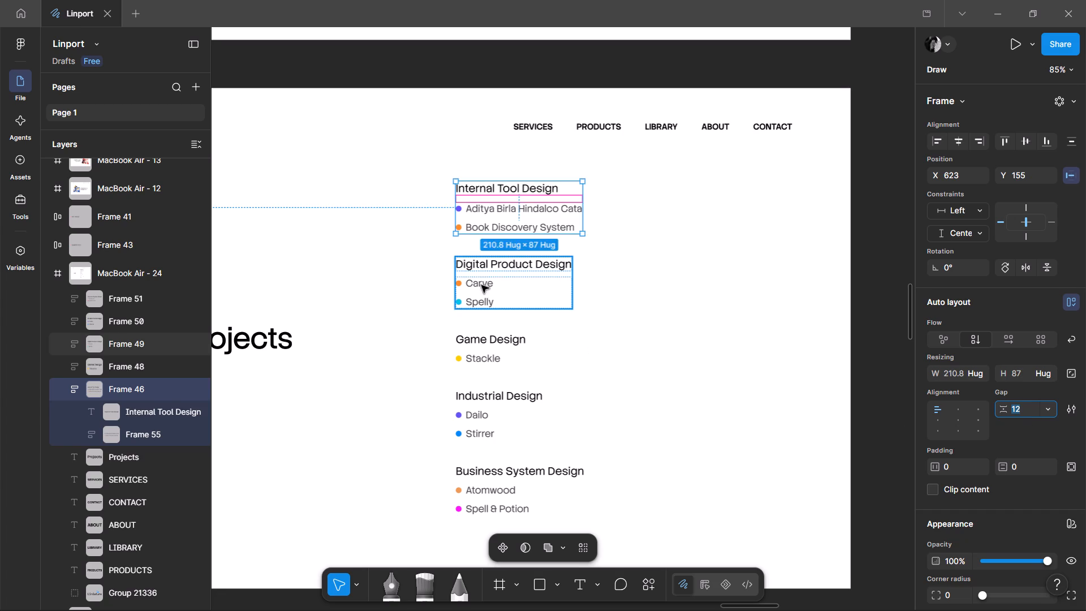
Set the gap between the Digital Product Design heading and its project rows to 12.
left_click(481, 278)
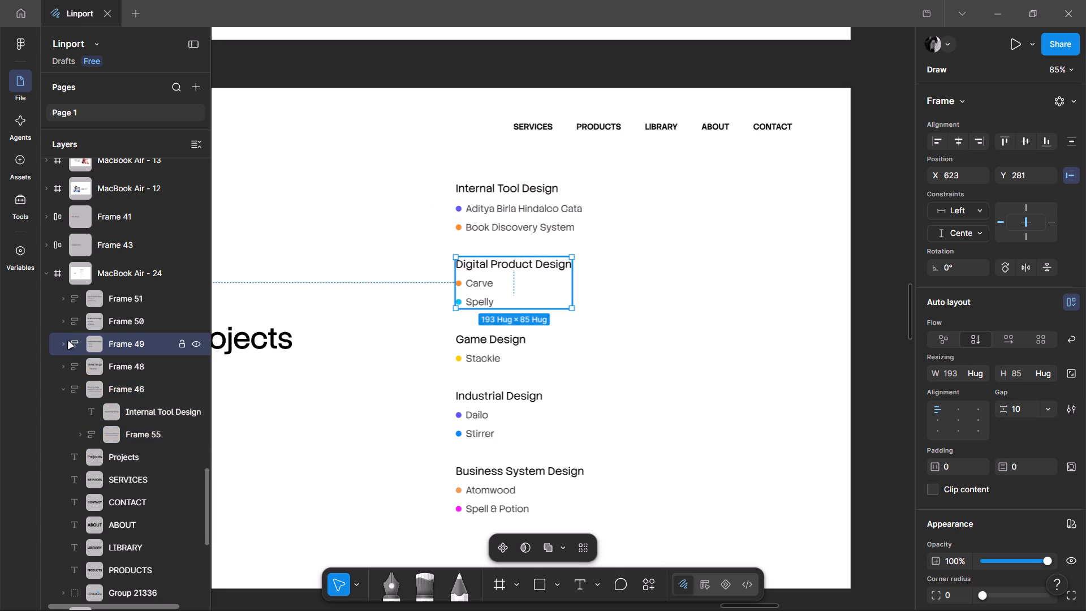
left_click(68, 342)
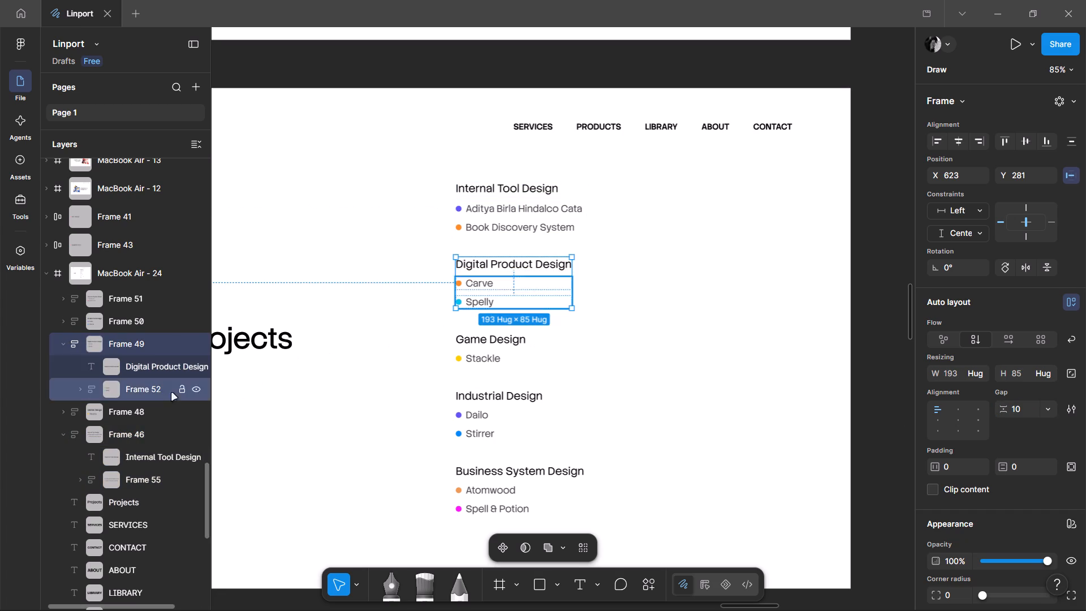
left_click(1022, 412)
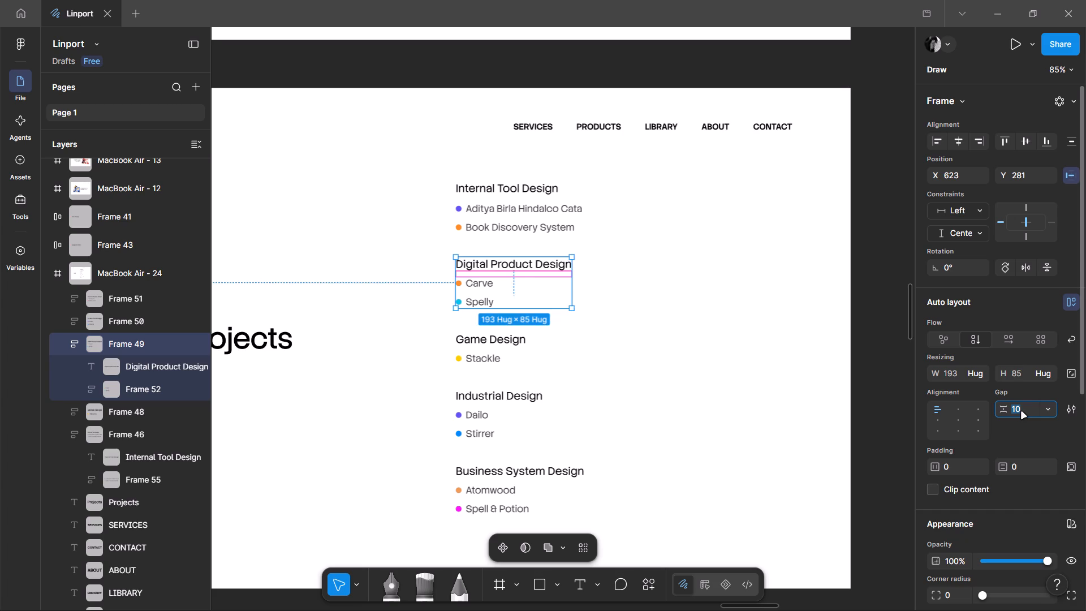
key("Up")
key("Up")
key("Up")
key("Up")
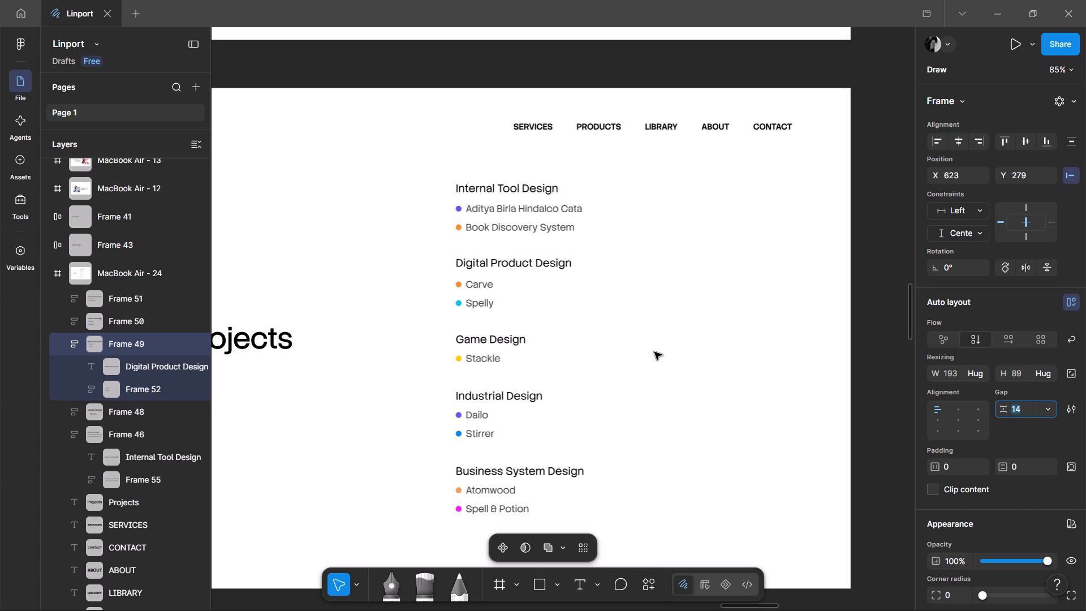
key("Down")
key("Down")
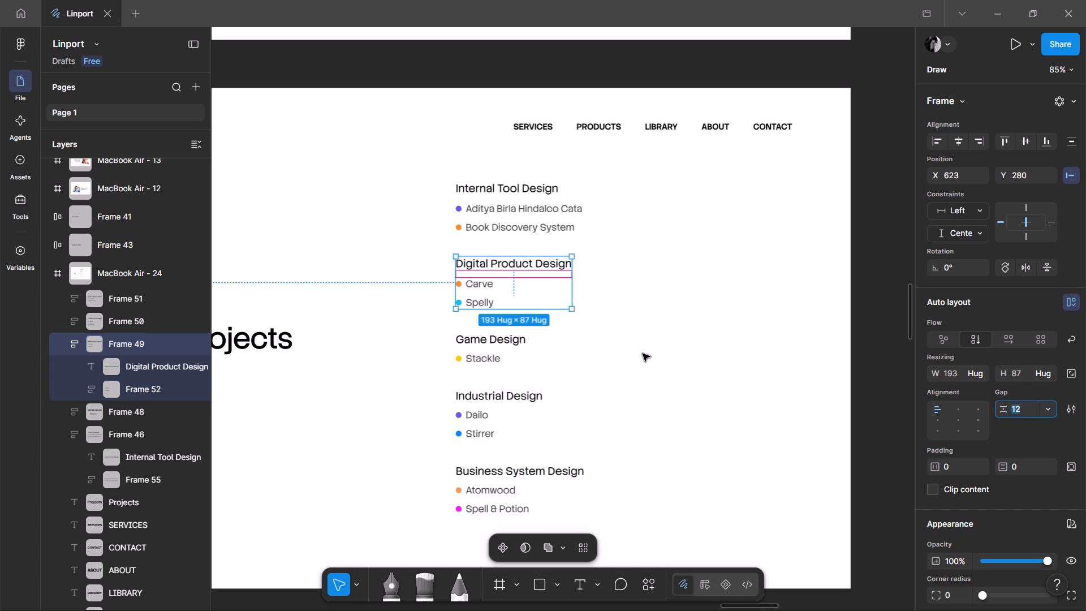
Set the gap between the Game Design heading and the Stackle row to 12.
left_click(466, 343)
left_click(1028, 406)
key("Up")
key("Up")
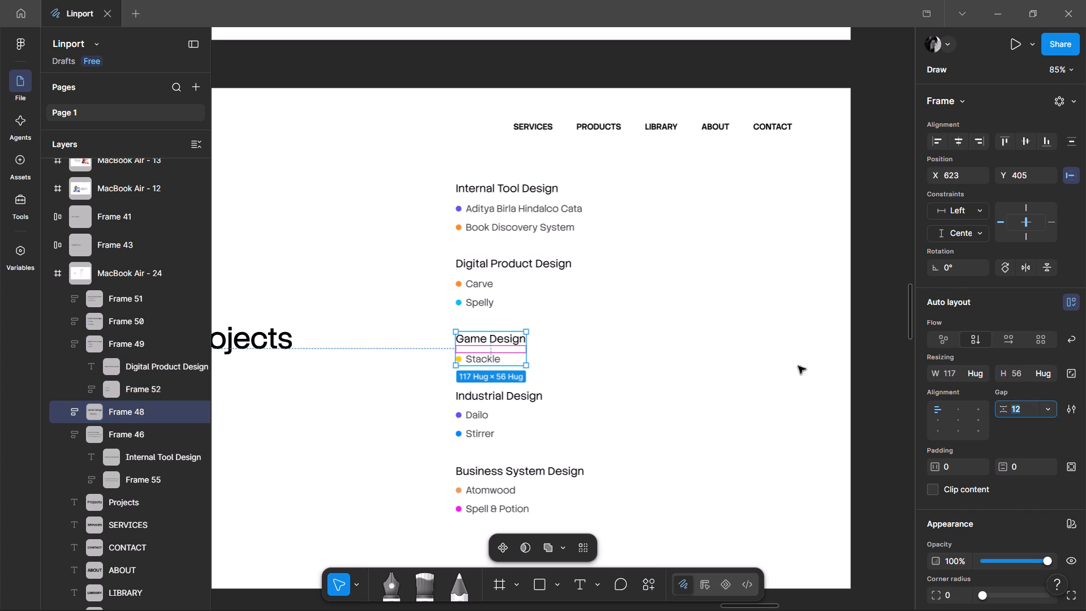
Set the gap between the Industrial Design heading and its project rows to 12.
left_click(495, 431)
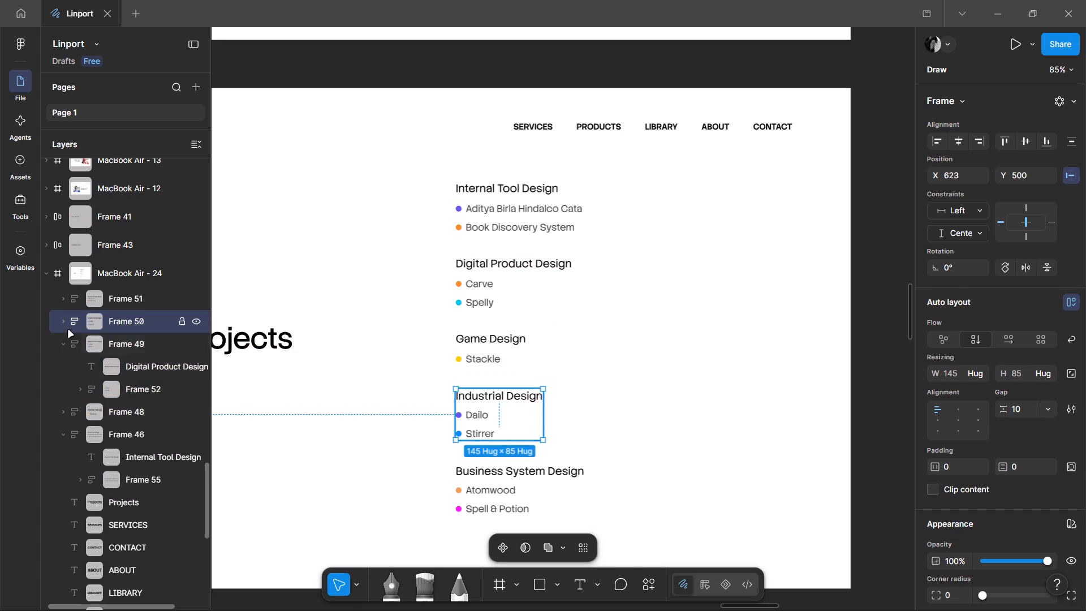
left_click(63, 323)
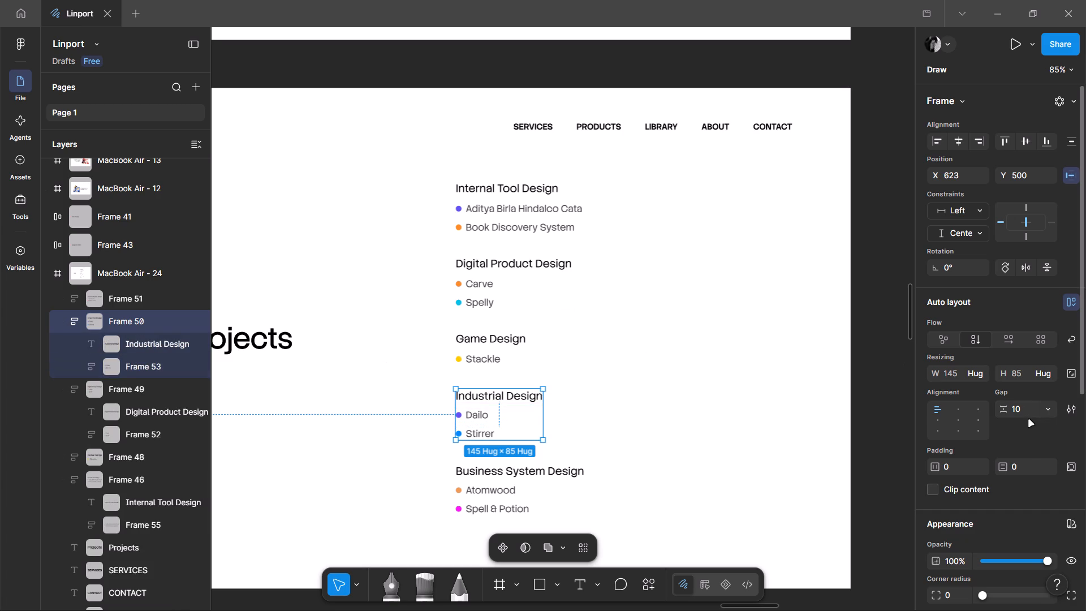
left_click(1025, 408)
key("Up")
key("Up")
Set the gap between the Business System Design heading and its project rows to 12, and clear the selection.
scroll(691, 372, "down", 1)
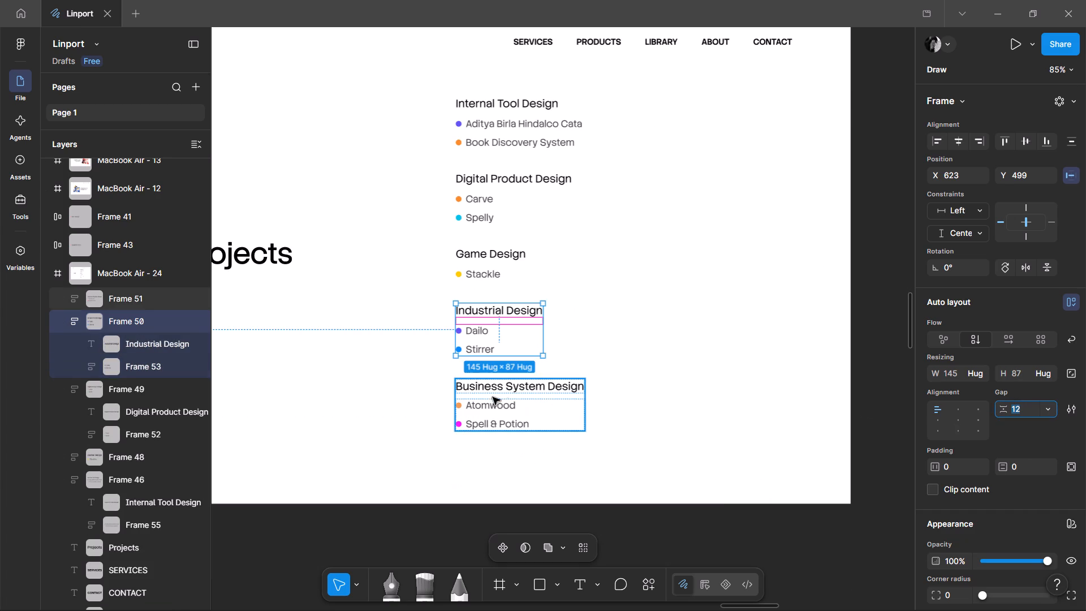
left_click(493, 397)
left_click(1022, 416)
key("Up")
key("Up")
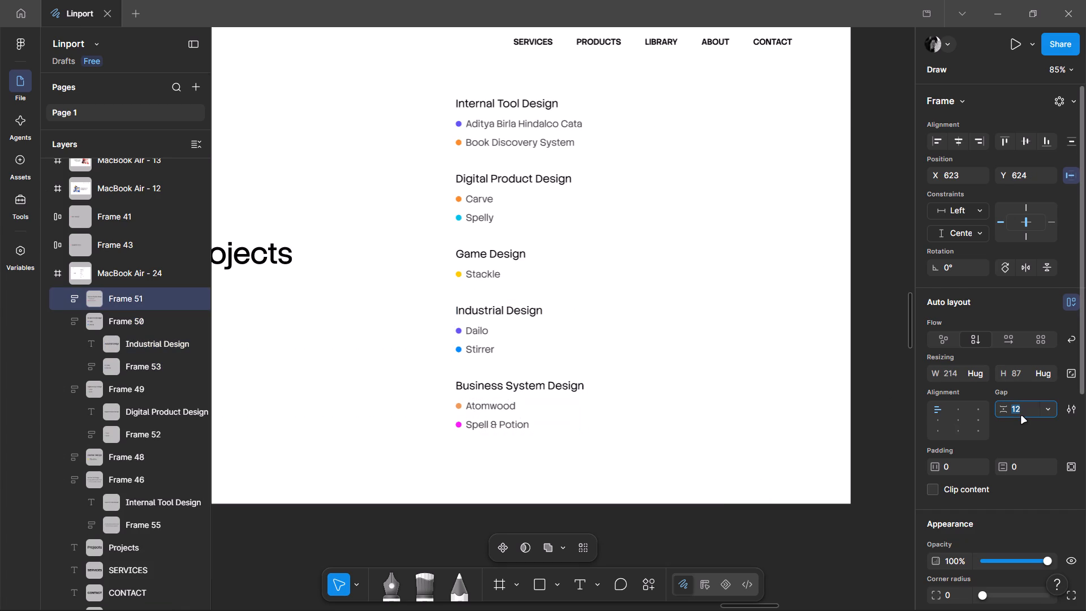
left_click(607, 386)
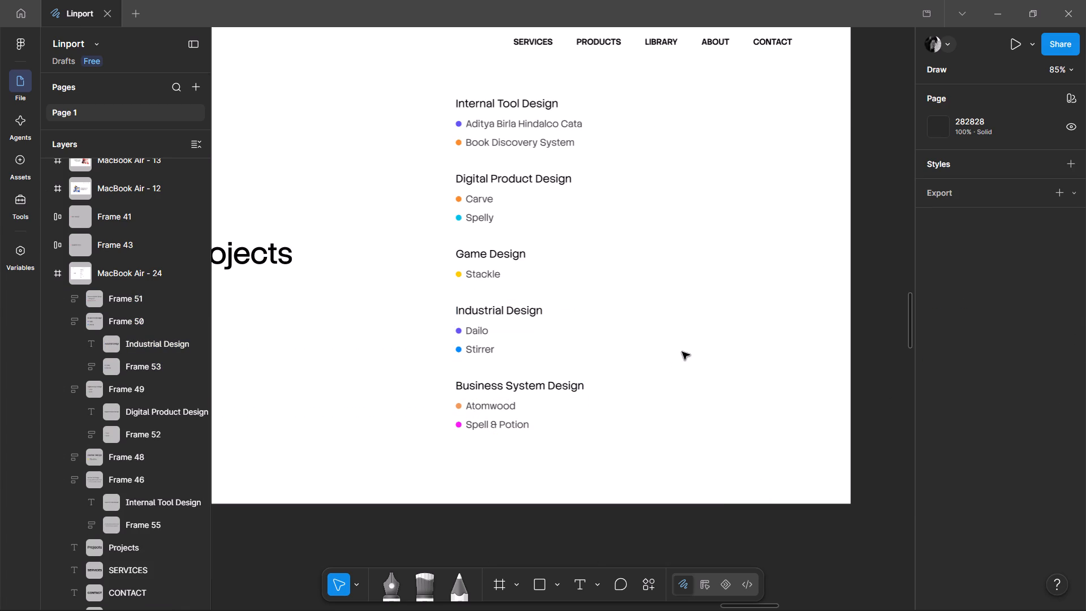
Collapse all expanded layers in the layer list.
middle_click_drag(567, 271, 610, 320)
scroll(580, 289, "up", 4, "ctrl")
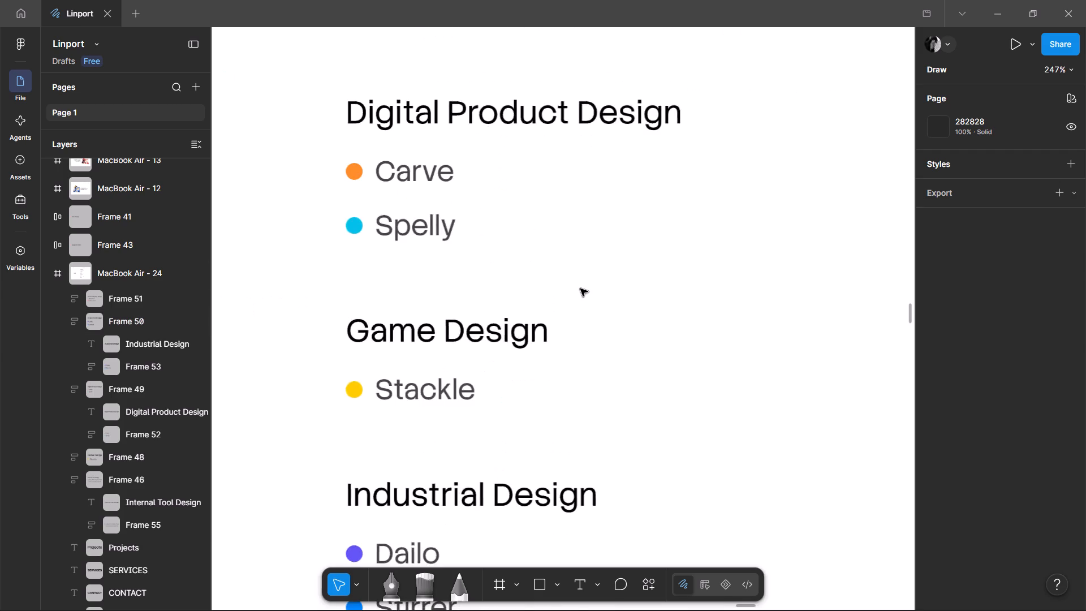
scroll(580, 289, "down", 5, "ctrl")
middle_click_drag(675, 253, 761, 245)
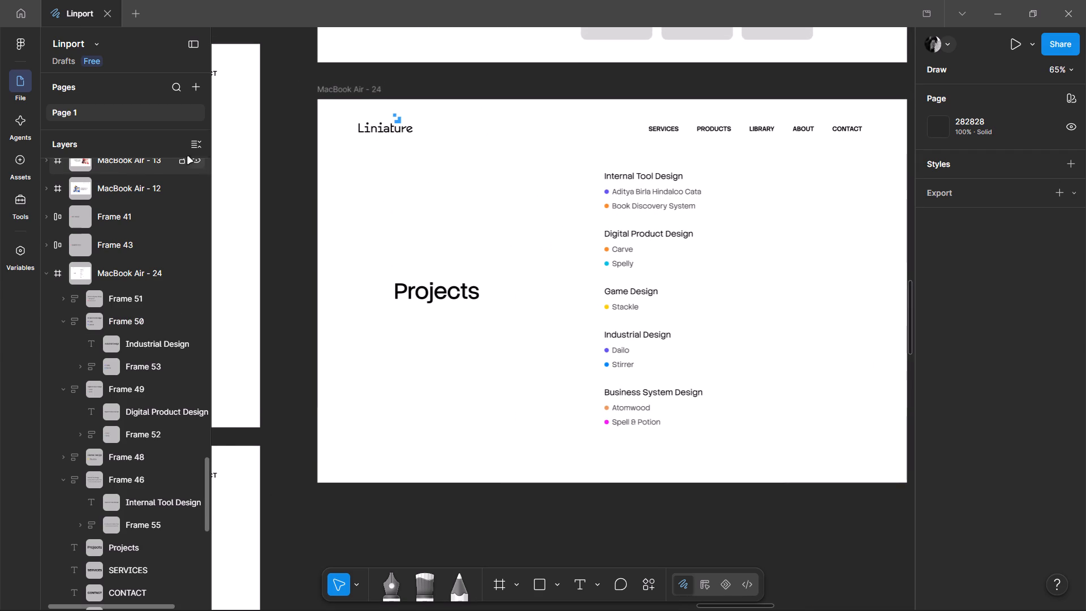
left_click(189, 149)
Examine the spacing and overall layout of the project list on the Projects page, close up and from afar.
middle_click_drag(649, 440, 562, 467)
scroll(570, 278, "up", 3, "ctrl")
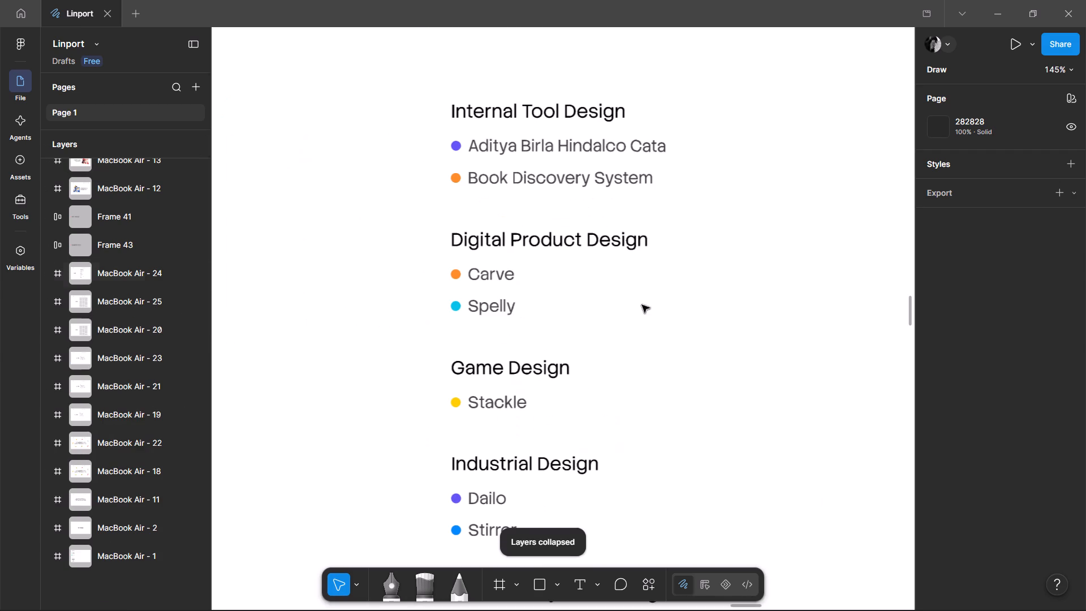
middle_click_drag(699, 248, 957, 335)
scroll(847, 221, "up", 1, "ctrl")
scroll(695, 149, "down", 2, "ctrl")
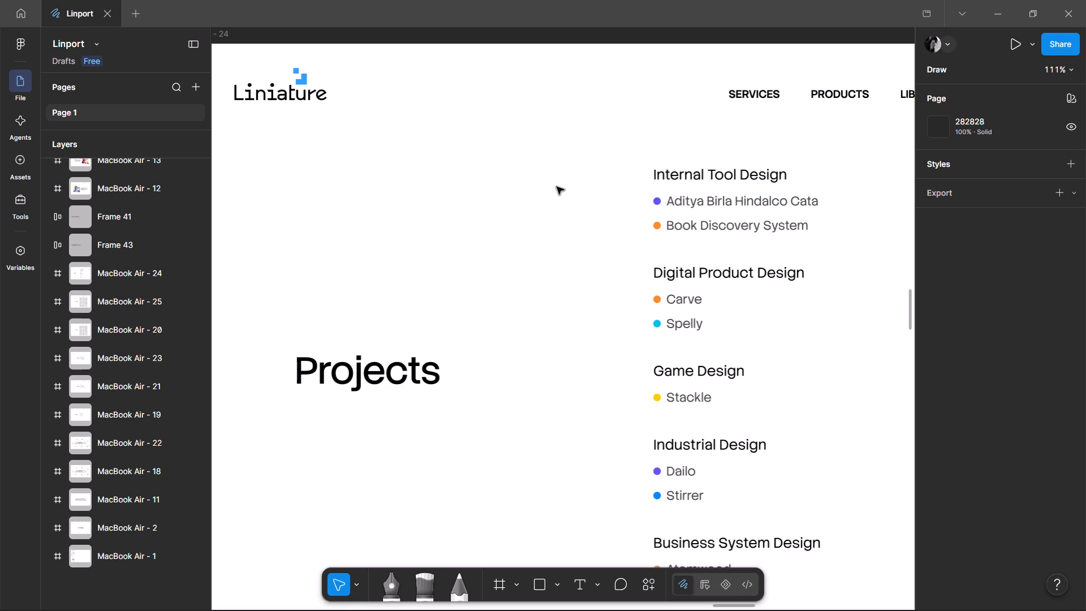
scroll(543, 265, "down", 3)
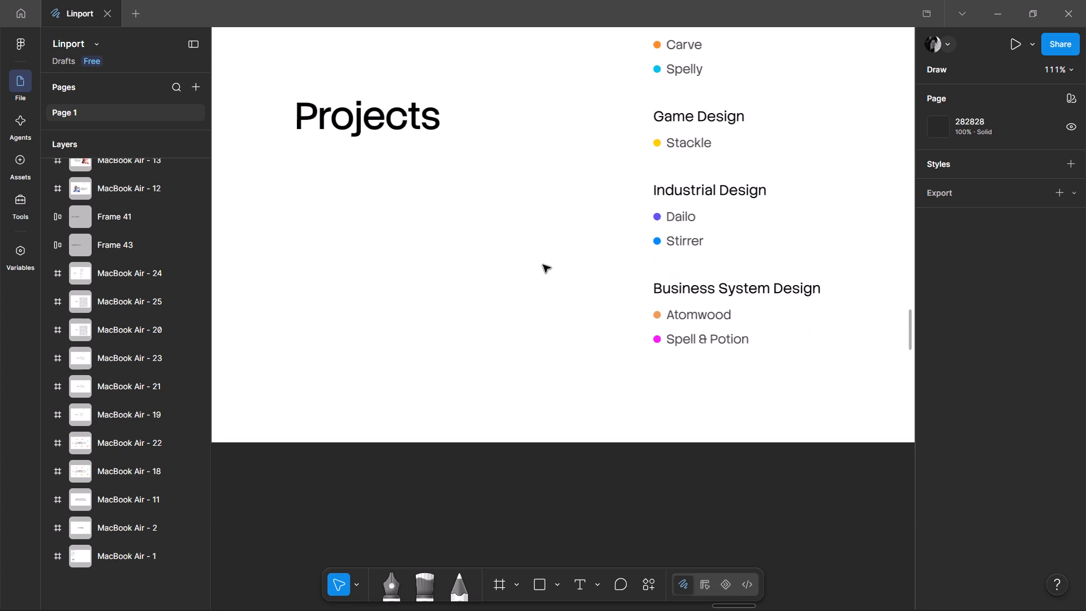
scroll(543, 265, "up", 4)
scroll(543, 264, "down", 5)
scroll(543, 264, "down", 4, "ctrl")
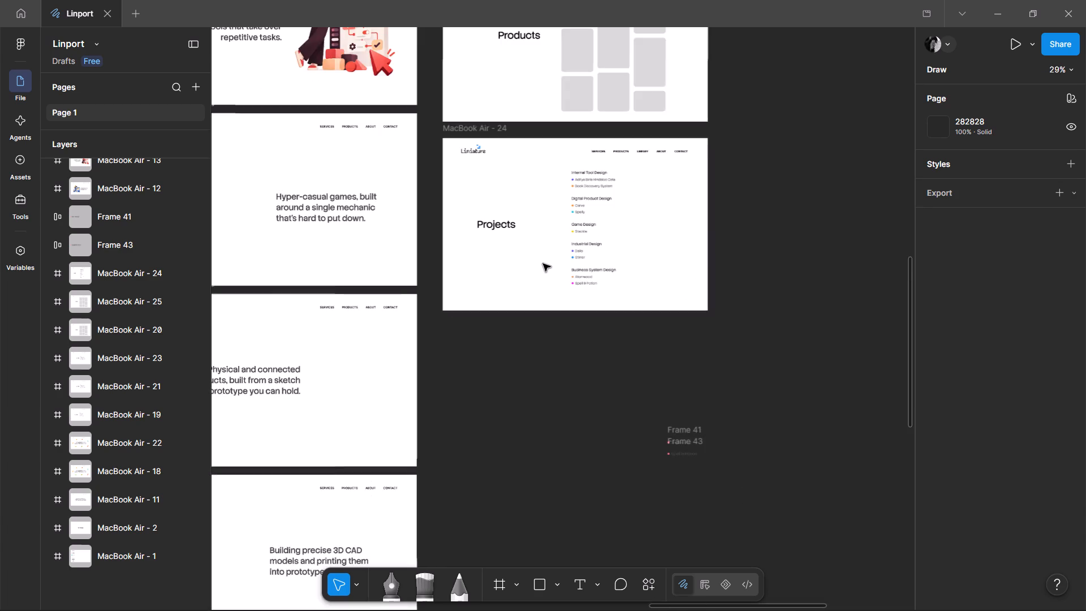
scroll(606, 217, "up", 4, "ctrl")
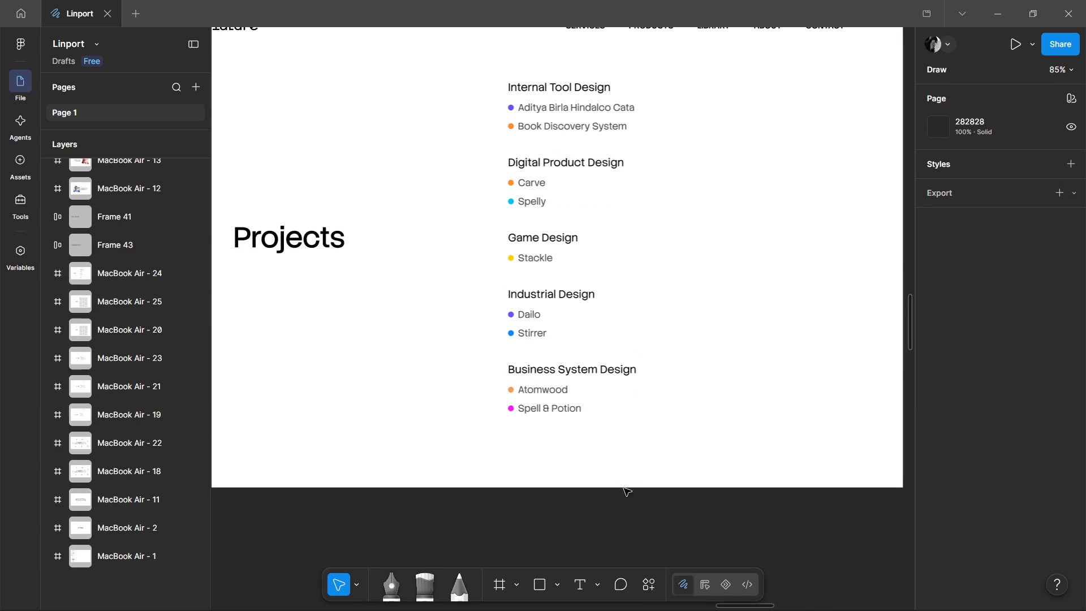
Nudge the Digital Product, Game, Industrial and Business System Design frames up together by 2 px.
left_click_drag(624, 488, 479, 153)
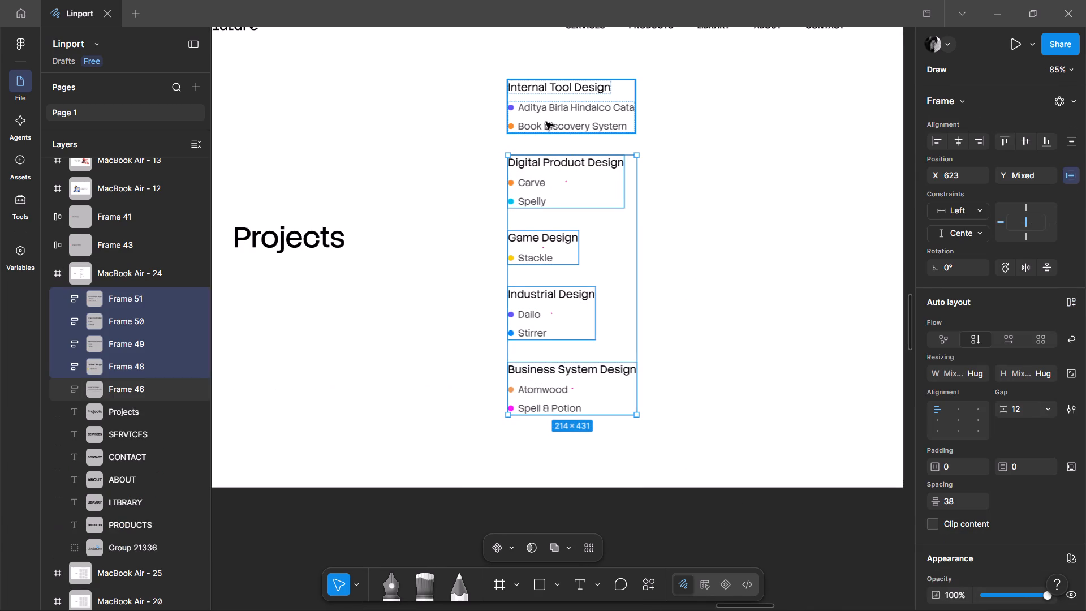
key("Up")
key("Up")
left_click(586, 458)
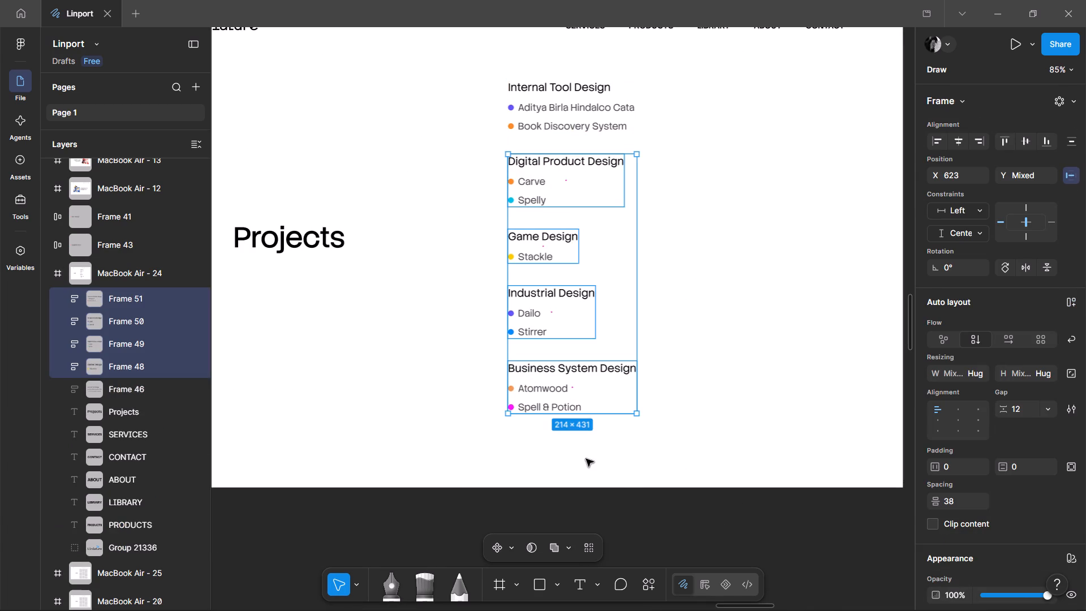
Nudge the Game Design, Industrial Design and Business System Design frames up together by 2 px.
left_click_drag(604, 473, 503, 216)
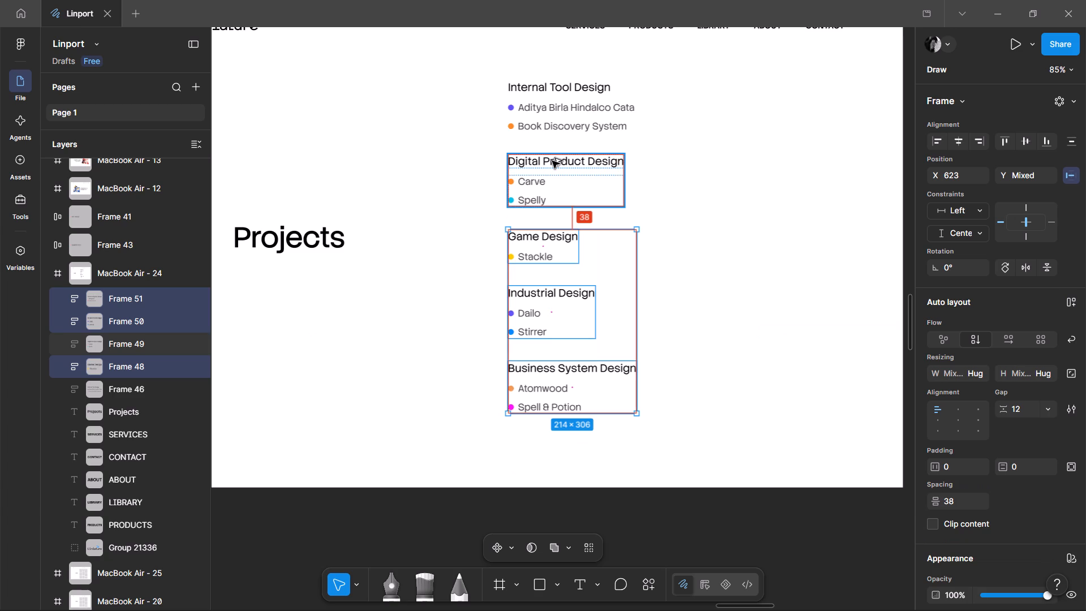
key("Up")
key("Up")
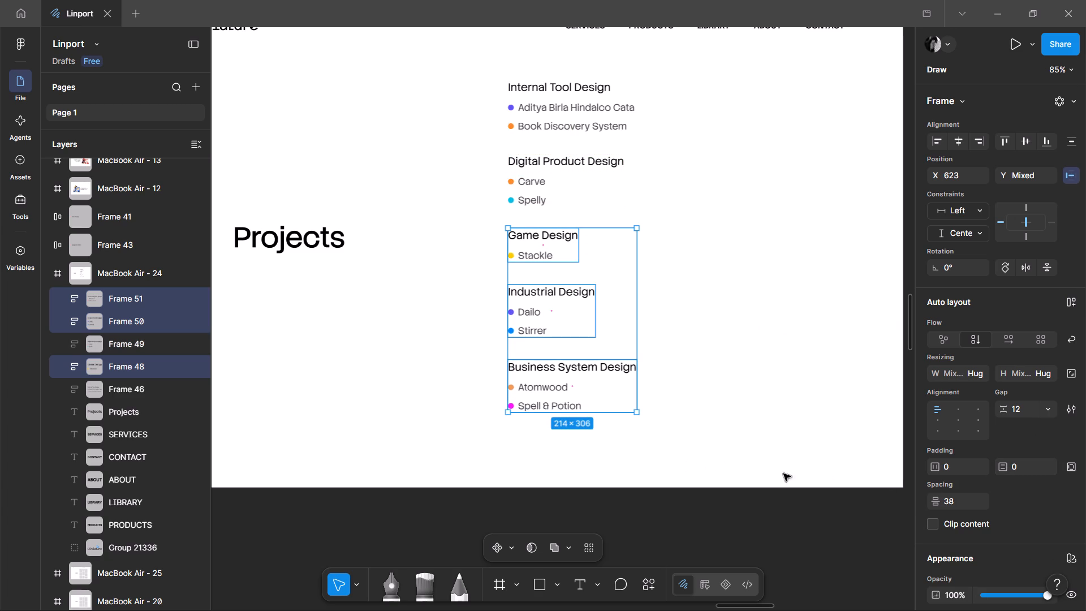
Set the spacing between the Game Design, Industrial Design and Business System Design frames to 36.
left_click(960, 503)
key("Down")
key("Down")
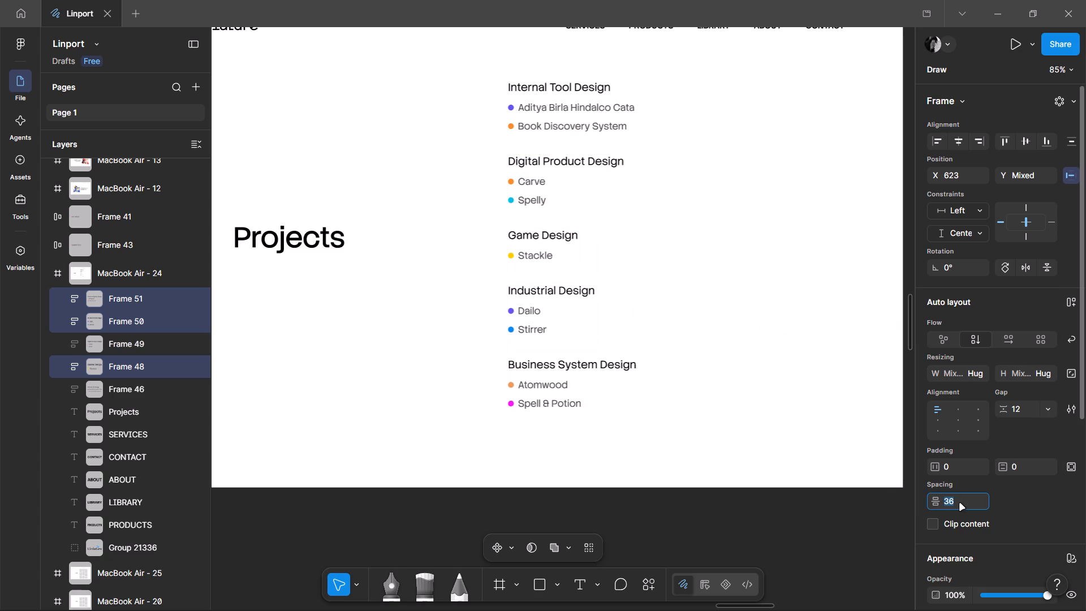
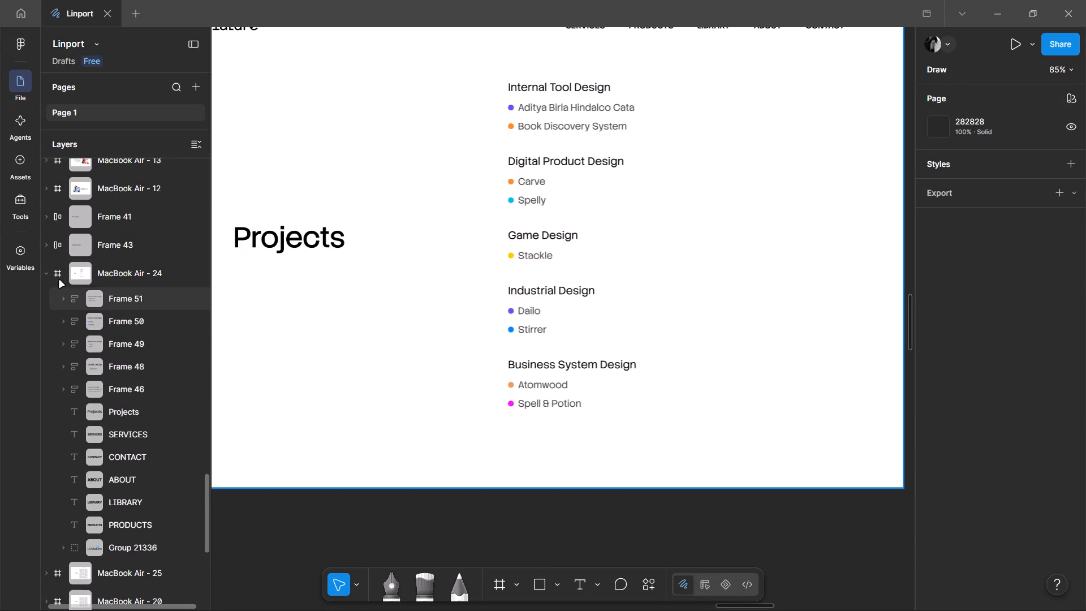
Examine the Projects page's list spacing and overall composition, close up and alongside the neighbouring pages.
left_click(46, 274)
left_click(386, 390)
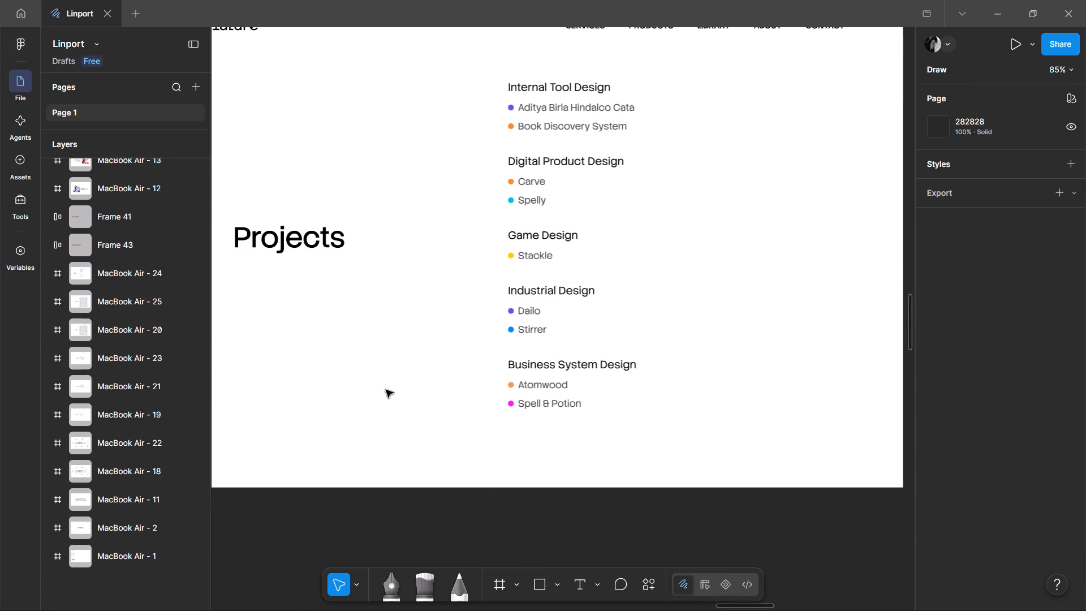
scroll(386, 390, "down", 2)
scroll(386, 390, "up", 3)
scroll(432, 384, "down", 5, "ctrl")
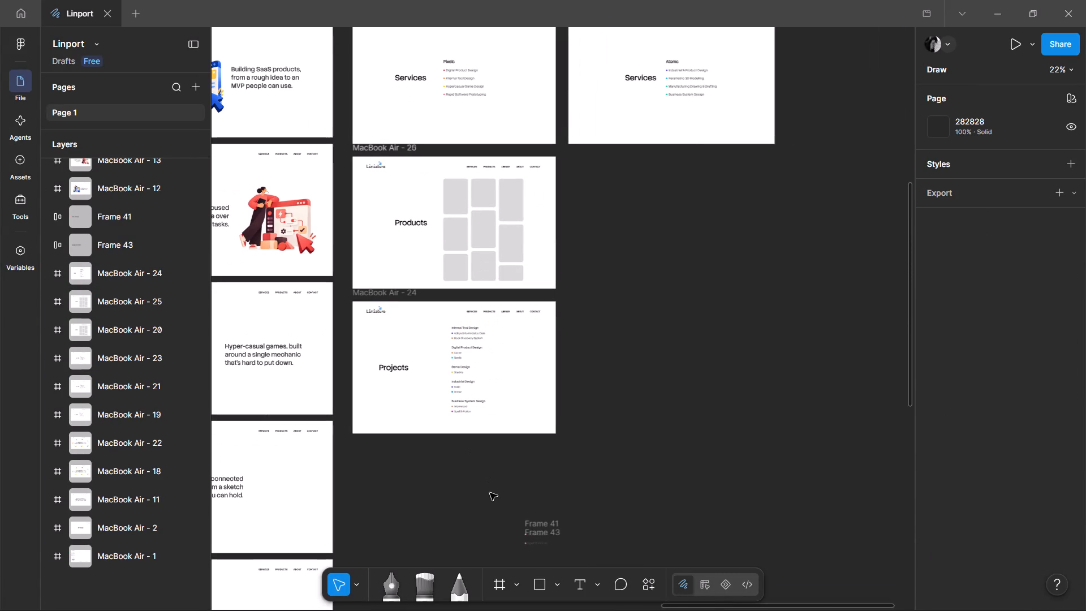
scroll(451, 459, "up", 3, "ctrl")
middle_click_drag(546, 429, 594, 478)
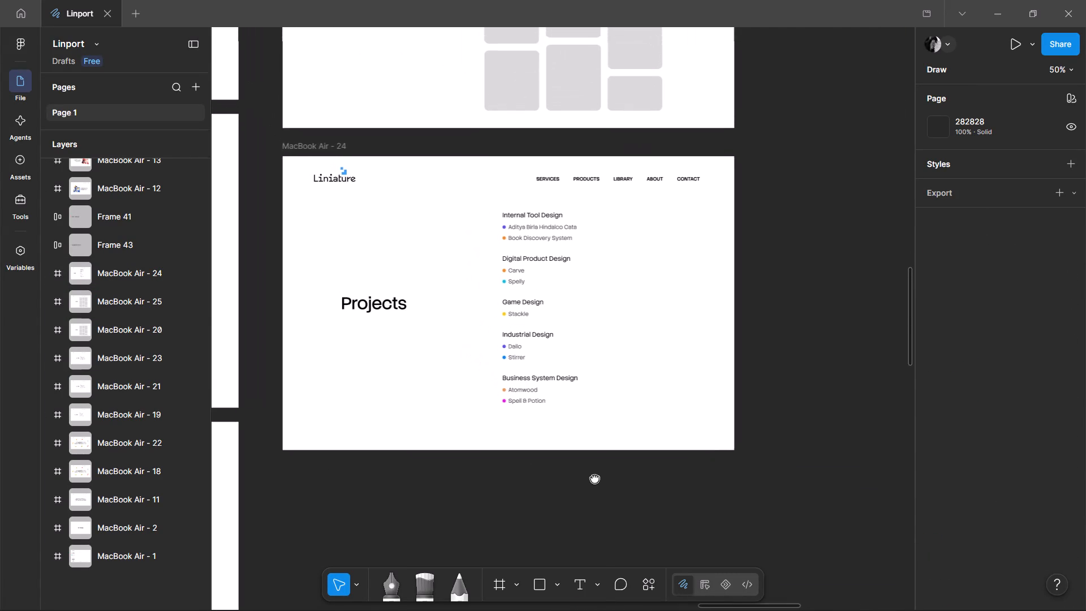
middle_click_drag(594, 478, 593, 480)
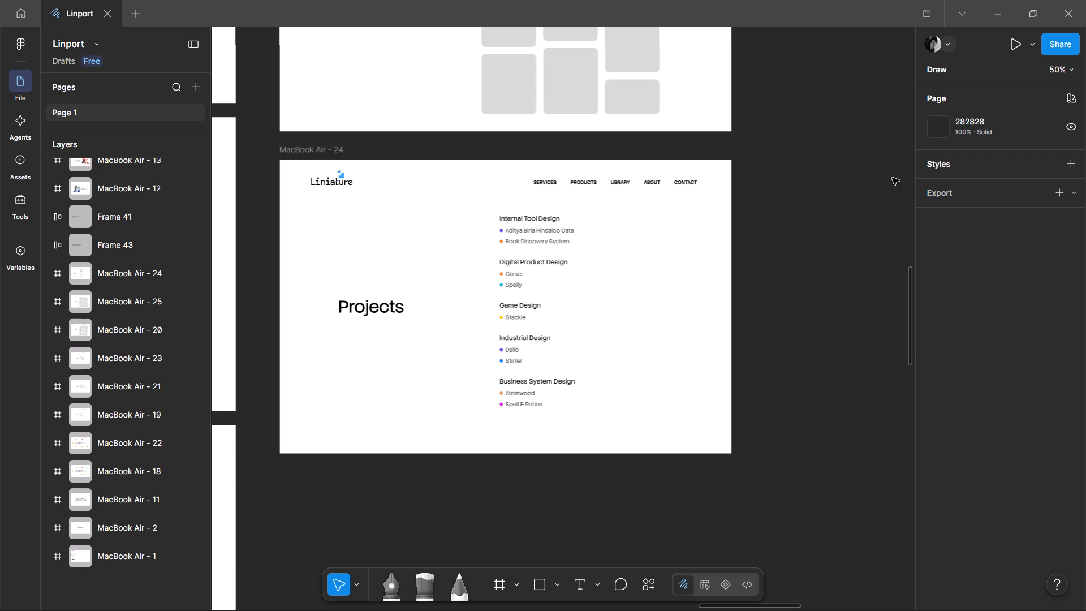
scroll(571, 238, "up", 5, "ctrl")
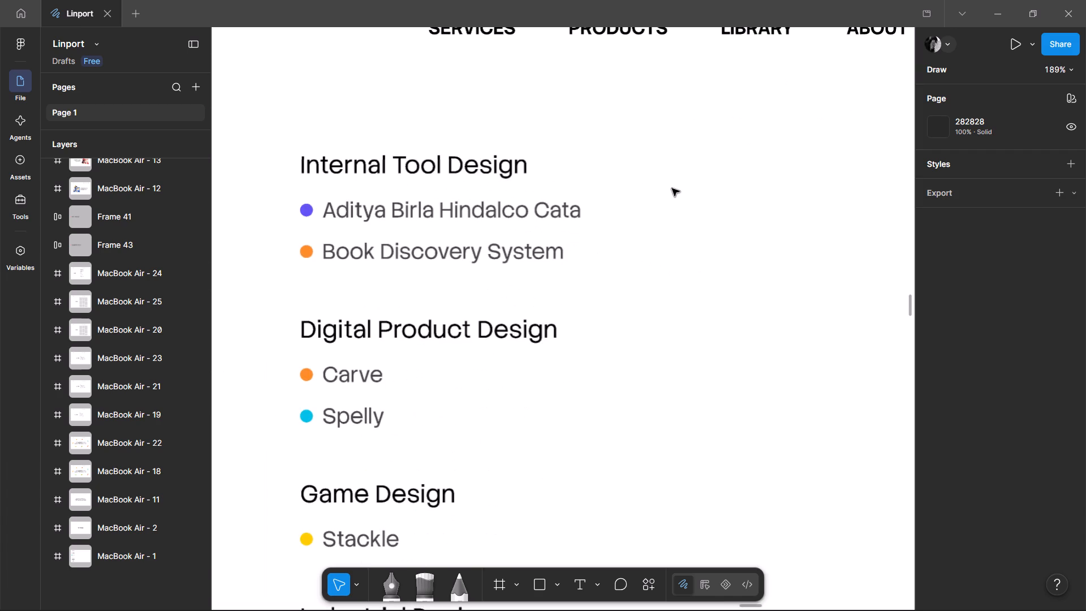
scroll(672, 188, "down", 4, "ctrl")
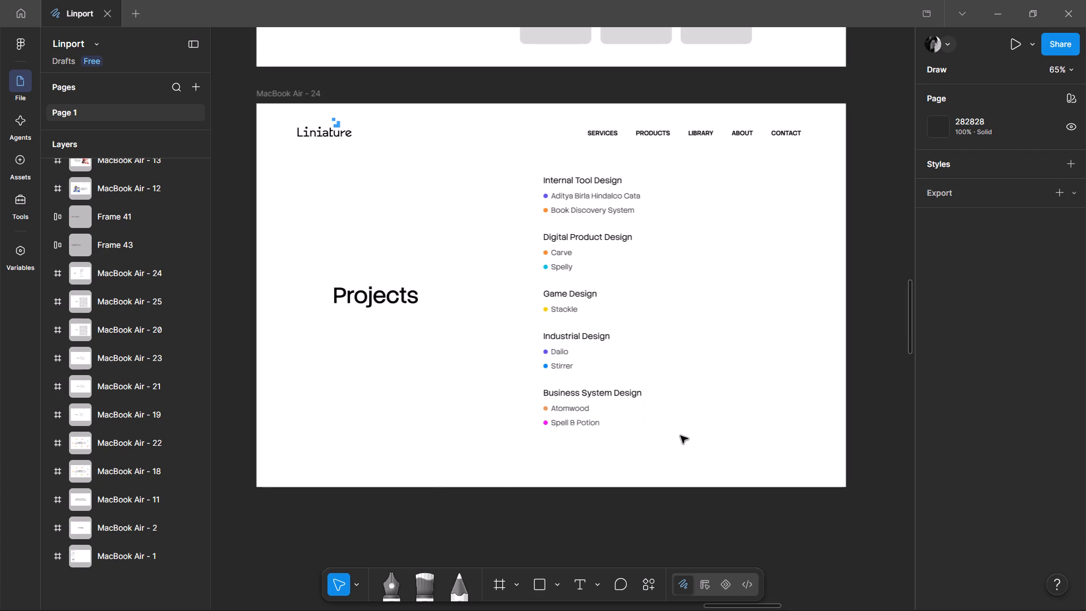
scroll(719, 377, "up", 3, "ctrl")
scroll(719, 377, "down", 2, "ctrl")
middle_click_drag(330, 466, 522, 464)
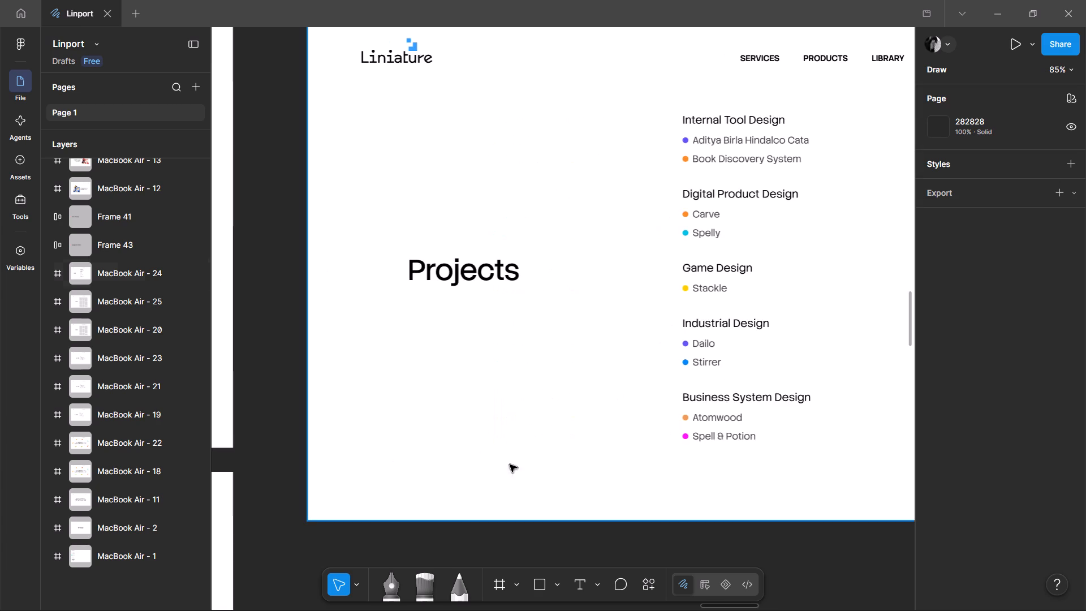
scroll(353, 440, "down", 4, "ctrl")
scroll(498, 446, "up", 3, "ctrl")
middle_click_drag(476, 524, 533, 475)
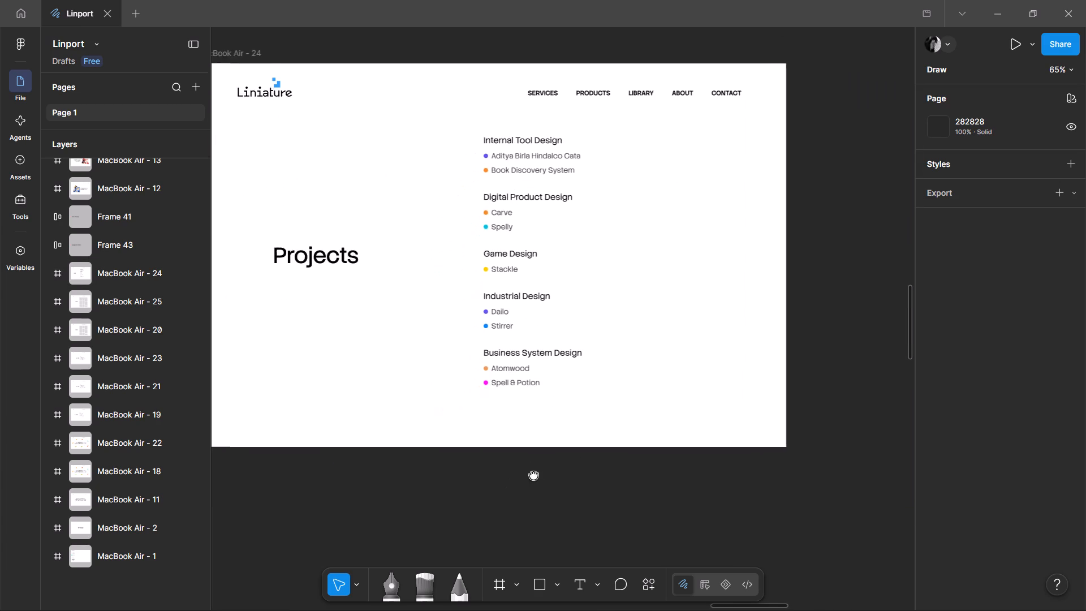
middle_click_drag(533, 475, 549, 431)
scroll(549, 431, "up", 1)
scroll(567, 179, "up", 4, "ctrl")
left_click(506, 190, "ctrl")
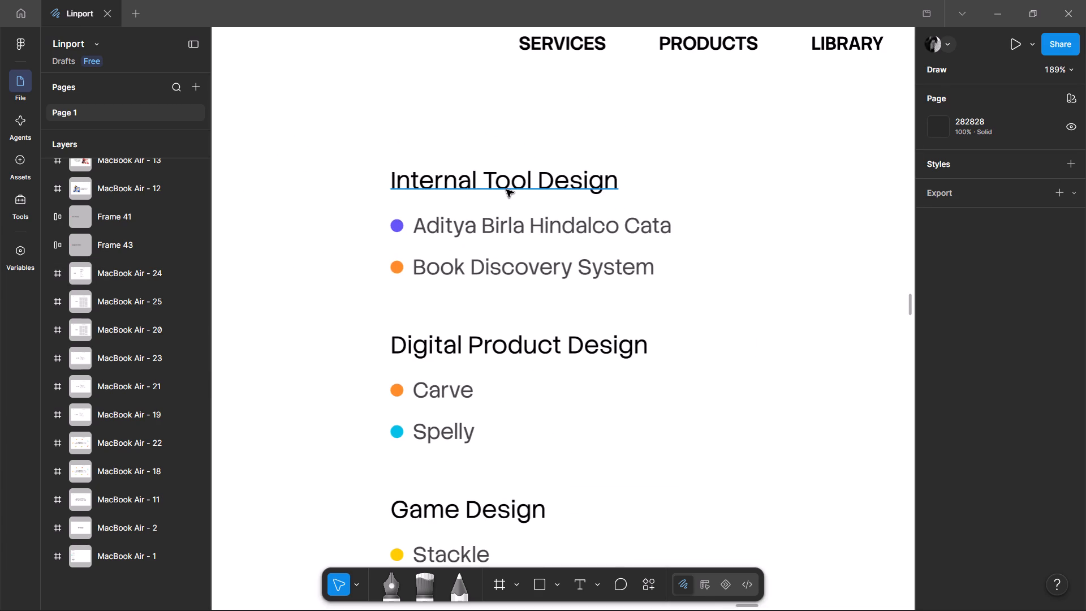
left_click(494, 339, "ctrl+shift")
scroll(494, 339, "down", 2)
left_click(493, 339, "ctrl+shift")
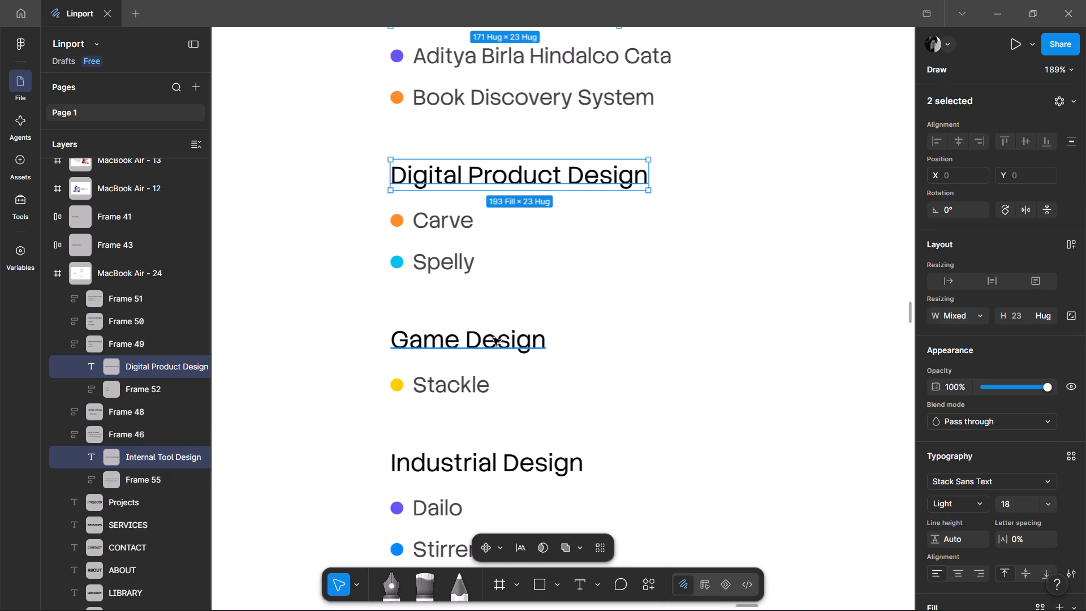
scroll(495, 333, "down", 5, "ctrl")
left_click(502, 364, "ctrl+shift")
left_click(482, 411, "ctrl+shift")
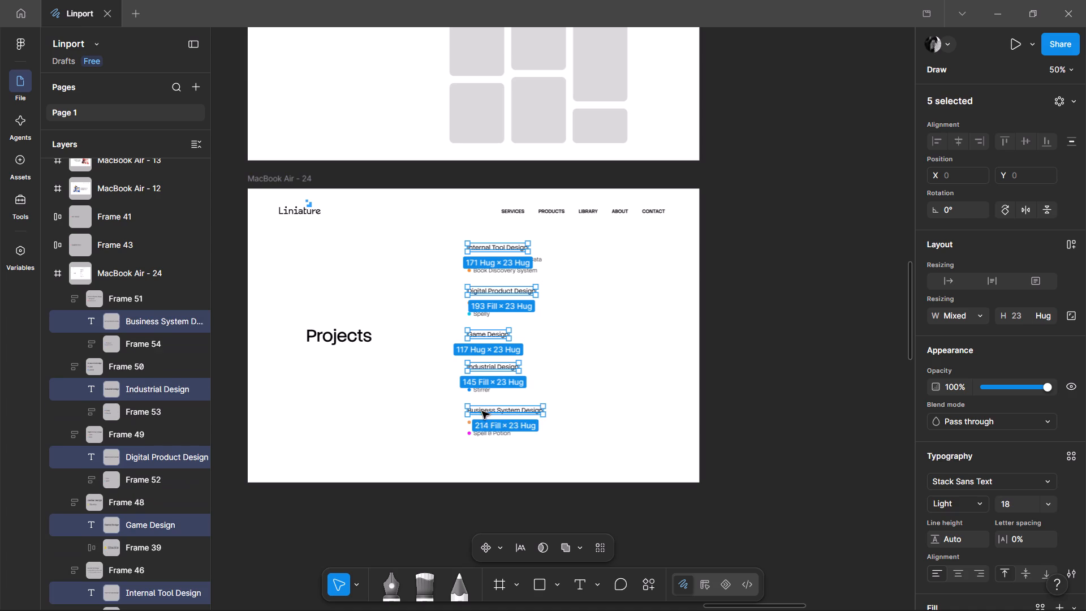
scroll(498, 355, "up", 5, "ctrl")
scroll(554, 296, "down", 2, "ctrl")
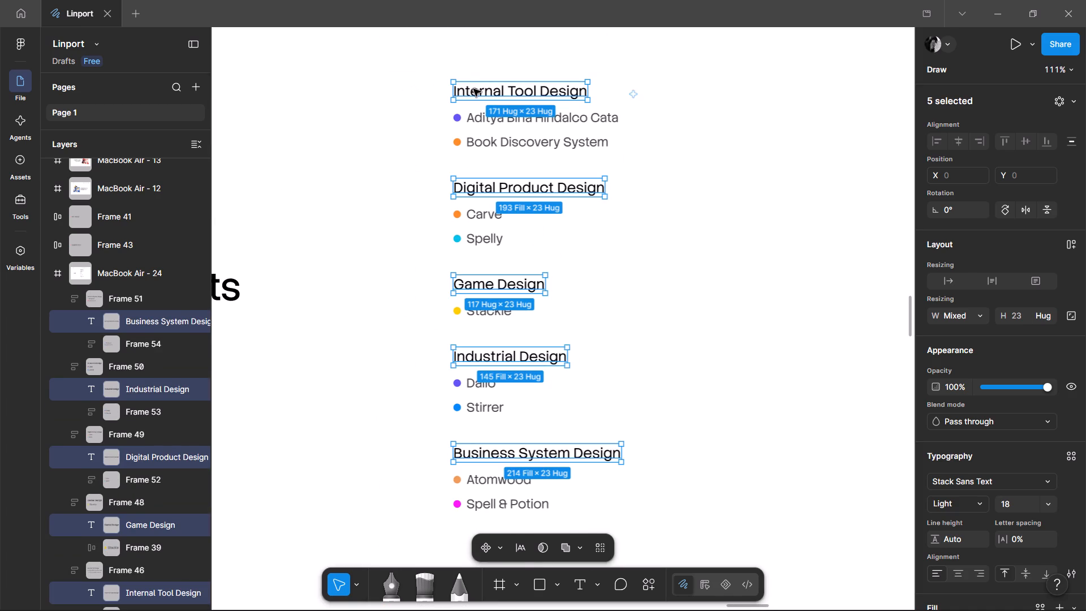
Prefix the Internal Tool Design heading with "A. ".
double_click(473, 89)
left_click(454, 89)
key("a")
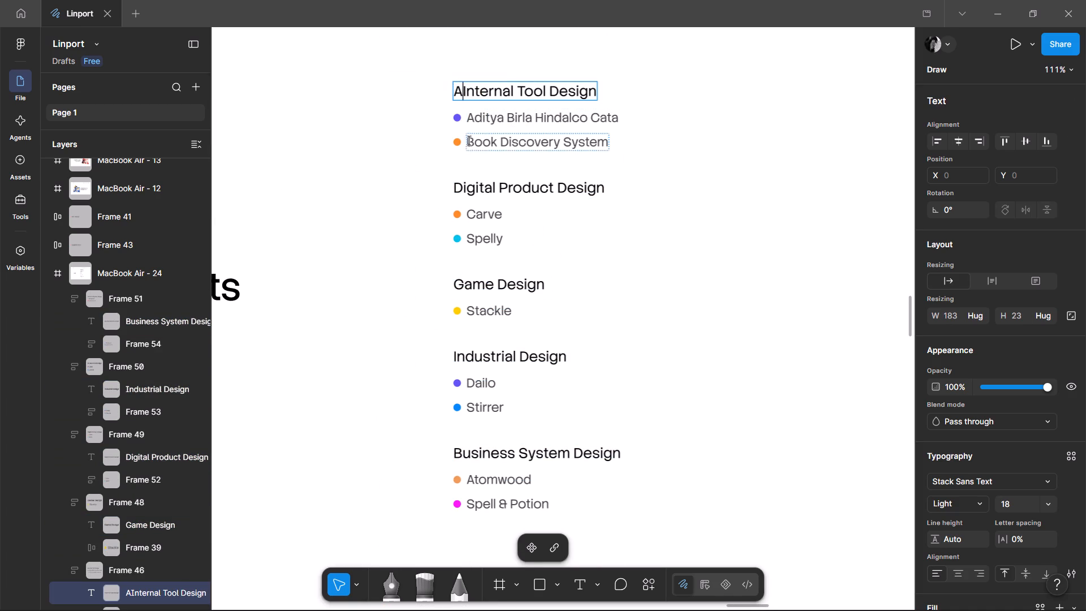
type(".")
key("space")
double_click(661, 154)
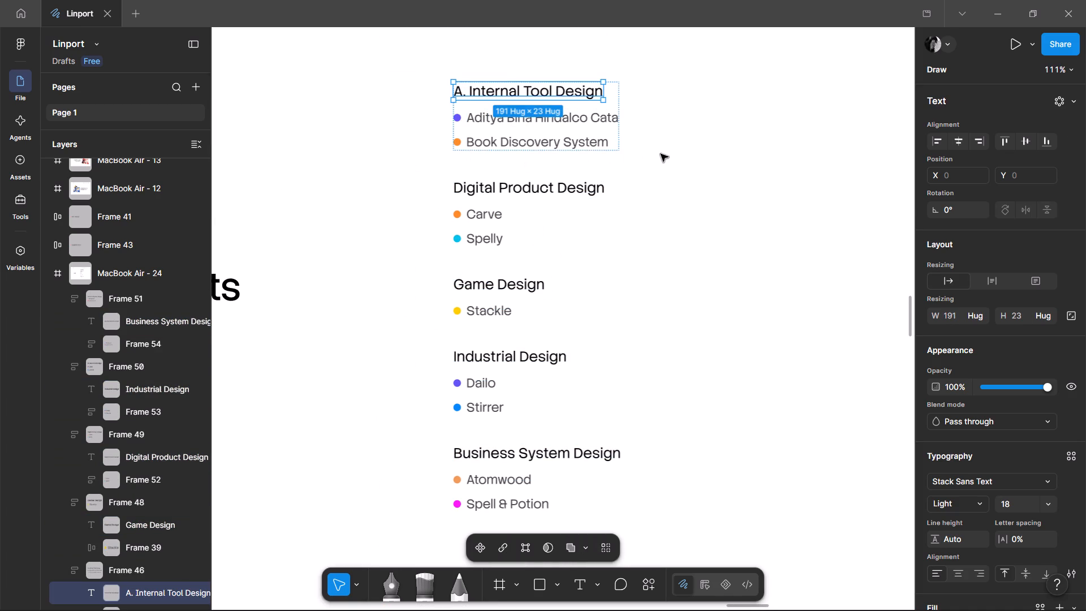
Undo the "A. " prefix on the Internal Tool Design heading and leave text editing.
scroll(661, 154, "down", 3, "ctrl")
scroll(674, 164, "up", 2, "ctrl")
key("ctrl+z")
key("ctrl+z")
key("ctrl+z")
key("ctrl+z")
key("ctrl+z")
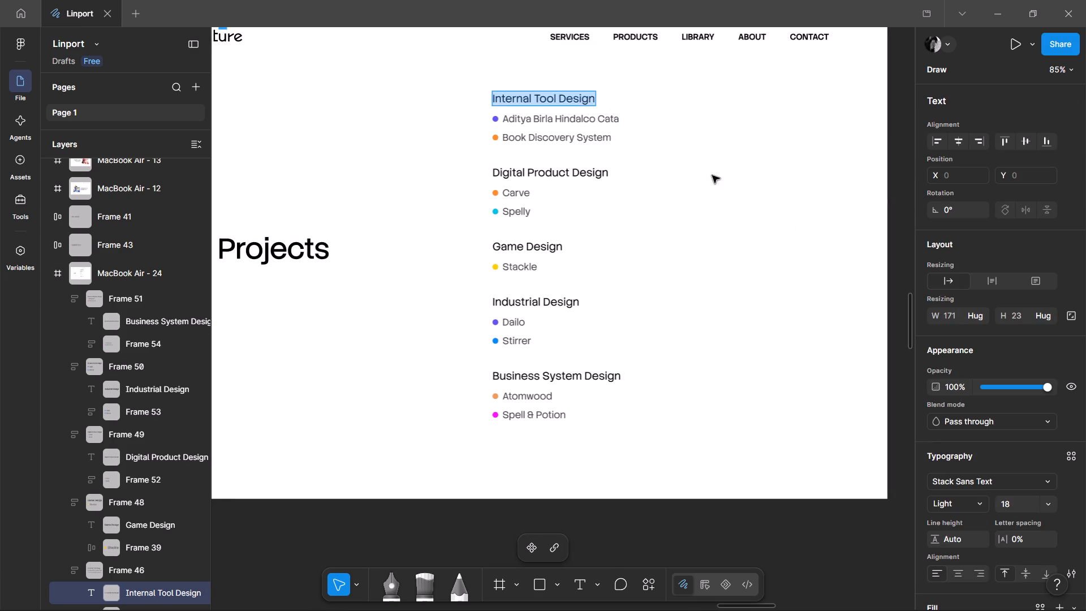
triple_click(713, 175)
Move the five project category frames together horizontally, away from the Projects title, to about X 719.
scroll(713, 175, "down", 2, "ctrl")
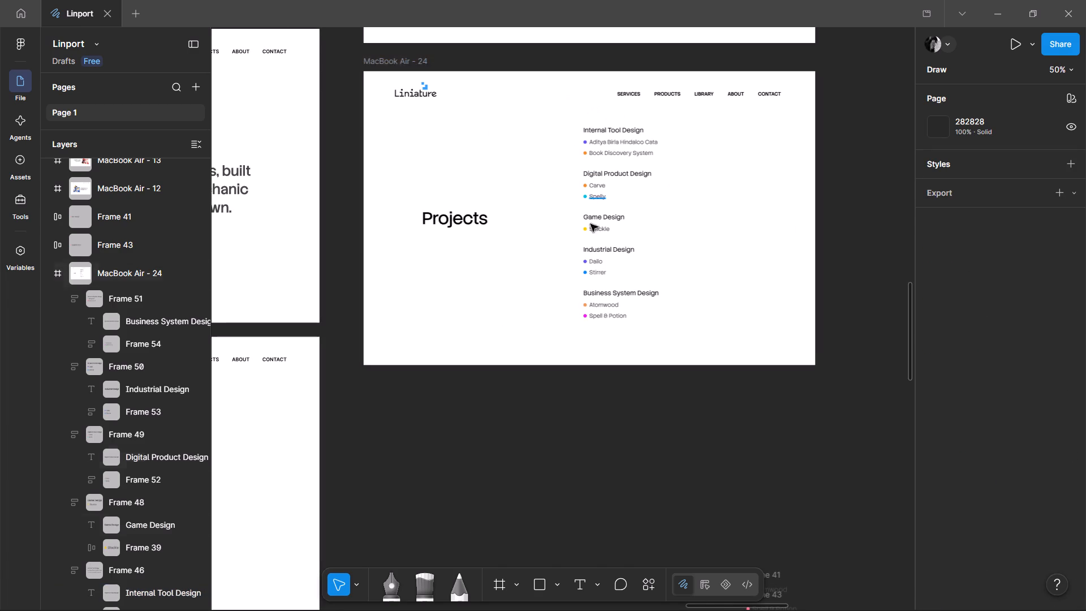
scroll(600, 352, "up", 2, "ctrl")
scroll(600, 352, "up", 3)
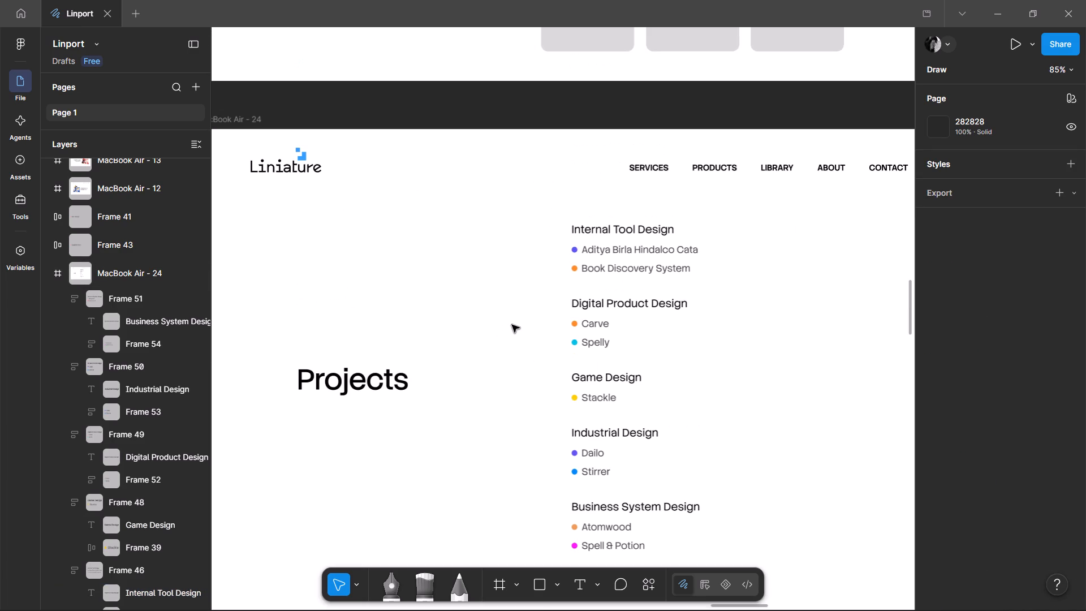
scroll(517, 320, "down", 2, "ctrl")
middle_click_drag(481, 368, 595, 311)
scroll(669, 338, "up", 5, "ctrl")
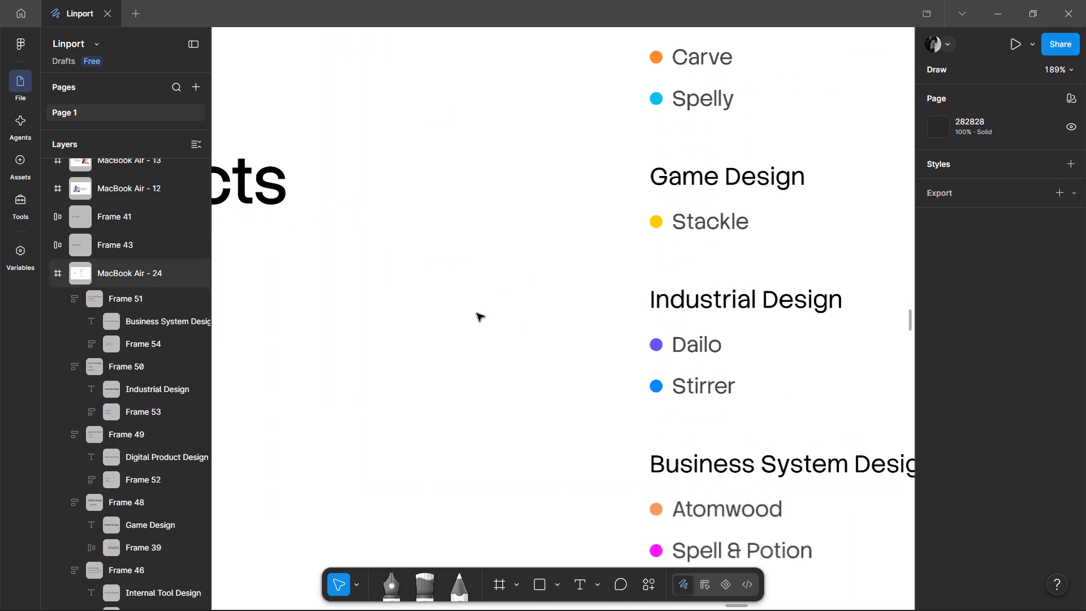
scroll(463, 311, "down", 3, "ctrl")
left_click_drag(684, 448, 546, 111)
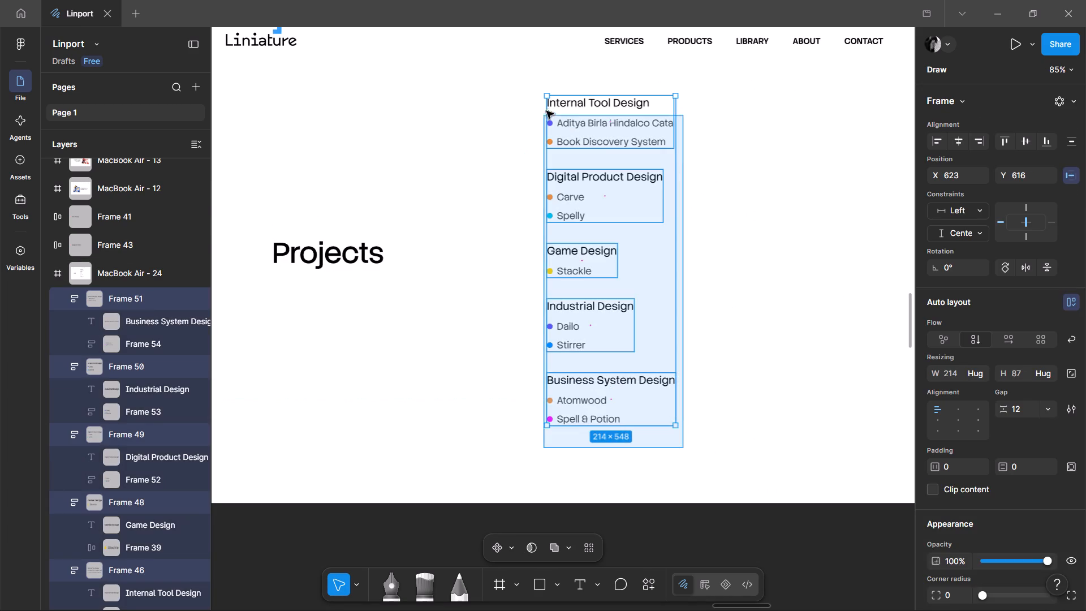
left_click_drag(546, 111, 548, 109)
left_click(197, 144)
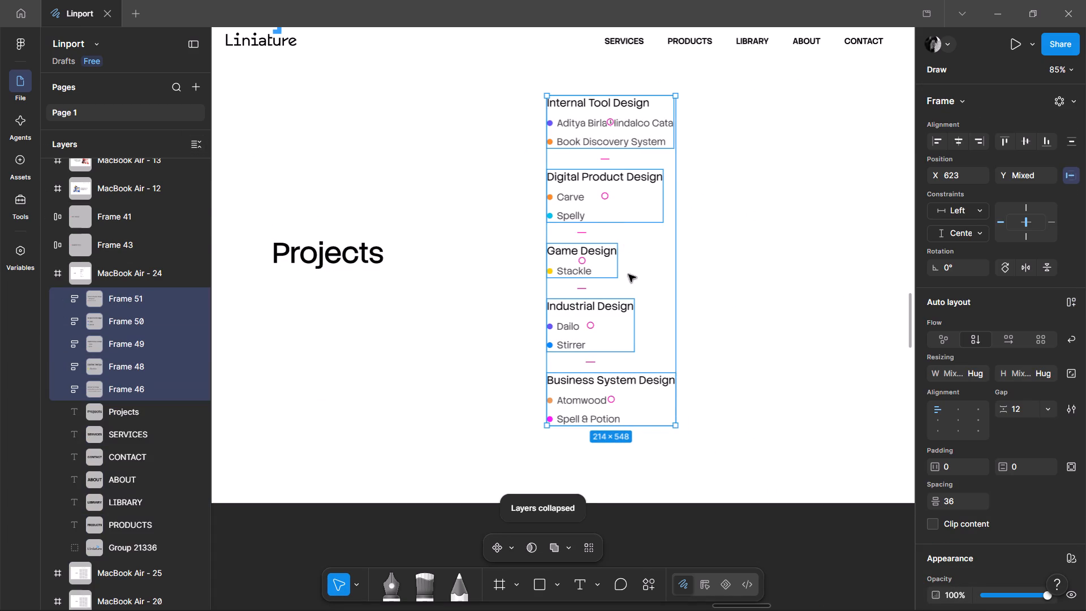
left_click_drag(597, 279, 656, 287, "shift")
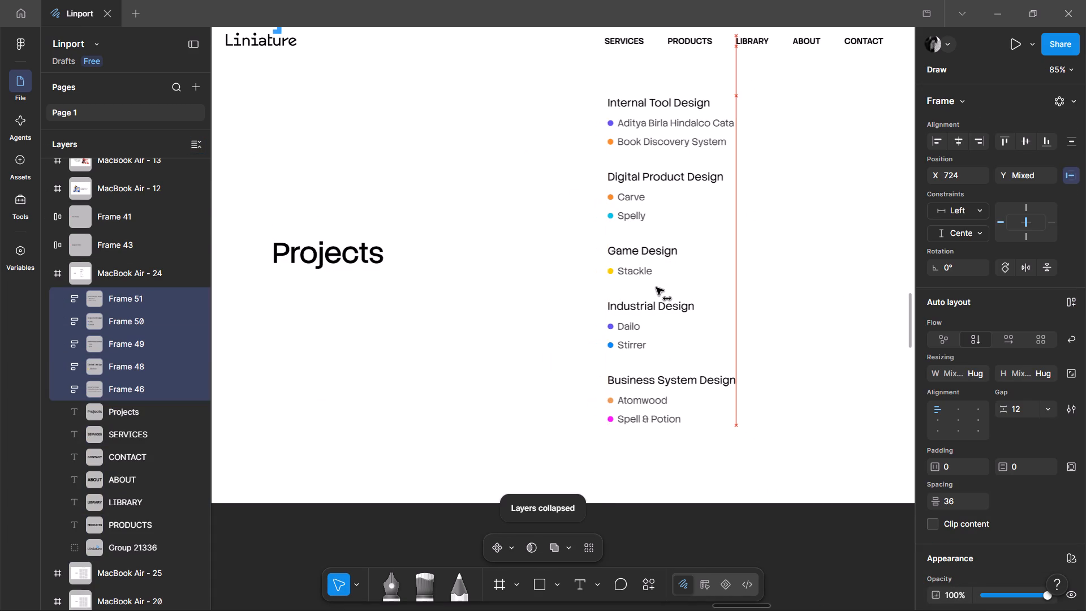
left_click_drag(656, 287, 654, 287, "shift")
left_click(512, 294)
Move the Projects title horizontally closer to the project list, keeping its vertical position.
left_click_drag(339, 262, 473, 269, "shift")
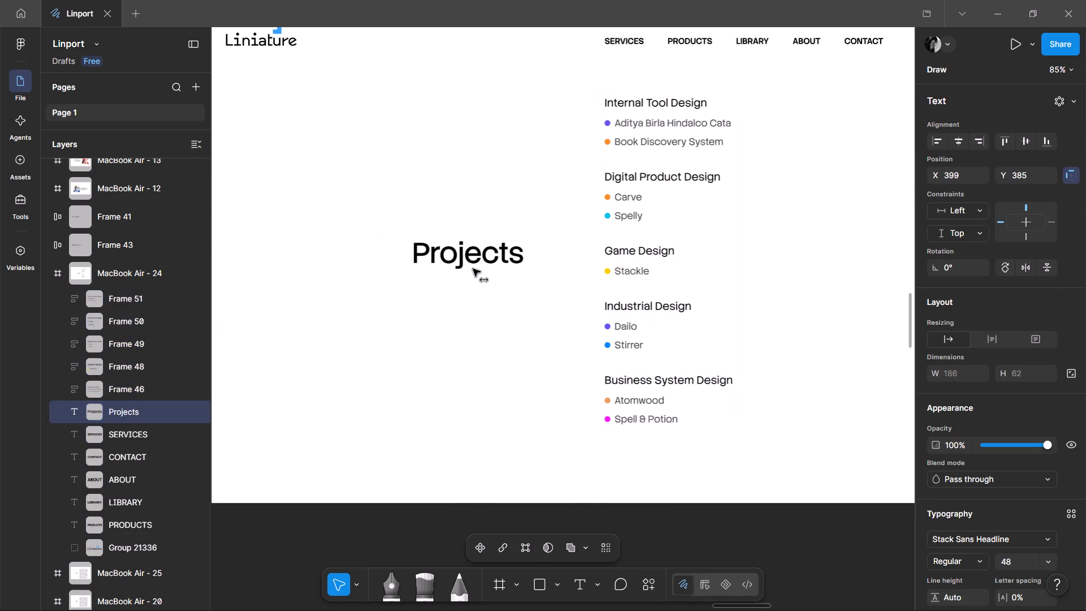
left_click_drag(473, 269, 467, 269, "shift")
left_click(496, 328)
Examine the Projects page's title and list placement against the Products and Services pages.
scroll(497, 330, "up", 4)
scroll(497, 330, "down", 5, "ctrl")
scroll(499, 312, "up", 1)
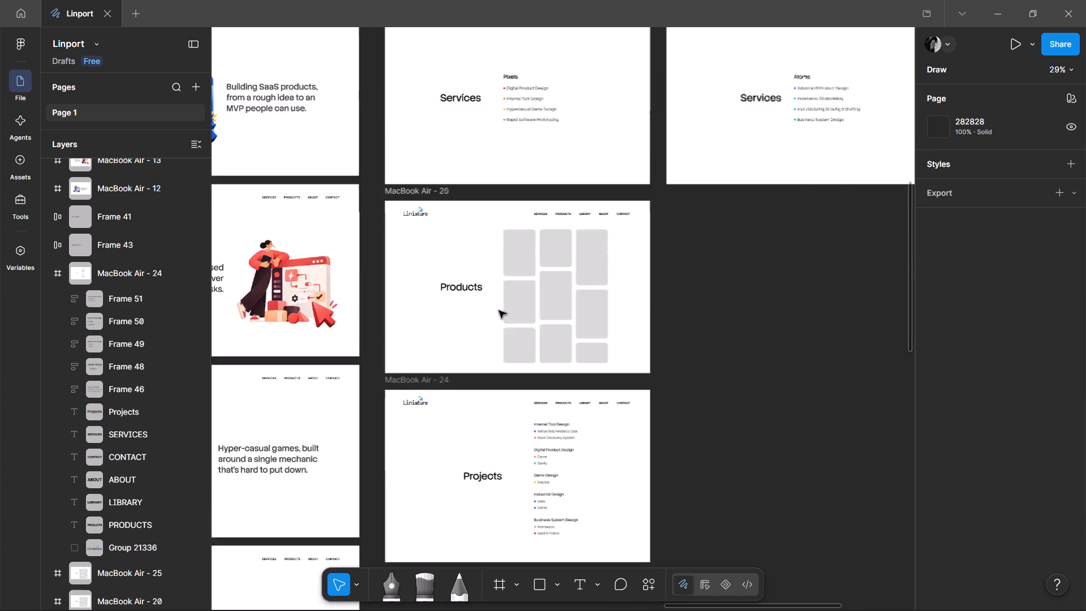
scroll(499, 311, "up", 1)
scroll(499, 311, "down", 3)
scroll(502, 311, "up", 4, "ctrl")
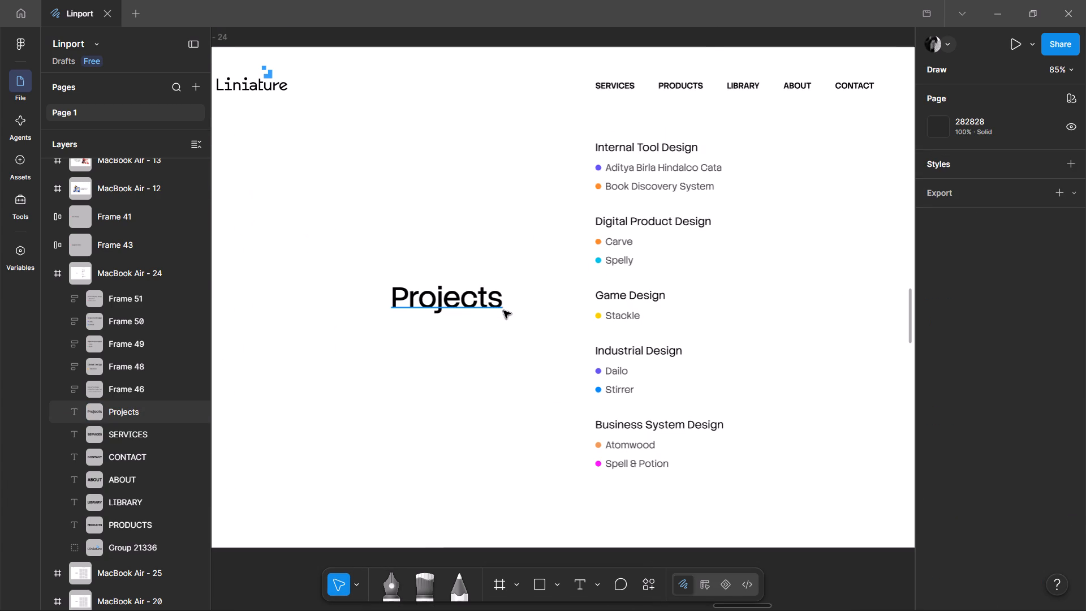
scroll(503, 311, "up", 1)
scroll(503, 311, "down", 2)
Wrap the five project category frames in one vertical auto layout frame with a gap of 36.
left_click(632, 275)
left_click(718, 229)
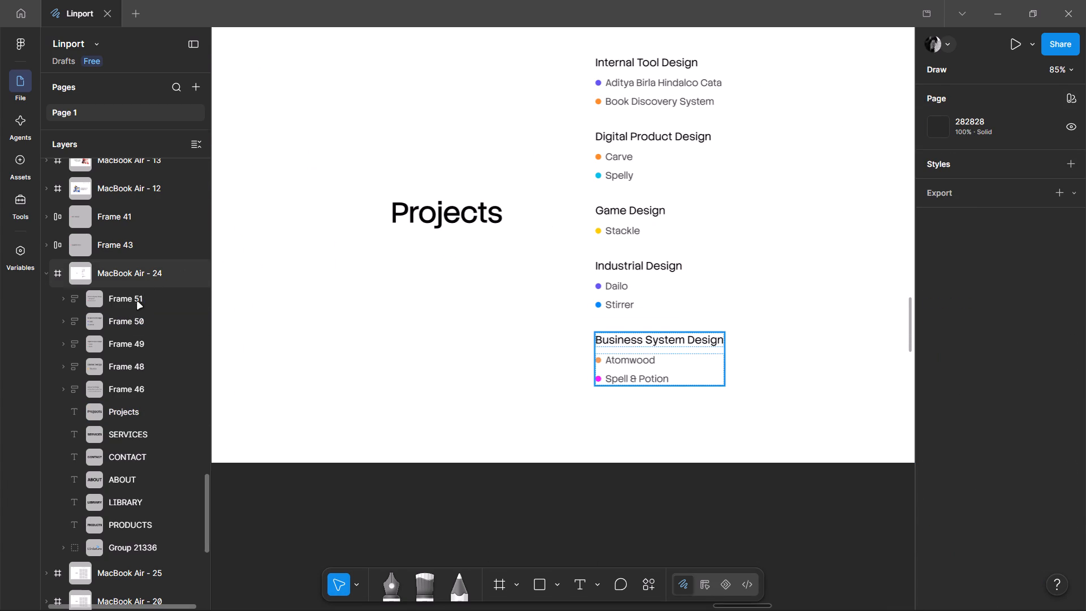
left_click_drag(727, 432, 570, 82)
left_click(1066, 304)
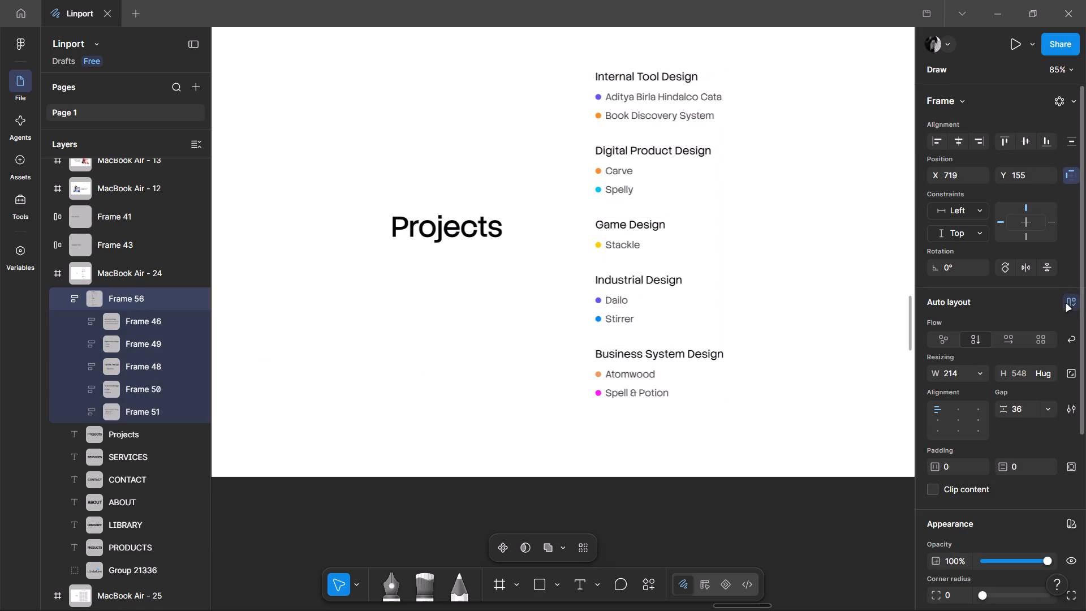
left_click(789, 178)
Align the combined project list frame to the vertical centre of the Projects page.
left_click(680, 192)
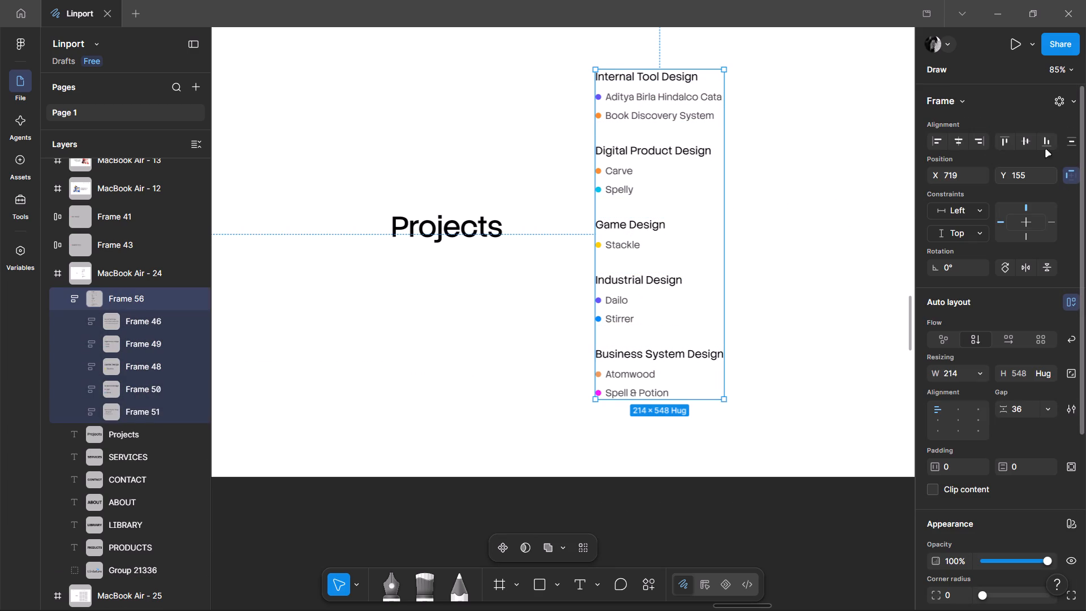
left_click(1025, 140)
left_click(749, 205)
Move the combined project list frame down on the Projects page to about Y 170.
scroll(746, 206, "down", 3, "ctrl")
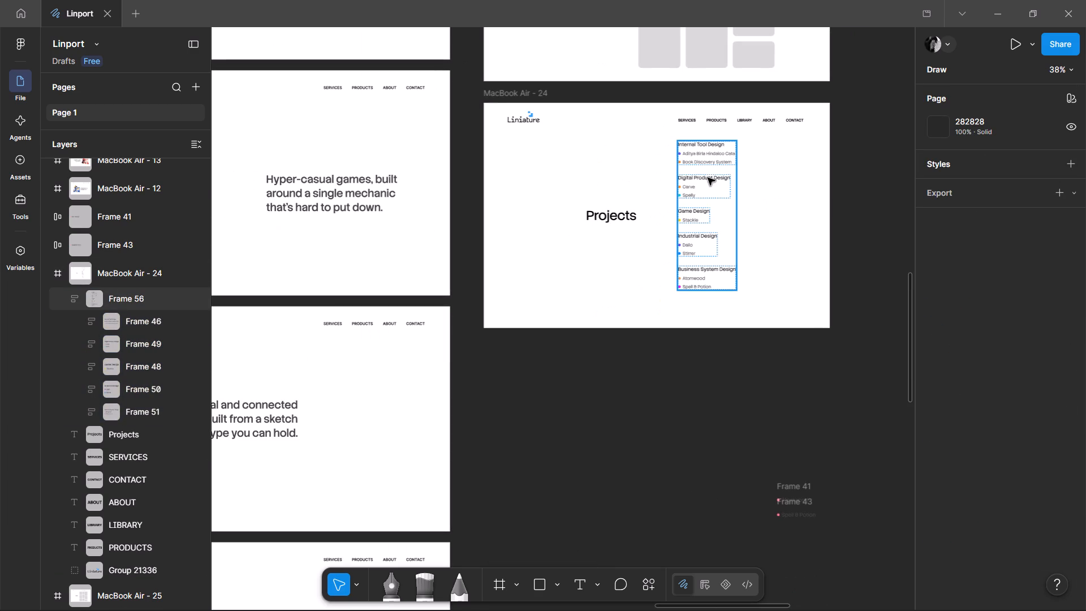
left_click_drag(708, 178, 707, 188)
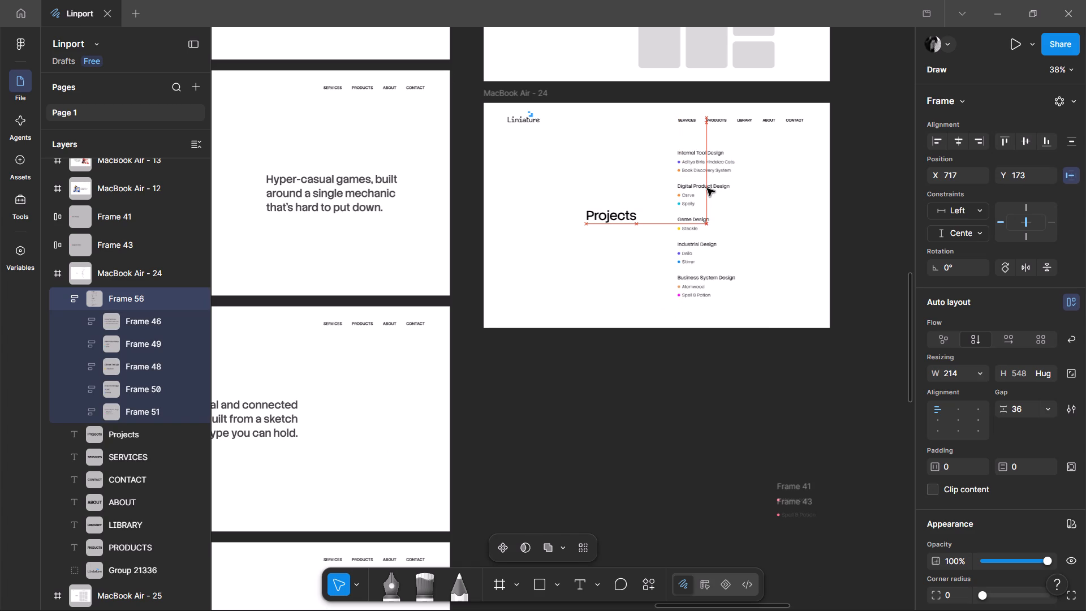
left_click_drag(707, 188, 706, 187)
left_click(837, 240)
scroll(714, 180, "up", 3, "ctrl")
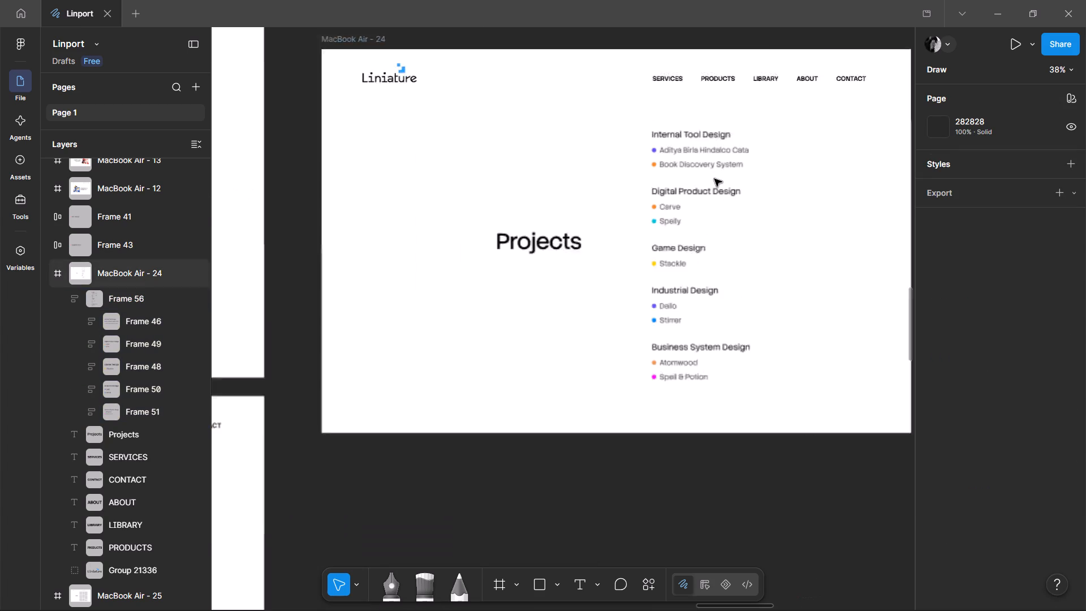
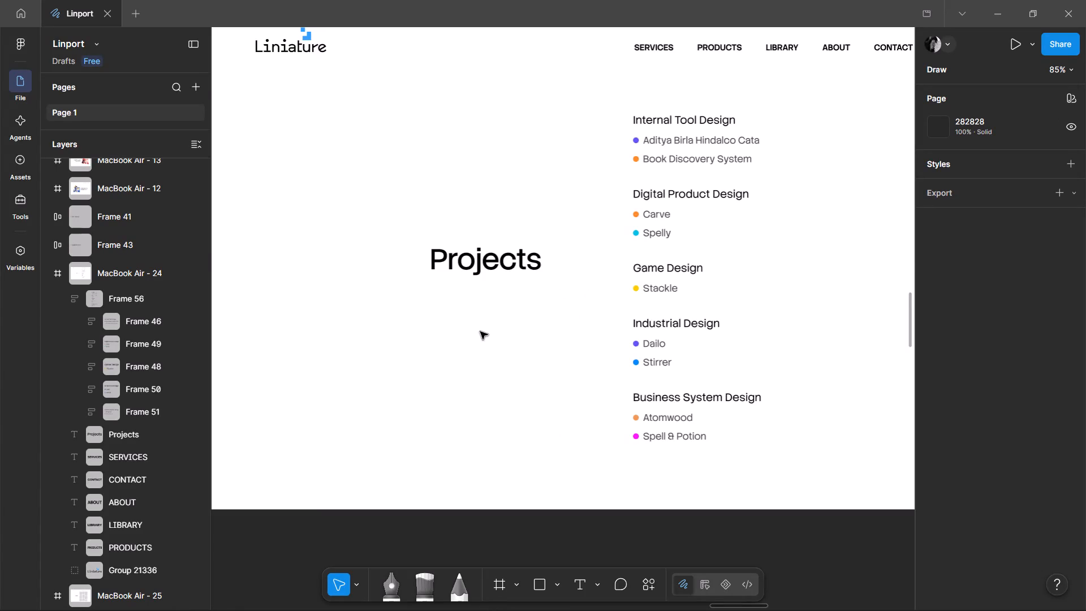
Review the home page's headline and coloured shapes, alone and within the overall layout of the website pages.
scroll(480, 332, "up", 19)
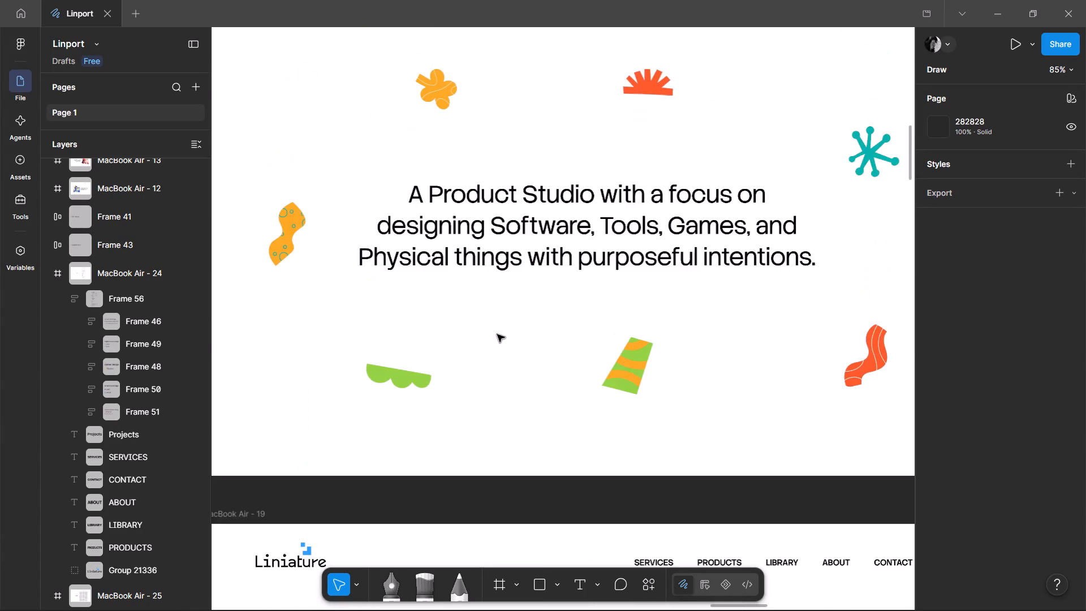
scroll(497, 334, "up", 2)
scroll(497, 334, "down", 7, "ctrl")
middle_click_drag(749, 367, 747, 364)
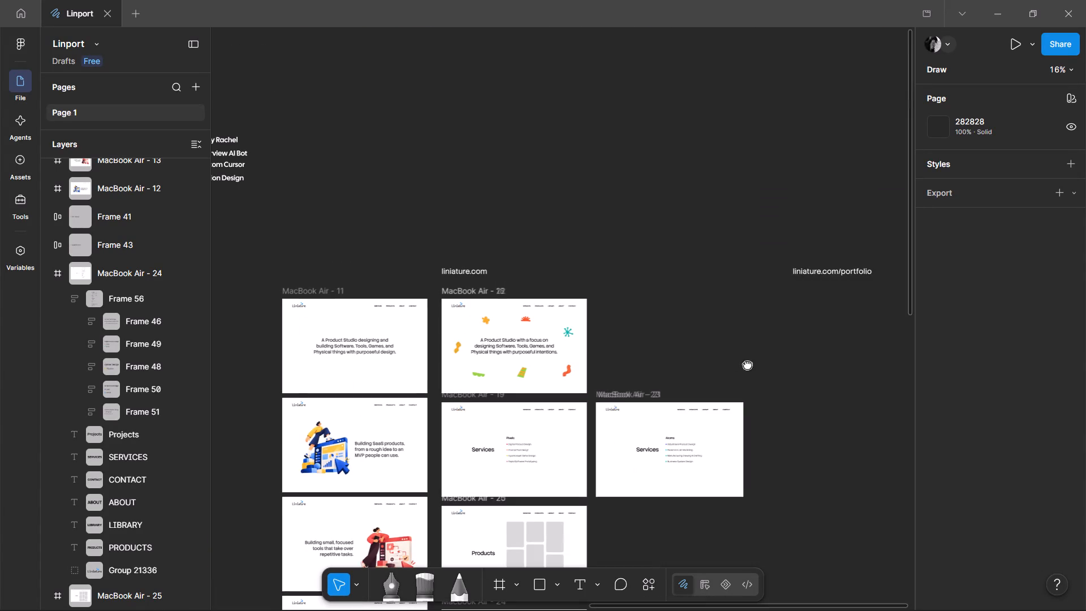
middle_click_drag(747, 364, 738, 164)
scroll(506, 202, "up", 2)
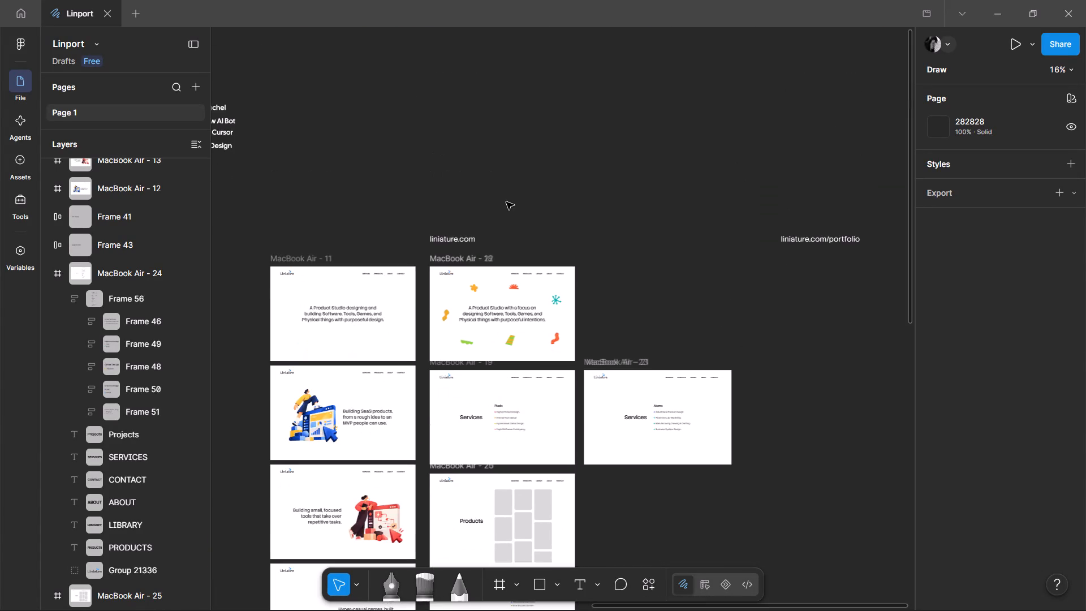
scroll(497, 311, "up", 5, "ctrl")
scroll(572, 278, "up", 4, "ctrl")
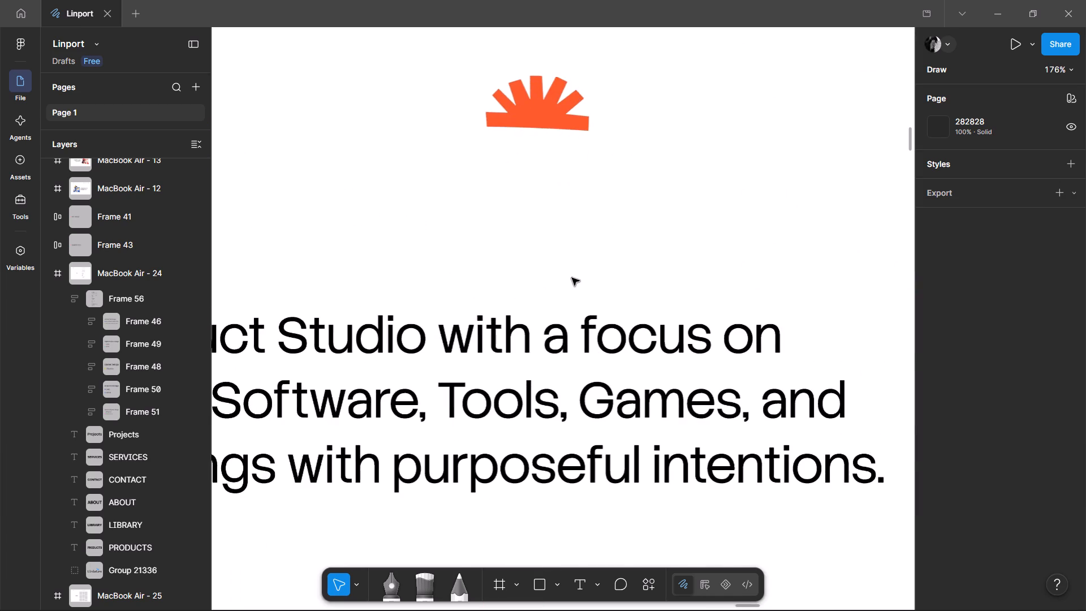
scroll(572, 278, "up", 3, "ctrl")
scroll(572, 278, "down", 6, "ctrl")
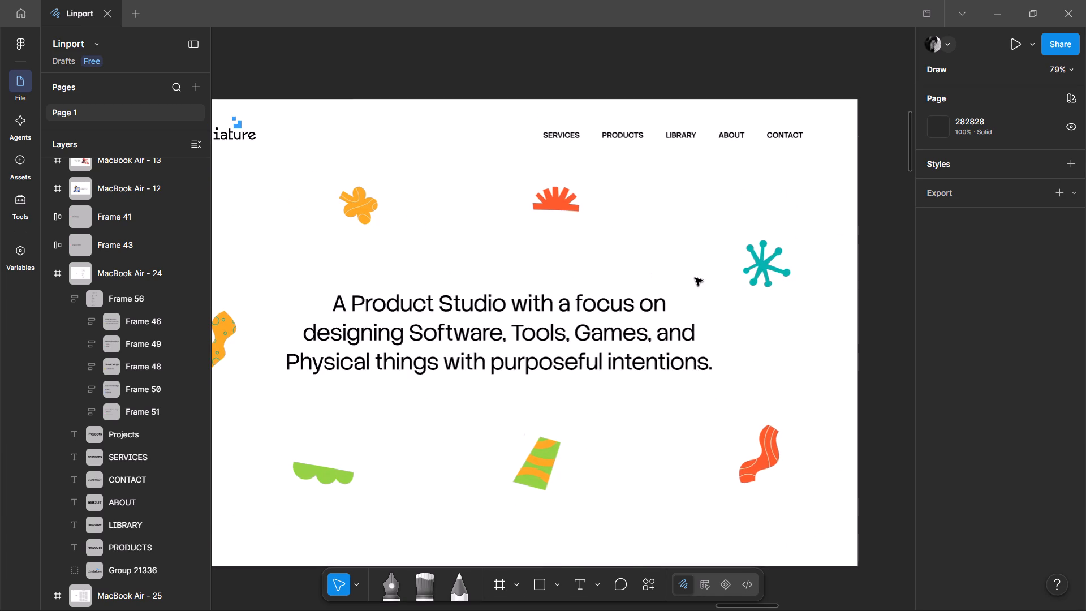
scroll(695, 278, "down", 1)
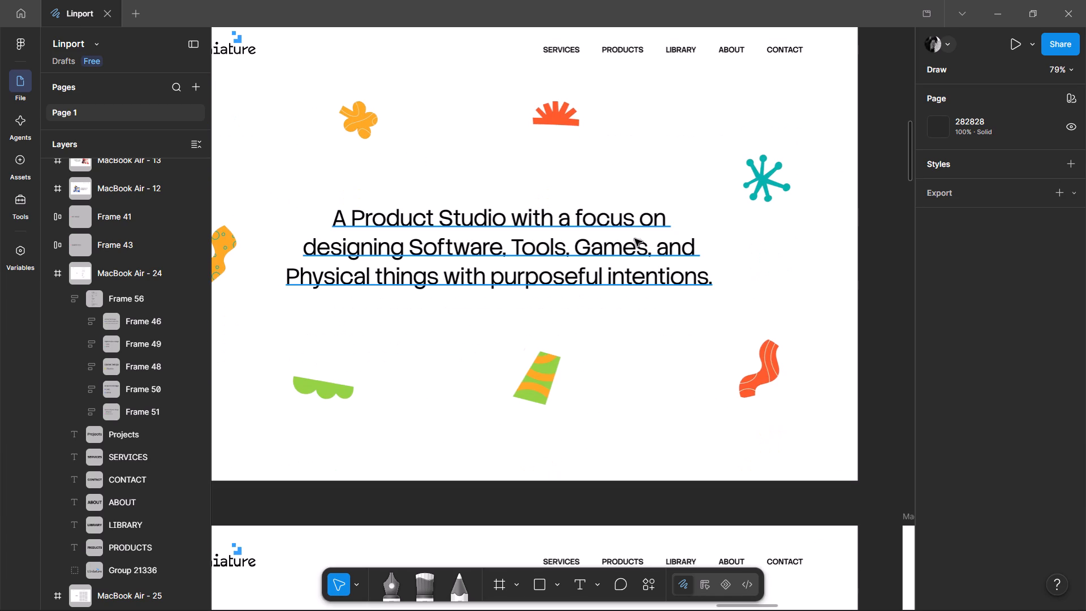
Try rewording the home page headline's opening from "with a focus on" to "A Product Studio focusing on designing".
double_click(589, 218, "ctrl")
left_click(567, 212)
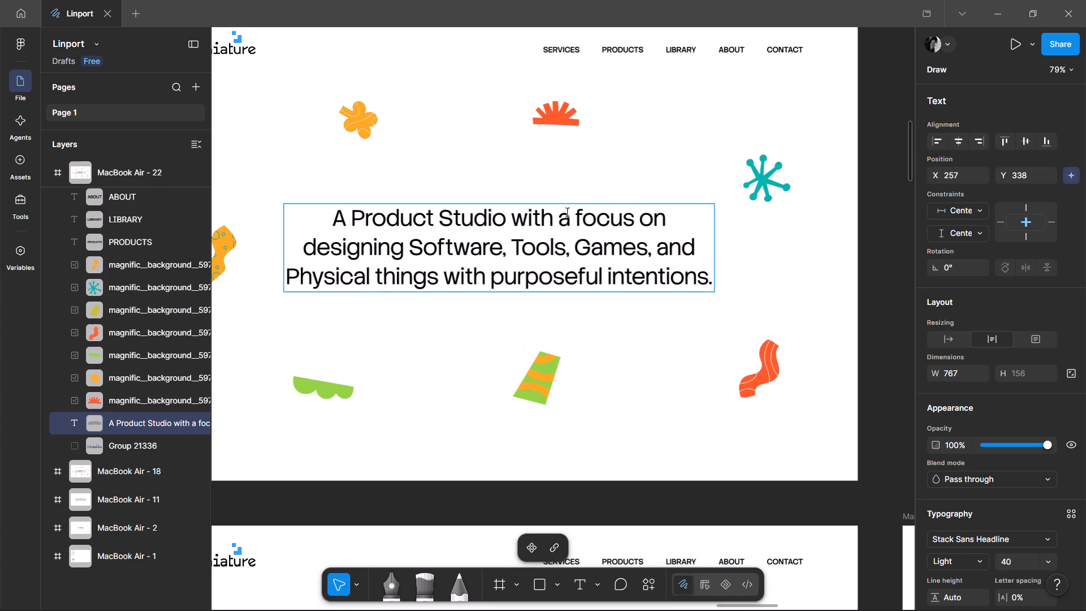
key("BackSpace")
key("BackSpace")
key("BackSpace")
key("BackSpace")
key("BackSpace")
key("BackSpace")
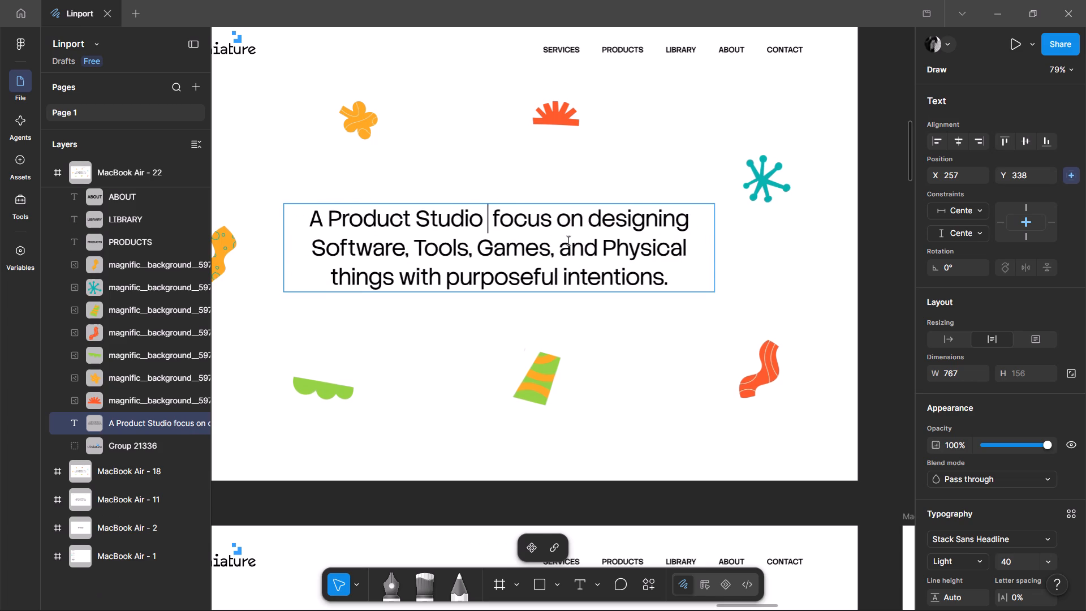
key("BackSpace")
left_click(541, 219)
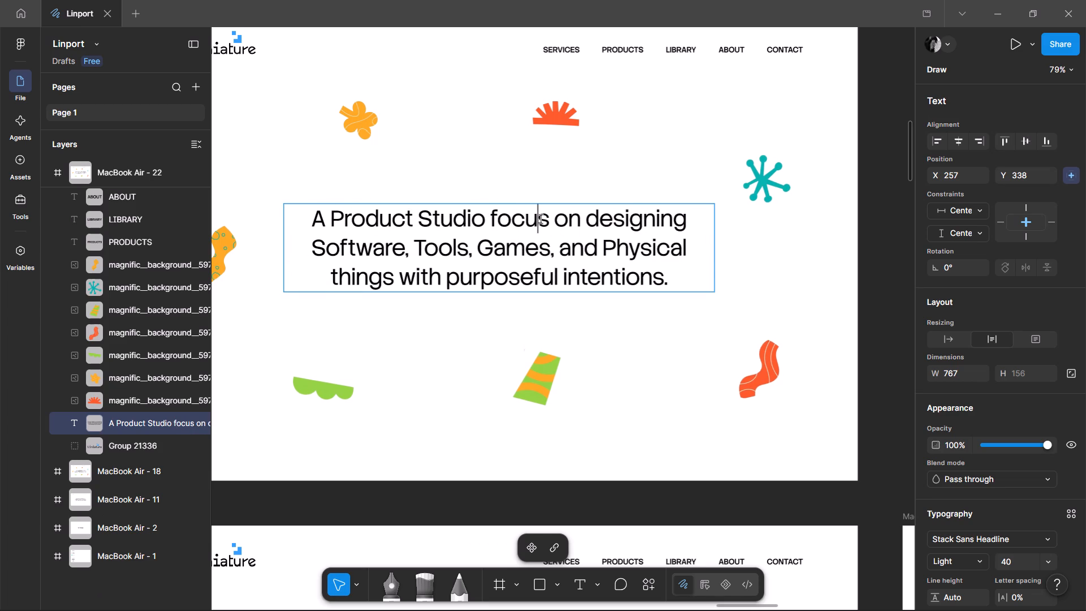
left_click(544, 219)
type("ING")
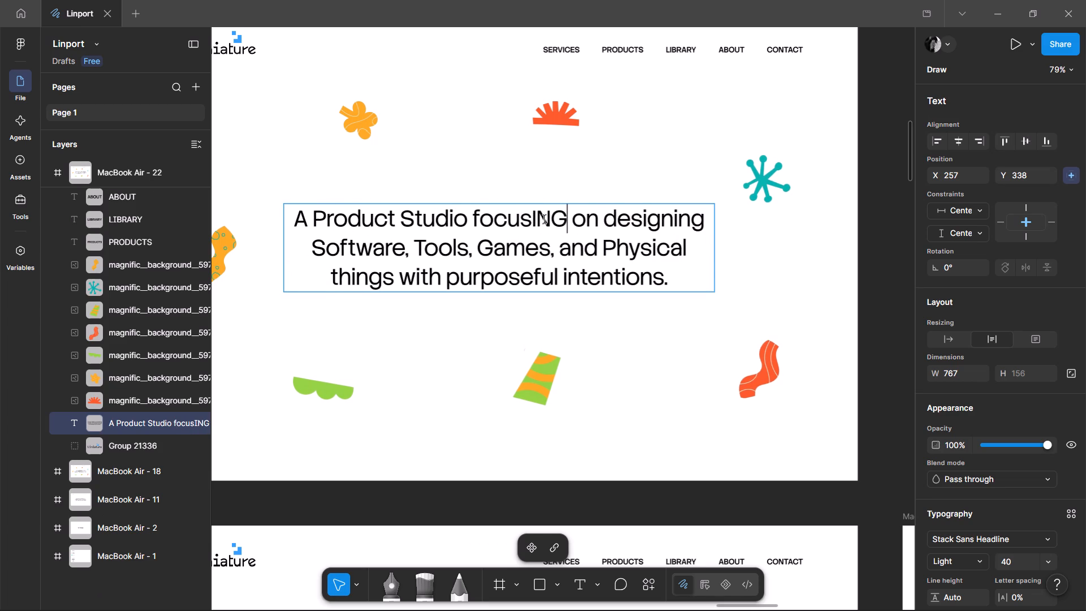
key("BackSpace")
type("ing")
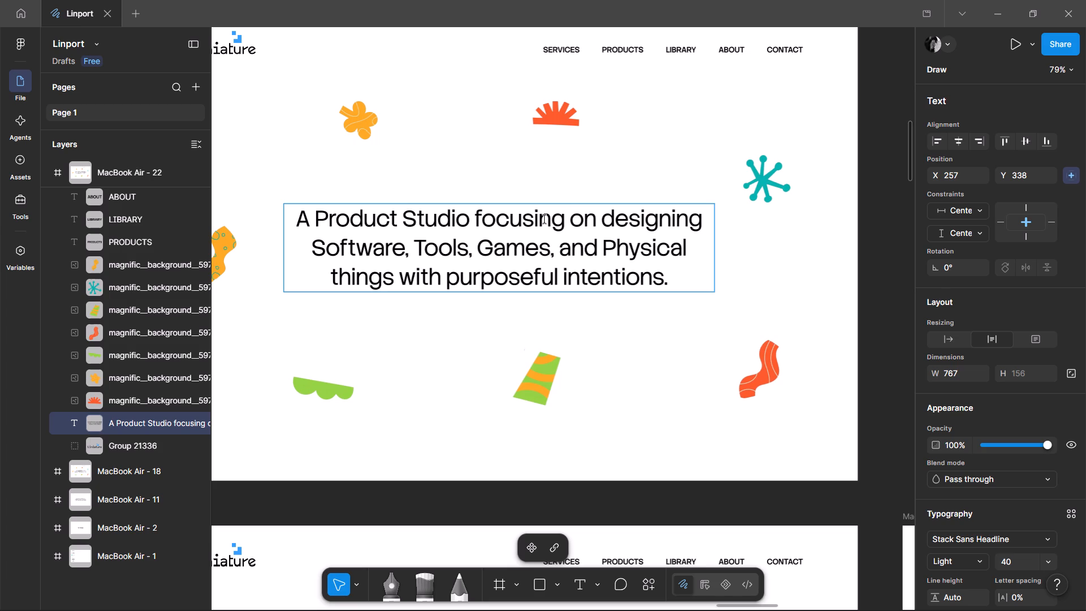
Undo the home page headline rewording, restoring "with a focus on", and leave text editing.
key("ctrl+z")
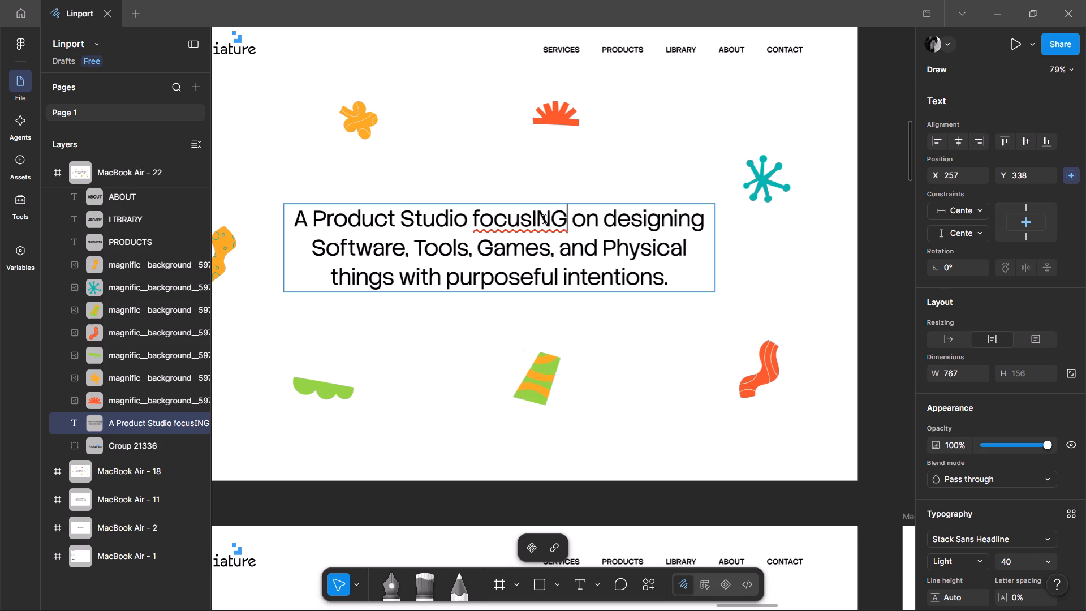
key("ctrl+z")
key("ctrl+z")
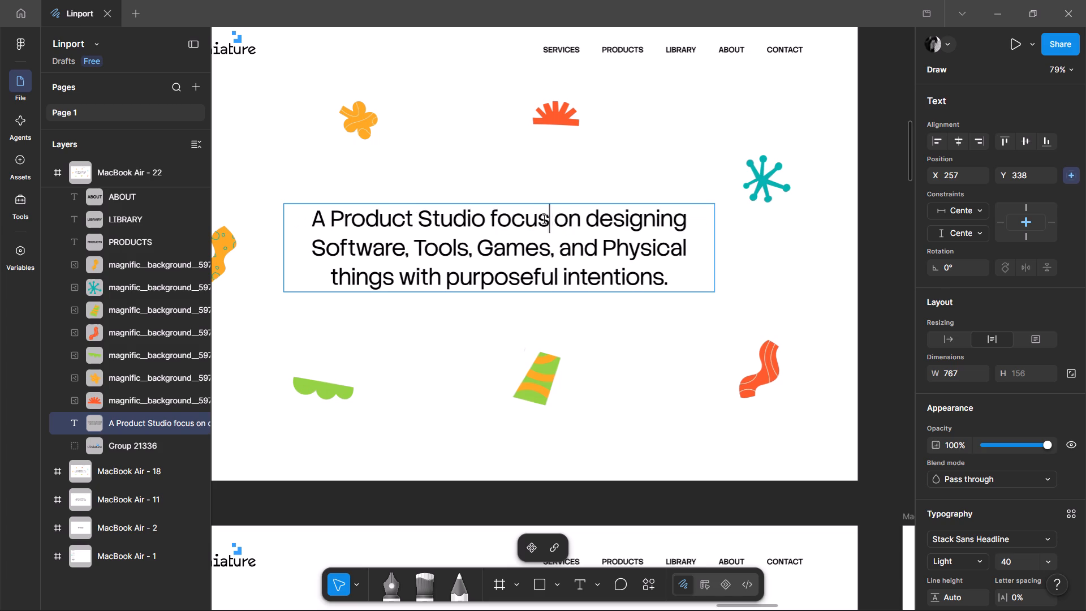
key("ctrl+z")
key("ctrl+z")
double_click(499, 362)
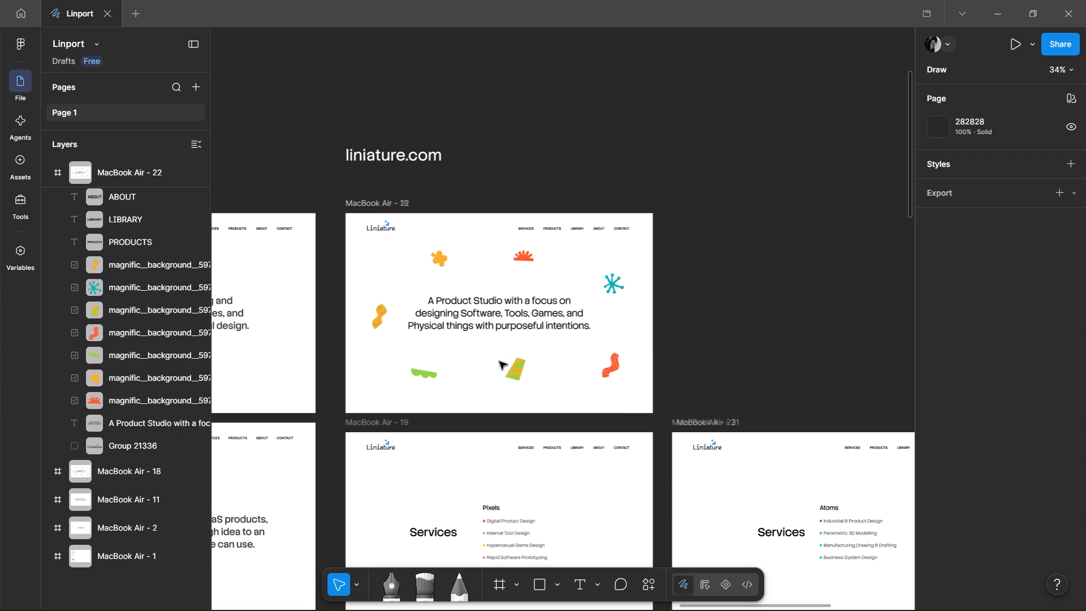
Review the Services, Products and Projects pages against the home page for consistent layout.
scroll(500, 362, "down", 4)
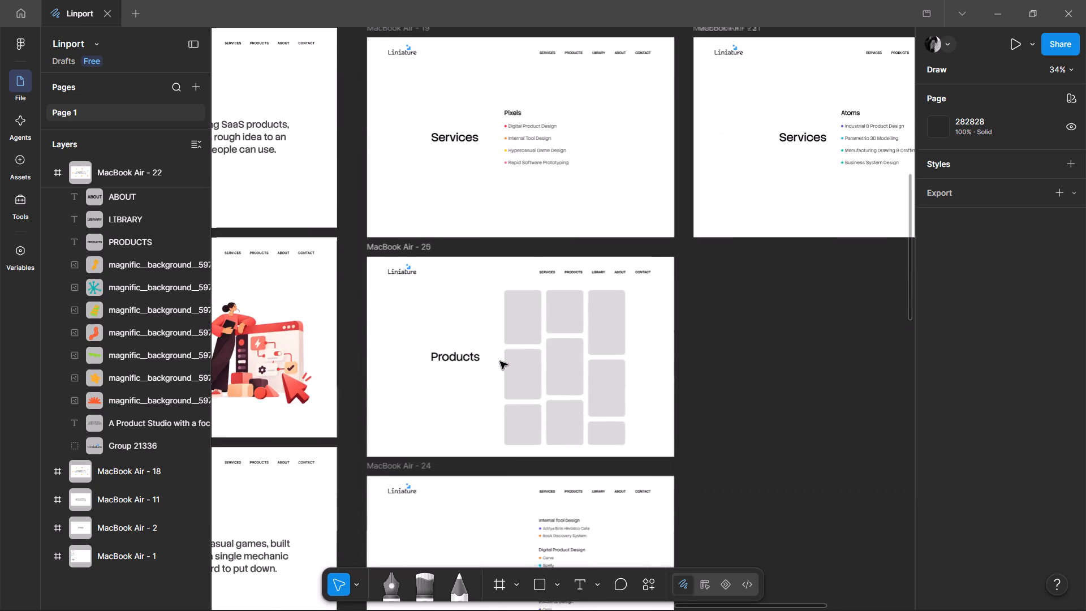
scroll(500, 362, "down", 2)
scroll(500, 362, "up", 3)
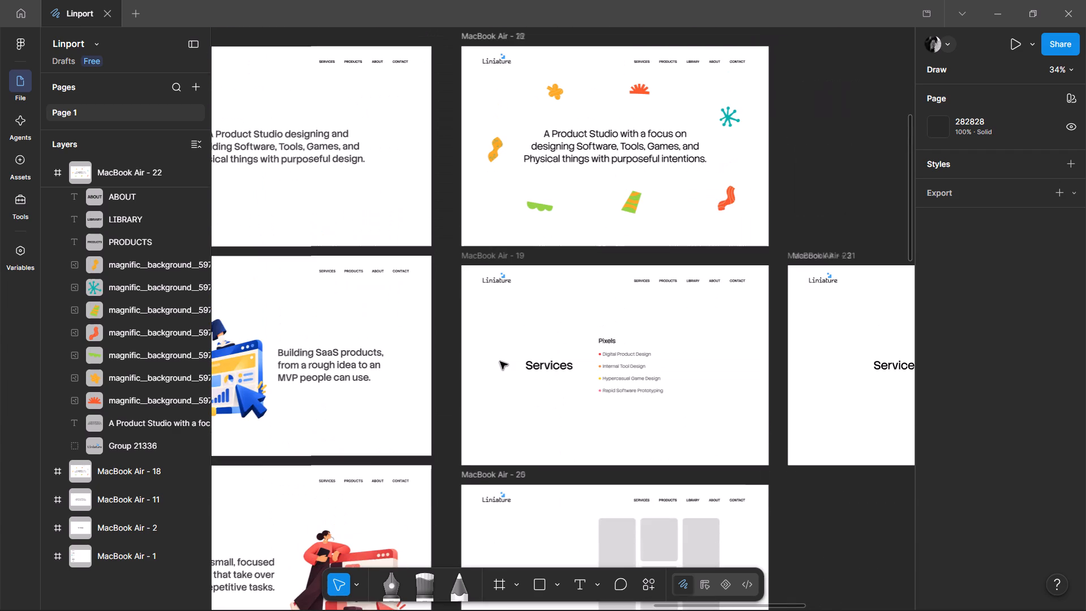
scroll(500, 362, "left", 1)
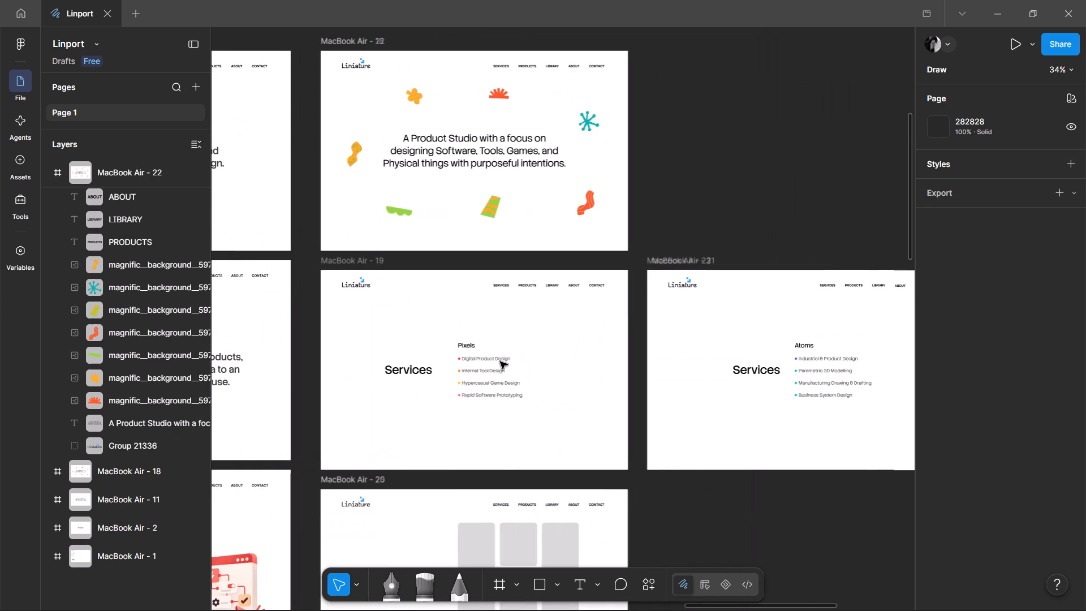
scroll(500, 362, "left", 1)
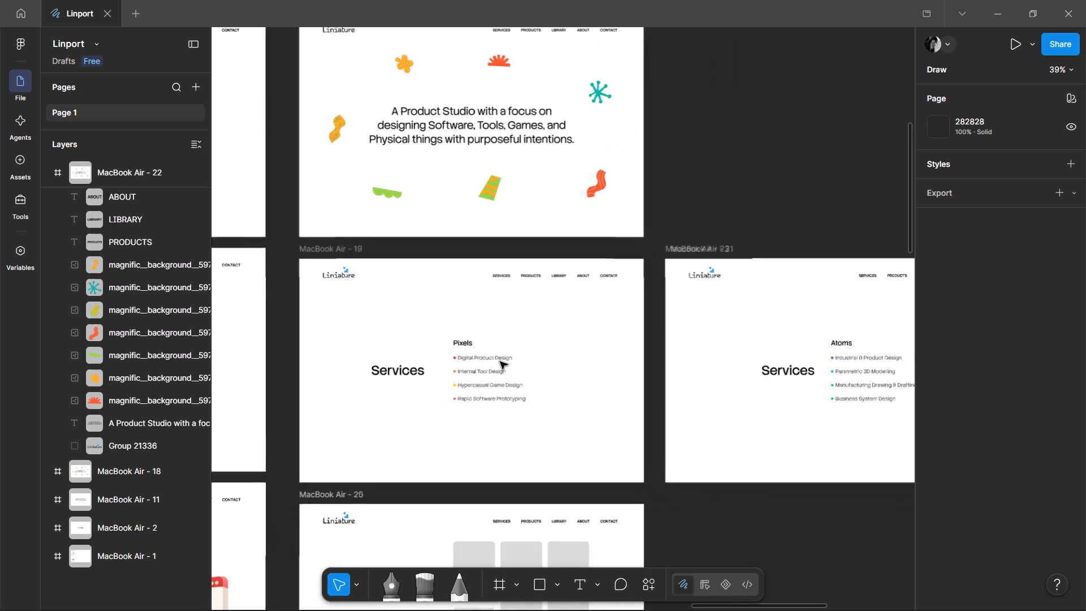
scroll(515, 360, "right", 1)
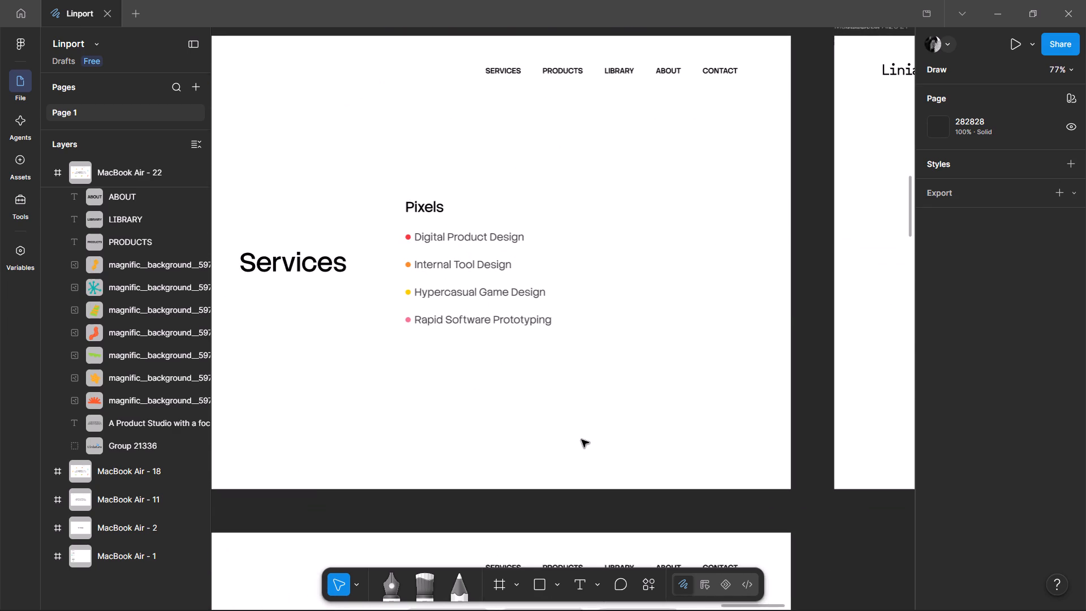
scroll(581, 440, "down", 2)
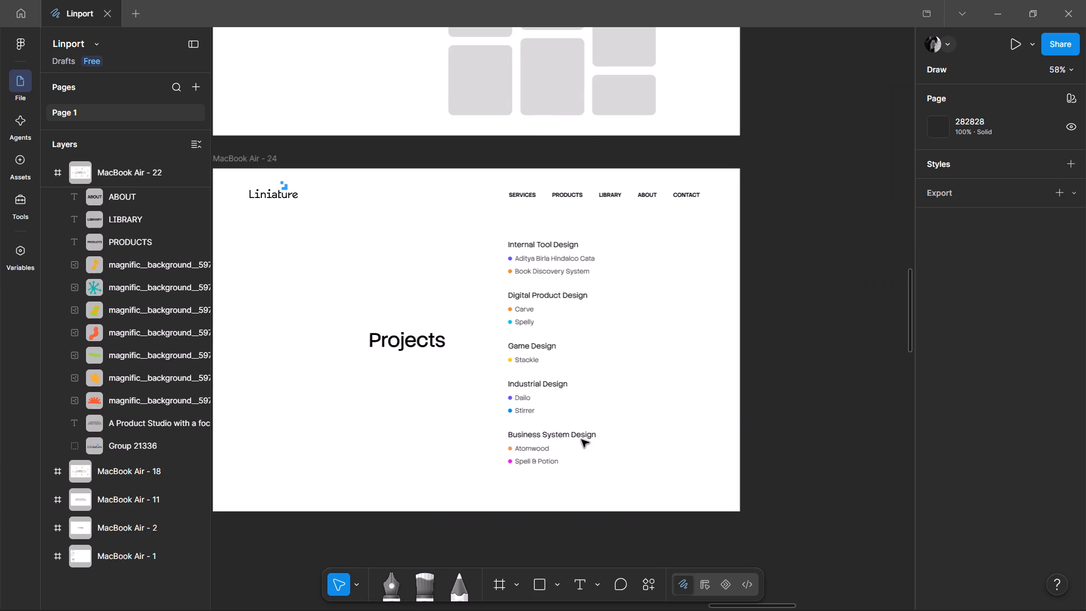
scroll(581, 440, "right", 1)
scroll(581, 440, "up", 1)
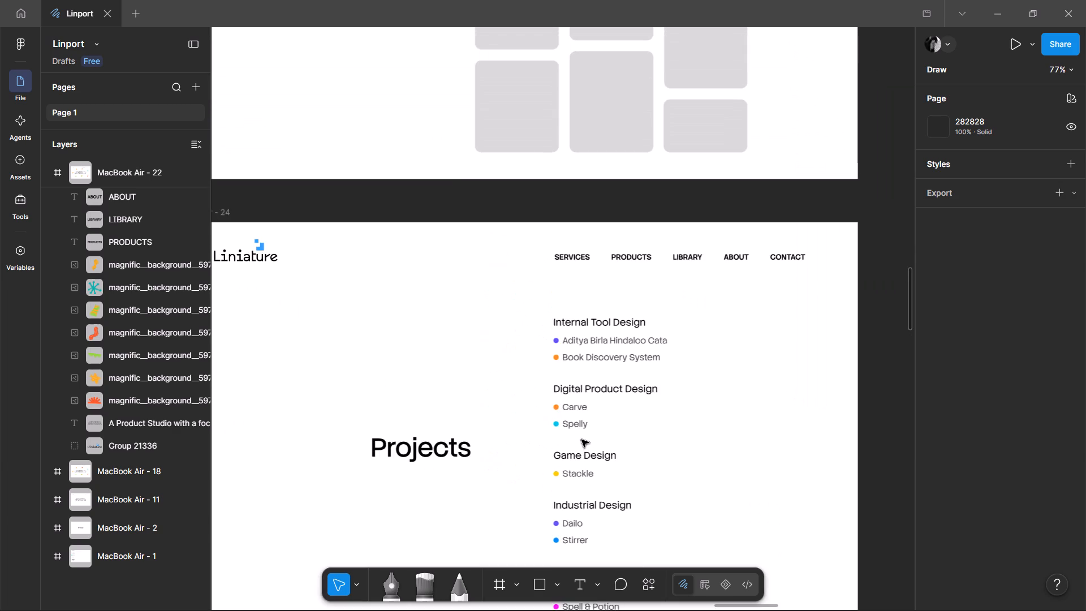
scroll(599, 309, "up", 7)
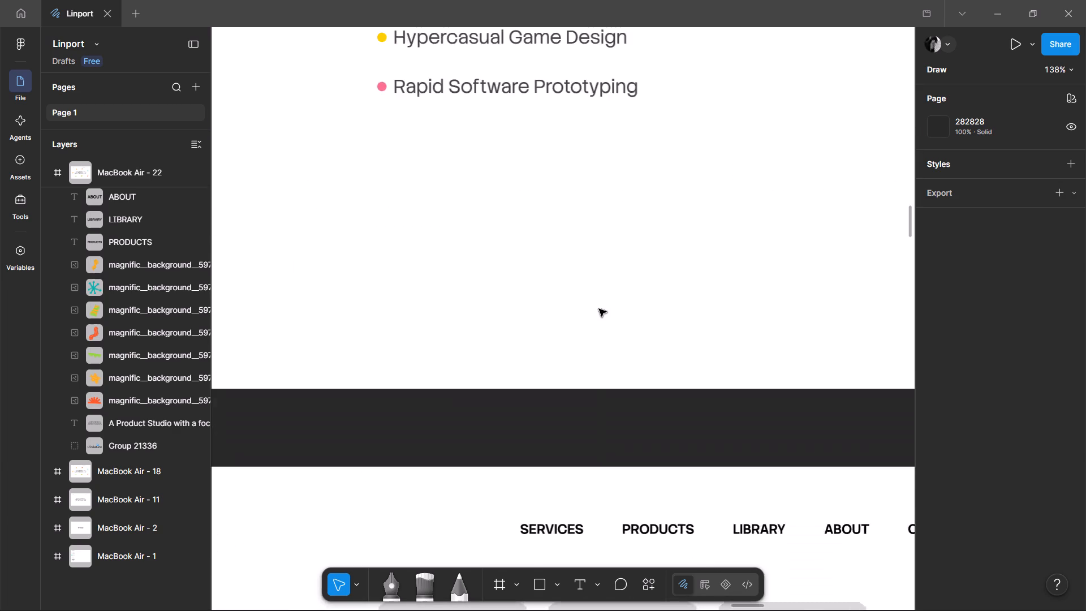
scroll(599, 309, "up", 5)
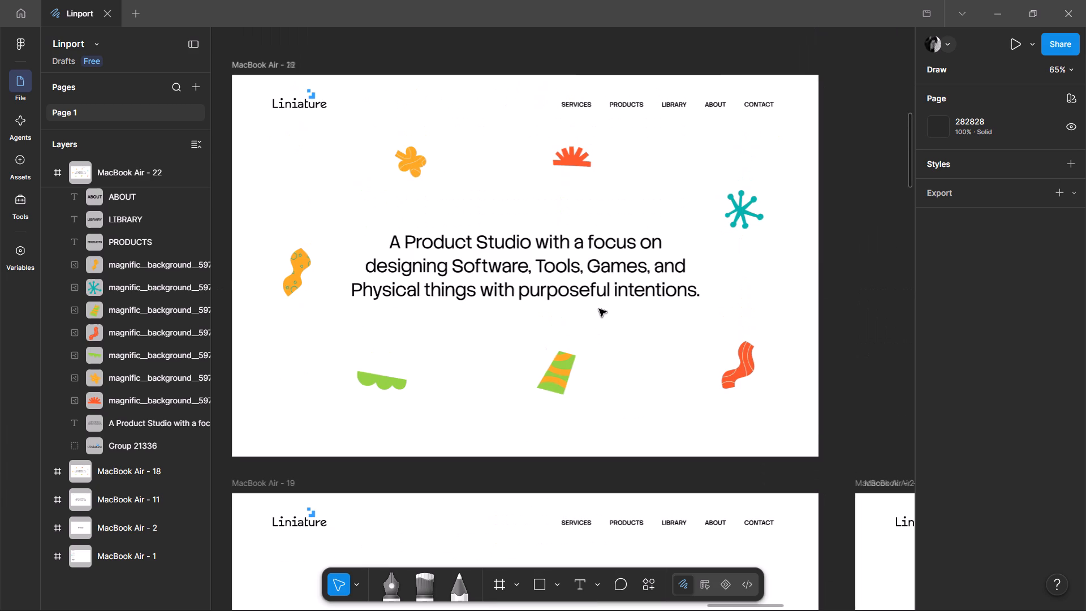
scroll(599, 309, "up", 1)
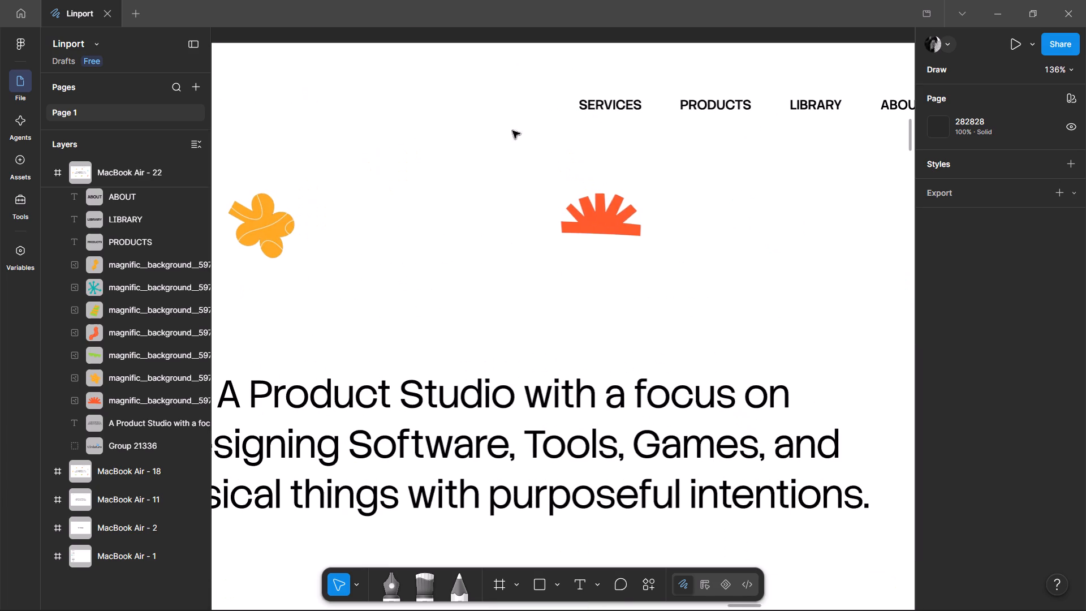
Collapse all expanded layers in the layer list.
left_click(193, 152)
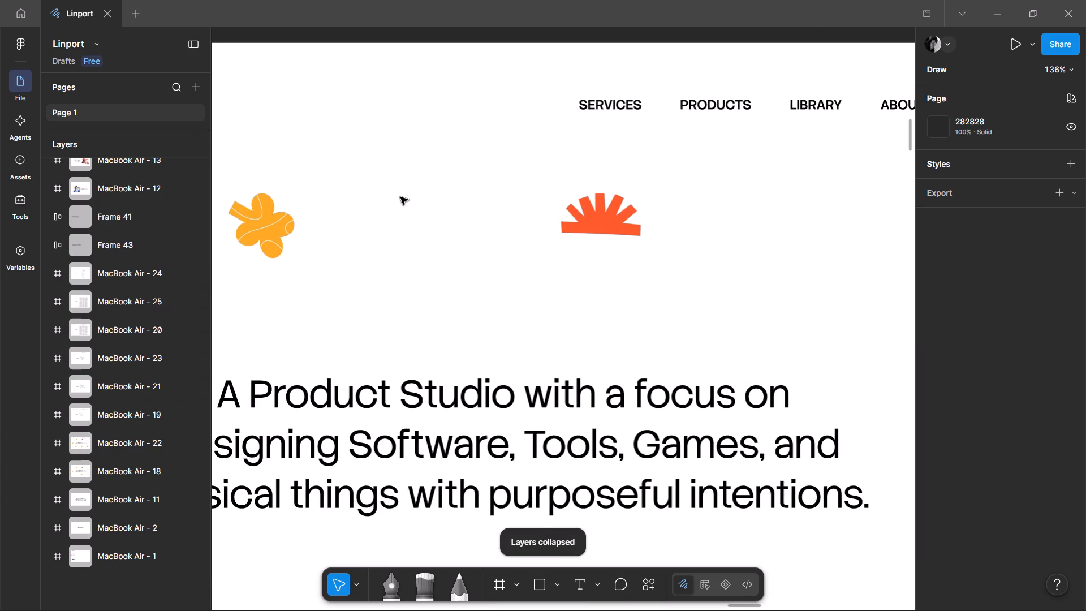
Compare the title and content placement on the Projects, Products and Services pages, and recheck the home page.
scroll(400, 197, "down", 3)
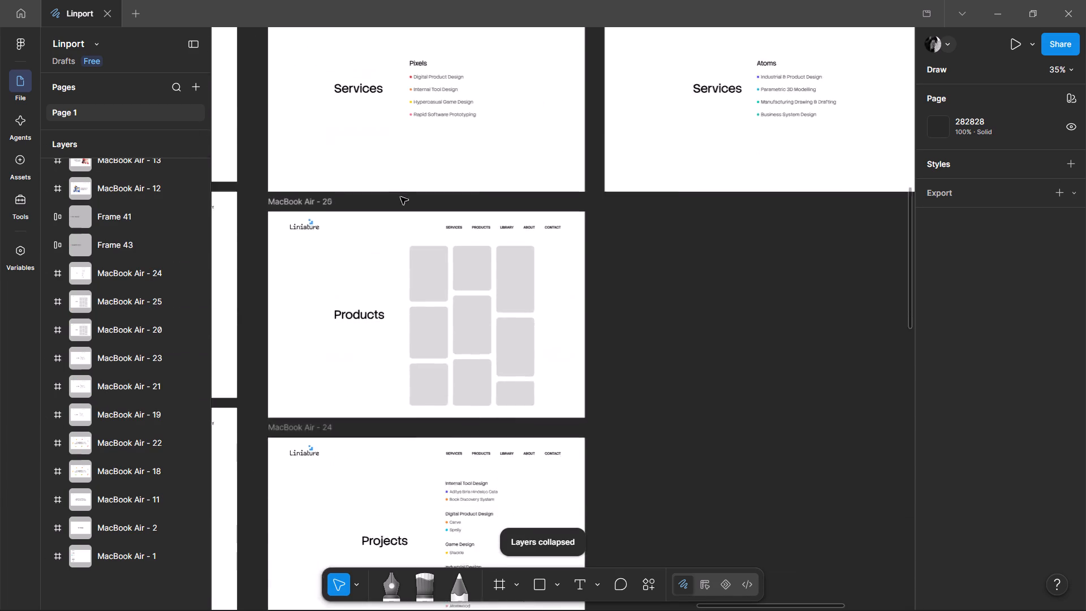
scroll(400, 197, "down", 2)
scroll(400, 197, "up", 1)
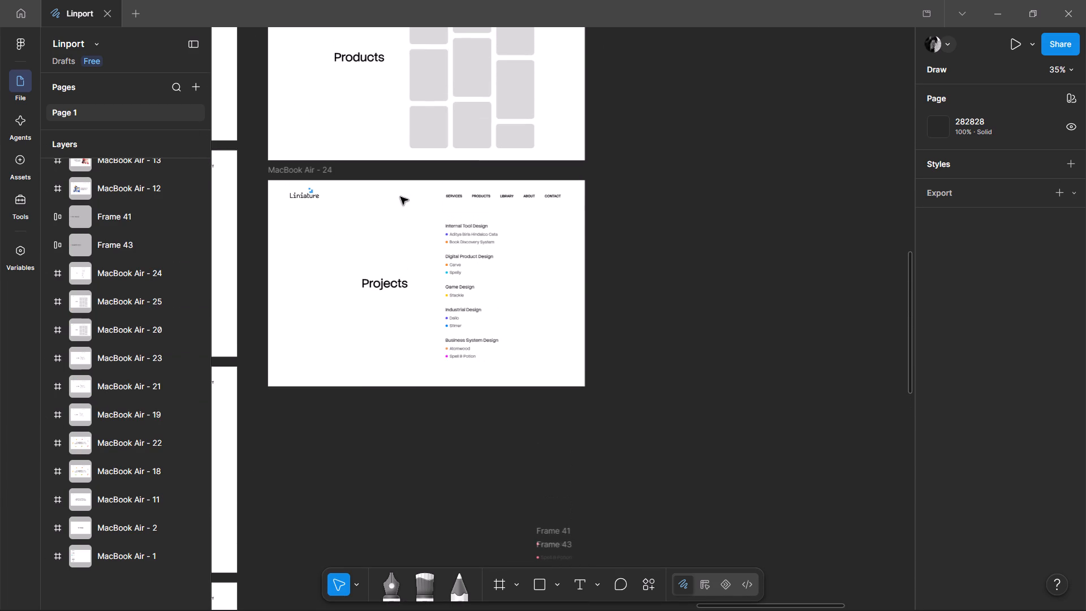
scroll(451, 335, "up", 1)
scroll(451, 335, "right", 1)
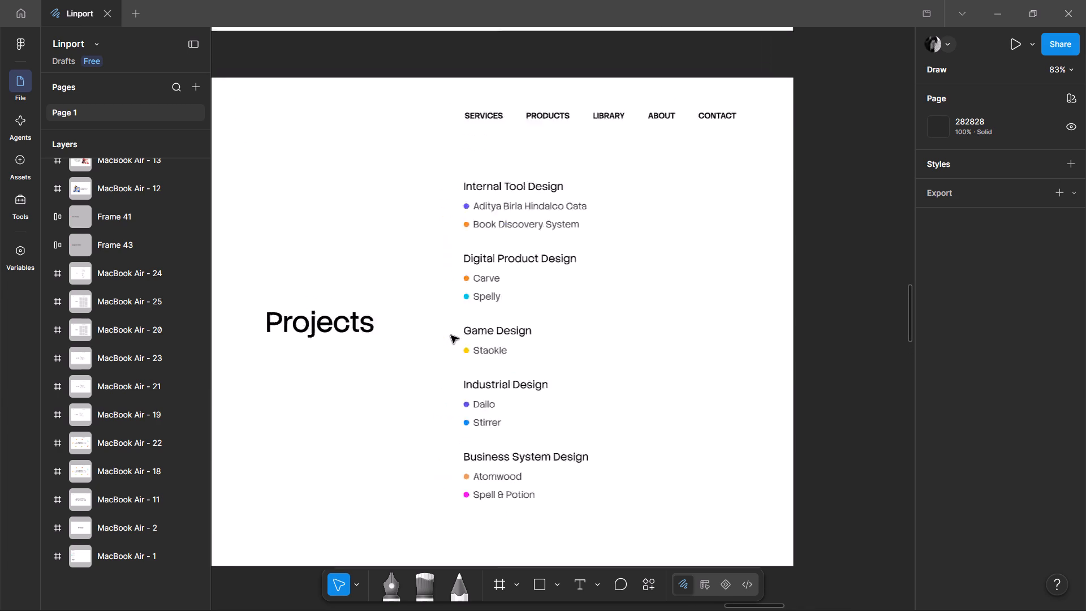
scroll(451, 335, "right", 1)
scroll(451, 335, "up", 4)
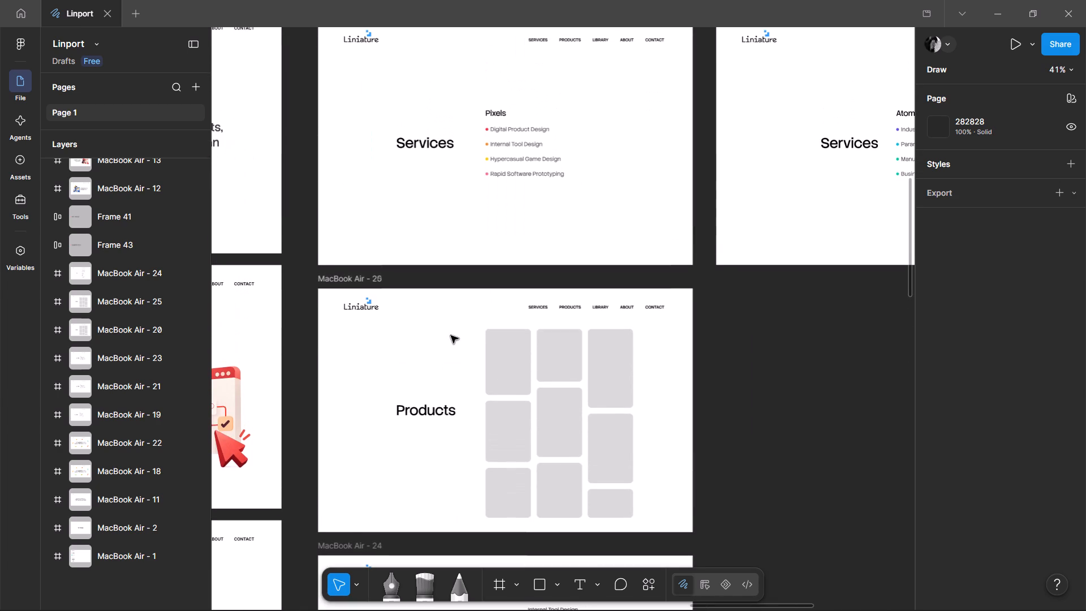
scroll(451, 335, "up", 4)
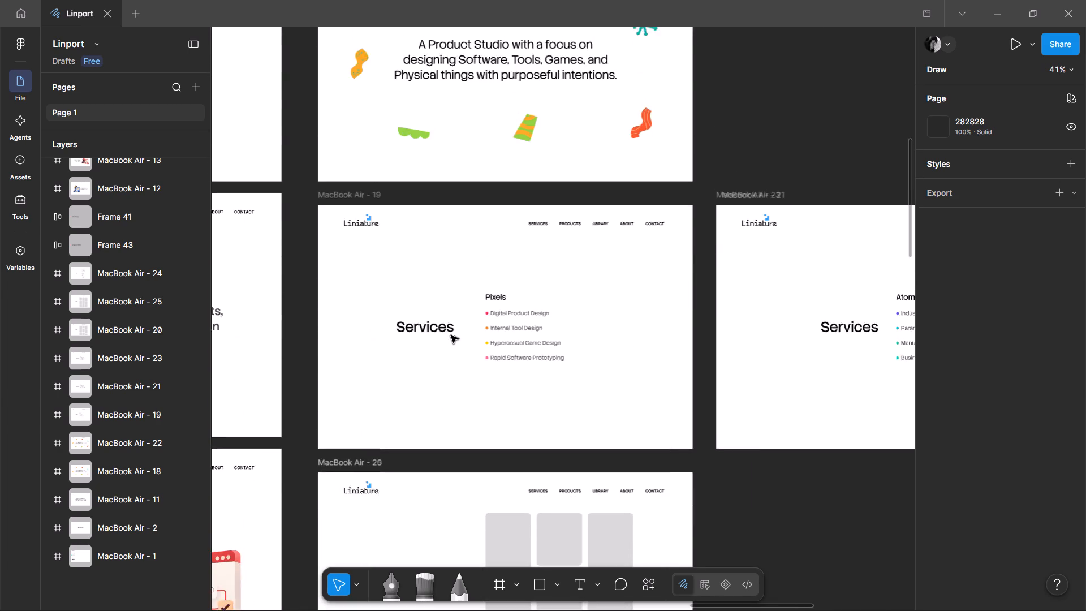
scroll(451, 335, "up", 1)
scroll(451, 335, "down", 4)
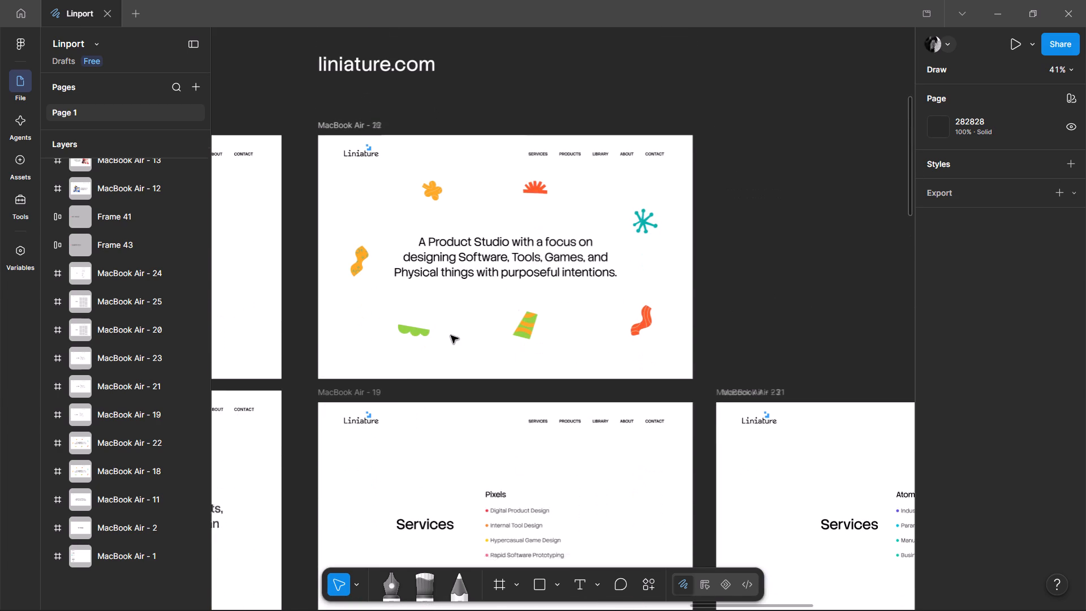
scroll(451, 335, "down", 3)
scroll(451, 335, "left", 1)
scroll(451, 335, "down", 1)
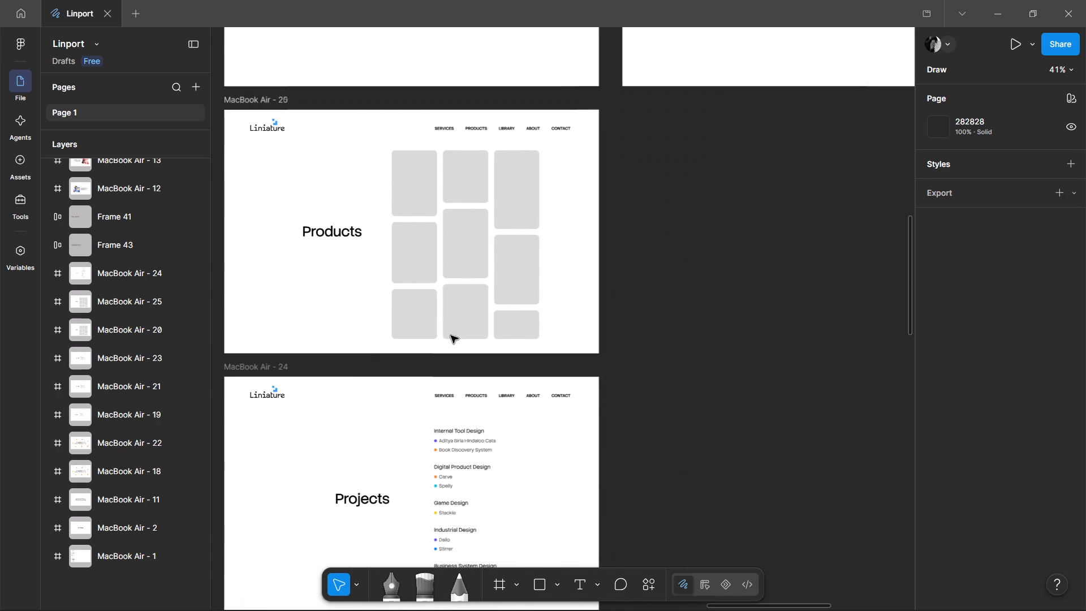
scroll(451, 335, "down", 1)
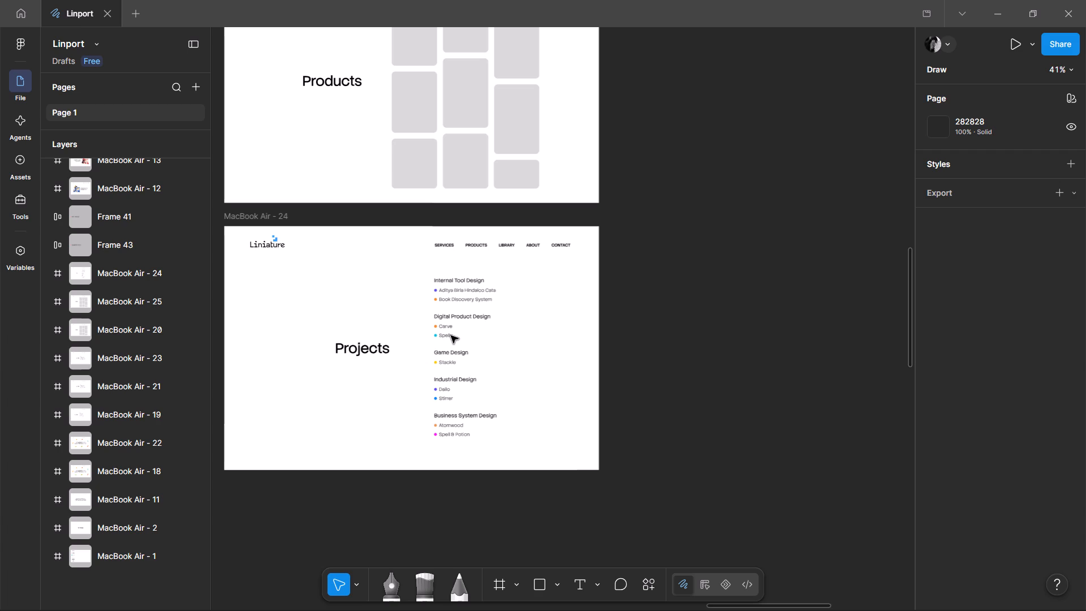
scroll(451, 335, "up", 3)
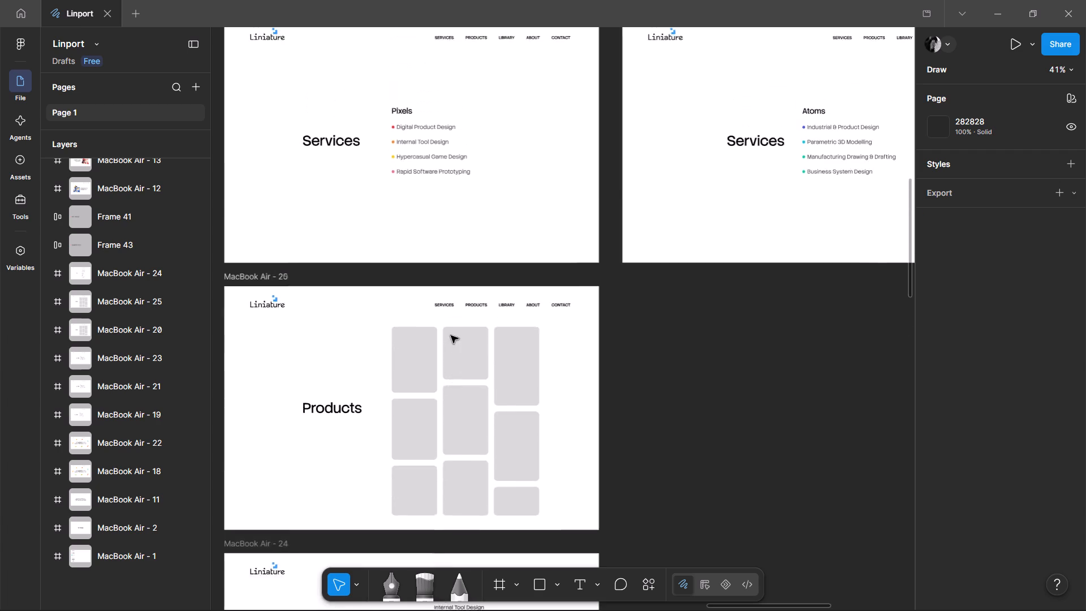
scroll(451, 335, "up", 3)
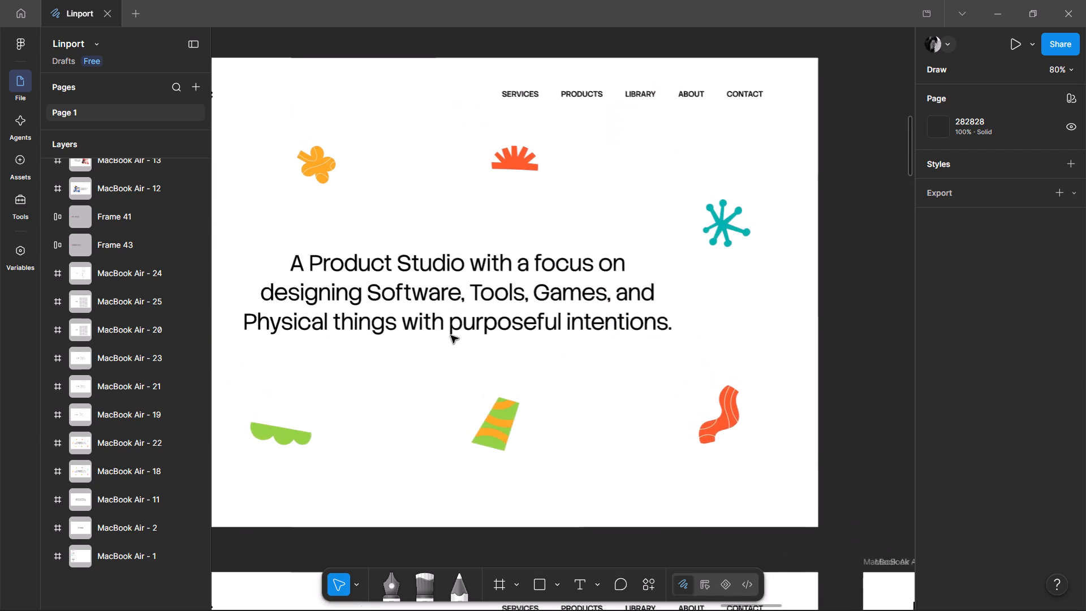
Examine the home page's headline and the illustrations placed around it.
scroll(451, 335, "right", 2)
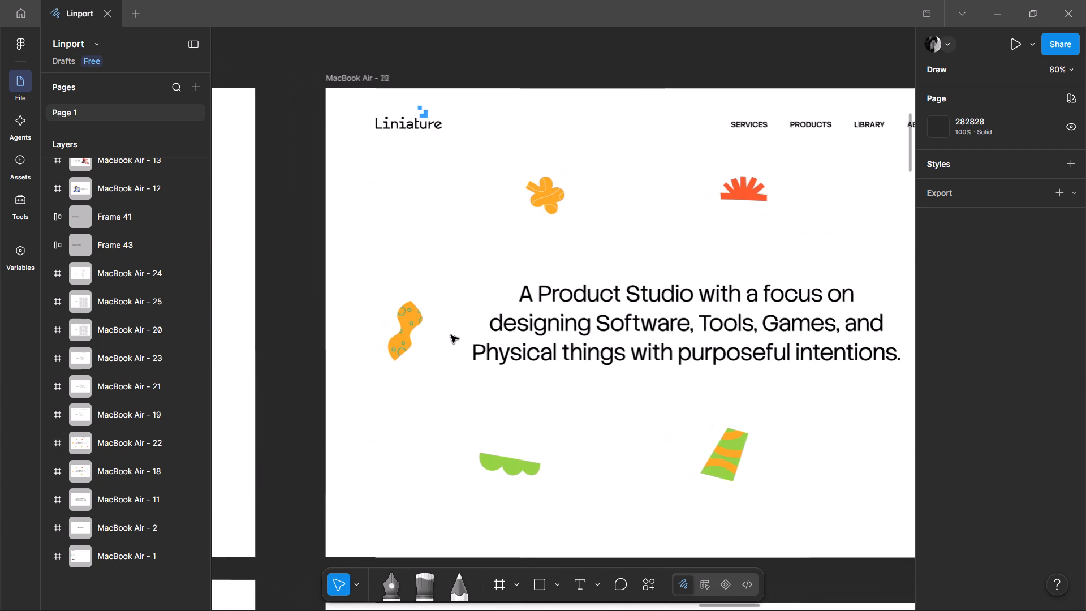
scroll(451, 335, "left", 1)
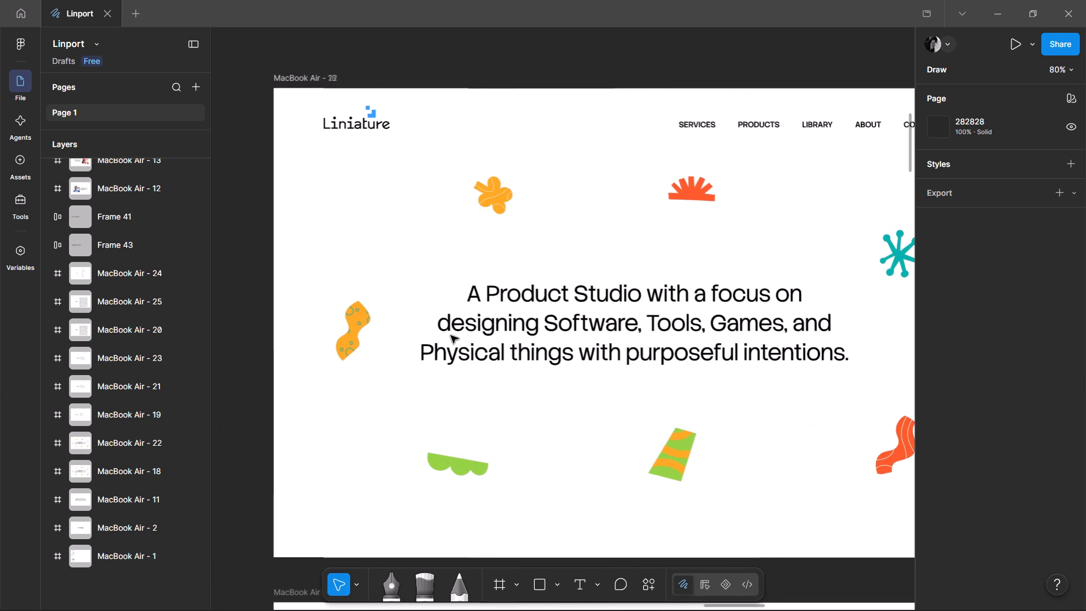
scroll(131, 283, "up", 8)
scroll(131, 283, "down", 11)
scroll(190, 448, "left", 2)
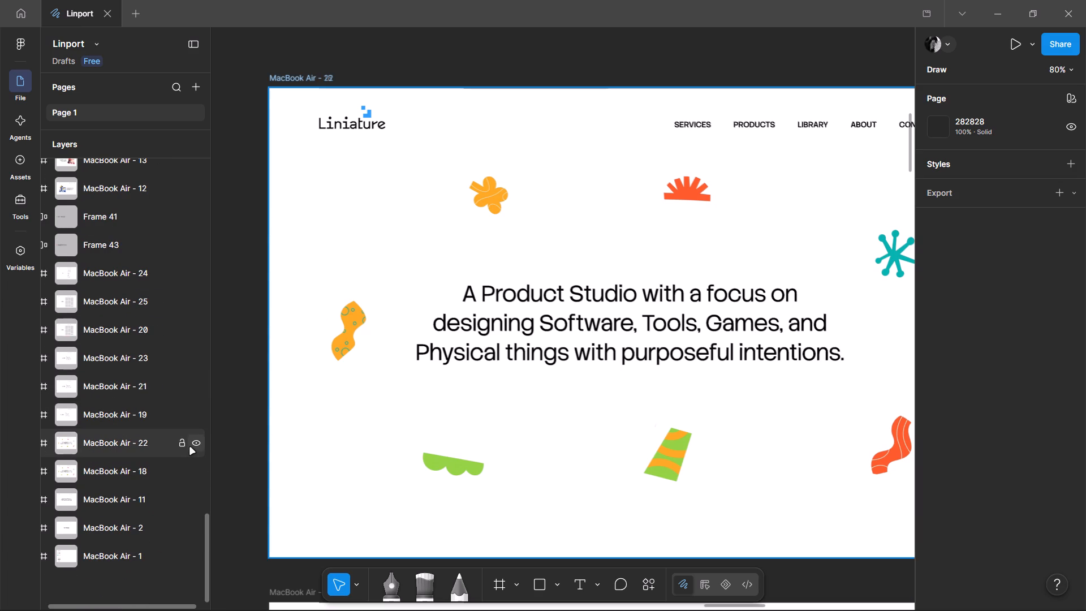
scroll(190, 448, "right", 2)
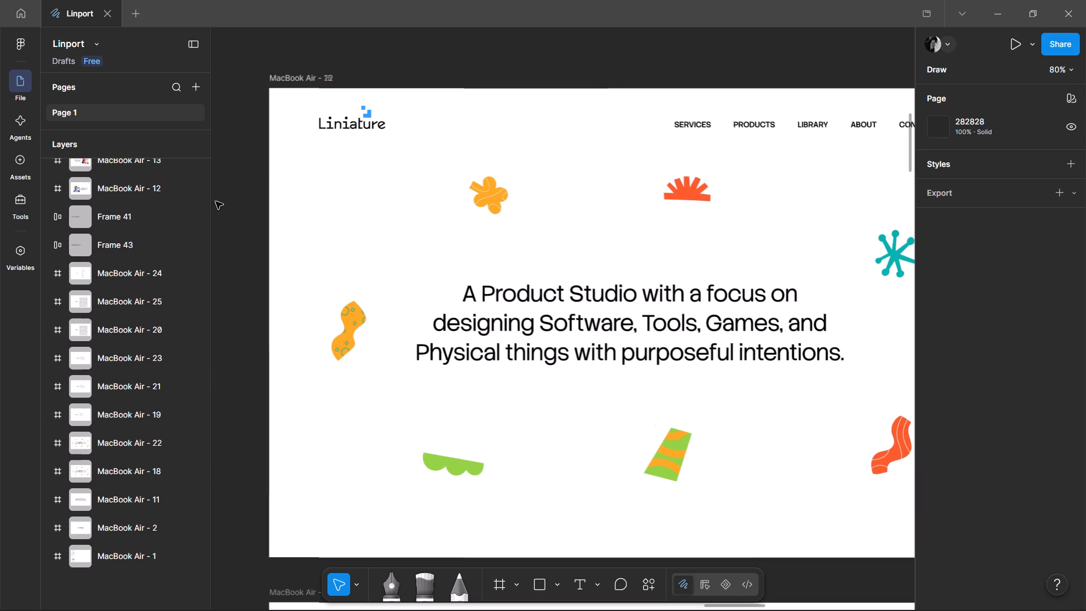
Minimize the interface to give the canvas the full window.
left_click(193, 49)
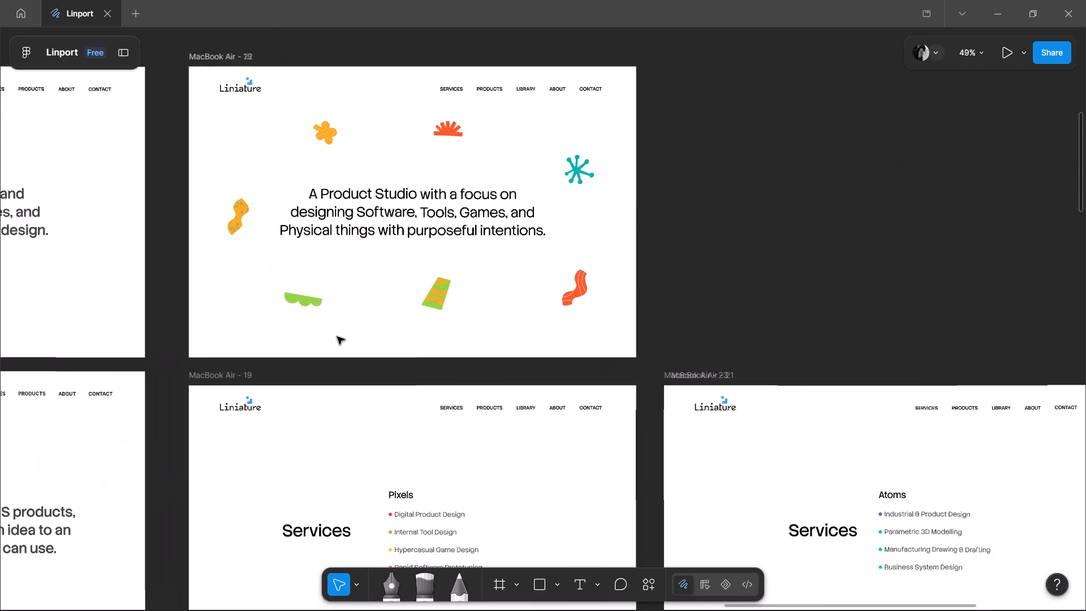
Review the home page's headline up close and continue down through the Services and Products pages.
scroll(337, 337, "right", 1)
scroll(337, 337, "up", 1)
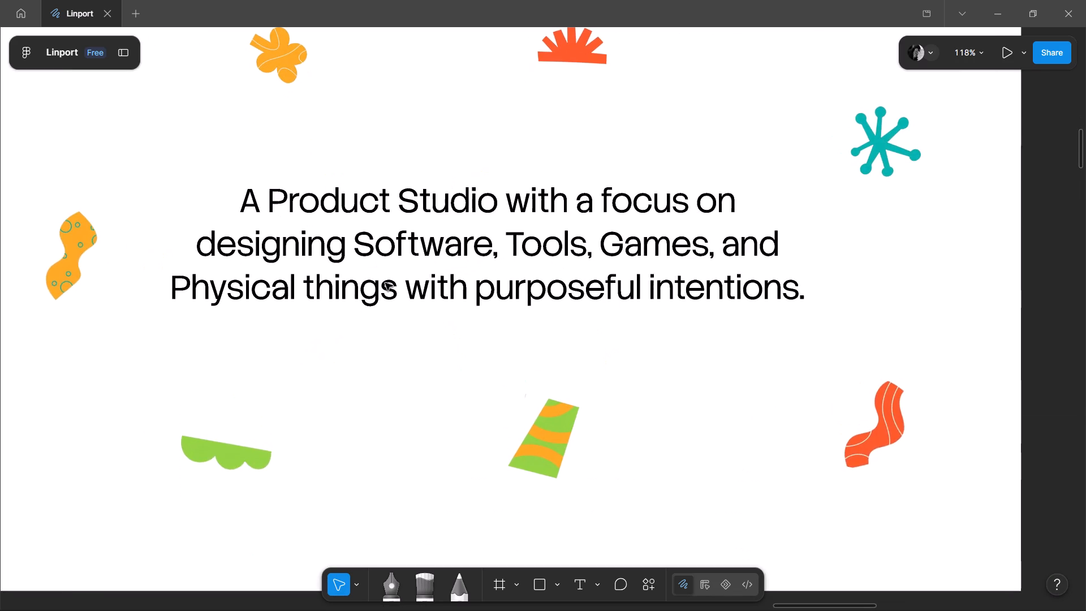
scroll(385, 283, "right", 1)
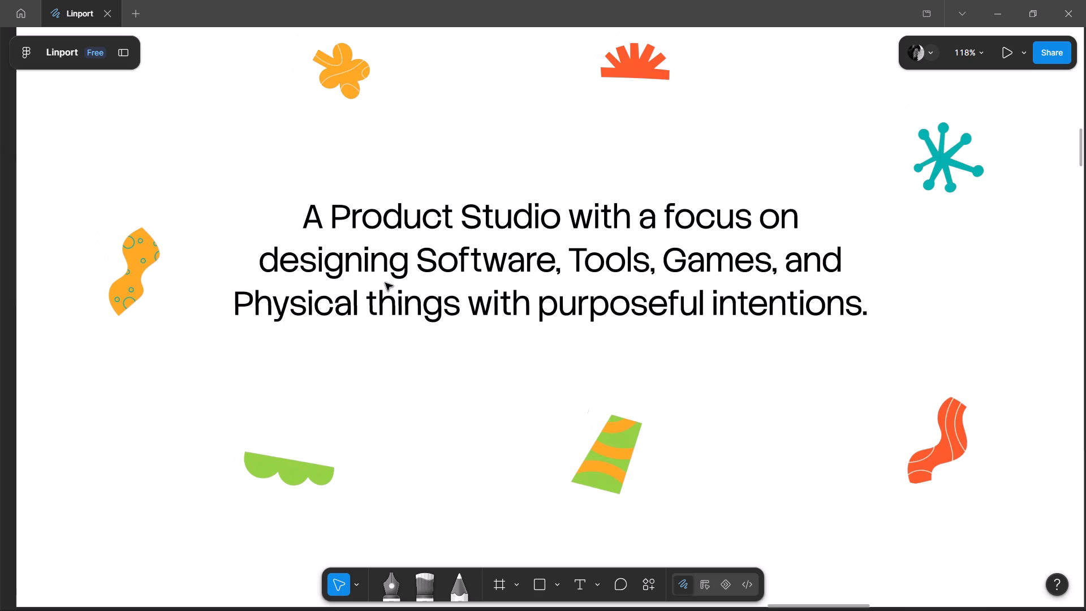
scroll(385, 283, "down", 1)
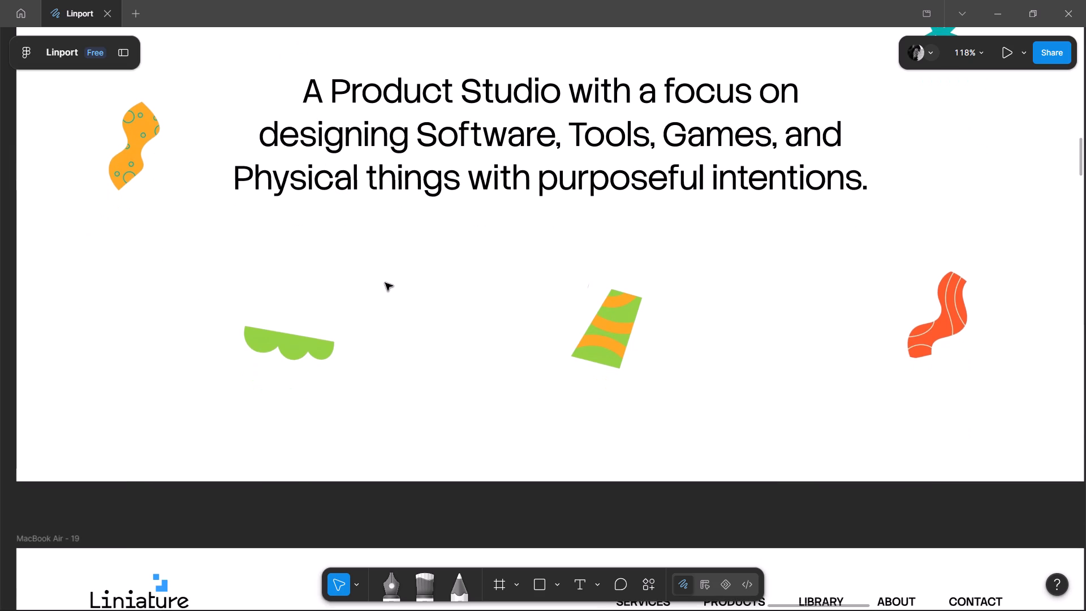
scroll(385, 283, "down", 3)
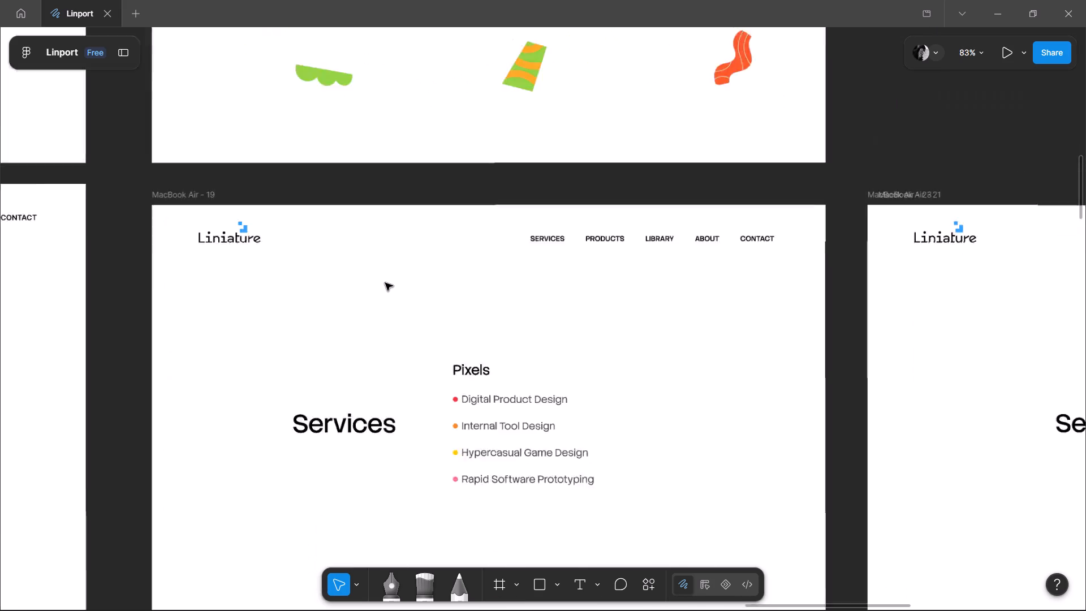
scroll(385, 283, "down", 3)
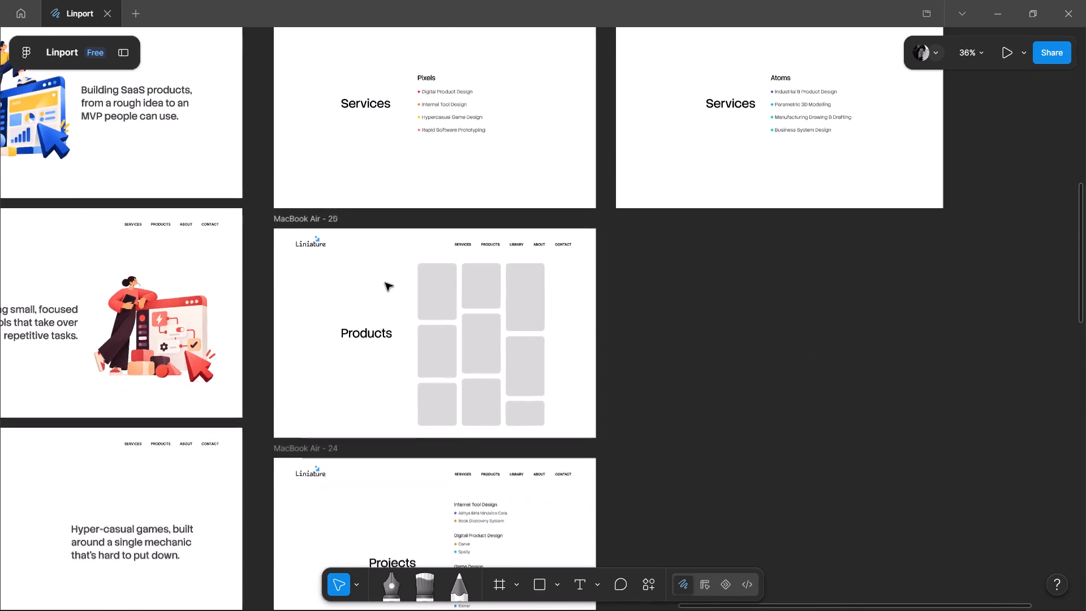
Delete the two stray frames, Frame 41 and Frame 43, from the empty canvas beside the pages.
scroll(385, 283, "down", 1)
scroll(468, 244, "down", 6)
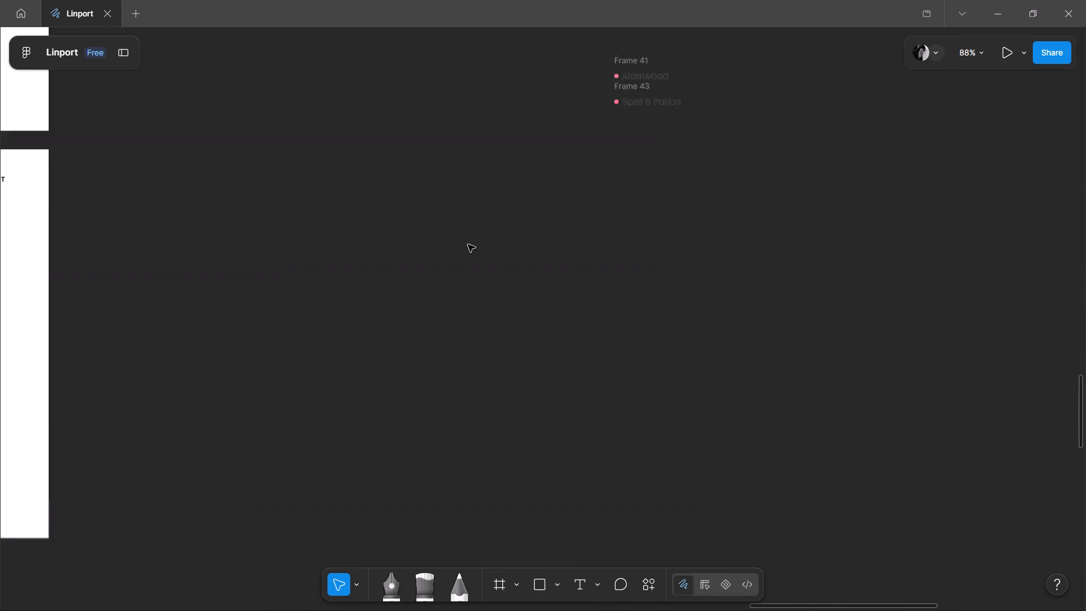
scroll(468, 244, "up", 1)
left_click_drag(510, 198, 700, 262)
key("Delete")
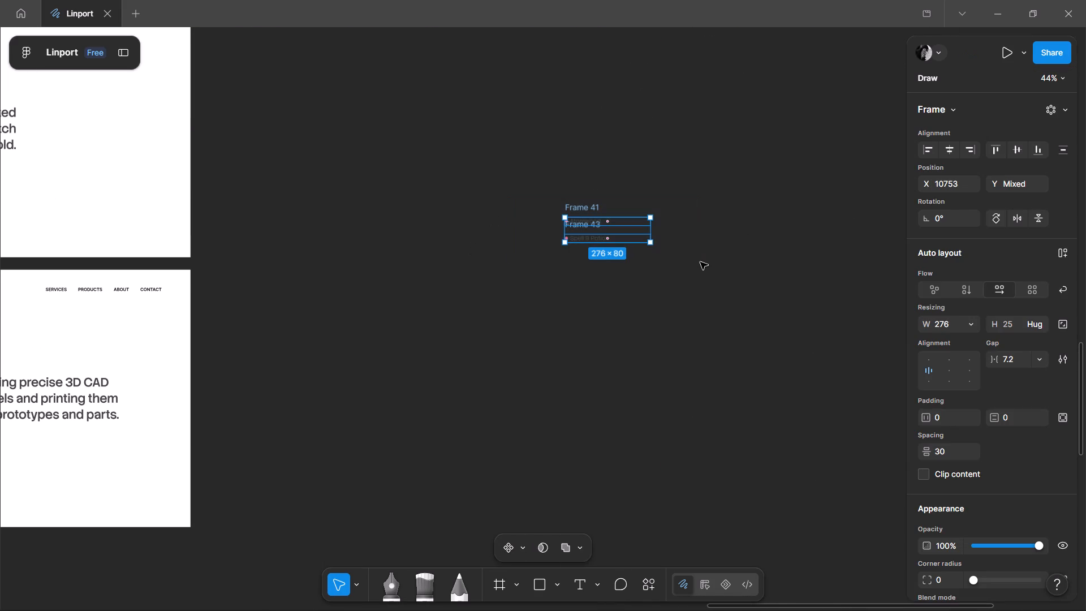
On the Projects page, move the Industrial Design group and the Business System Design group directly below Internal Tool Design, in that order.
scroll(700, 262, "up", 5)
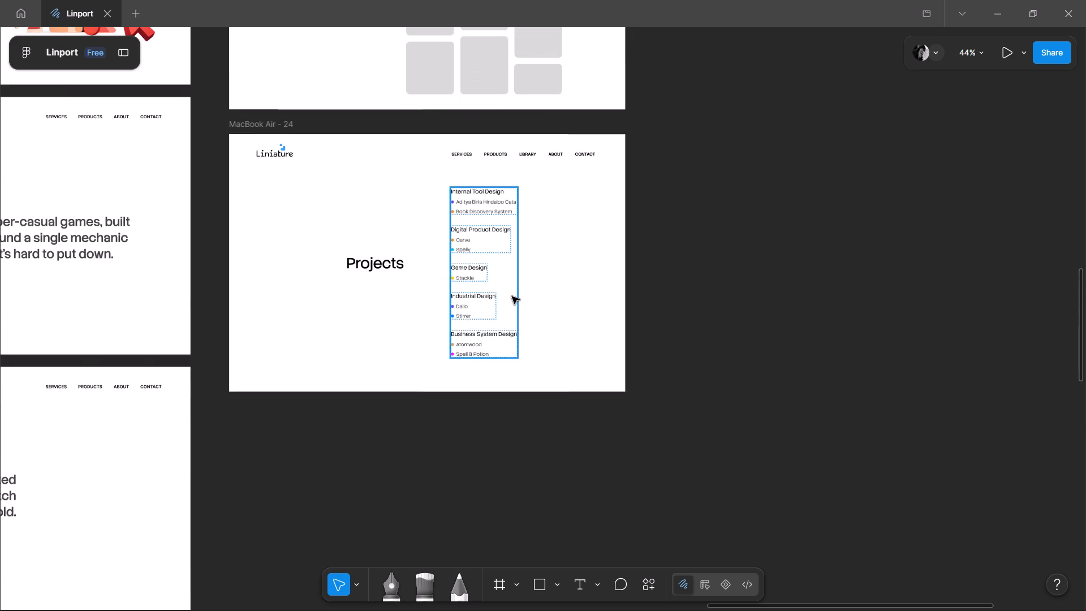
scroll(512, 296, "right", 1)
scroll(512, 296, "up", 1)
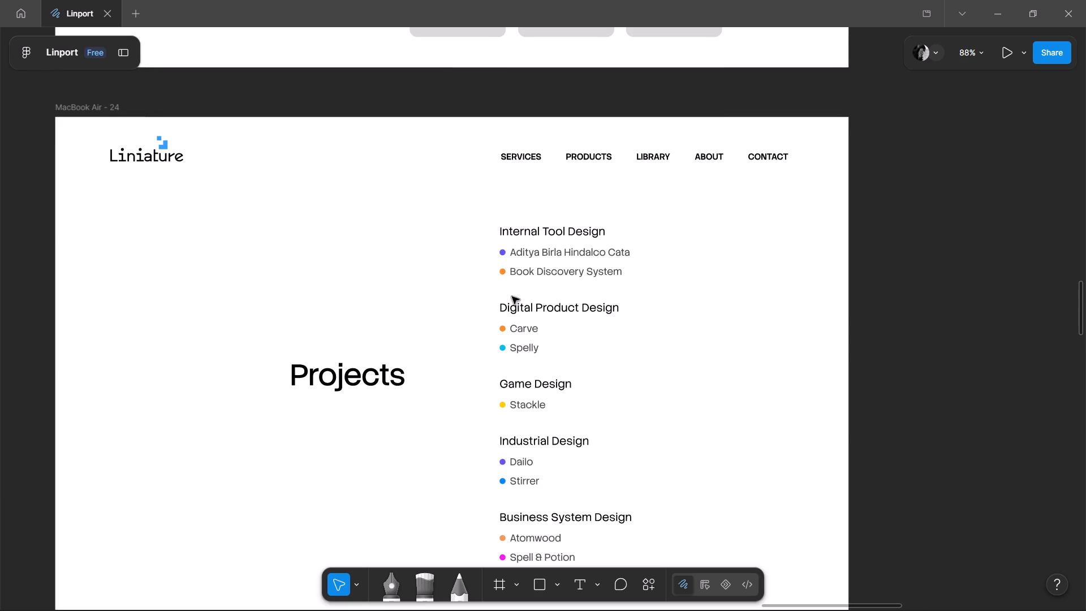
scroll(512, 296, "down", 1)
double_click(533, 393)
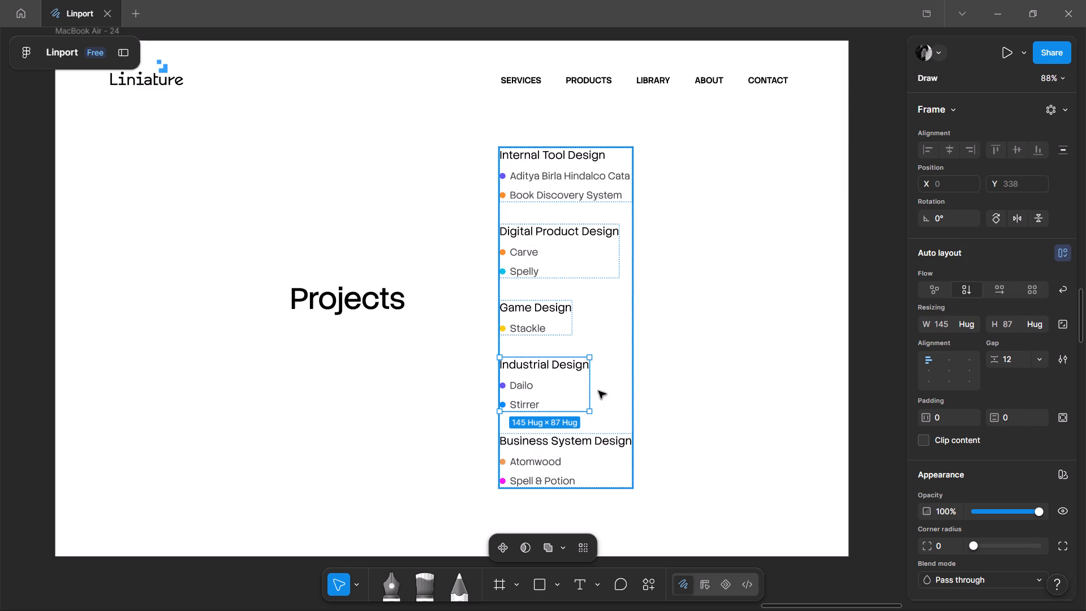
key("Up")
key("Up")
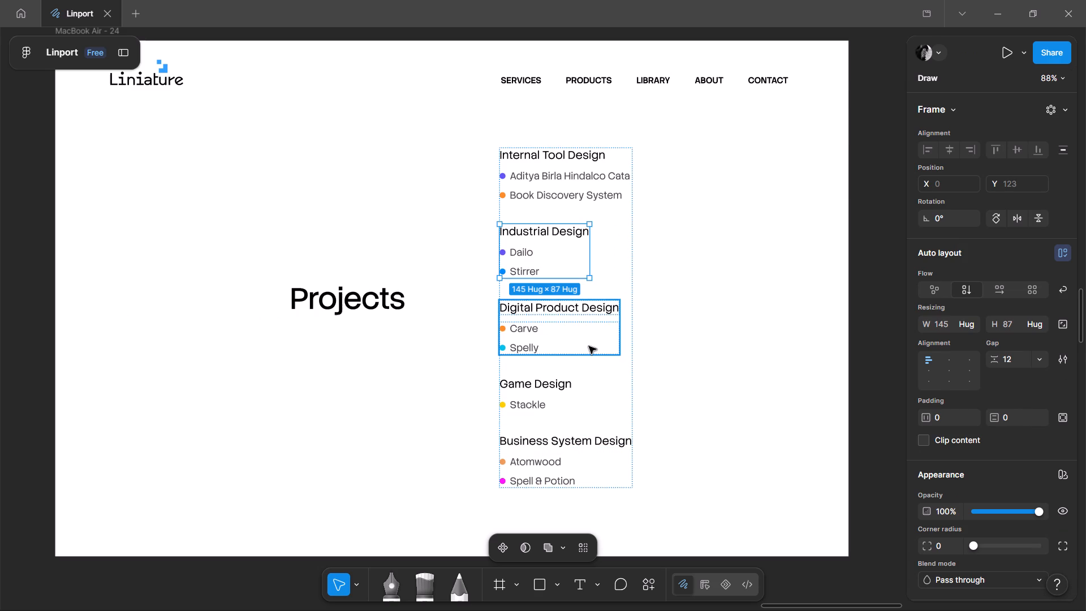
left_click(576, 446)
key("Up")
key("Up")
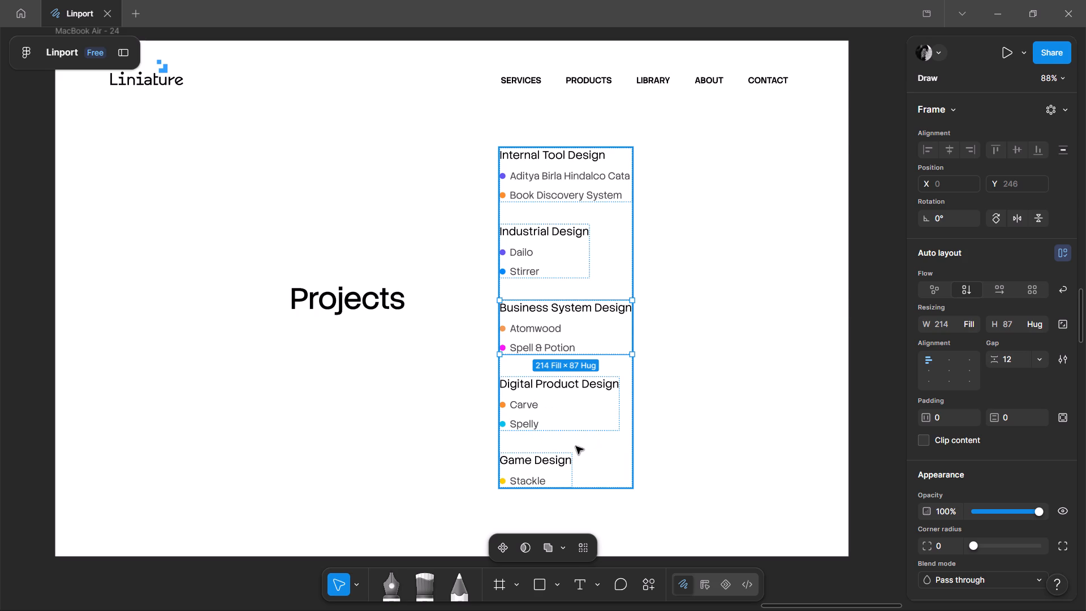
left_click(692, 368)
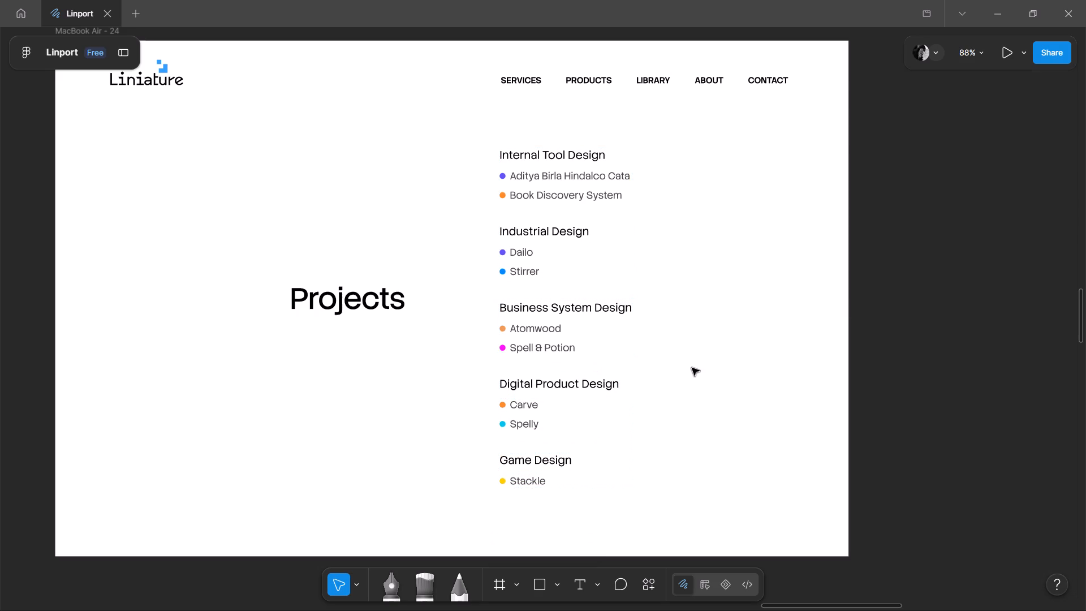
Move the Digital Product Design group to the top of the Projects list.
double_click(615, 380)
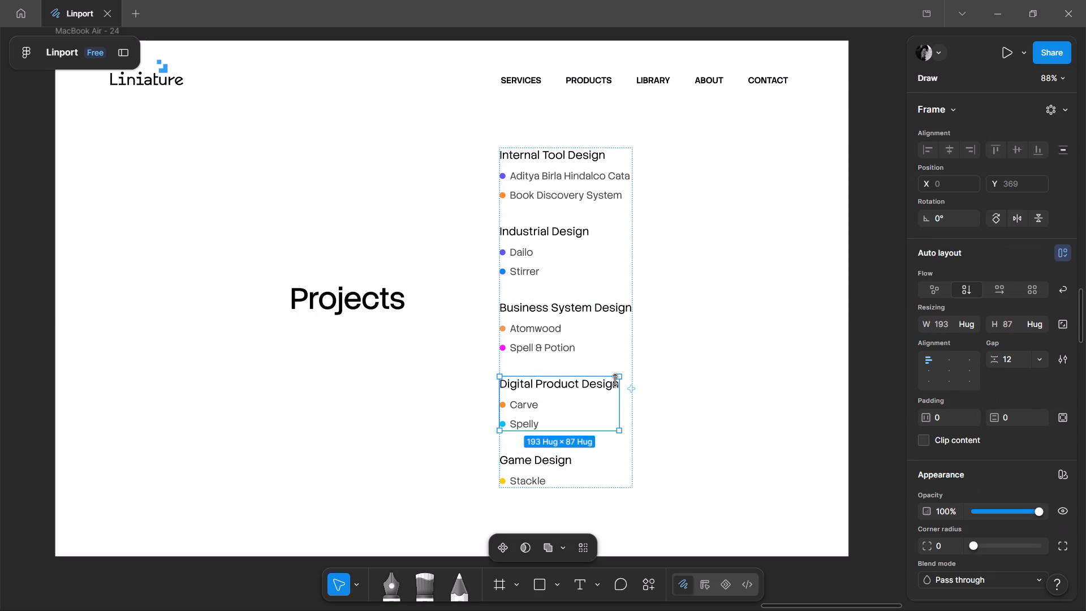
key("Up")
key("Up")
key("Up")
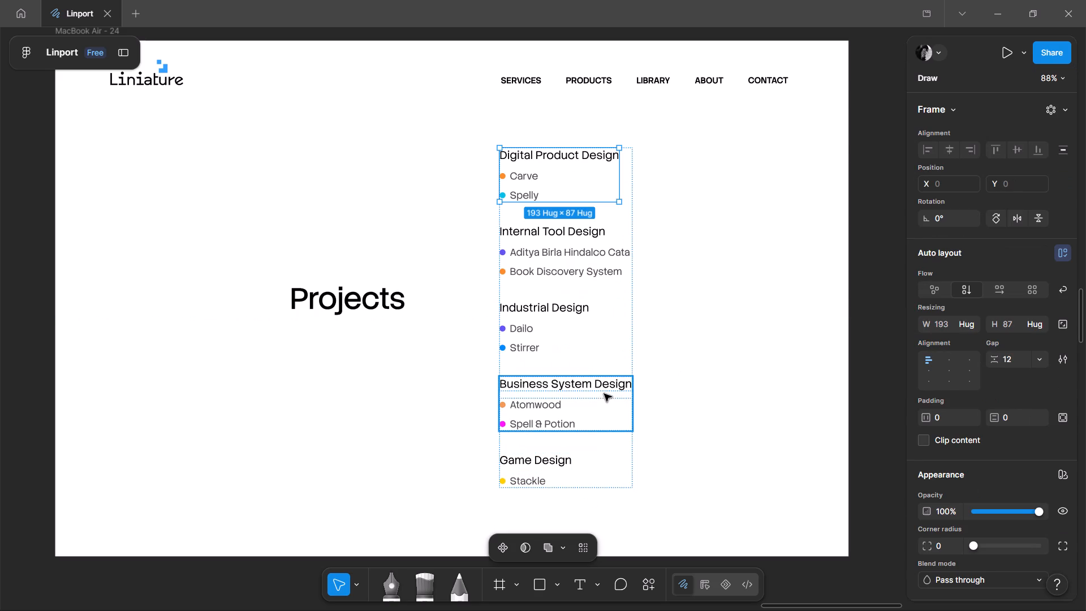
left_click(686, 373)
Move the Business System Design group above Industrial Design, keeping Internal Tool Design second, directly below Digital Product Design.
double_click(572, 427)
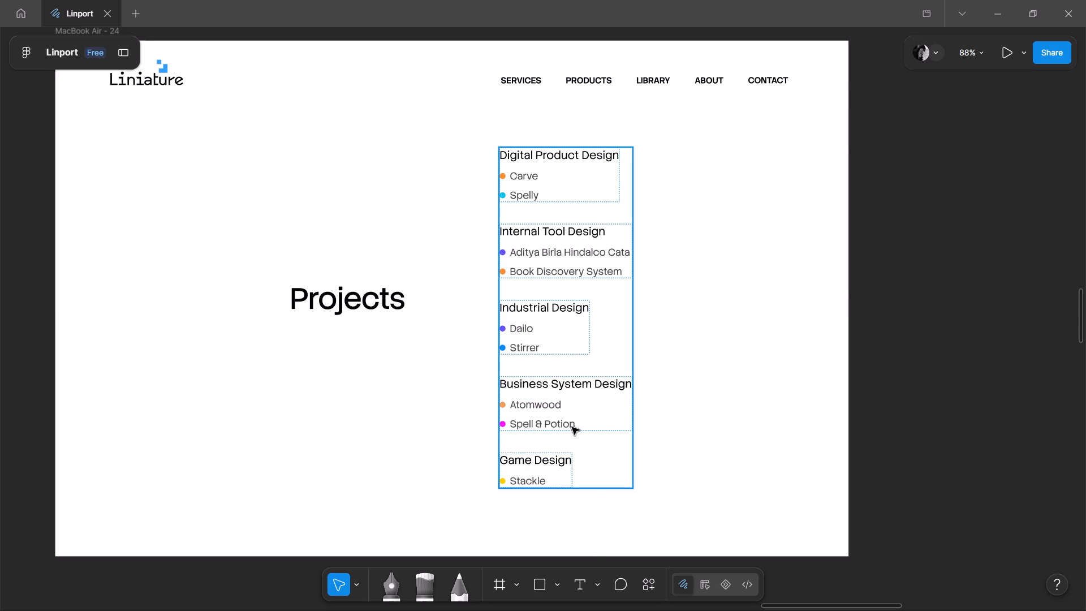
key("Up")
key("Up")
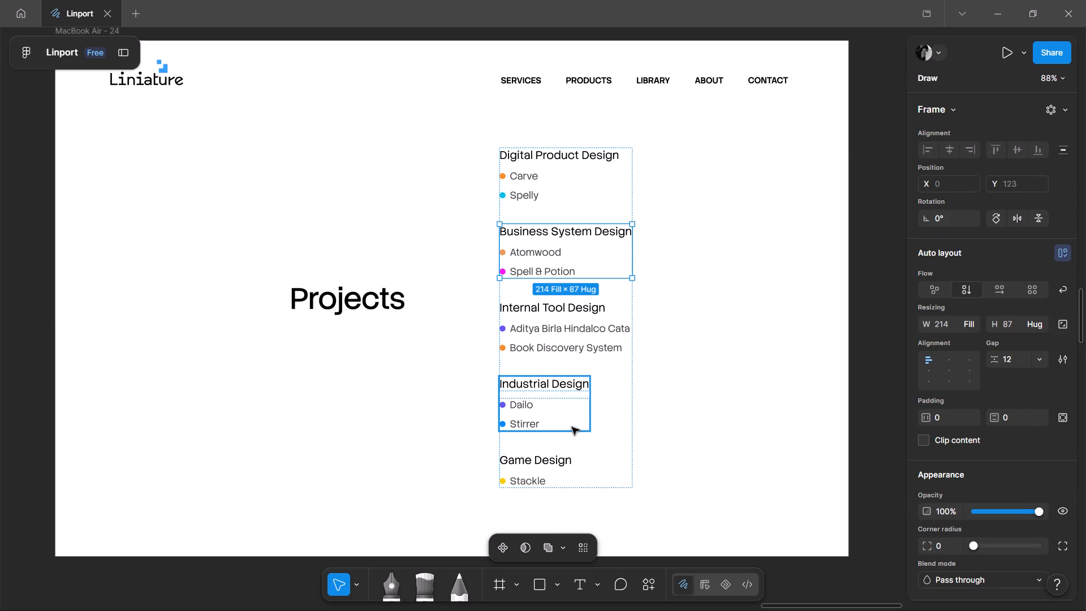
left_click(579, 324)
key("Up")
key("Up")
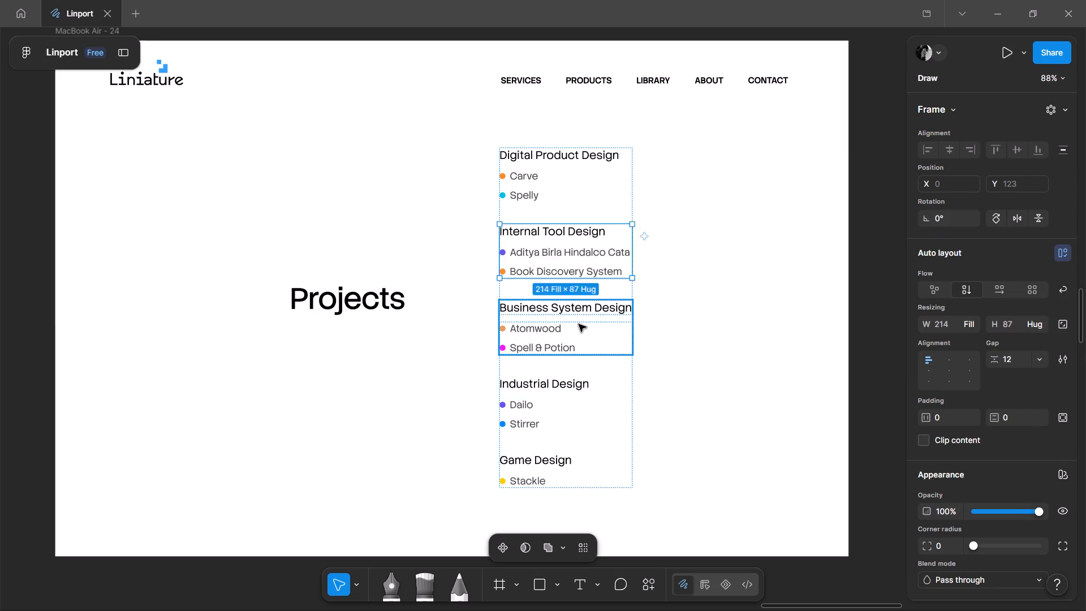
key("Up")
key("Down")
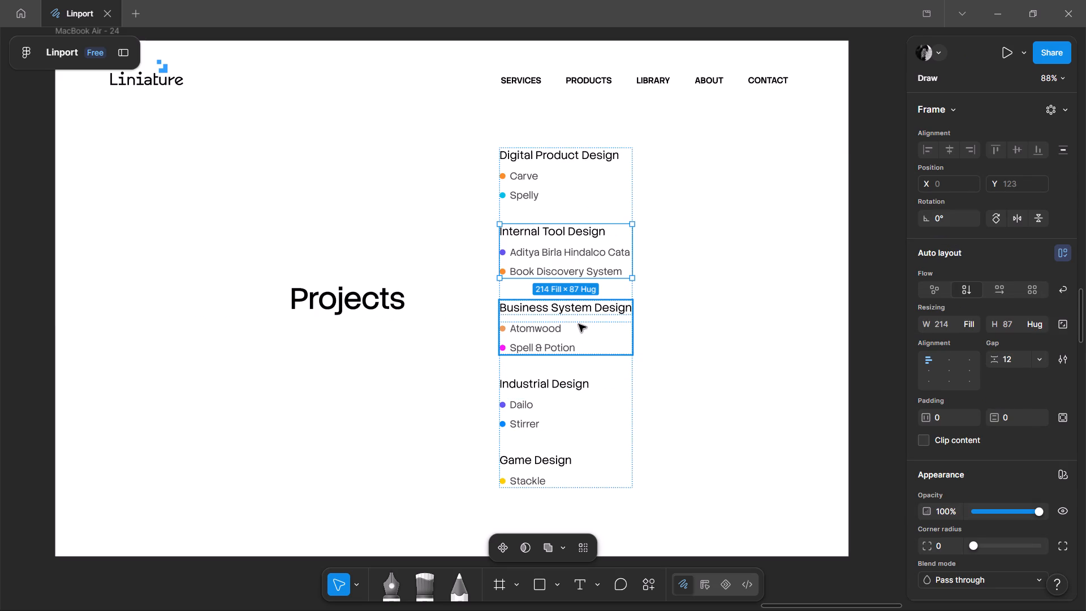
left_click(577, 332)
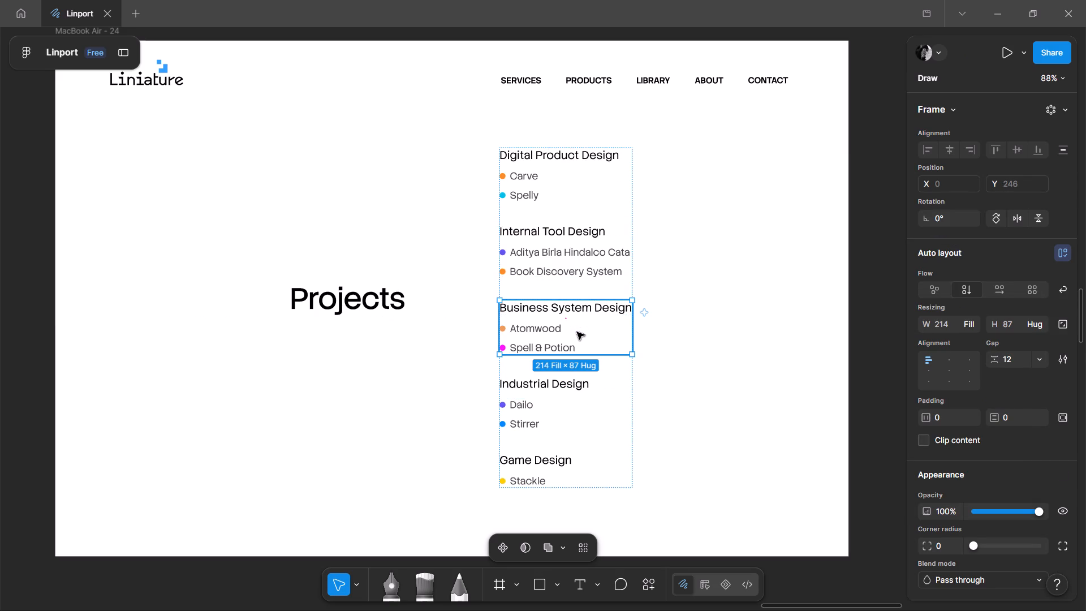
left_click(722, 274)
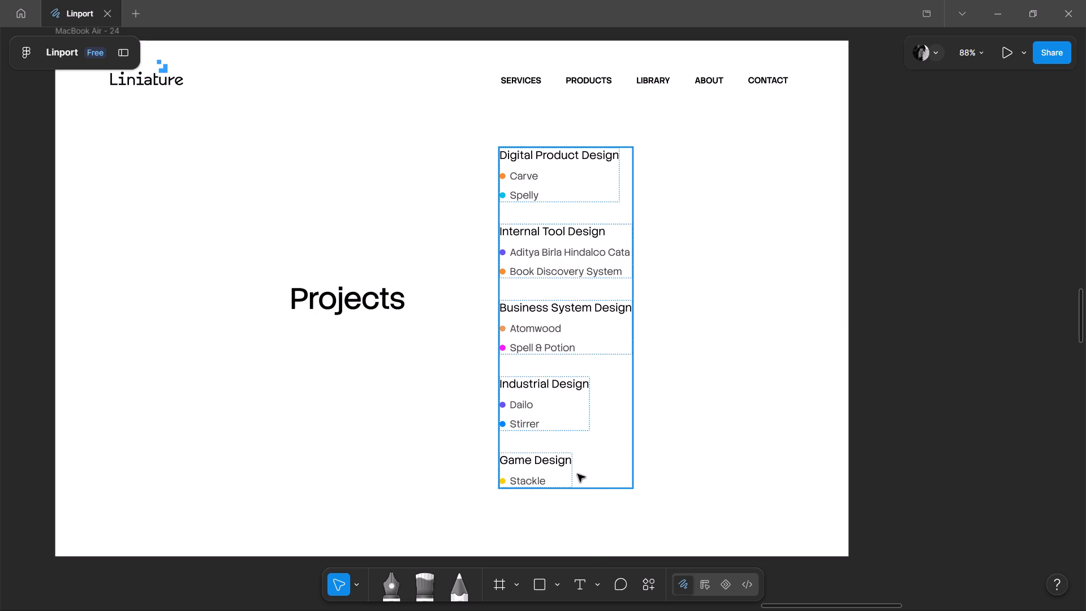
Move the Game Design group up one place in the Projects list, above Industrial Design.
double_click(578, 474)
double_click(562, 476)
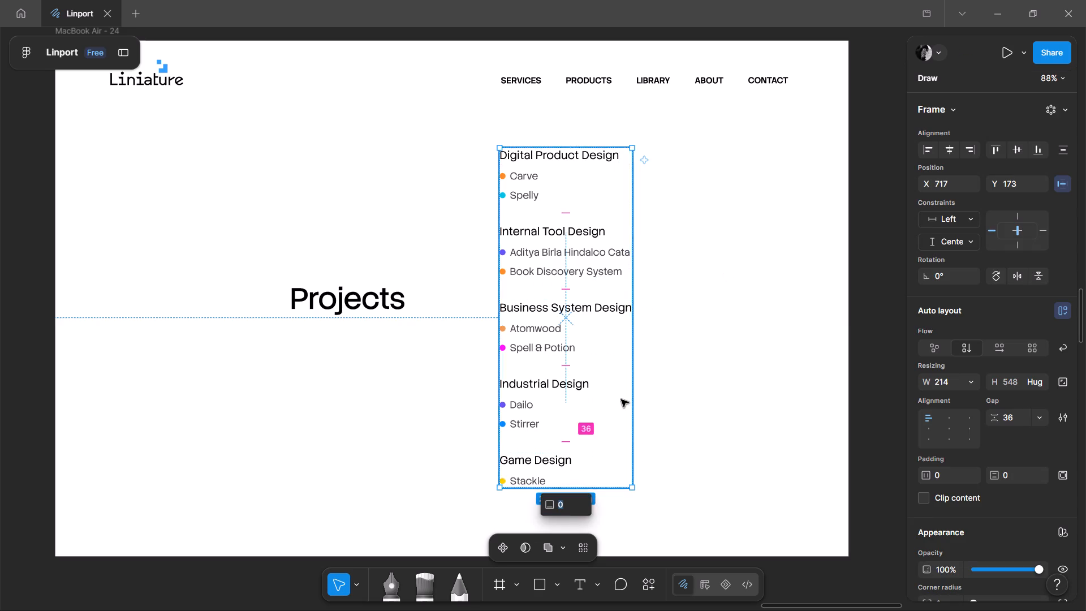
left_click(696, 378)
double_click(564, 467)
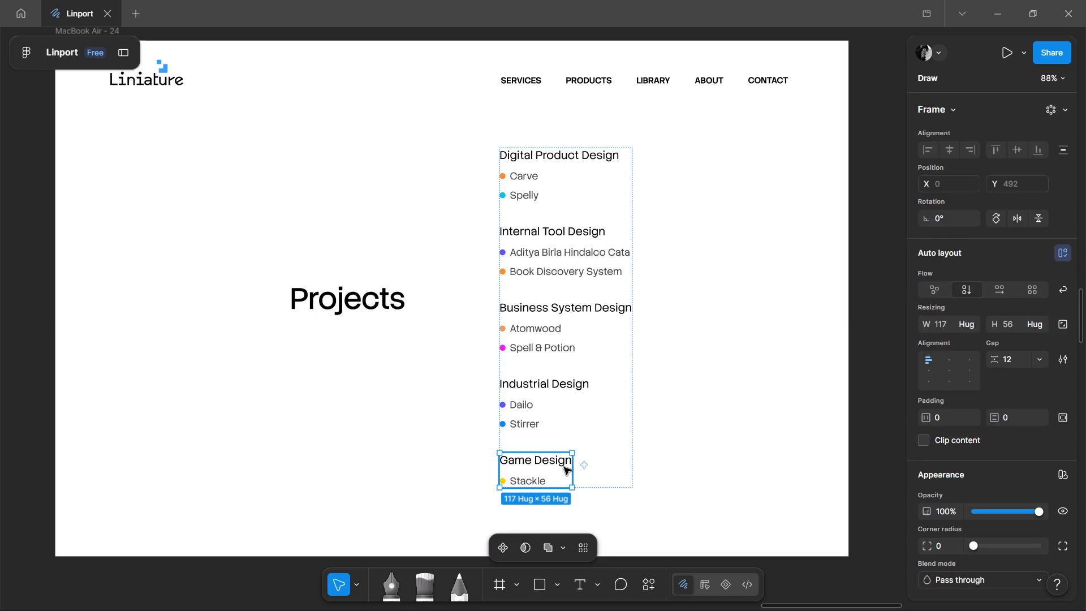
key("Up")
left_click(719, 402)
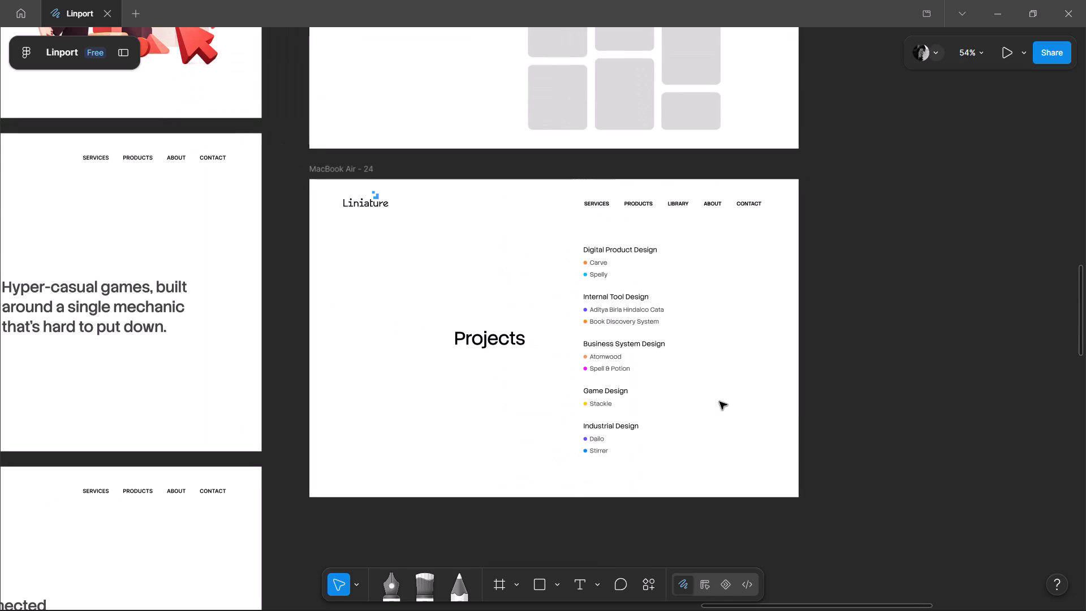
Review the reordered category list on the Projects page, both close up and in relation to the whole layout.
scroll(719, 402, "left", 1)
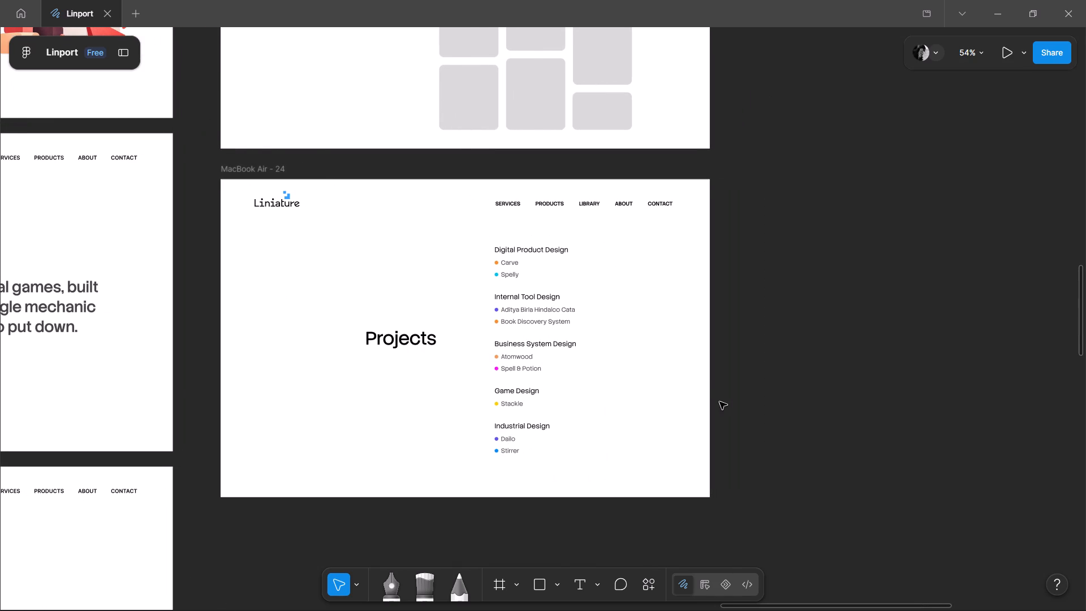
scroll(719, 402, "right", 1)
scroll(719, 402, "up", 1)
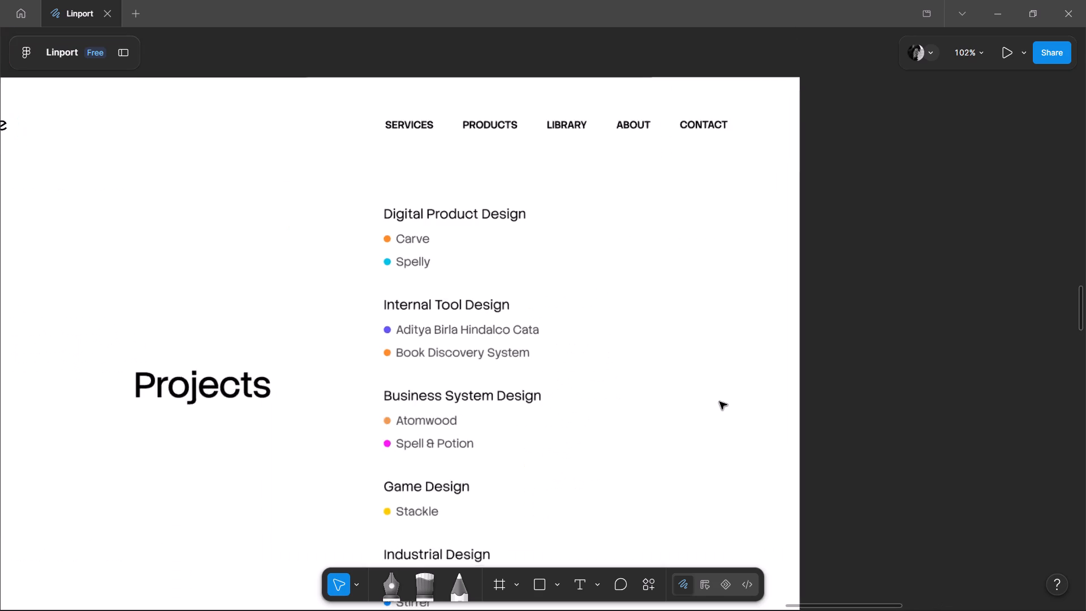
scroll(719, 402, "right", 2)
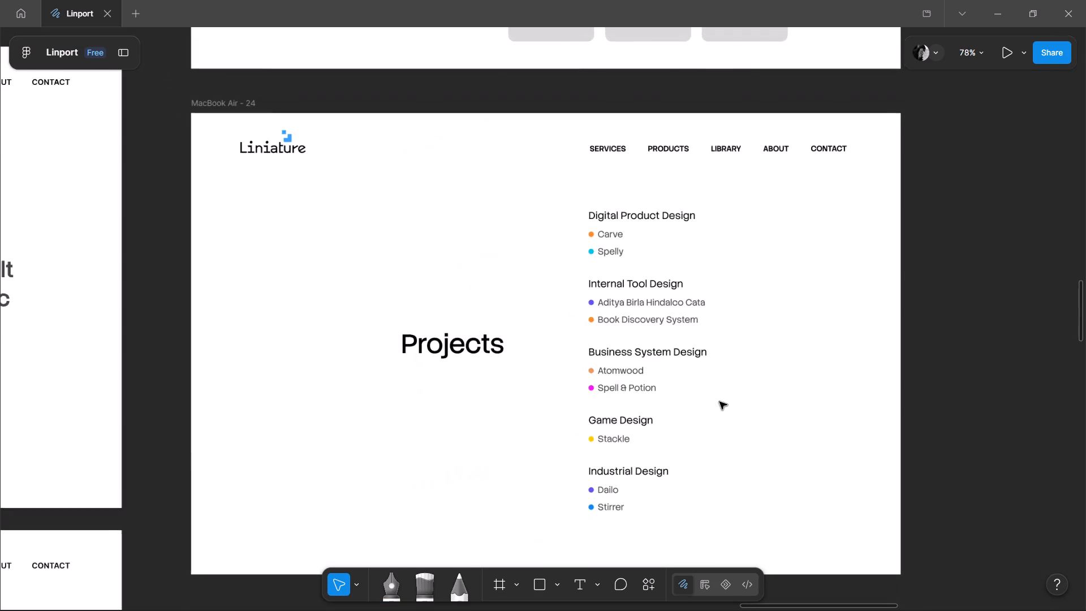
scroll(719, 402, "right", 1)
scroll(719, 402, "down", 1)
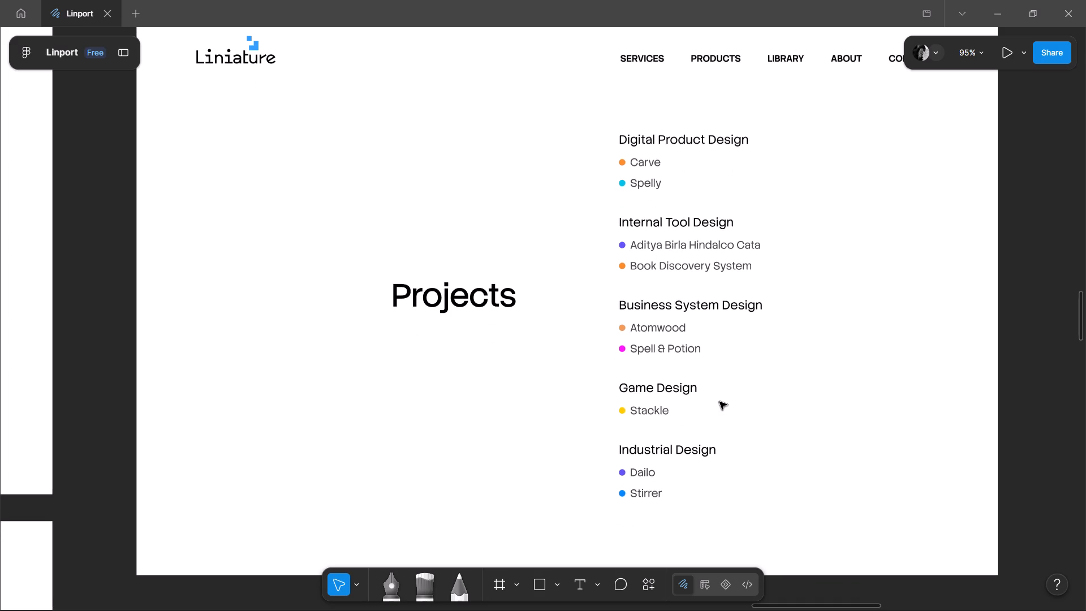
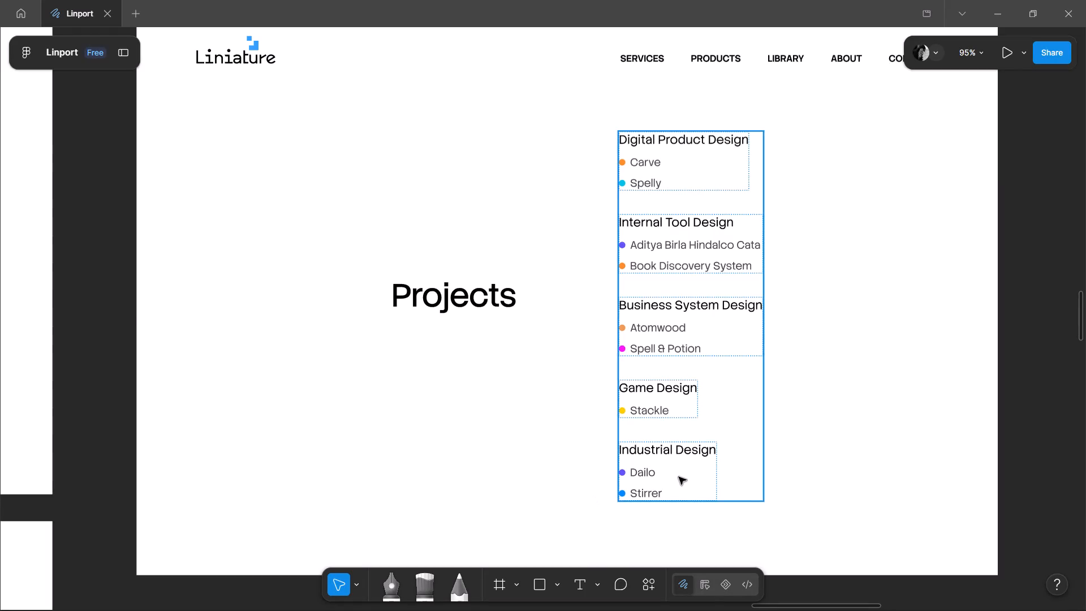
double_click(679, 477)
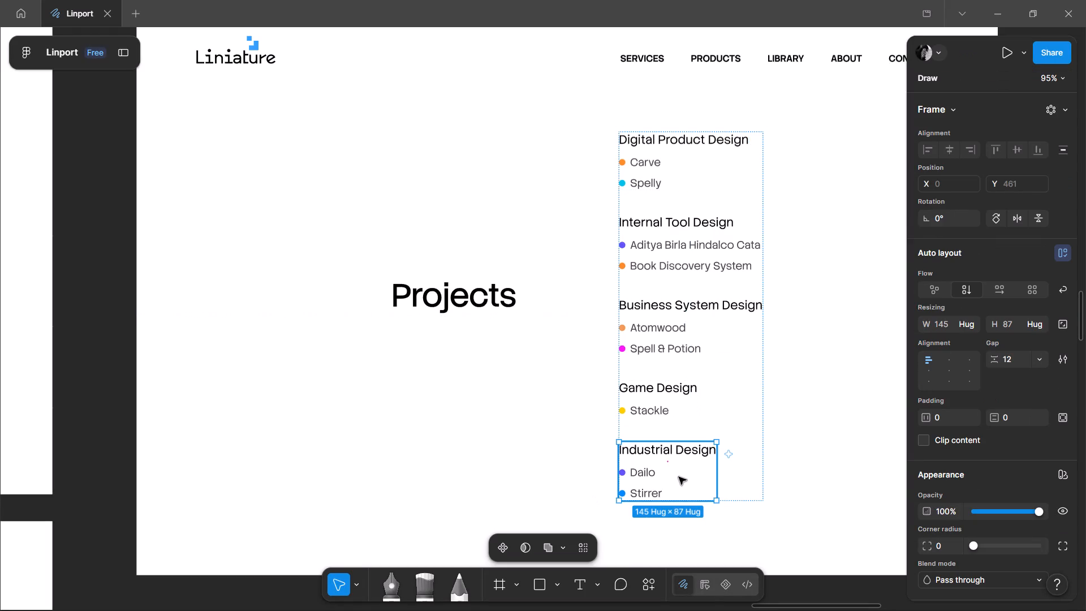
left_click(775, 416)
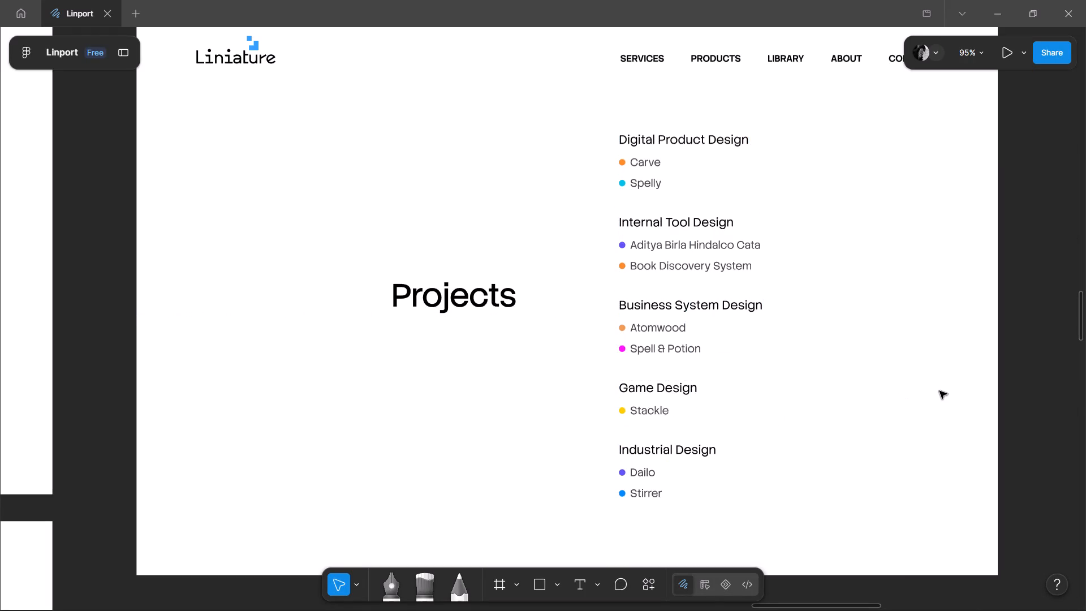
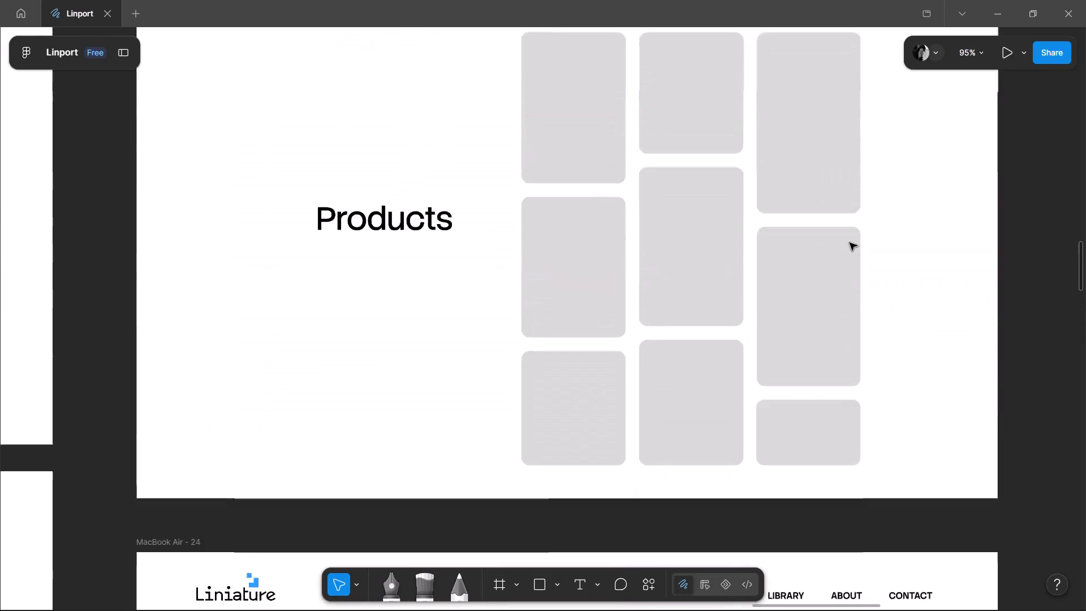
Review the overall arrangement of the website page frames across the canvas, including the liniature.com column and the second Services page.
scroll(850, 243, "up", 4)
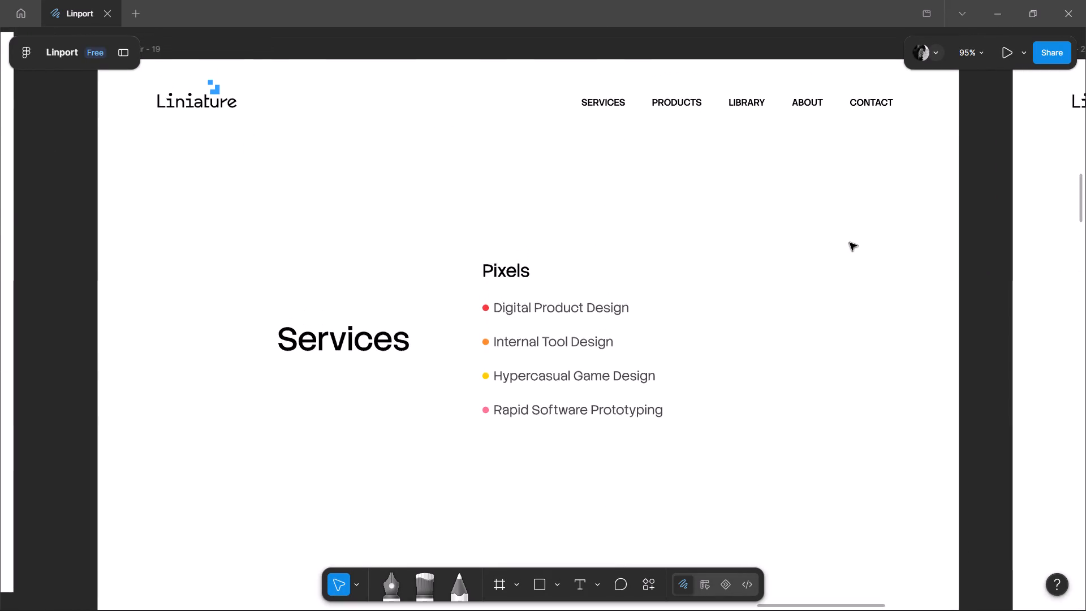
scroll(850, 243, "left", 2)
scroll(850, 243, "down", 1)
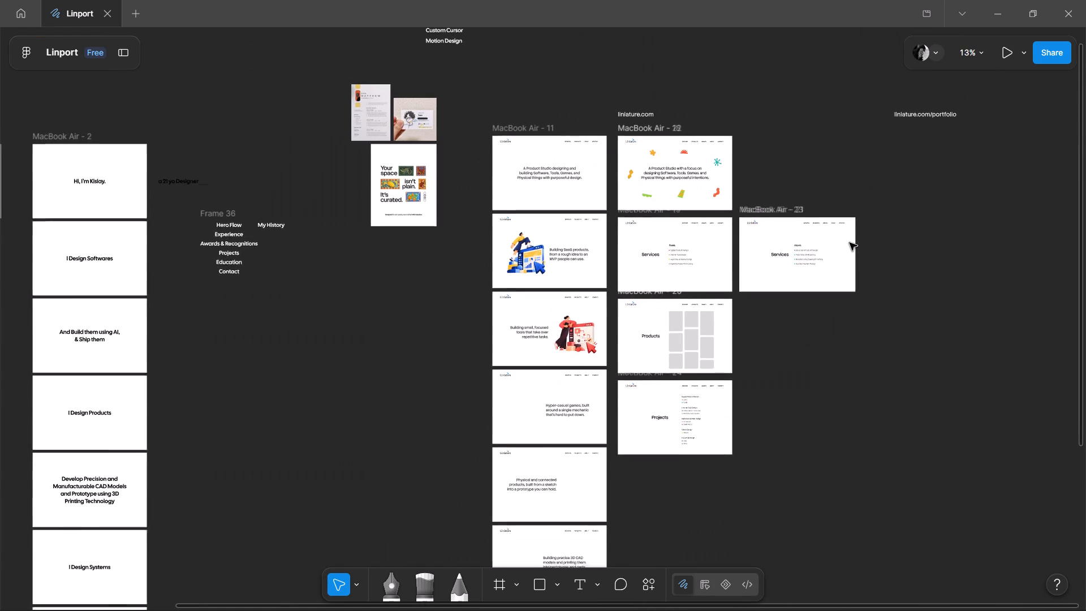
scroll(850, 243, "down", 1)
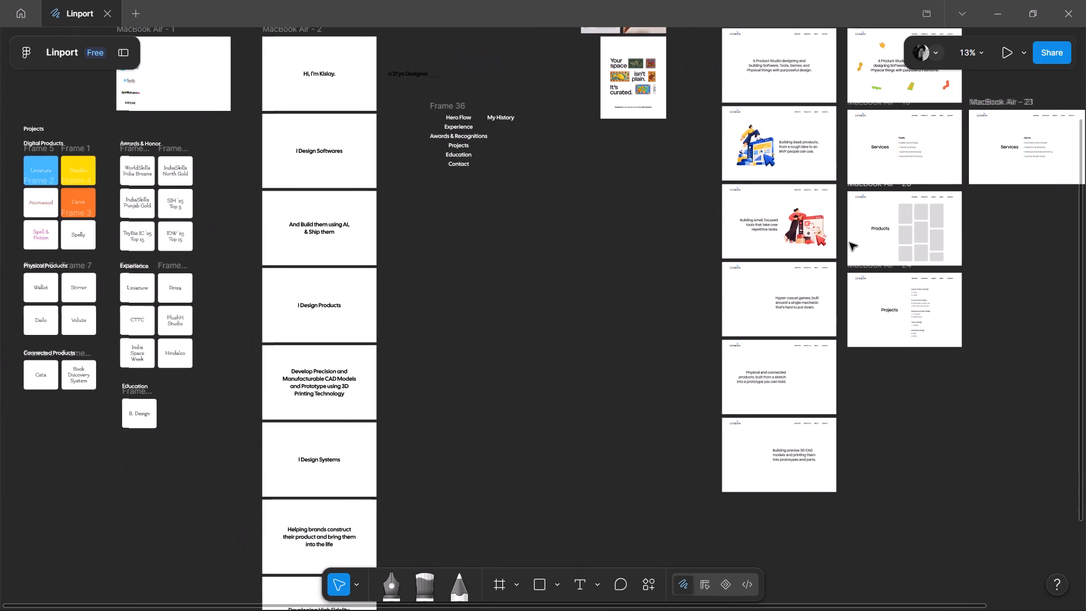
scroll(850, 243, "right", 2)
scroll(850, 243, "up", 2)
scroll(850, 243, "left", 2)
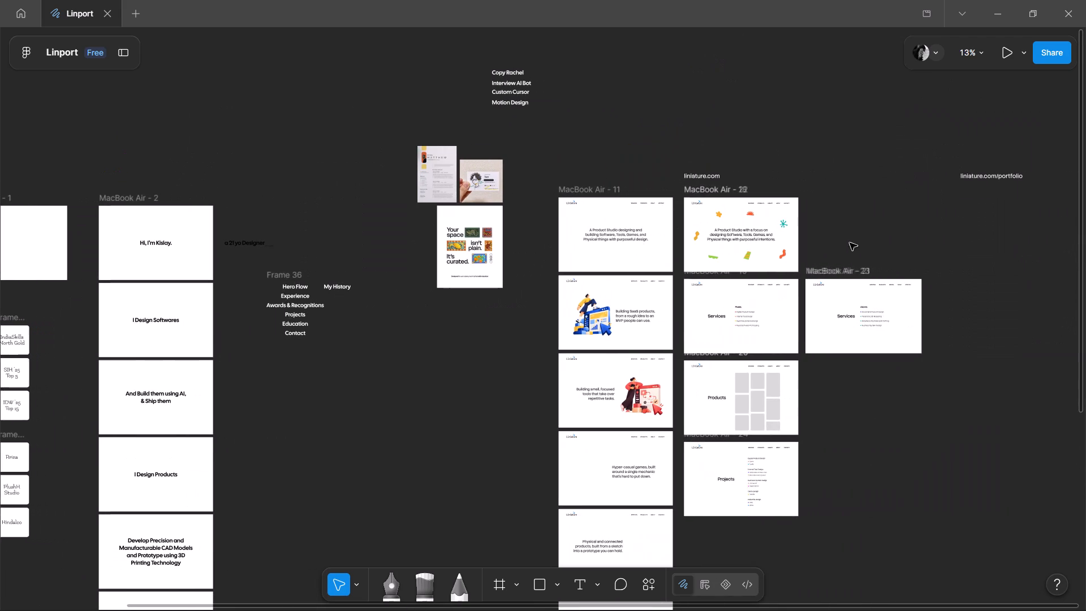
scroll(819, 345, "left", 2)
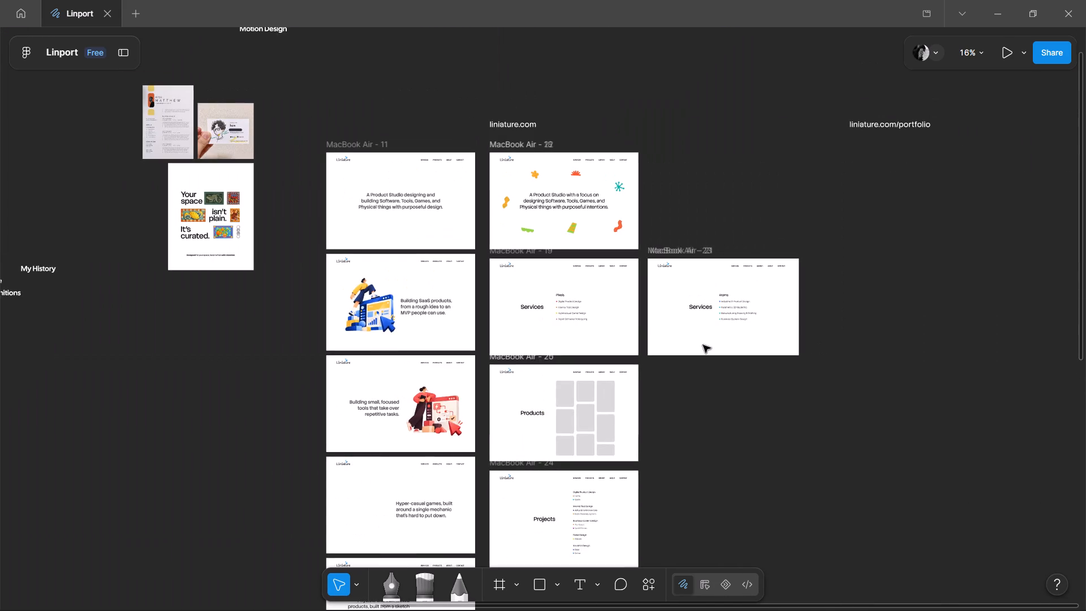
scroll(635, 316, "up", 2)
scroll(635, 316, "right", 1)
scroll(635, 316, "down", 1)
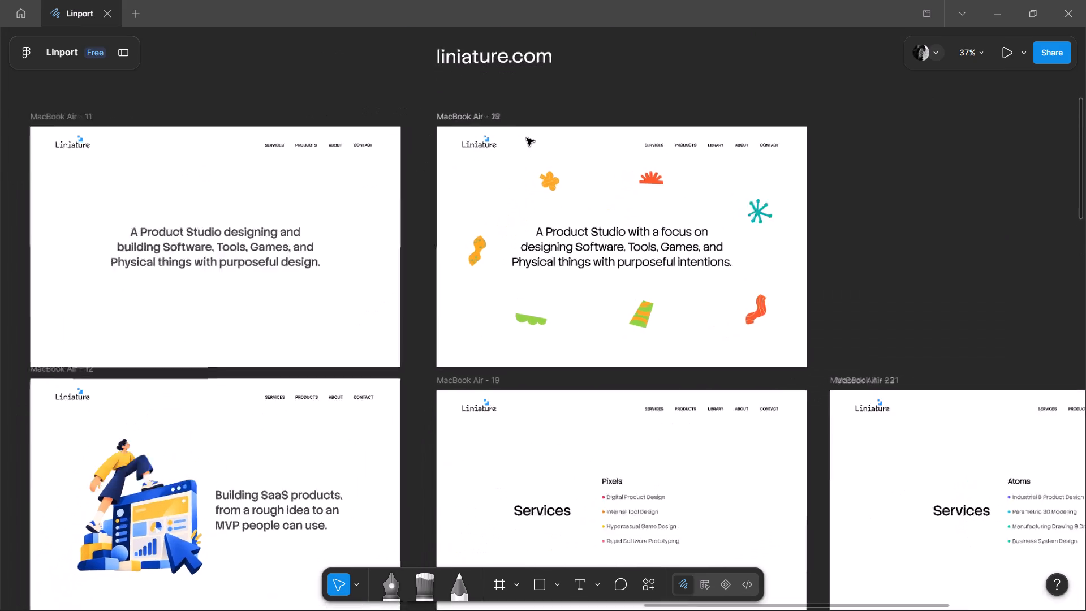
Examine the liniature.com home page with its logo and header, and the Services, Products and Projects pages below it.
left_click(456, 145)
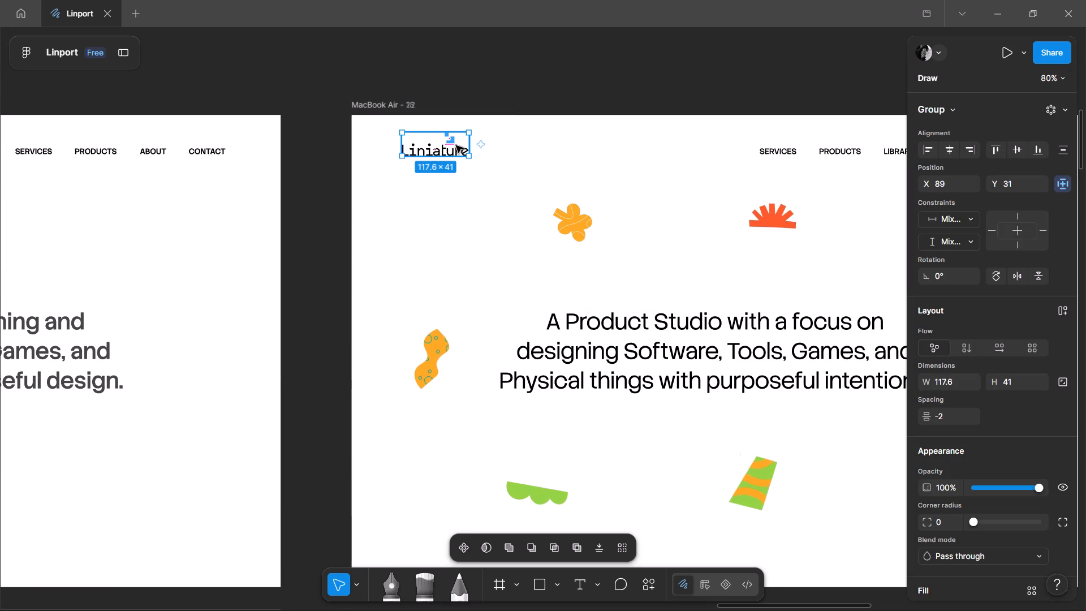
left_click(658, 143)
scroll(619, 114, "down", 4, "ctrl")
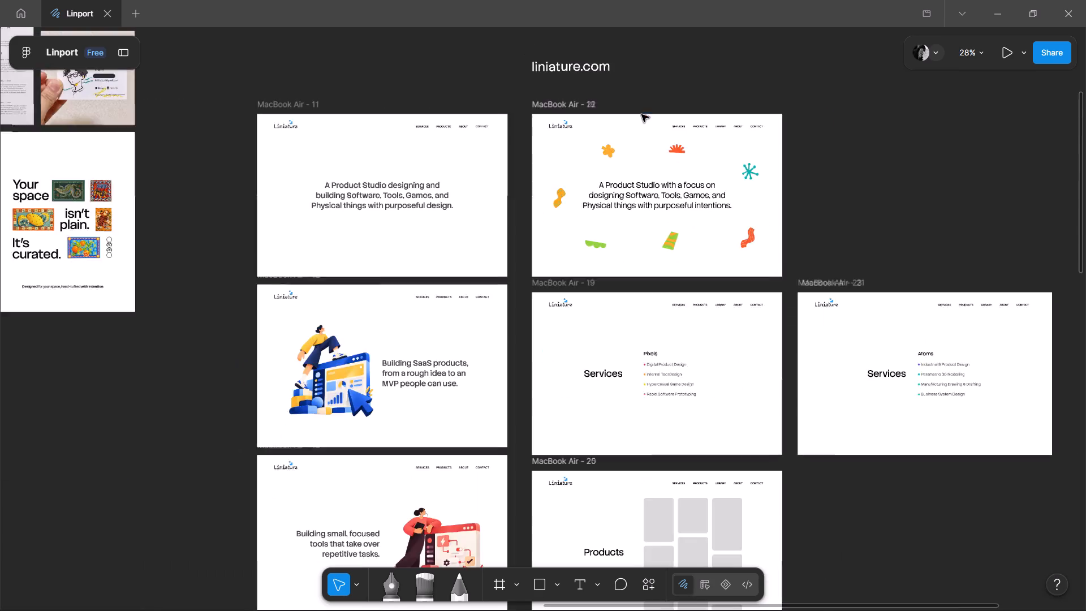
scroll(915, 144, "up", 4, "ctrl")
scroll(644, 166, "down", 3, "ctrl")
middle_click_drag(432, 204, 627, 208)
scroll(627, 208, "up", 3, "ctrl")
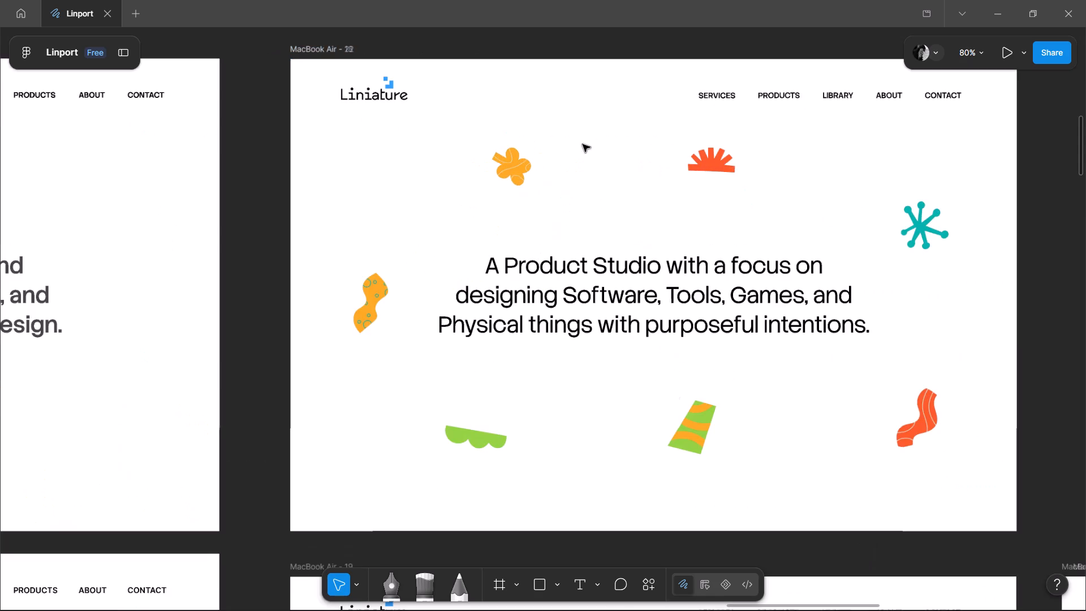
scroll(343, 107, "down", 2, "ctrl")
left_click(847, 193)
scroll(714, 197, "down", 3)
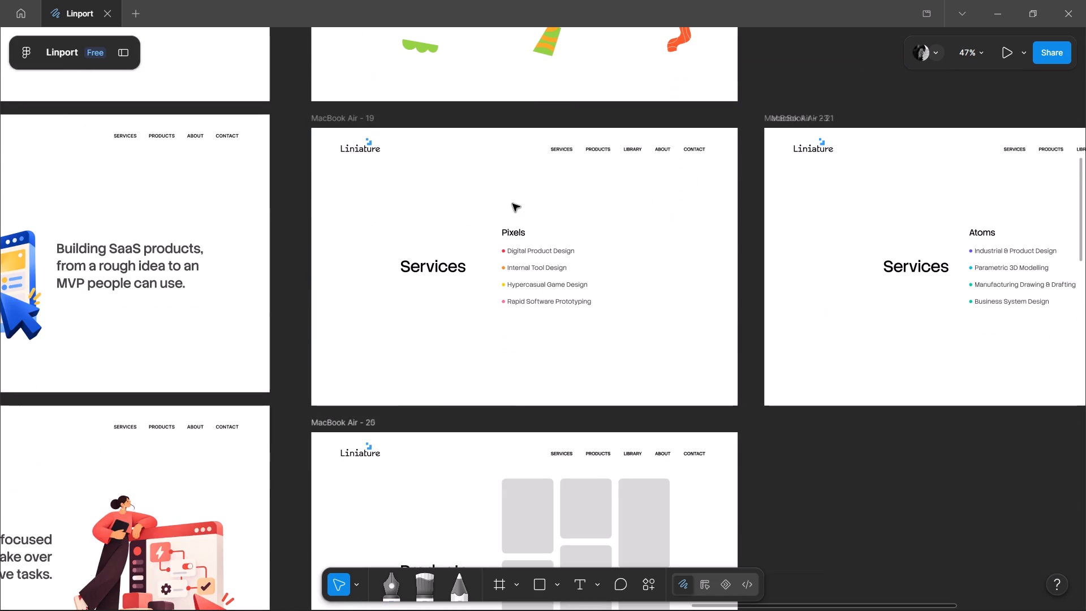
scroll(512, 204, "down", 6)
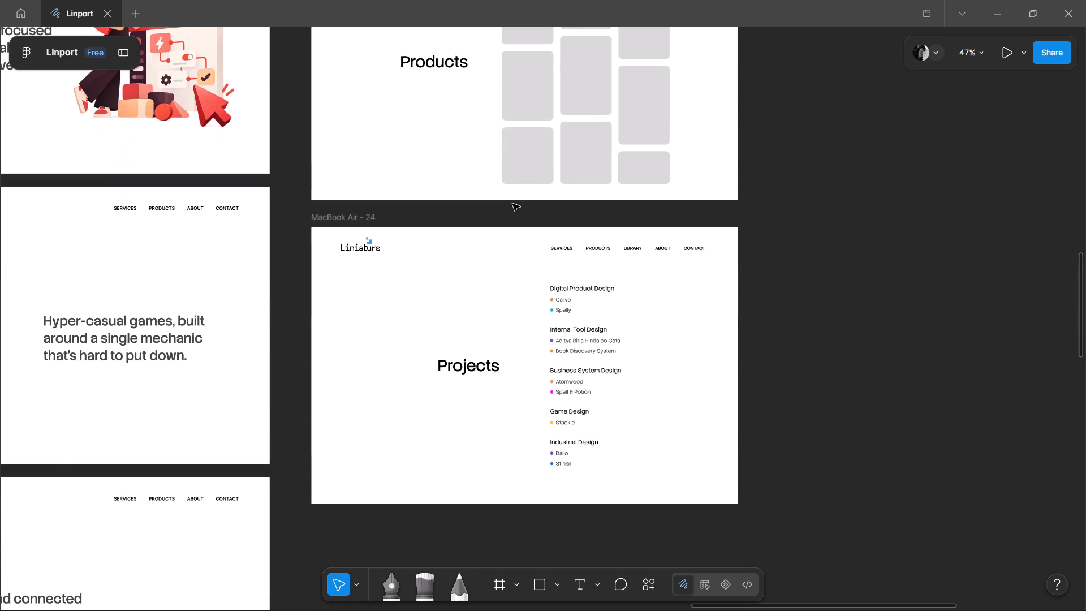
Examine the Projects page's layout and its category list from Digital Product Design to Industrial Design.
scroll(498, 453, "up", 4, "ctrl")
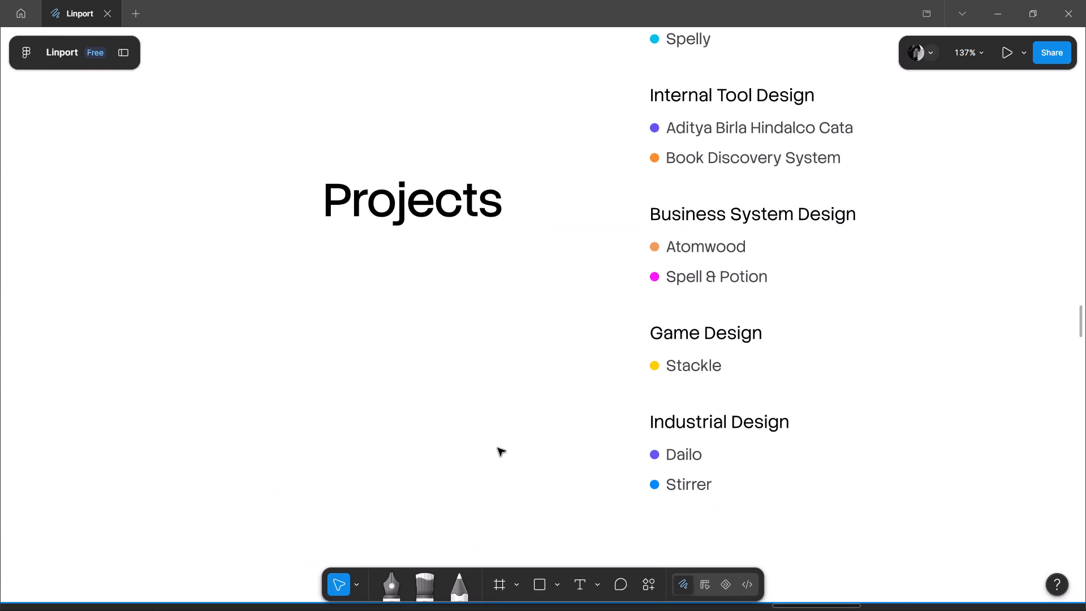
scroll(498, 436, "down", 1, "ctrl")
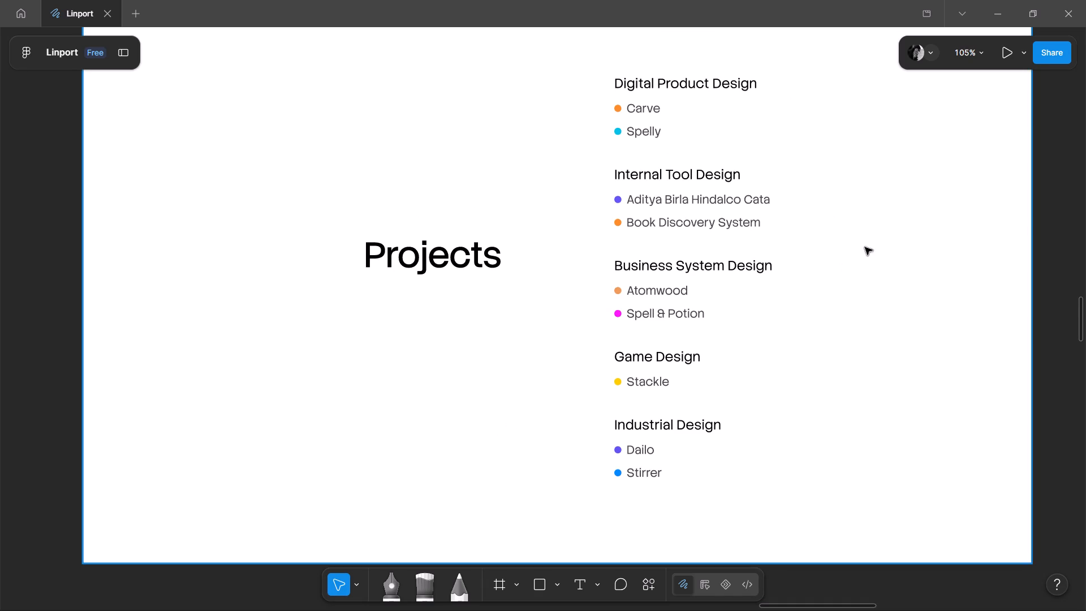
scroll(537, 380, "up", 1)
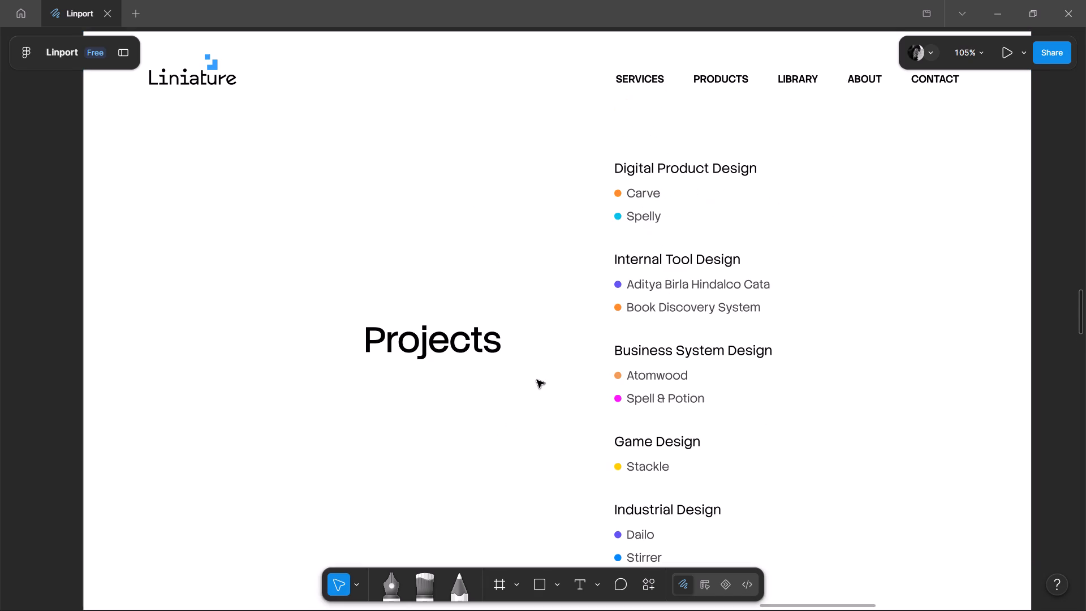
double_click(653, 195, "ctrl")
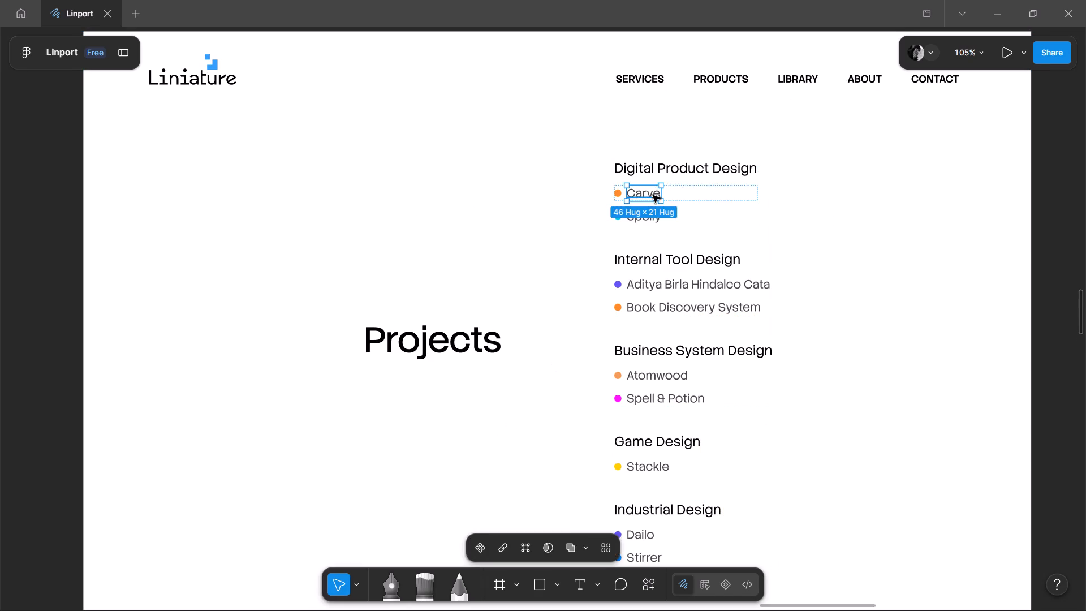
double_click(576, 279)
left_click(576, 279)
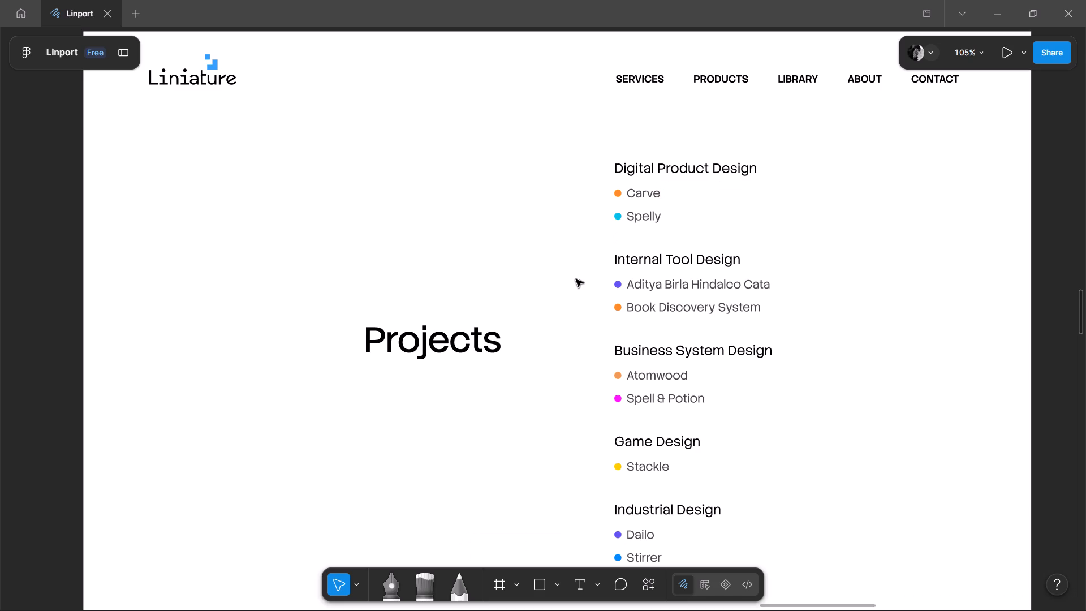
scroll(576, 279, "down", 1)
scroll(576, 279, "down", 3, "ctrl")
left_click(811, 390)
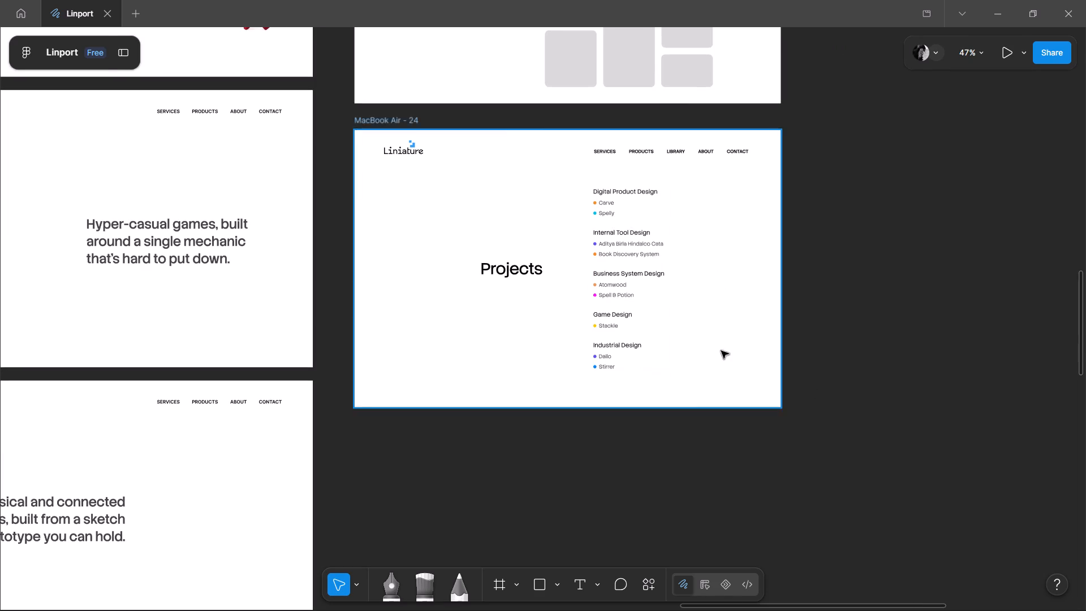
scroll(710, 340, "up", 3, "ctrl")
scroll(434, 212, "up", 3, "ctrl")
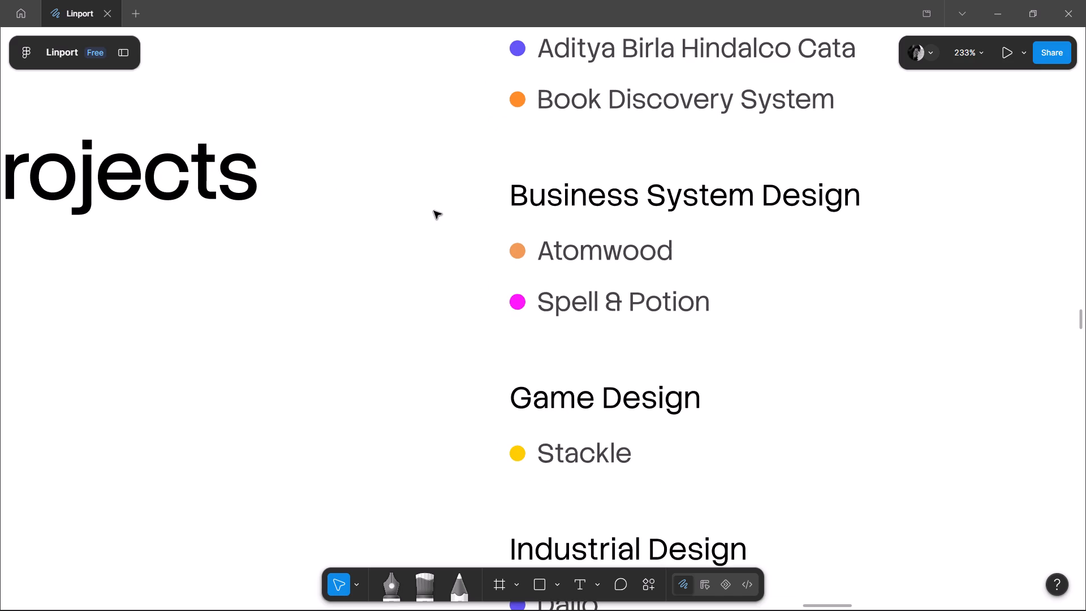
scroll(434, 211, "down", 2, "ctrl")
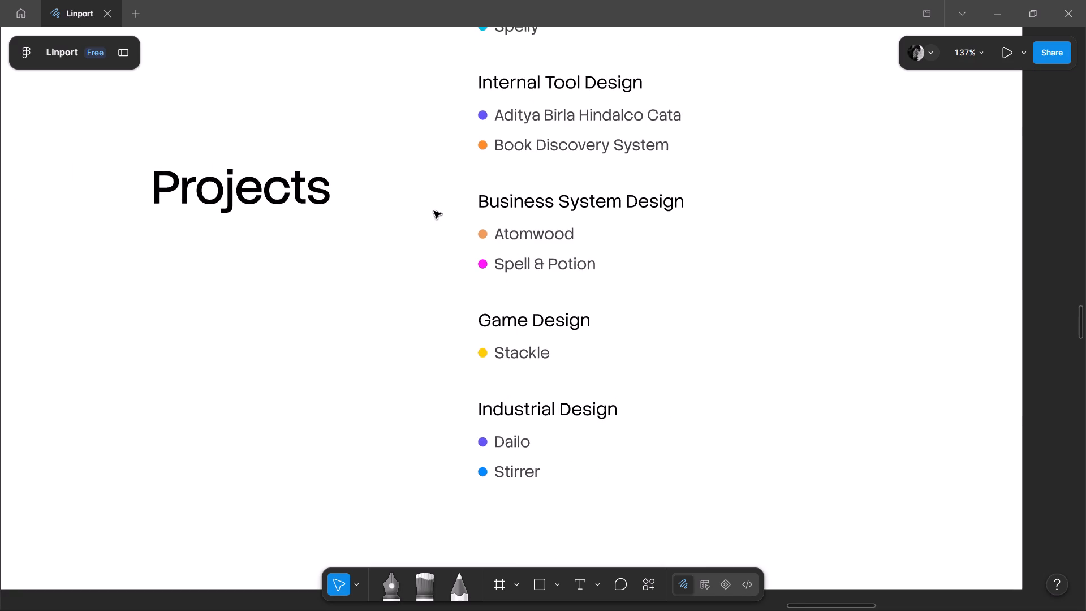
scroll(434, 211, "down", 2, "ctrl")
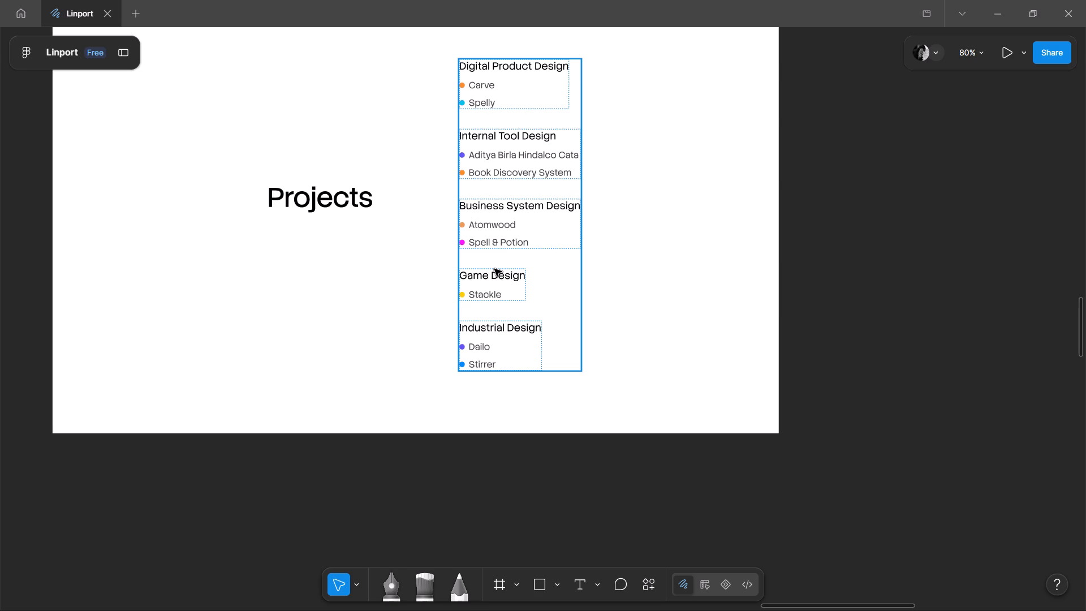
scroll(494, 269, "down", 3)
scroll(486, 279, "up", 4)
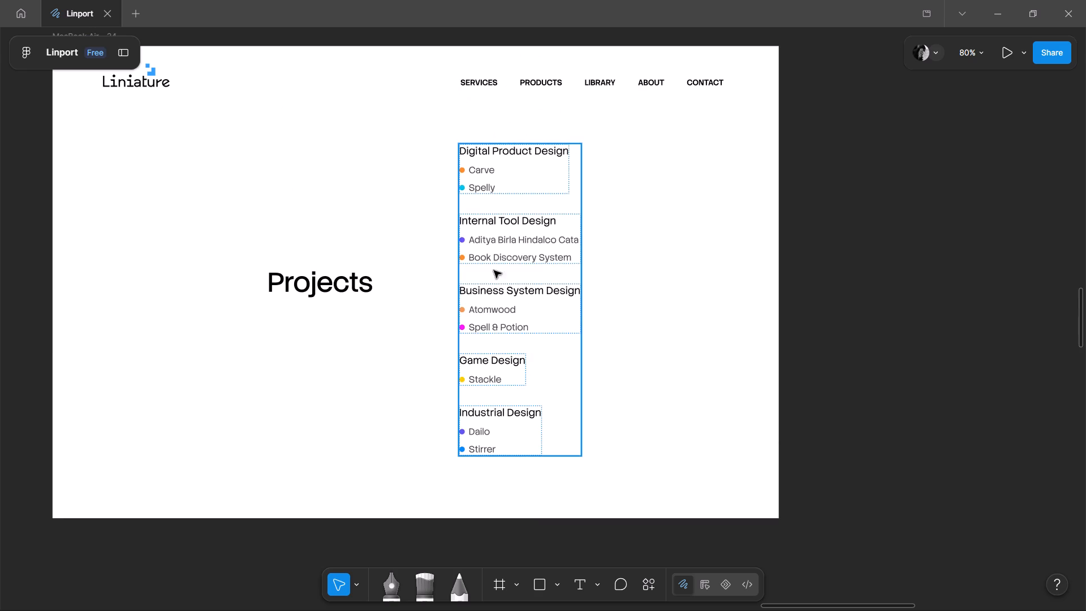
scroll(785, 164, "down", 4, "ctrl")
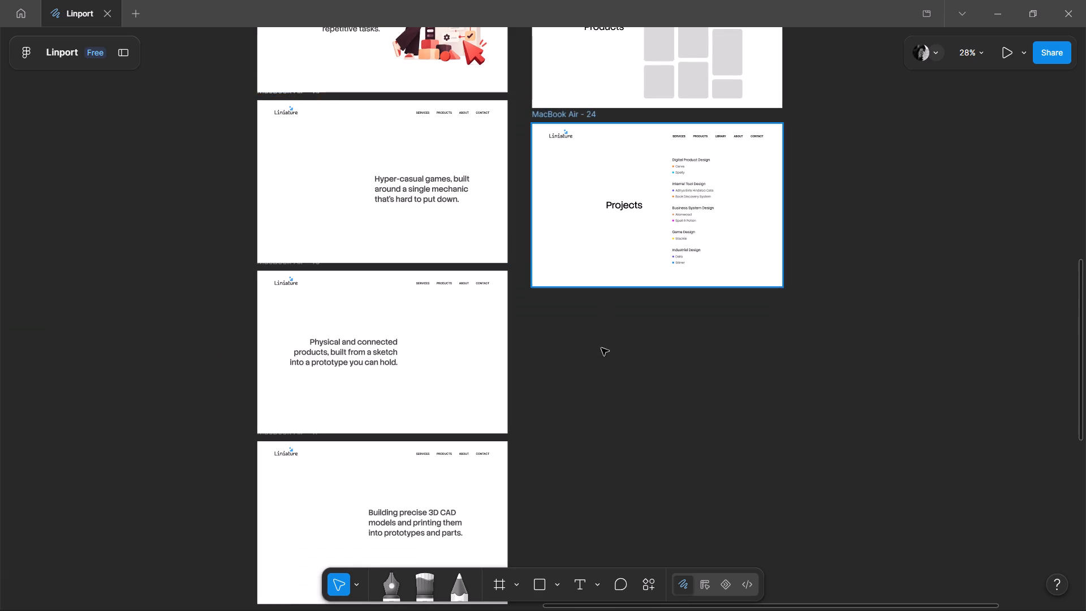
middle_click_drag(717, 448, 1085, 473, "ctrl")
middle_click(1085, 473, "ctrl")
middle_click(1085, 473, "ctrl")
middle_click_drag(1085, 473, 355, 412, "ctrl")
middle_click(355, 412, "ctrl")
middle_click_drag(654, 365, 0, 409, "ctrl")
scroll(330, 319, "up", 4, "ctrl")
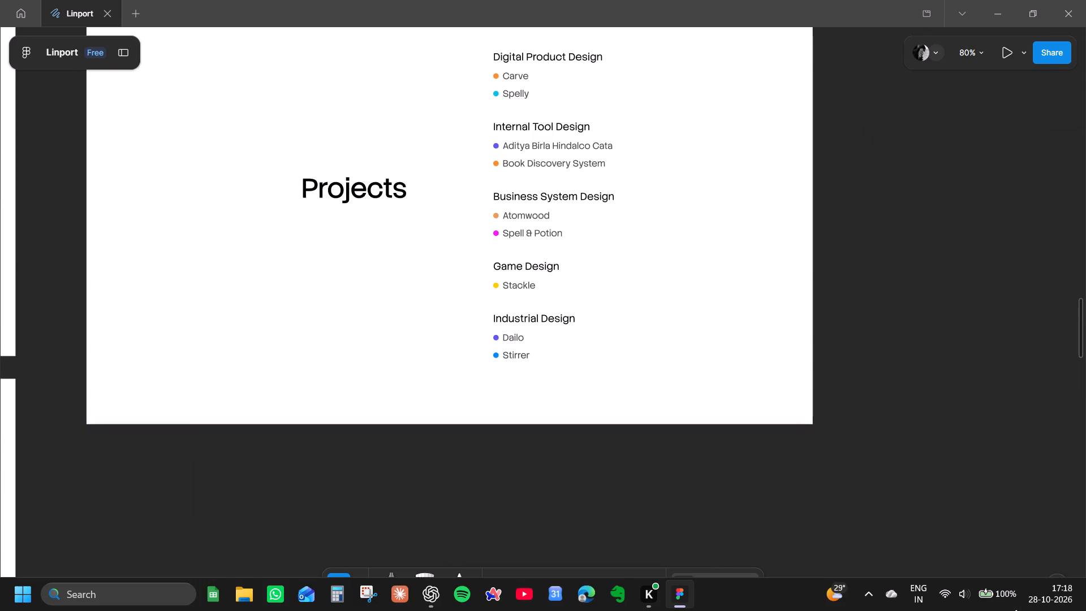
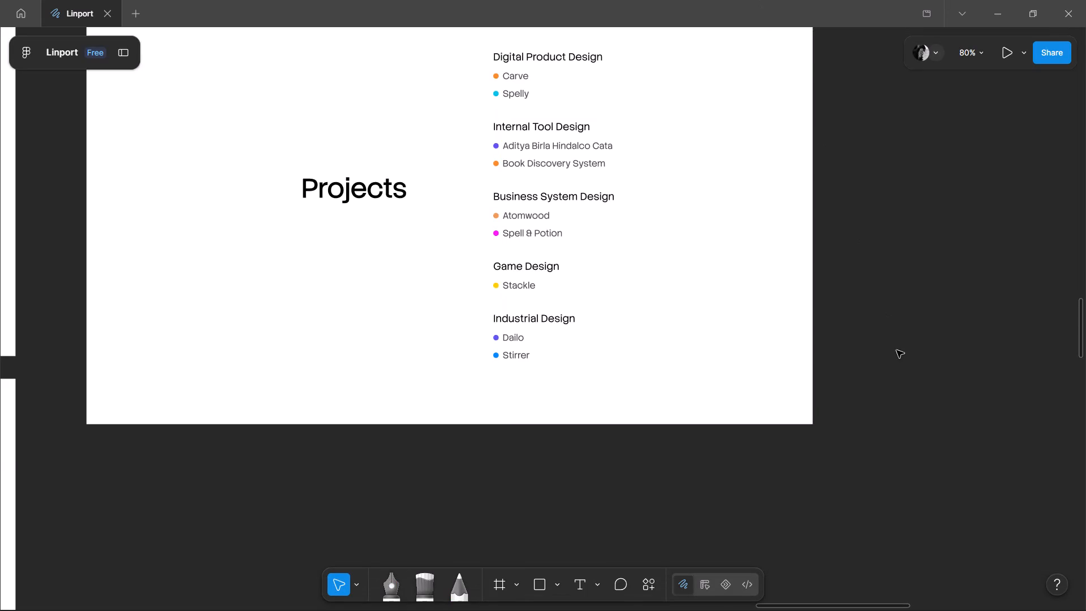
Examine the Projects page's layout and category list up close, including the Atomwood and Spell & Potion entries under Business System Design.
scroll(314, 477, "up", 1)
middle_click_drag(314, 477, 327, 505)
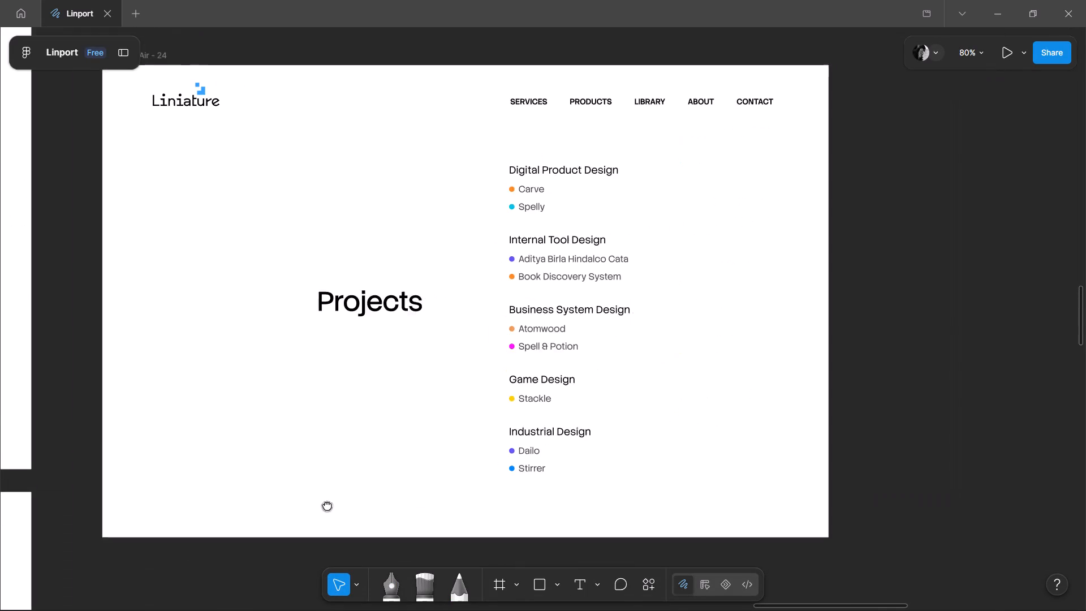
middle_click_drag(327, 505, 326, 505)
scroll(671, 238, "up", 5, "ctrl")
scroll(671, 238, "down", 7, "ctrl")
scroll(644, 230, "up", 5, "ctrl")
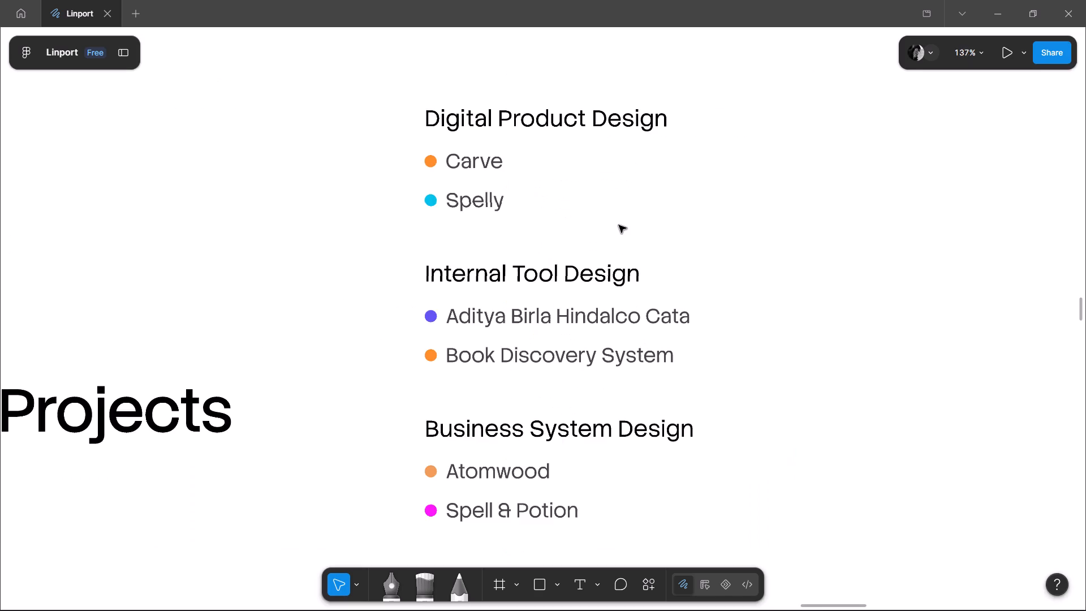
scroll(619, 225, "down", 5, "ctrl")
scroll(578, 279, "up", 5, "ctrl")
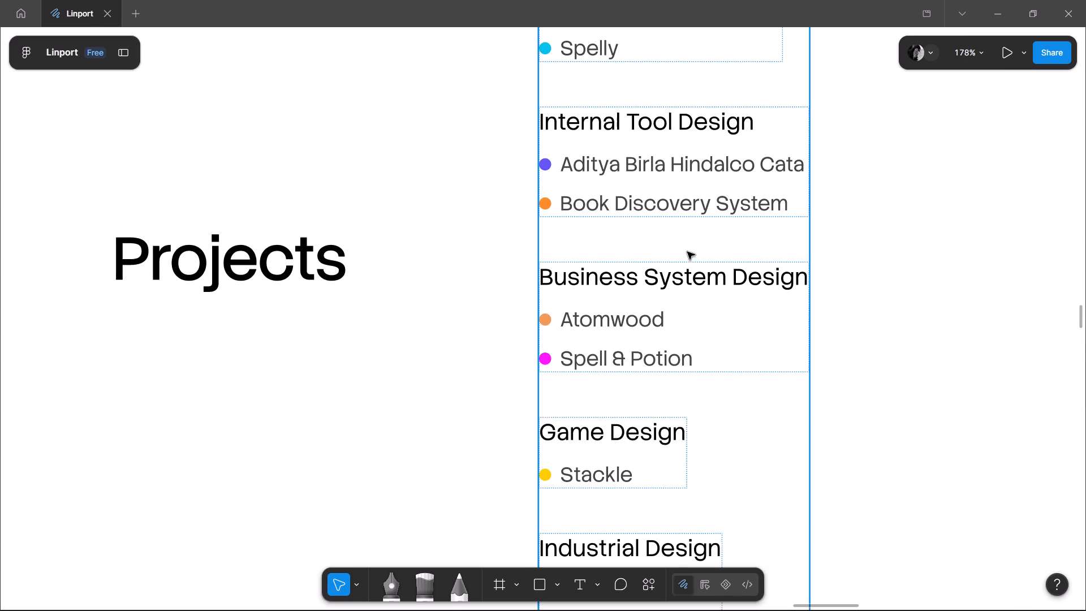
scroll(693, 256, "up", 4, "ctrl")
scroll(688, 256, "down", 4, "ctrl")
scroll(641, 345, "up", 4, "ctrl")
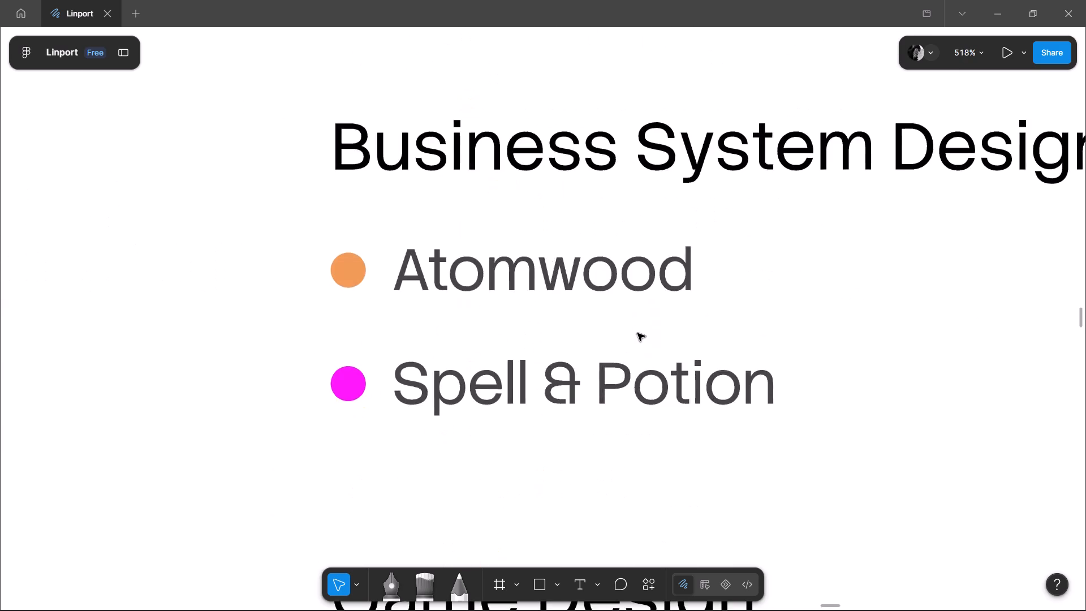
scroll(637, 321, "down", 13, "ctrl")
Review the page frames across the canvas and examine the liniature.com home page's tagline and decorative shapes.
middle_click_drag(381, 316, 898, 333, "ctrl")
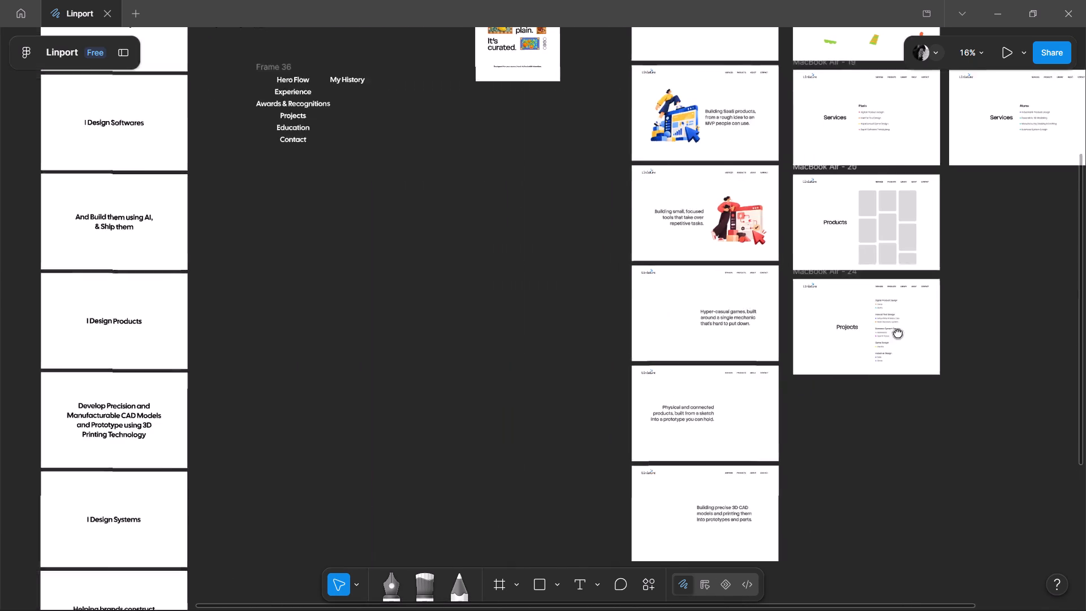
middle_click_drag(898, 333, 389, 454, "ctrl")
scroll(507, 202, "up", 5, "ctrl")
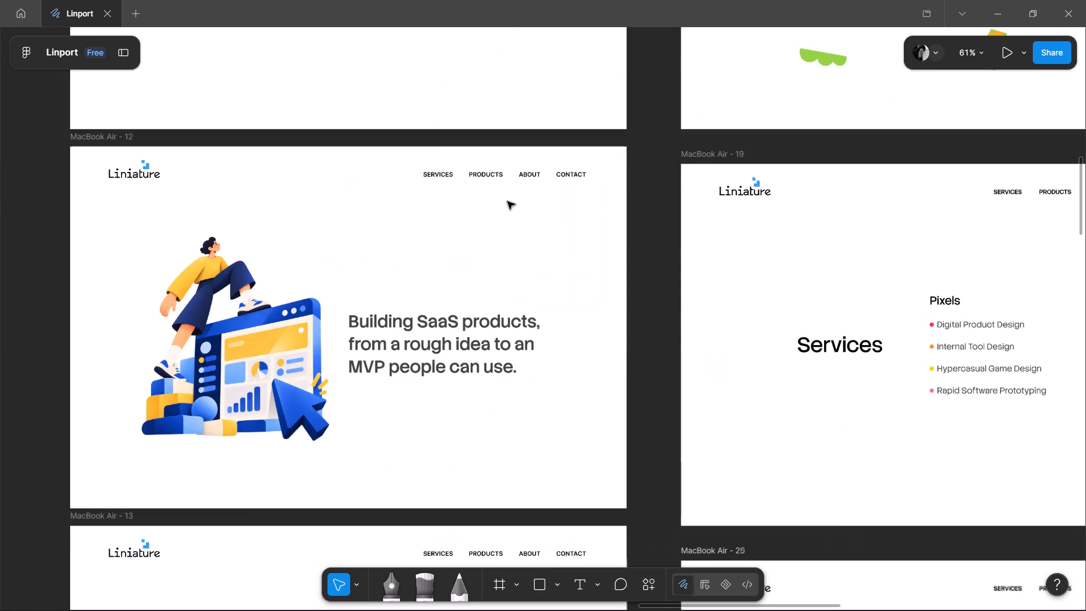
middle_click_drag(716, 252, 339, 597, "ctrl")
scroll(589, 321, "up", 5, "ctrl")
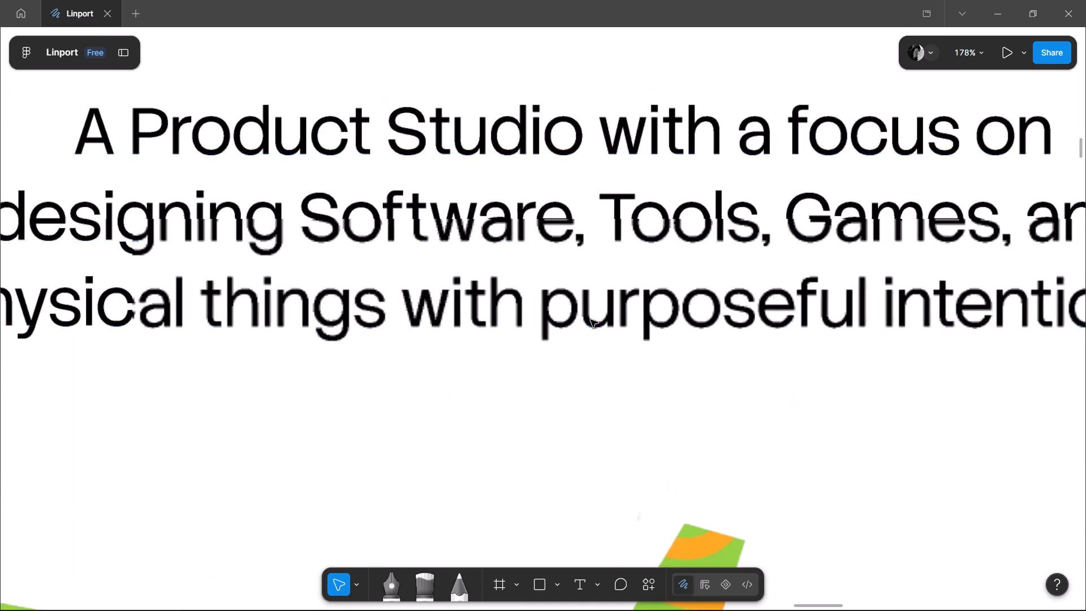
scroll(591, 320, "down", 6, "ctrl")
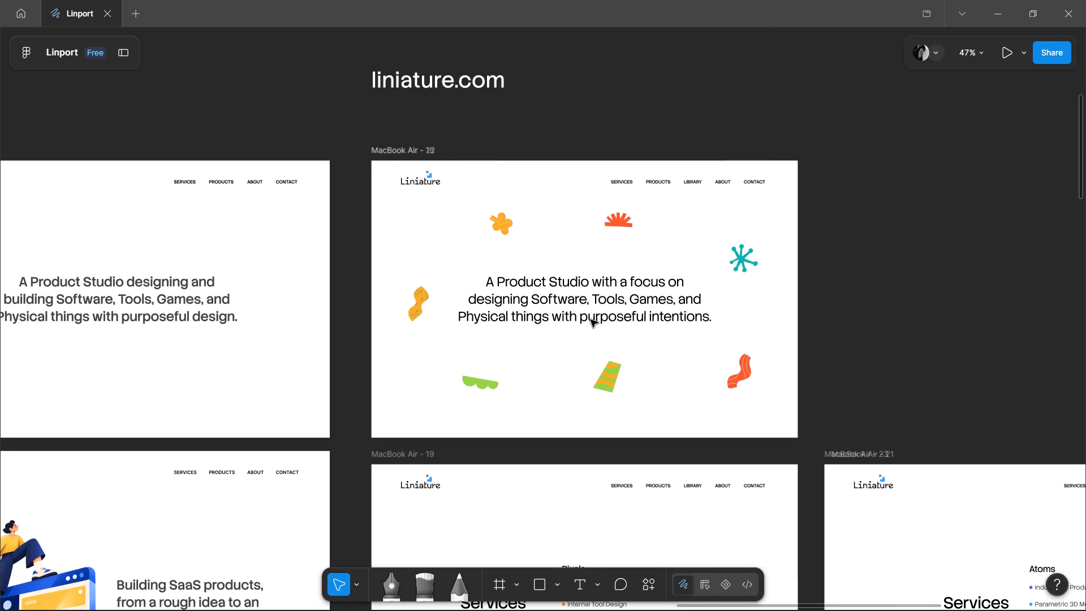
scroll(591, 320, "down", 5)
scroll(591, 320, "up", 5, "ctrl")
scroll(591, 320, "down", 3, "ctrl")
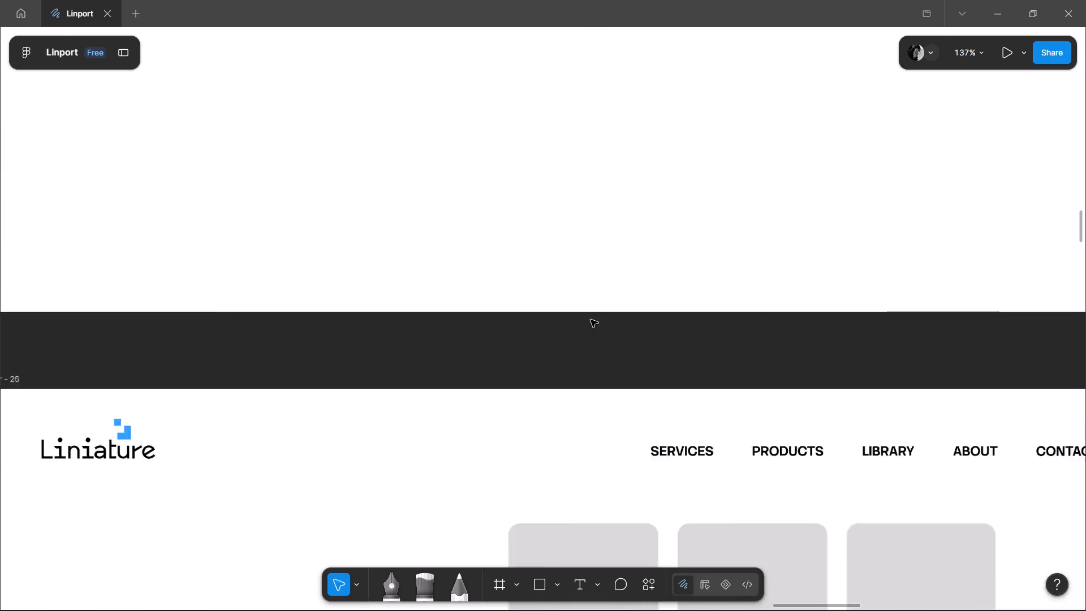
scroll(591, 320, "down", 3, "ctrl")
scroll(591, 320, "up", 4)
scroll(591, 320, "up", 5, "ctrl")
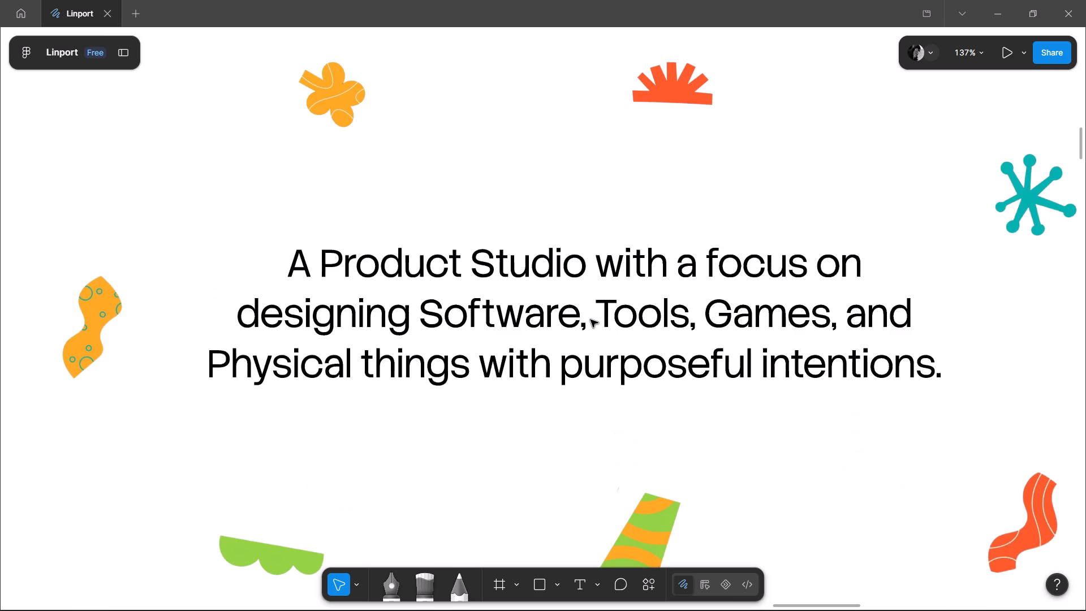
scroll(591, 320, "down", 2, "ctrl")
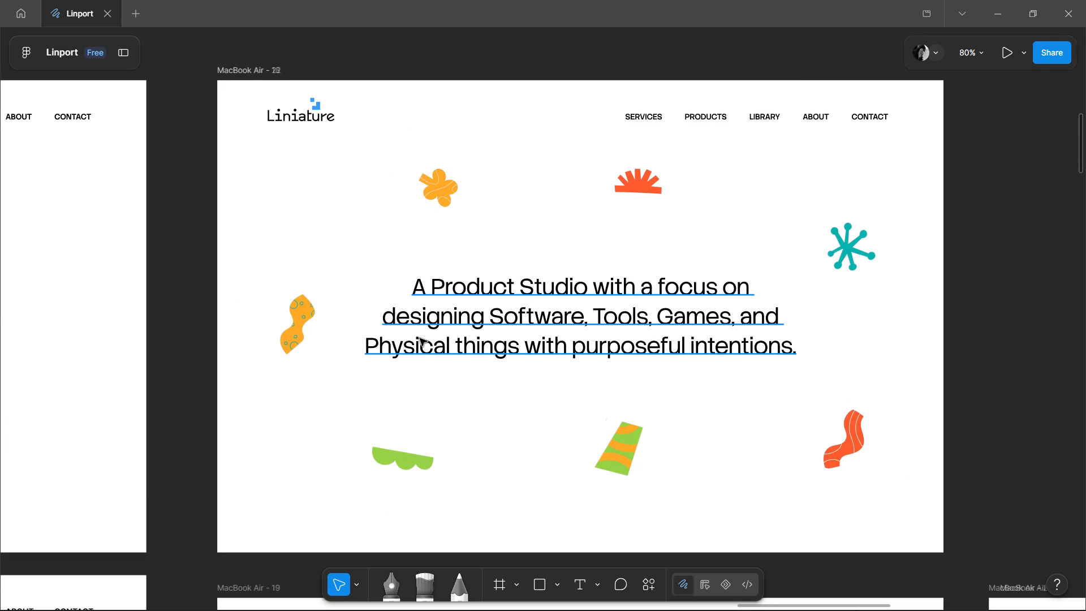
Compare the home page with the Projects page further down the column, checking its title and project lists.
scroll(420, 338, "down", 17)
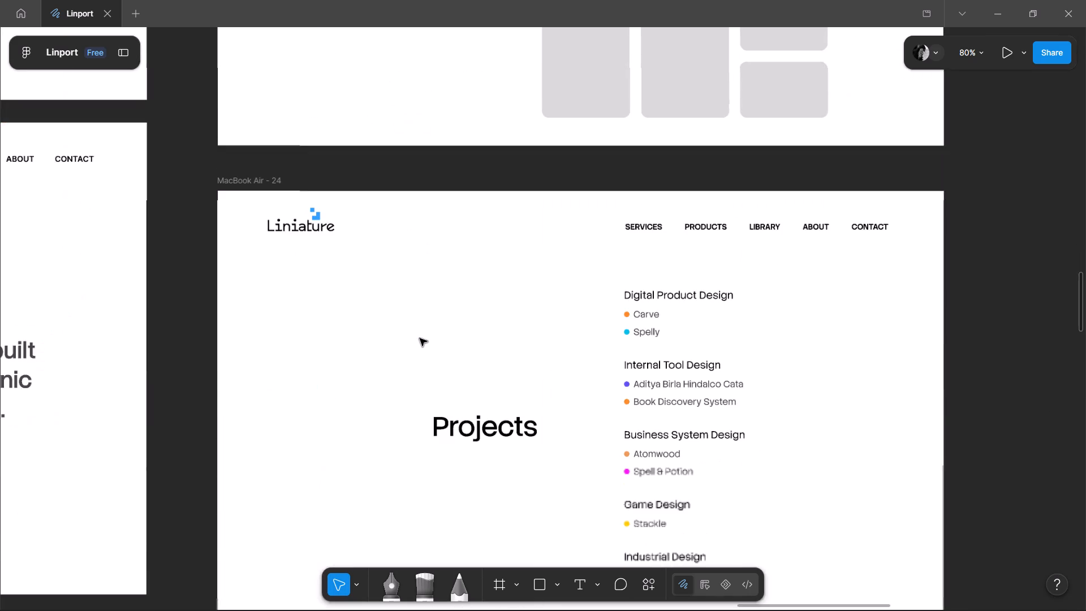
scroll(420, 338, "down", 3)
scroll(420, 338, "up", 2)
scroll(576, 329, "up", 4, "ctrl")
scroll(576, 329, "down", 2, "ctrl")
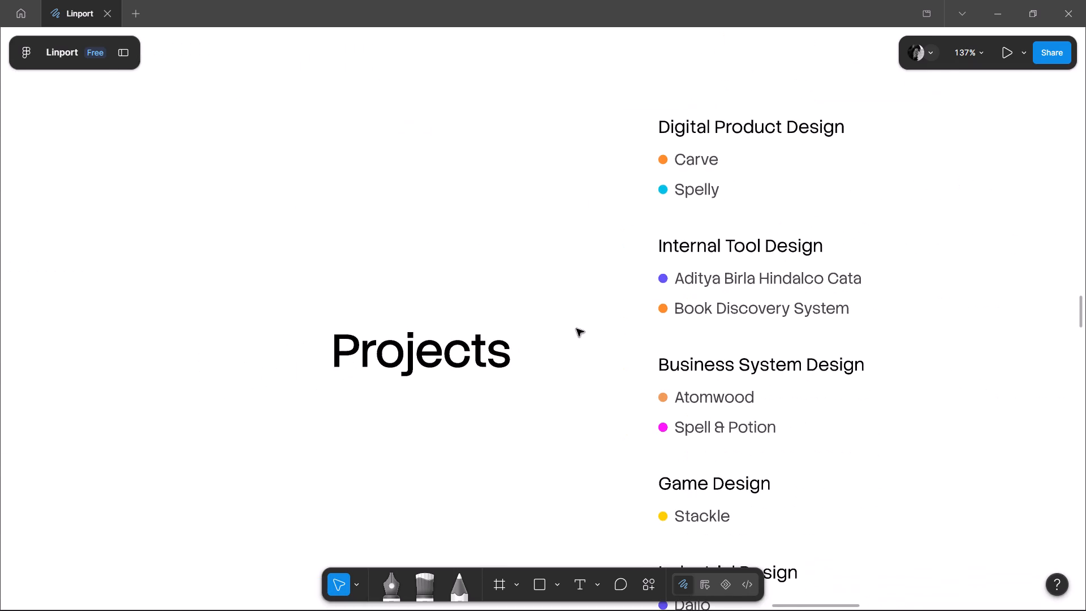
scroll(576, 329, "down", 1, "ctrl")
scroll(576, 329, "down", 2)
scroll(576, 329, "down", 1, "ctrl")
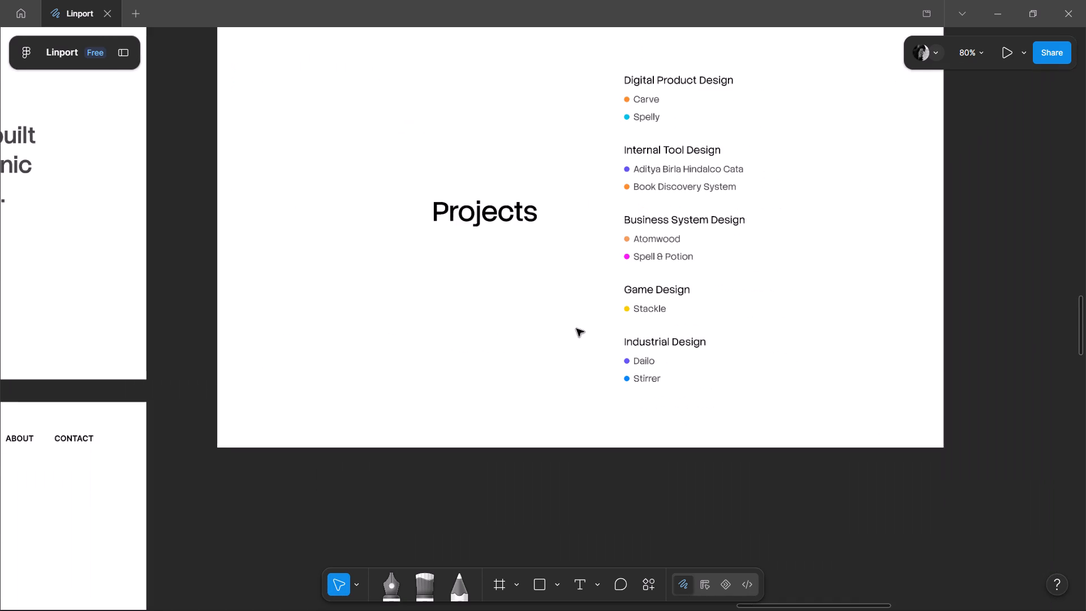
Examine the Projects page's header navigation, title placement and coloured project entries from Carve to Stirrer.
scroll(576, 329, "up", 2)
scroll(708, 213, "up", 3, "ctrl")
scroll(698, 209, "down", 2, "ctrl")
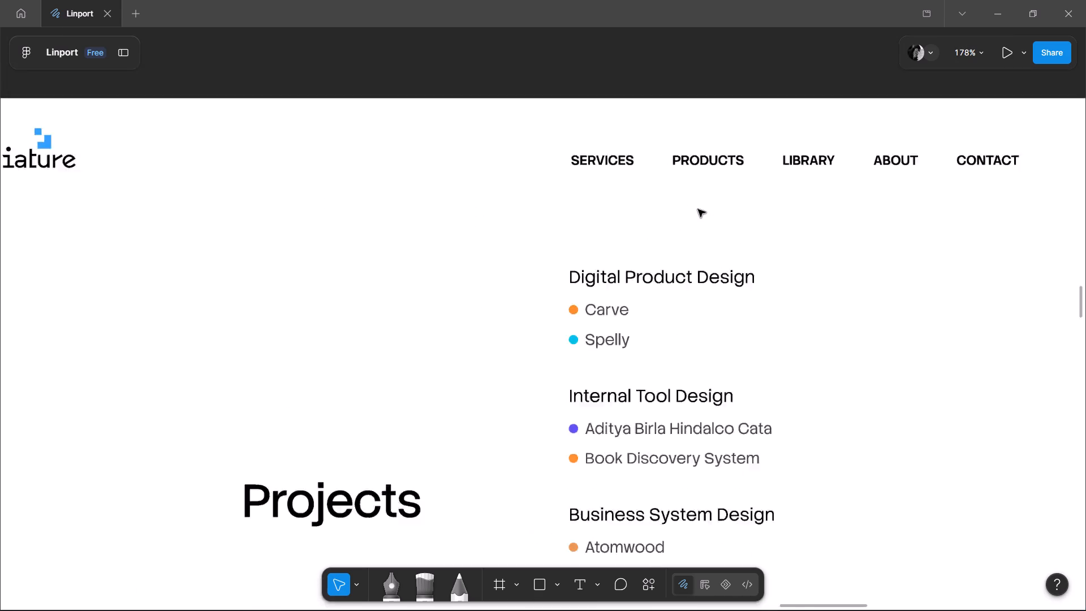
scroll(698, 209, "down", 3, "ctrl")
scroll(696, 345, "up", 4, "ctrl")
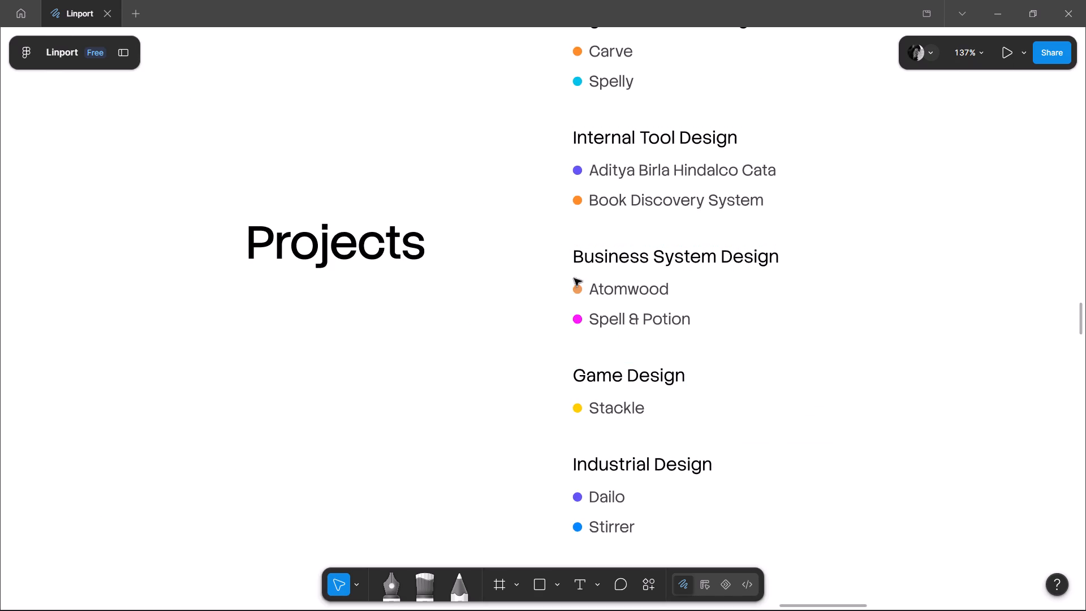
scroll(589, 321, "down", 2, "ctrl")
scroll(628, 427, "down", 2, "ctrl")
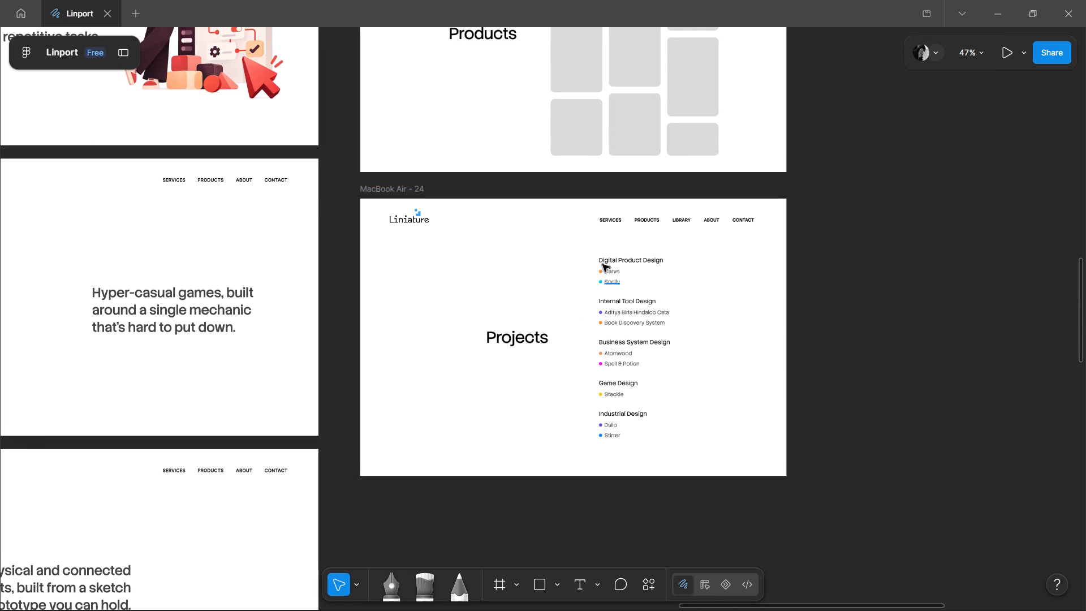
scroll(585, 516, "up", 3, "ctrl")
scroll(671, 413, "up", 2)
scroll(505, 389, "down", 1, "ctrl")
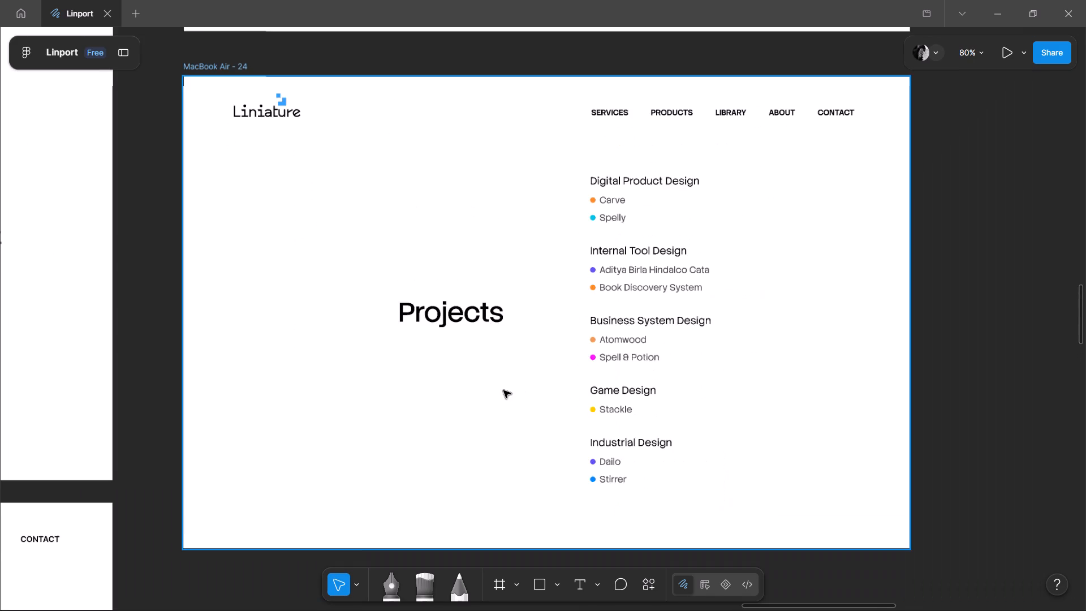
scroll(544, 390, "up", 1, "ctrl")
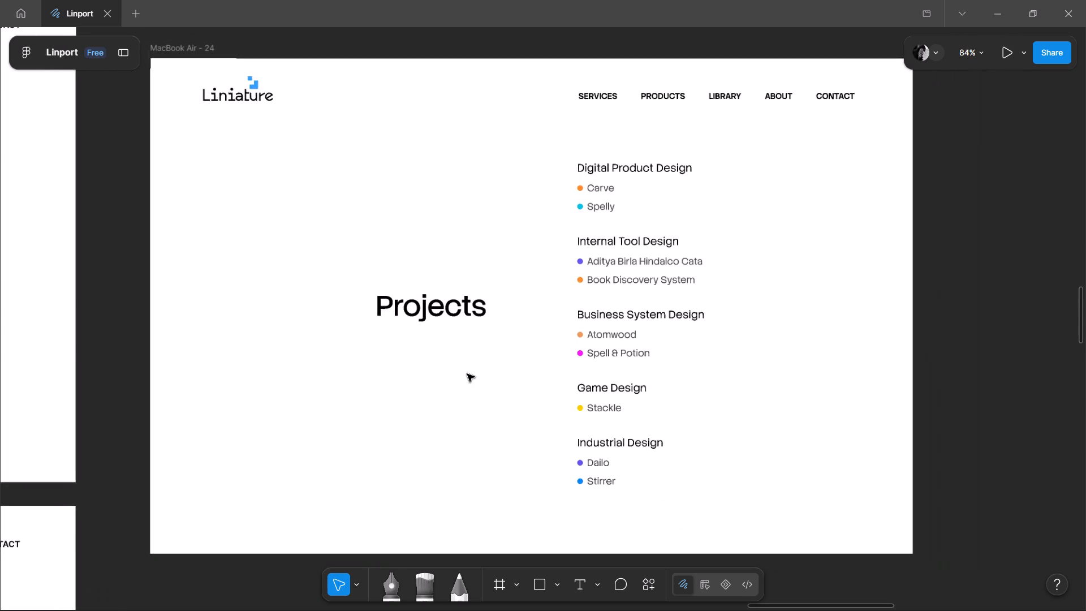
scroll(467, 374, "up", 1)
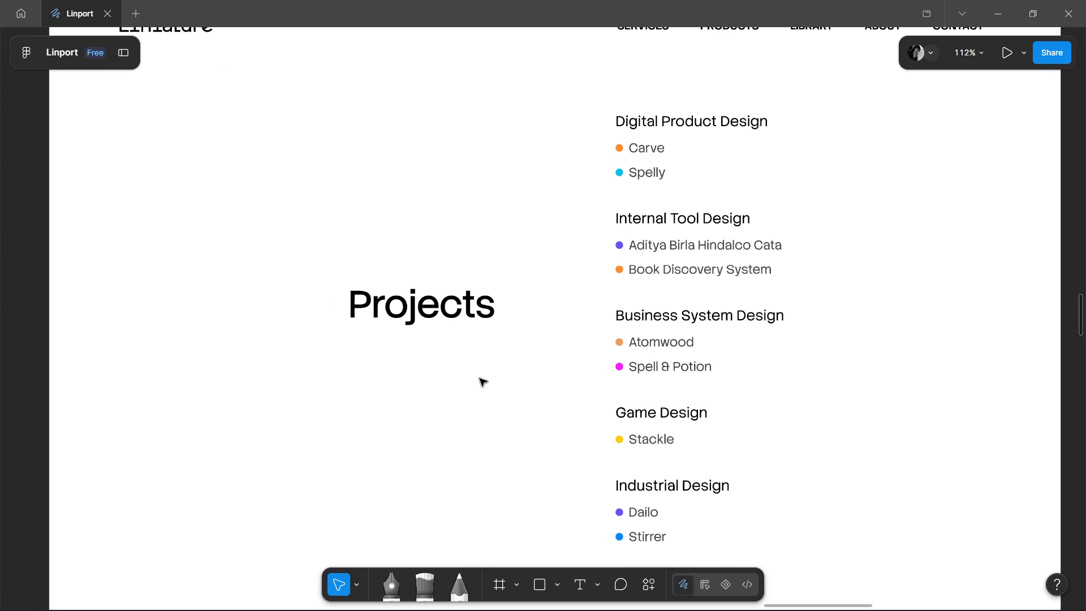
scroll(480, 378, "down", 1)
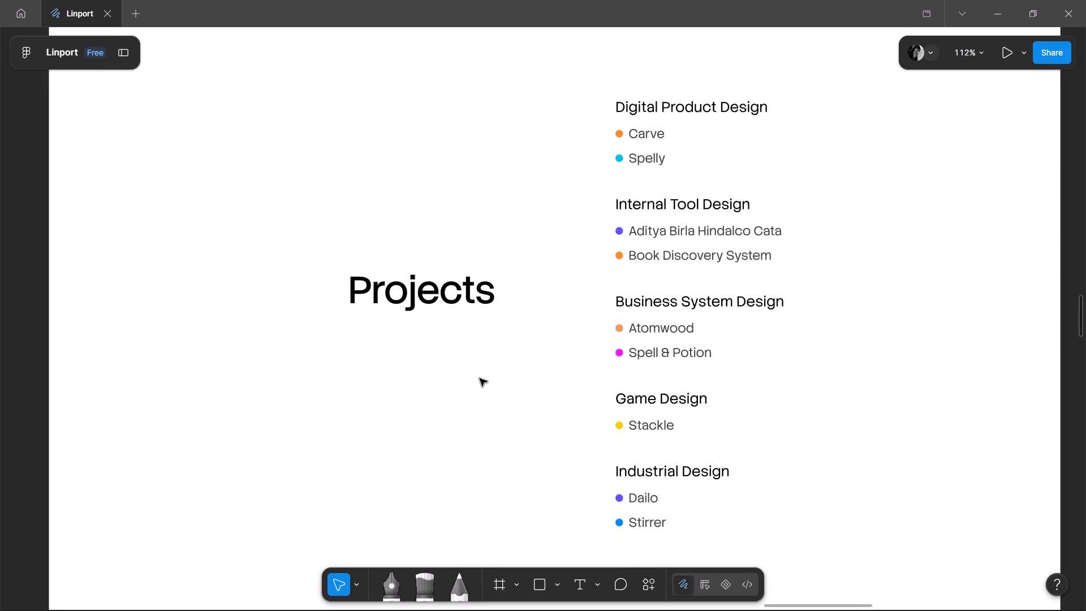
left_click(903, 468)
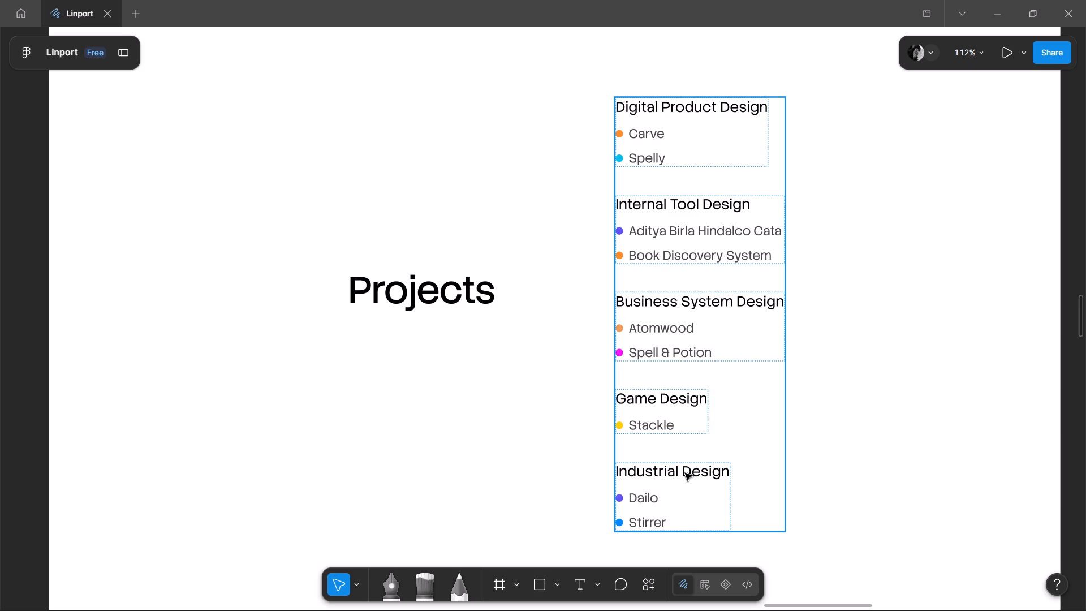
double_click(548, 414)
Review the Products page, the Pixels and Atoms Services pages, and the home page under the liniature.com heading.
scroll(243, 271, "down", 4, "ctrl")
middle_click_drag(109, 315, 264, 524)
scroll(264, 524, "up", 1)
scroll(688, 469, "up", 3, "ctrl")
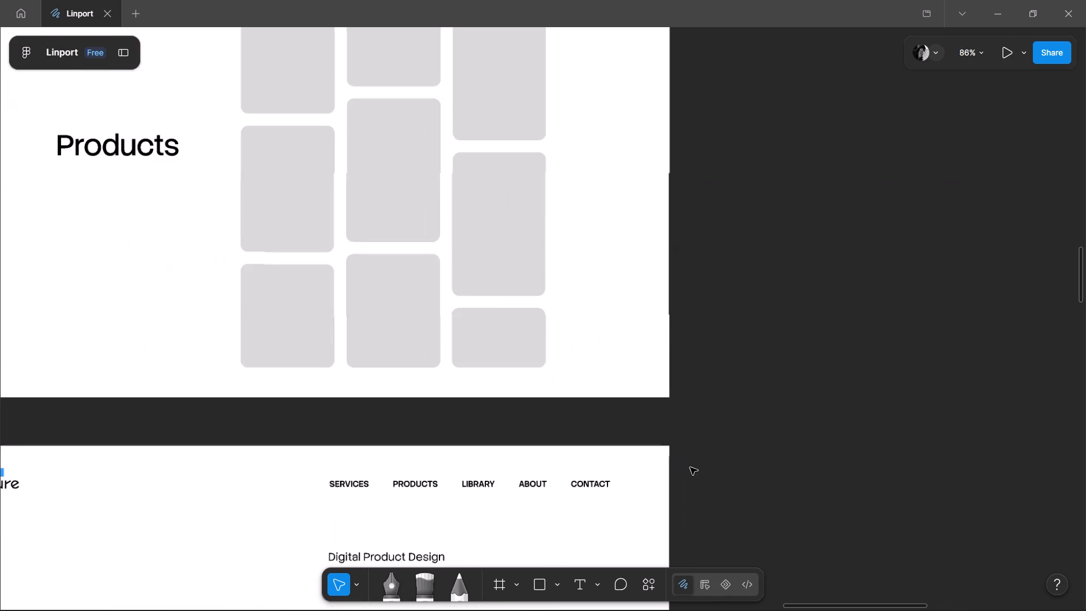
middle_click_drag(142, 424, 720, 419)
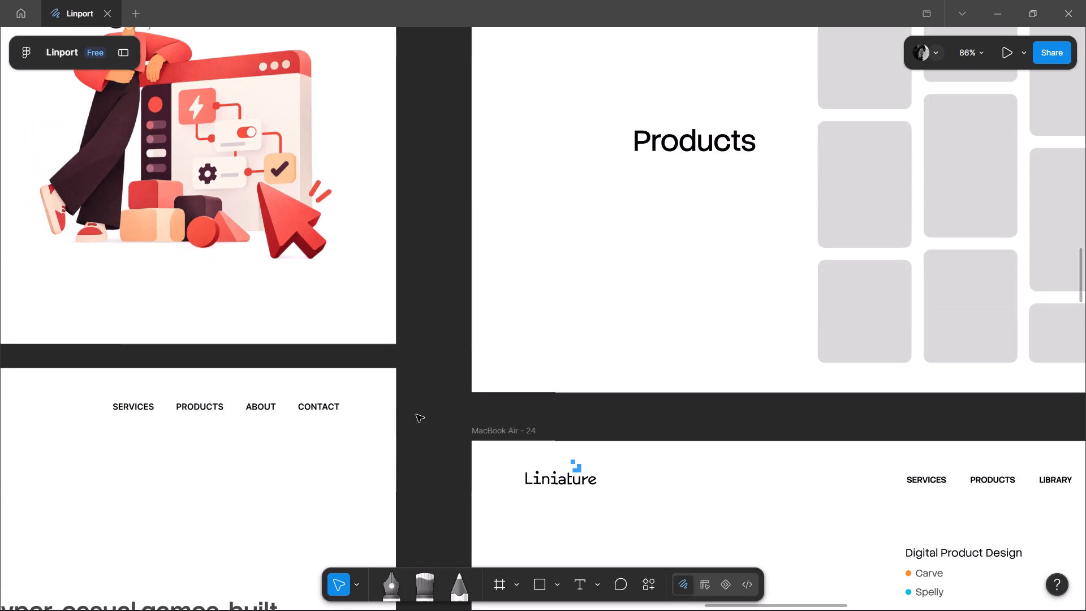
scroll(441, 412, "up", 7)
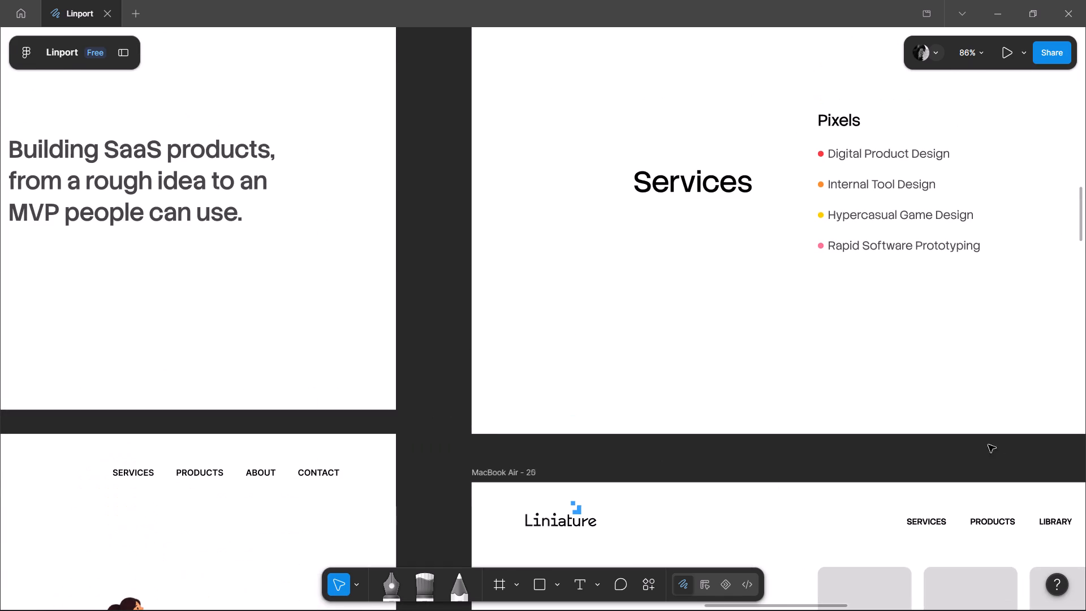
middle_click_drag(1043, 468, 350, 529)
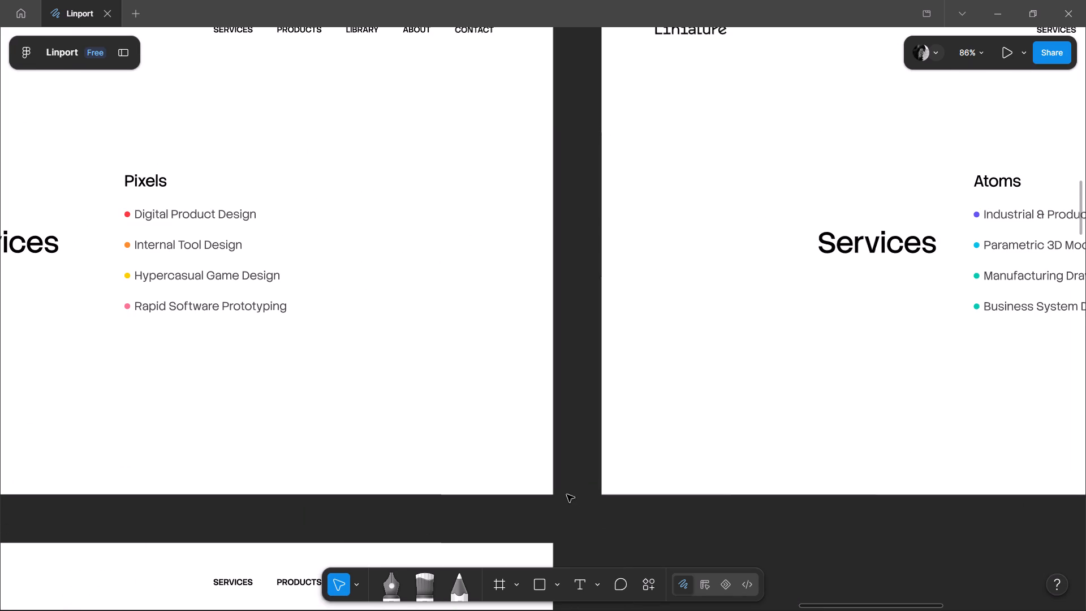
scroll(572, 485, "up", 6)
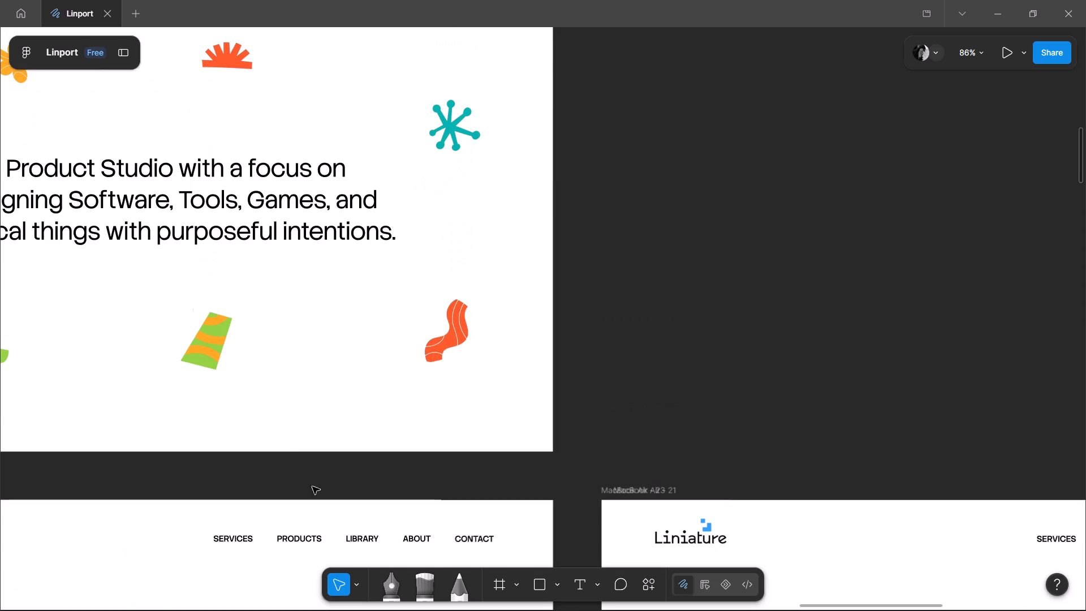
scroll(199, 484, "up", 1)
middle_click_drag(199, 484, 799, 523)
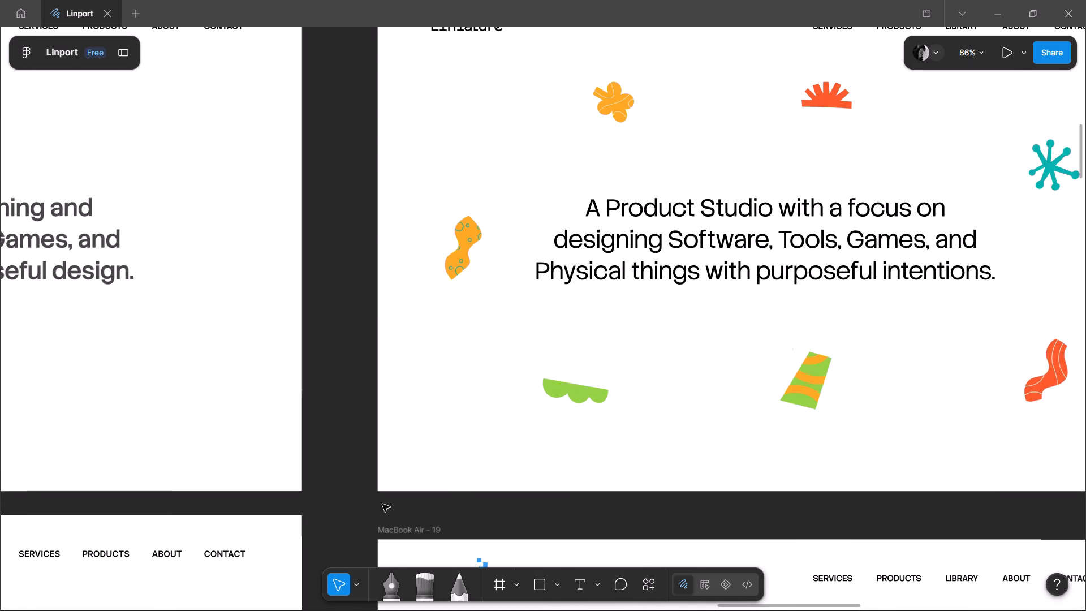
scroll(354, 500, "up", 5)
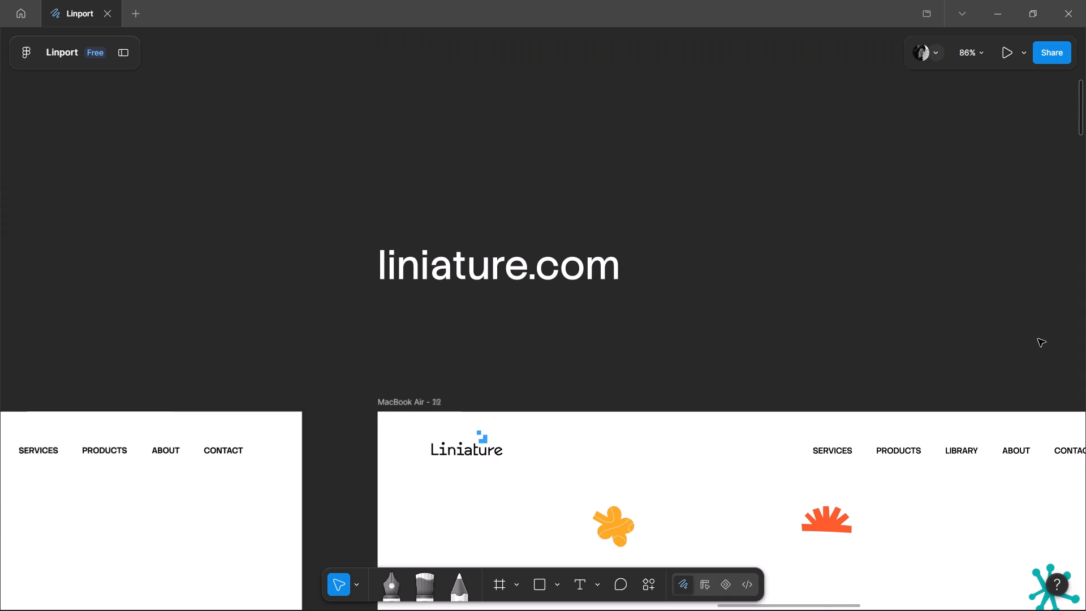
Examine the Atoms Services page and compare its layout with the Pixels Services page beside it.
middle_click_drag(1039, 339, 0, 168)
scroll(131, 226, "down", 9)
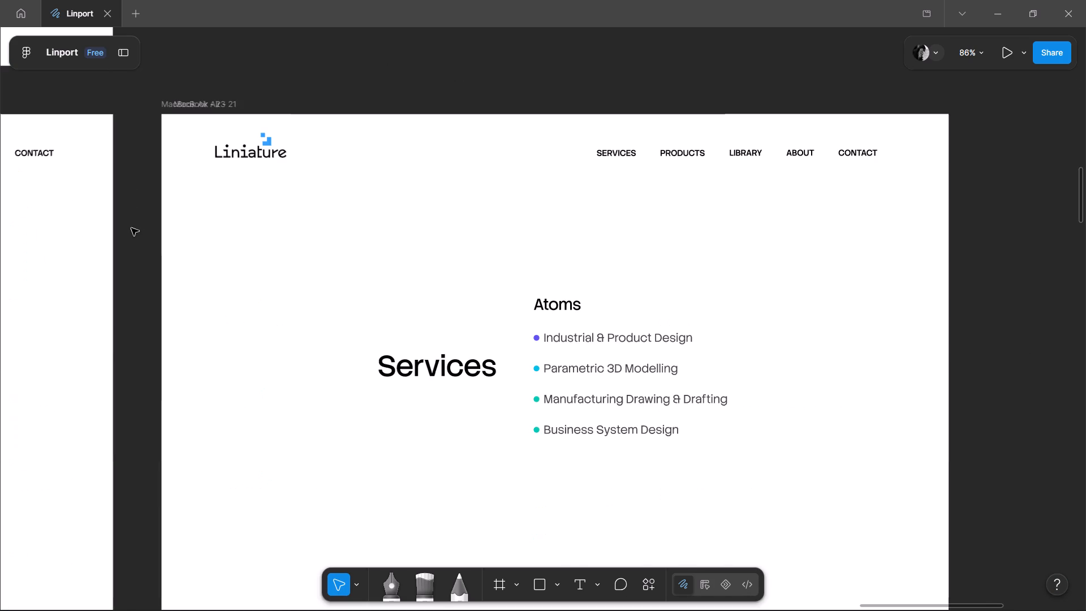
scroll(134, 223, "down", 6, "ctrl")
middle_click_drag(134, 223, 136, 223)
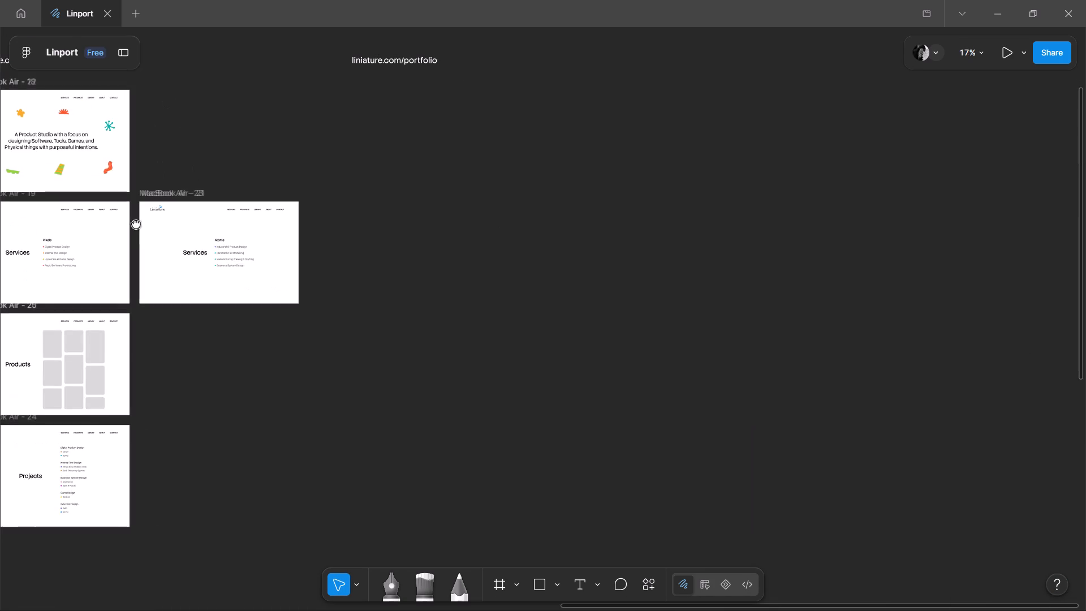
middle_click_drag(136, 223, 481, 235)
scroll(407, 280, "up", 7, "ctrl")
scroll(375, 261, "down", 3, "ctrl")
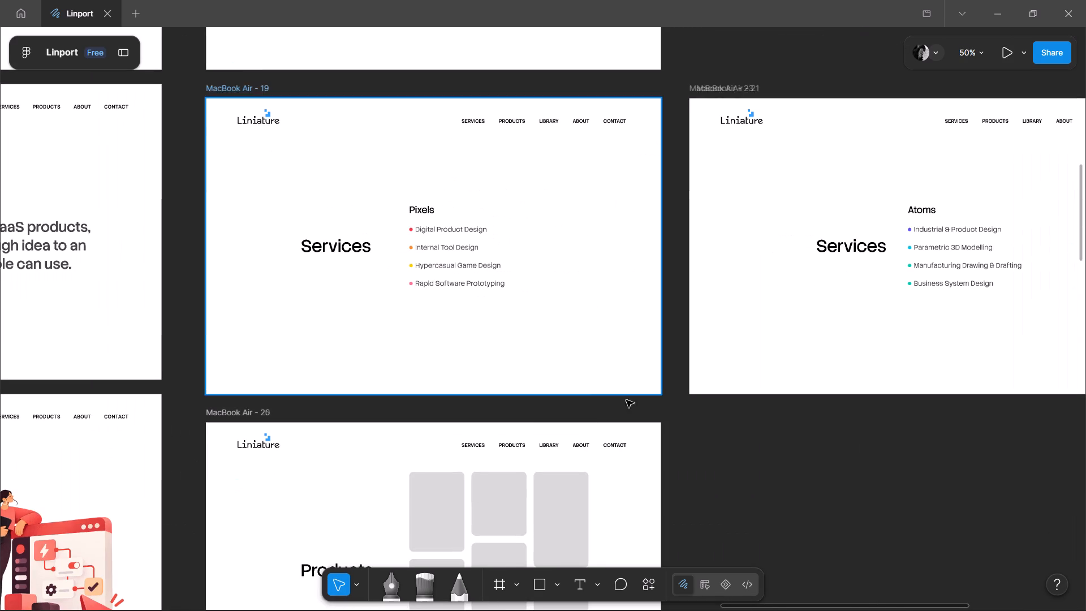
left_click_drag(672, 409, 626, 408, "ctrl")
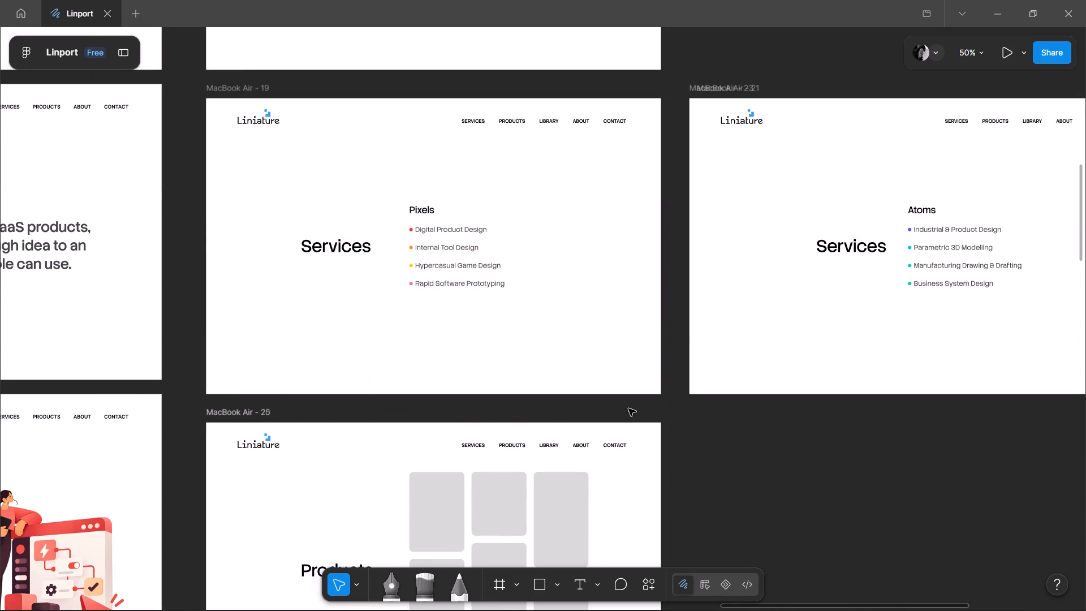
Examine the Projects page's list again, from Digital Product Design down to Industrial Design.
scroll(633, 407, "down", 7)
scroll(544, 371, "up", 6, "ctrl")
scroll(525, 362, "down", 2, "ctrl")
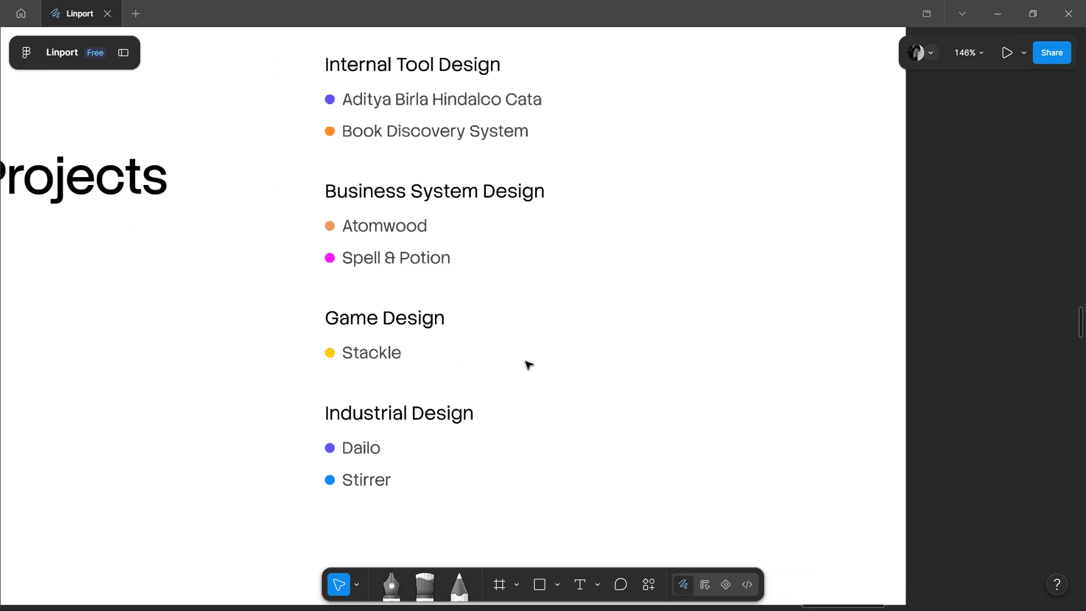
scroll(382, 350, "up", 2, "ctrl")
scroll(360, 347, "down", 3, "ctrl")
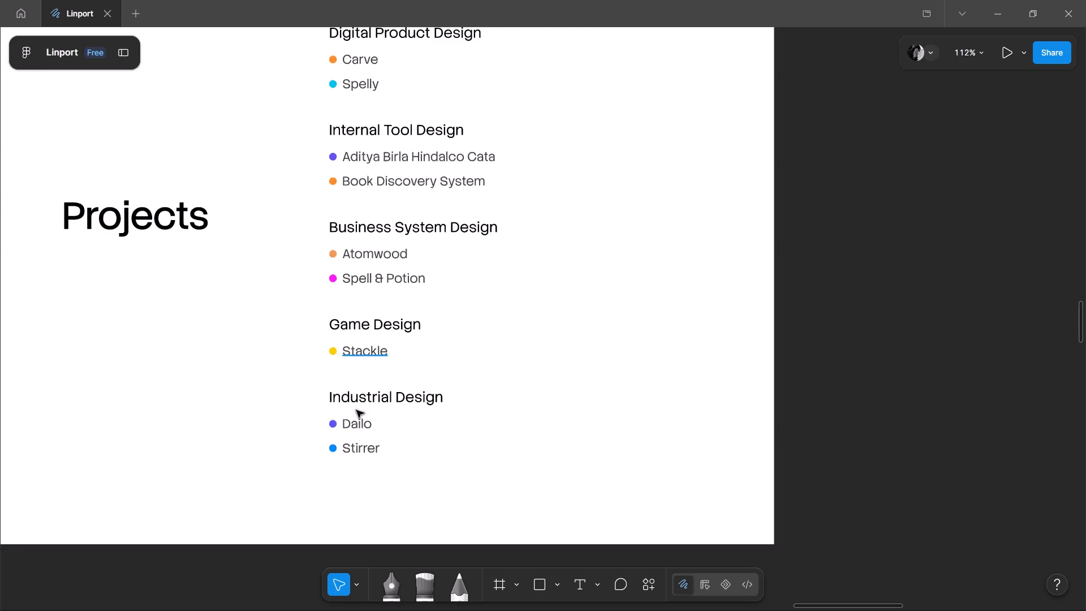
Examine the Projects page's title placement, header and category list from Digital Product Design down to Industrial Design.
scroll(354, 423, "up", 3)
scroll(358, 384, "down", 2)
scroll(275, 348, "down", 2, "ctrl")
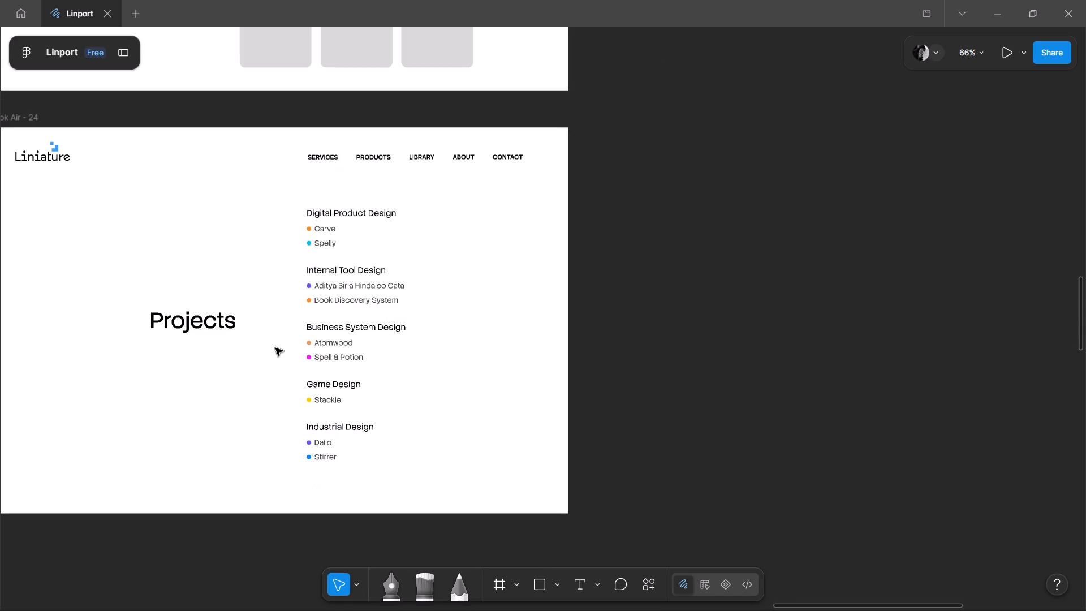
scroll(275, 348, "up", 2, "ctrl")
scroll(275, 347, "down", 3, "ctrl")
middle_click_drag(201, 381, 652, 331)
scroll(783, 332, "up", 2, "ctrl")
scroll(430, 289, "down", 1, "ctrl")
scroll(724, 142, "up", 4, "ctrl")
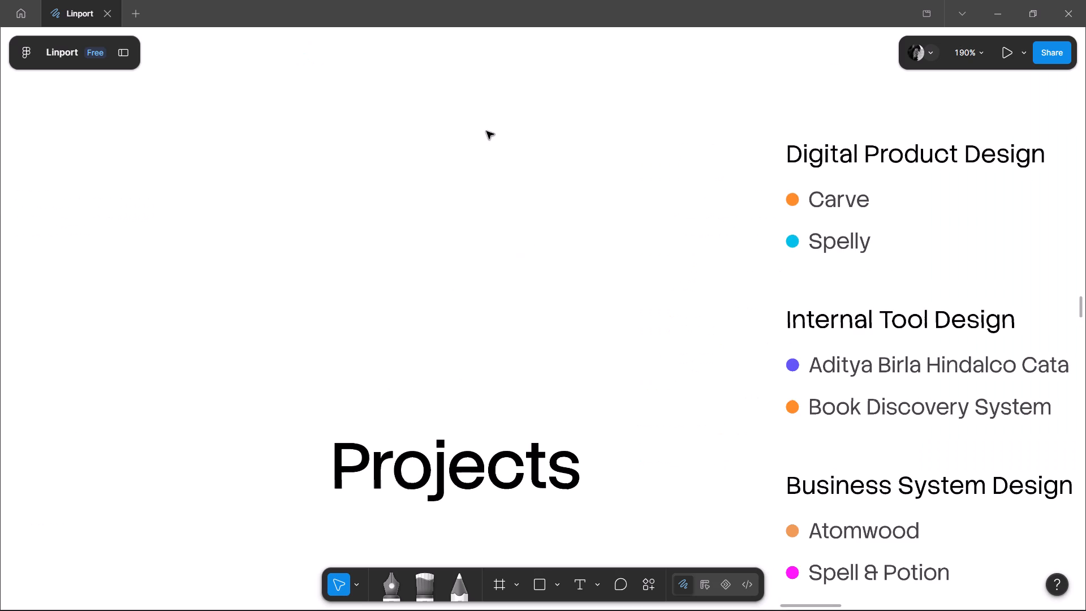
scroll(482, 131, "down", 2, "ctrl")
scroll(690, 173, "up", 3, "ctrl")
scroll(447, 158, "down", 4, "ctrl")
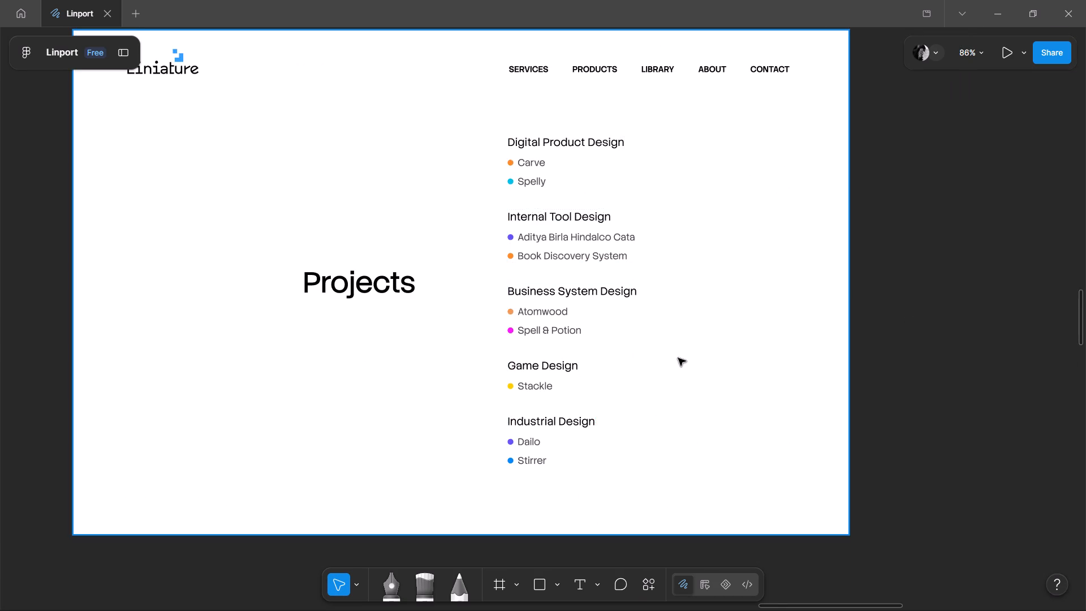
scroll(678, 358, "up", 2, "ctrl")
scroll(678, 358, "down", 4, "ctrl")
Compare the Projects page with the home page, the Pixels Services page and the Products page above it.
middle_click_drag(839, 376, 650, 494)
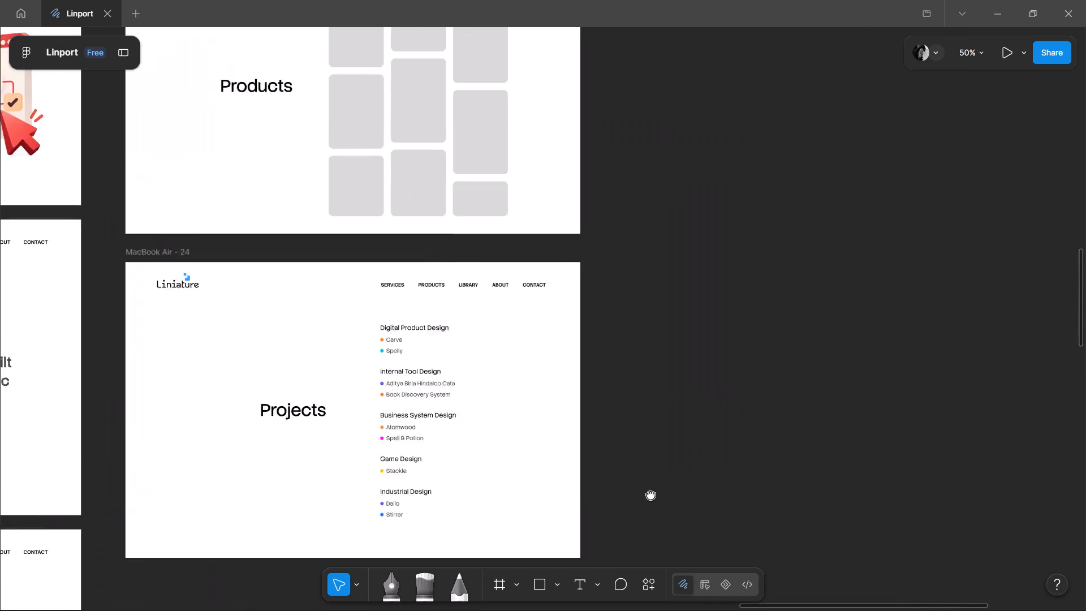
middle_click_drag(650, 494, 913, 428)
scroll(926, 401, "up", 6)
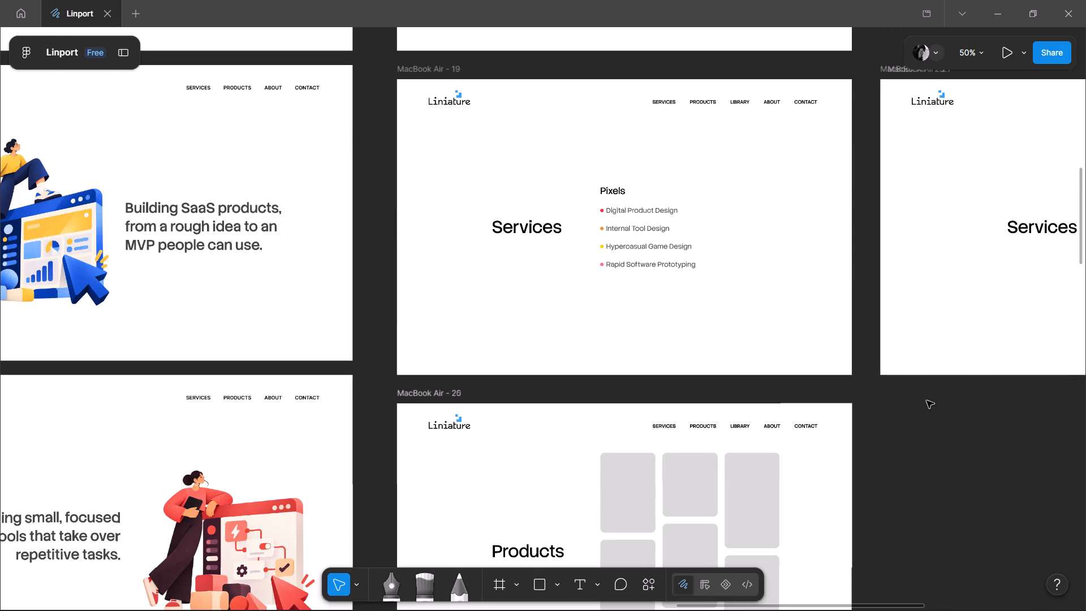
scroll(501, 264, "up", 4)
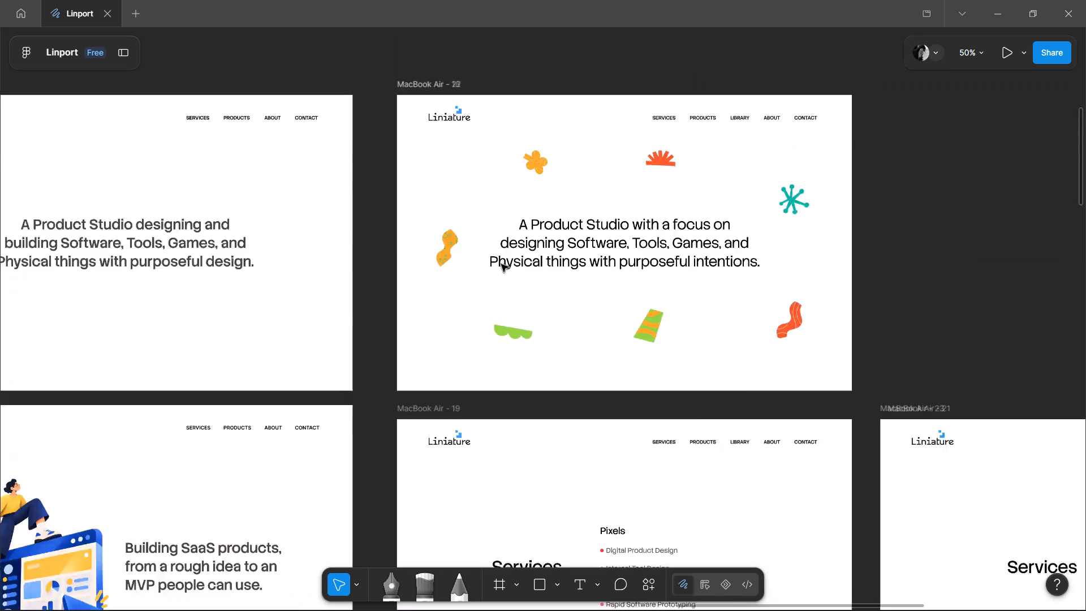
scroll(501, 264, "up", 2)
scroll(501, 264, "down", 3)
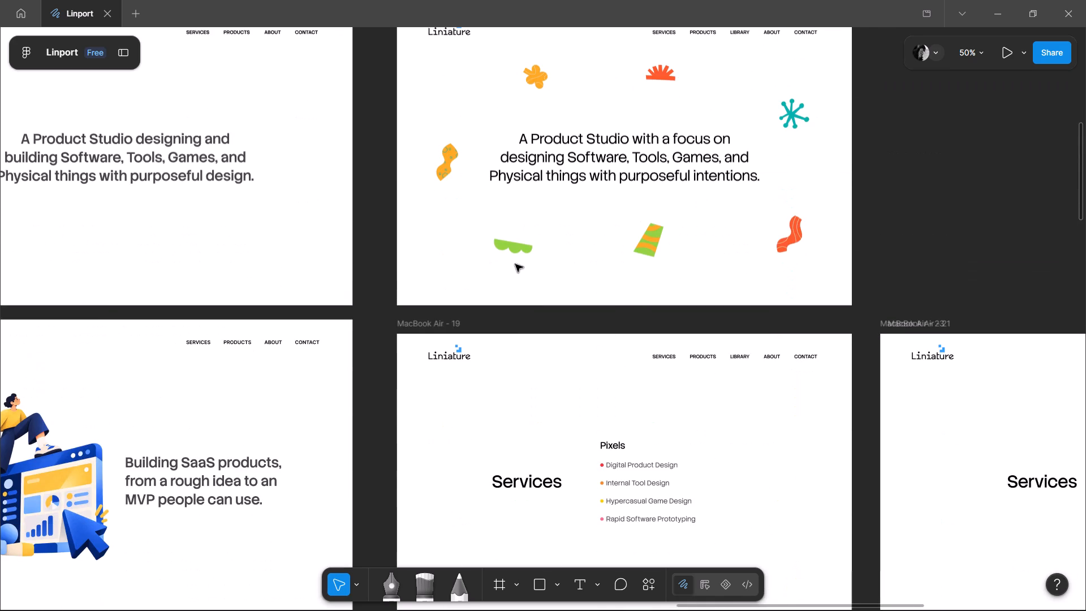
scroll(518, 264, "down", 3)
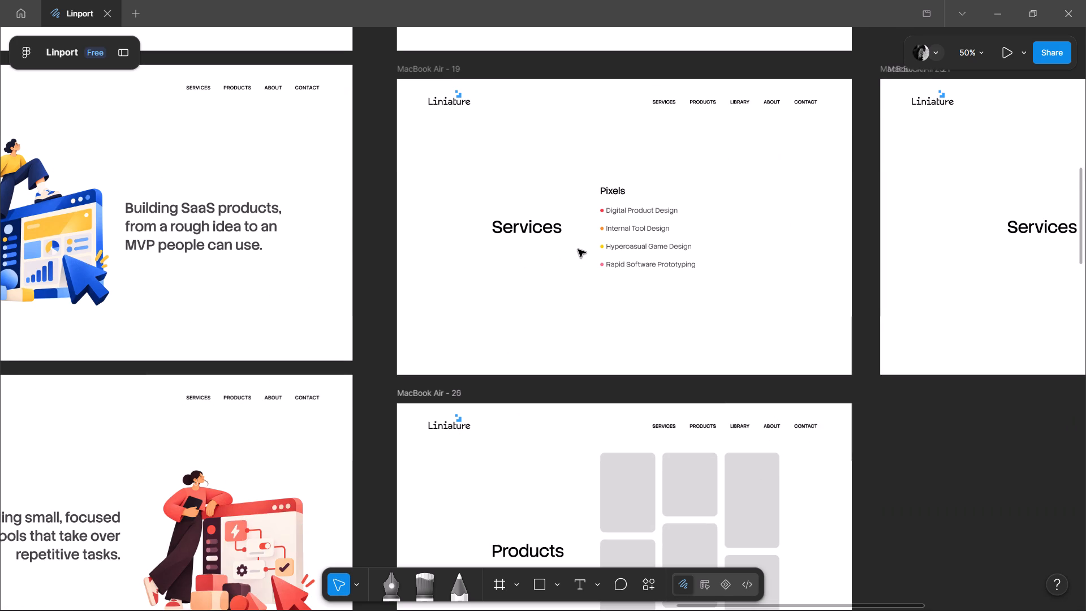
scroll(578, 249, "down", 6)
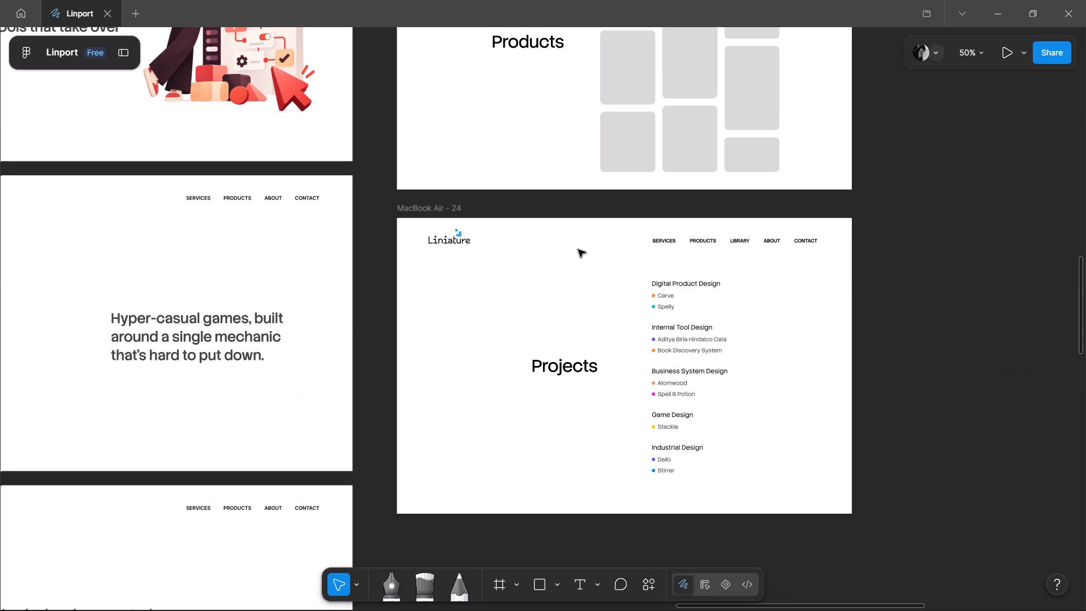
Examine the Projects page up close, checking the title against the project entries down to Dailo and Stirrer.
scroll(578, 249, "up", 6)
scroll(578, 249, "down", 3)
scroll(578, 249, "up", 3)
scroll(578, 249, "down", 3)
scroll(578, 249, "up", 1)
scroll(578, 249, "down", 4)
scroll(578, 249, "up", 3)
scroll(578, 249, "down", 5)
scroll(578, 249, "up", 6, "ctrl")
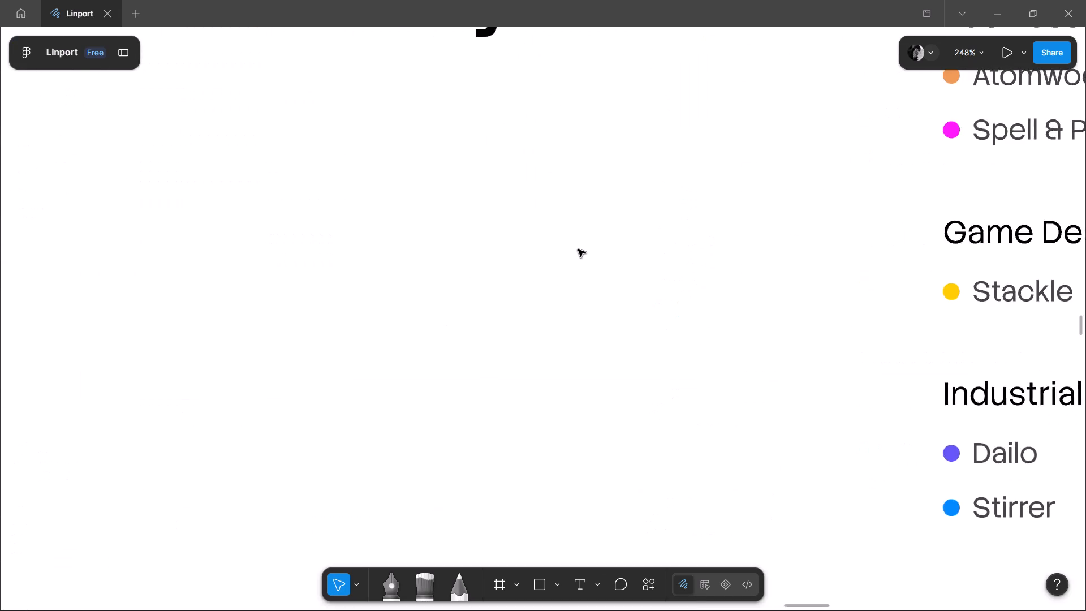
scroll(578, 249, "down", 3, "ctrl")
scroll(578, 249, "up", 1)
middle_click_drag(545, 302, 360, 389)
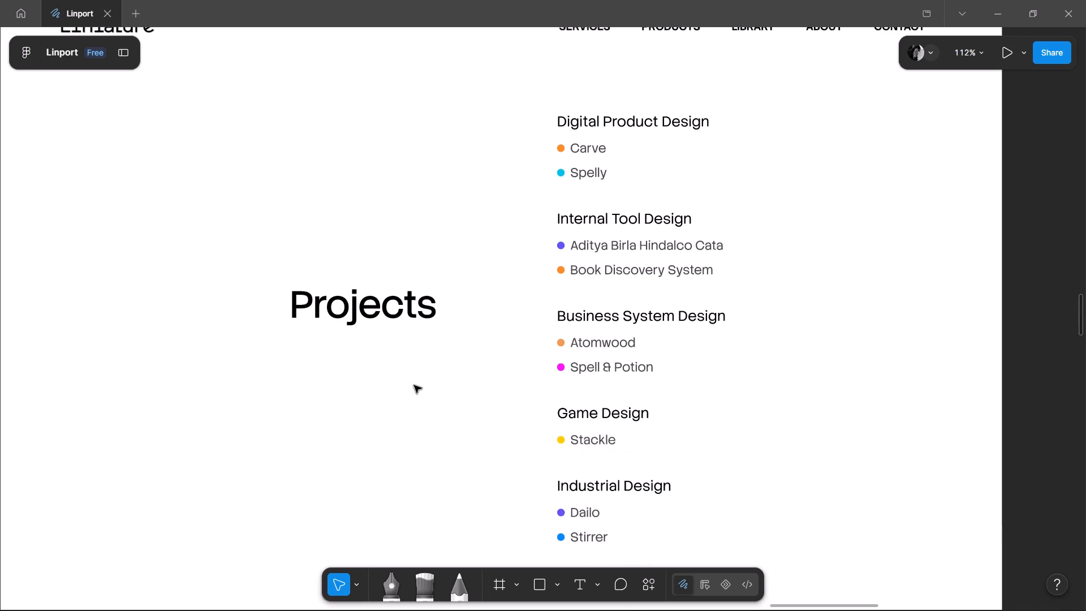
middle_click_drag(413, 390, 427, 367)
scroll(427, 367, "up", 1, "ctrl")
scroll(434, 364, "down", 1, "ctrl")
Compare the Projects page with the Products page and the neighbouring SaaS, tools, games and physical products pages.
middle_click_drag(387, 370, 487, 423)
scroll(514, 404, "down", 5, "ctrl")
middle_click_drag(356, 385, 765, 482)
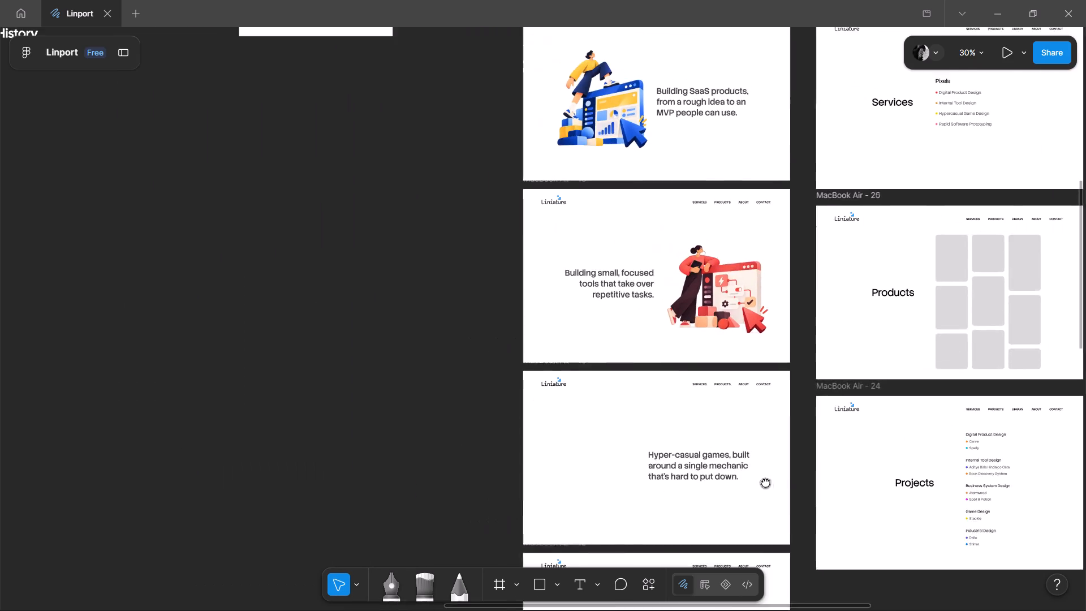
scroll(629, 280, "up", 4, "ctrl")
scroll(468, 180, "down", 5, "ctrl")
middle_click_drag(702, 265, 549, 243)
scroll(583, 265, "up", 3, "ctrl")
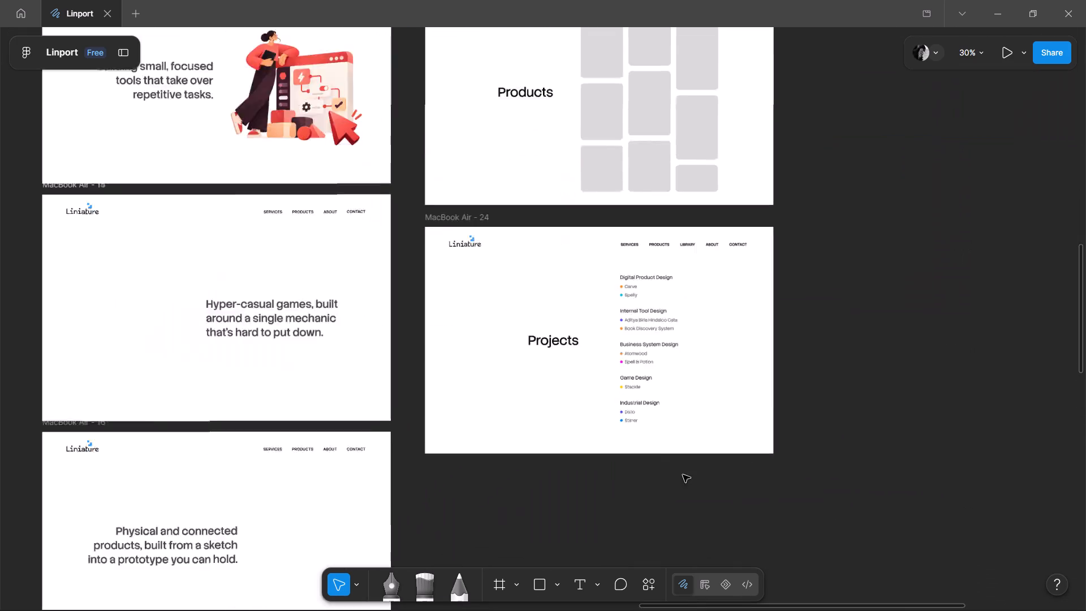
scroll(521, 436, "up", 4, "ctrl")
scroll(506, 347, "up", 2)
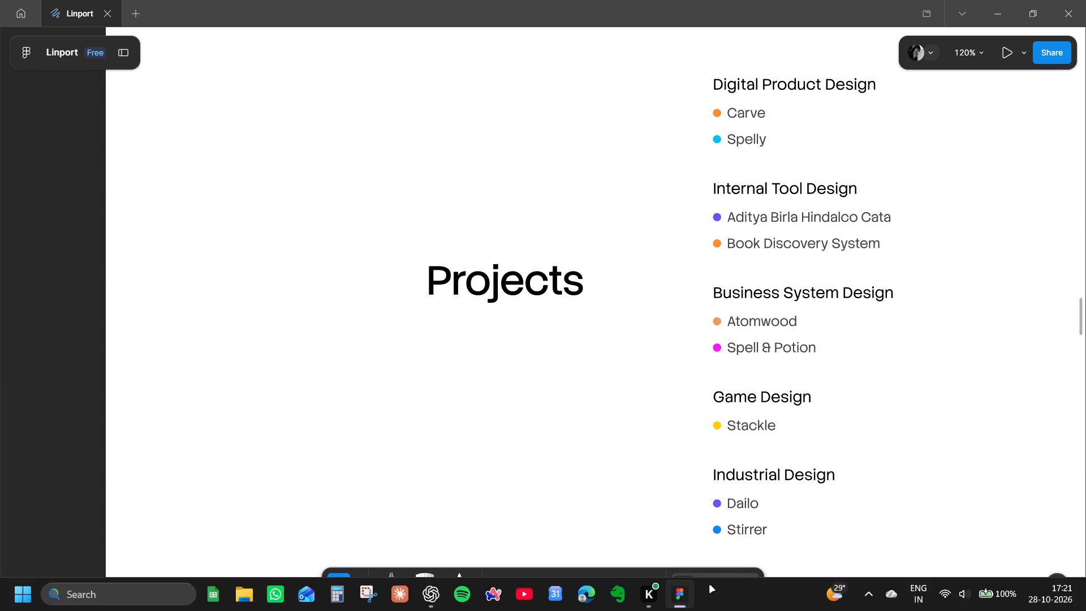
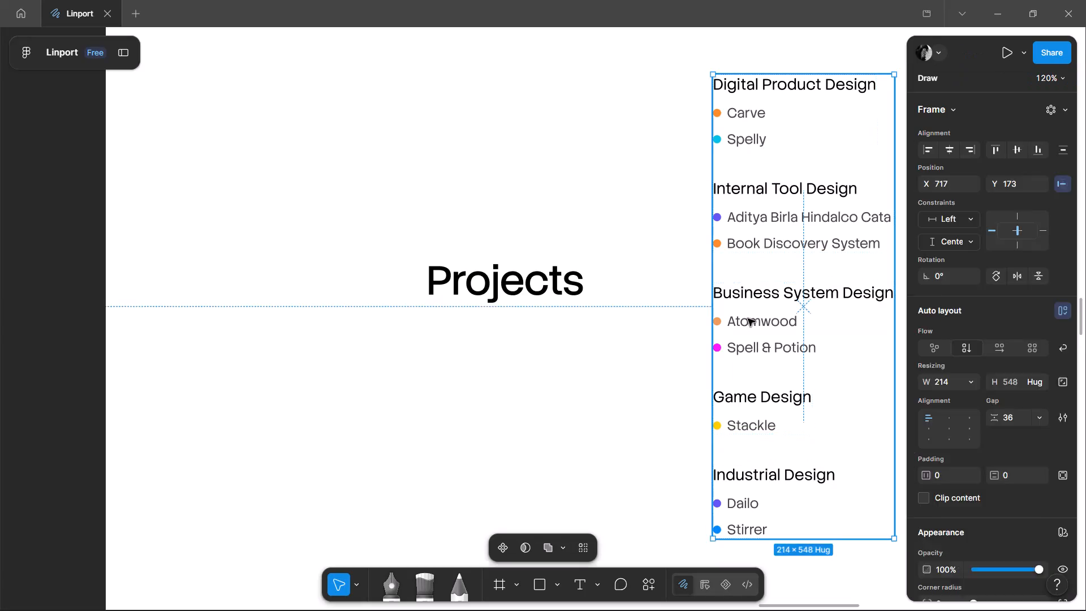
Recolour the Atomwood dot under Business System Design to the darker brownish orange C77C3E.
middle_click_drag(869, 352, 703, 372)
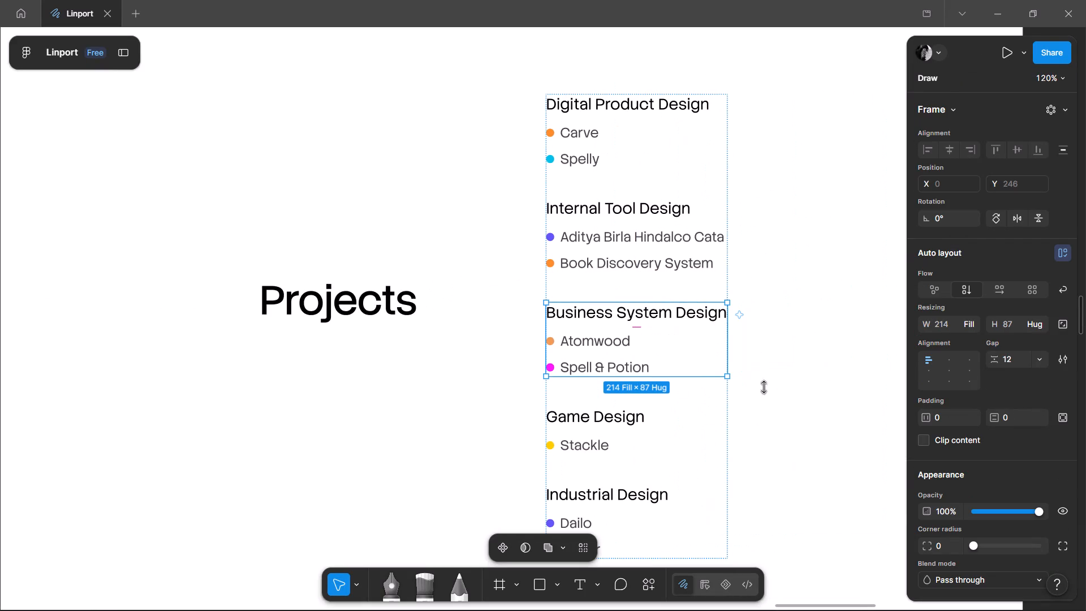
scroll(998, 434, "down", 4)
left_click(1048, 493)
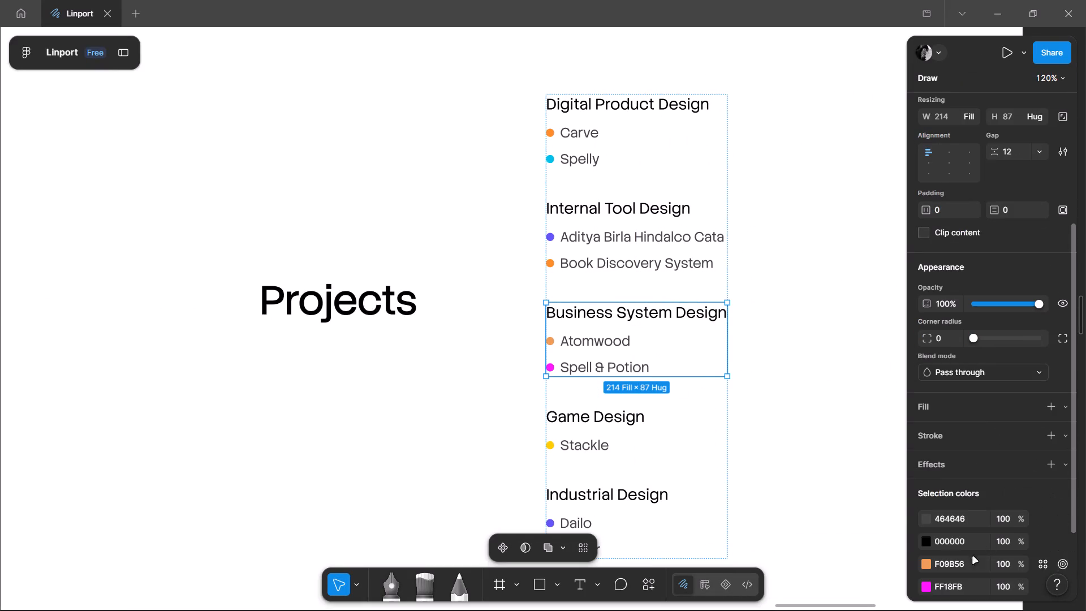
left_click(929, 566)
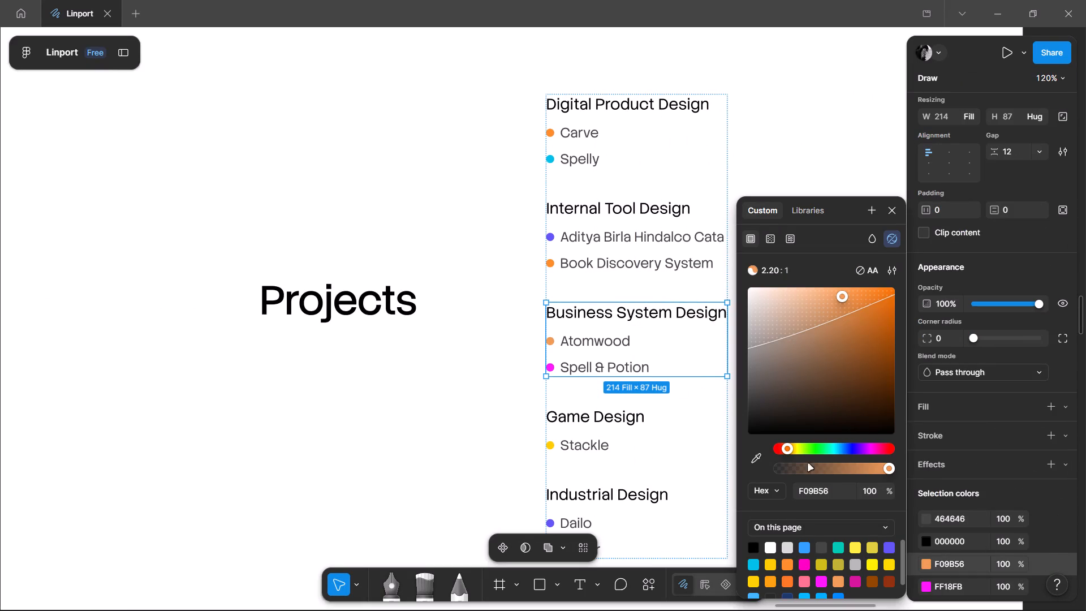
left_click_drag(839, 305, 843, 320)
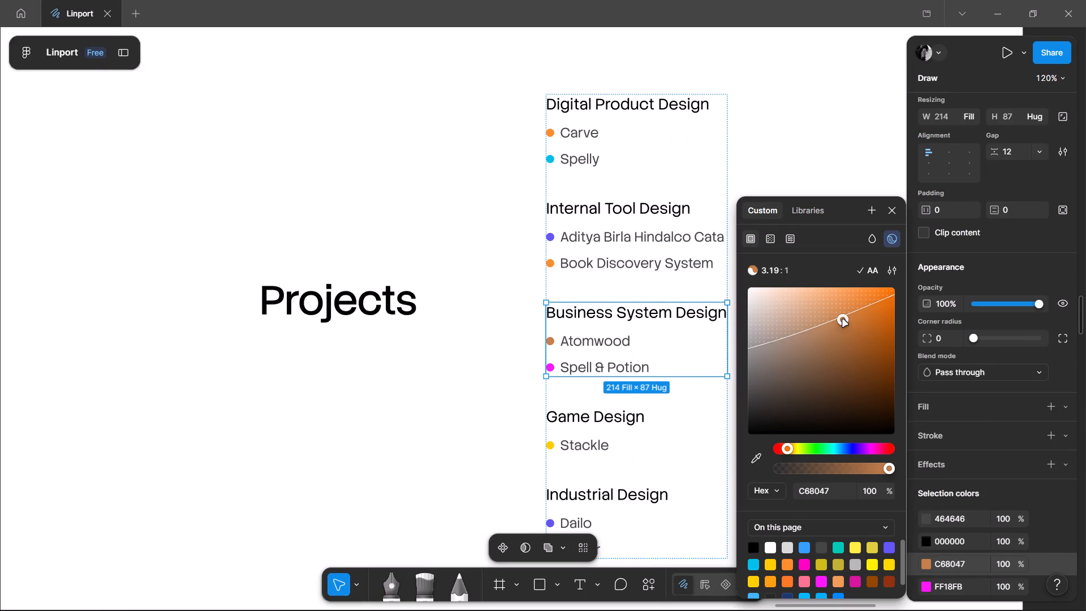
left_click_drag(843, 320, 843, 325)
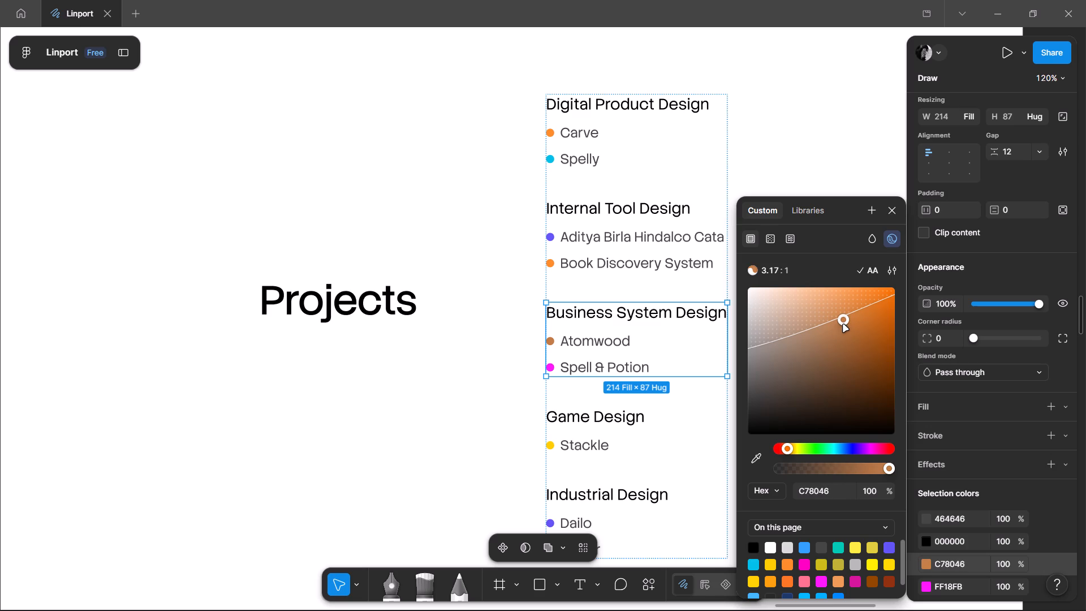
left_click_drag(843, 325, 843, 323)
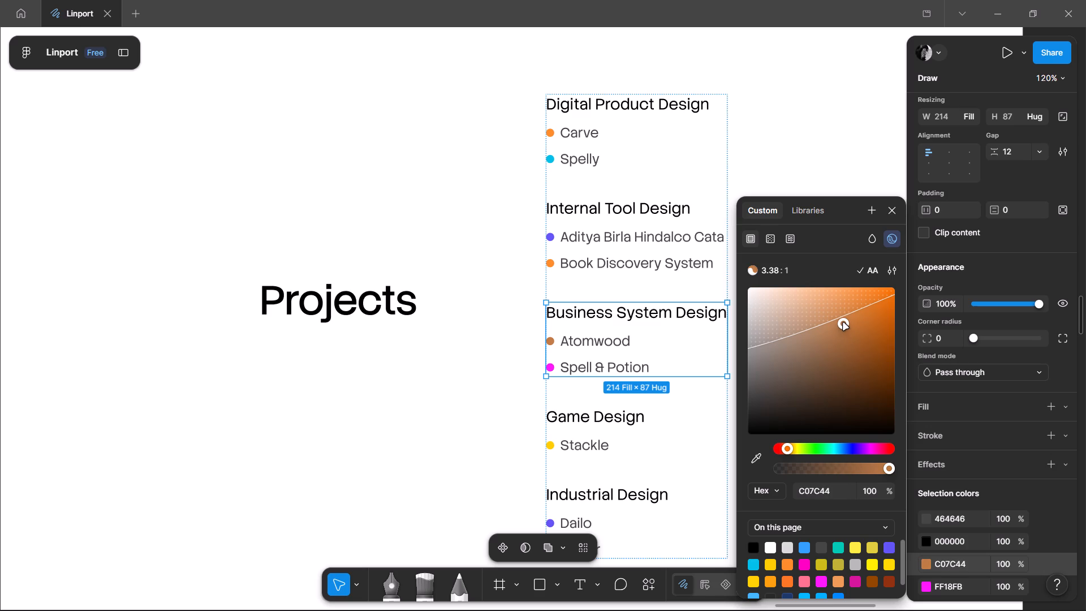
left_click_drag(843, 323, 850, 327)
left_click_drag(850, 327, 853, 321)
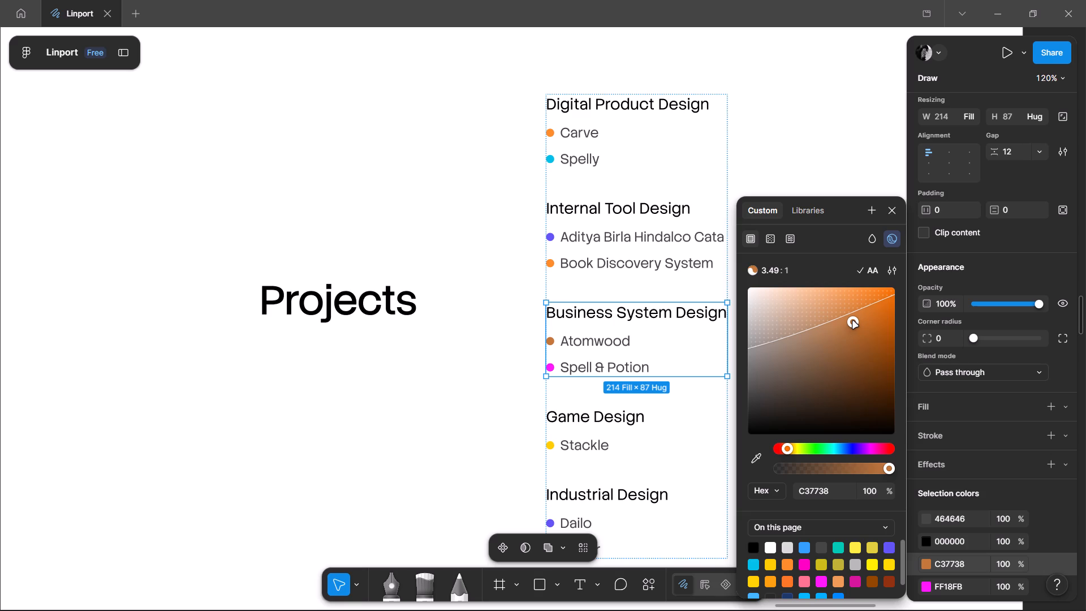
left_click_drag(853, 321, 858, 318)
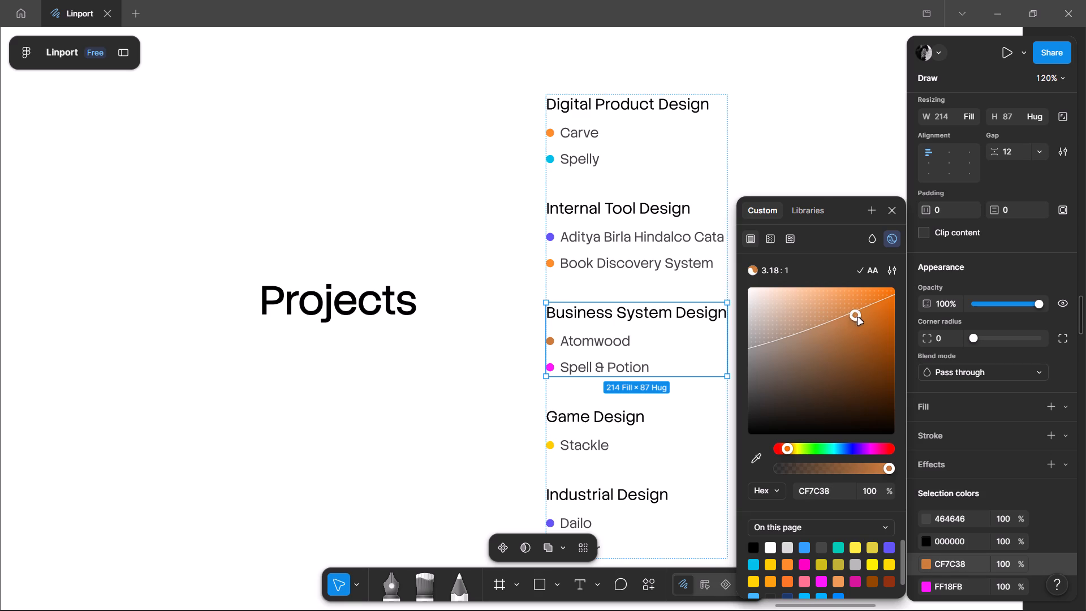
left_click_drag(858, 318, 849, 319)
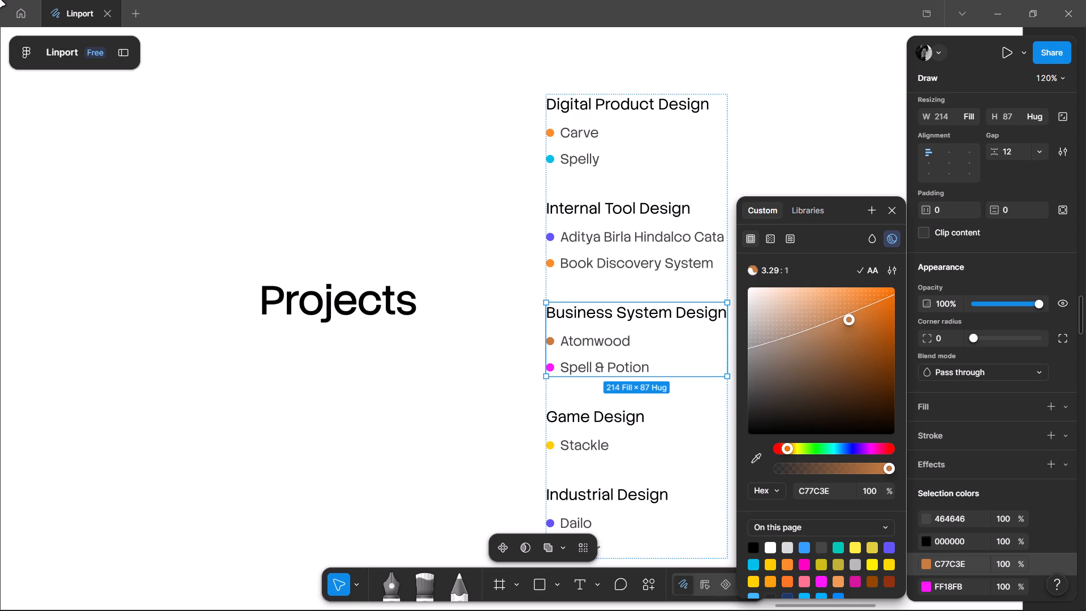
left_click(363, 345)
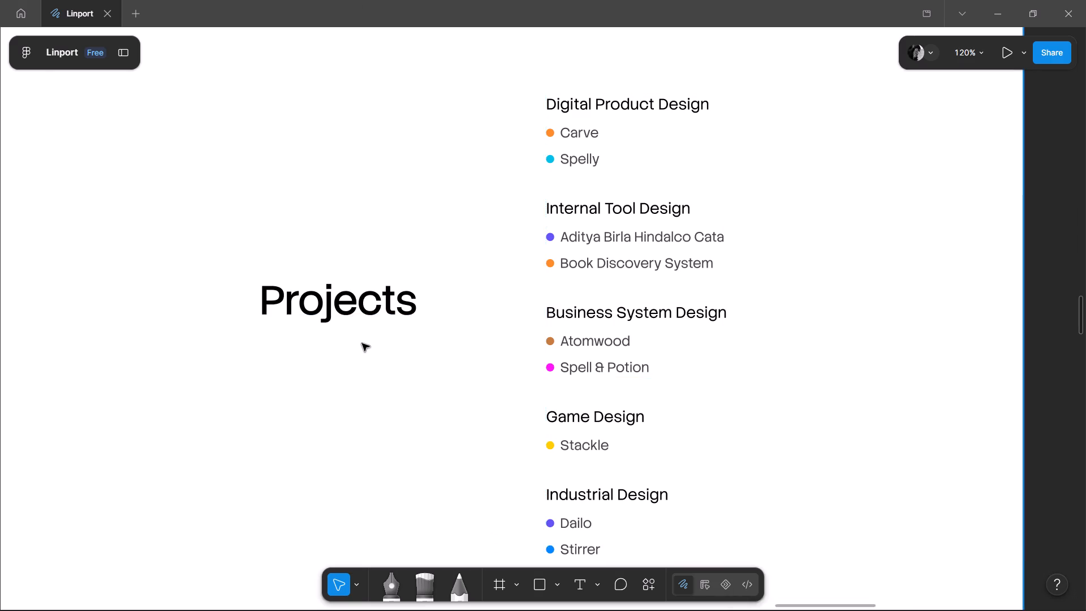
Compare the Projects page with the Services and Products pages, then check its project list down to Stirrer.
scroll(362, 343, "down", 2, "ctrl")
middle_click_drag(362, 343, 626, 338)
scroll(196, 363, "down", 4, "ctrl")
middle_click_drag(297, 348, 229, 466)
middle_click_drag(640, 391, 597, 457)
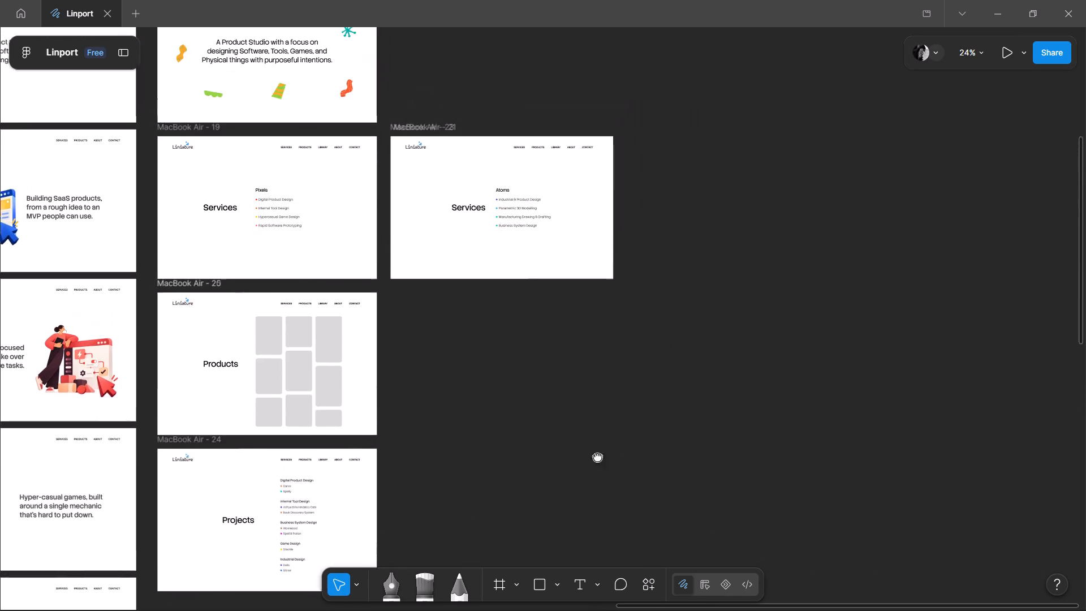
middle_click_drag(597, 457, 670, 304)
scroll(488, 308, "up", 4, "ctrl")
middle_click_drag(32, 445, 262, 317)
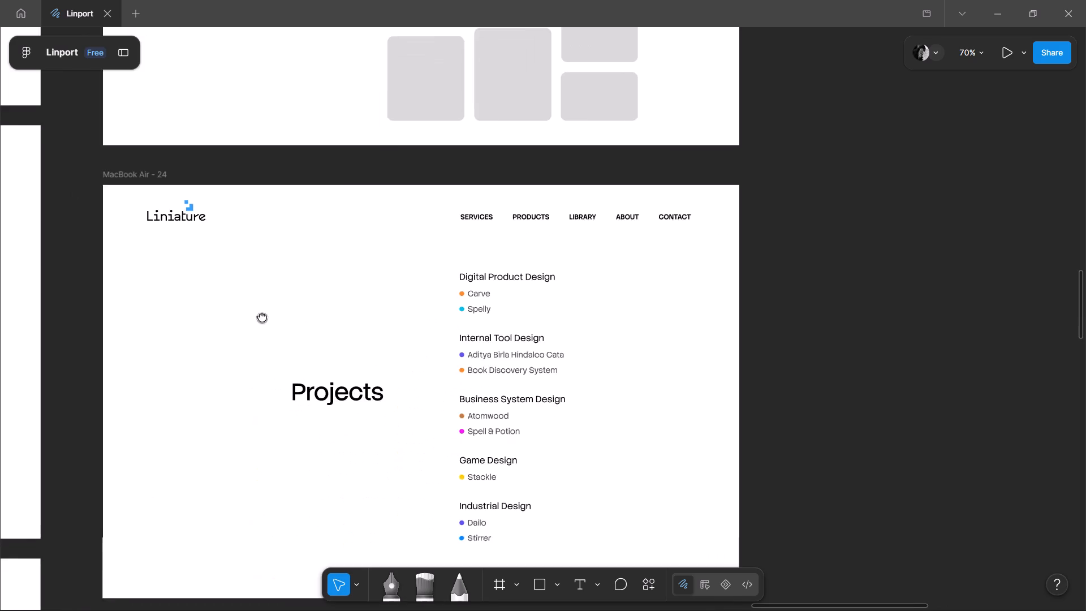
middle_click_drag(262, 317, 296, 294)
scroll(367, 319, "up", 3, "ctrl")
scroll(394, 330, "down", 1, "ctrl")
scroll(354, 333, "down", 2)
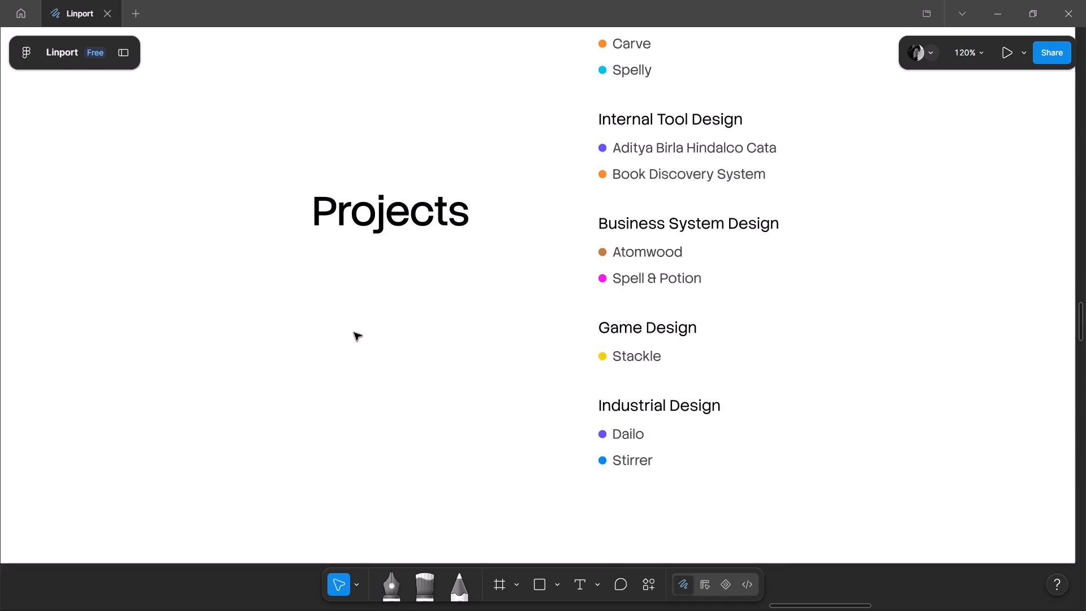
scroll(360, 320, "up", 1)
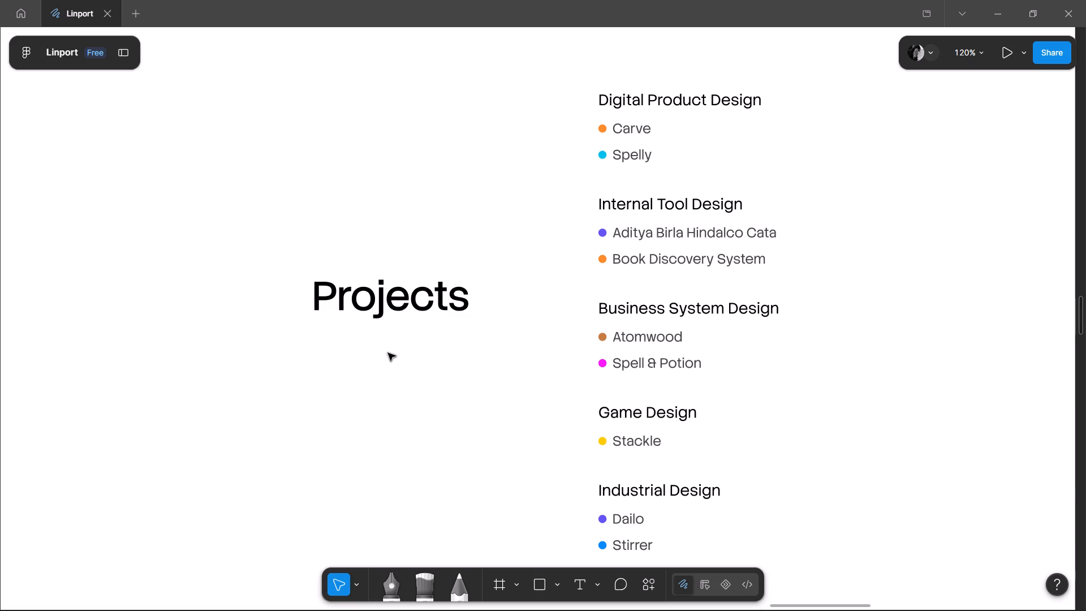
scroll(695, 424, "down", 2)
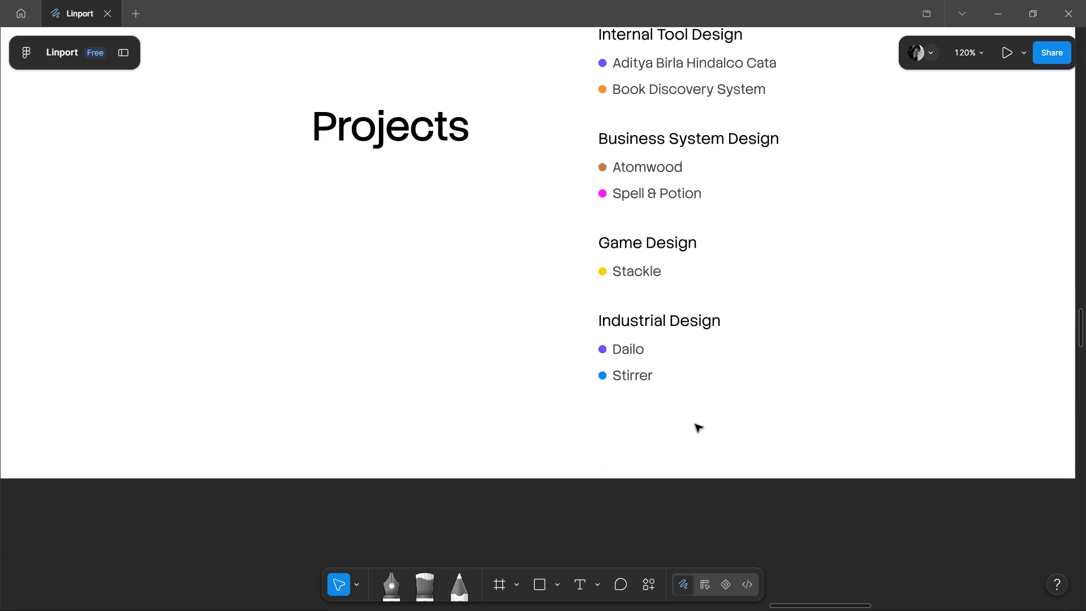
scroll(611, 399, "up", 3)
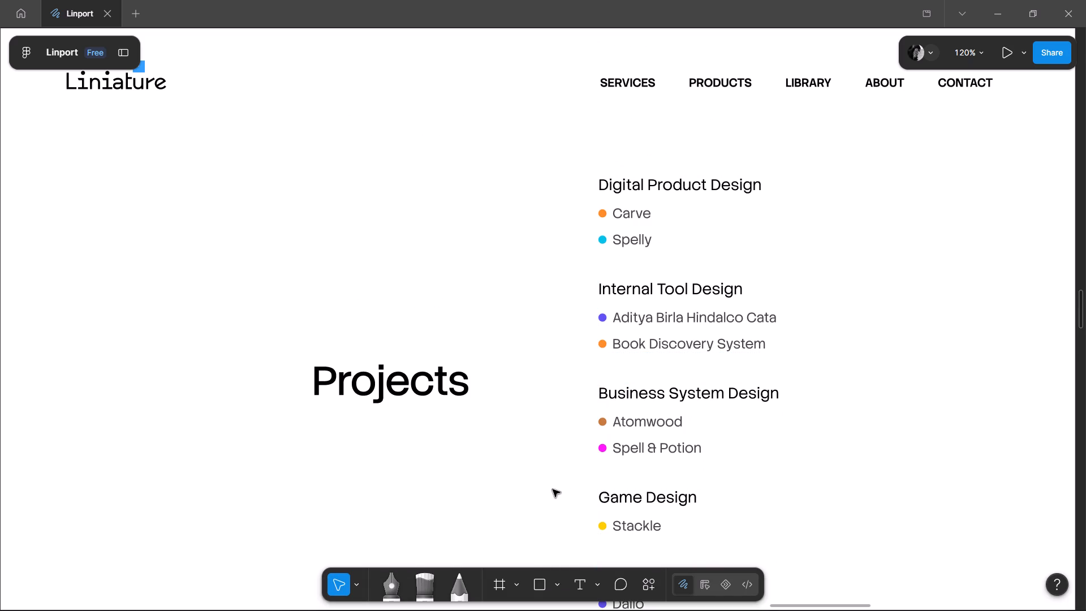
Examine the Products page above and the illustration on the page about small, focused tools for repetitive tasks.
scroll(543, 310, "up", 5)
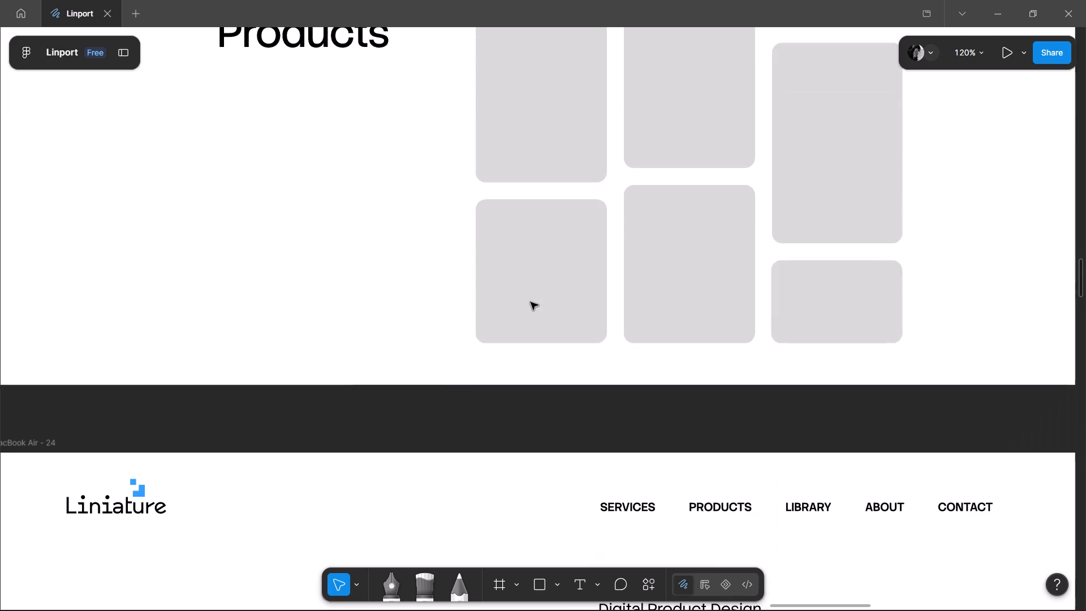
scroll(531, 302, "up", 6)
scroll(531, 302, "down", 6, "ctrl")
middle_click_drag(342, 328, 417, 350)
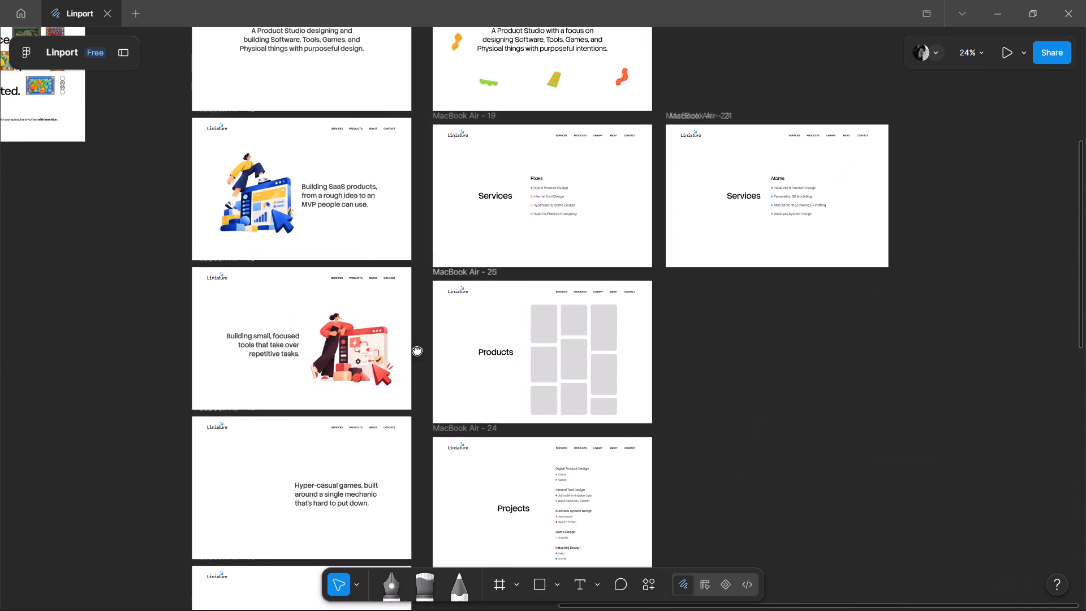
middle_click_drag(417, 350, 528, 379)
scroll(499, 381, "up", 6, "ctrl")
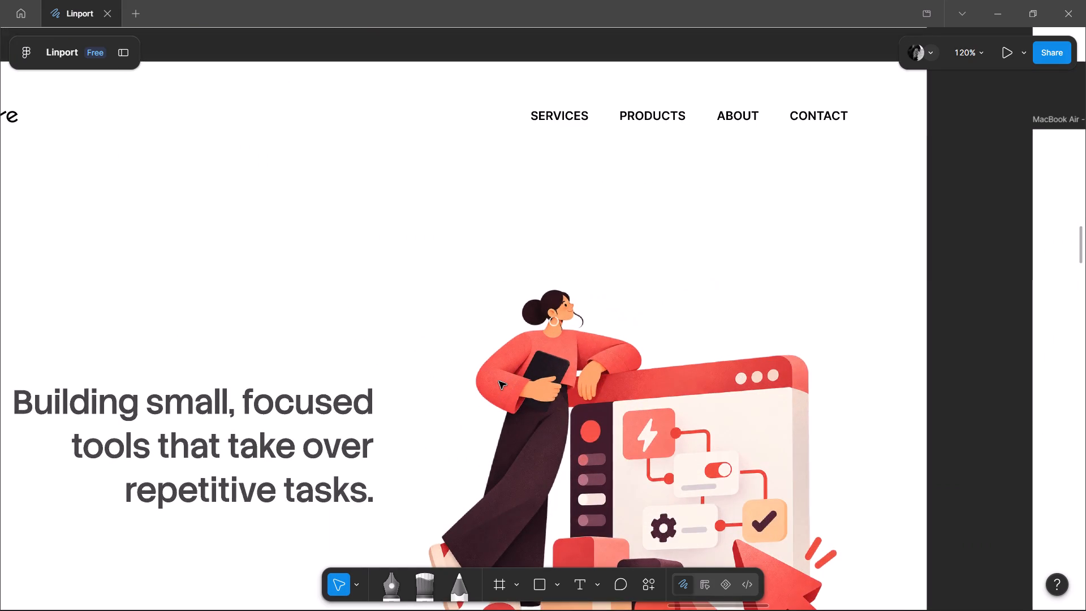
scroll(499, 381, "down", 2)
scroll(499, 381, "up", 1)
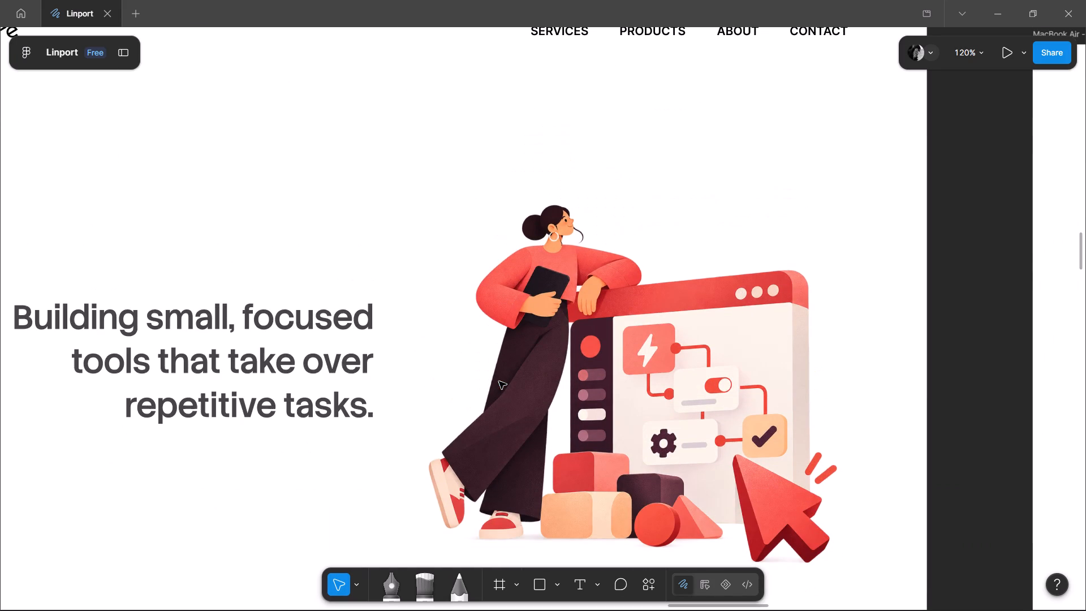
scroll(602, 216, "up", 7, "ctrl")
scroll(600, 215, "down", 5, "ctrl")
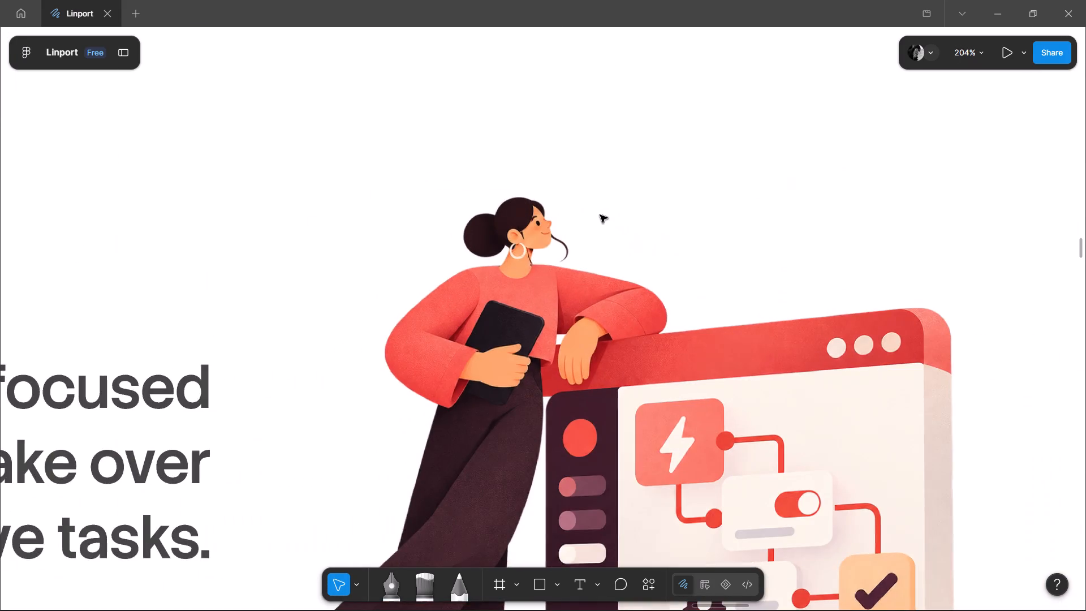
scroll(599, 215, "down", 5, "ctrl")
Examine the Projects page's title and category list, from Digital Product Design down to Industrial Design.
middle_click_drag(735, 281, 274, 38)
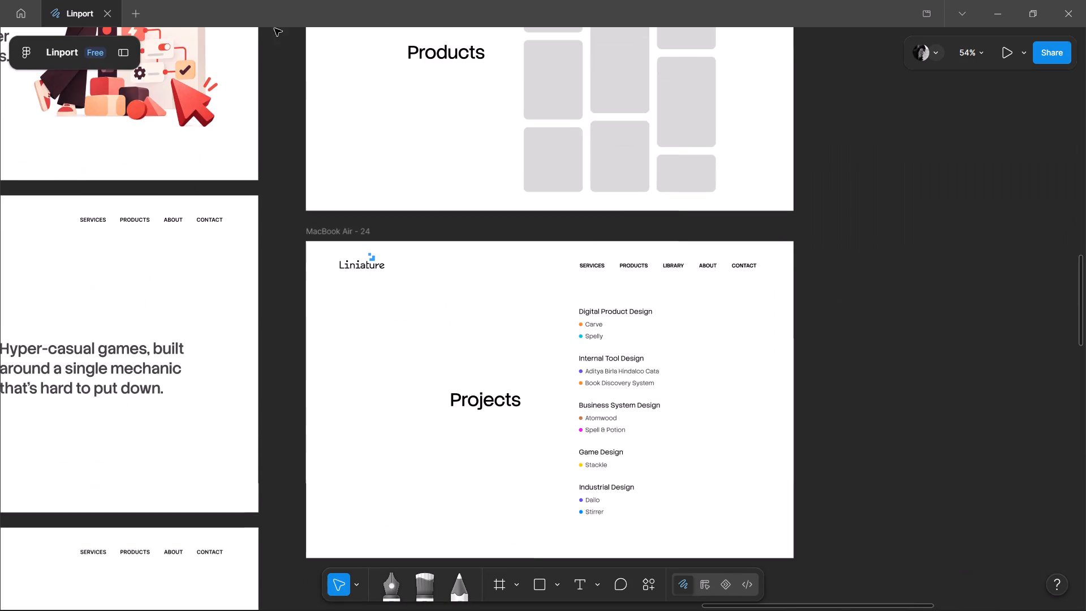
scroll(401, 100, "down", 2)
scroll(450, 89, "up", 2, "ctrl")
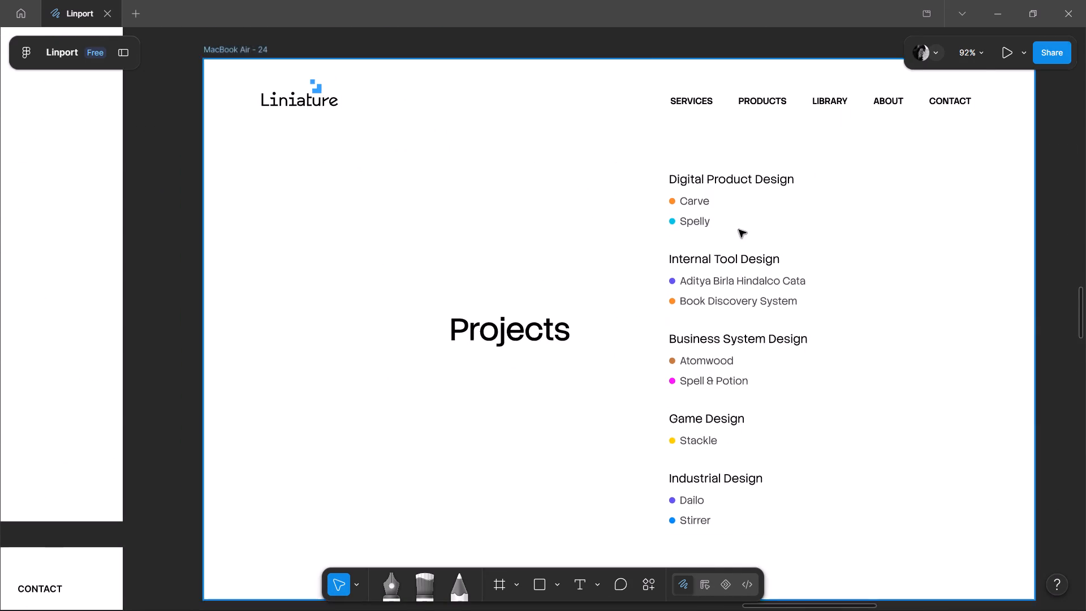
scroll(739, 230, "up", 1, "ctrl")
middle_click_drag(424, 231, 283, 154)
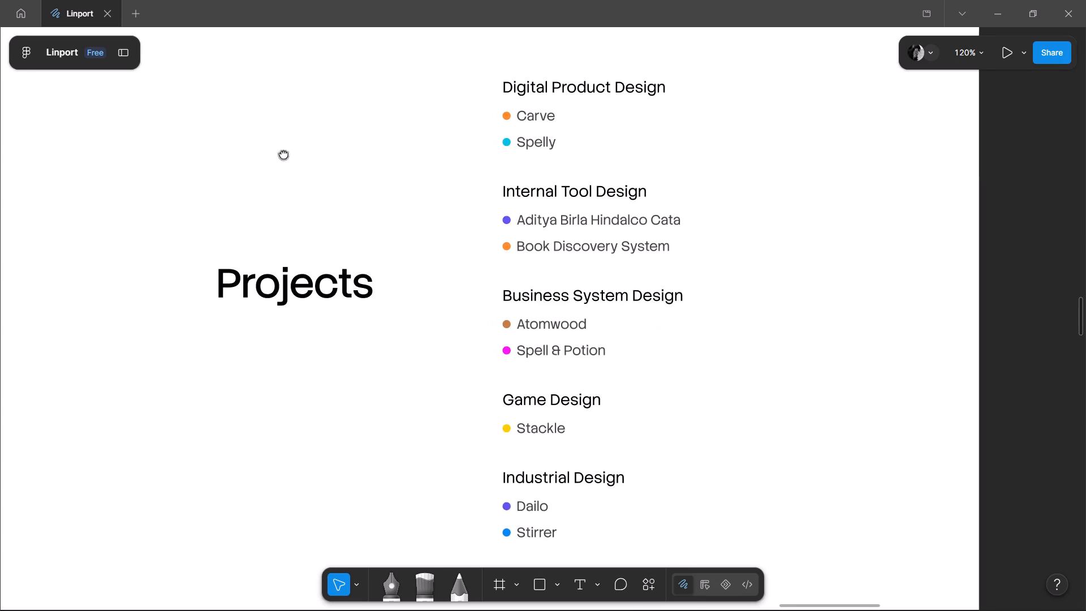
middle_click_drag(283, 154, 385, 140)
scroll(291, 154, "up", 1)
scroll(393, 140, "down", 1, "ctrl")
middle_click_drag(342, 142, 368, 191)
scroll(368, 191, "up", 1, "ctrl")
scroll(369, 191, "down", 1)
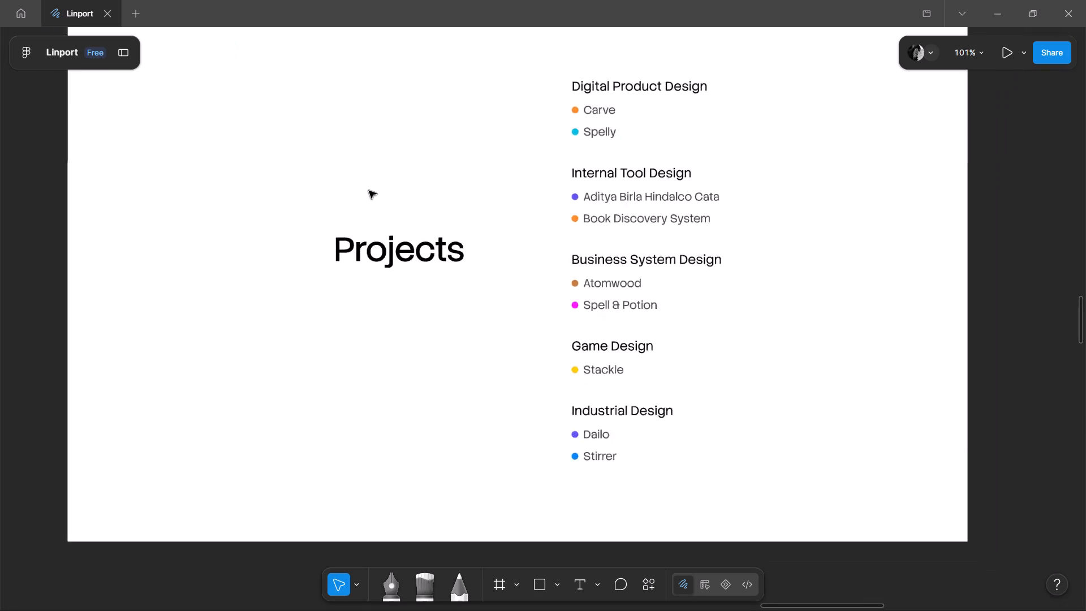
scroll(369, 191, "left", 1)
scroll(369, 191, "up", 1)
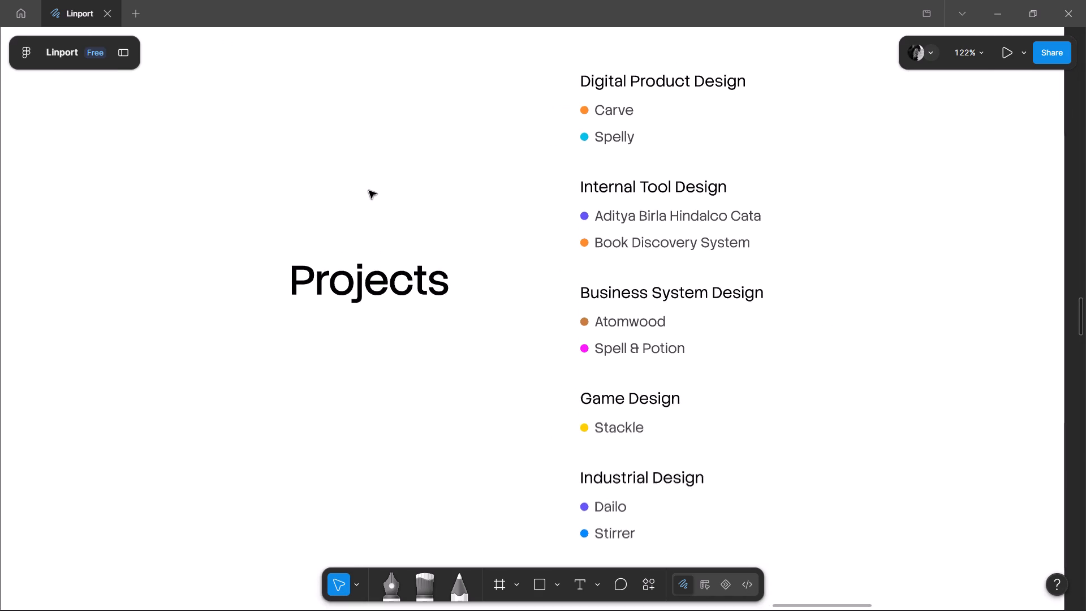
scroll(369, 191, "up", 1)
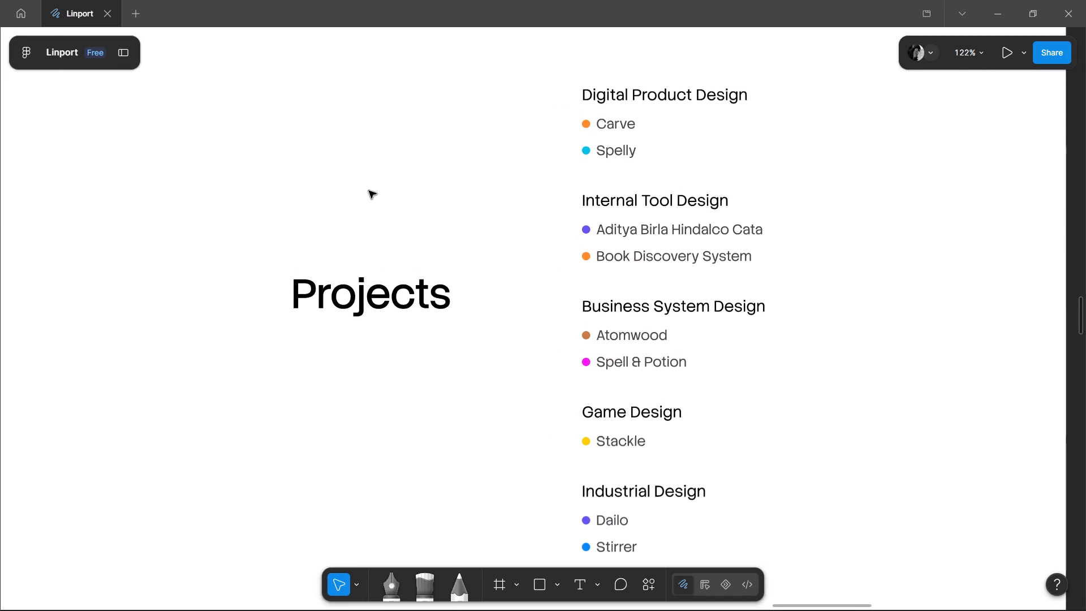
Inspect the coloured project dots up close, especially around Business System Design, and check them against the whole Projects page.
scroll(369, 191, "down", 2, "ctrl")
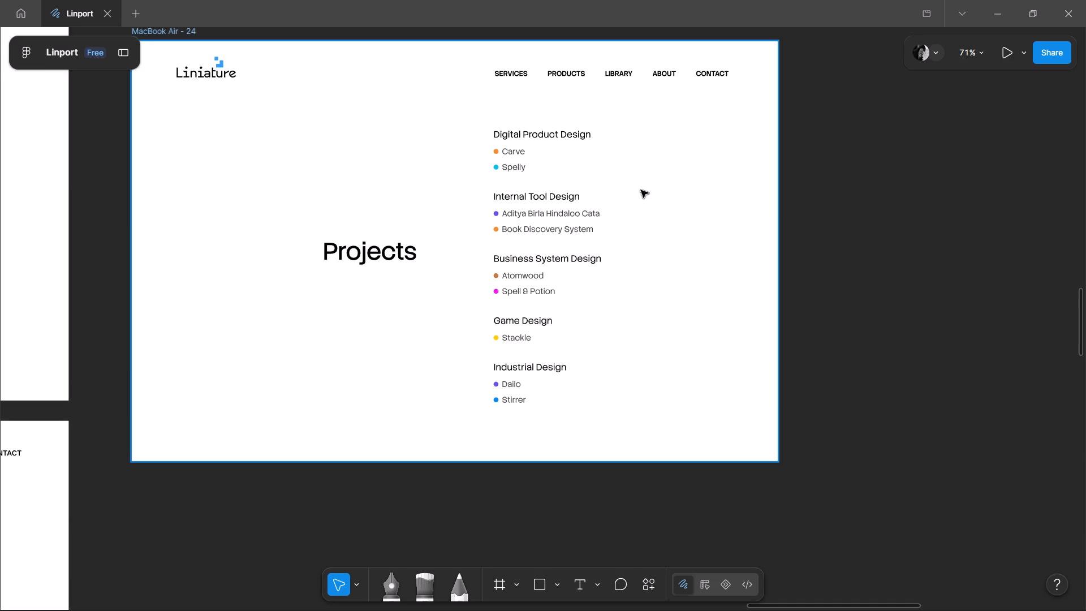
scroll(544, 139, "up", 1, "ctrl")
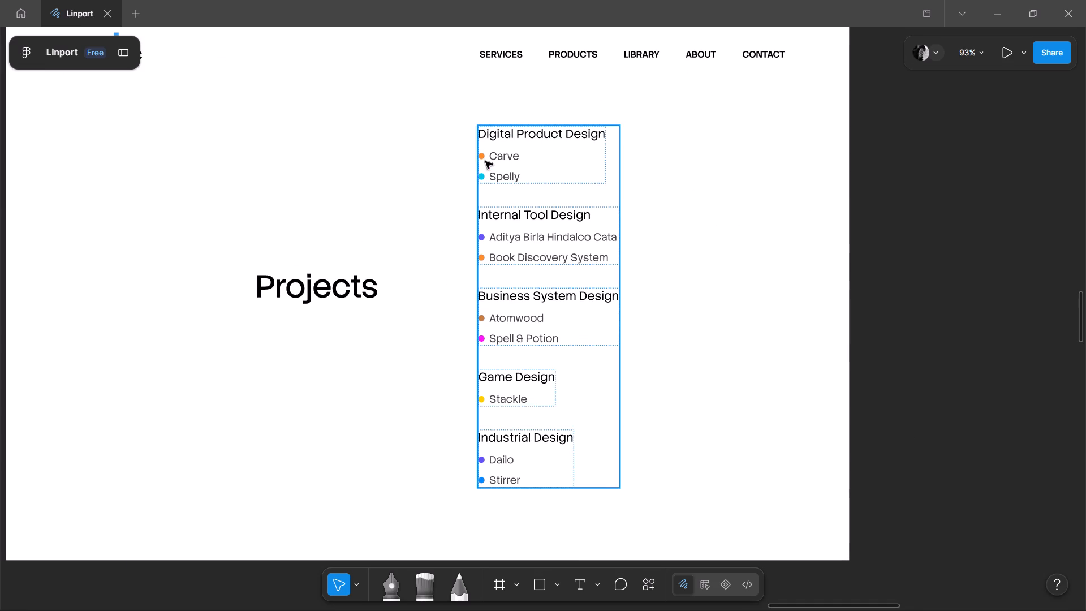
scroll(491, 296, "up", 4, "ctrl")
scroll(377, 211, "down", 1, "ctrl")
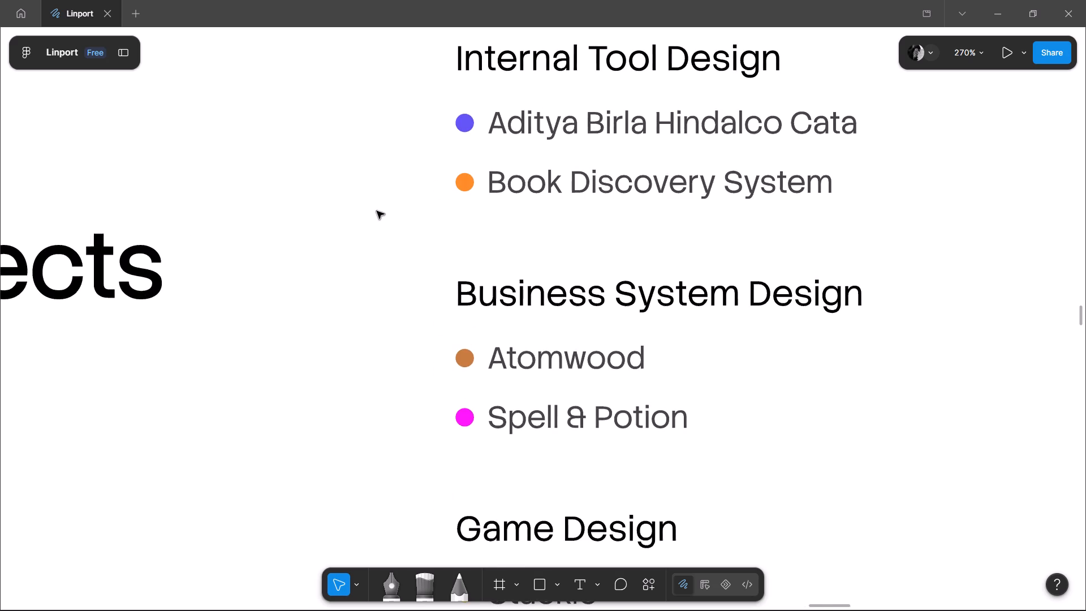
scroll(377, 211, "down", 2, "ctrl")
middle_click_drag(302, 188, 544, 280)
scroll(490, 237, "down", 1, "ctrl")
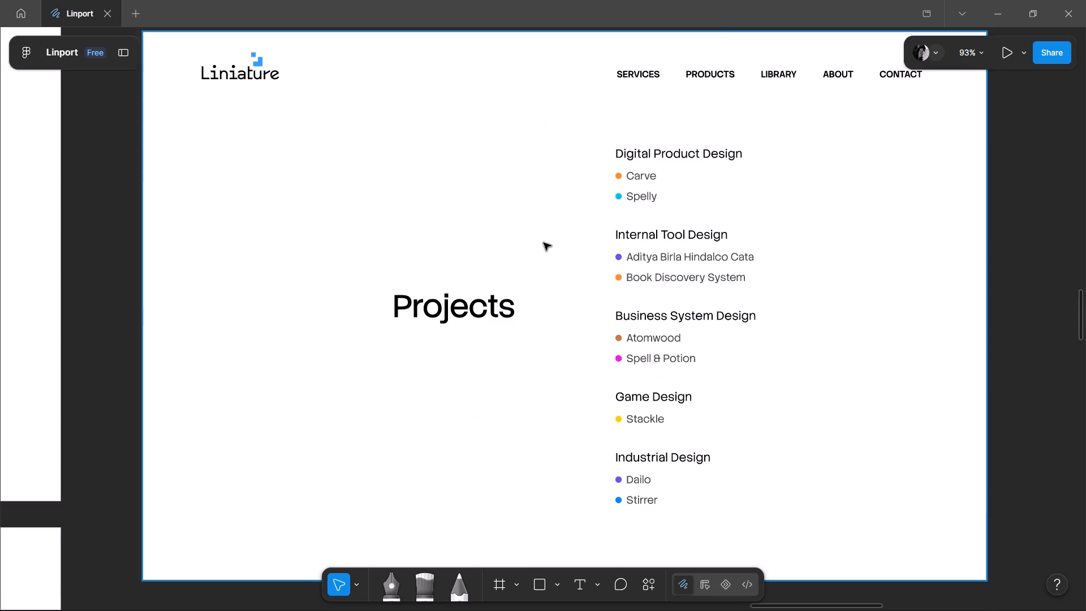
scroll(544, 243, "up", 1)
middle_click_drag(544, 243, 445, 172)
scroll(507, 229, "down", 1)
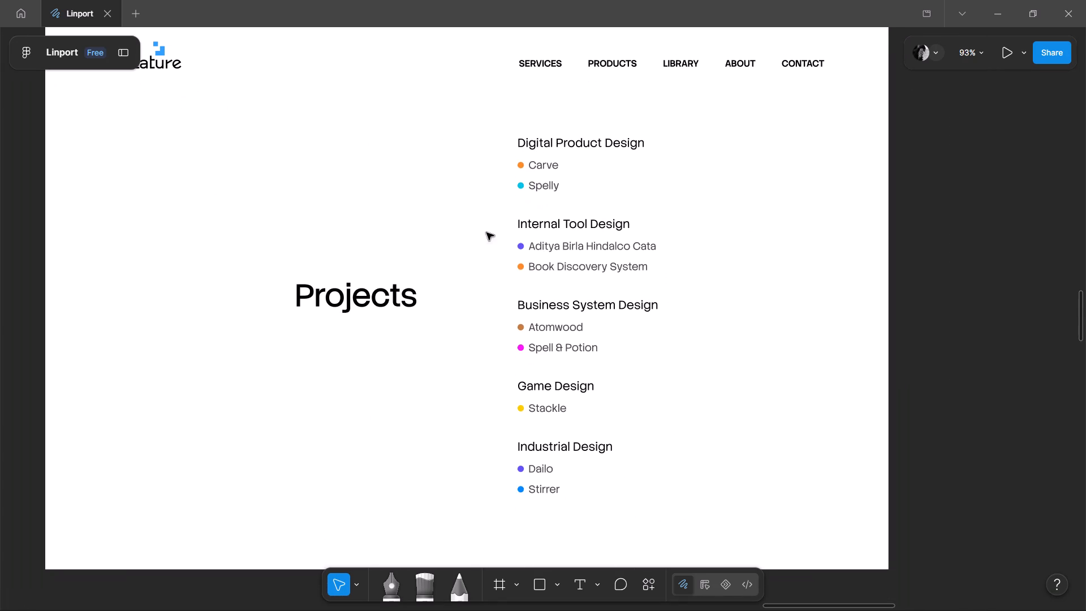
middle_click_drag(435, 265, 435, 249)
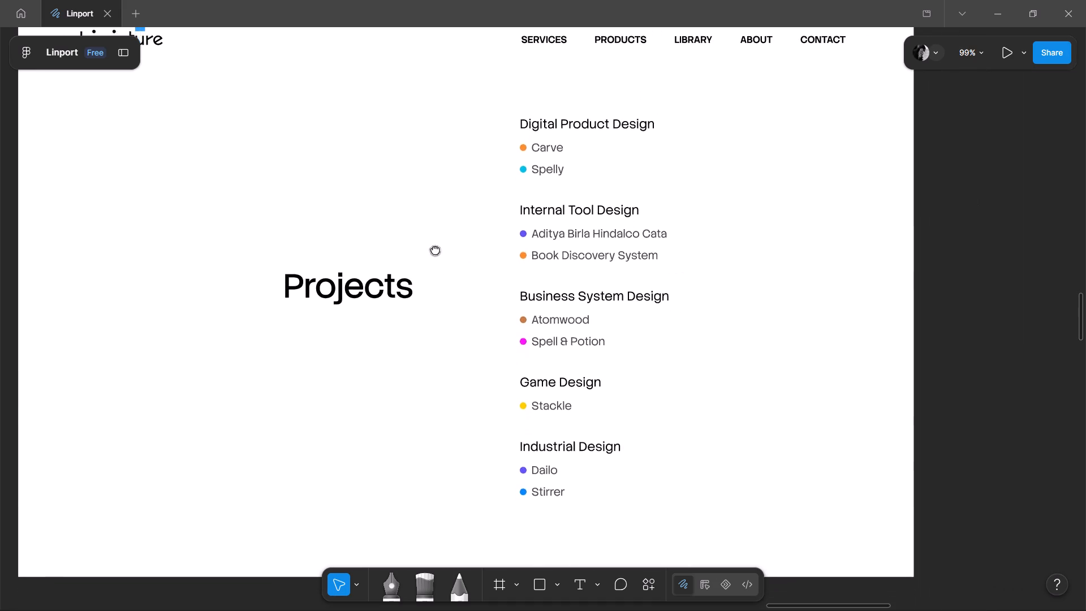
middle_click_drag(435, 249, 460, 243)
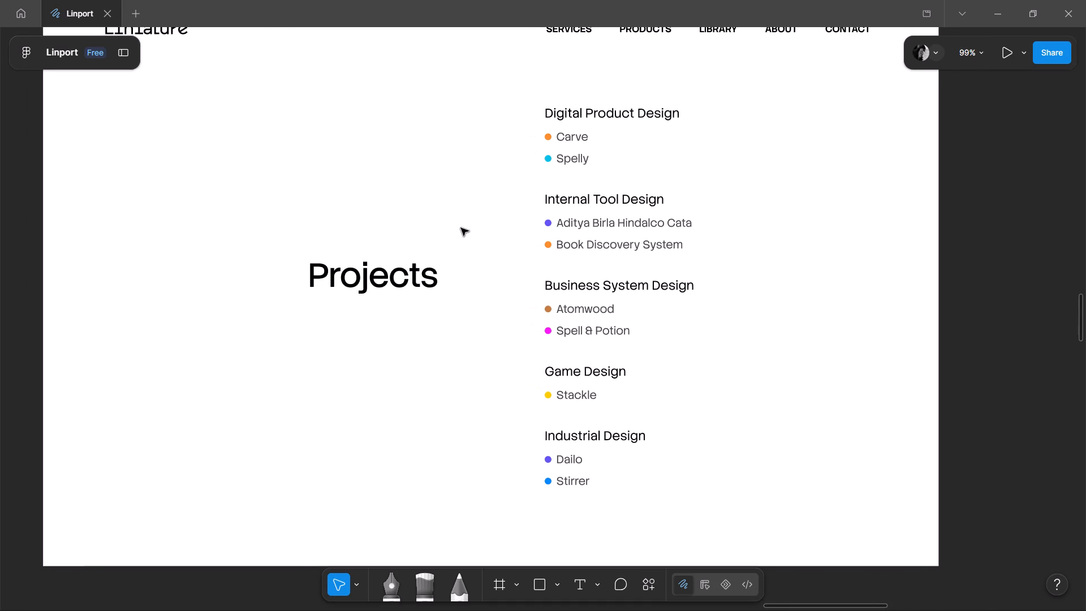
Examine the Projects page's title, project list and coloured dots, both close up and as a whole page.
scroll(432, 230, "up", 1)
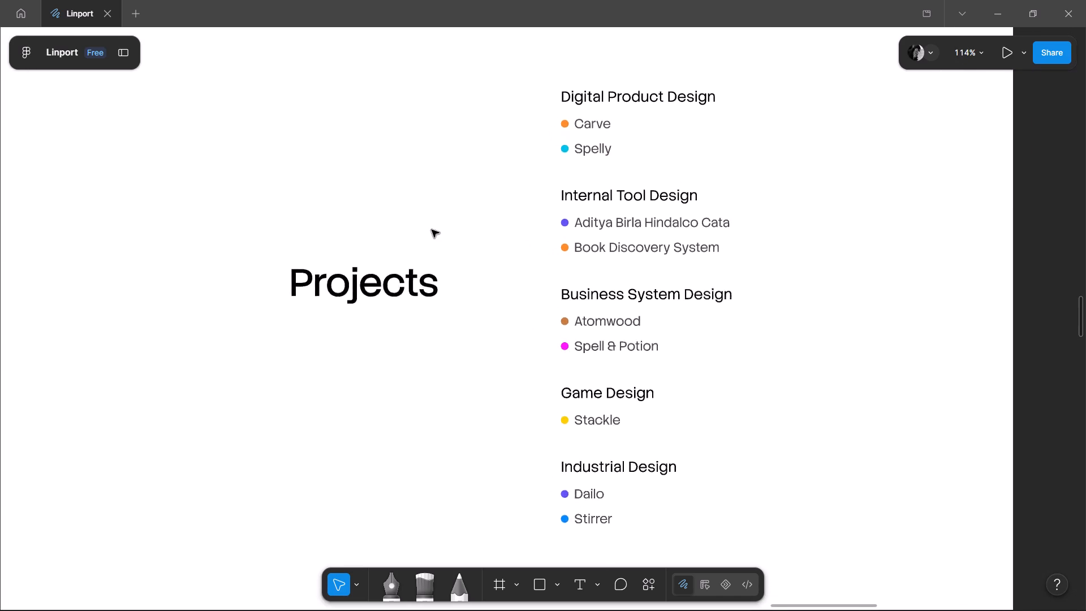
scroll(432, 230, "up", 1)
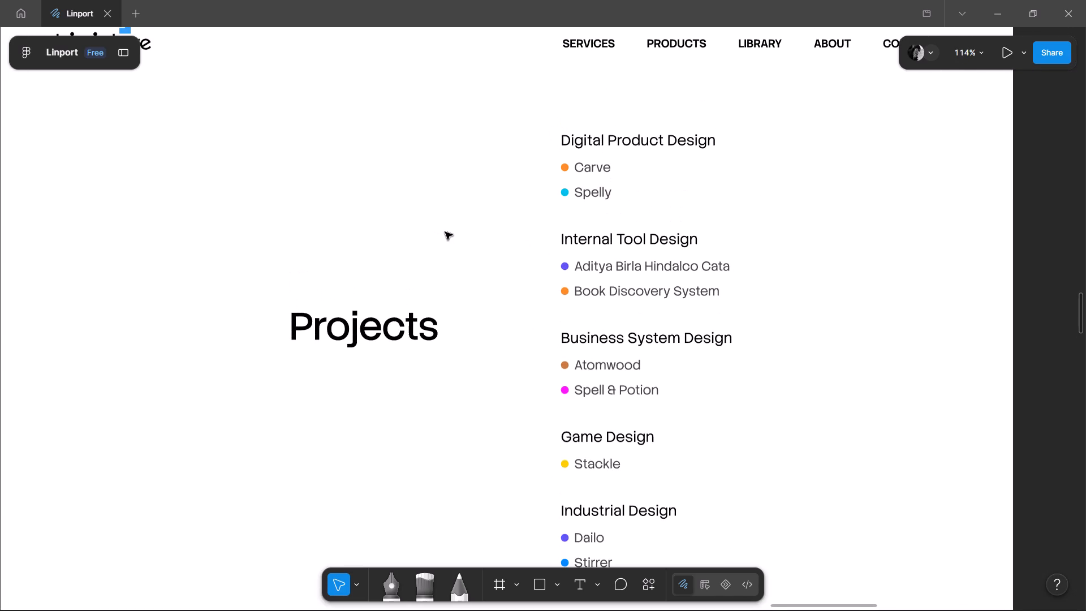
scroll(448, 220, "down", 1)
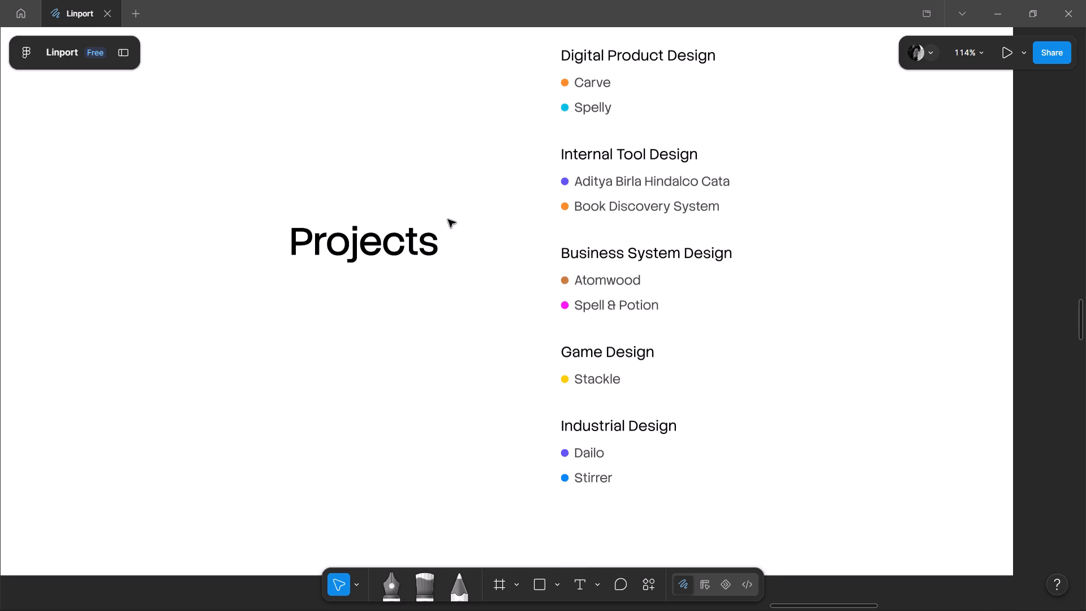
scroll(449, 231, "down", 1, "ctrl")
scroll(450, 246, "up", 1)
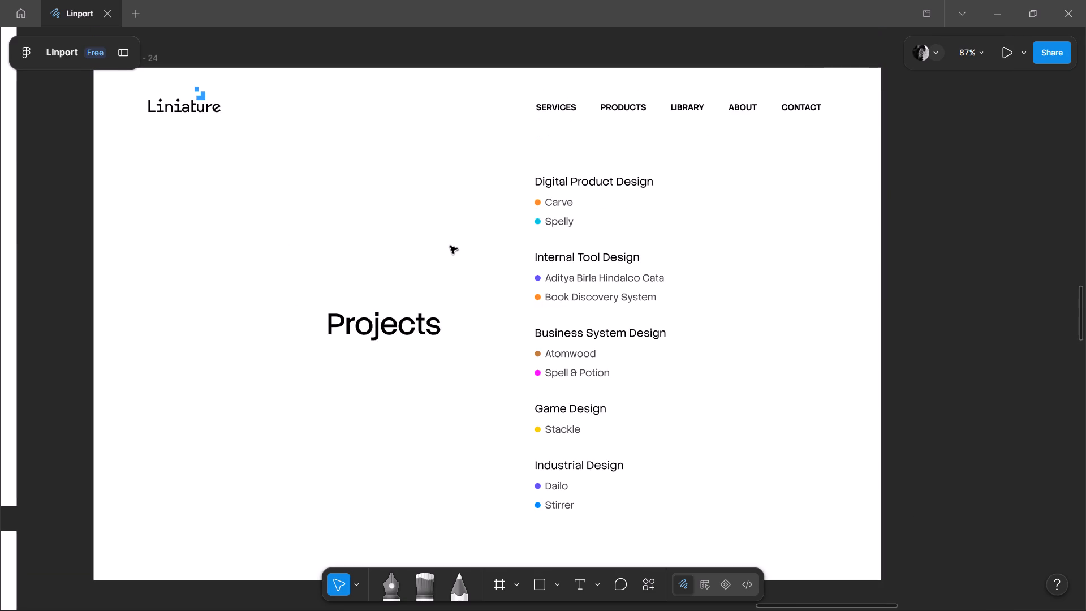
scroll(591, 410, "up", 2, "ctrl")
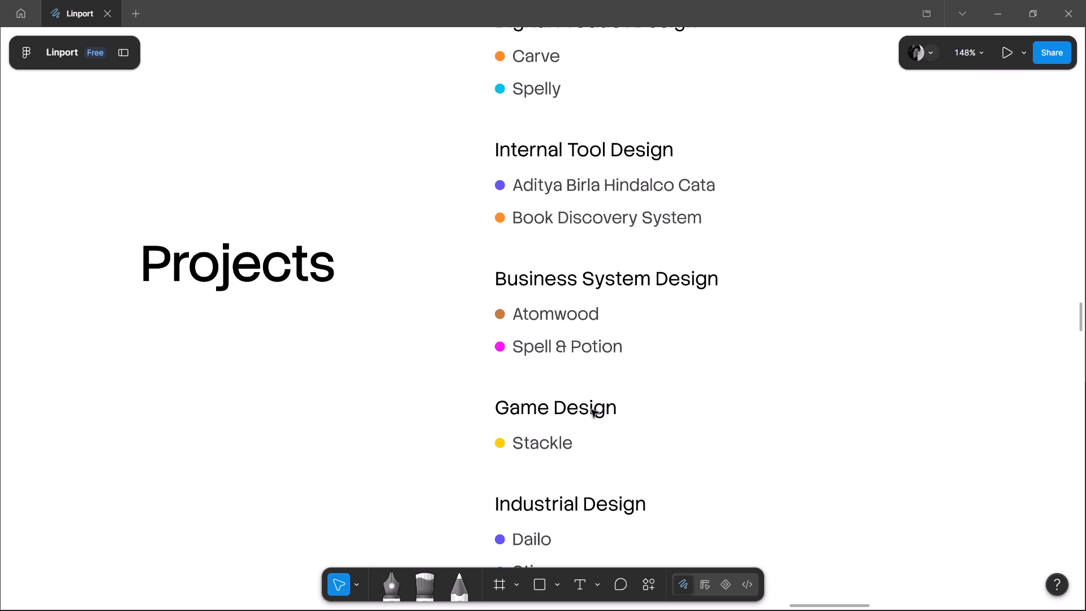
scroll(591, 410, "down", 1, "ctrl")
scroll(402, 359, "down", 2, "ctrl")
middle_click_drag(390, 359, 496, 325, "ctrl")
scroll(496, 325, "up", 2, "ctrl")
middle_click_drag(502, 326, 464, 358, "ctrl")
scroll(467, 378, "down", 1, "ctrl")
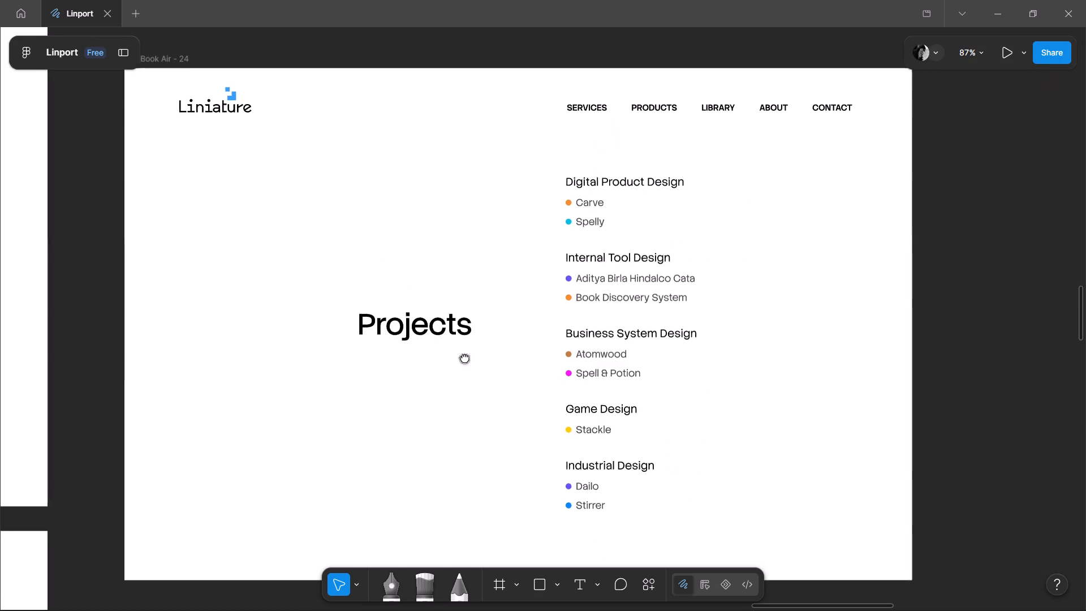
middle_click_drag(464, 358, 472, 354, "ctrl")
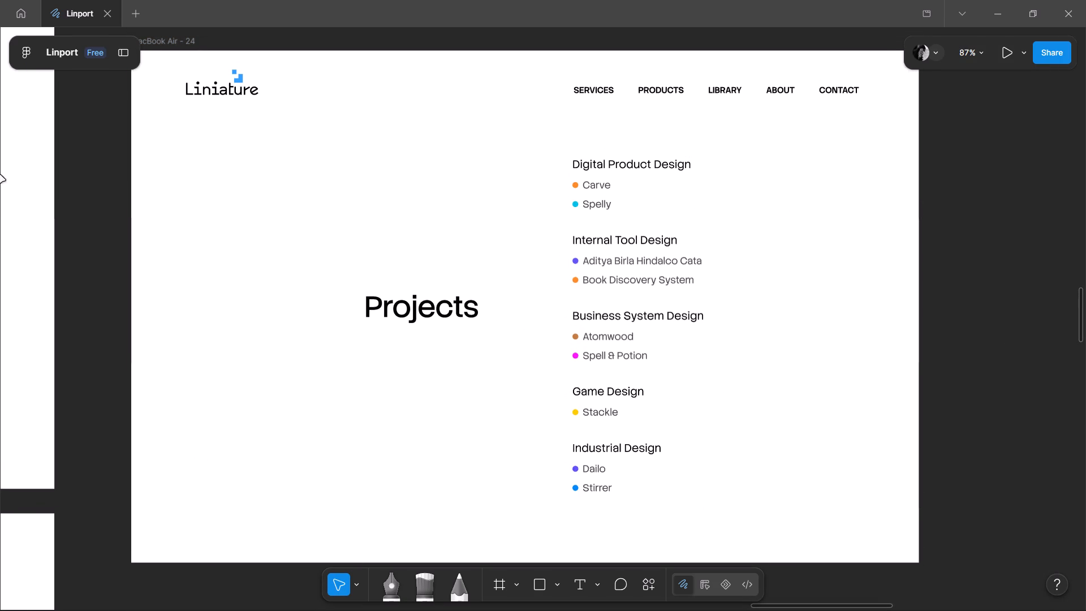
Look over the Products page and the opening page with the Product Studio headline and its colourful shapes.
scroll(417, 255, "up", 7)
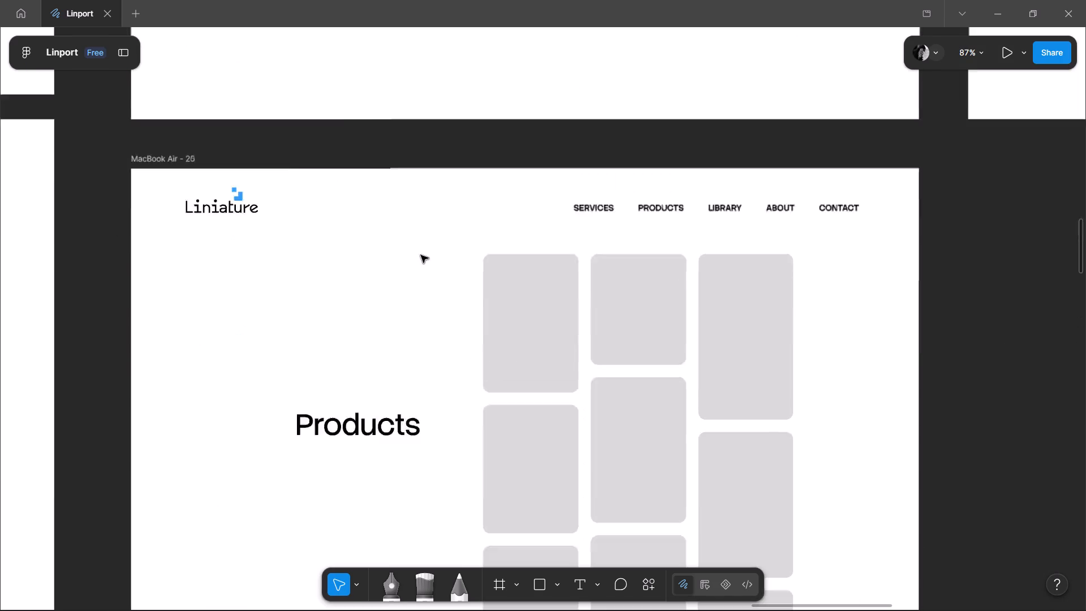
scroll(421, 255, "up", 16)
scroll(421, 255, "down", 2)
scroll(421, 255, "up", 2)
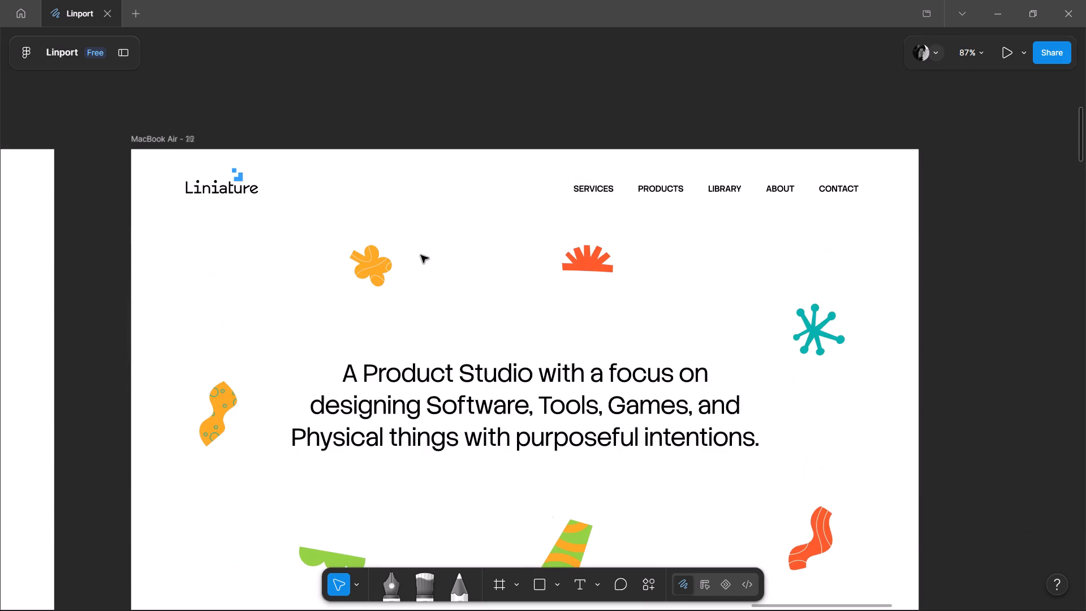
scroll(421, 255, "down", 1)
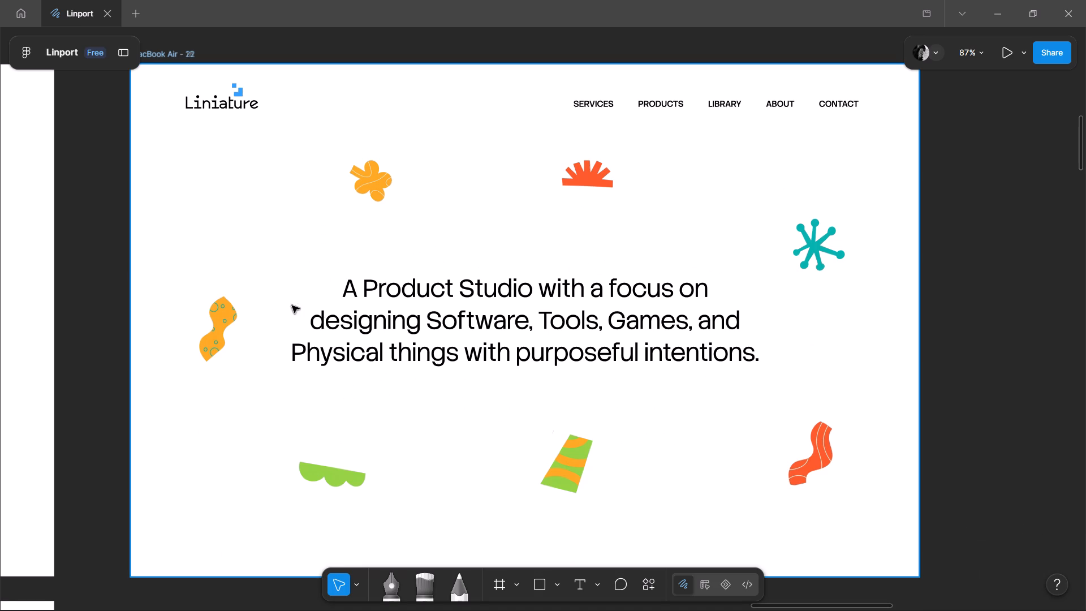
Examine the two Services pages, comparing the Atoms list with the Pixels list and their coloured dots.
scroll(229, 274, "down", 3, "ctrl")
middle_click_drag(759, 395, 415, 156)
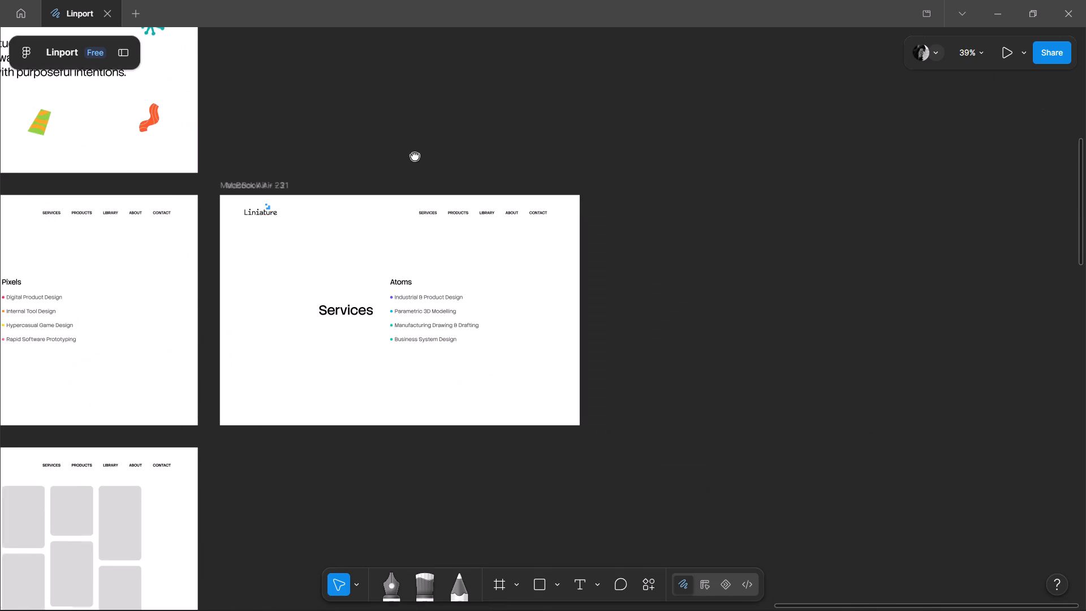
middle_click_drag(415, 156, 413, 154)
scroll(345, 284, "up", 4)
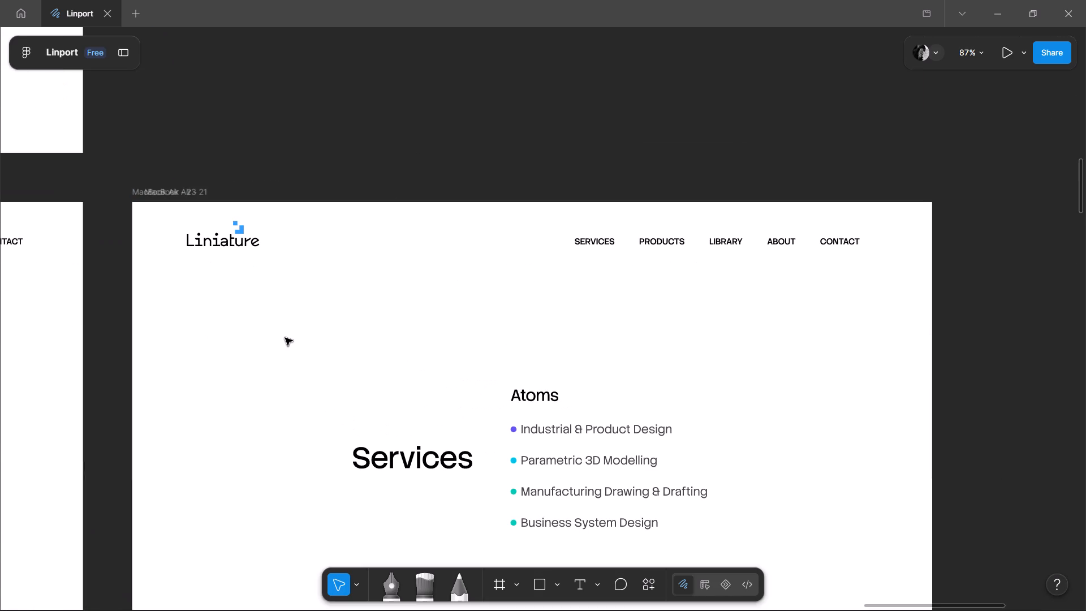
middle_click_drag(312, 457, 245, 308)
scroll(405, 321, "up", 1, "ctrl")
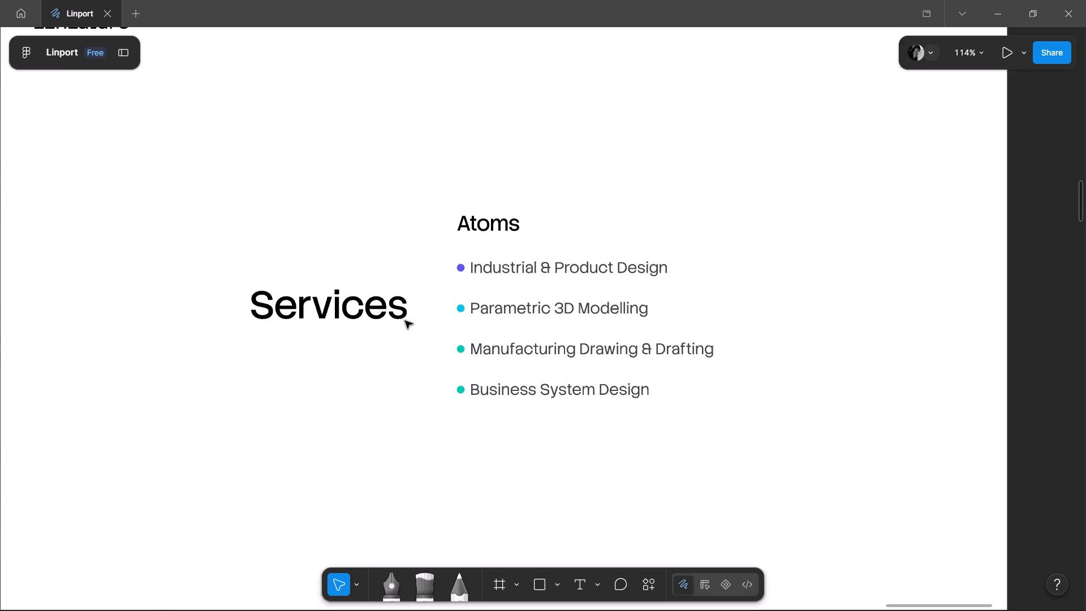
scroll(405, 321, "down", 4, "ctrl")
middle_click_drag(282, 343, 630, 331)
scroll(410, 317, "up", 2, "ctrl")
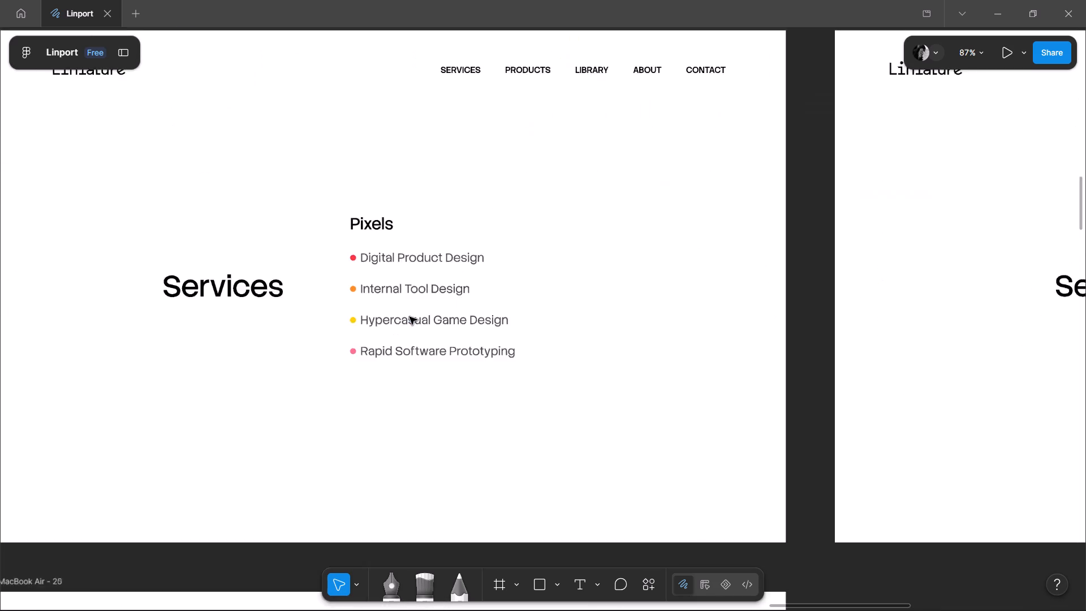
scroll(410, 317, "up", 2, "ctrl")
Return to the Projects page and check its title against the project list, close up and in full.
scroll(408, 169, "down", 5, "ctrl")
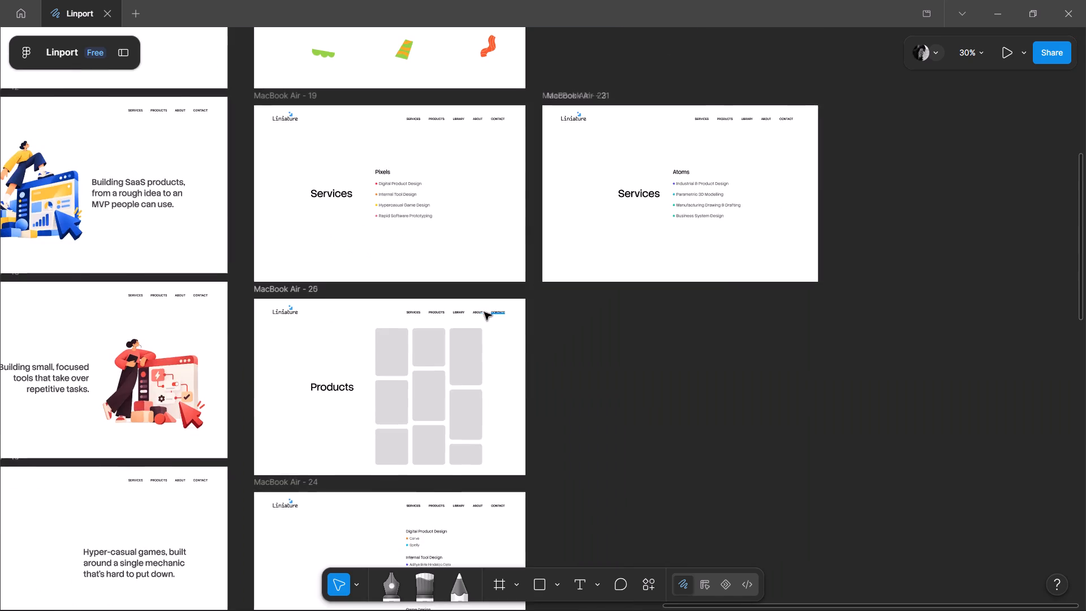
scroll(484, 312, "down", 3)
scroll(373, 286, "up", 4, "ctrl")
scroll(373, 286, "down", 1)
middle_click_drag(287, 299, 484, 259)
scroll(484, 259, "up", 2, "ctrl")
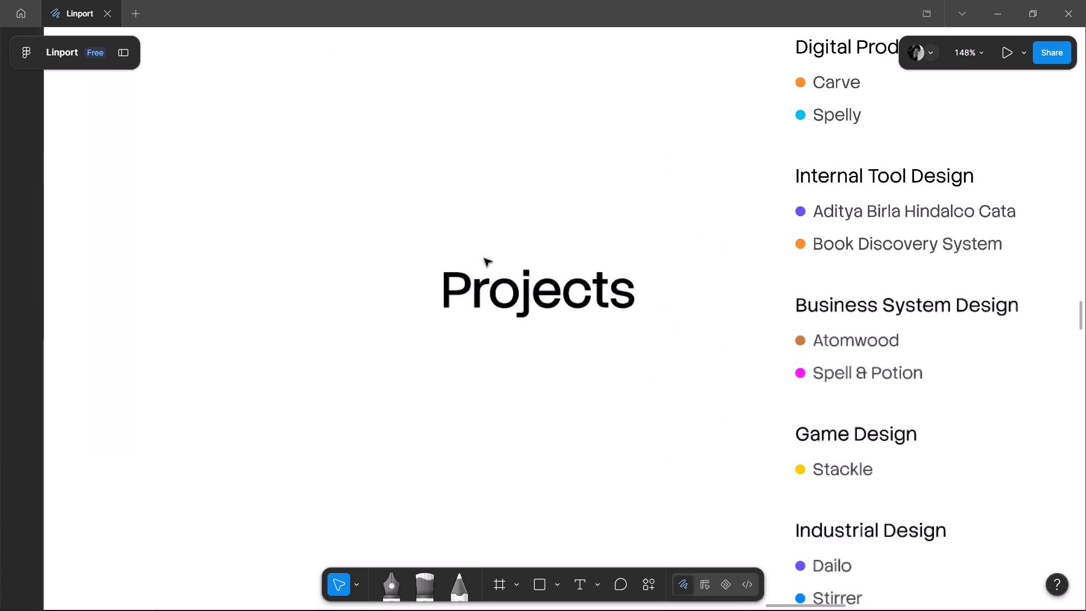
scroll(484, 259, "down", 1, "ctrl")
scroll(355, 264, "down", 1, "ctrl")
scroll(537, 279, "up", 2, "ctrl")
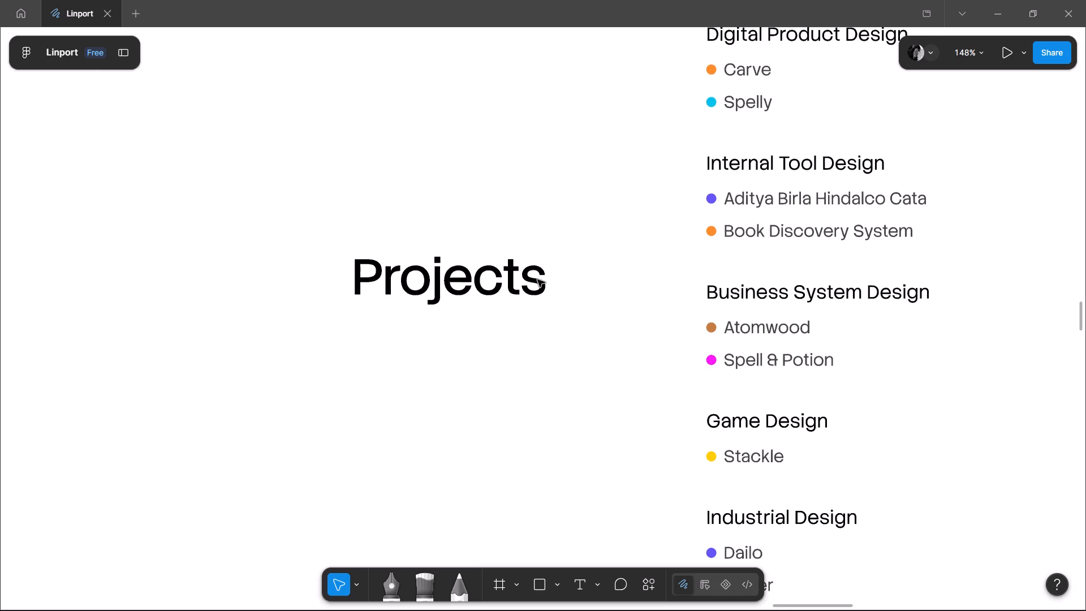
scroll(537, 279, "down", 3, "ctrl")
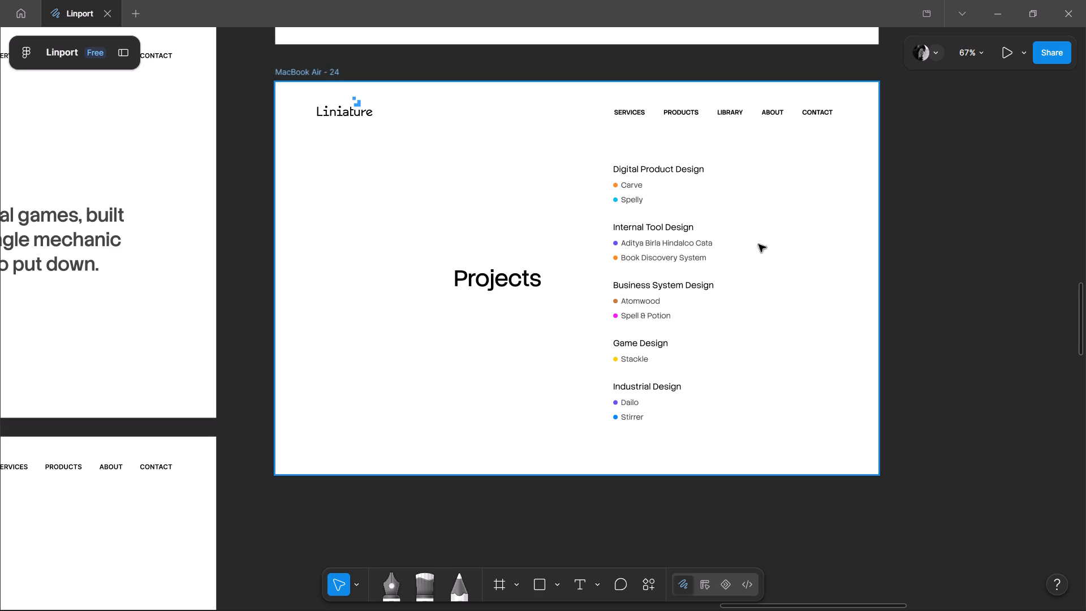
scroll(594, 252, "up", 5, "ctrl")
scroll(532, 145, "down", 3, "ctrl")
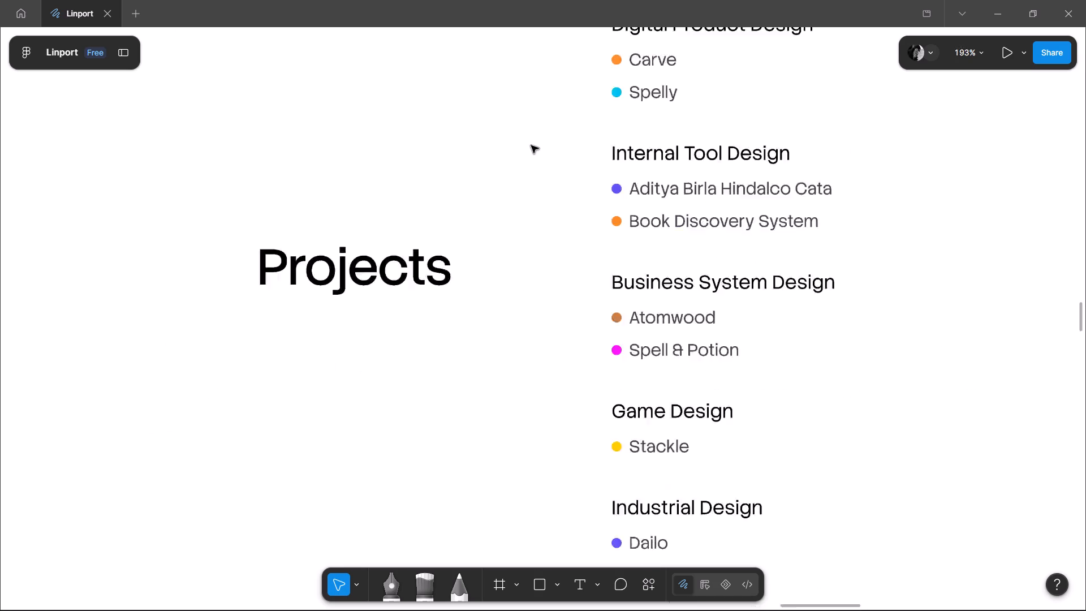
scroll(531, 145, "down", 1, "ctrl")
scroll(397, 137, "down", 1)
scroll(385, 146, "up", 4)
scroll(385, 146, "down", 2)
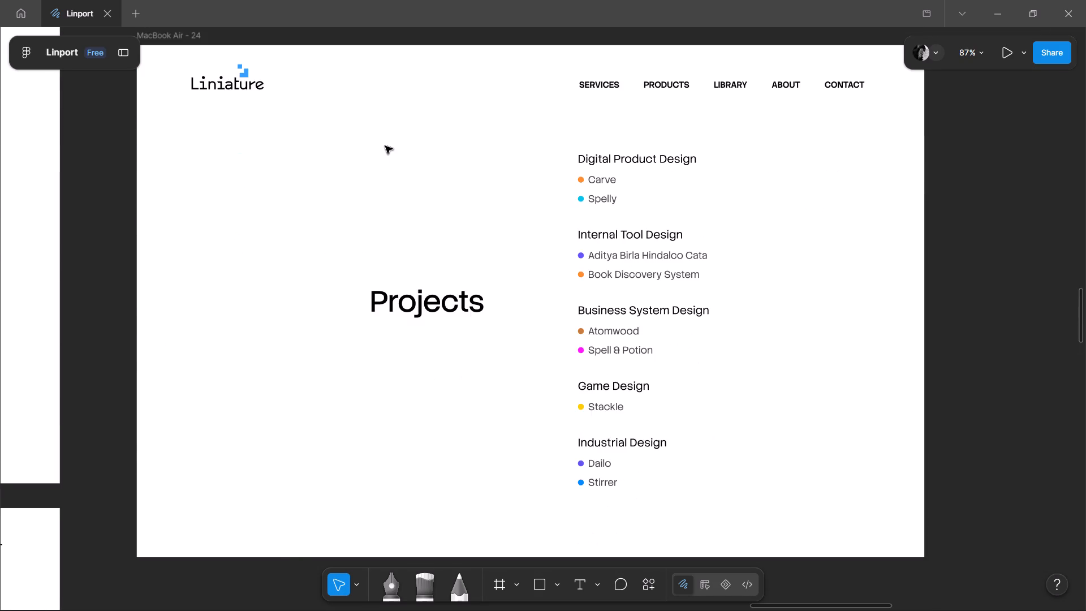
Review the column of pages from Projects up to the liniature.com opening page and inspect its headline.
scroll(385, 146, "down", 3, "ctrl")
scroll(385, 146, "up", 3)
scroll(341, 130, "up", 2)
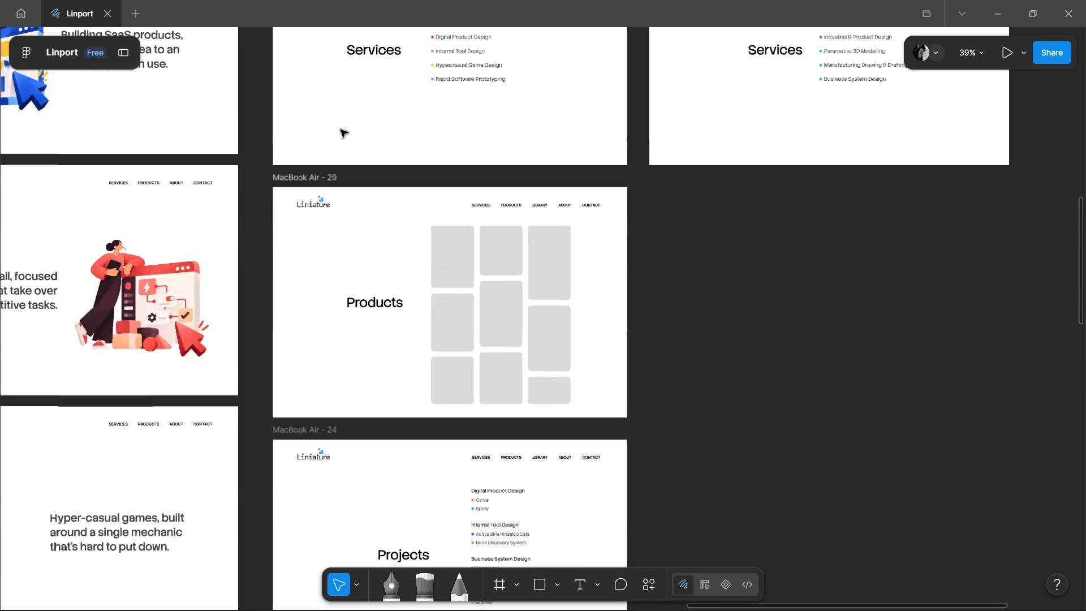
scroll(341, 130, "up", 3)
scroll(396, 204, "up", 1)
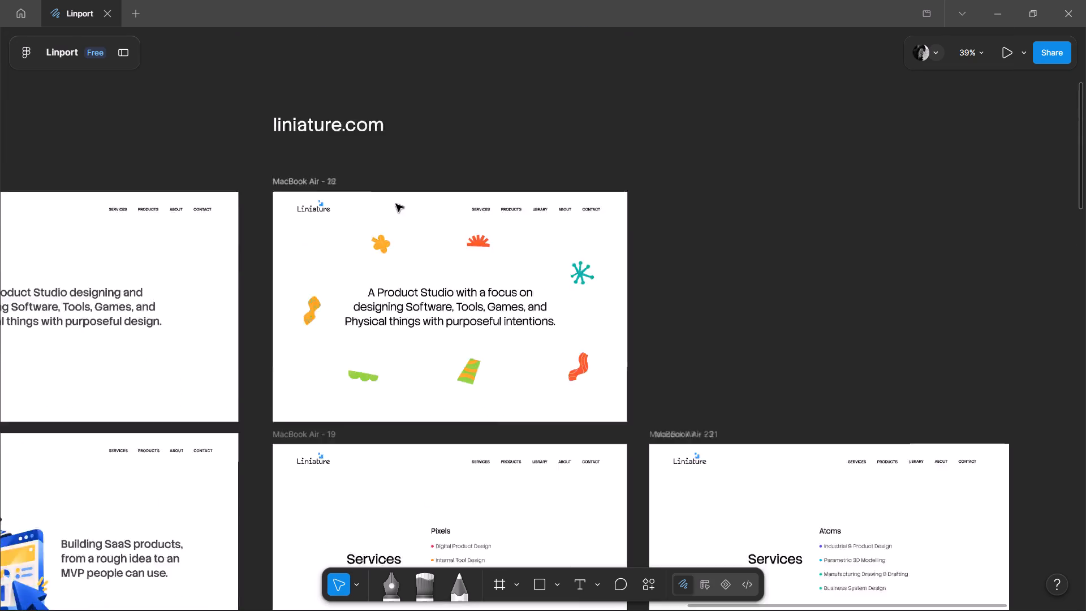
scroll(396, 204, "up", 3)
scroll(396, 204, "down", 2)
scroll(424, 293, "up", 4, "ctrl")
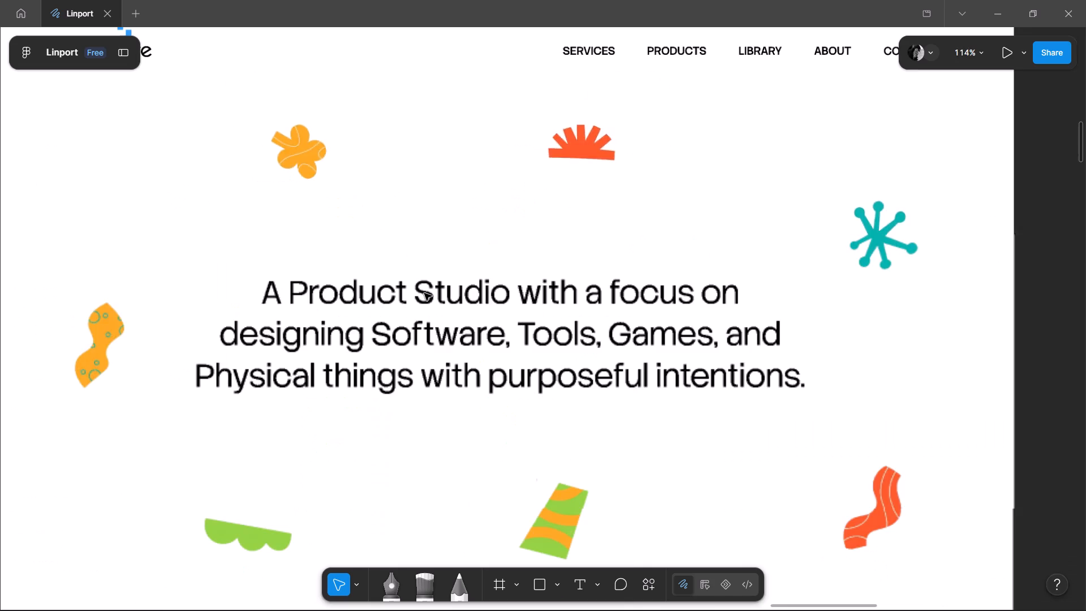
scroll(424, 293, "up", 1, "ctrl")
Compare the page layouts side by side in an overview, and re-examine the Projects page's list and title.
scroll(424, 292, "down", 7, "ctrl")
scroll(424, 291, "down", 3)
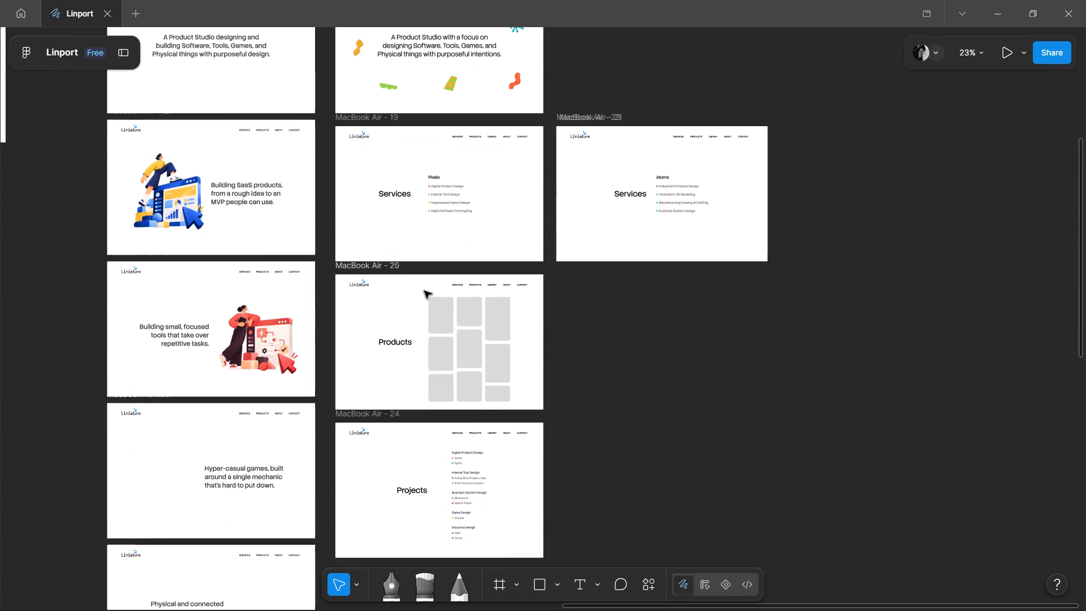
scroll(424, 291, "down", 4)
scroll(424, 291, "up", 6)
scroll(424, 291, "down", 4)
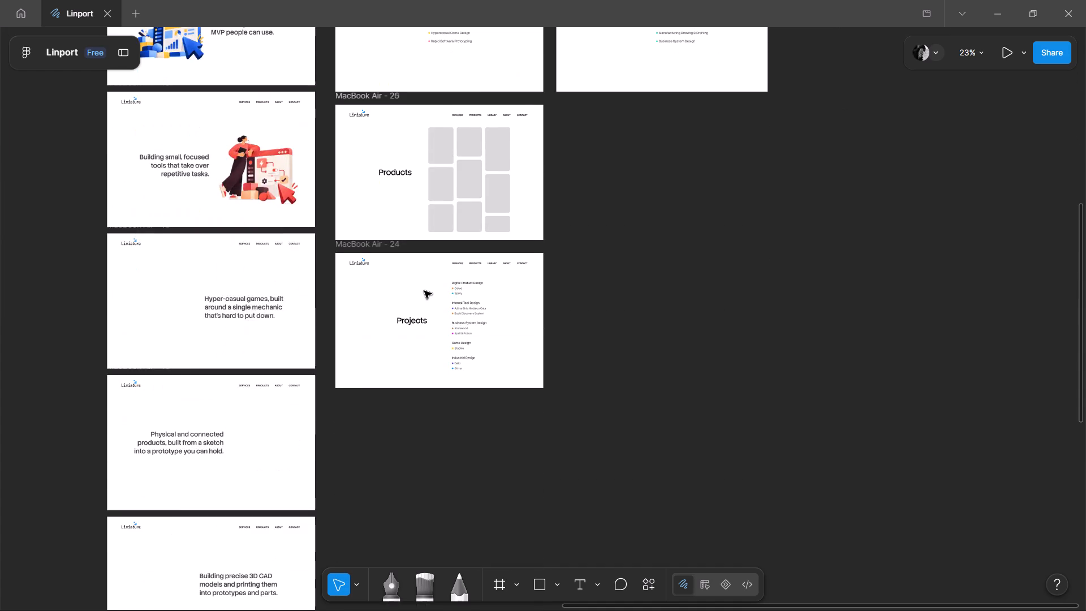
scroll(424, 291, "up", 8, "ctrl")
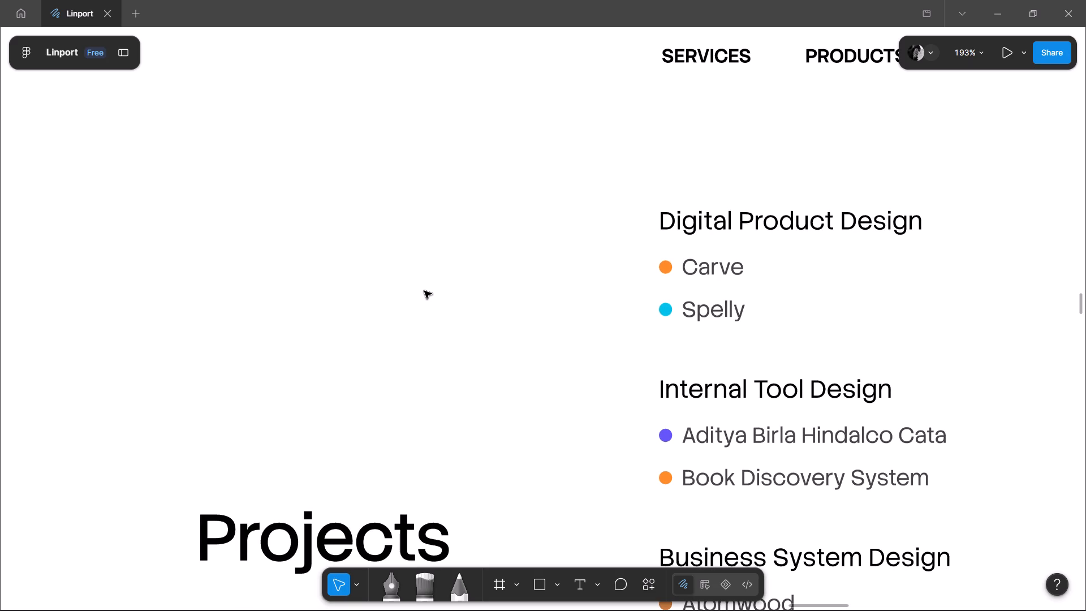
scroll(424, 291, "down", 2)
scroll(424, 291, "down", 3, "ctrl")
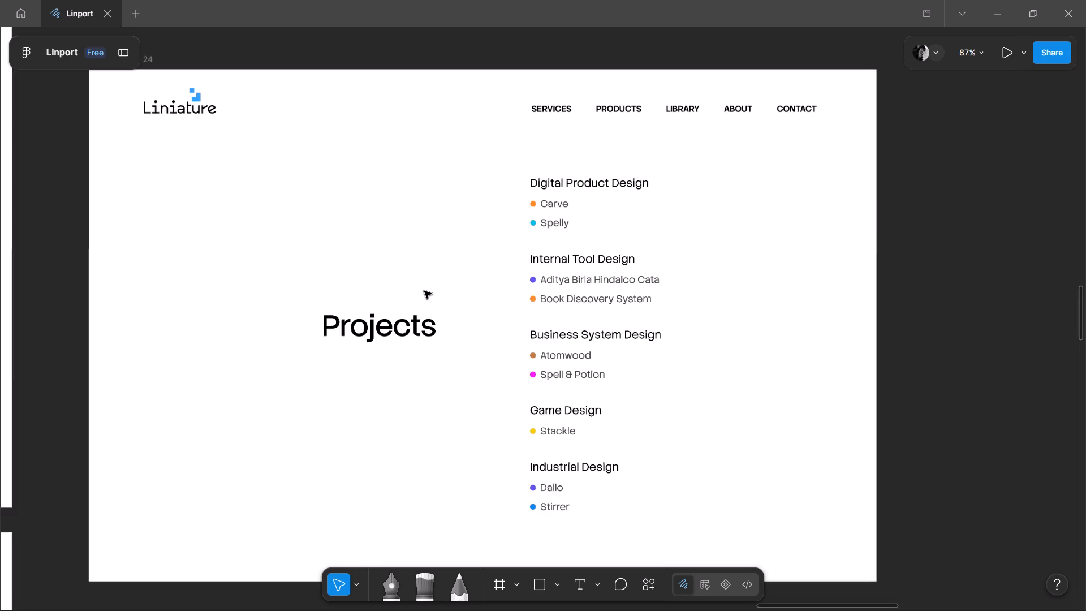
Set the font weight of the opening page's Product Studio headline to Regular.
scroll(424, 291, "down", 4, "ctrl")
scroll(424, 291, "up", 13)
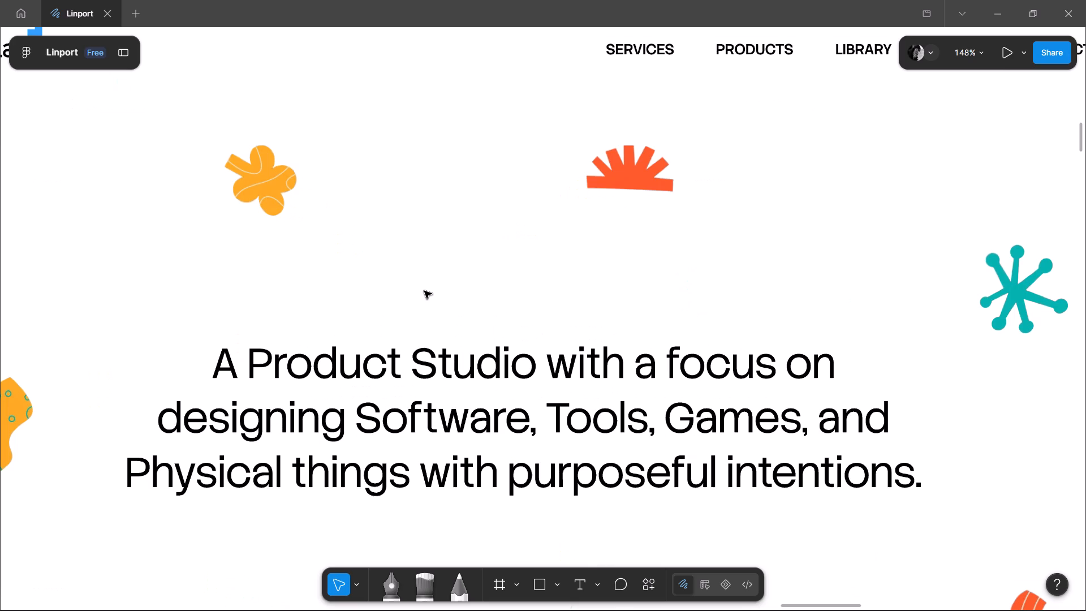
scroll(424, 291, "up", 5, "ctrl")
scroll(424, 291, "down", 7, "ctrl")
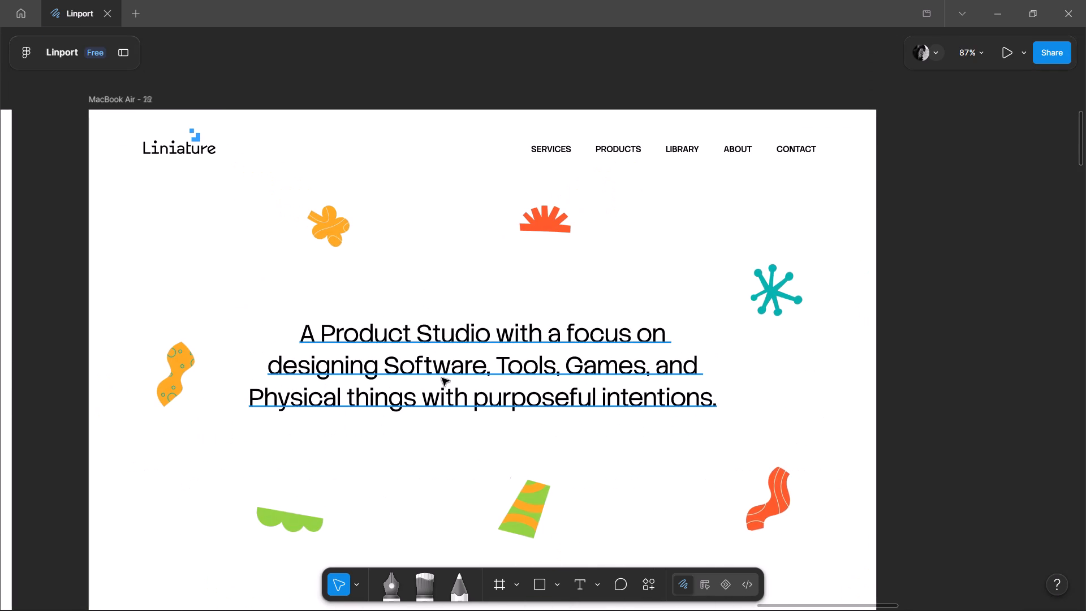
left_click(443, 376, "ctrl")
left_click(940, 576)
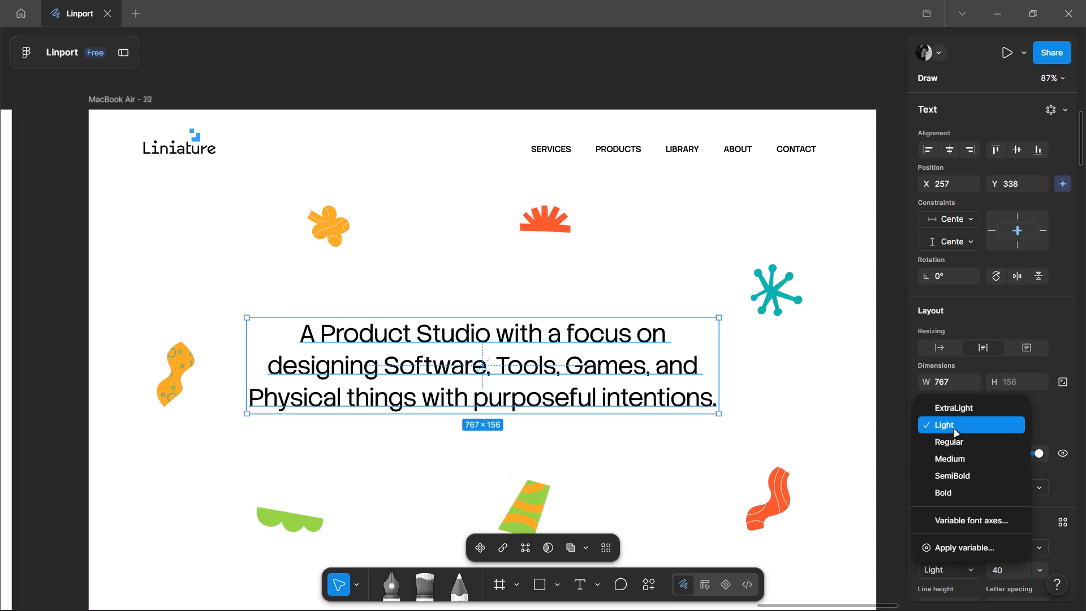
left_click(950, 433)
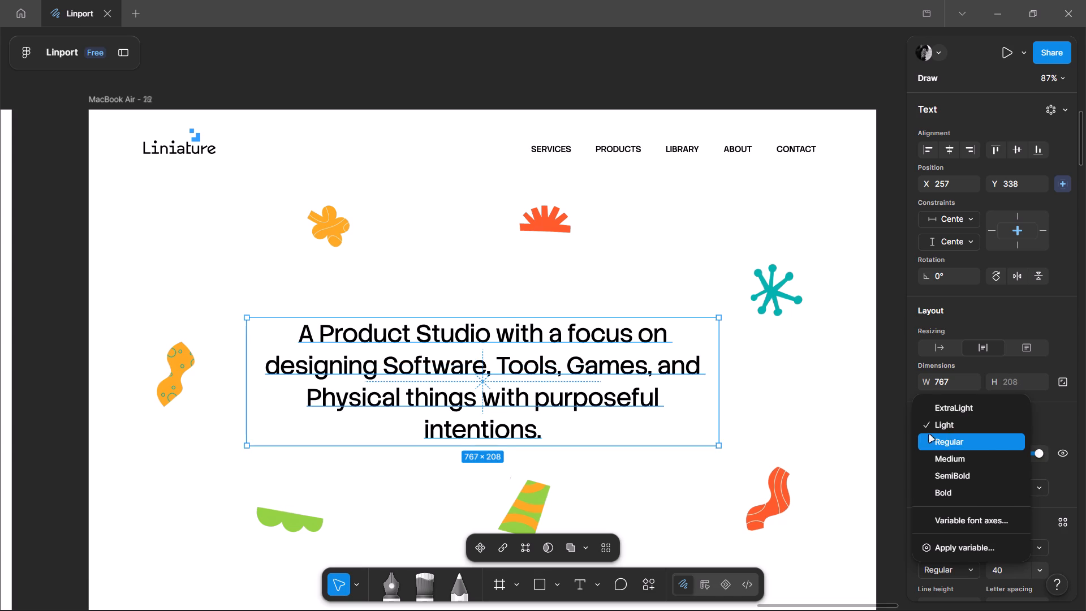
Widen the headline's text box on both sides to 783 so the text fits on three lines.
left_click_drag(718, 351, 726, 351, "alt+shift")
left_click(779, 373)
left_click(670, 378)
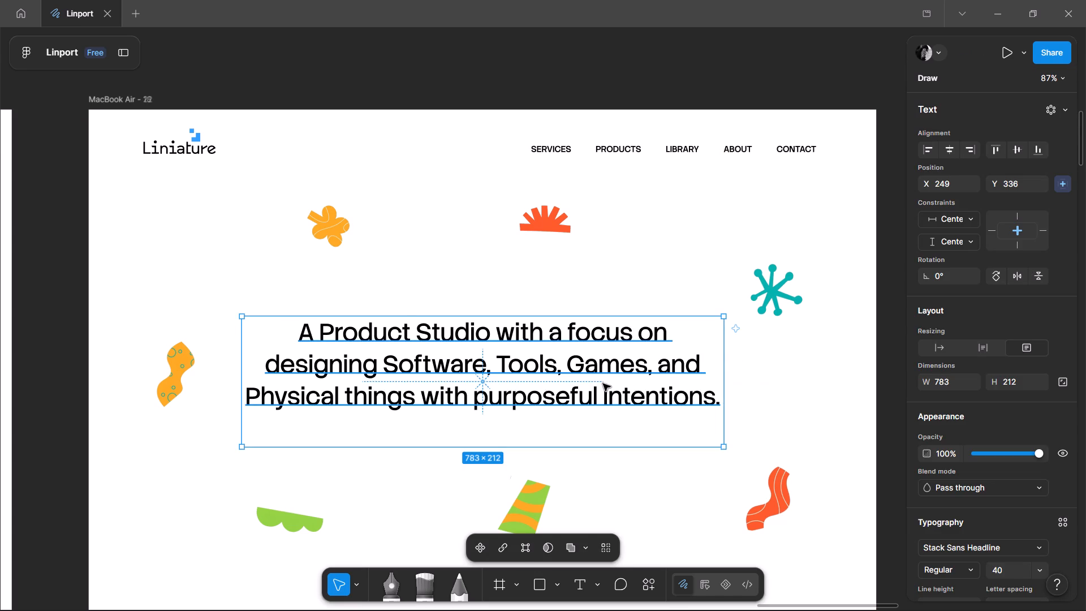
double_click(602, 389)
left_click(636, 431)
left_click(633, 435)
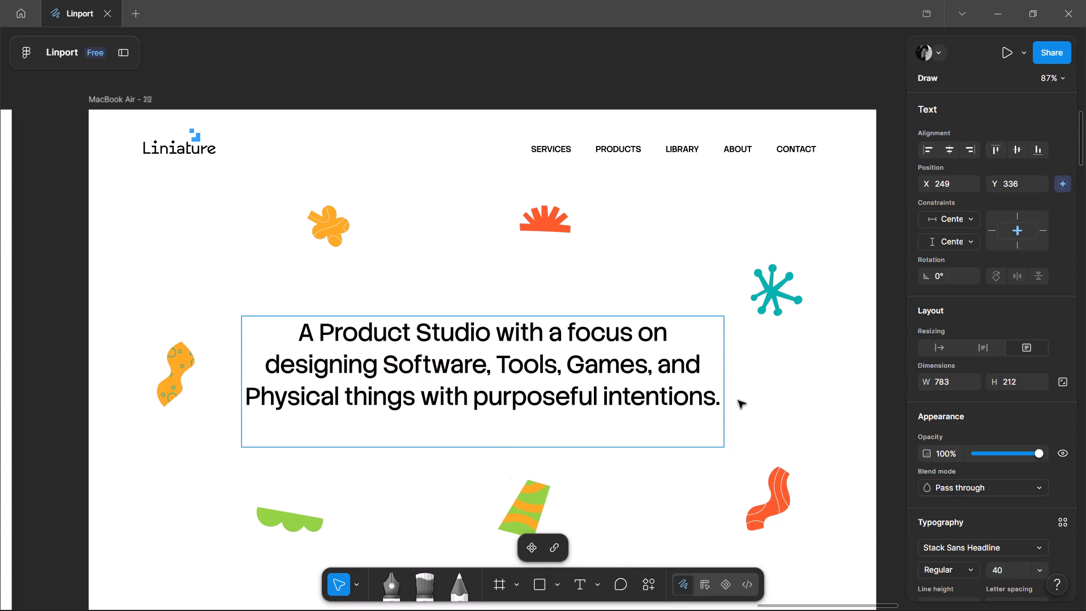
left_click(738, 401)
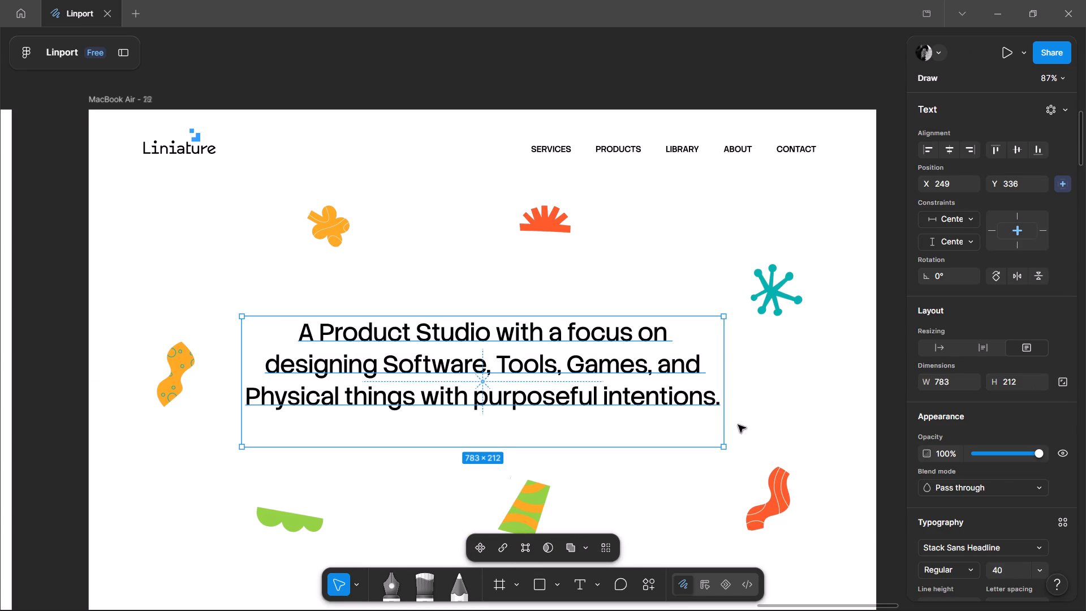
Undo the recent resizing of the opening page's Product Studio headline text box.
key("ctrl+z")
key("ctrl+z")
key("ctrl+z")
key("ctrl+z")
key("ctrl+z")
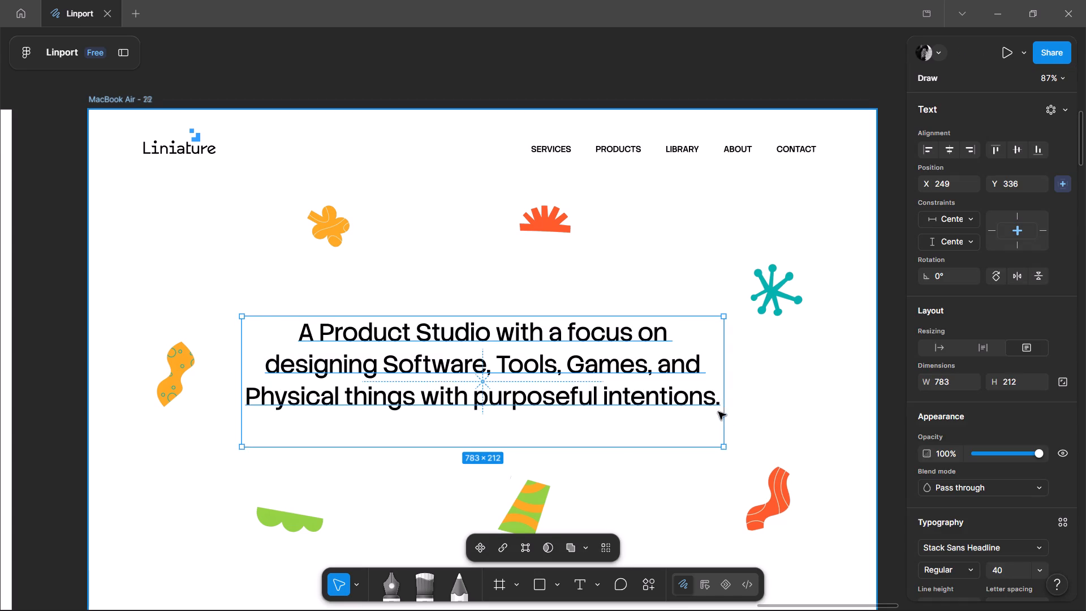
key("ctrl+z")
left_click(720, 396)
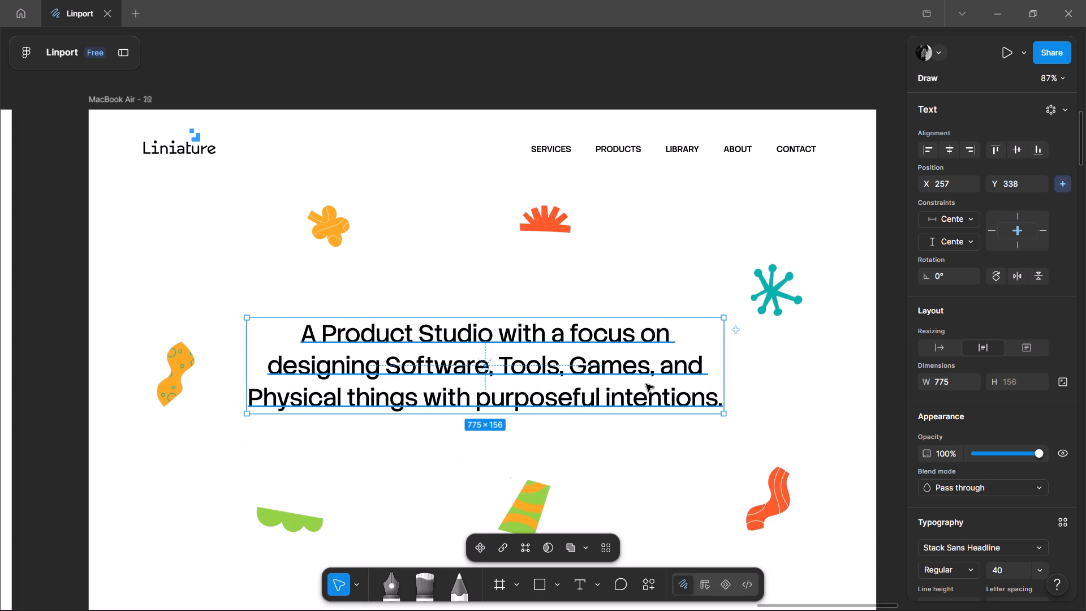
Move the Product Studio headline down and centre it horizontally and vertically on the opening page.
left_click_drag(646, 384, 646, 406)
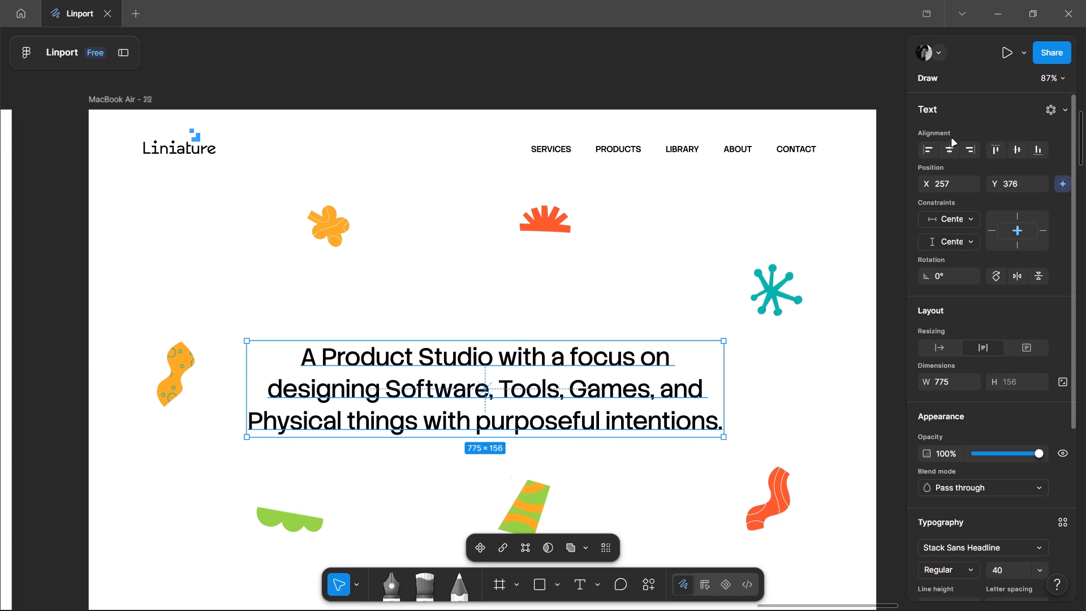
left_click(948, 149)
left_click(1024, 147)
scroll(407, 260, "down", 4, "ctrl")
left_click(604, 295)
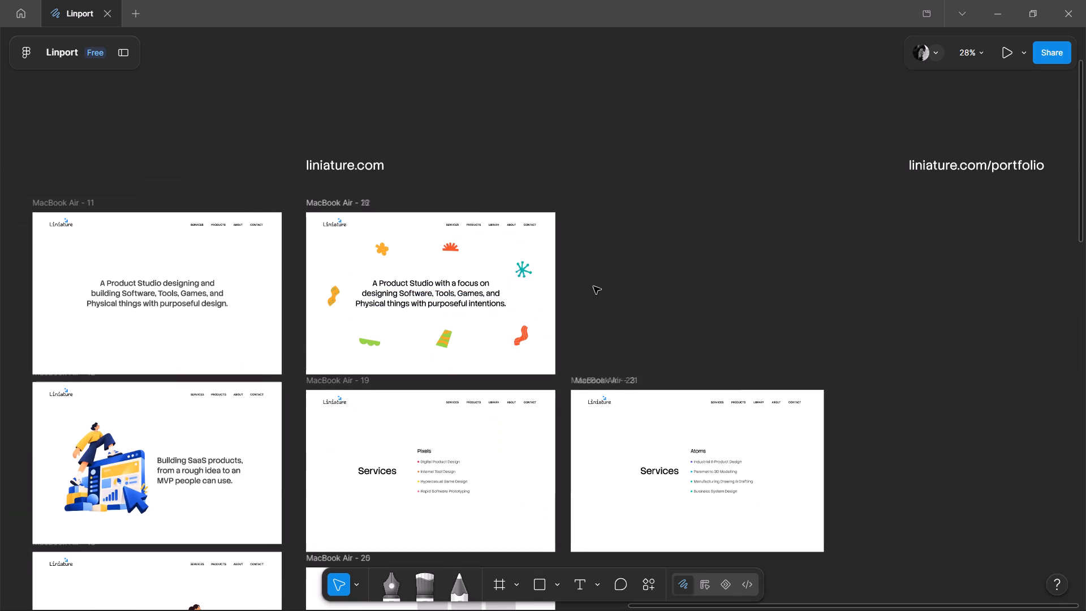
Examine the centred headline among the coloured shapes on the opening page, both in overview and close up.
middle_click_drag(354, 280, 475, 262)
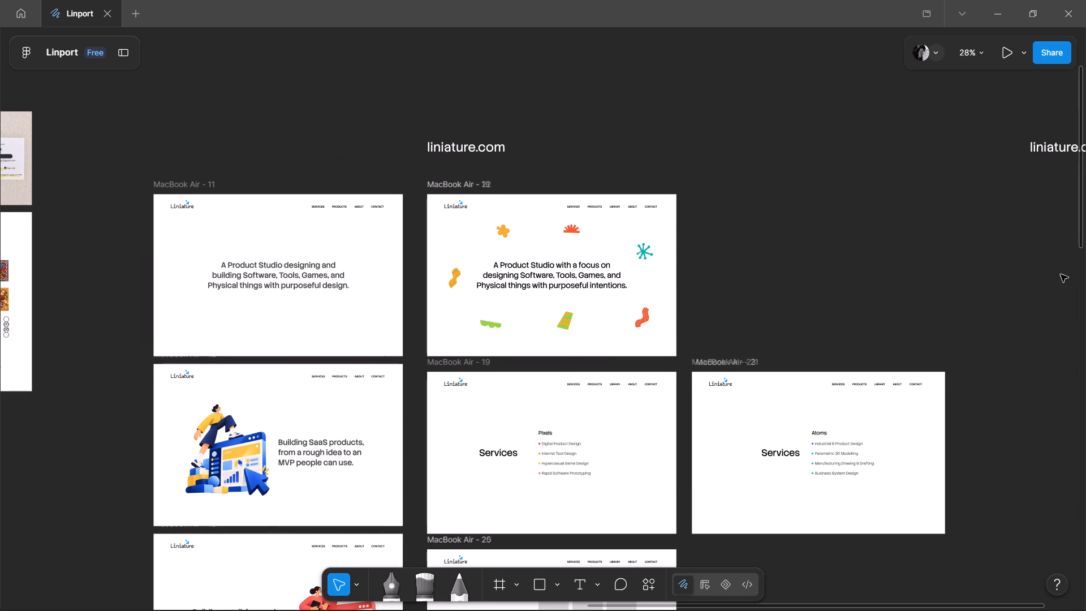
scroll(447, 300, "up", 5, "ctrl")
scroll(635, 305, "down", 2, "ctrl")
middle_click_drag(841, 338, 650, 392)
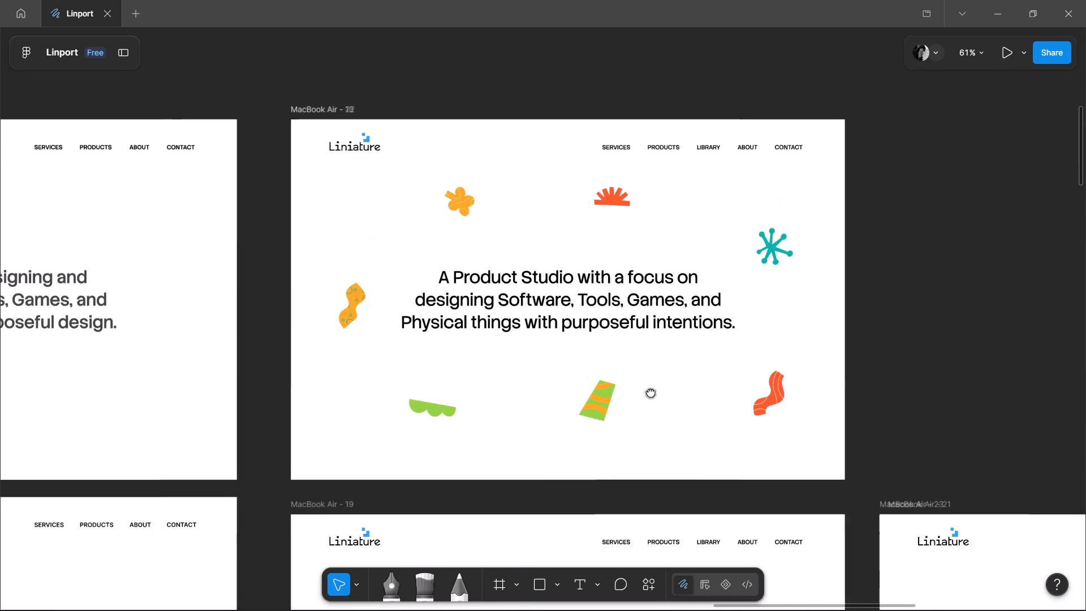
middle_click_drag(650, 392, 650, 392)
scroll(697, 367, "up", 1, "ctrl")
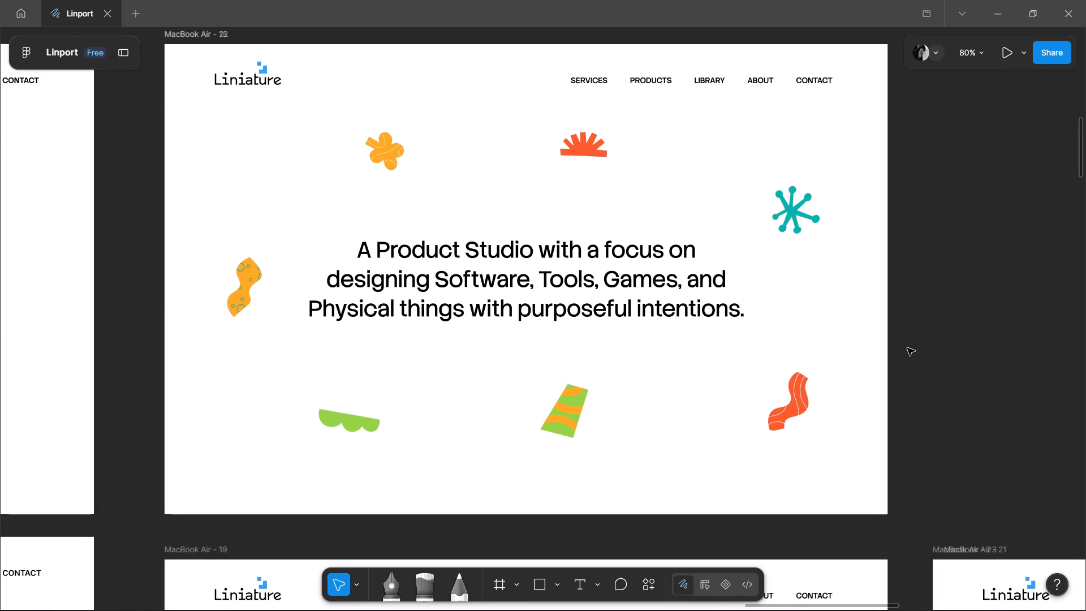
middle_click_drag(910, 348, 956, 393)
scroll(662, 169, "up", 3, "ctrl")
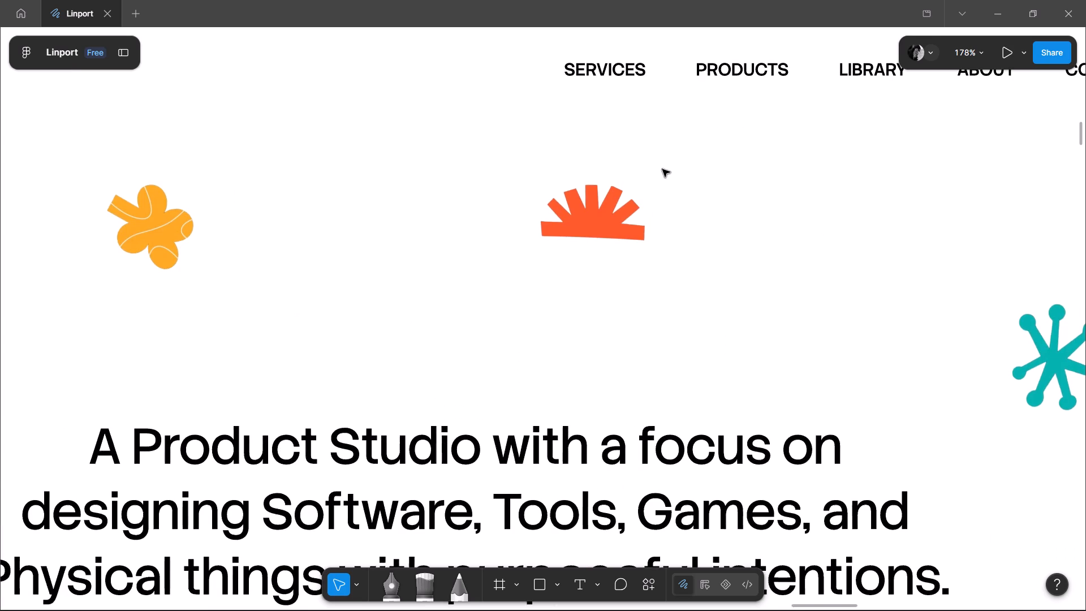
scroll(662, 169, "down", 3, "ctrl")
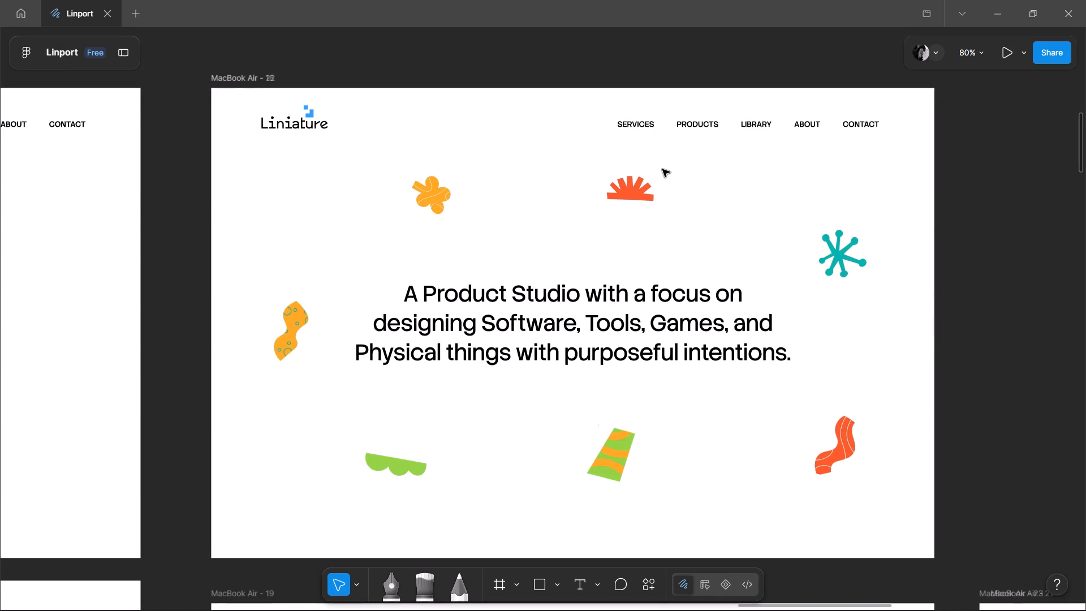
scroll(562, 361, "up", 2, "ctrl")
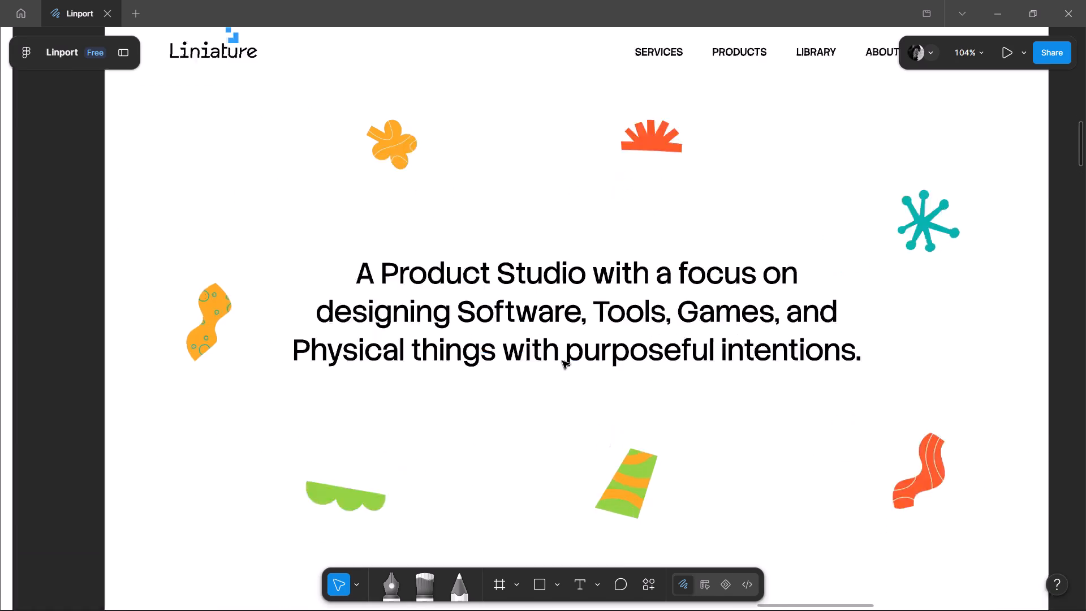
scroll(562, 361, "down", 2, "ctrl")
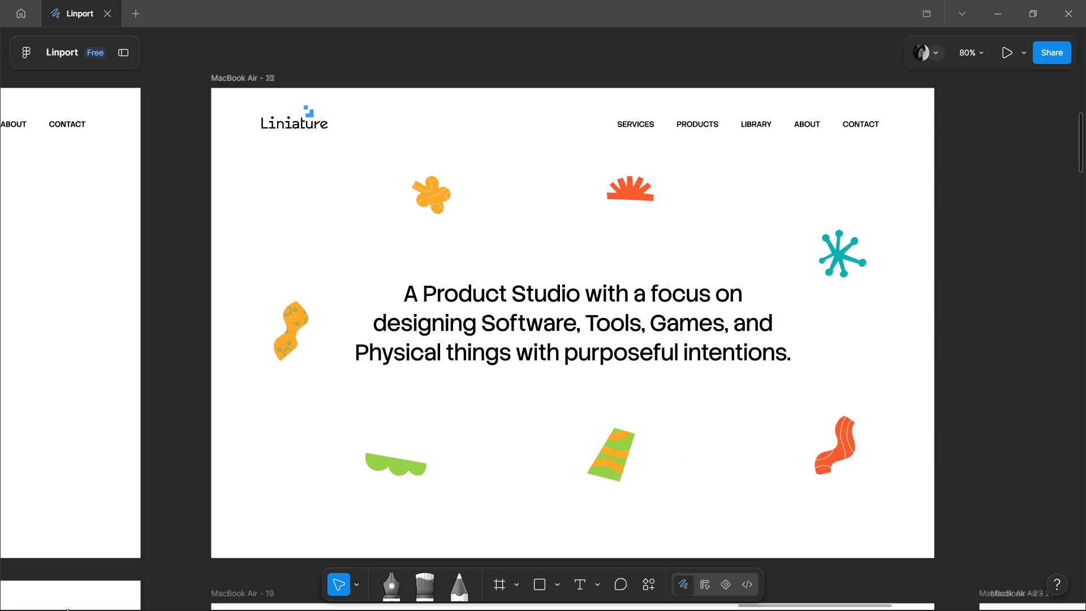
Review the Products page's grid and inspect the Projects page's title and categorised list up close.
scroll(362, 491, "down", 5)
scroll(416, 454, "down", 7)
scroll(423, 404, "down", 2)
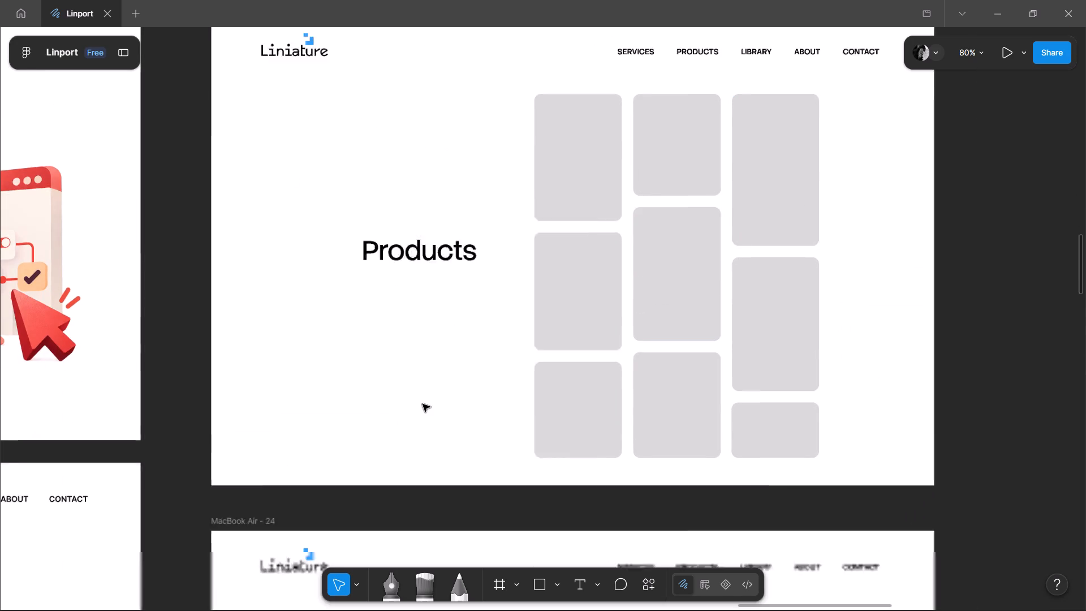
scroll(423, 404, "down", 3)
middle_click_drag(571, 418, 583, 265)
scroll(680, 278, "up", 3, "ctrl")
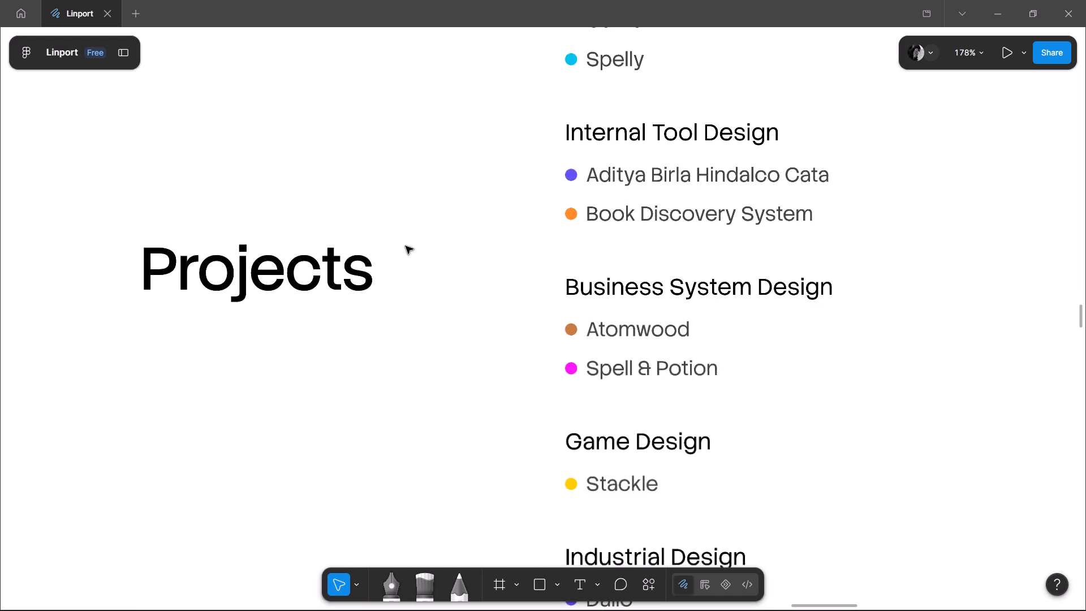
scroll(406, 246, "down", 2, "ctrl")
scroll(540, 102, "up", 3, "ctrl")
scroll(607, 91, "down", 3, "ctrl")
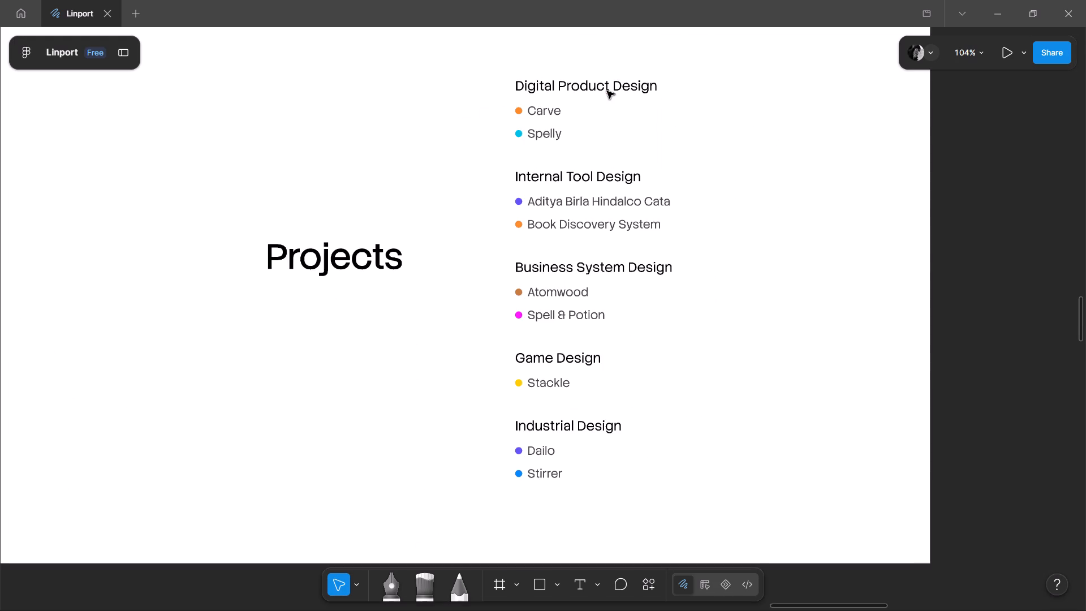
scroll(607, 91, "up", 1, "ctrl")
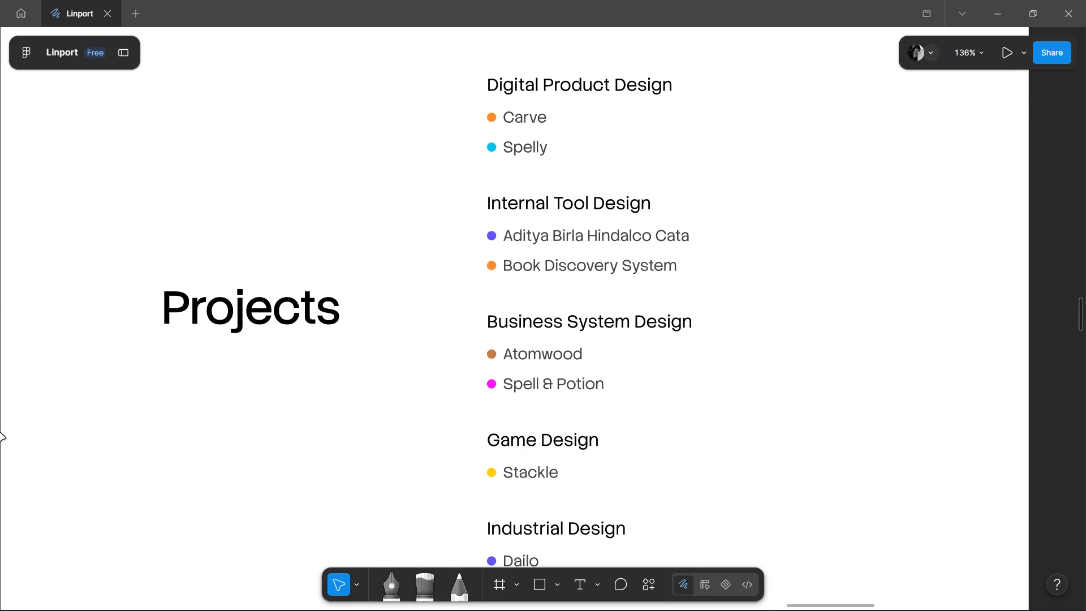
scroll(466, 407, "down", 5, "ctrl")
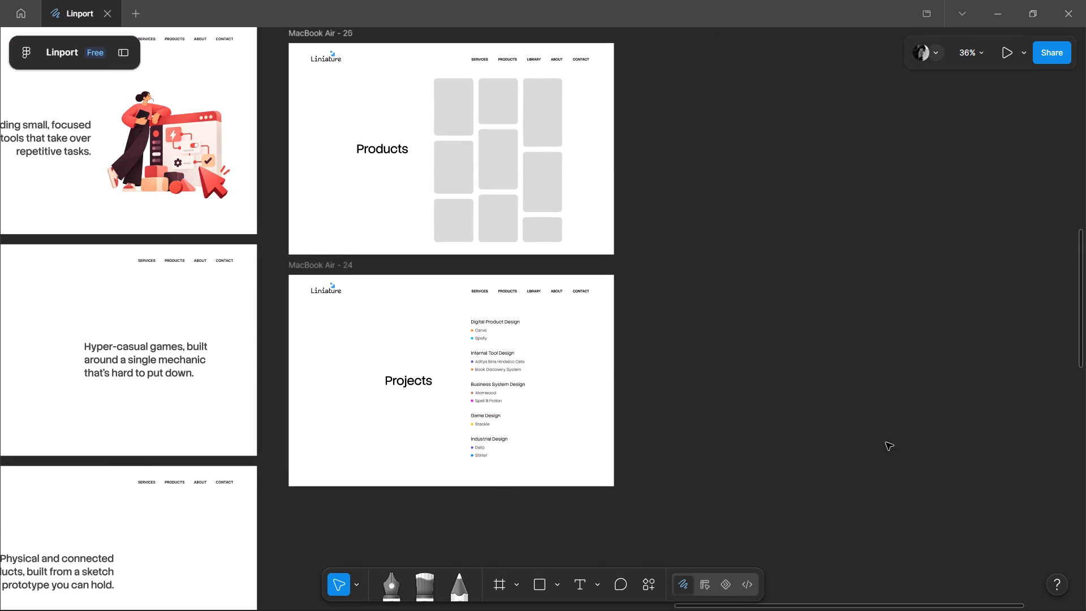
Examine the "Your space isn't plain. It's curated." reference poster's typography and image layout.
middle_click_drag(388, 322, 423, 363)
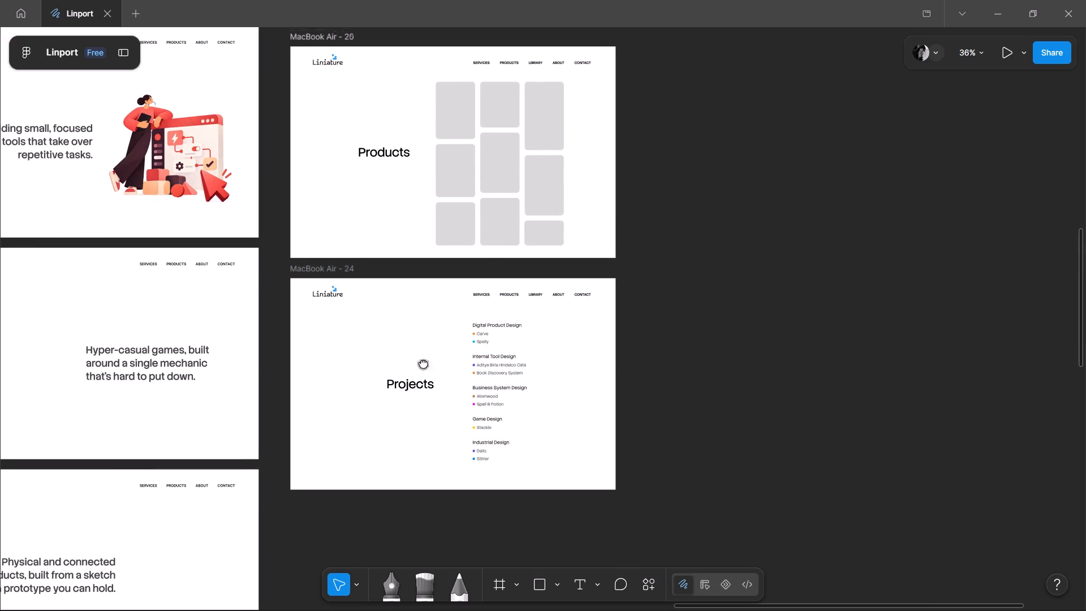
middle_click_drag(423, 363, 593, 610)
middle_click_drag(791, 248, 630, 610)
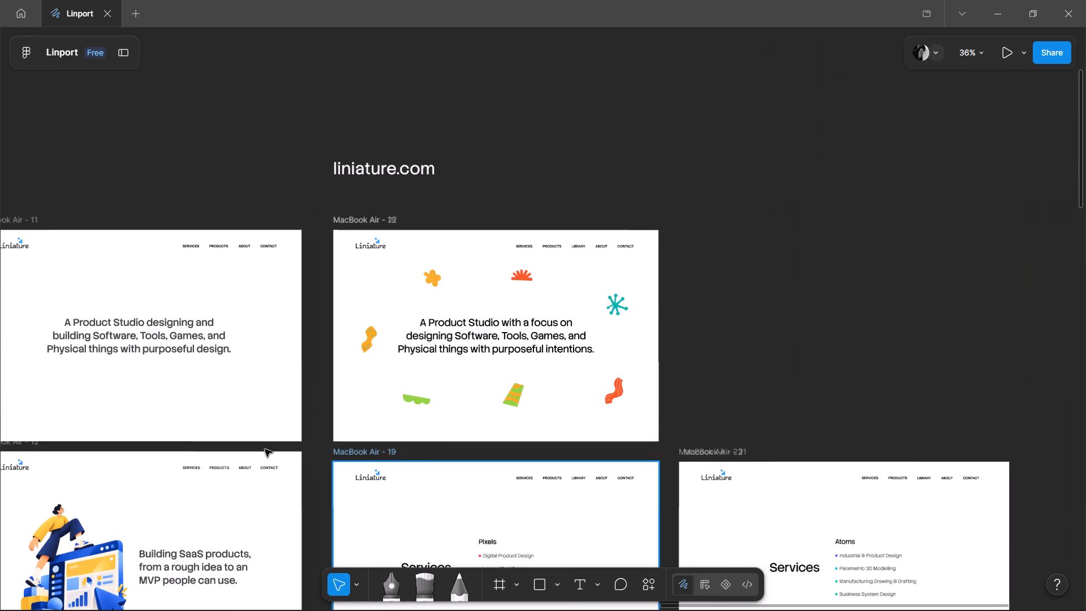
middle_click_drag(221, 457, 1013, 290)
middle_click_drag(618, 398, 756, 496)
scroll(674, 270, "up", 2, "ctrl")
scroll(678, 258, "up", 2)
scroll(678, 258, "down", 2)
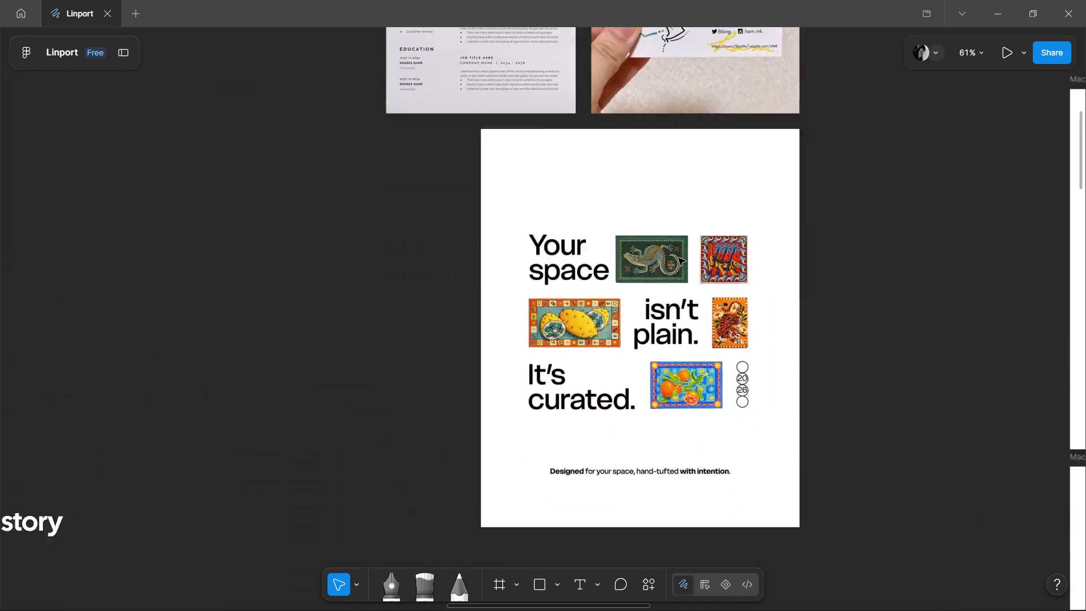
scroll(678, 258, "down", 1)
scroll(665, 256, "up", 2, "ctrl")
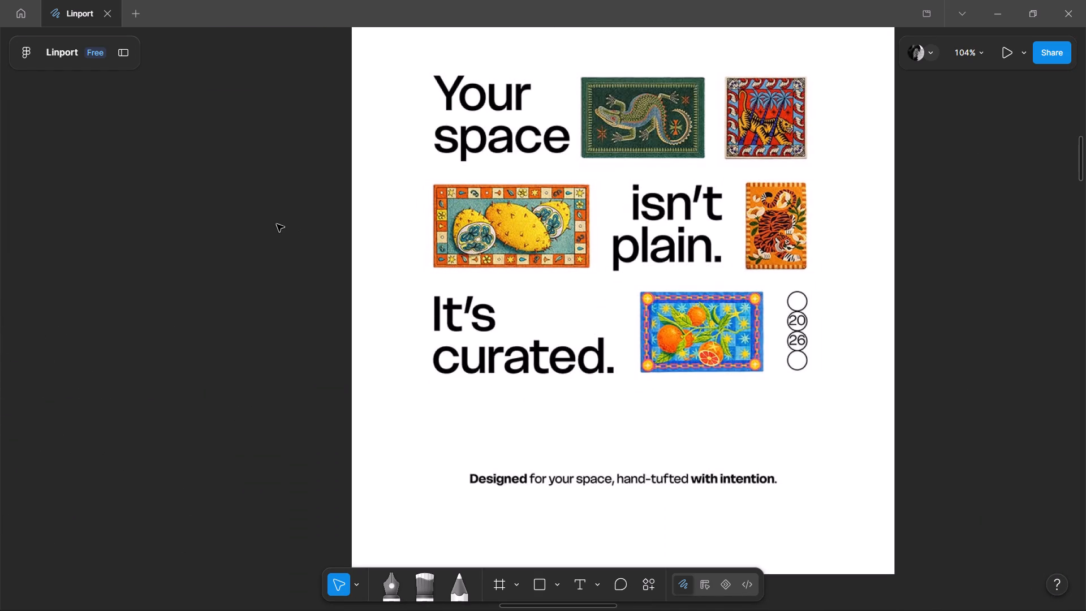
scroll(277, 223, "down", 5, "ctrl")
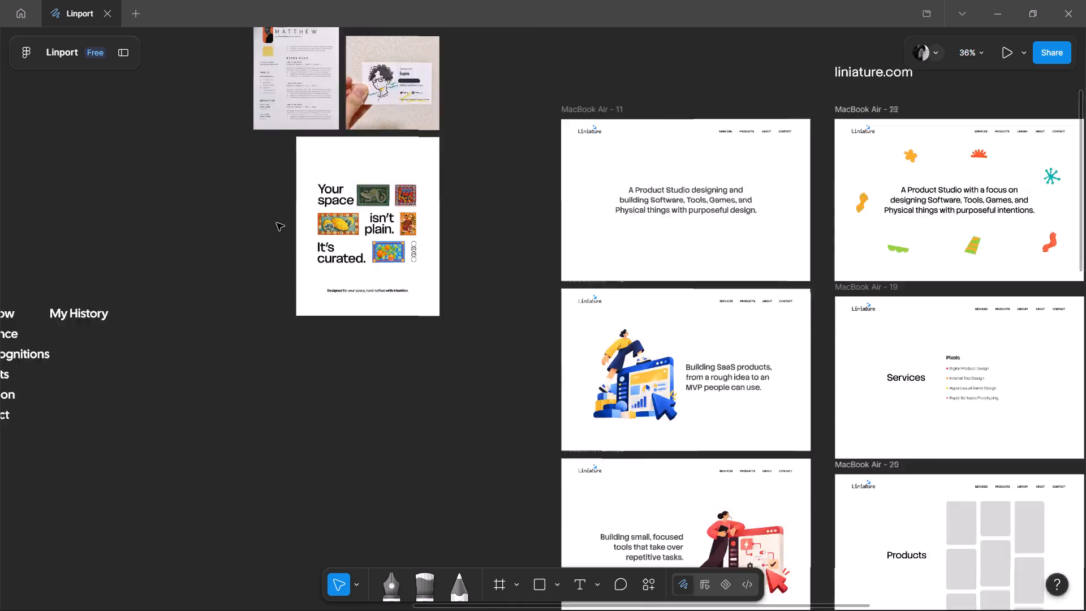
Look over the earlier portfolio boards with the Projects, Awards & Honor and Experience cards.
scroll(277, 223, "down", 1, "ctrl")
middle_click_drag(195, 277, 536, 255)
middle_click_drag(363, 322, 923, 199)
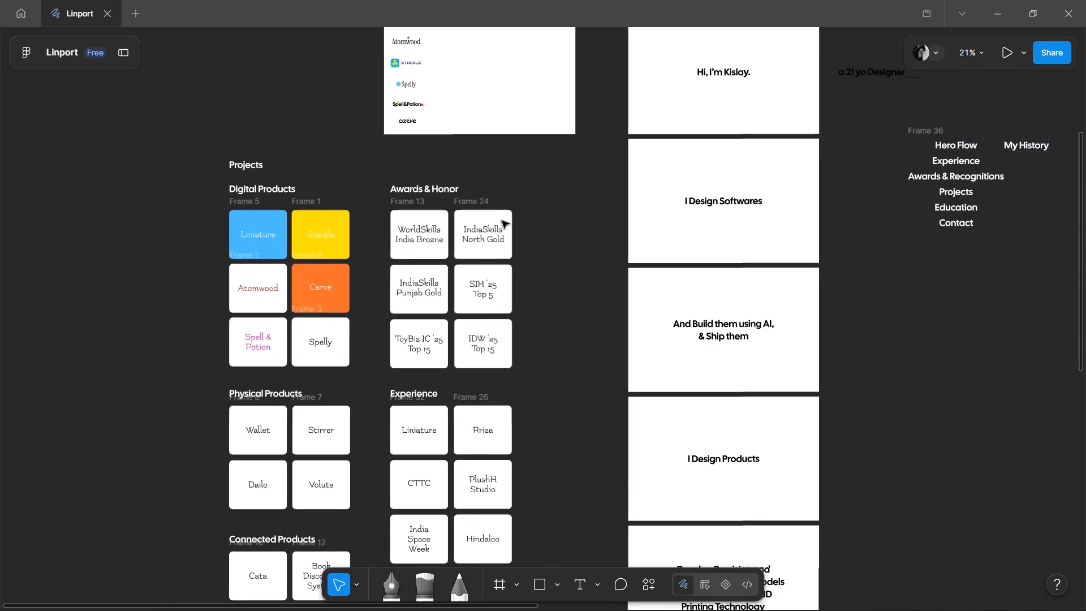
scroll(354, 227, "up", 4, "ctrl")
scroll(354, 227, "down", 3, "ctrl")
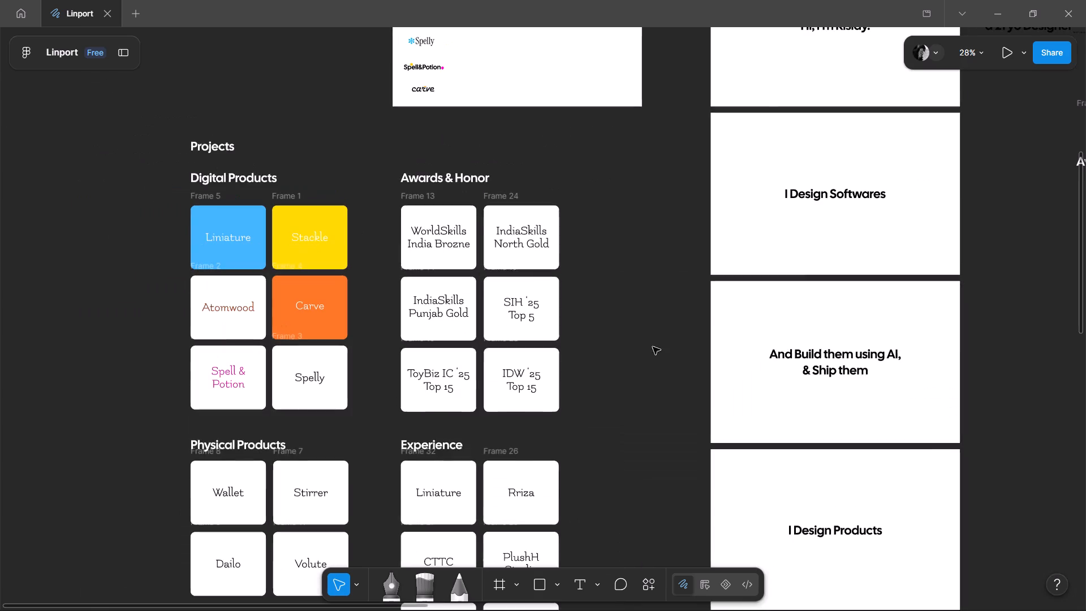
middle_click_drag(653, 347, 280, 259)
Compare the Products, Projects and Services page layouts, checking their titles and lists in overview and close up.
scroll(539, 266, "down", 6, "ctrl")
scroll(852, 265, "up", 6, "ctrl")
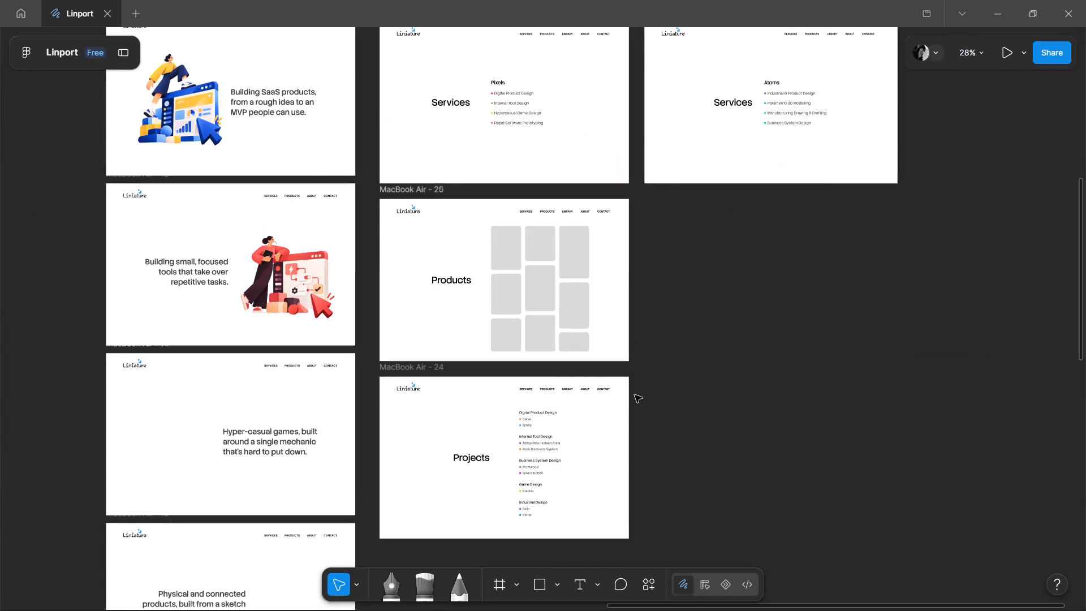
scroll(562, 470, "up", 4, "ctrl")
scroll(406, 320, "down", 2)
scroll(406, 320, "down", 3, "ctrl")
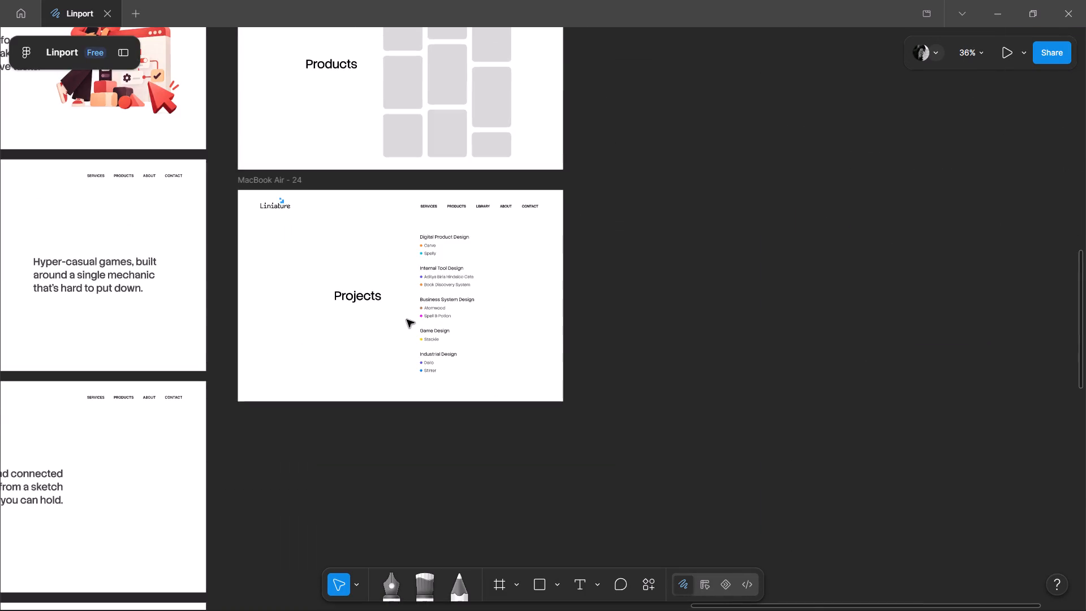
scroll(637, 280, "up", 4)
scroll(637, 280, "down", 2)
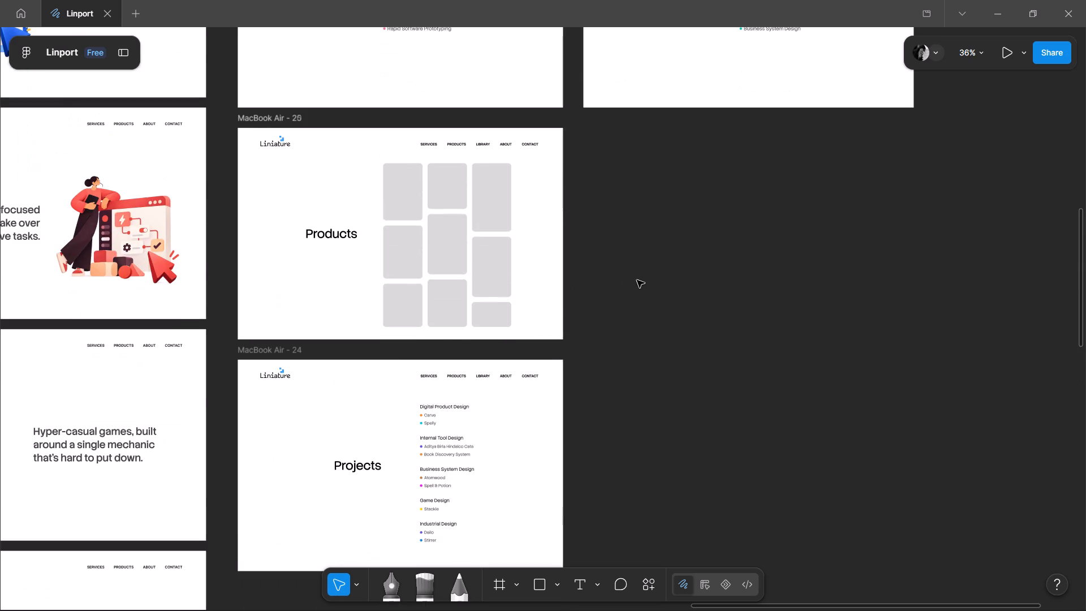
scroll(381, 434, "up", 3, "ctrl")
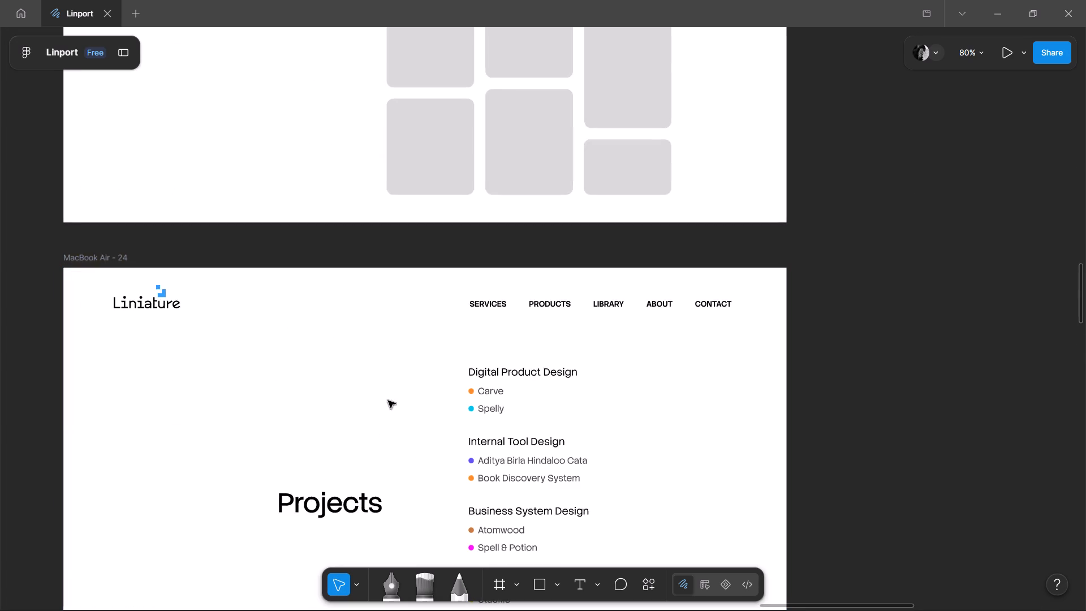
scroll(399, 380, "down", 1)
scroll(399, 380, "up", 7)
scroll(399, 380, "down", 5, "ctrl")
middle_click_drag(648, 490, 900, 412)
scroll(653, 109, "up", 2, "ctrl")
scroll(705, 175, "up", 3, "ctrl")
scroll(691, 254, "up", 2)
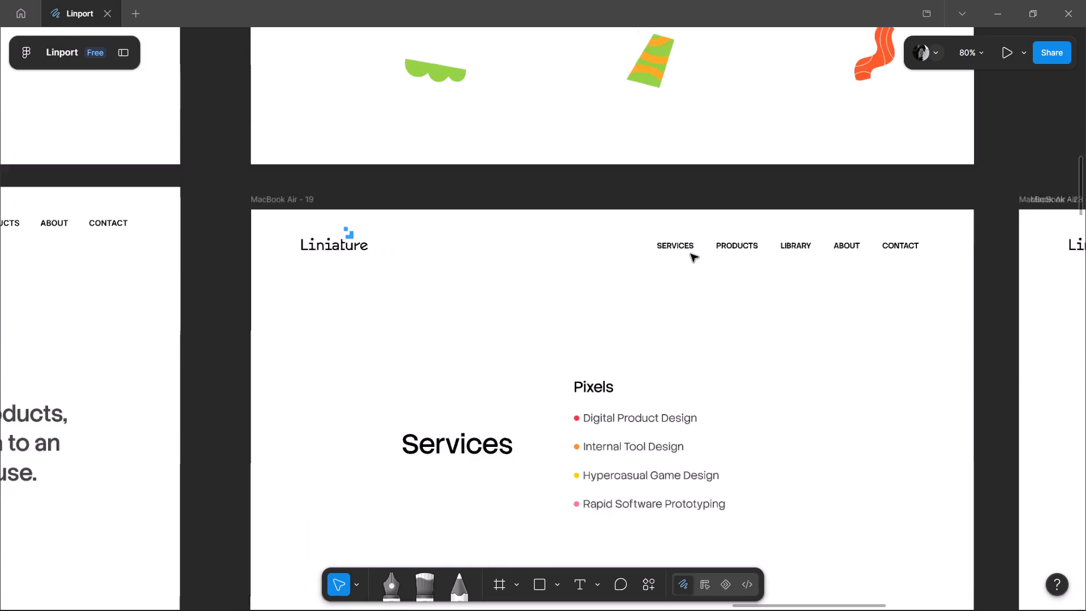
Re-examine the opening page's headline and surrounding shapes close up and alongside the other pages.
scroll(691, 254, "up", 4)
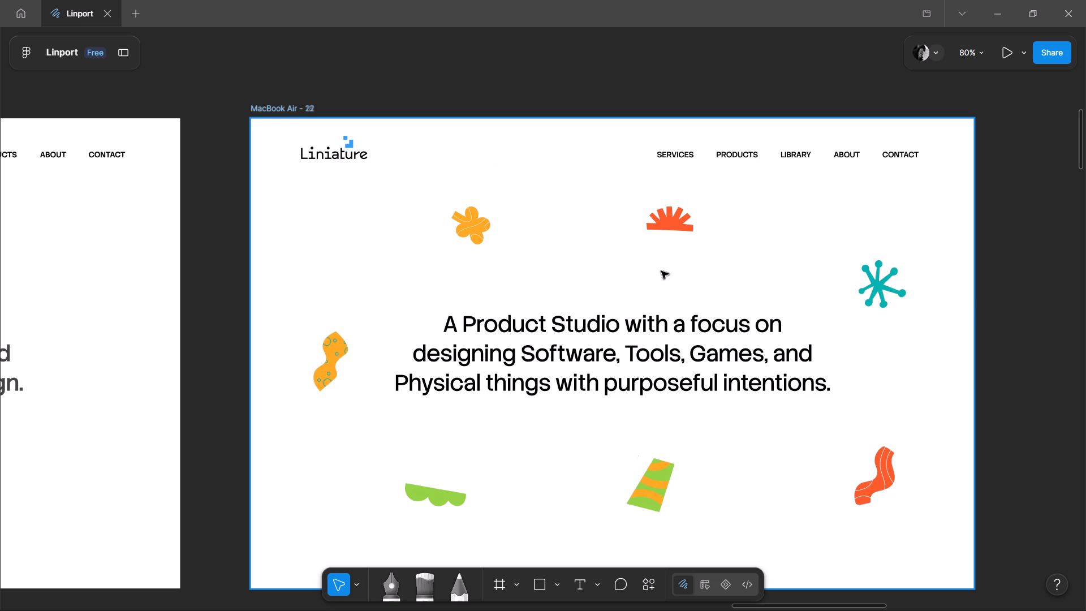
left_click_drag(837, 432, 797, 487, "ctrl")
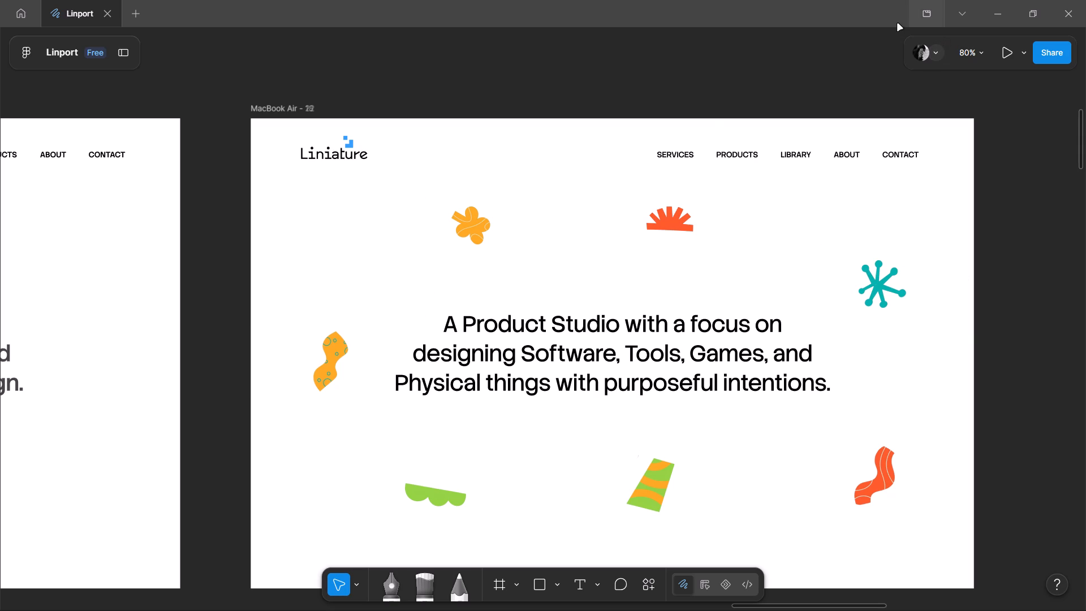
scroll(572, 323, "up", 3, "ctrl")
scroll(572, 319, "down", 1, "ctrl")
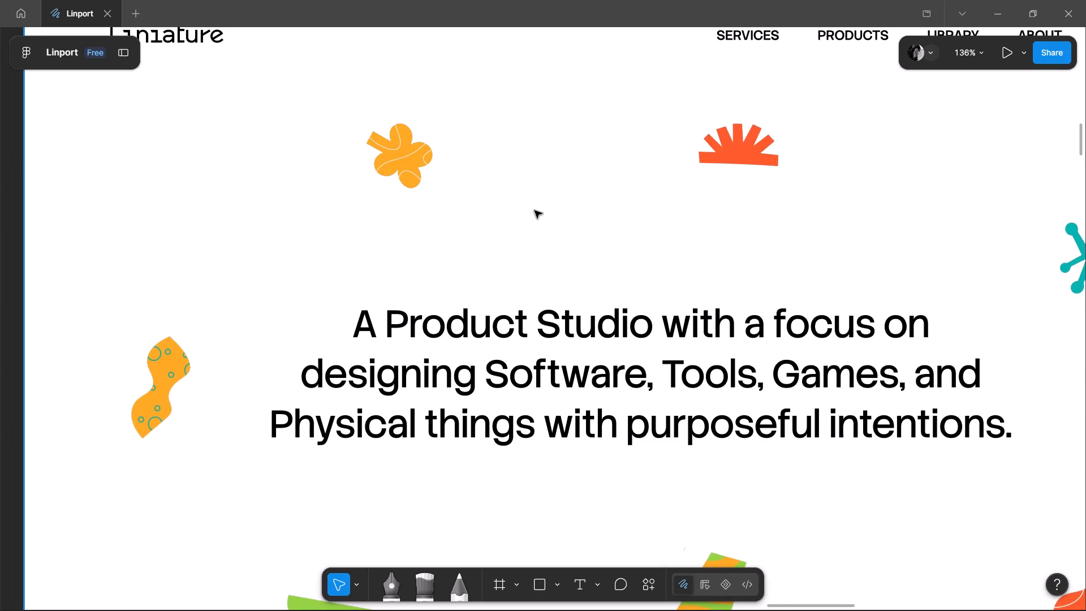
scroll(535, 210, "down", 5, "ctrl")
scroll(552, 219, "up", 3, "ctrl")
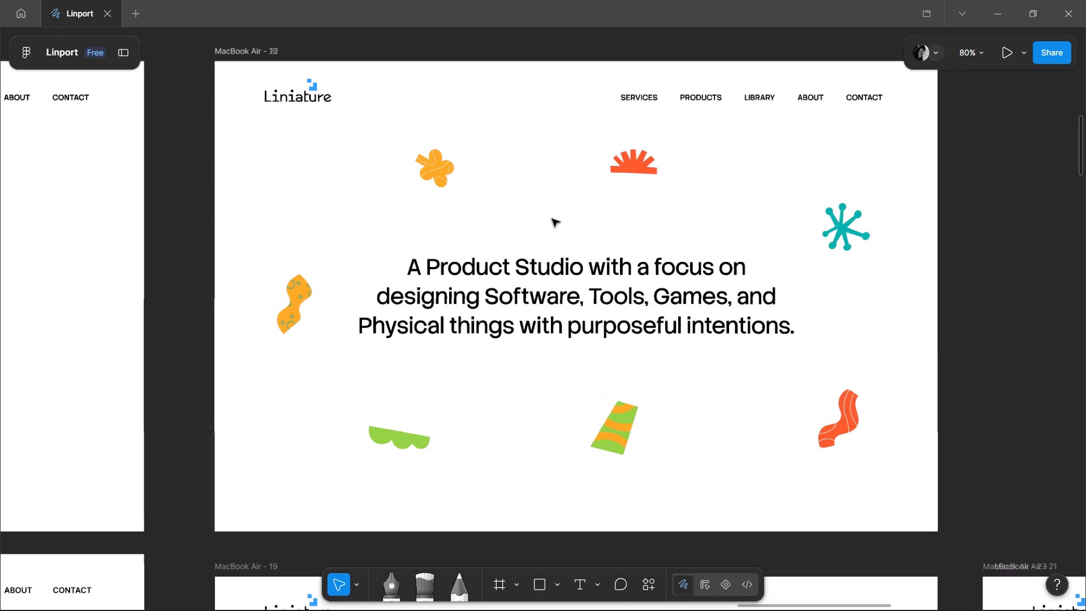
scroll(552, 219, "up", 2, "ctrl")
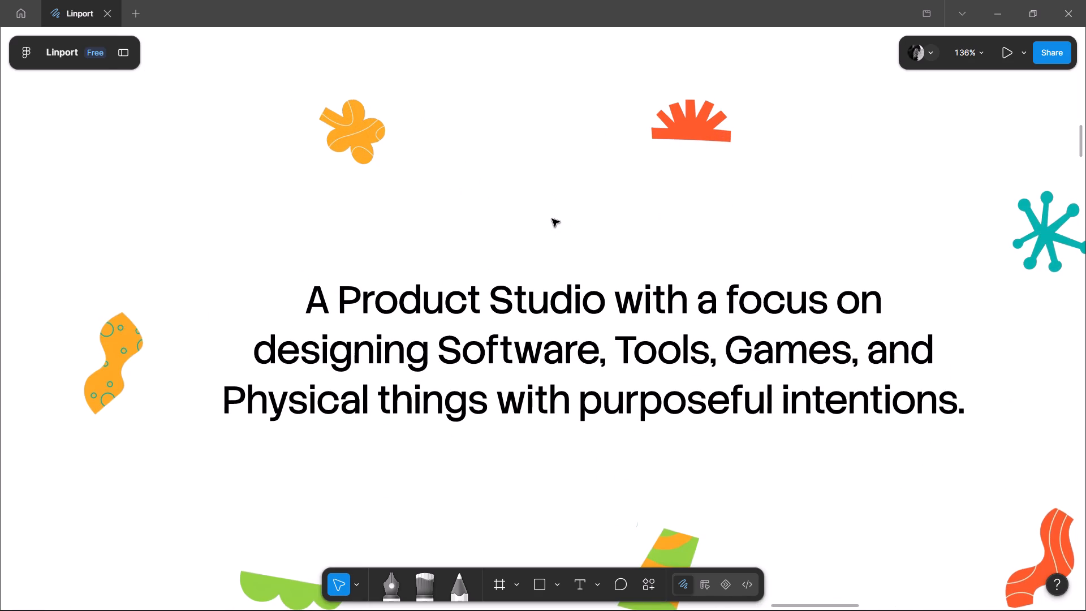
scroll(552, 219, "down", 2, "ctrl")
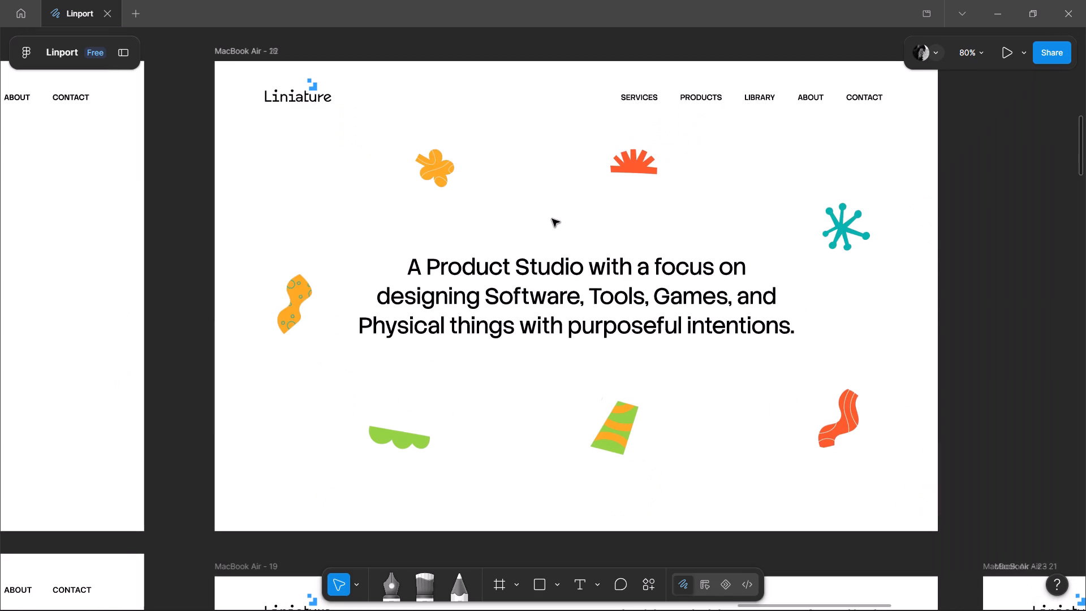
scroll(552, 219, "down", 5, "ctrl")
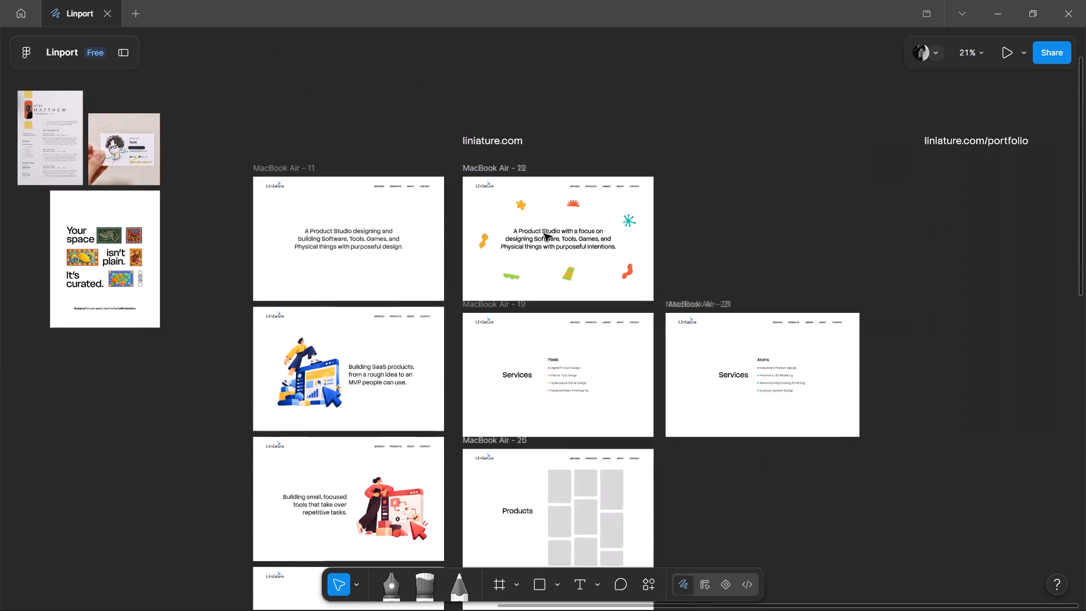
Examine the opening page's "A Product Studio with a focus on" headline and shapes up close and beside the earlier version.
scroll(515, 286, "up", 3, "ctrl")
scroll(590, 195, "up", 5, "ctrl")
scroll(590, 194, "down", 2, "ctrl")
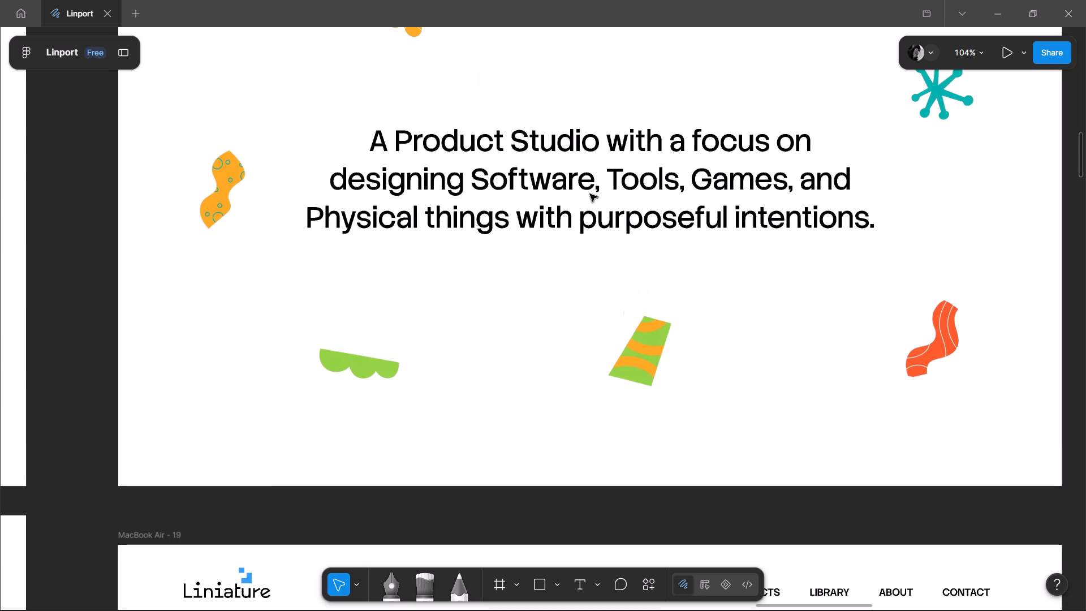
scroll(590, 194, "up", 1)
scroll(590, 194, "down", 3, "ctrl")
scroll(590, 194, "down", 1)
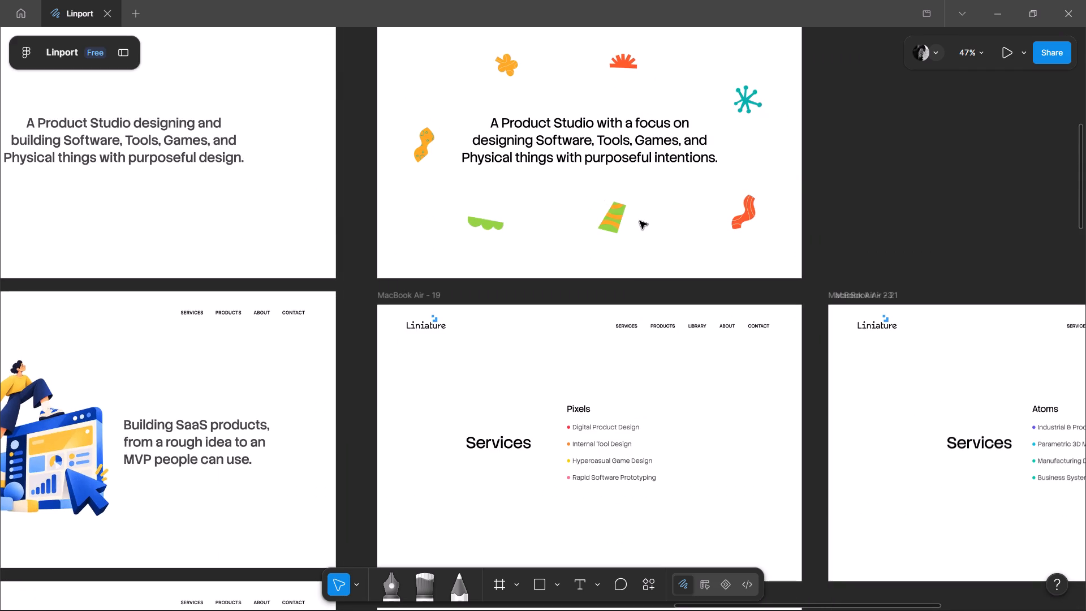
scroll(934, 276, "up", 2)
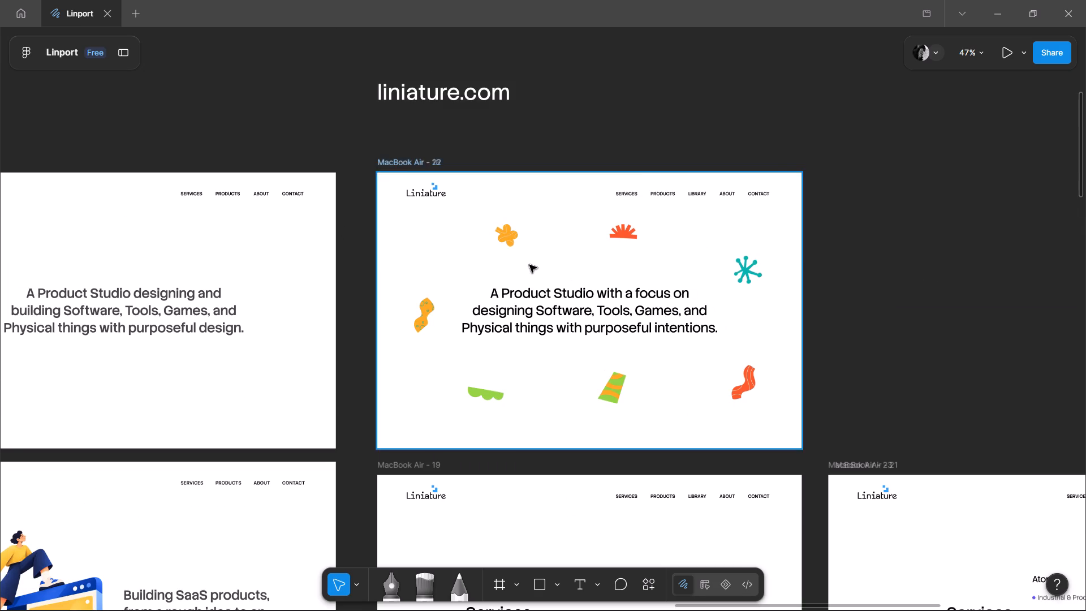
scroll(529, 265, "up", 4, "ctrl")
scroll(542, 230, "down", 3)
scroll(439, 224, "down", 5, "ctrl")
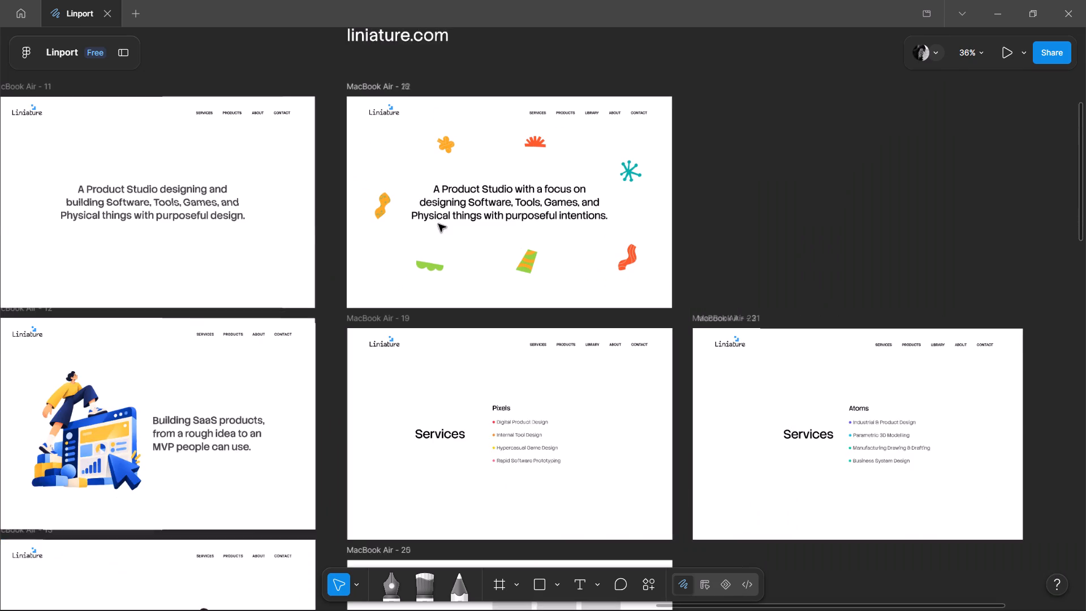
Compare the Pixels and Atoms service lists on the two Services pages, reading their entries and checking title placement up close.
middle_click_drag(345, 402, 413, 263)
scroll(511, 299, "up", 3, "ctrl")
scroll(596, 286, "up", 2, "ctrl")
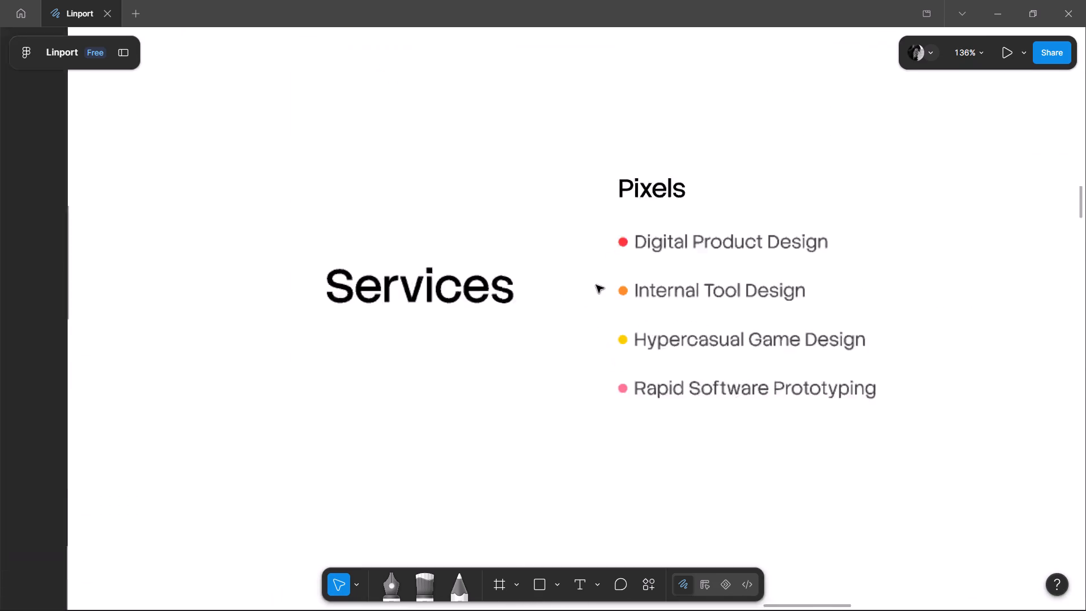
scroll(596, 285, "up", 1, "ctrl")
scroll(442, 242, "down", 4, "ctrl")
scroll(497, 280, "up", 4, "ctrl")
scroll(497, 280, "down", 2, "ctrl")
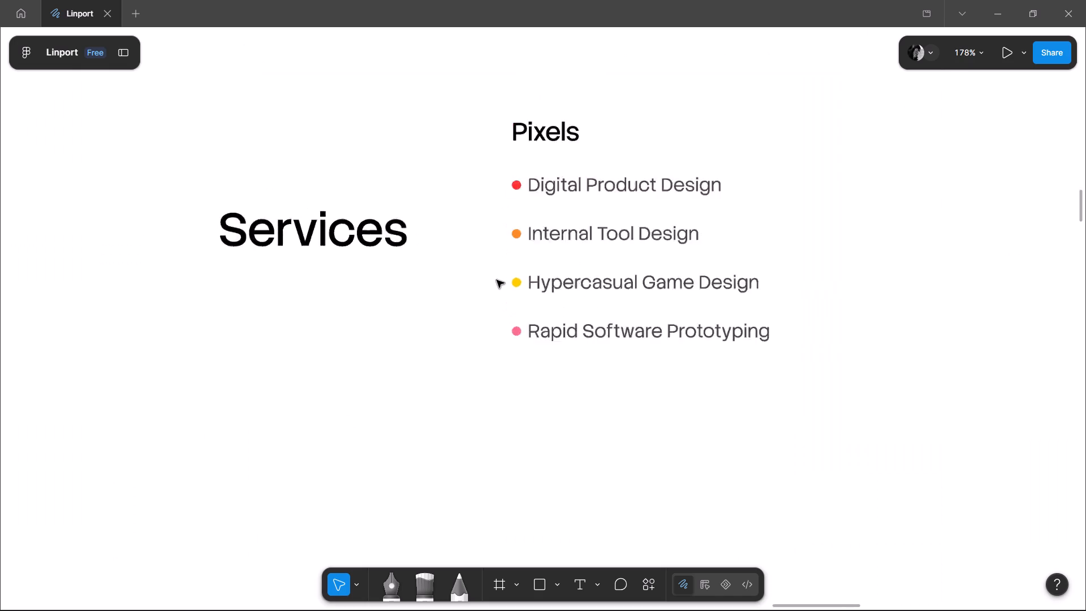
scroll(497, 280, "down", 1, "ctrl")
scroll(569, 226, "up", 5, "ctrl")
scroll(570, 226, "down", 5, "ctrl")
middle_click_drag(935, 263, 252, 311, "ctrl")
scroll(753, 283, "up", 4, "ctrl")
scroll(760, 283, "down", 3, "ctrl")
scroll(605, 312, "up", 4, "ctrl")
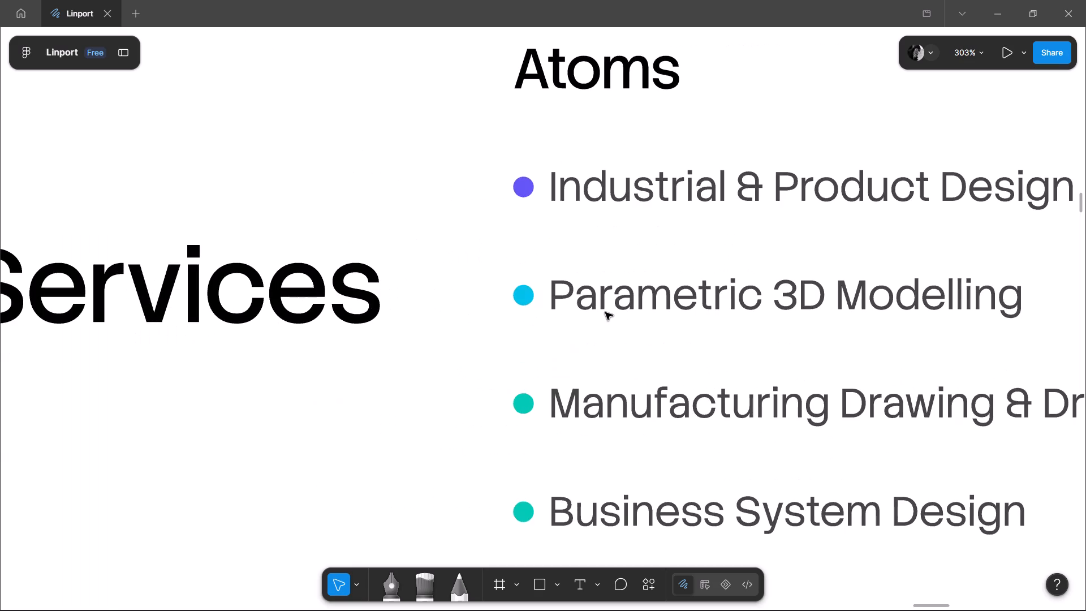
scroll(605, 312, "down", 2, "ctrl")
scroll(538, 313, "down", 3, "ctrl")
middle_click_drag(375, 335, 824, 273)
scroll(824, 273, "up", 1)
scroll(798, 261, "down", 6)
middle_click_drag(524, 279, 832, 226)
Examine the Projects page's categorised project list and its layout relative to the title.
scroll(647, 210, "down", 5)
scroll(639, 287, "up", 3, "ctrl")
scroll(639, 291, "down", 3)
scroll(639, 291, "down", 3, "ctrl")
scroll(639, 291, "up", 2, "ctrl")
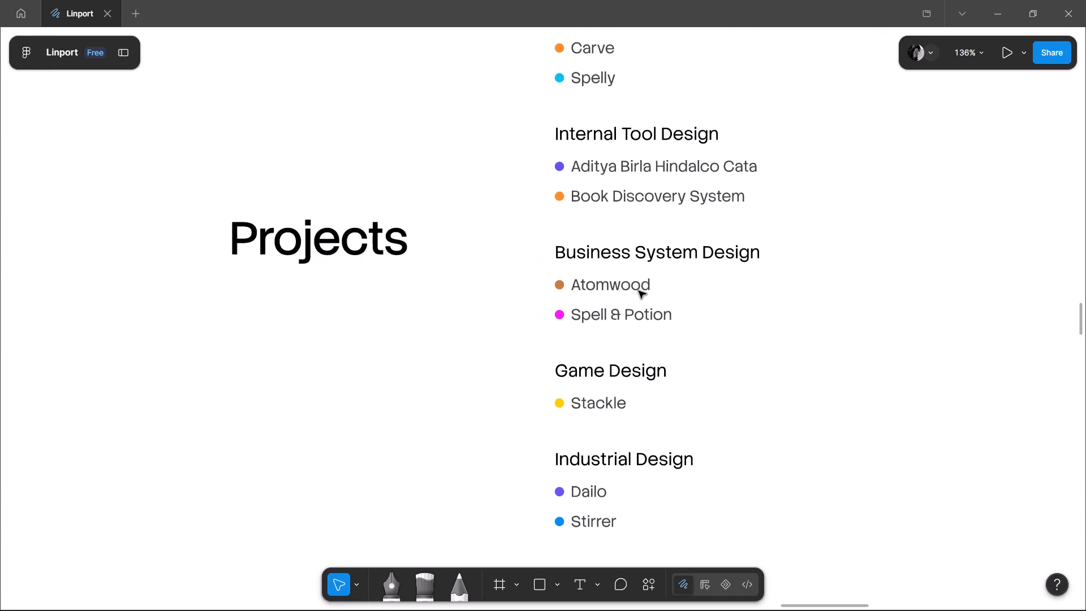
scroll(639, 291, "down", 2, "ctrl")
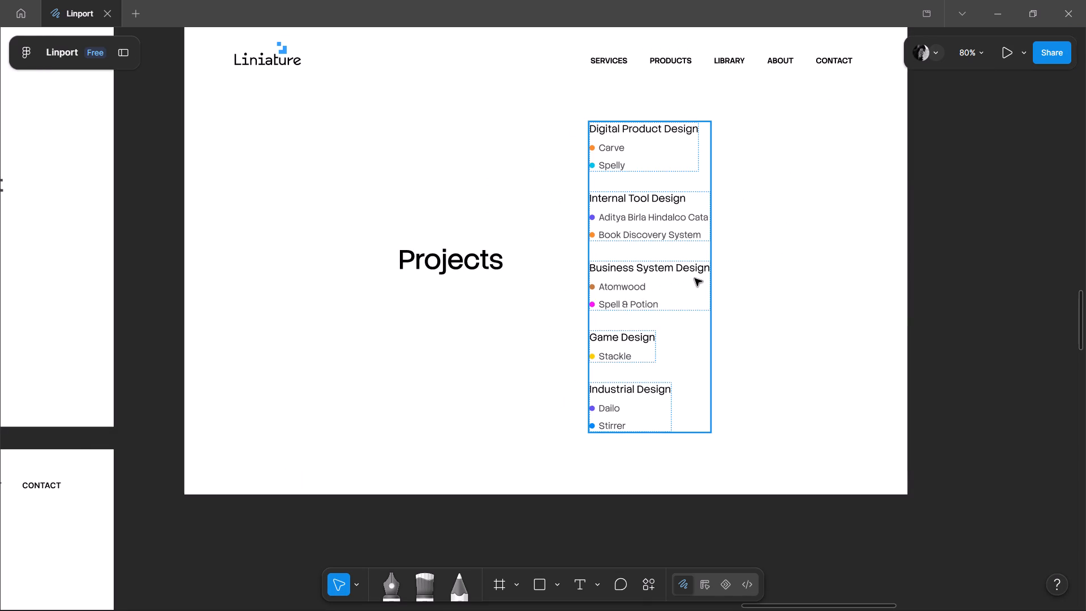
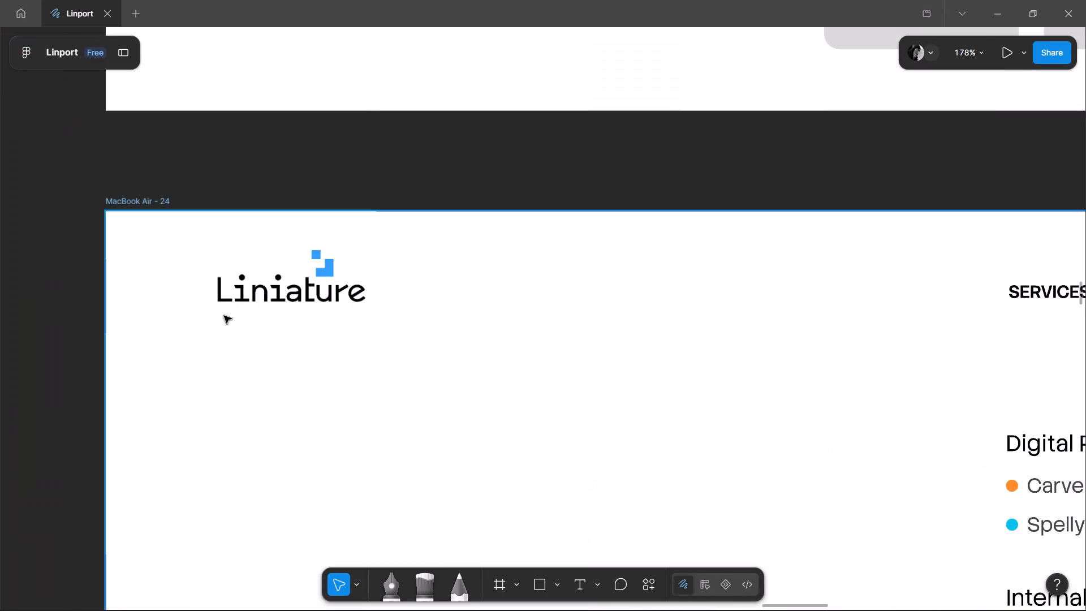
Examine the Projects page on MacBook Air - 24, including its logo, navigation labels and categorised project list.
scroll(202, 266, "up", 4, "ctrl")
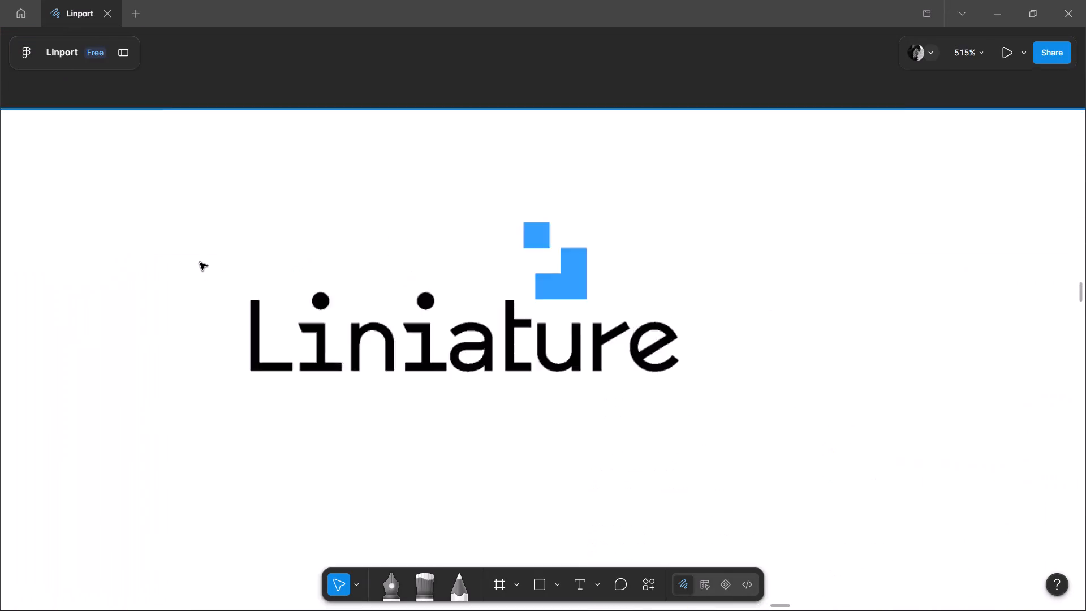
scroll(200, 263, "up", 1, "ctrl")
scroll(354, 284, "up", 2, "ctrl")
scroll(354, 284, "down", 9, "ctrl")
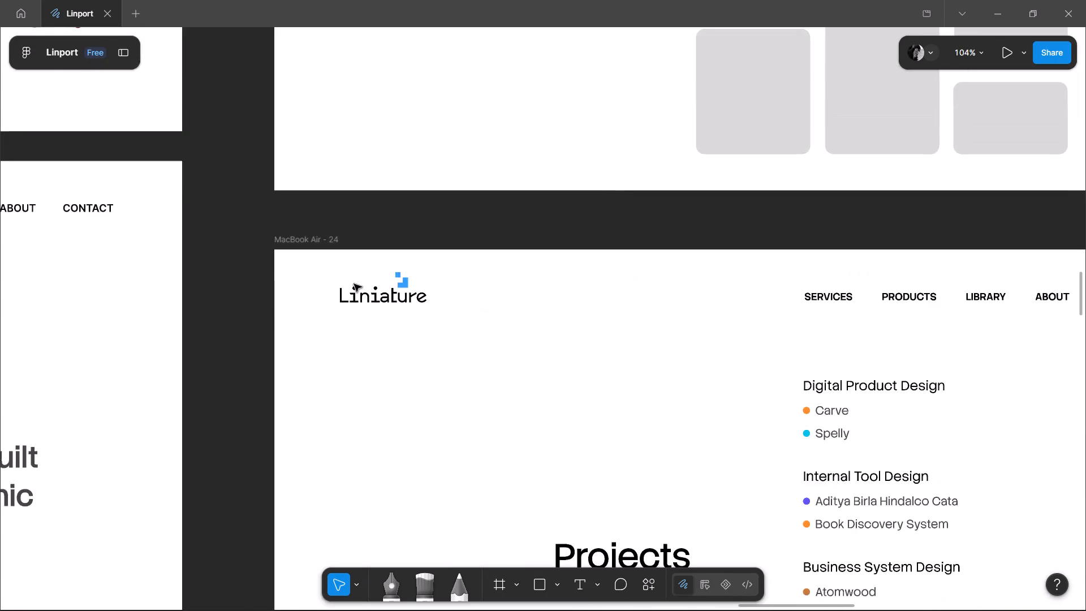
scroll(354, 284, "down", 3, "ctrl")
scroll(669, 317, "up", 1, "ctrl")
scroll(561, 264, "up", 11, "ctrl")
scroll(591, 278, "down", 3, "ctrl")
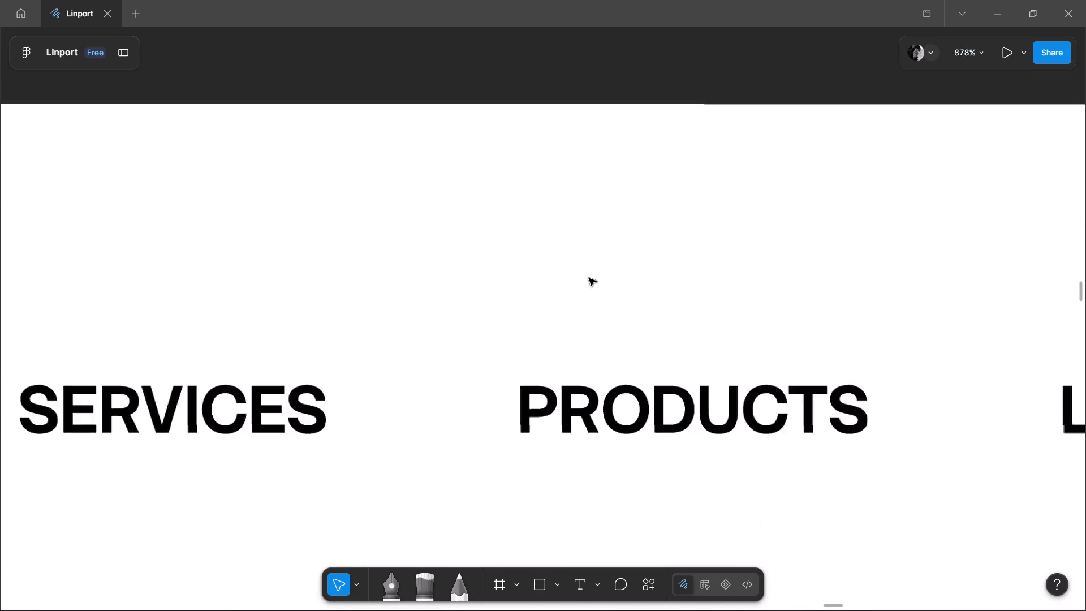
scroll(589, 278, "down", 6, "ctrl")
scroll(777, 298, "up", 4, "ctrl")
scroll(777, 298, "down", 1, "ctrl")
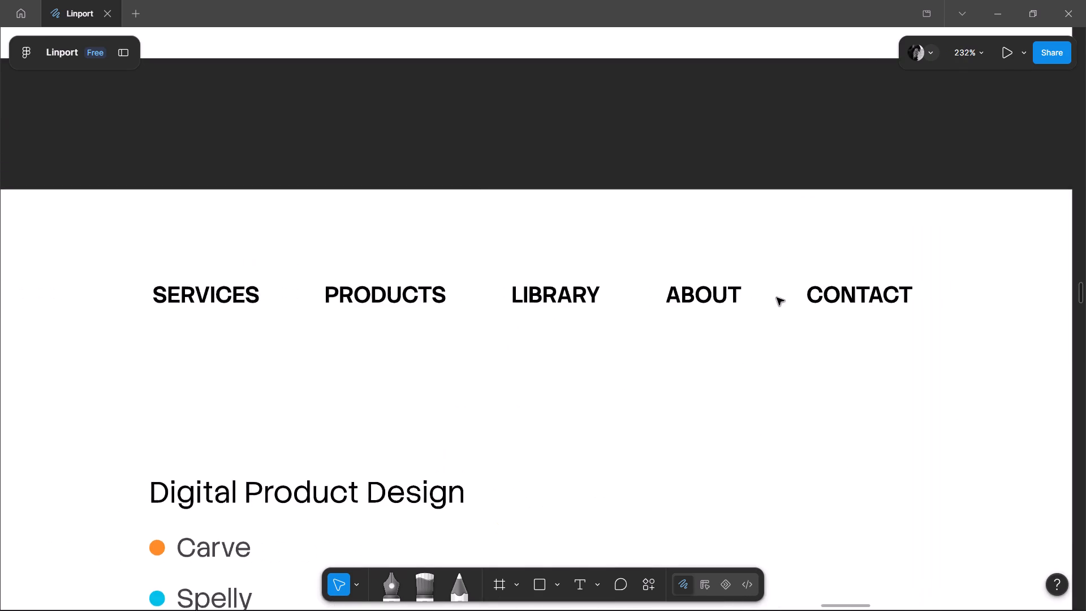
scroll(777, 298, "down", 2, "ctrl")
scroll(633, 360, "down", 3)
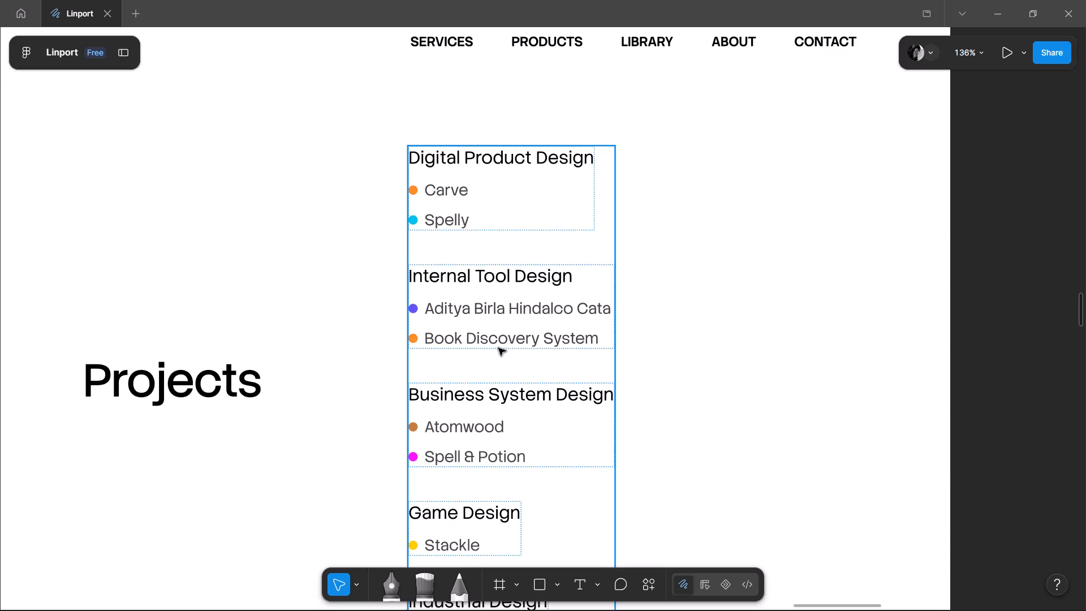
scroll(649, 236, "down", 4, "ctrl")
scroll(733, 283, "down", 2)
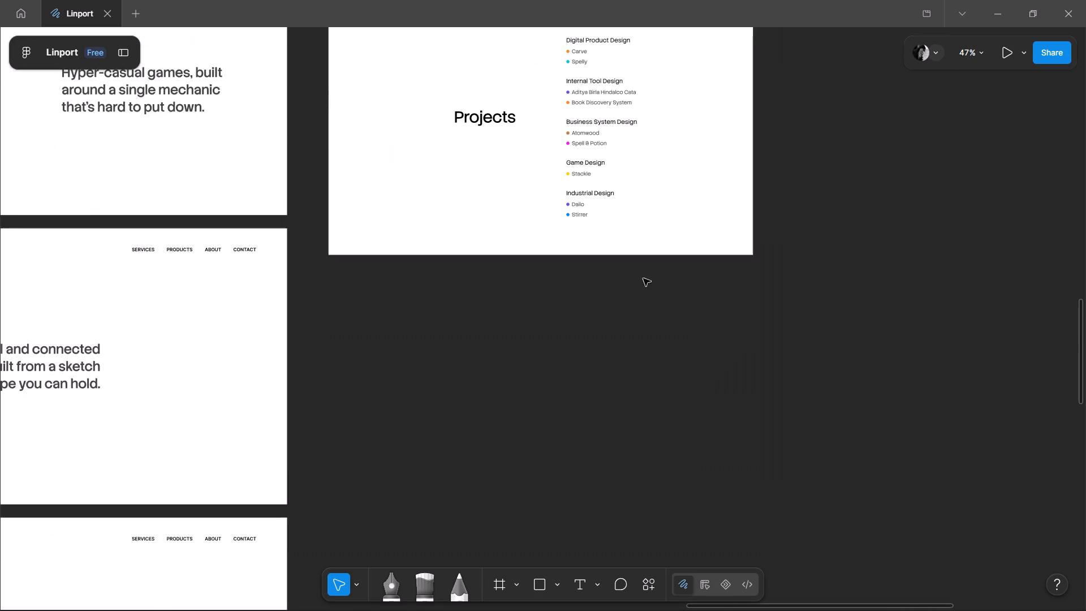
scroll(607, 271, "up", 4, "ctrl")
scroll(607, 271, "up", 4)
scroll(460, 330, "up", 5)
scroll(456, 328, "down", 4)
scroll(456, 328, "down", 5, "ctrl")
Review the liniature.com page frames, comparing the hero, Services, Products and Projects layouts and their headers.
middle_click_drag(592, 458, 683, 453)
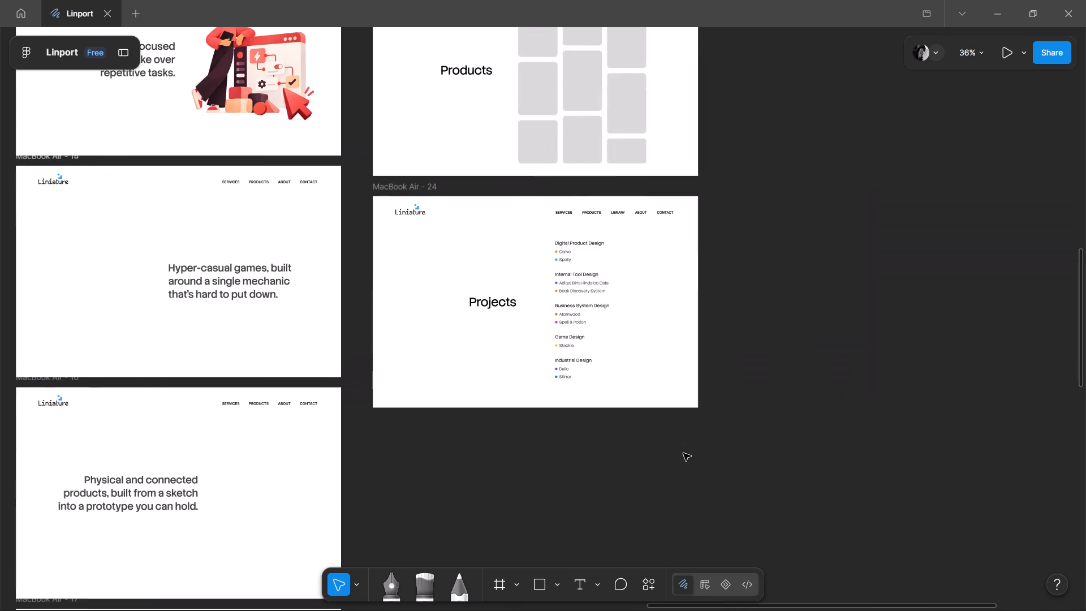
scroll(683, 453, "up", 1)
scroll(327, 331, "up", 4)
scroll(376, 315, "up", 4)
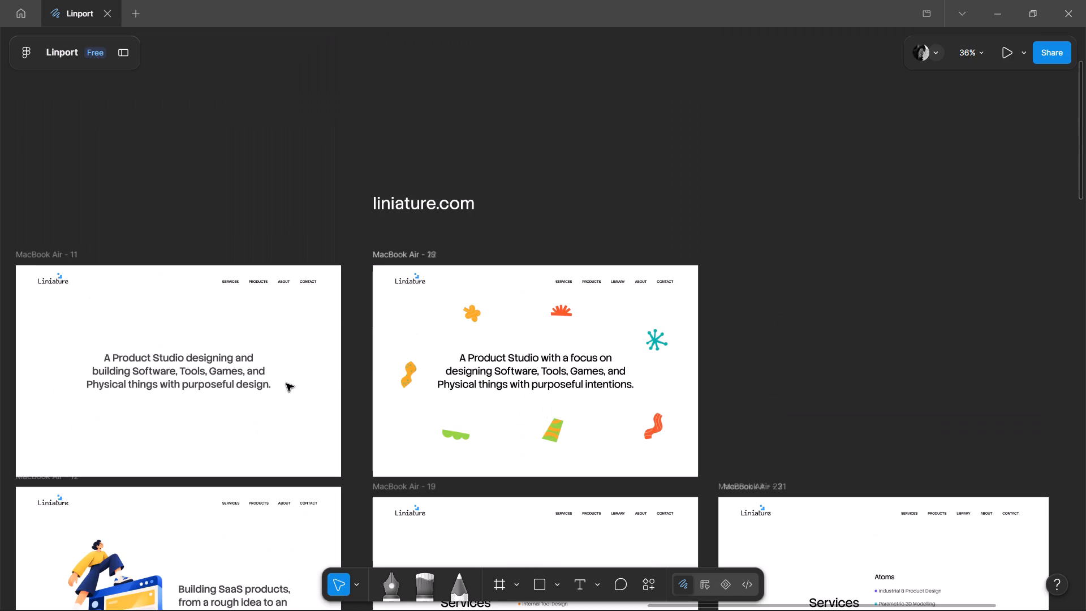
middle_click_drag(328, 381, 347, 282, "ctrl")
scroll(337, 345, "up", 1, "ctrl")
scroll(416, 303, "up", 2, "ctrl")
scroll(416, 303, "up", 1)
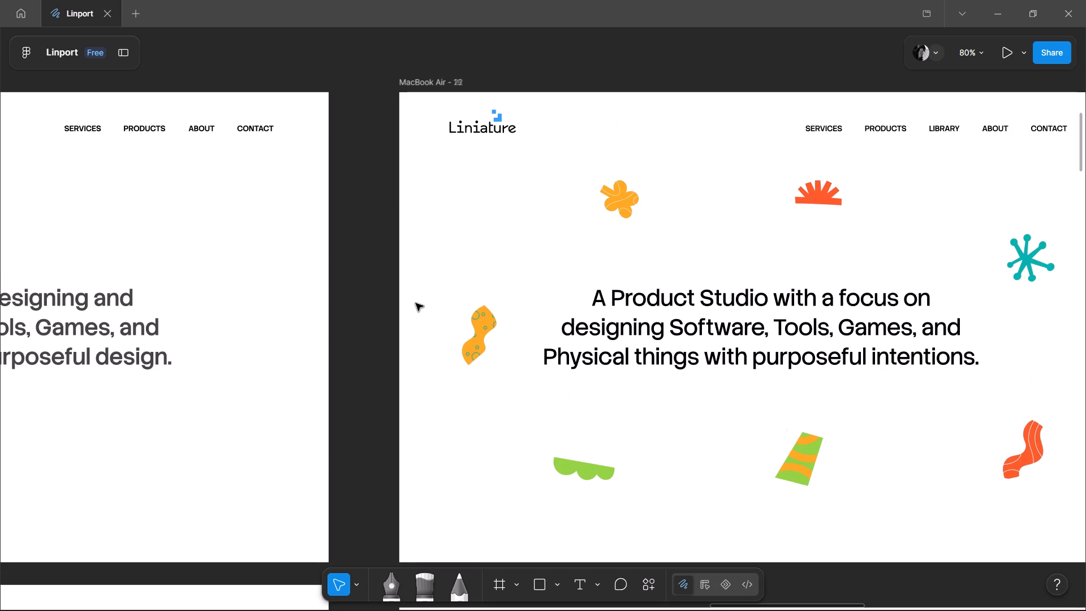
scroll(416, 303, "down", 3, "ctrl")
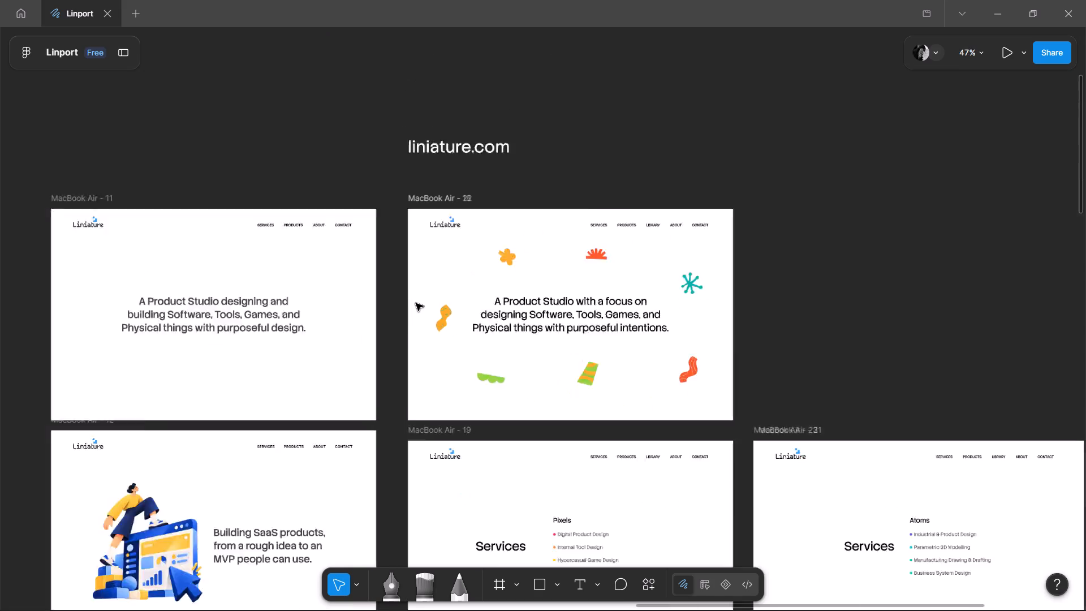
scroll(416, 303, "down", 1, "ctrl")
middle_click_drag(71, 379, 947, 308)
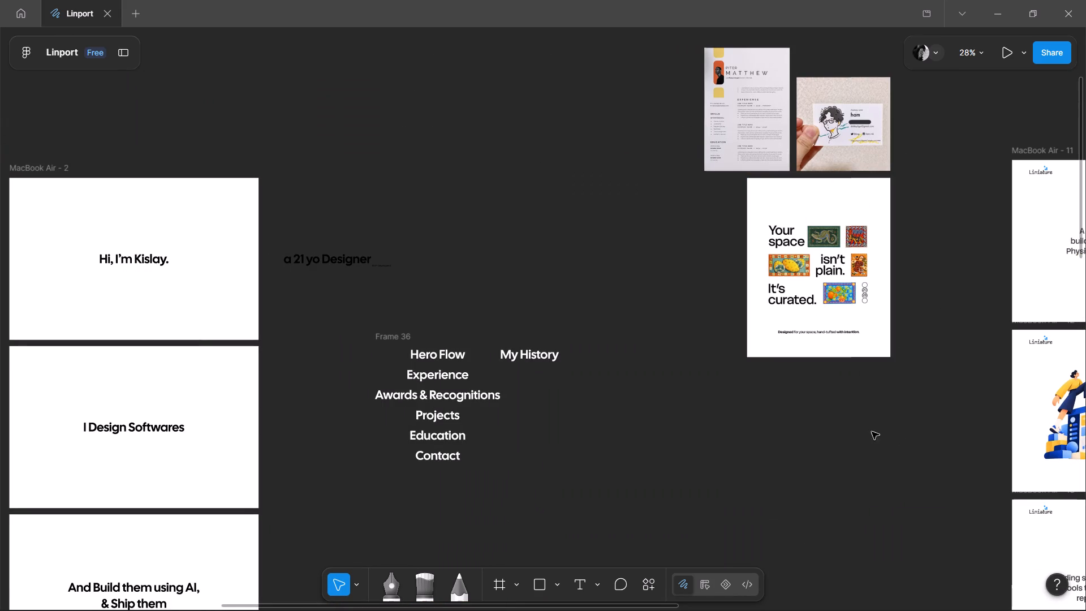
middle_click_drag(826, 308, 29, 246)
scroll(774, 306, "up", 4, "ctrl")
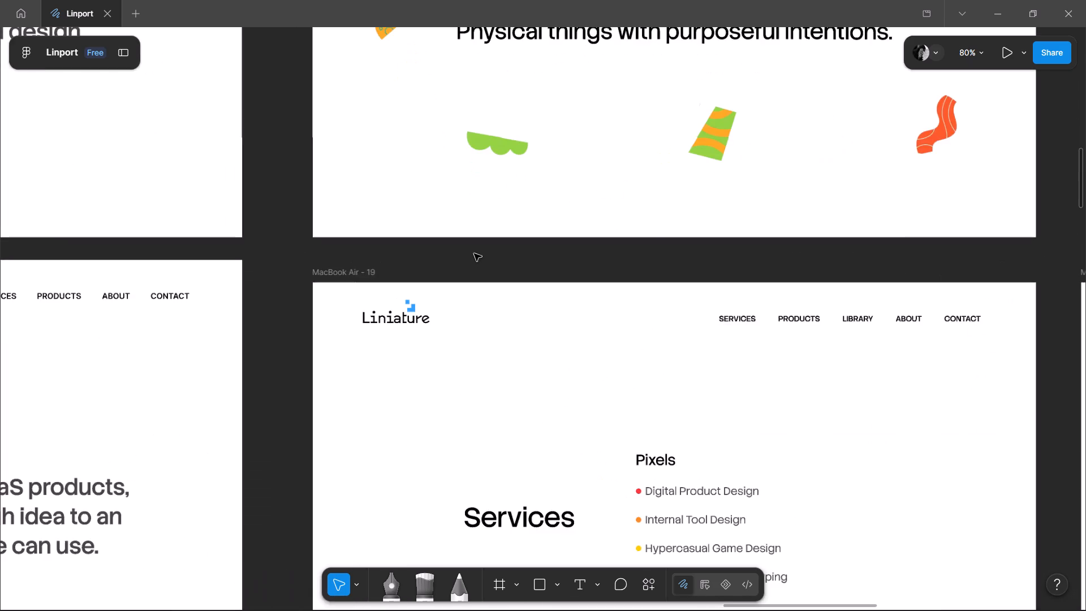
scroll(478, 253, "up", 4)
scroll(649, 235, "down", 6)
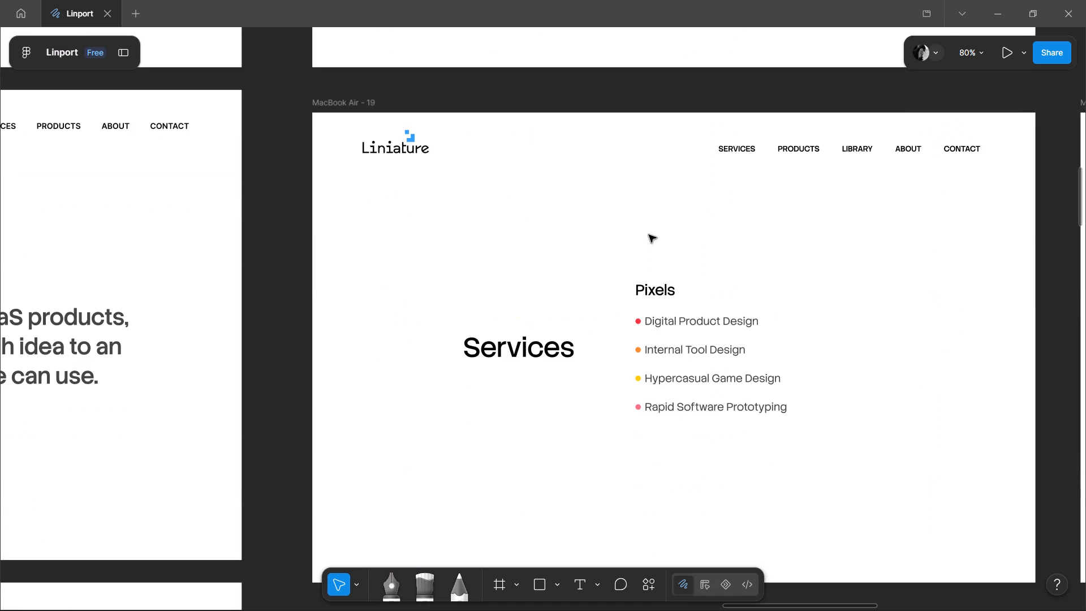
scroll(649, 235, "down", 15)
scroll(649, 235, "up", 6)
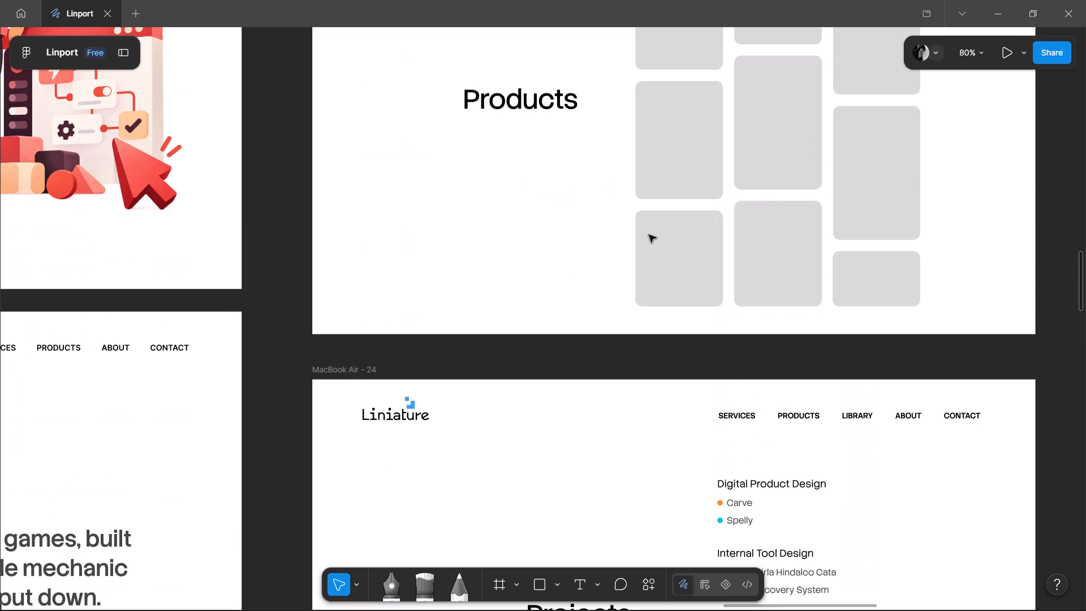
scroll(649, 235, "down", 2)
scroll(649, 235, "up", 5)
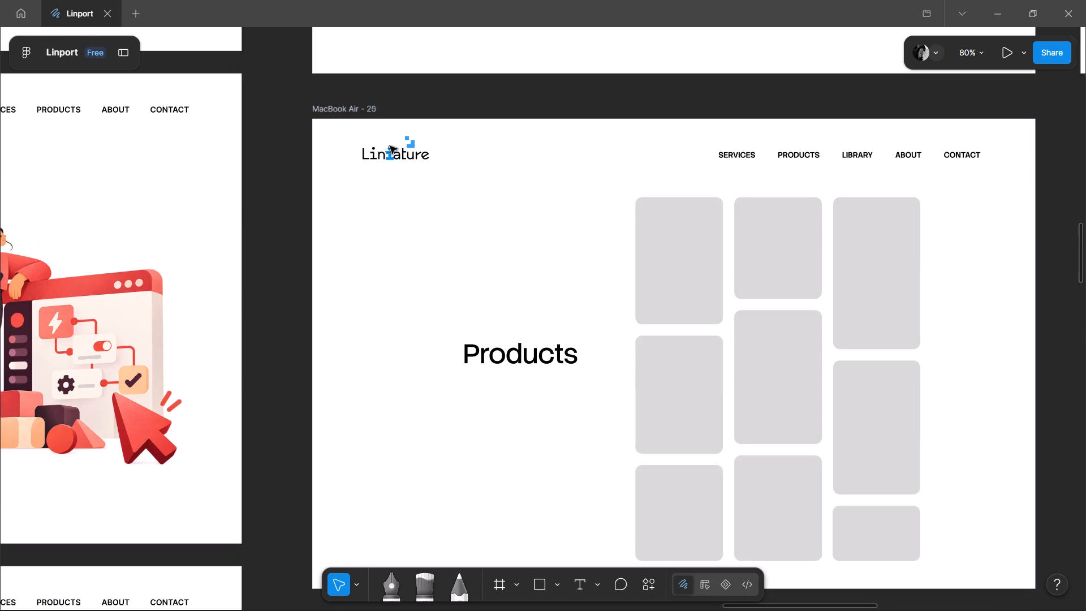
scroll(682, 208, "up", 12)
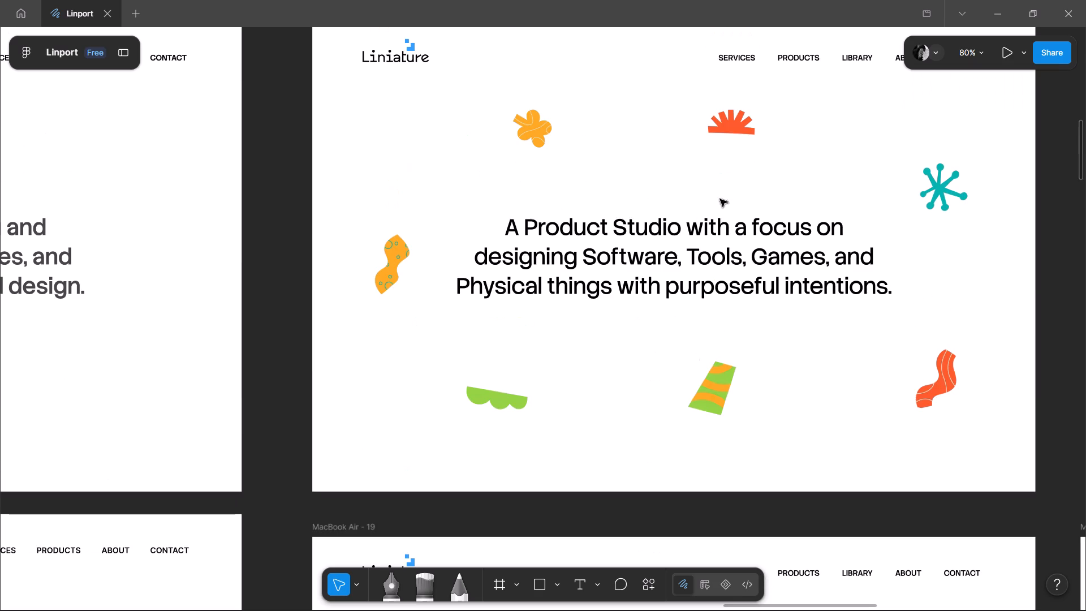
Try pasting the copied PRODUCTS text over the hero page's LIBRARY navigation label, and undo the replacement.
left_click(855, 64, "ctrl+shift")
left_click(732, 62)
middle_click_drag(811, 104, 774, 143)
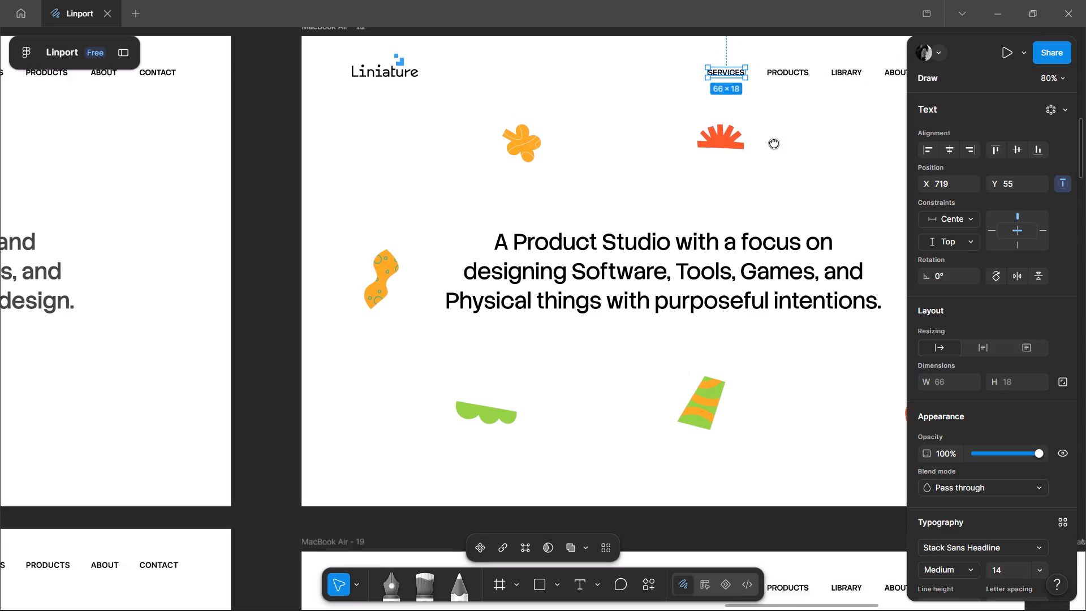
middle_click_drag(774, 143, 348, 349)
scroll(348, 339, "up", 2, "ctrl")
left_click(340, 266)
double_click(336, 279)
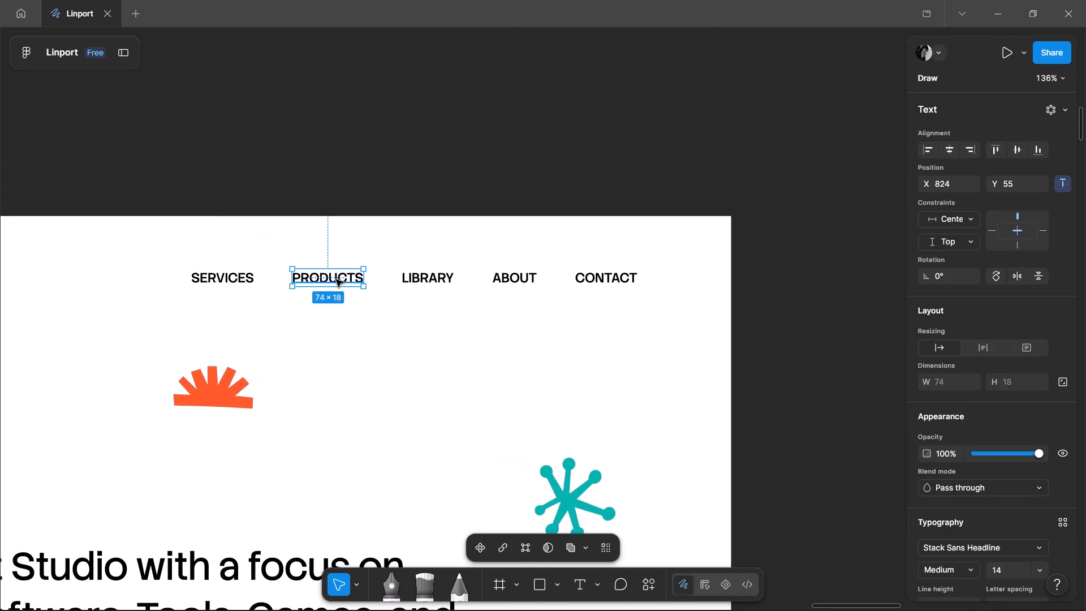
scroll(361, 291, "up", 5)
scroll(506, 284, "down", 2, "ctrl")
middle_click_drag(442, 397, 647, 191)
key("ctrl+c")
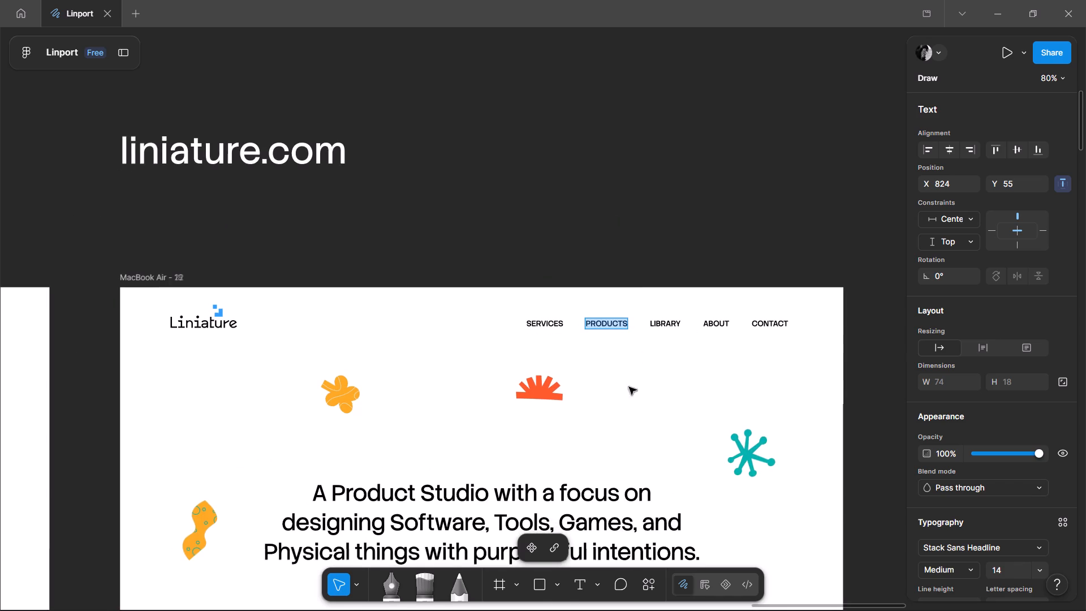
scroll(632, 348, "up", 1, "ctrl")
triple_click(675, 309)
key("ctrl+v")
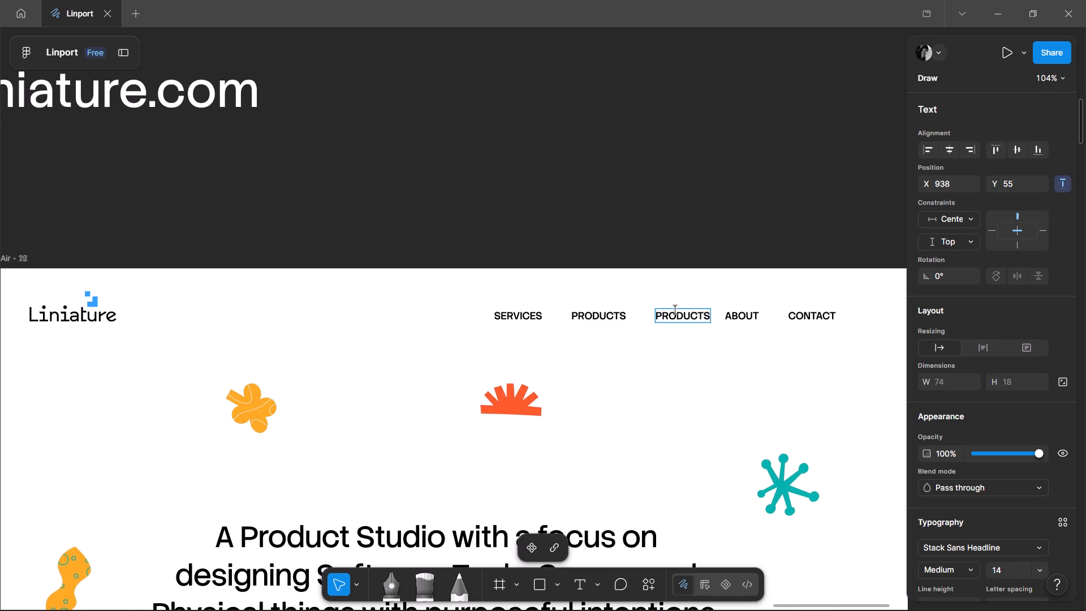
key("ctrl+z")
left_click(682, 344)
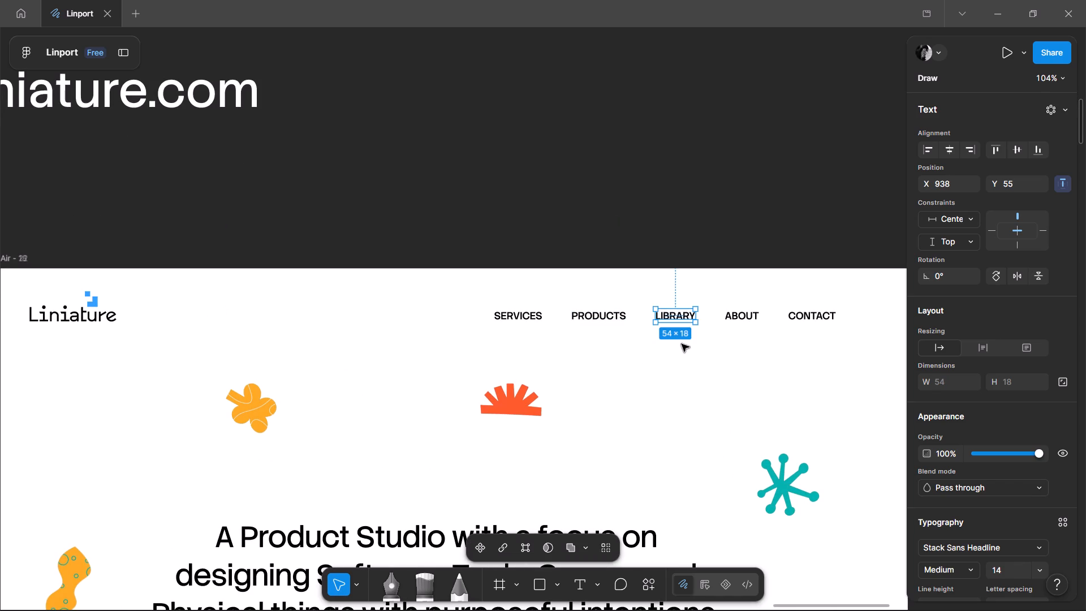
Apply auto layout to the hero page's SERVICES, PRODUCTS, LIBRARY, ABOUT and CONTACT navigation labels.
left_click_drag(829, 223, 545, 343)
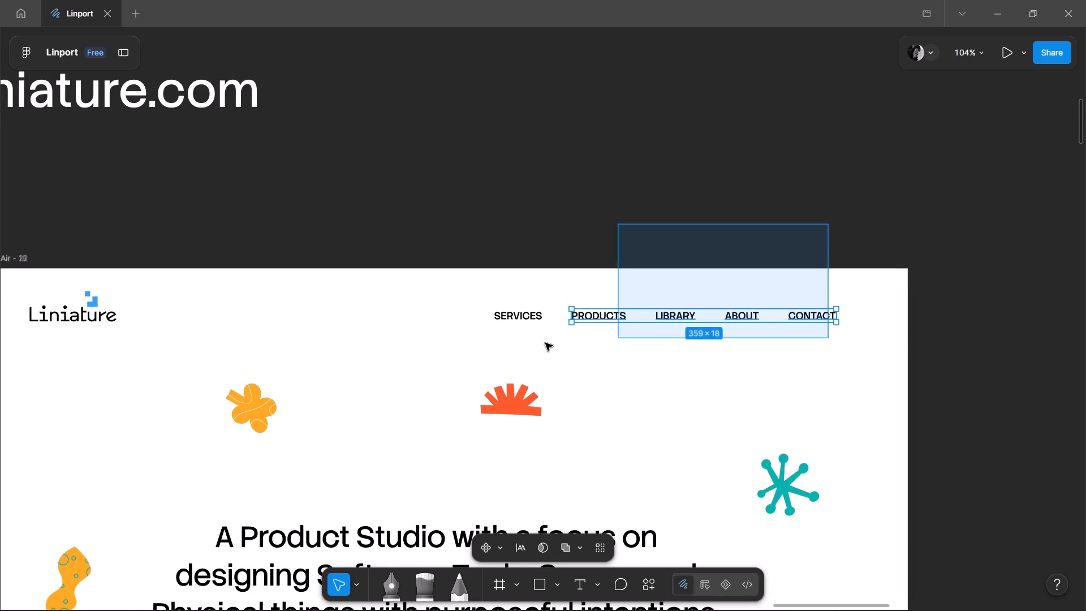
left_click_drag(545, 343, 497, 339)
left_click(1065, 306)
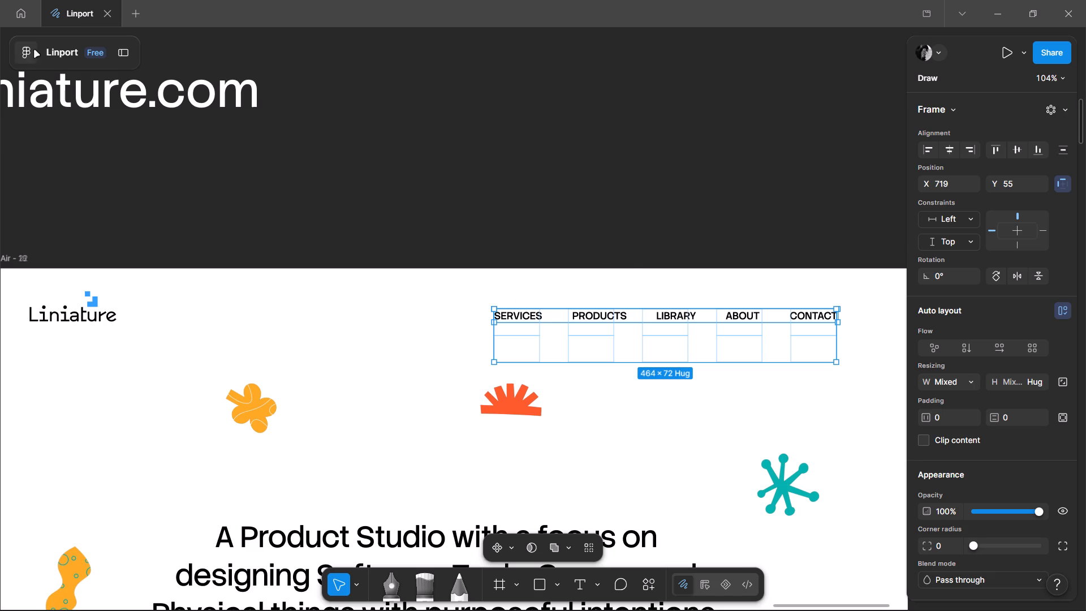
Show the layers and inspect the five labels inside the navigation auto layout frame on MacBook Air - 22.
left_click(120, 57)
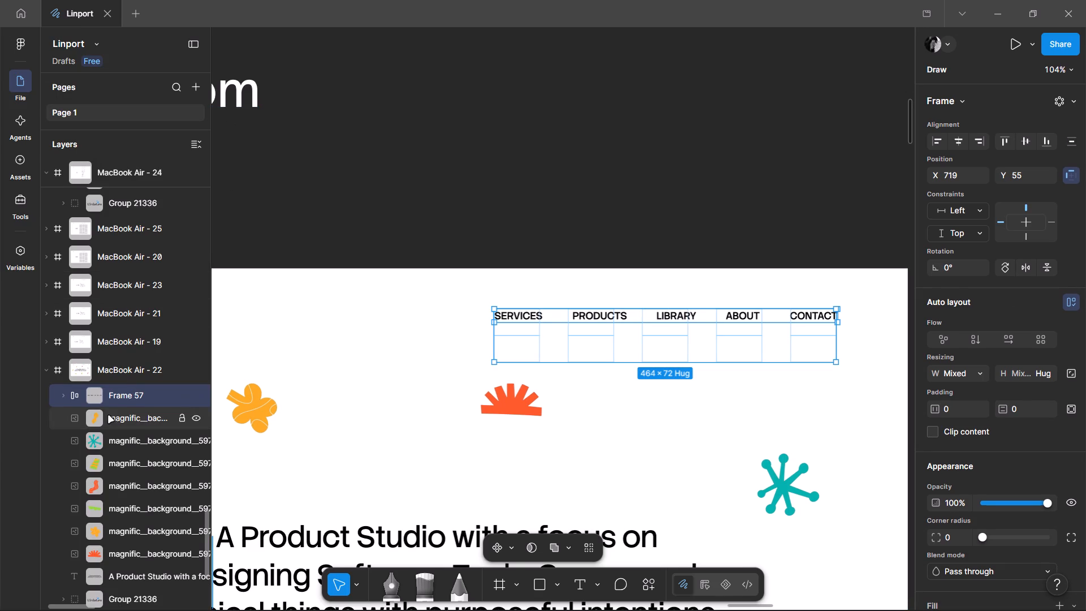
left_click(64, 397)
left_click(124, 412)
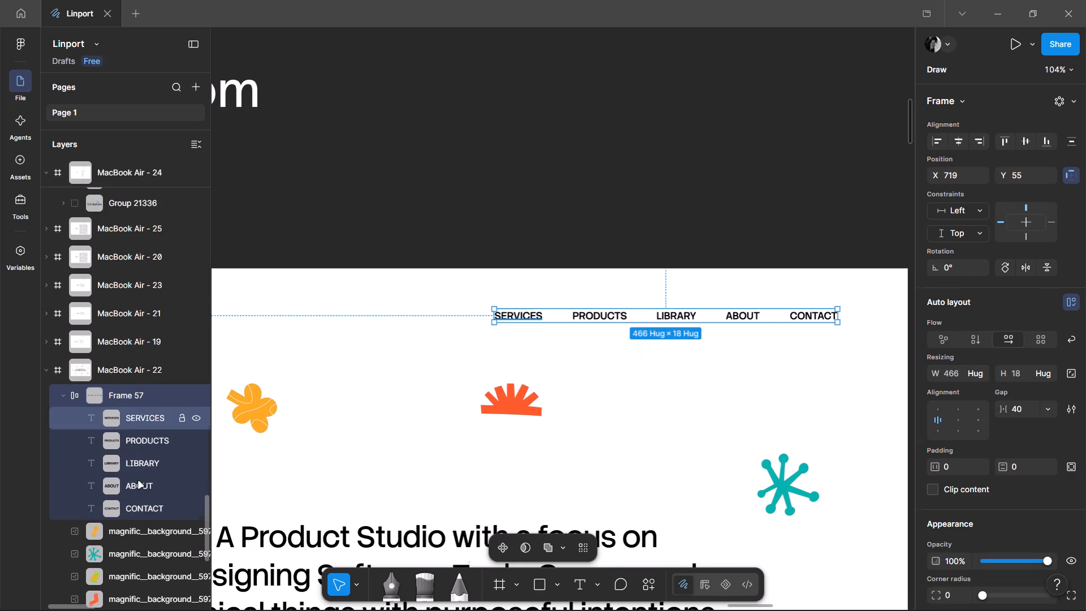
left_click(135, 505, "shift")
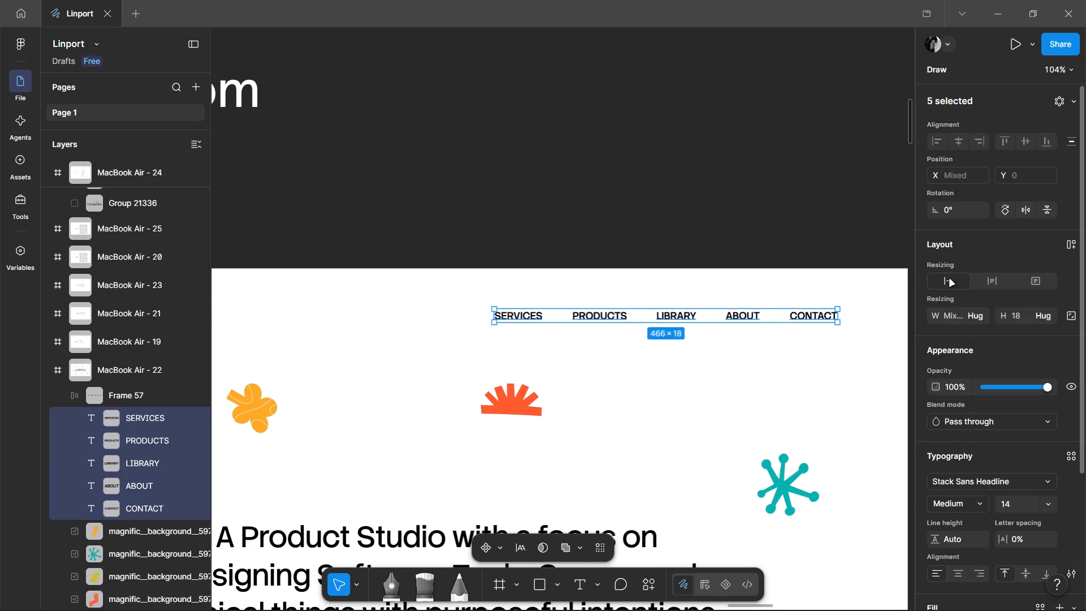
left_click(525, 322)
double_click(525, 315)
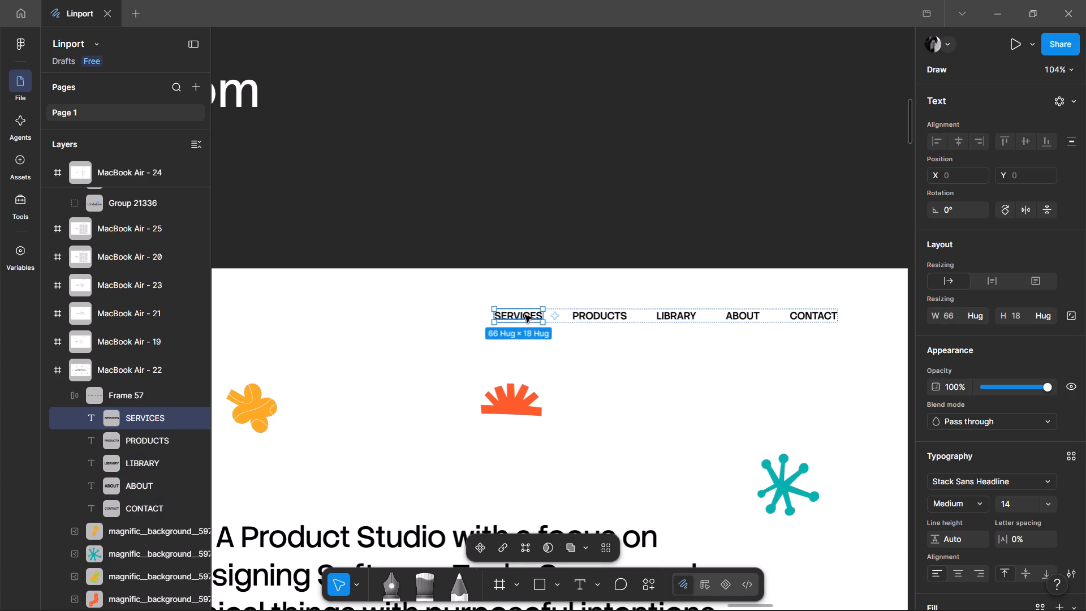
left_click(538, 315)
Set the width of the grid navigation frame on MacBook Air - 18 to hug contents.
left_click(544, 344)
left_click(545, 362)
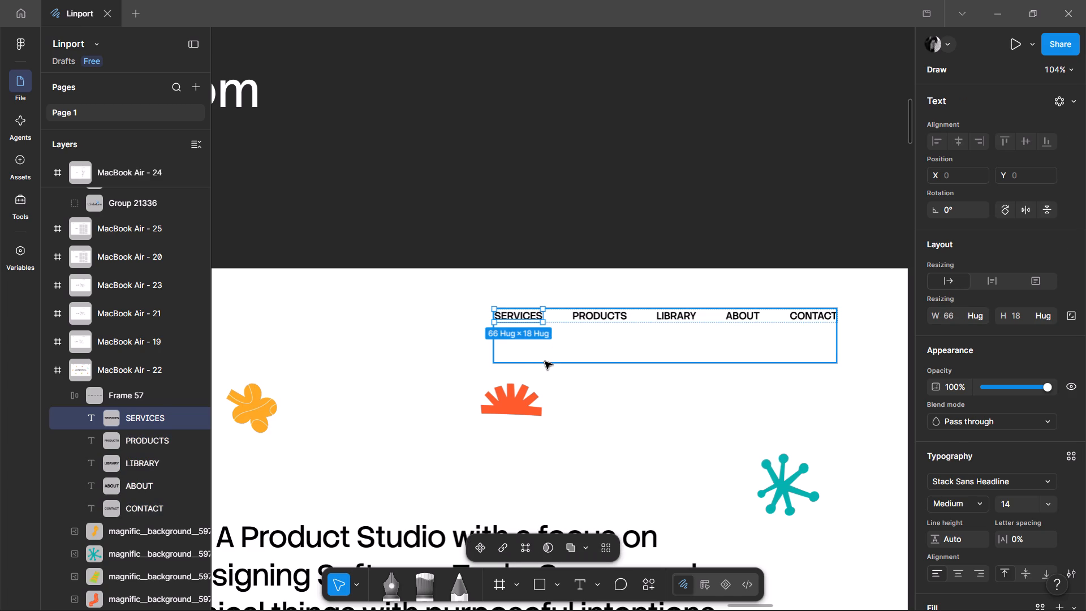
left_click(981, 376)
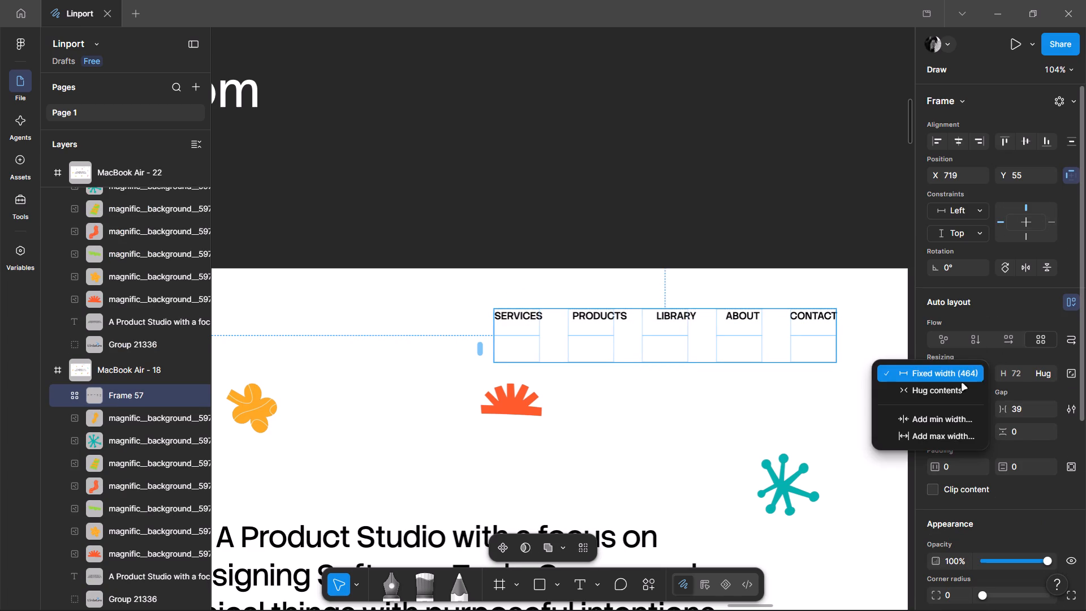
left_click(950, 387)
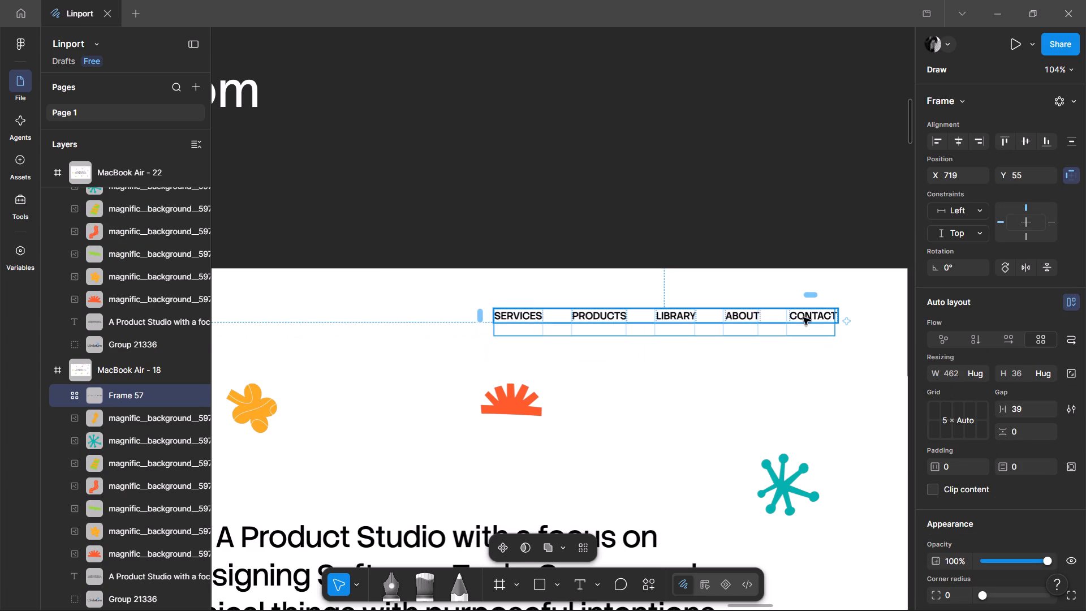
Delete the duplicate CONTACT and ABOUT labels from the second row of the grid navigation frame on MacBook Air - 18.
left_click(807, 326)
left_click(807, 326)
double_click(807, 326)
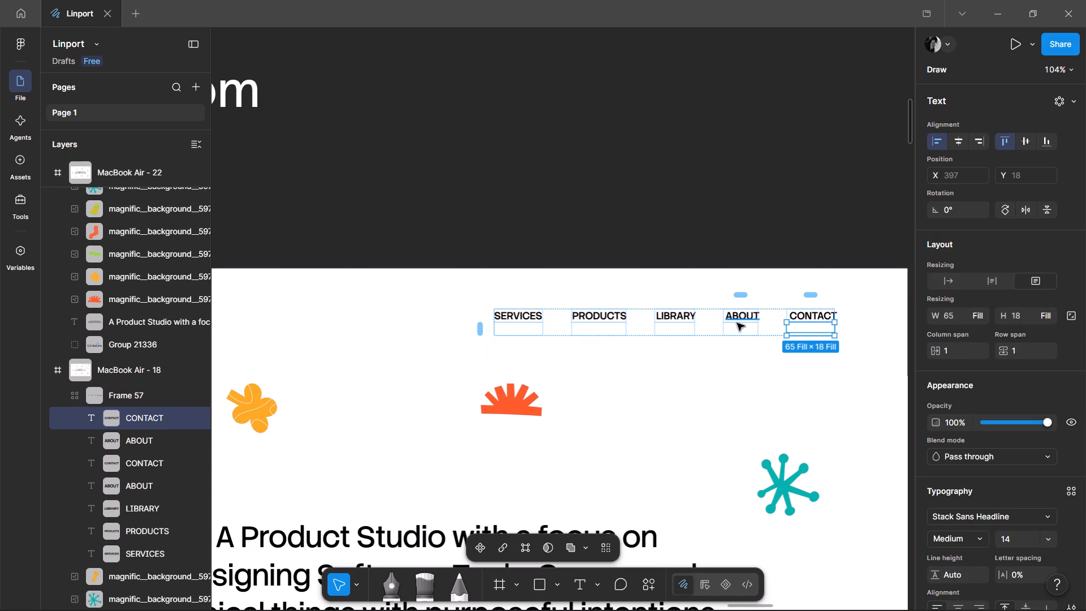
key("Delete")
double_click(750, 311)
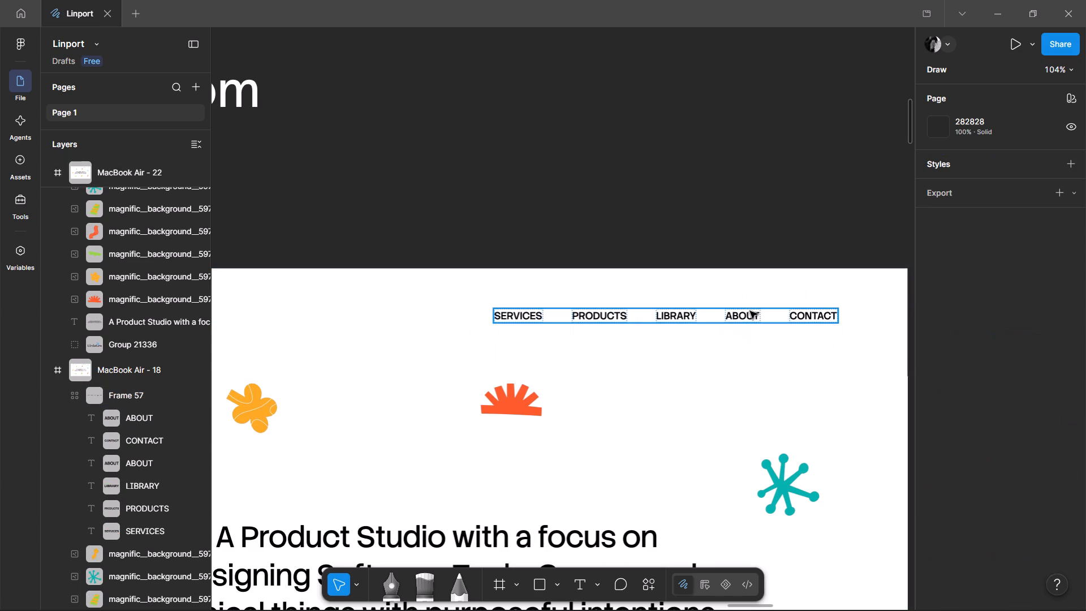
left_click(743, 341)
double_click(742, 326)
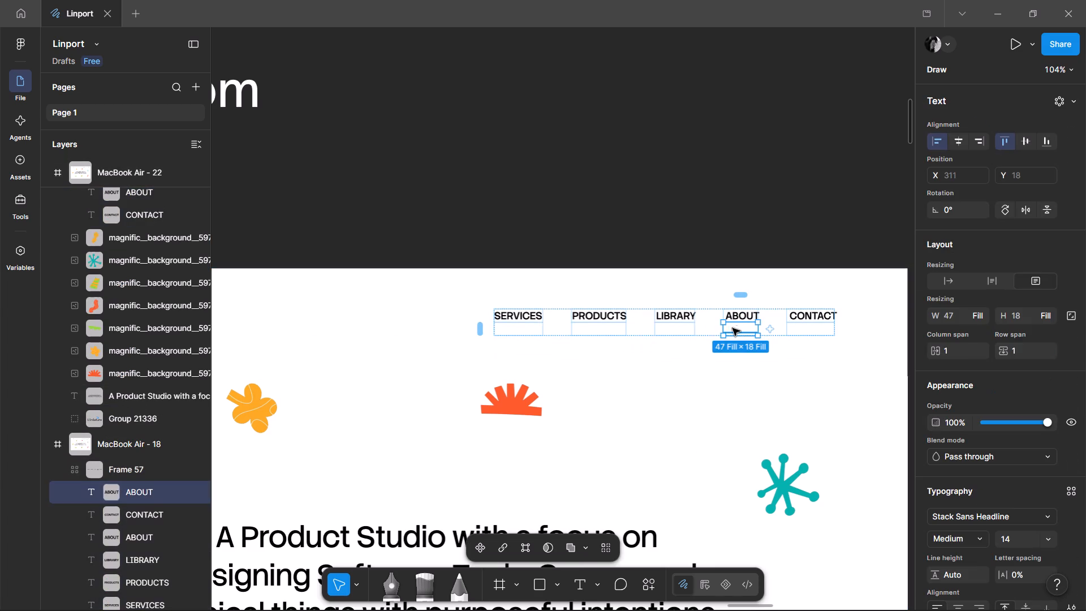
key("Delete")
Set the auto layout alignment of the navigation frame on MacBook Air - 22 to middle right.
double_click(696, 316)
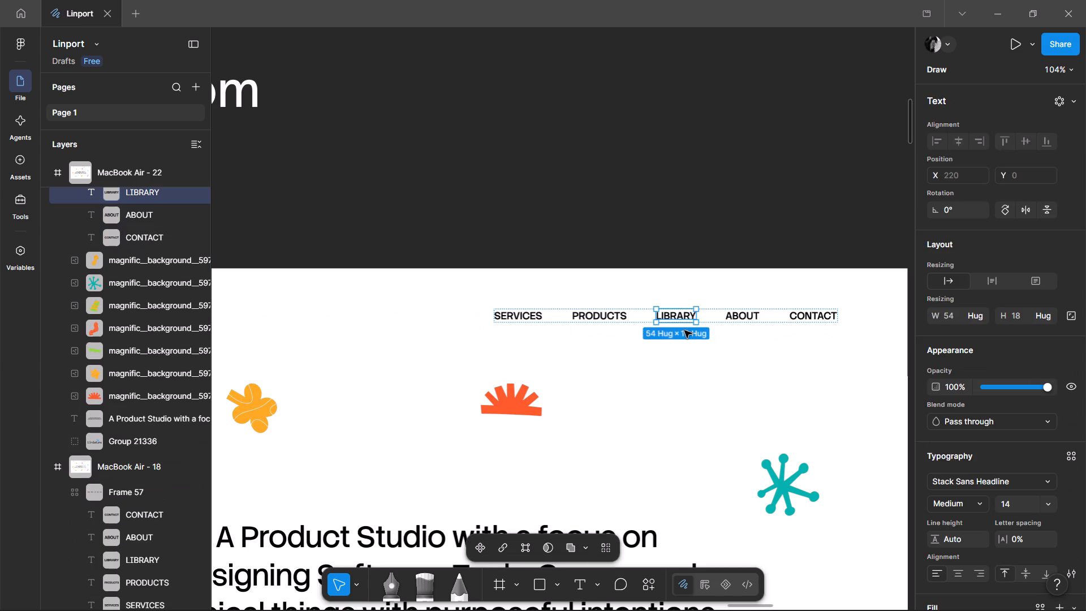
left_click(605, 320)
left_click(602, 346)
left_click(731, 312)
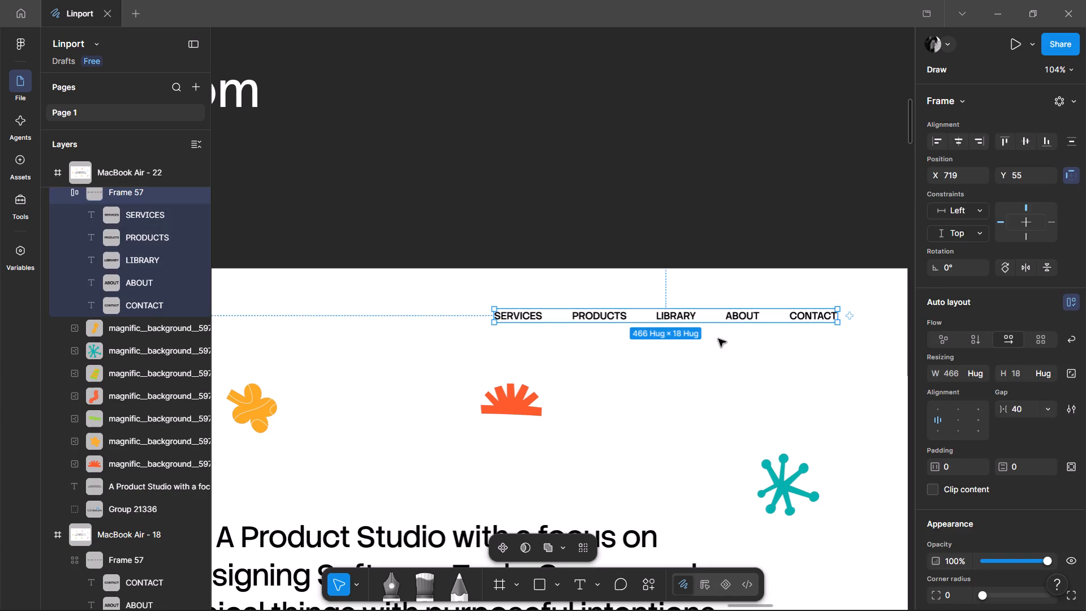
left_click(718, 341)
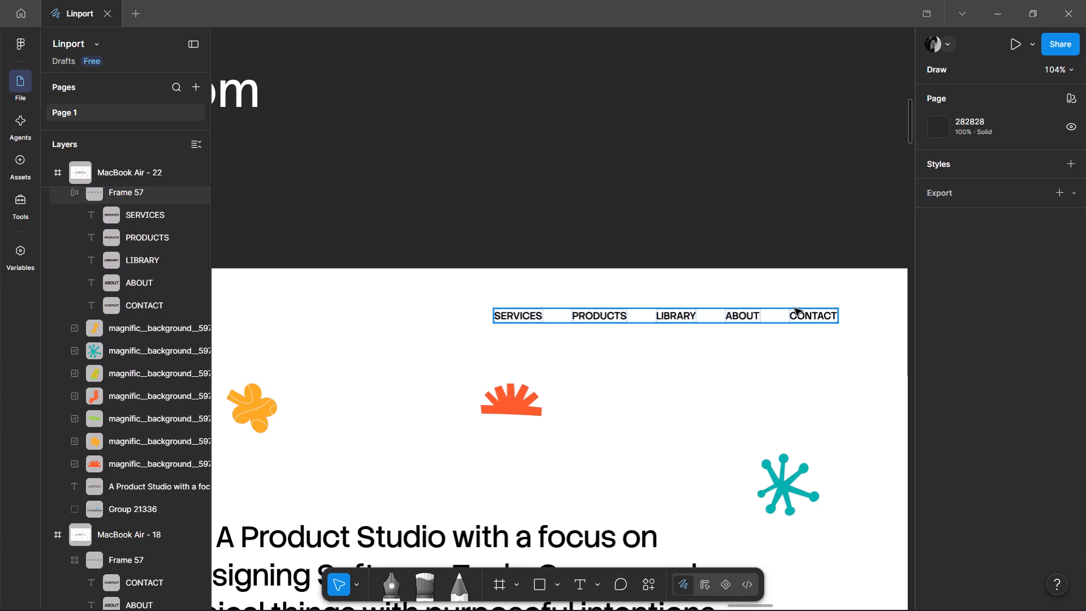
left_click(795, 308)
left_click(986, 418)
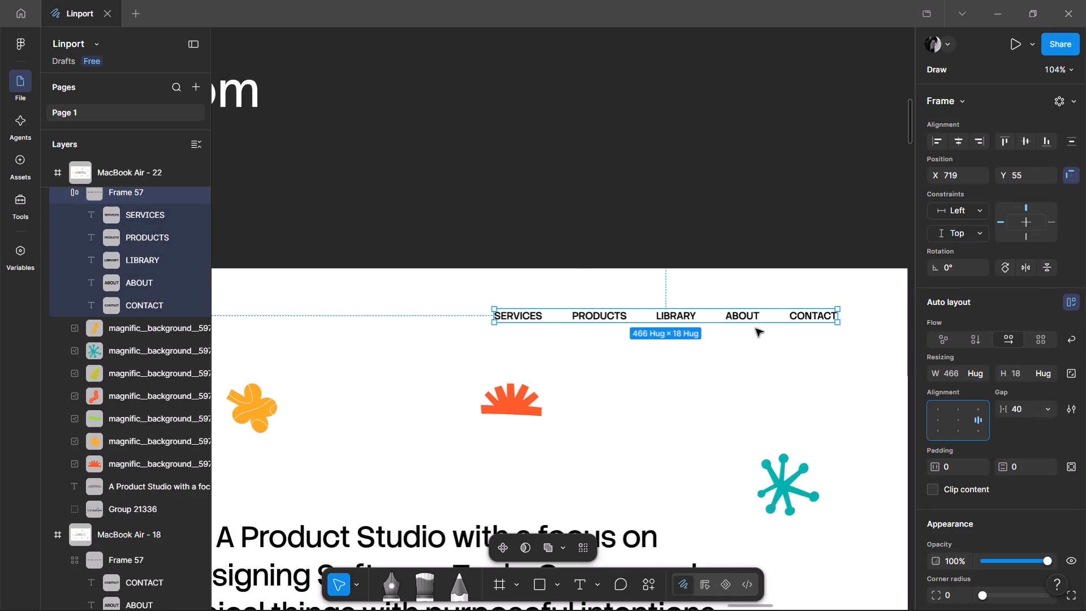
Delete the header navigation labels from the Services page with the Pixels list, the Products page and the Projects page.
scroll(572, 265, "down", 2, "ctrl")
scroll(614, 301, "down", 6)
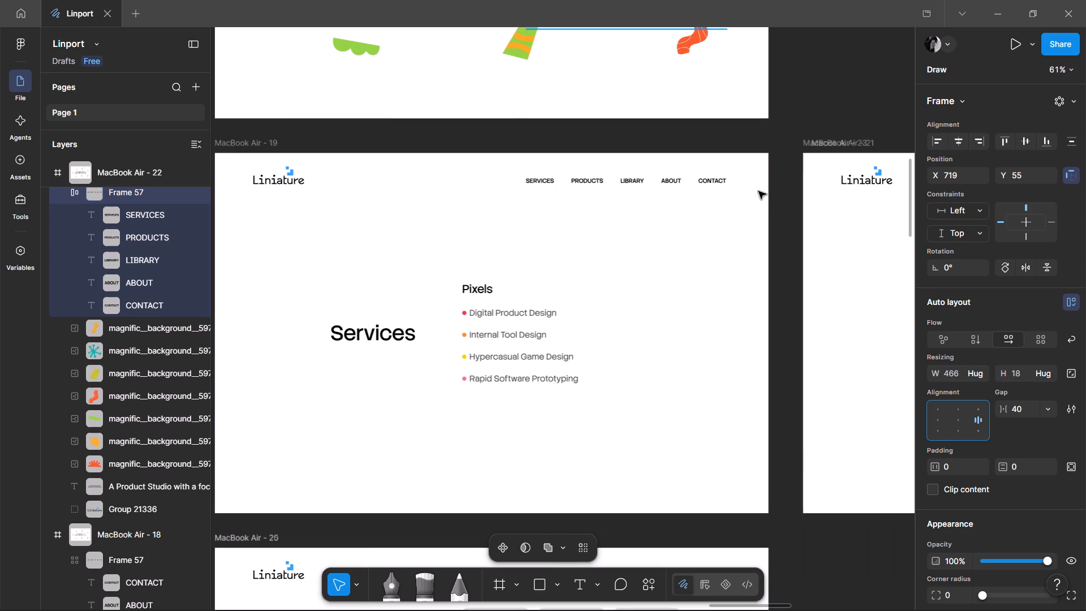
left_click_drag(773, 200, 474, 169)
key("Delete")
scroll(474, 169, "down", 3)
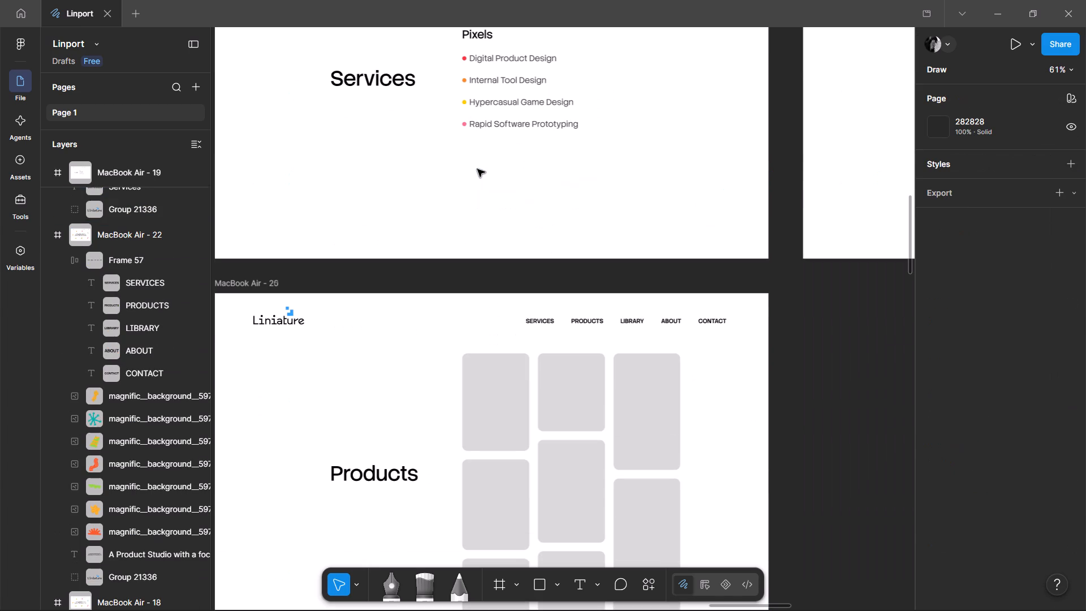
left_click_drag(800, 318, 510, 322)
key("Delete")
scroll(592, 302, "down", 6)
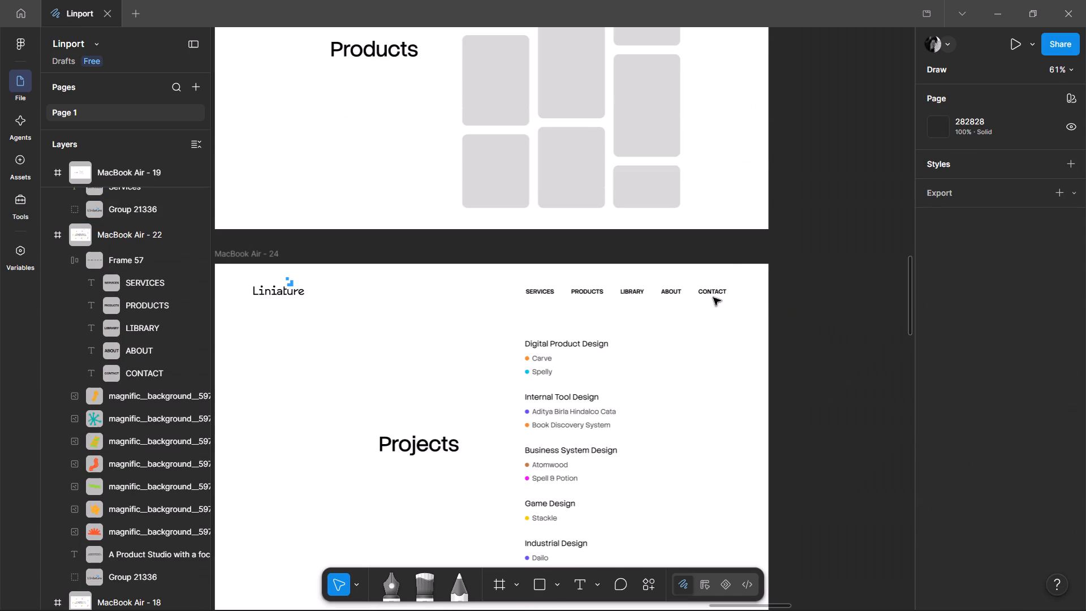
left_click_drag(769, 268, 454, 306)
key("Delete")
Delete the two overlapping Products page frames, MacBook Air - 25 and MacBook Air - 20.
scroll(473, 305, "down", 3, "ctrl")
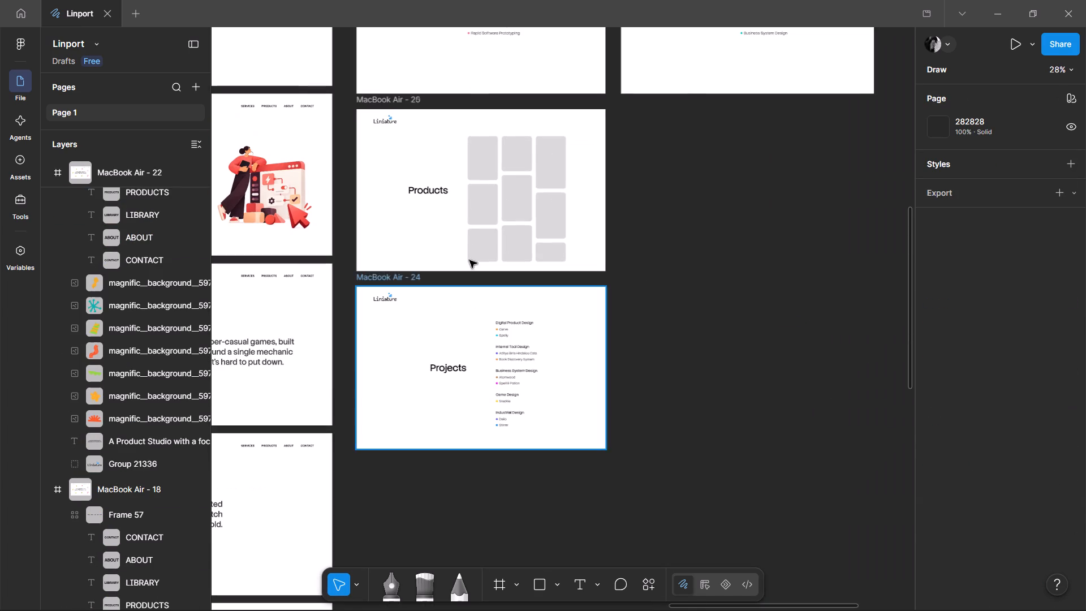
left_click(387, 101)
key("Delete")
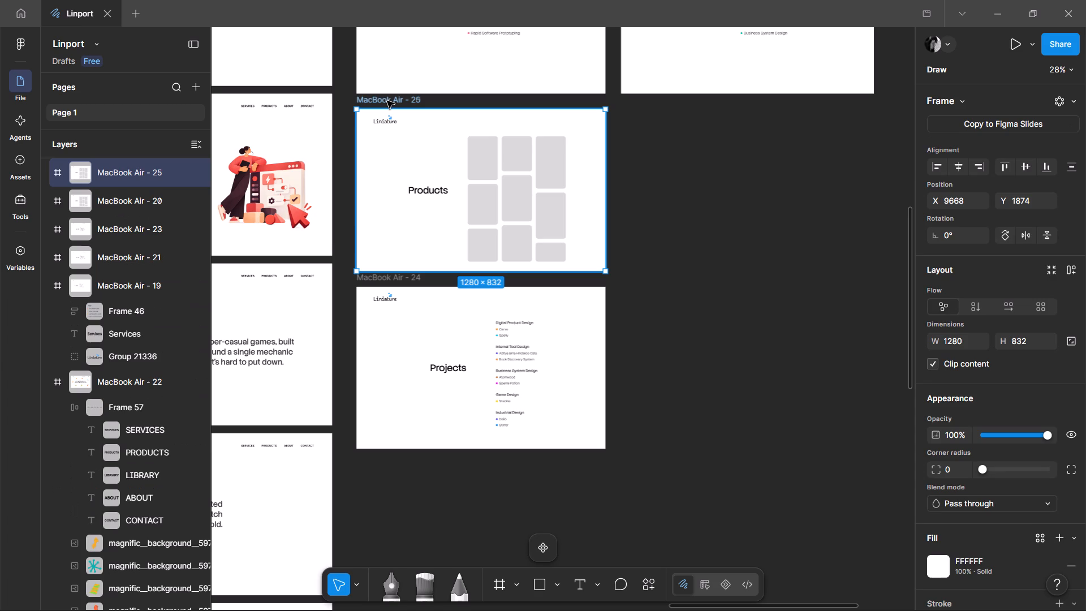
left_click(385, 95)
key("Delete")
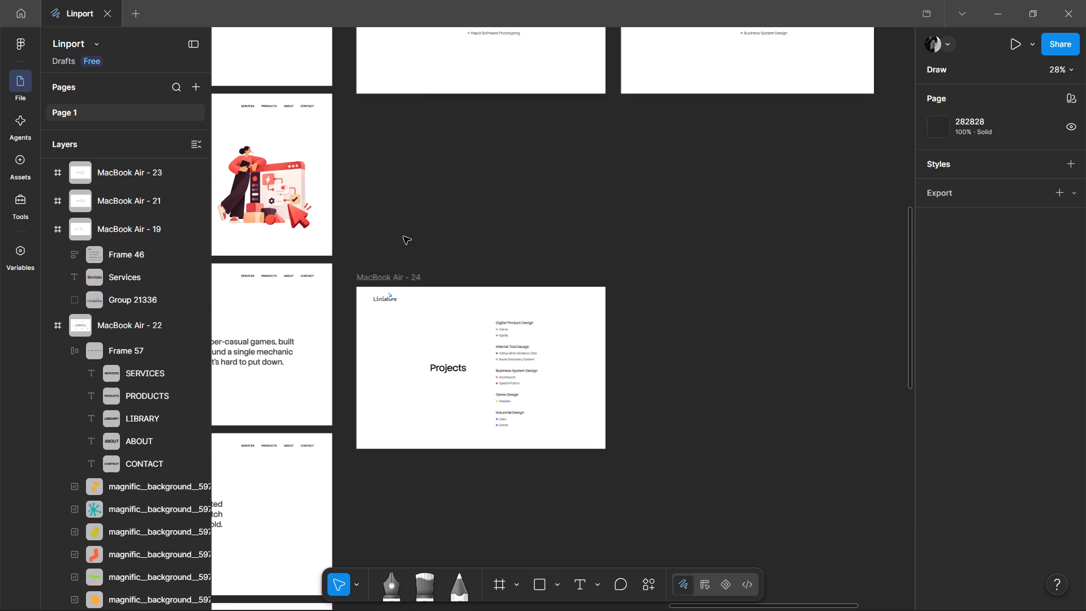
Move the Projects page frame, MacBook Air - 24, up into the gap directly below the Services page.
left_click_drag(389, 281, 380, 102, "shift")
scroll(374, 103, "up", 2, "ctrl")
left_click_drag(374, 103, 373, 97)
scroll(580, 338, "up", 1)
left_click(498, 474)
Delete the LIBRARY label from the hero page's navigation frame on MacBook Air - 22.
scroll(604, 395, "up", 8)
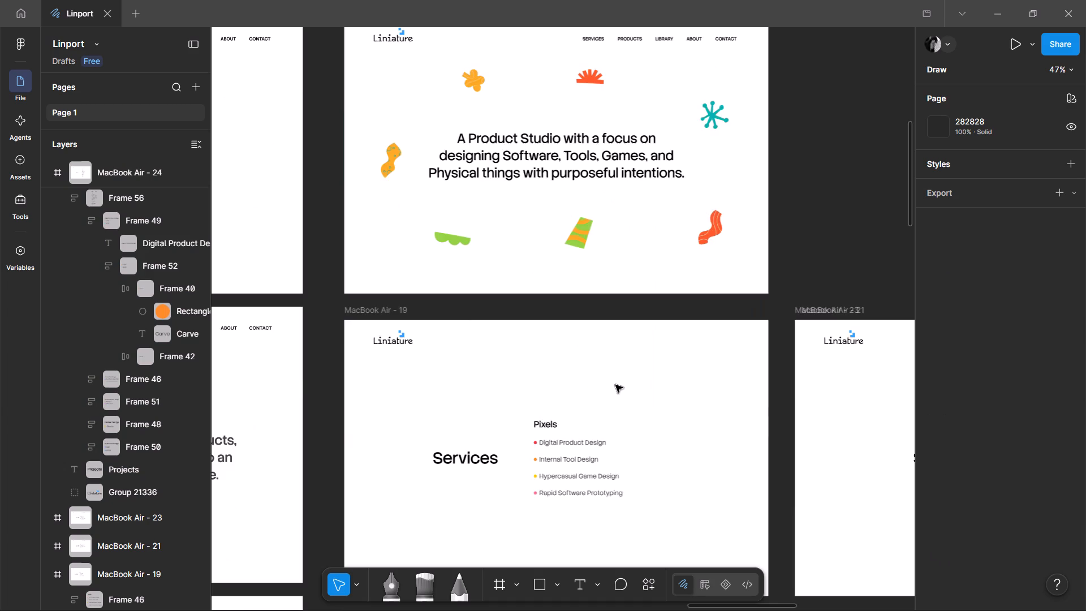
scroll(615, 385, "up", 2)
scroll(700, 398, "up", 6, "ctrl")
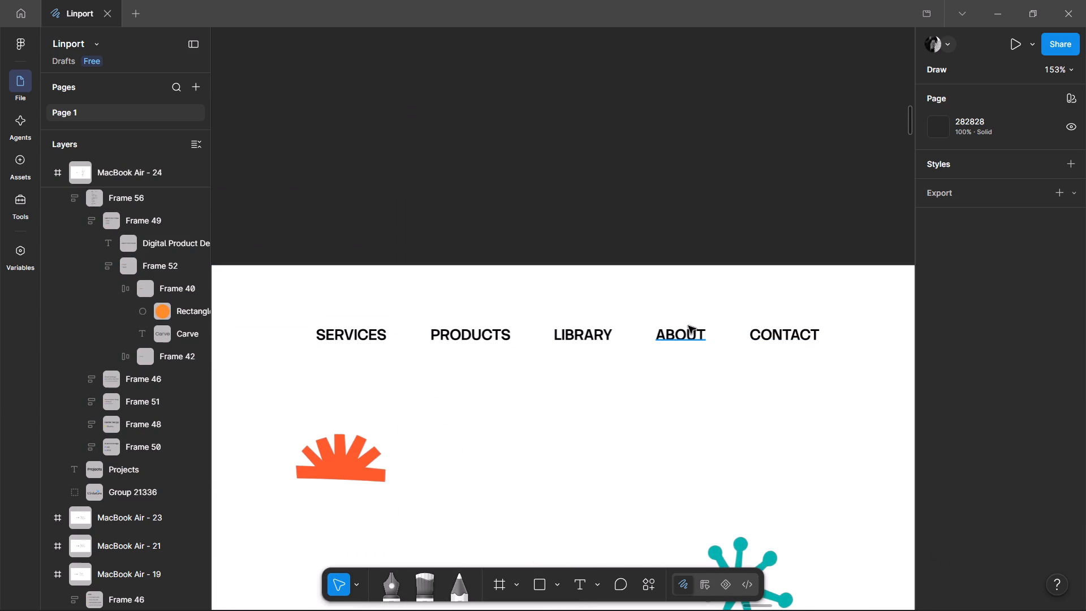
double_click(588, 341)
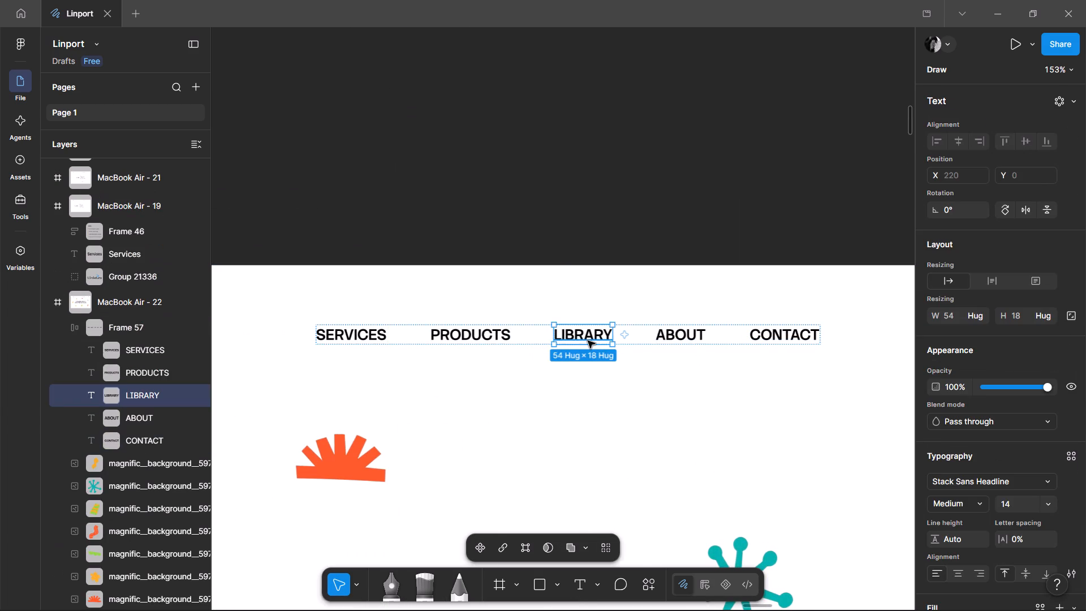
key("Delete")
Shift the four-label navigation frame on MacBook Air - 22 horizontally to X 810.
left_click(585, 338)
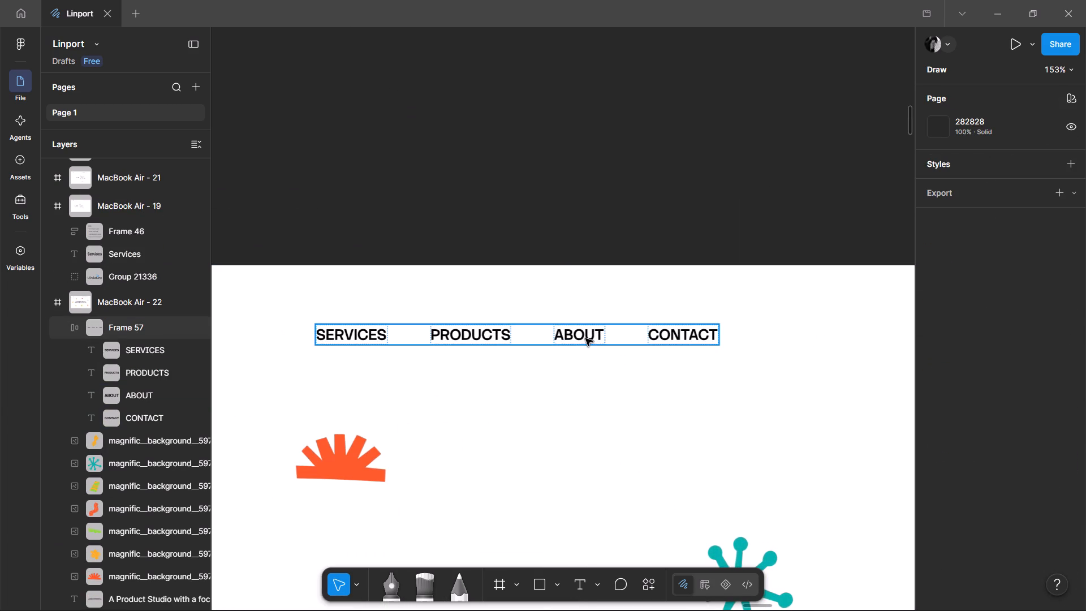
scroll(587, 335, "down", 4, "ctrl")
left_click_drag(589, 335, 624, 335, "shift")
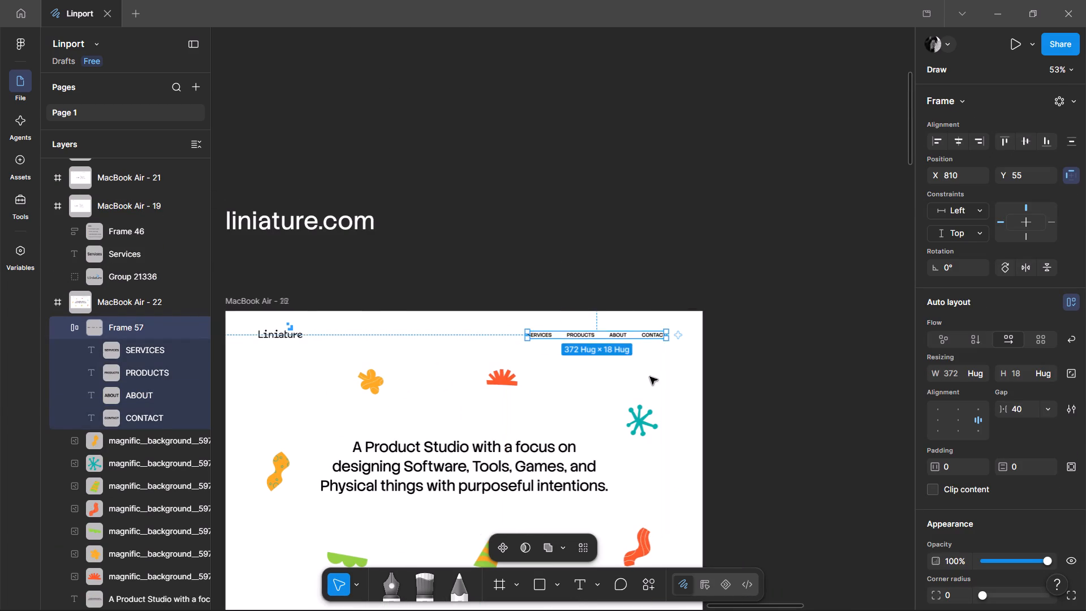
left_click(650, 377)
Hide the grid navigation frame on MacBook Air - 18.
left_click(512, 335)
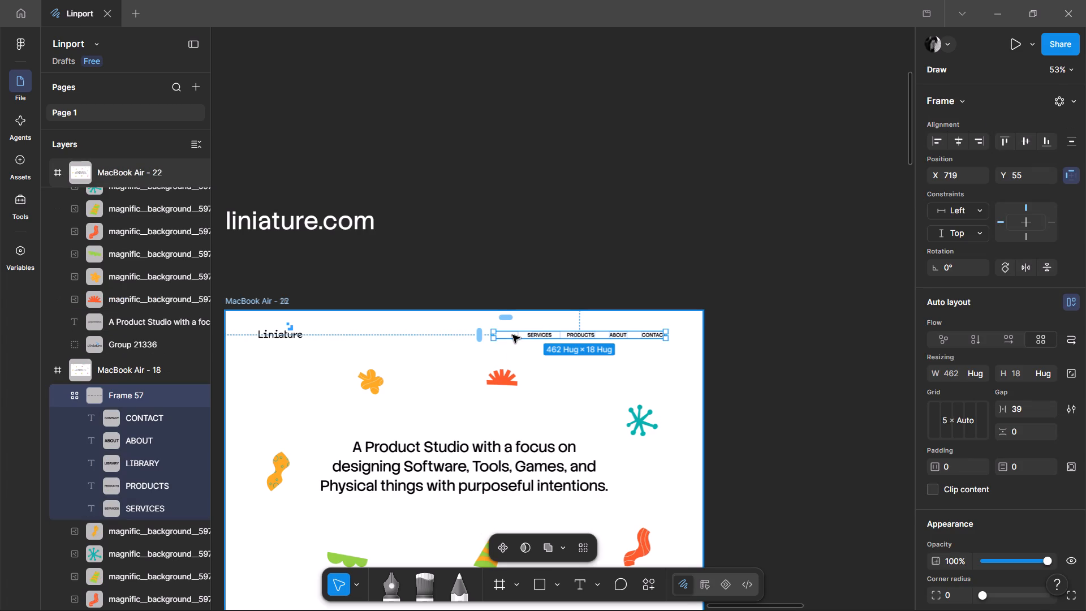
key("ctrl+shift+h")
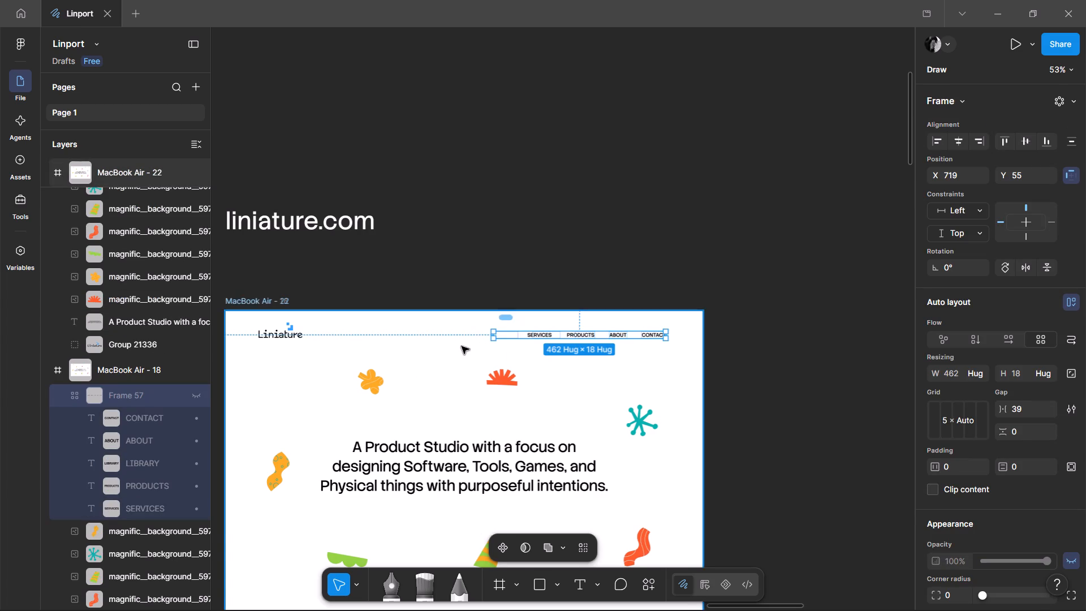
Nudge the navigation frame on MacBook Air - 22 left to X 796, keeping Y at 55.
scroll(462, 346, "up", 4, "ctrl")
double_click(603, 311, "ctrl")
double_click(662, 319)
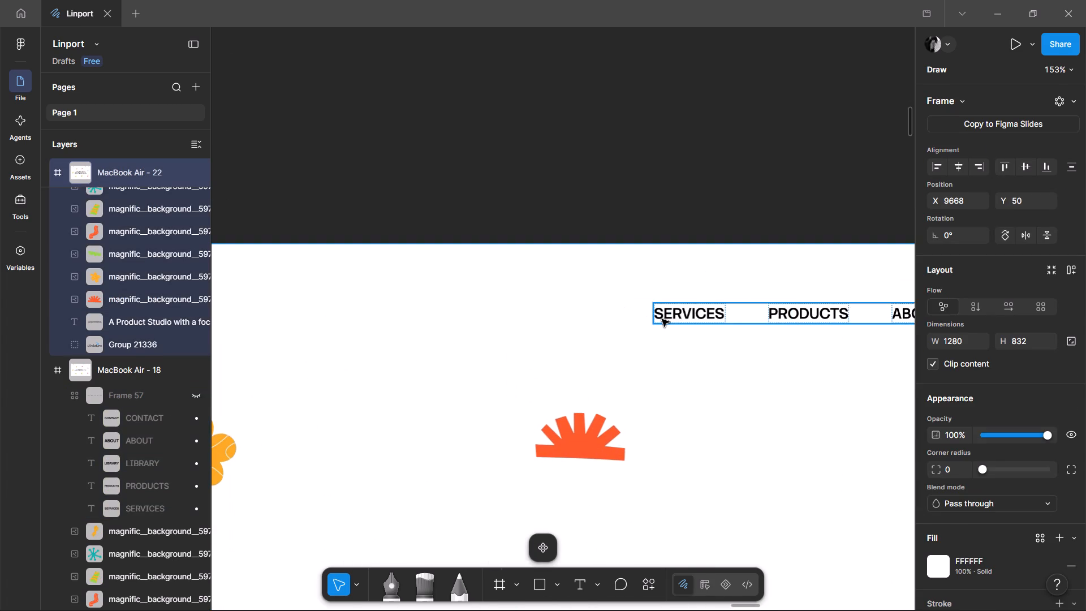
left_click(580, 341)
left_click(747, 308)
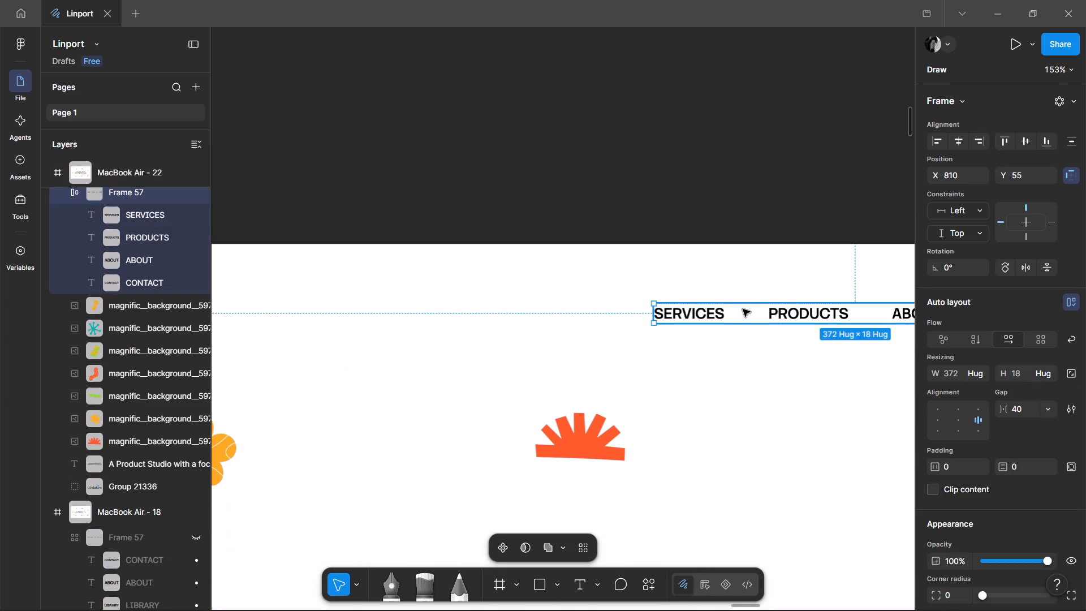
scroll(385, 281, "down", 3, "ctrl")
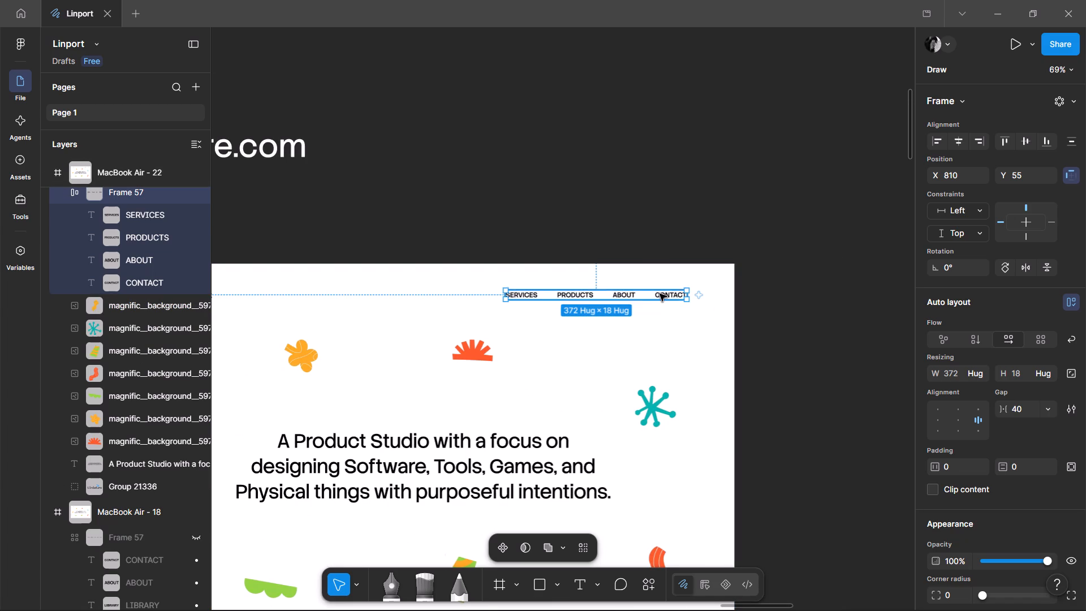
left_click_drag(650, 294, 625, 285)
key("ctrl+z")
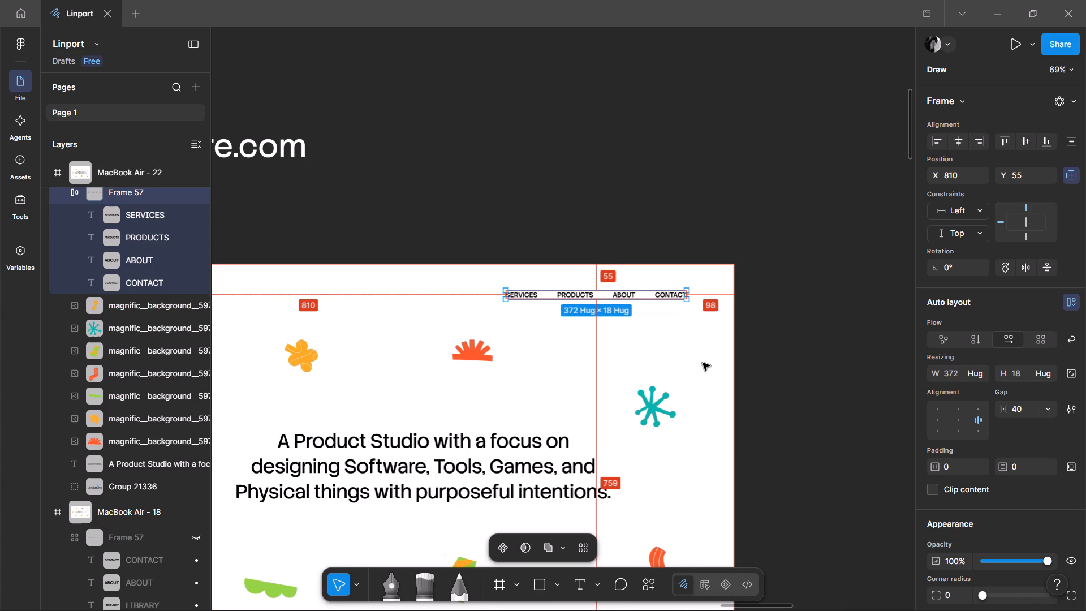
key("Left")
key("Left")
key("Left")
key("Left")
key("Left")
key("Left")
key("Left")
key("Left")
key("Left")
key("Left")
key("Left")
key("Left")
key("Left")
key("Left")
key("Left")
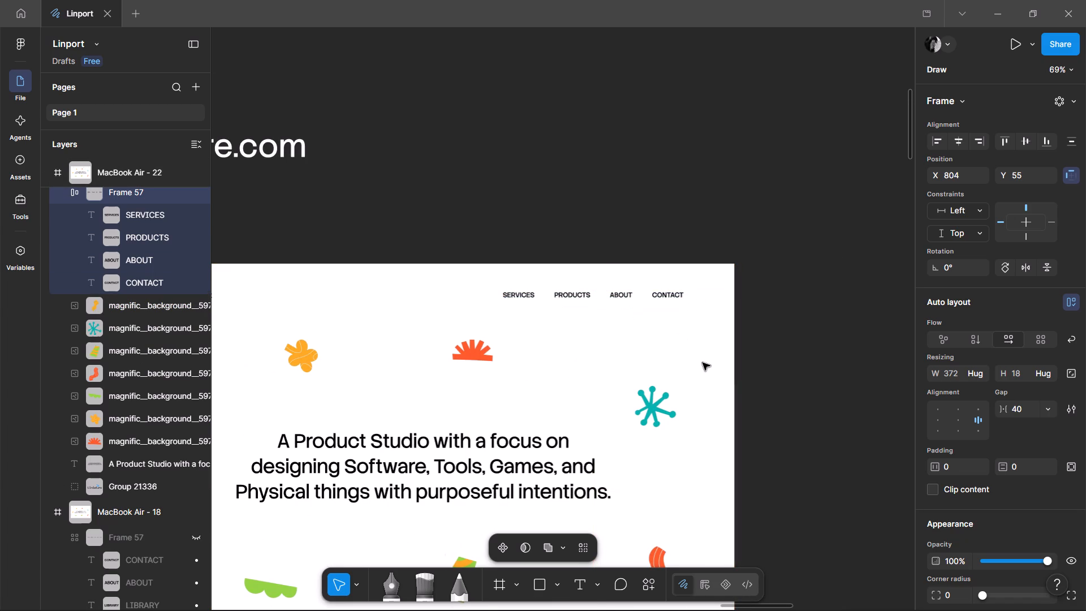
key("Right")
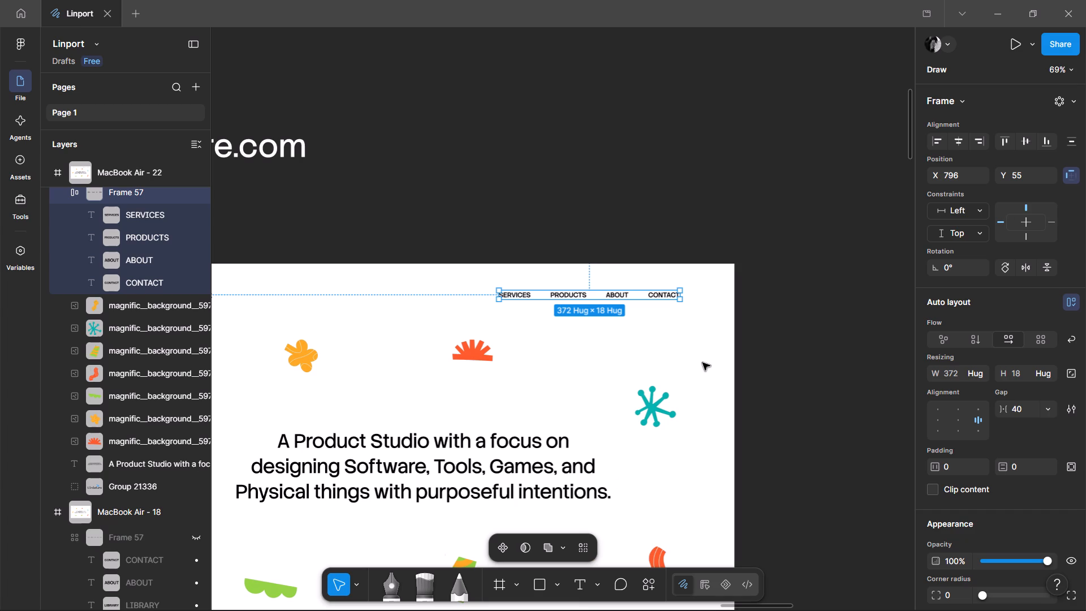
scroll(614, 311, "up", 5, "ctrl")
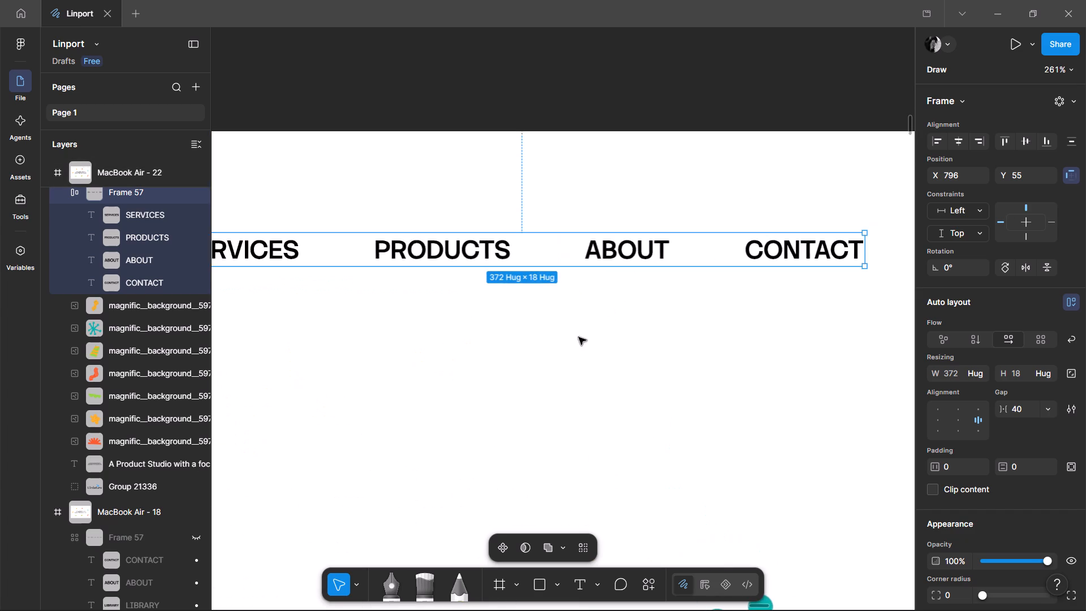
left_click(579, 337)
Change the PRODUCTS label in the hero page's navigation to PROJECTS.
scroll(479, 269, "down", 3, "ctrl")
double_click(476, 257, "ctrl")
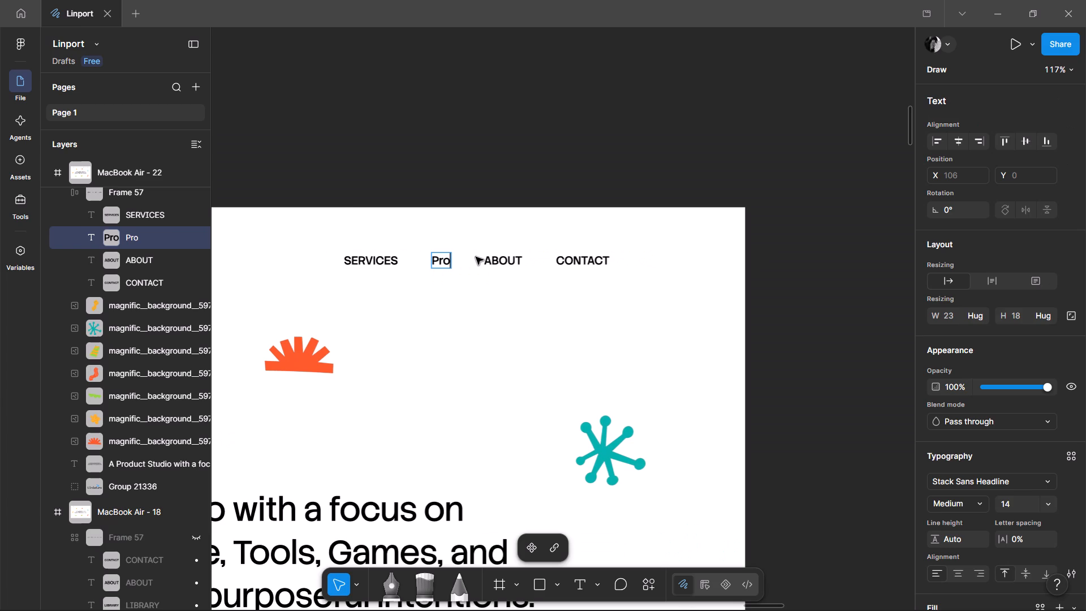
type("jex")
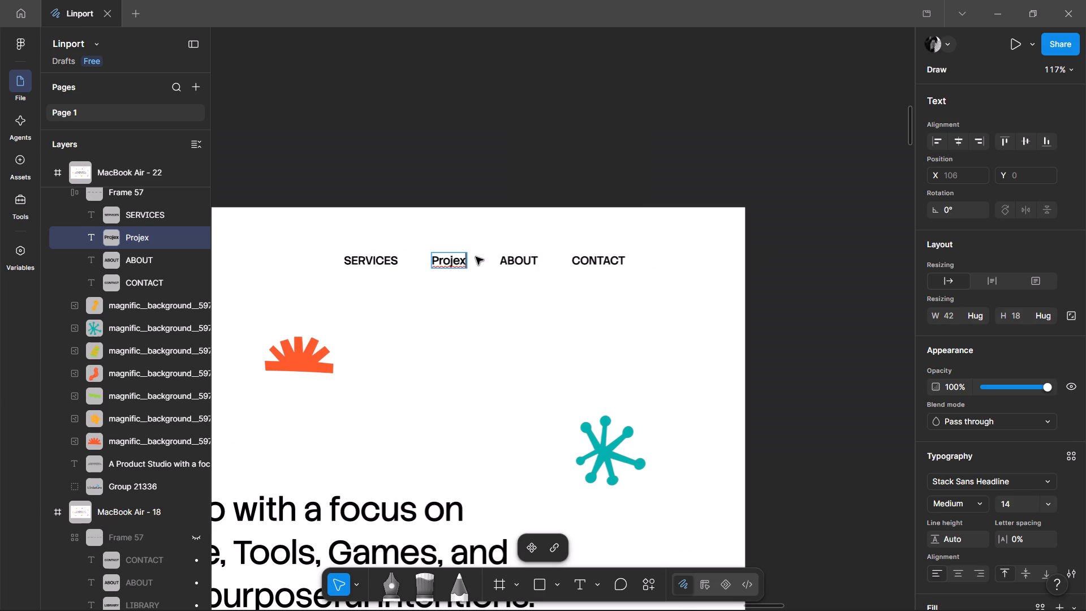
key("BackSpace")
key("e")
key("BackSpace")
type("cts")
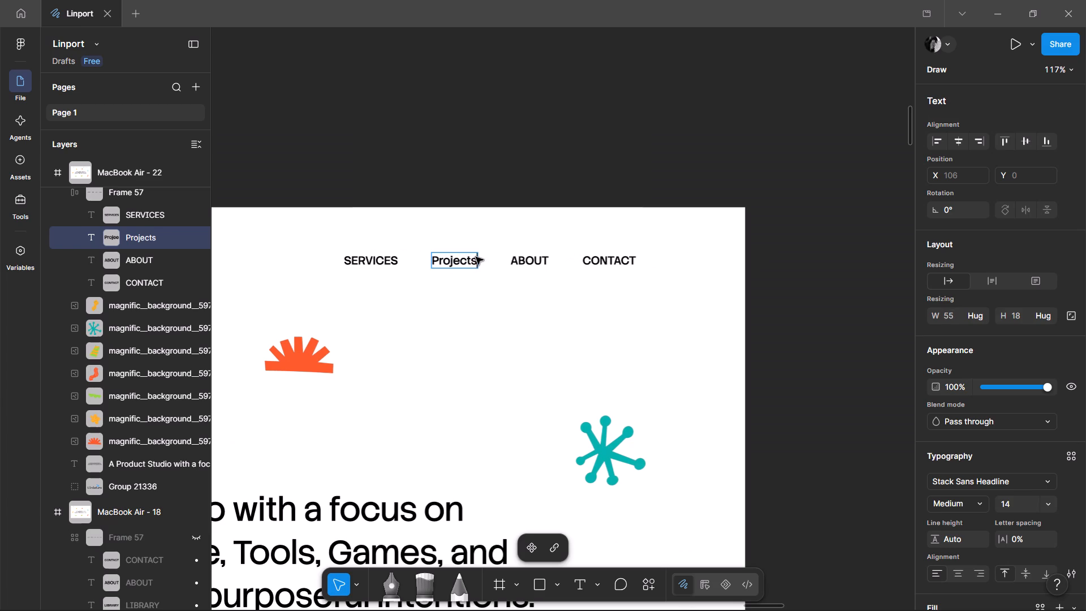
key("BackSpace")
key("BackSpace")
key("BackSpace")
key("BackSpace")
key("BackSpace")
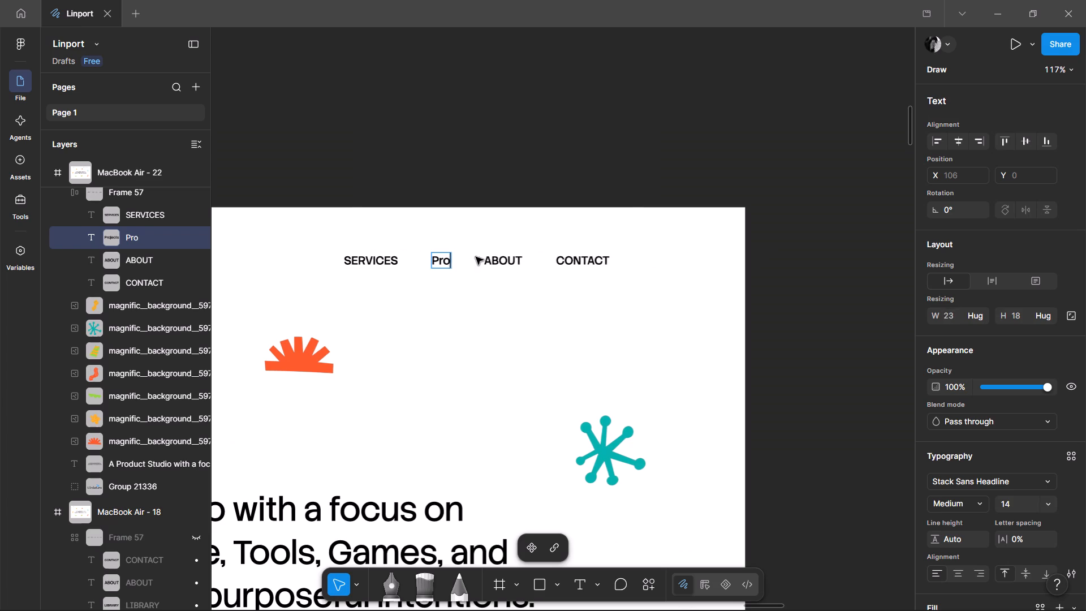
key("BackSpace")
type("ROJECTS")
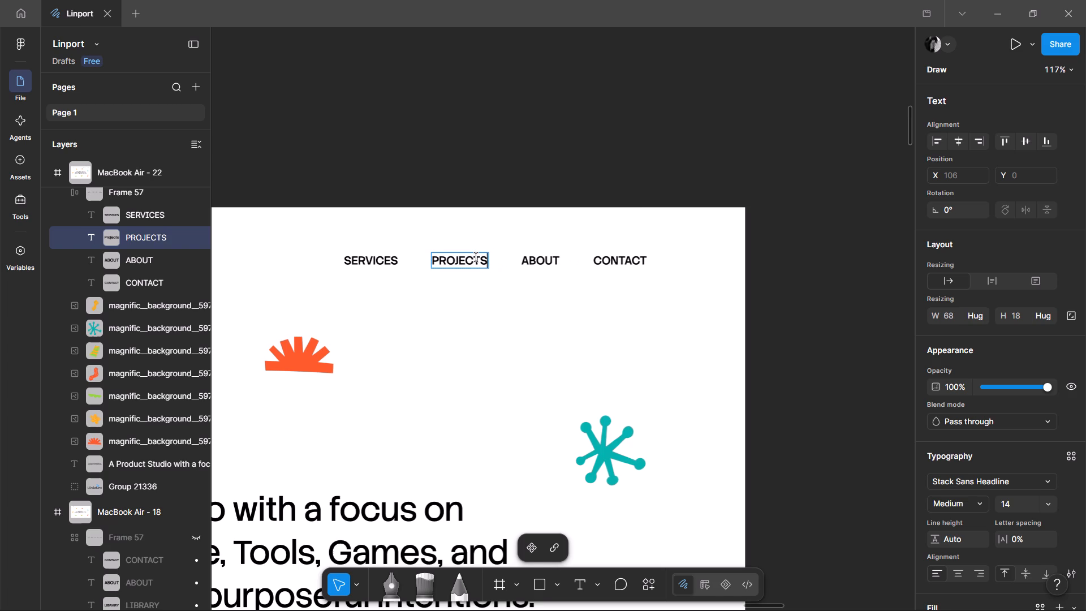
double_click(610, 175)
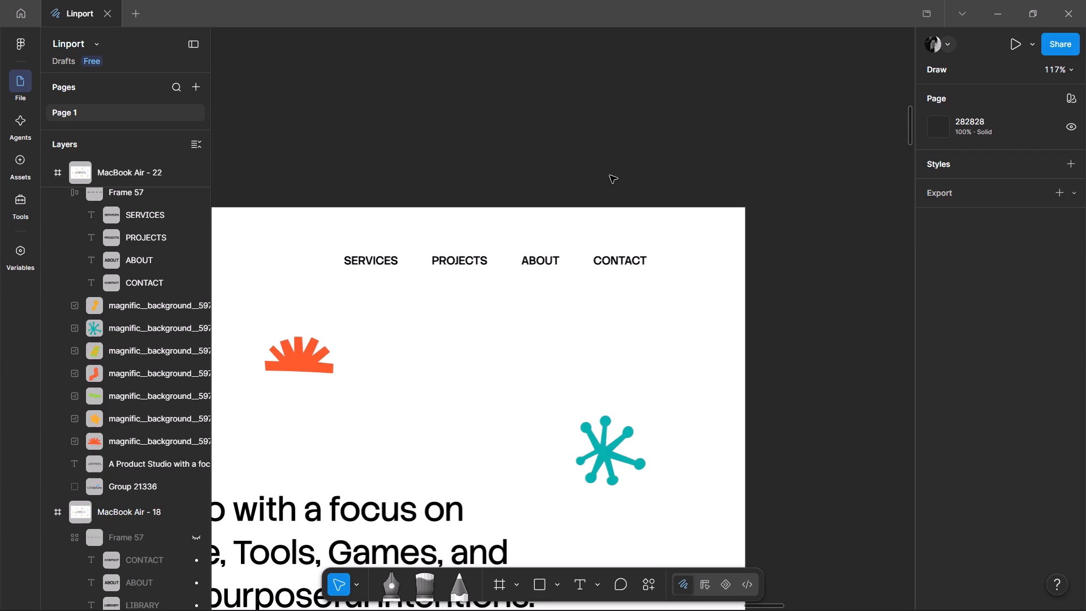
Delete the header navigation labels from the Services page with the Atoms list.
scroll(622, 171, "down", 4, "ctrl")
scroll(581, 213, "up", 2, "ctrl")
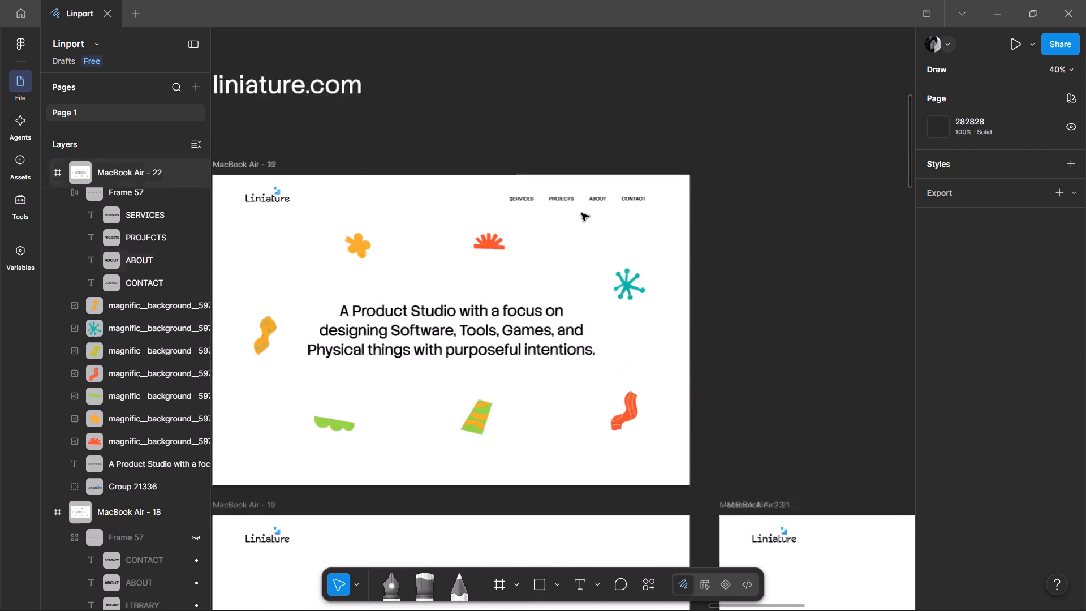
scroll(581, 213, "up", 3, "ctrl")
scroll(581, 213, "down", 5, "ctrl")
middle_click_drag(760, 312, 752, 49)
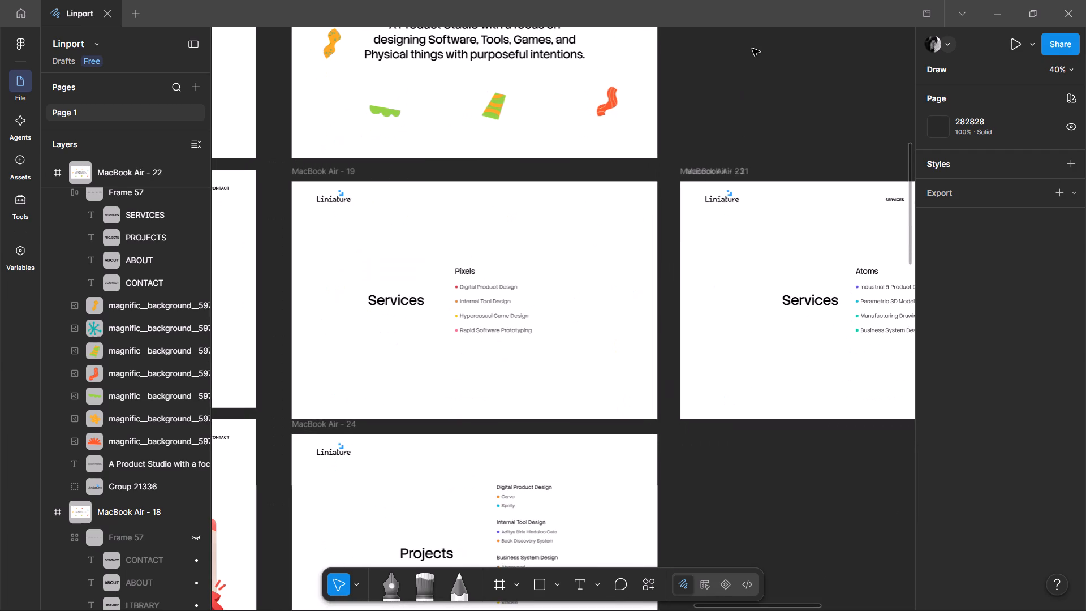
scroll(679, 151, "up", 1)
middle_click_drag(792, 216, 581, 156)
scroll(569, 156, "up", 1)
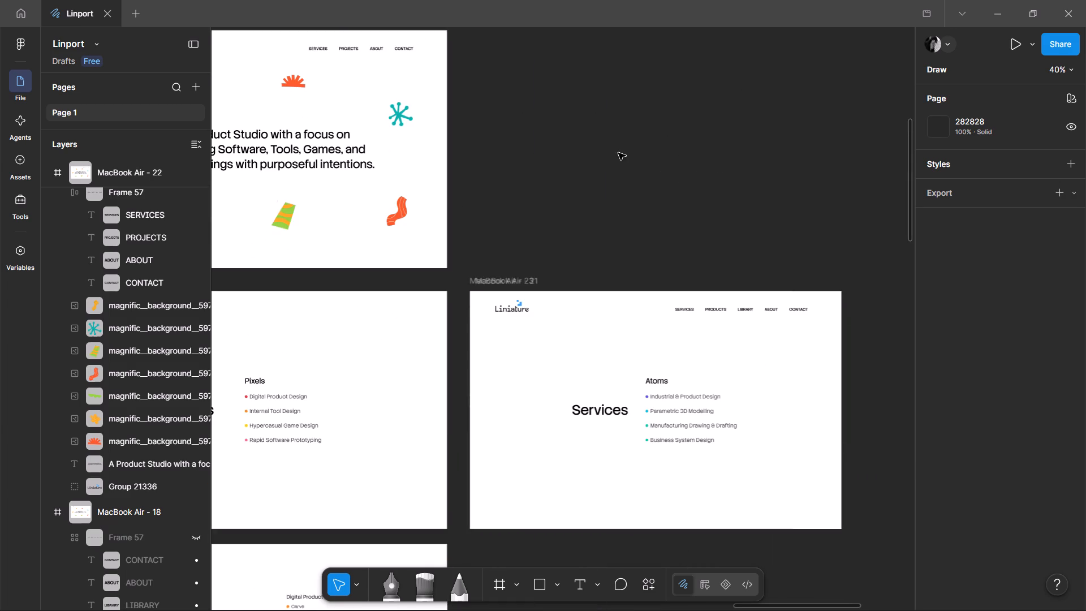
left_click_drag(620, 186, 870, 360)
key("Delete")
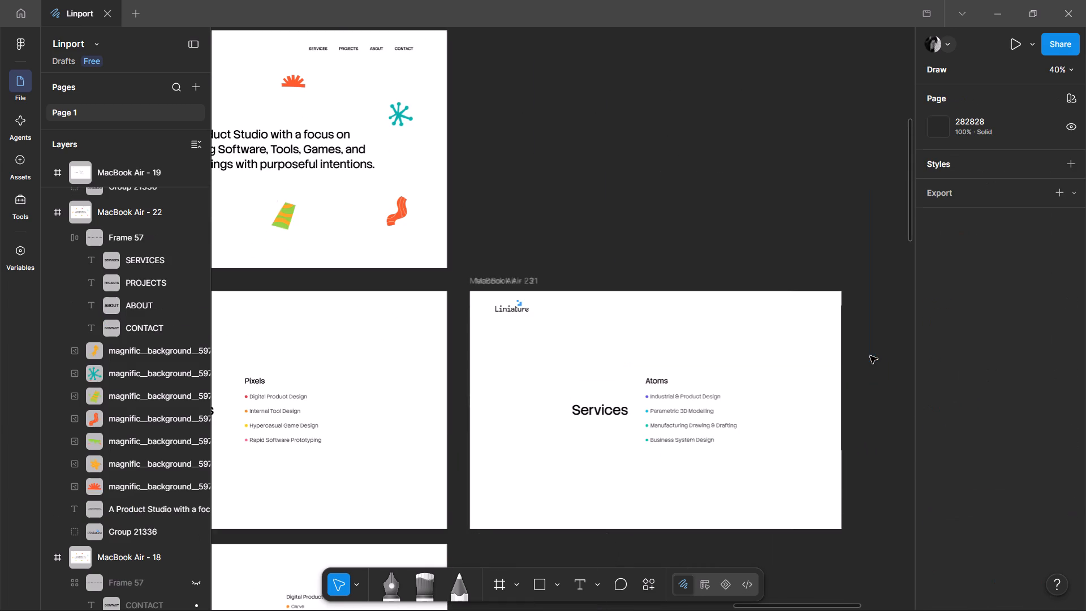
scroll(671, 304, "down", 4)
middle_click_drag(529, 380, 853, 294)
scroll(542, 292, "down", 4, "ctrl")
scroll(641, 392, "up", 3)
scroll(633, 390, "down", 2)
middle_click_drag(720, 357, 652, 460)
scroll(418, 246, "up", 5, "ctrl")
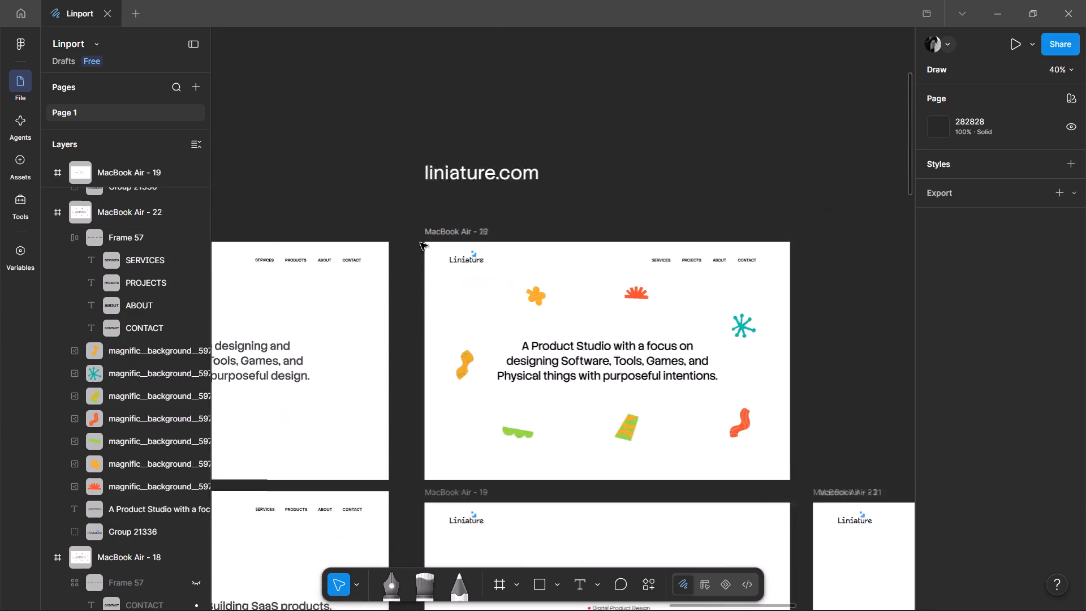
Review the hero, Services and Projects page designs under liniature.com, checking their headers and content layout.
scroll(390, 236, "down", 3)
scroll(390, 236, "down", 2, "ctrl")
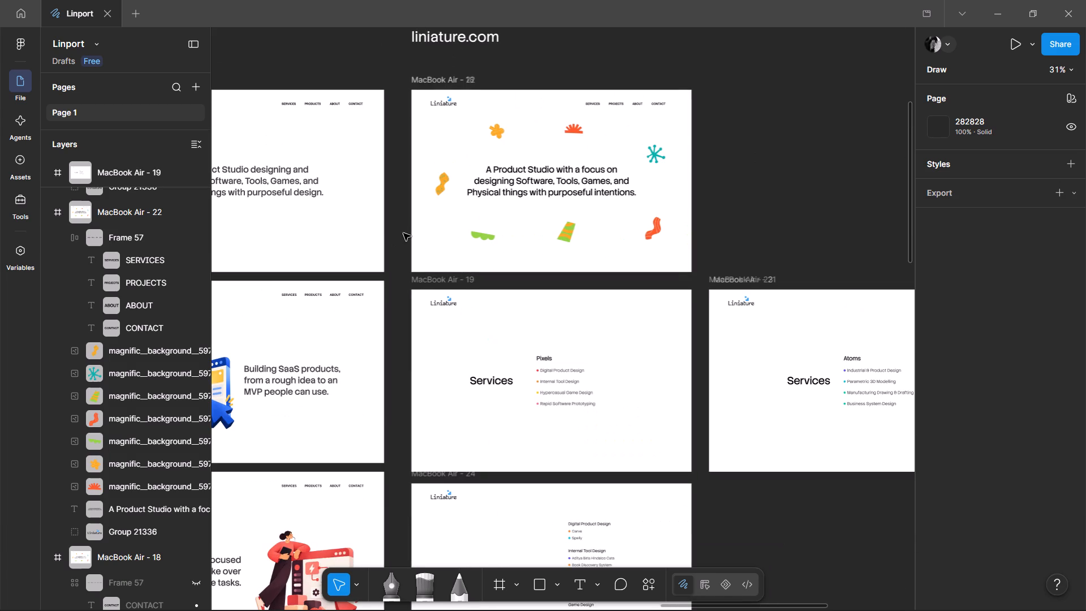
scroll(566, 165, "up", 5, "ctrl")
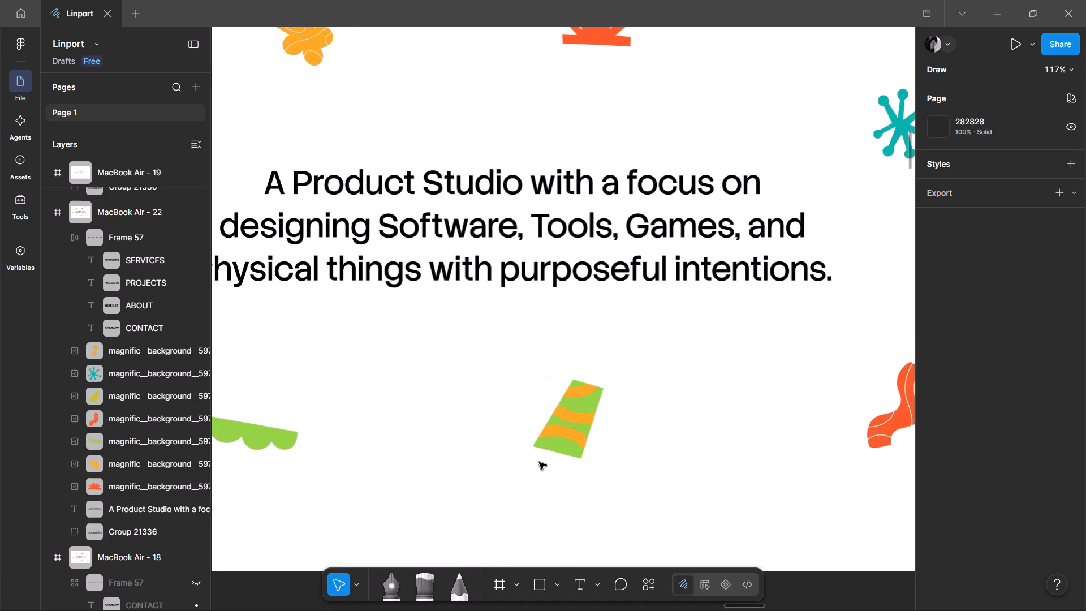
scroll(615, 392, "down", 2, "ctrl")
scroll(429, 378, "up", 1, "ctrl")
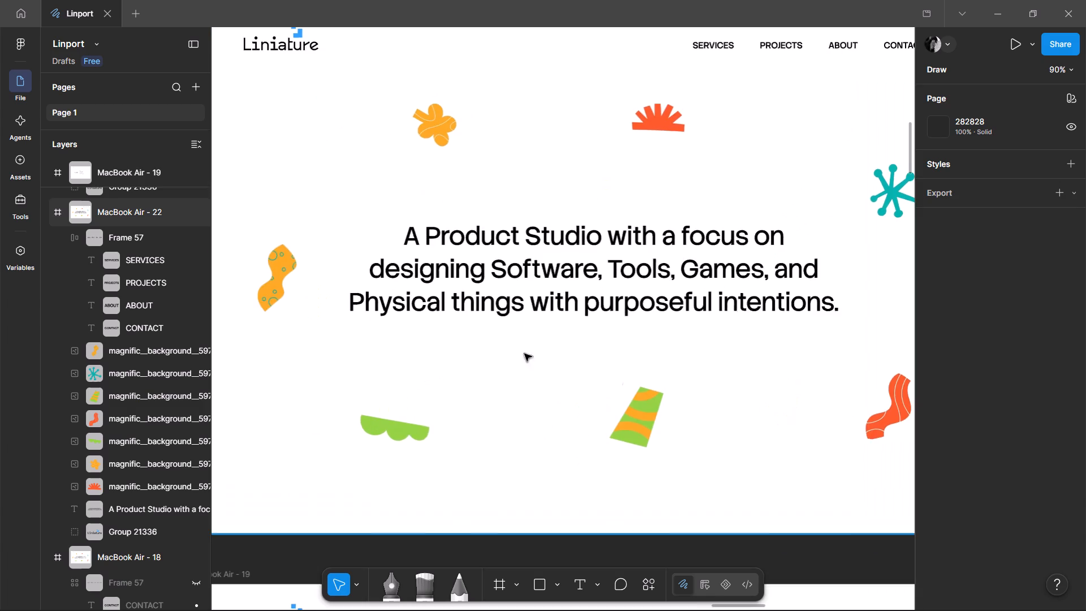
scroll(624, 338, "up", 1)
scroll(709, 309, "up", 1, "ctrl")
scroll(564, 264, "down", 2, "ctrl")
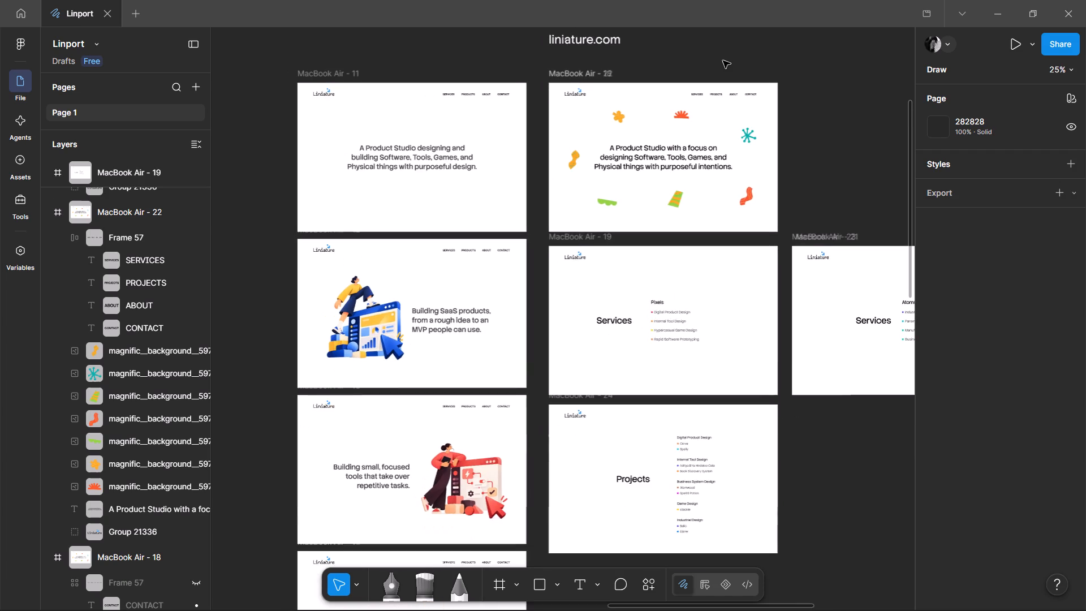
scroll(723, 61, "down", 2)
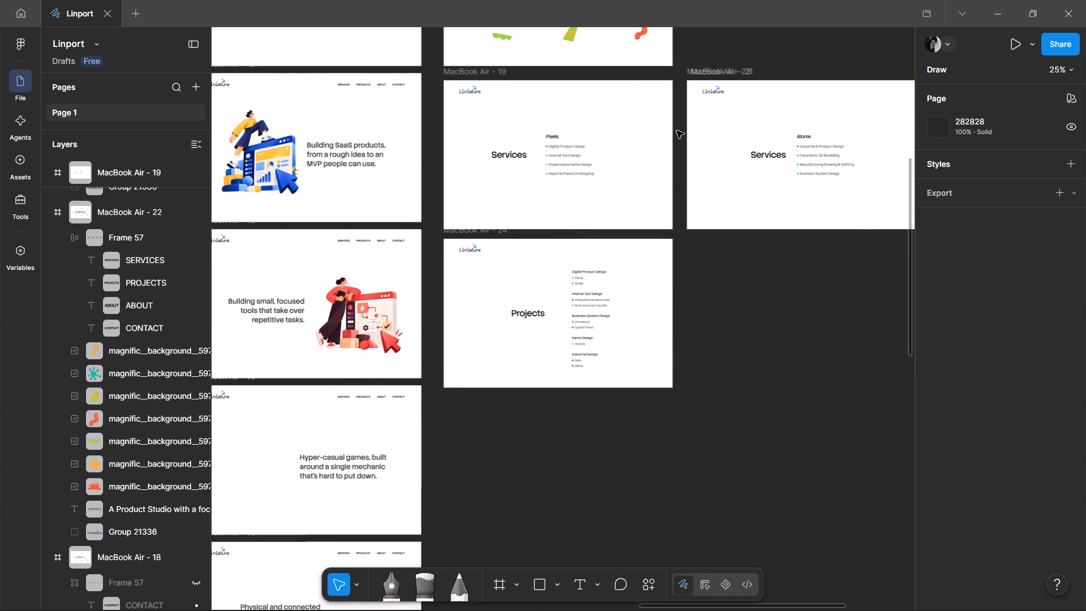
scroll(657, 180, "right", 1)
scroll(657, 180, "up", 1)
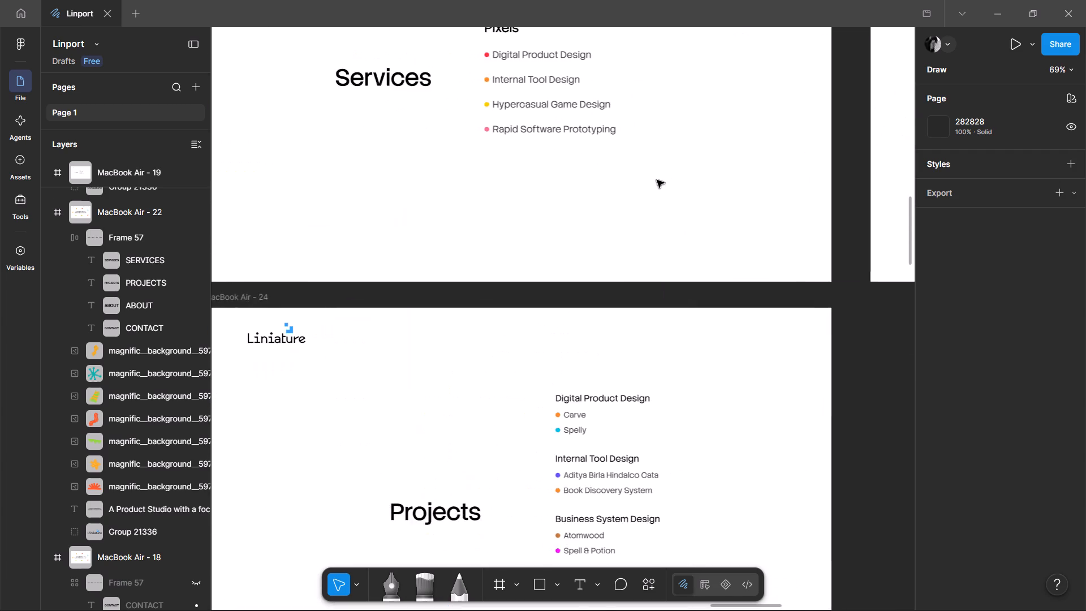
scroll(657, 180, "up", 1)
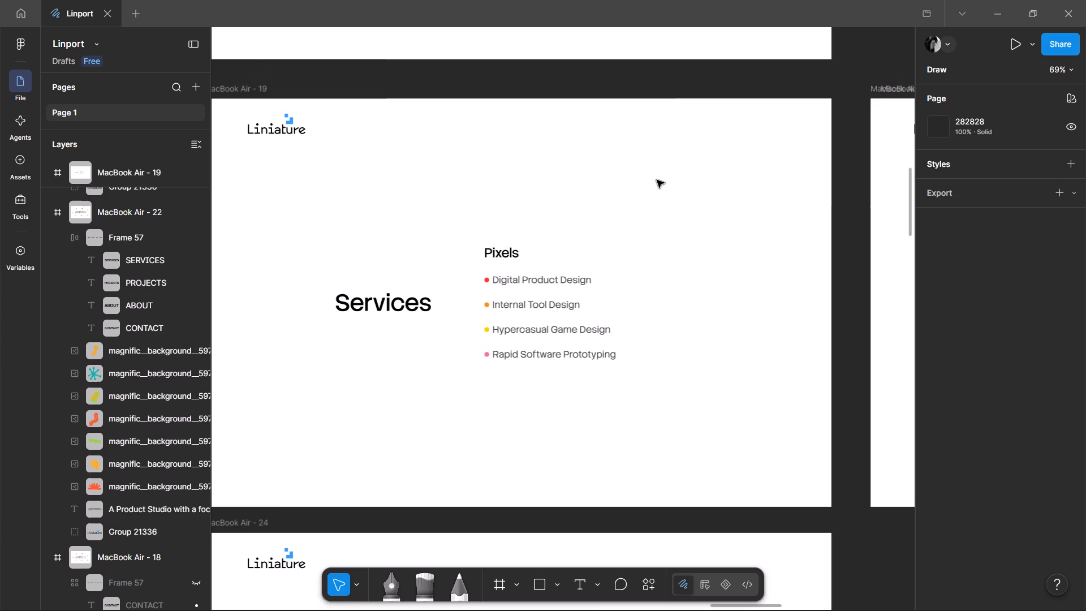
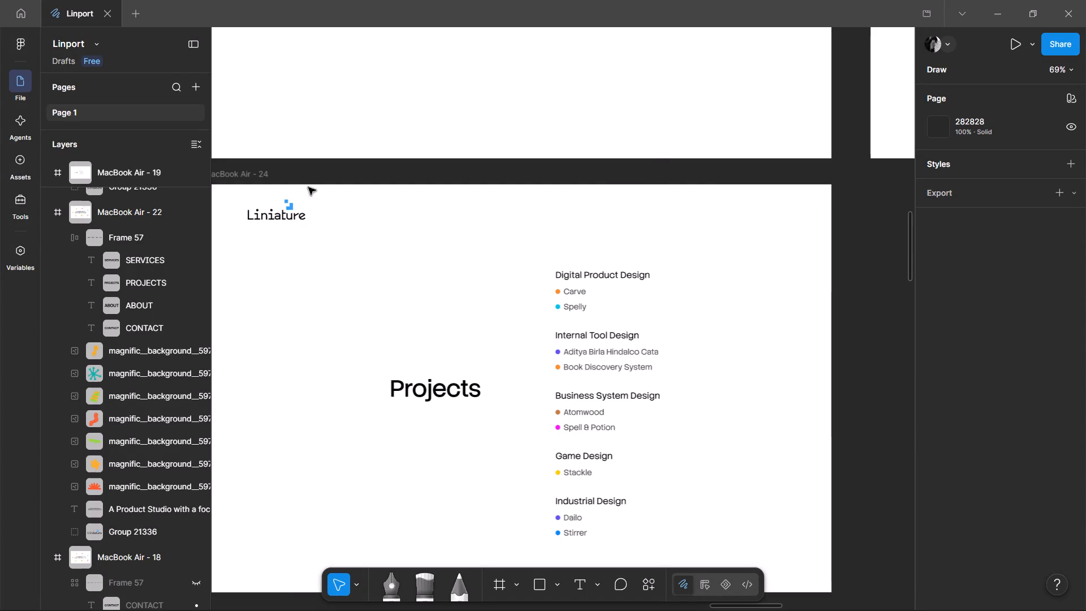
Collapse all expanded layers in the layer list.
left_click(196, 145)
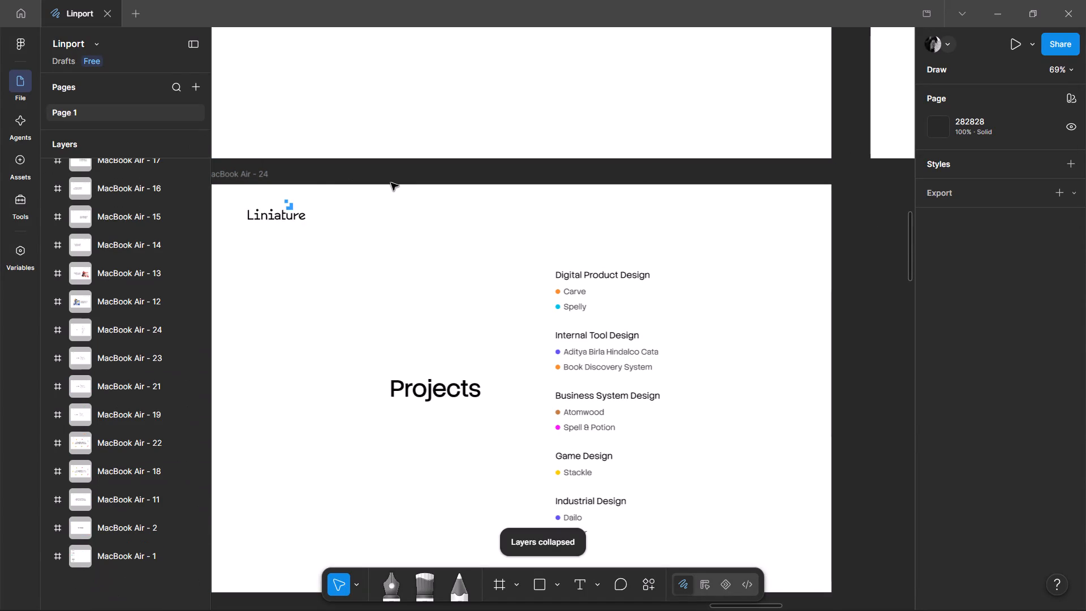
Copy the hero page's SERVICES, PROJECTS, ABOUT, CONTACT navigation frame and paste it into the Services page with the Pixels list.
scroll(391, 183, "up", 1)
scroll(393, 184, "down", 5)
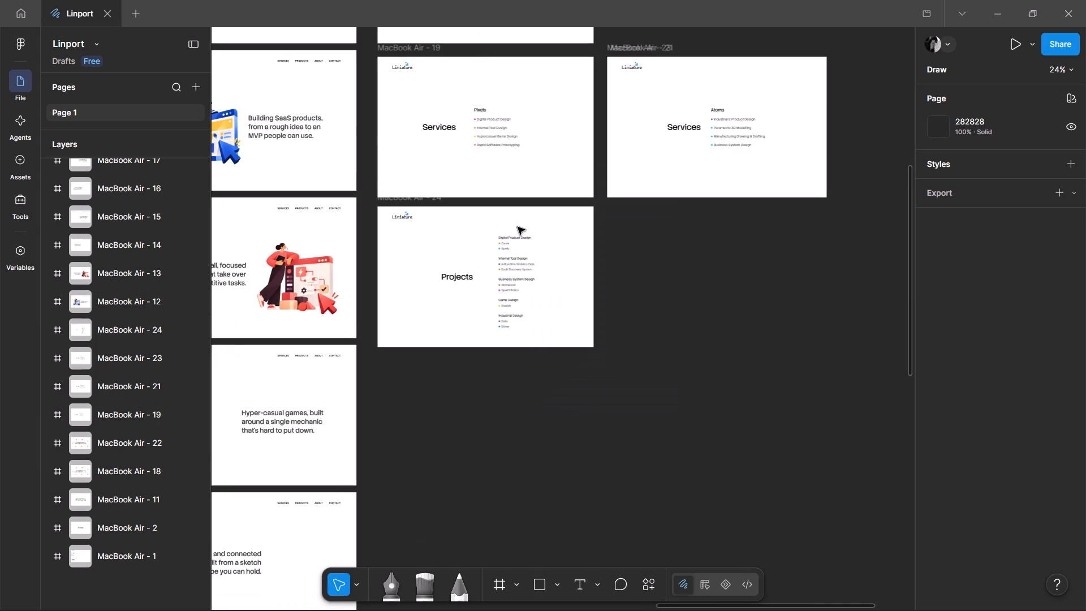
scroll(534, 224, "up", 4)
scroll(555, 265, "up", 4, "ctrl")
left_click(562, 236)
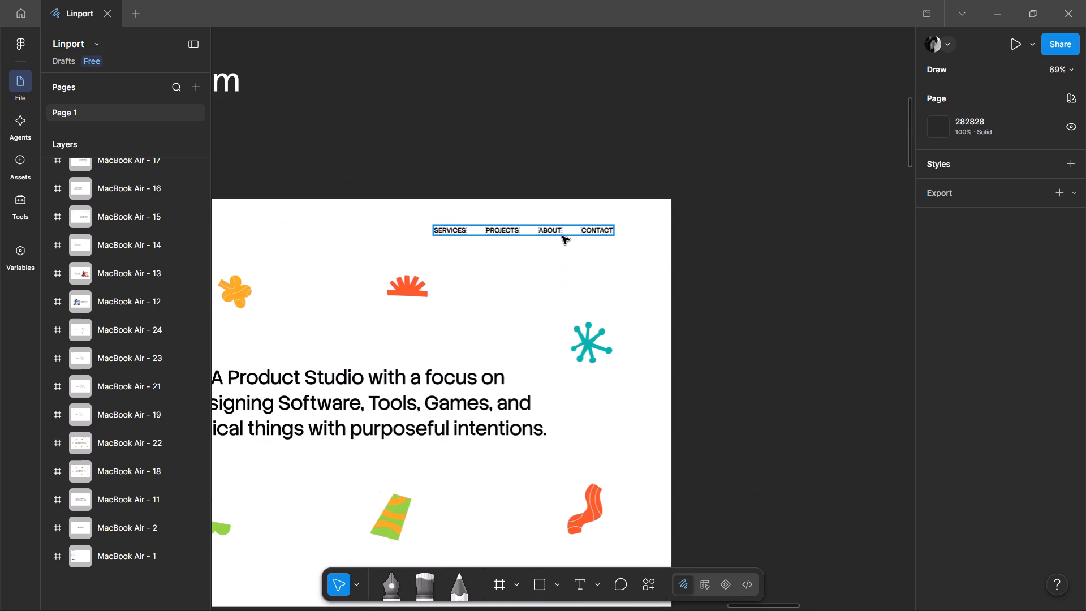
scroll(484, 255, "up", 4, "ctrl")
key("ctrl+c")
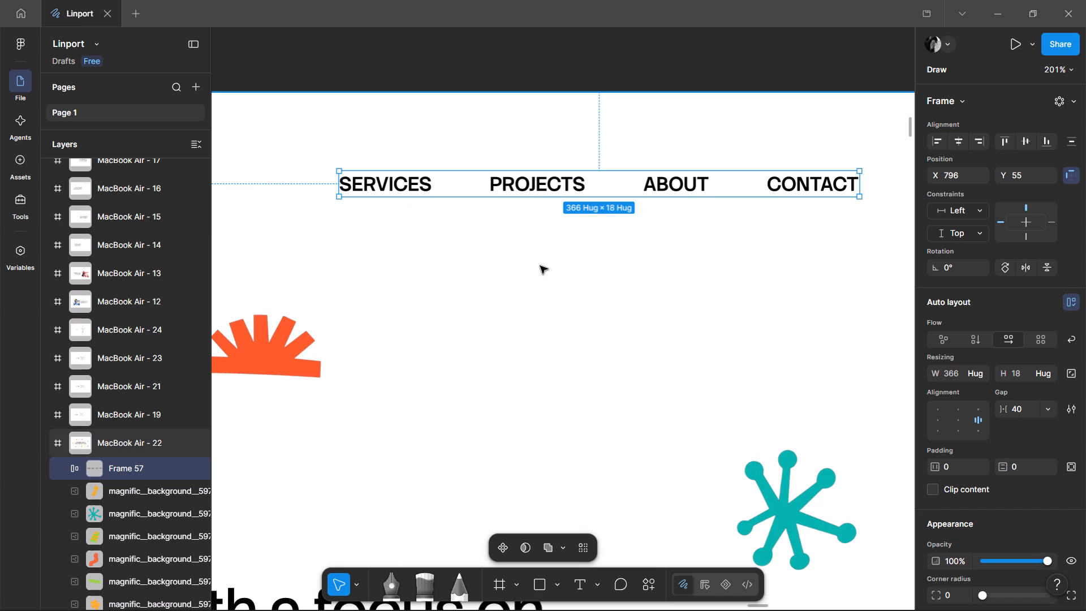
scroll(540, 266, "down", 5, "ctrl")
scroll(590, 354, "down", 3)
left_click(227, 300)
key("ctrl+v")
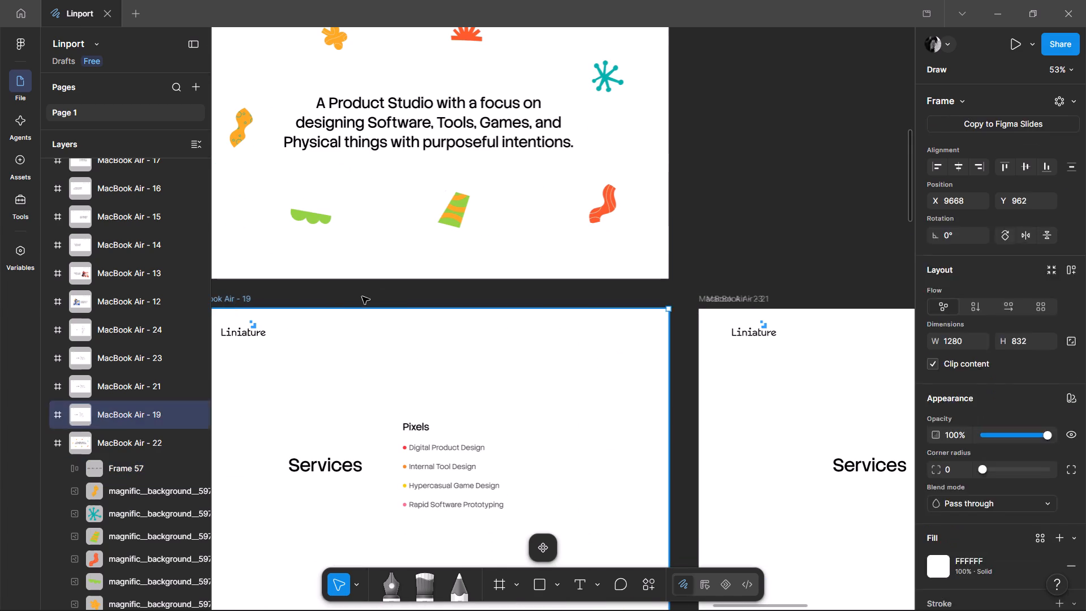
scroll(389, 290, "down", 2)
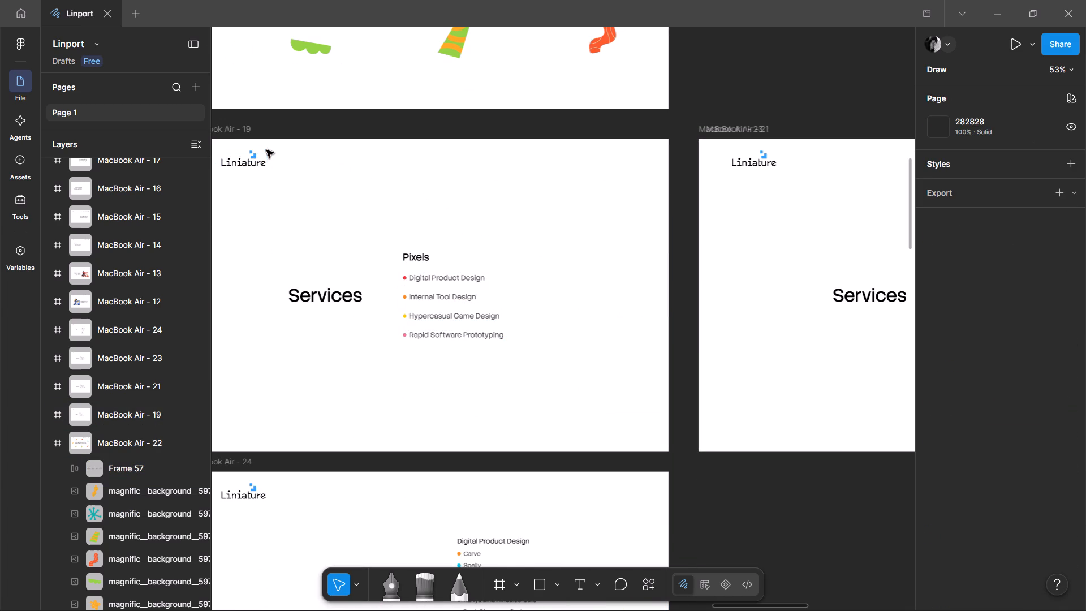
left_click(242, 132)
key("ctrl+v")
Paste the copied navigation frame into the Projects page, MacBook Air - 24.
scroll(643, 322, "down", 3)
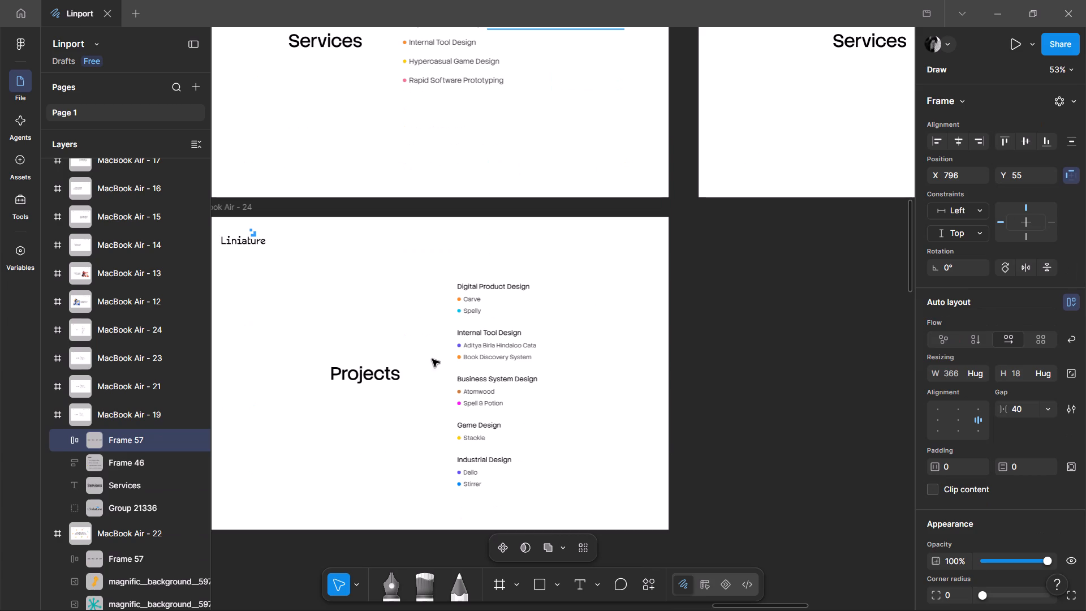
left_click(252, 206)
key("ctrl+v")
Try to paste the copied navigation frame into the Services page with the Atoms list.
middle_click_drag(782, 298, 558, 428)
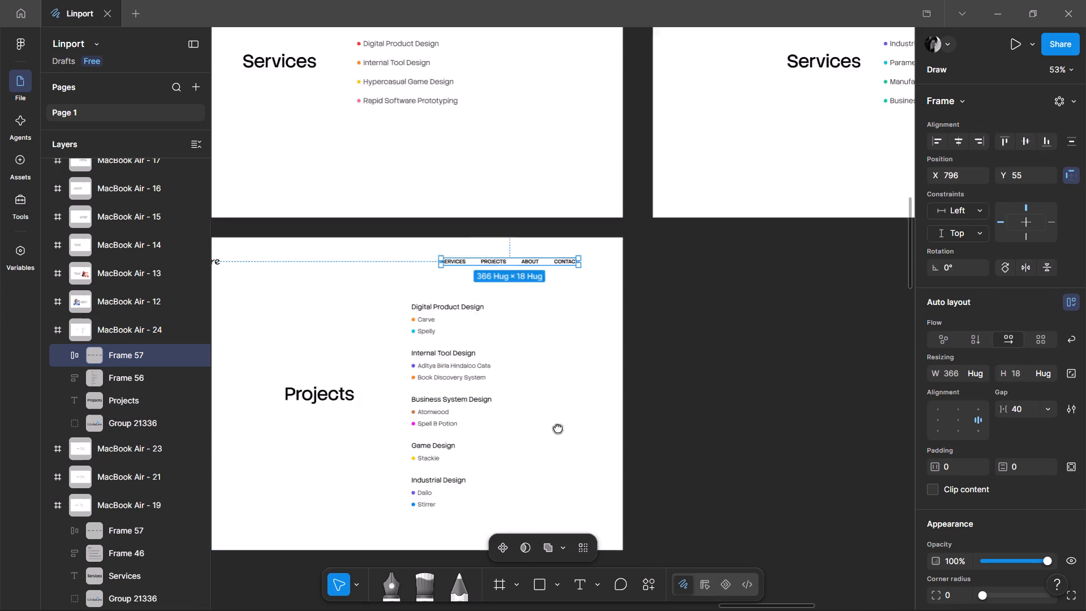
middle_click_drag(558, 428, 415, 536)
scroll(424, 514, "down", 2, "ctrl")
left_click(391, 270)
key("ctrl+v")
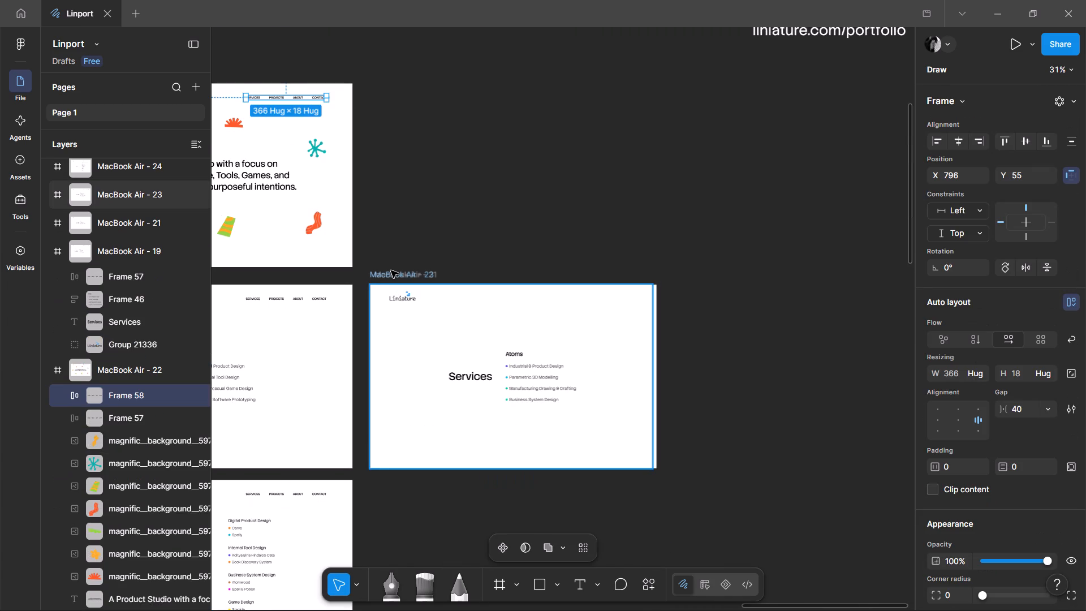
Pull the duplicate frame MacBook Air - 23 away from the overlapping MacBook Air - 21 and delete it.
scroll(391, 270, "up", 9, "ctrl")
left_click_drag(271, 324, 404, 189)
scroll(398, 183, "down", 12, "ctrl")
left_click_drag(398, 183, 690, 257)
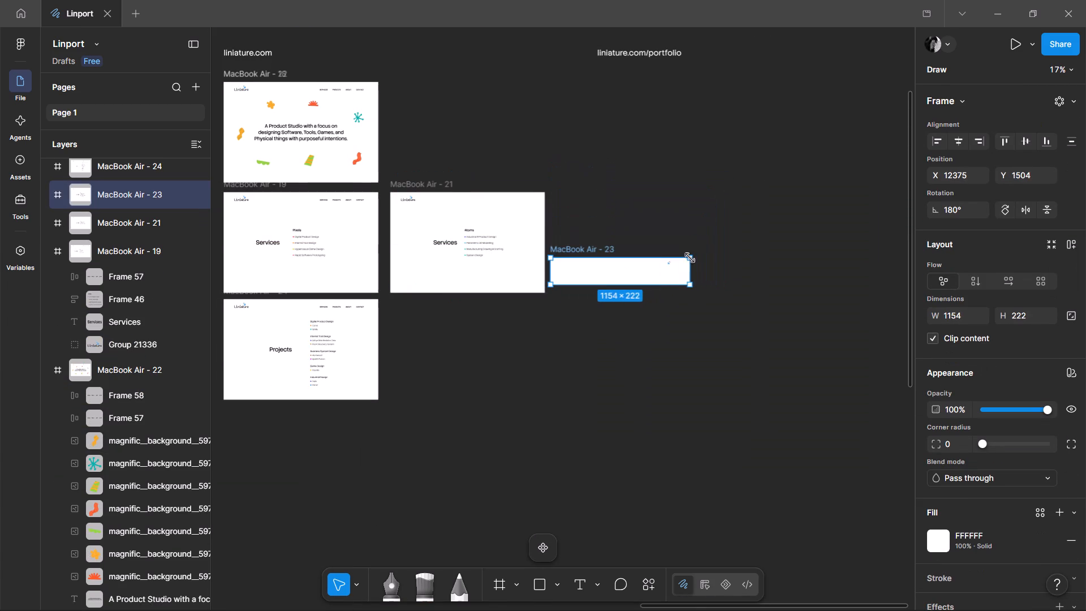
left_click_drag(690, 257, 725, 180)
key("Delete")
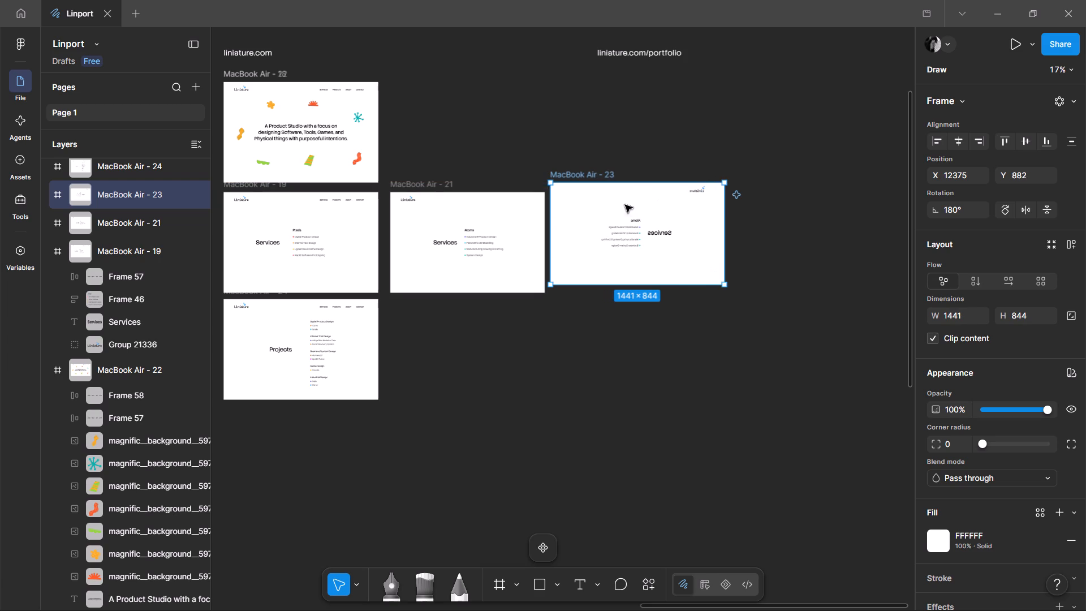
Paste the copied navigation frame into MacBook Air - 21, the Services page with the Atoms list.
left_click(390, 177)
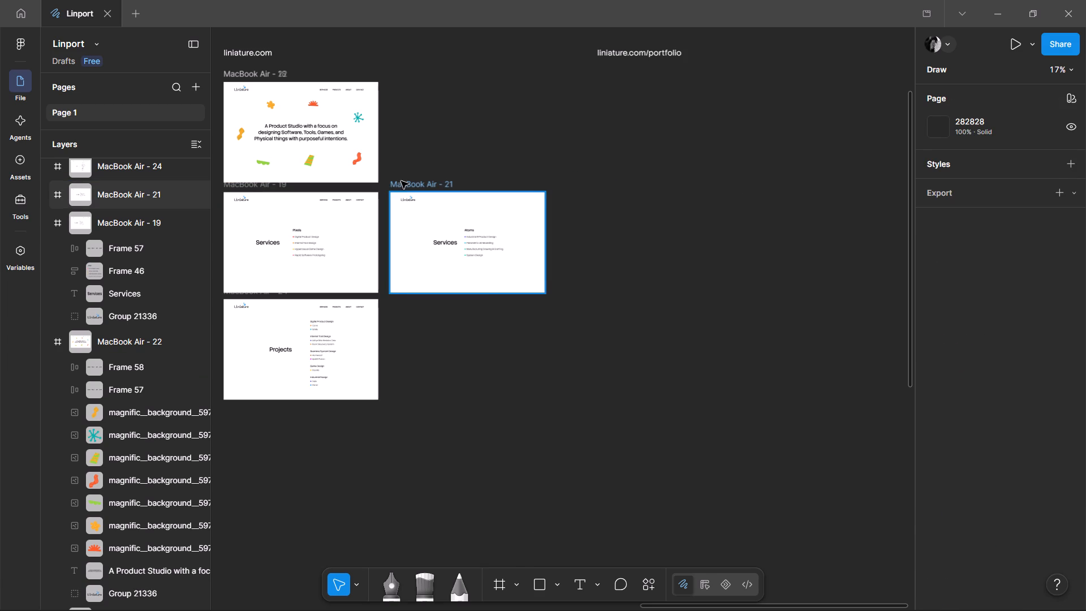
left_click(401, 181)
key("ctrl+v")
left_click(507, 371)
Review the headers and layout of the hero, both Services and the Projects pages under liniature.com.
scroll(373, 290, "up", 4, "ctrl")
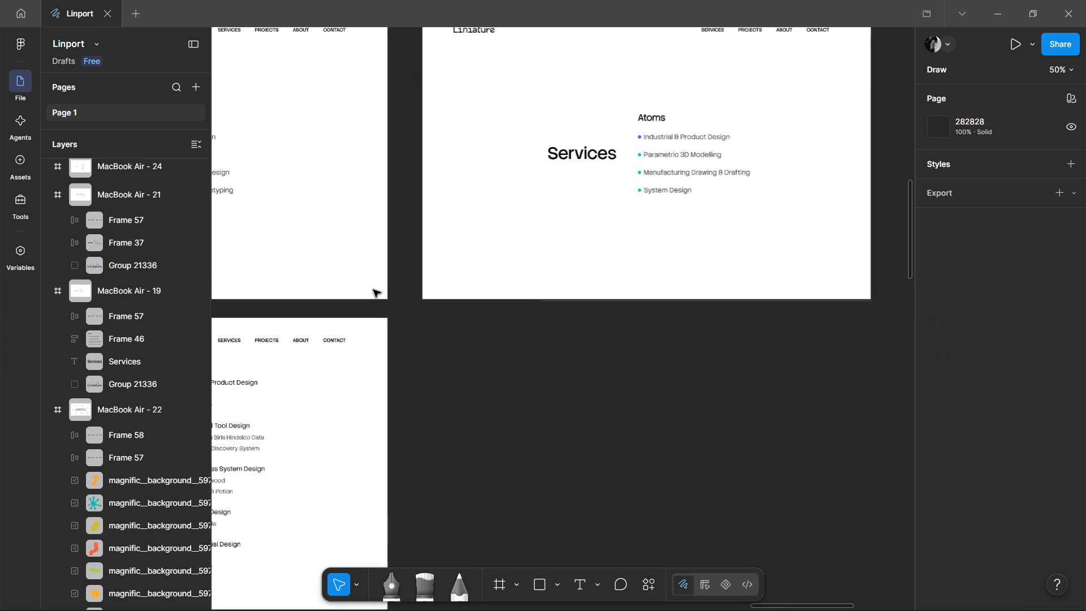
scroll(373, 290, "down", 2, "ctrl")
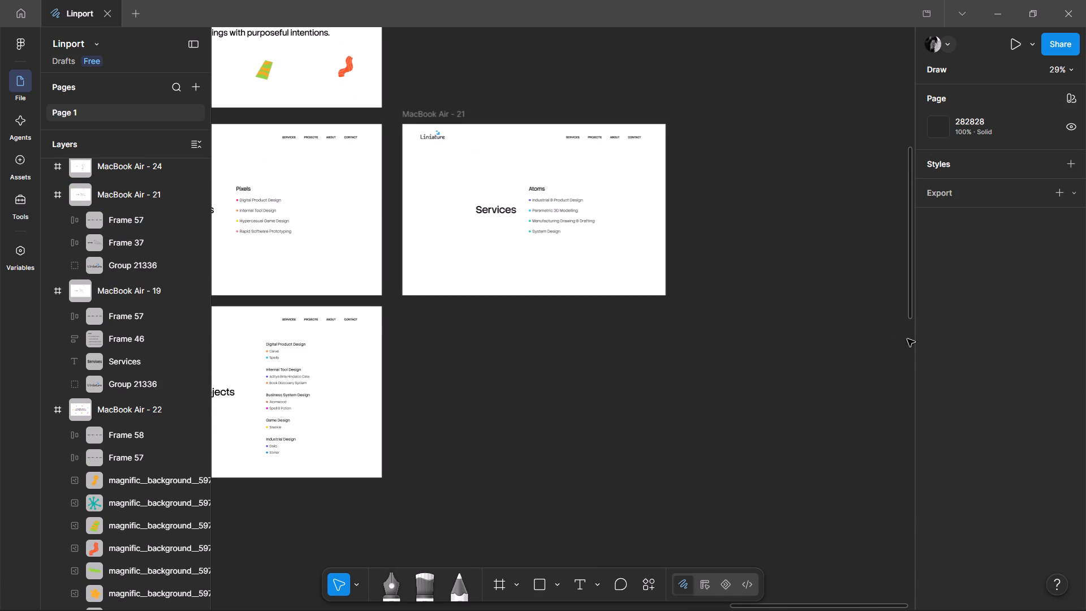
middle_click_drag(417, 356, 738, 422)
scroll(644, 276, "up", 5, "ctrl")
scroll(644, 275, "down", 3, "ctrl")
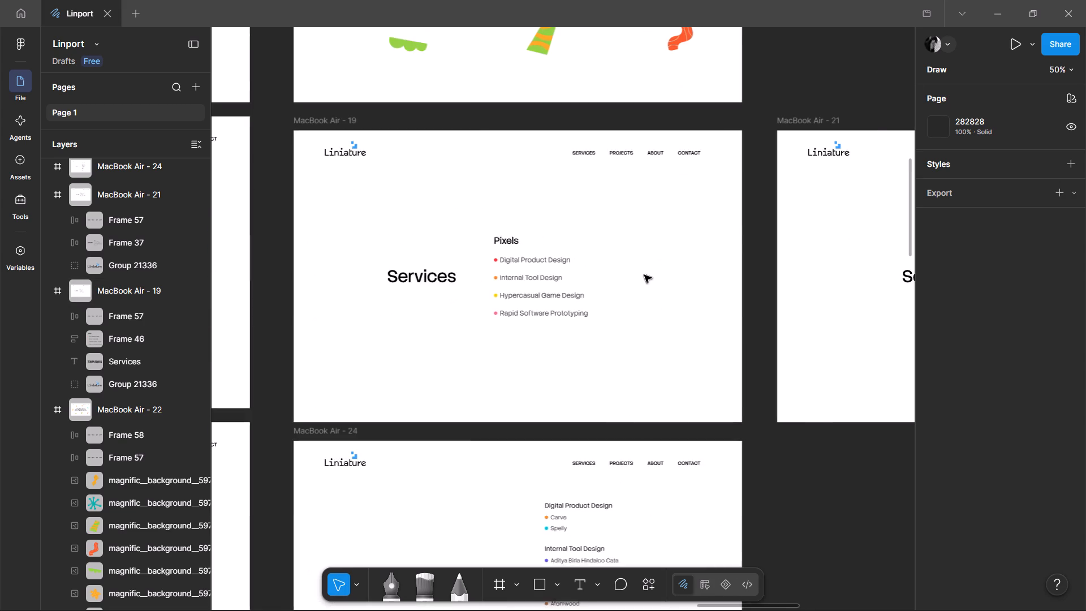
scroll(644, 275, "up", 3, "ctrl")
middle_click_drag(447, 278, 679, 263)
scroll(679, 263, "up", 1)
scroll(671, 258, "down", 4, "ctrl")
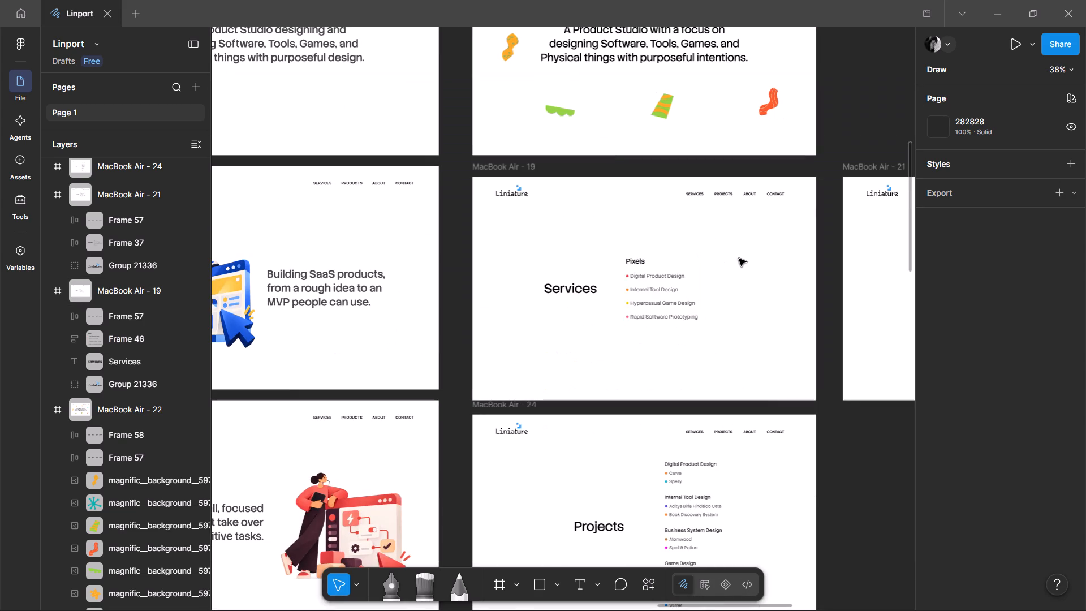
scroll(739, 259, "up", 2)
scroll(739, 259, "down", 2)
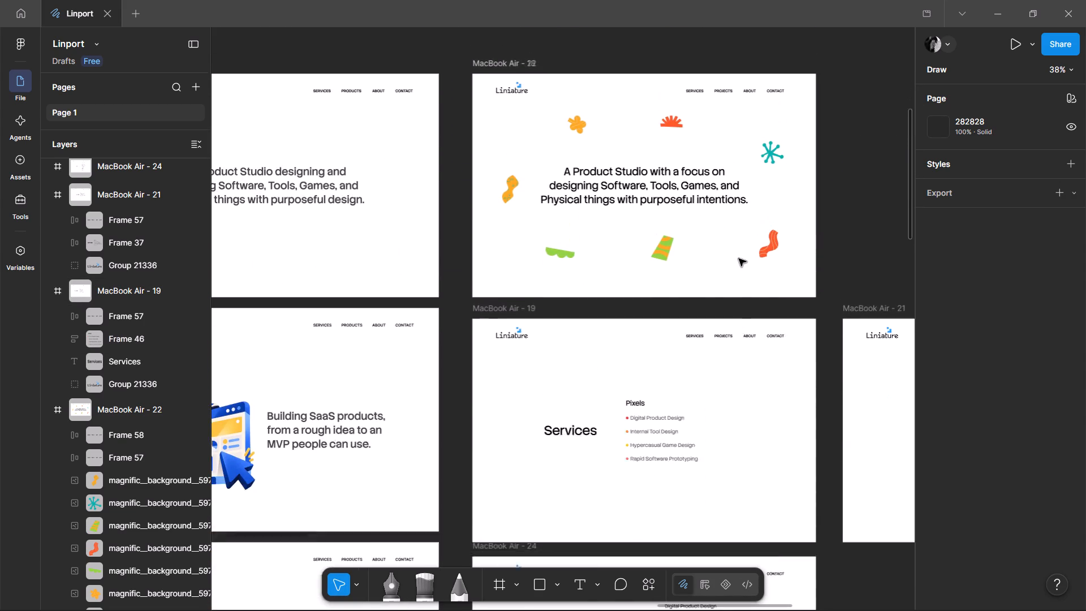
scroll(739, 259, "down", 4)
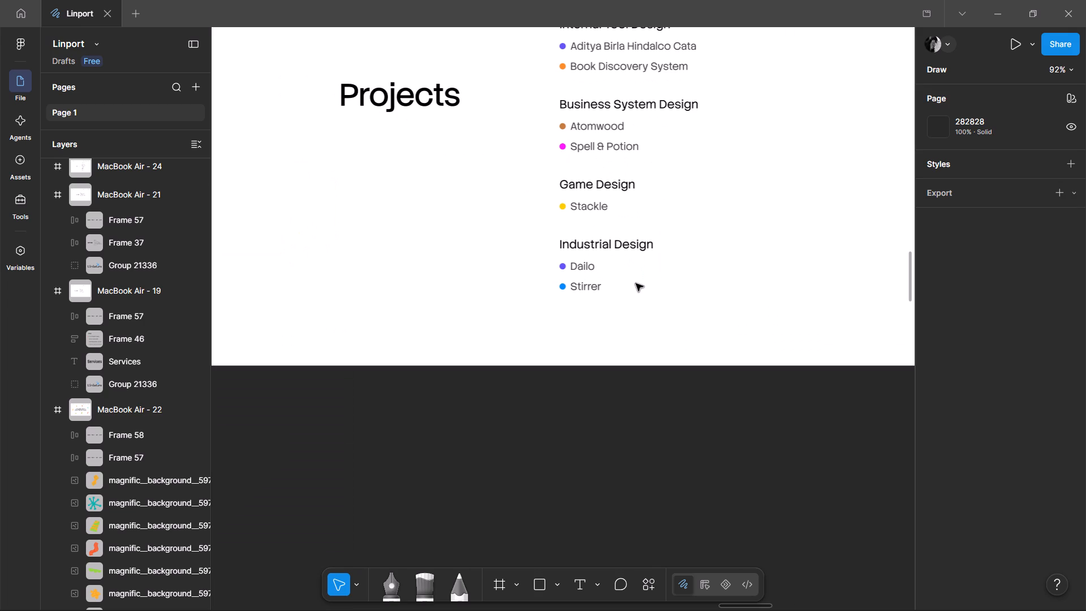
scroll(636, 283, "up", 2)
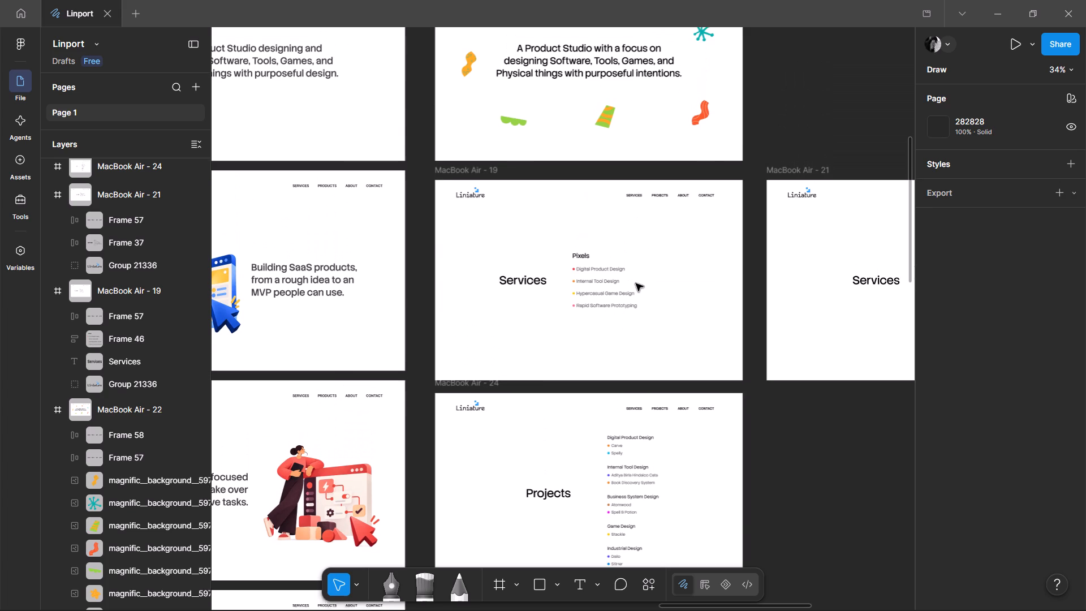
scroll(636, 283, "up", 2)
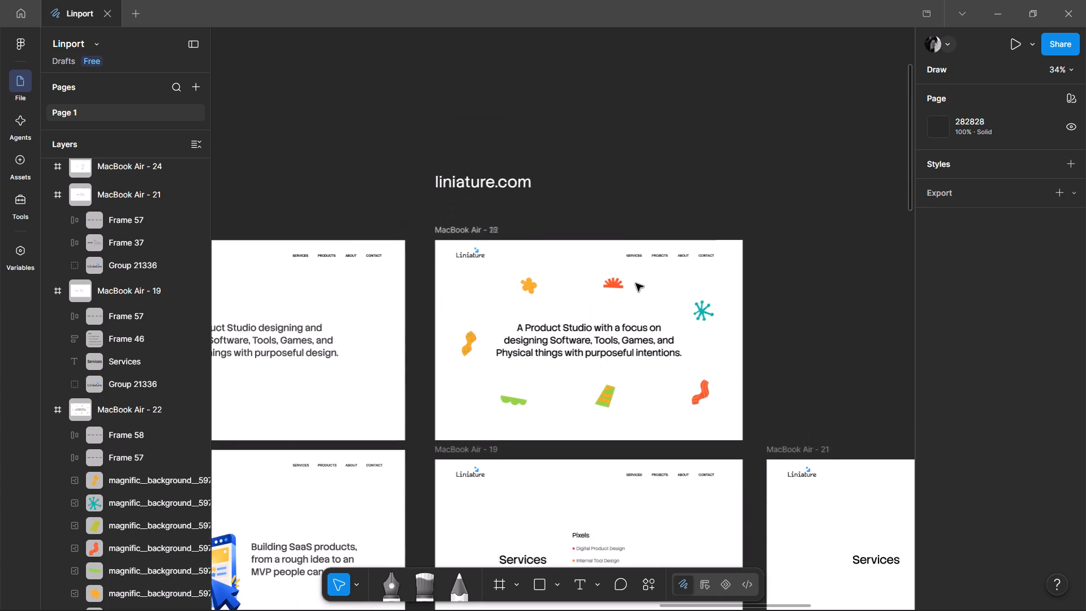
scroll(636, 283, "down", 2)
scroll(636, 283, "up", 5)
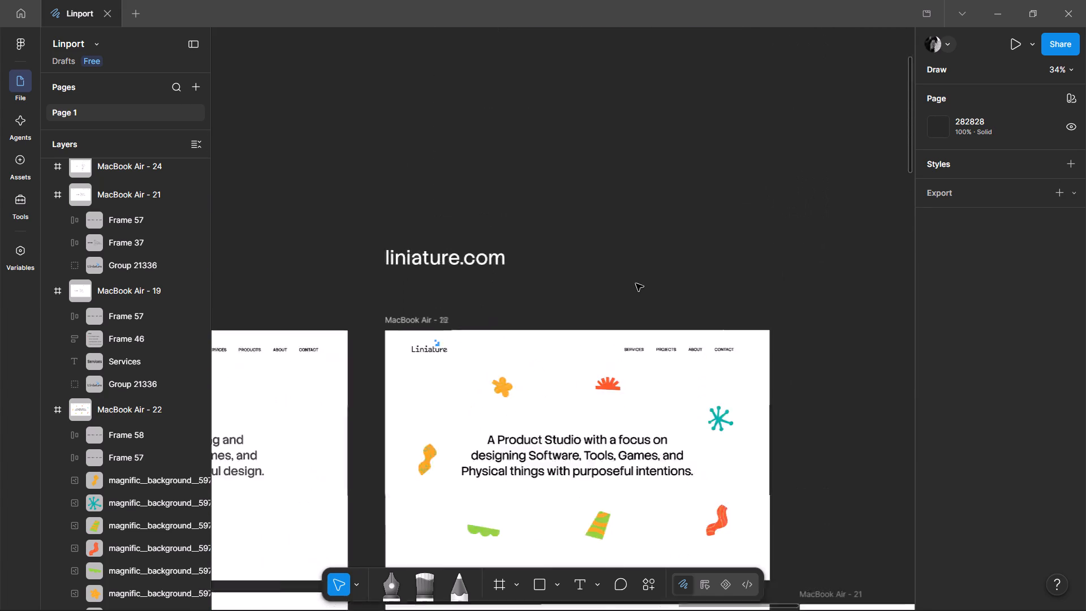
scroll(636, 283, "right", 3)
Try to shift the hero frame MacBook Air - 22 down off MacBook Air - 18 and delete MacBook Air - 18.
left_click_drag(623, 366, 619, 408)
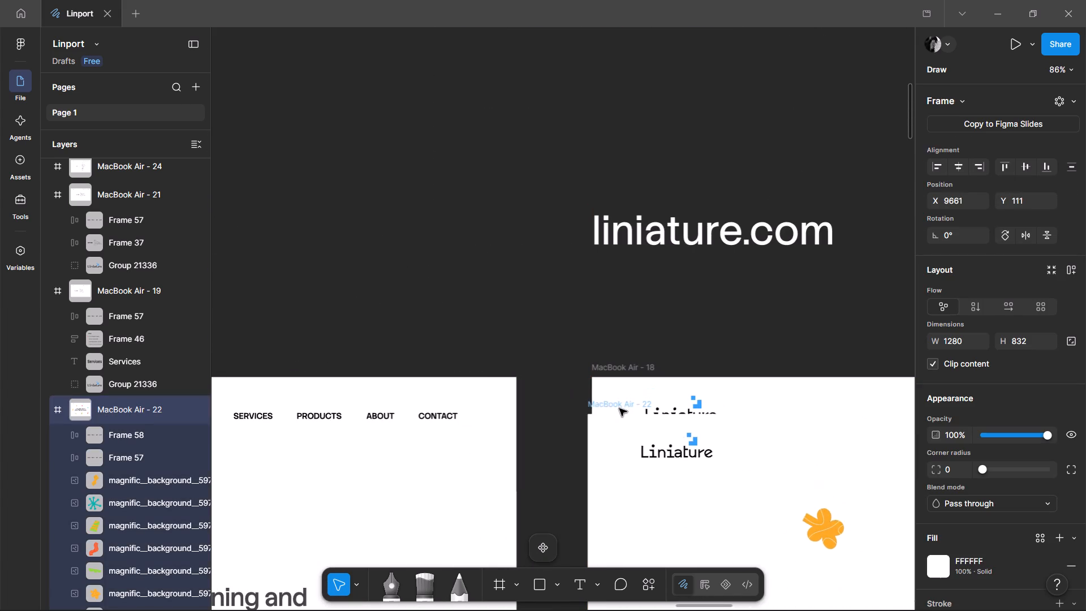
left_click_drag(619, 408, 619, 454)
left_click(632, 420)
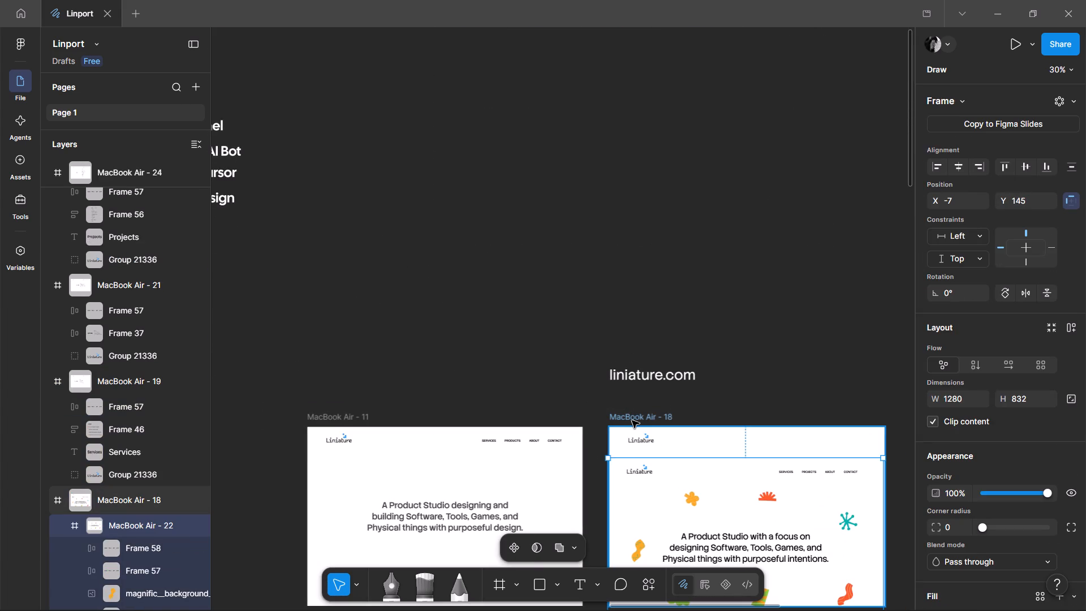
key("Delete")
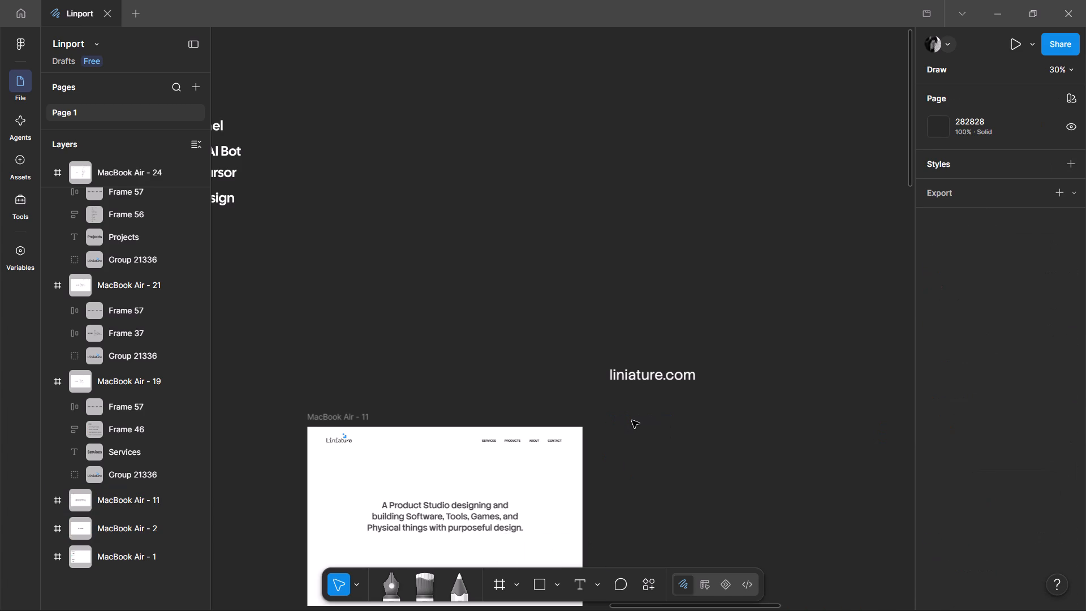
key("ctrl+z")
Move the nested frame MacBook Air - 22 out of MacBook Air - 18 onto the empty canvas above it.
left_click(632, 420)
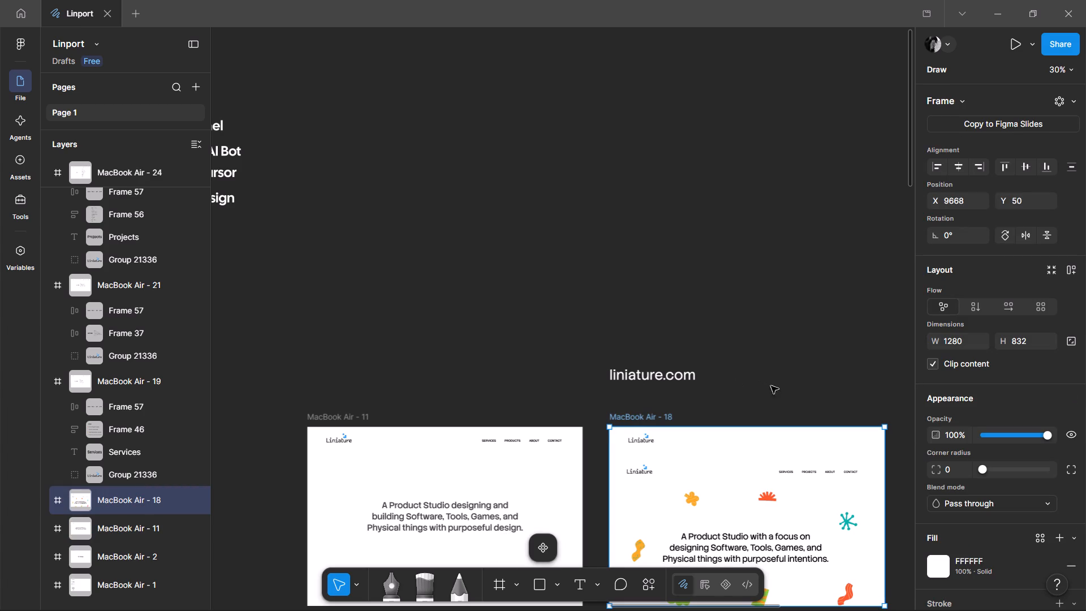
left_click(787, 373)
left_click(649, 410)
left_click(632, 479)
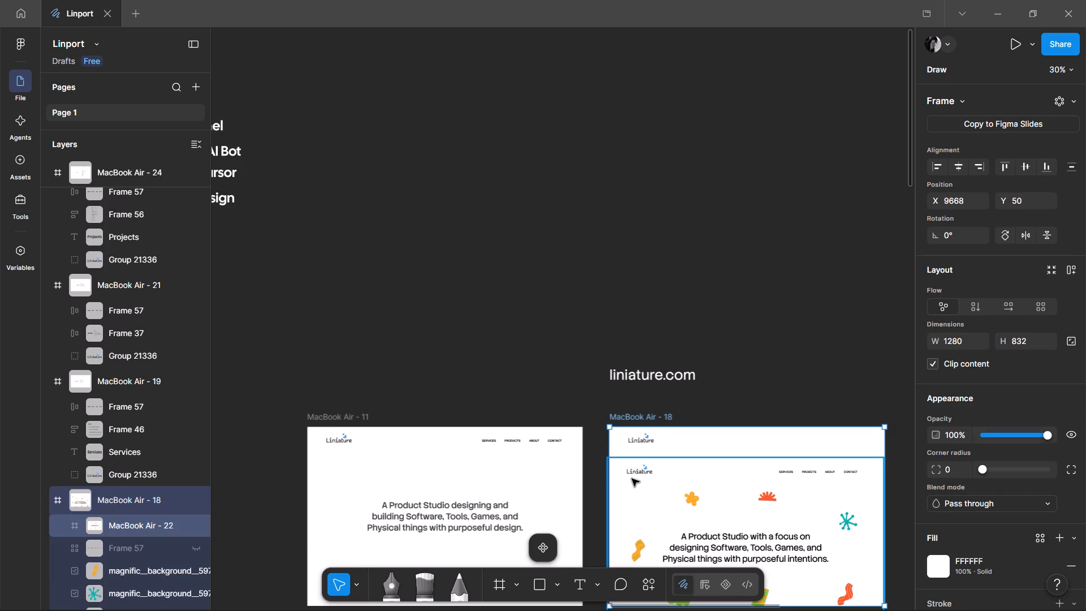
left_click_drag(625, 484, 748, 201)
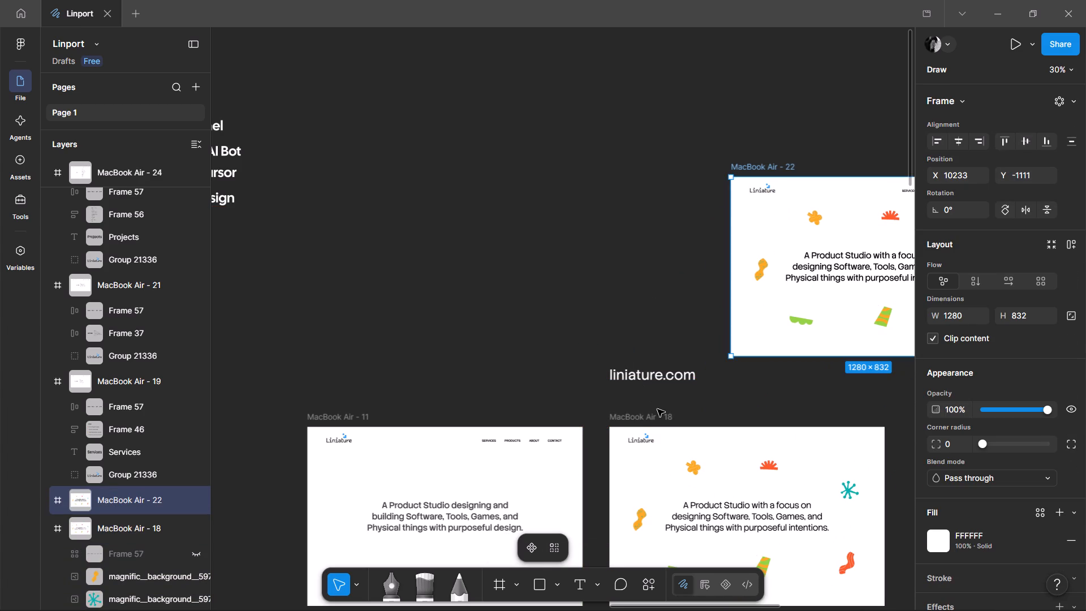
Delete the old hero frame MacBook Air - 18 below the liniature.com heading.
left_click(656, 416)
key("Delete")
Move MacBook Air - 22 back under the liniature.com heading at X 9668, level with the top of MacBook Air - 11.
scroll(656, 347, "down", 5)
scroll(653, 343, "up", 1)
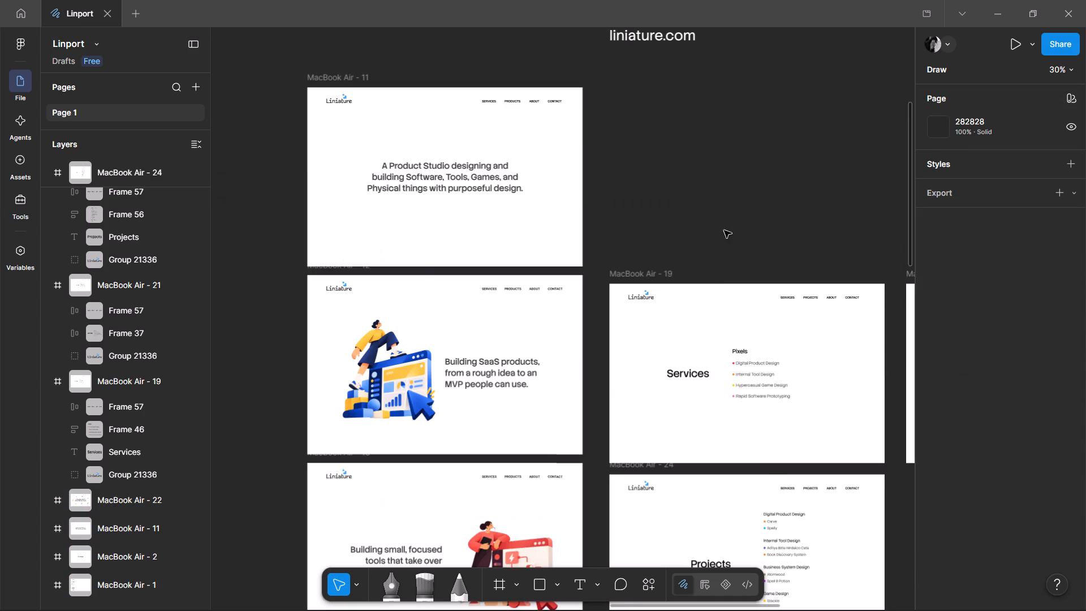
middle_click_drag(614, 328, 523, 448)
scroll(686, 206, "up", 1)
left_click_drag(669, 30, 668, 29)
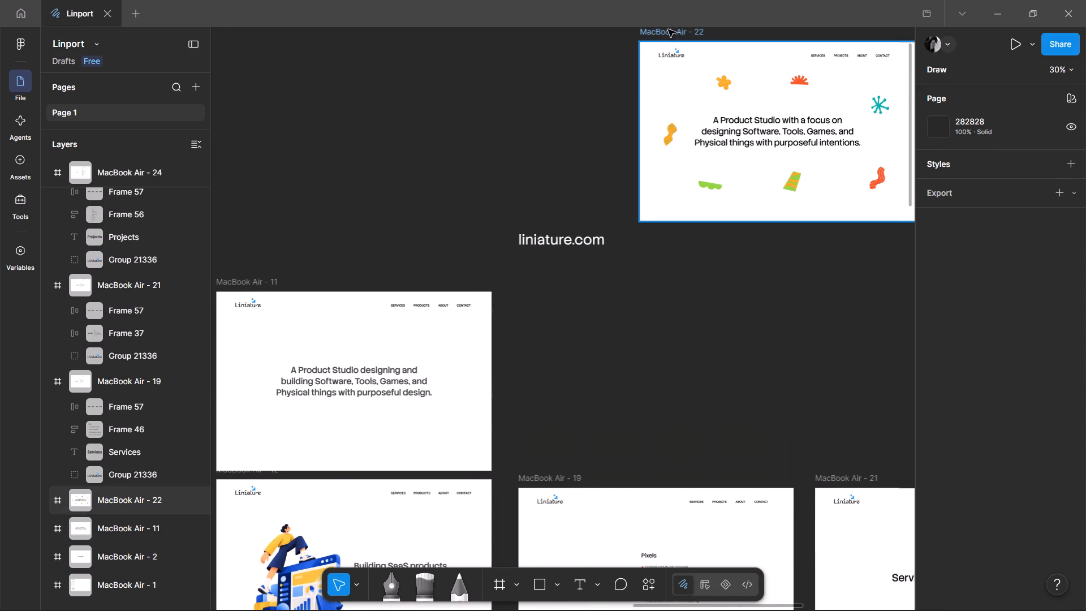
left_click_drag(668, 29, 550, 277)
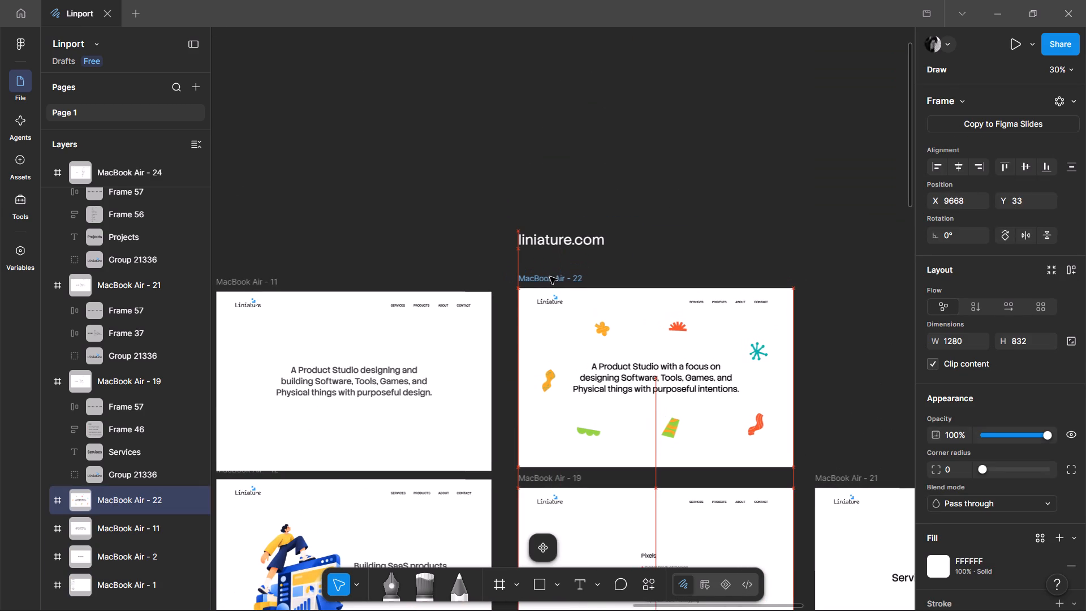
left_click_drag(550, 277, 550, 278)
left_click(715, 244)
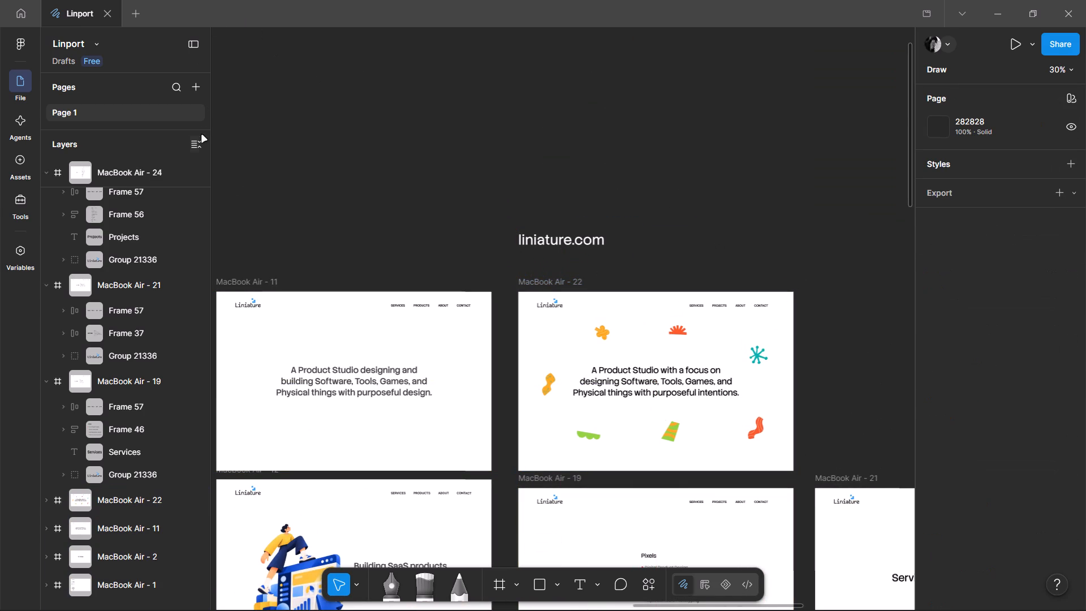
Collapse all expanded layers in the layer list.
left_click(202, 139)
Review the rearranged liniature.com pages, examining the hero page's header, tagline and decorative shapes up close.
scroll(579, 158, "down", 3)
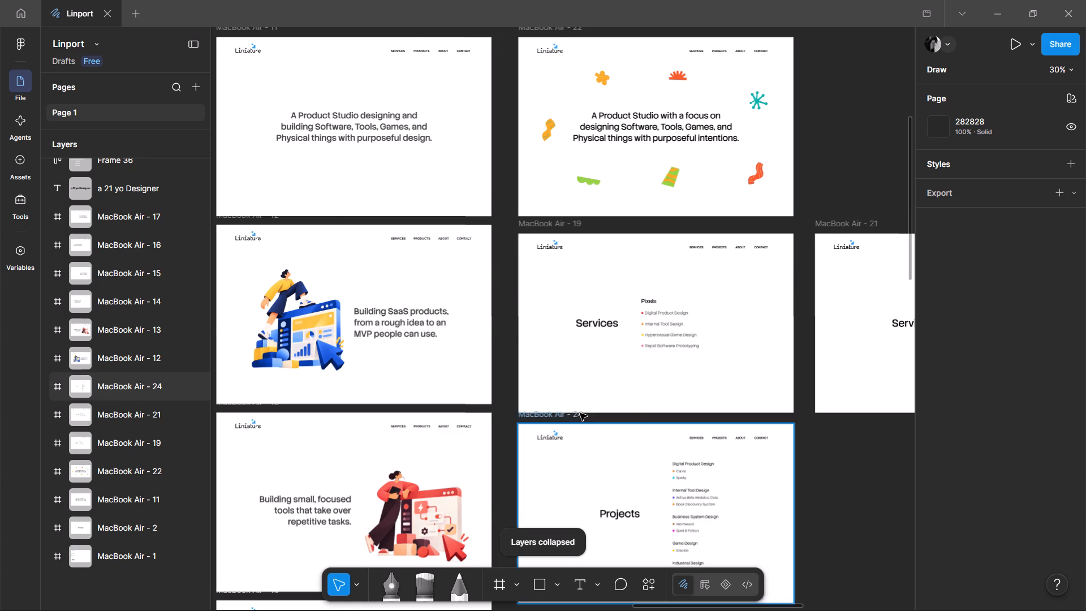
scroll(580, 413, "down", 1)
scroll(580, 413, "up", 3, "ctrl")
scroll(580, 413, "up", 5)
scroll(437, 304, "down", 3, "ctrl")
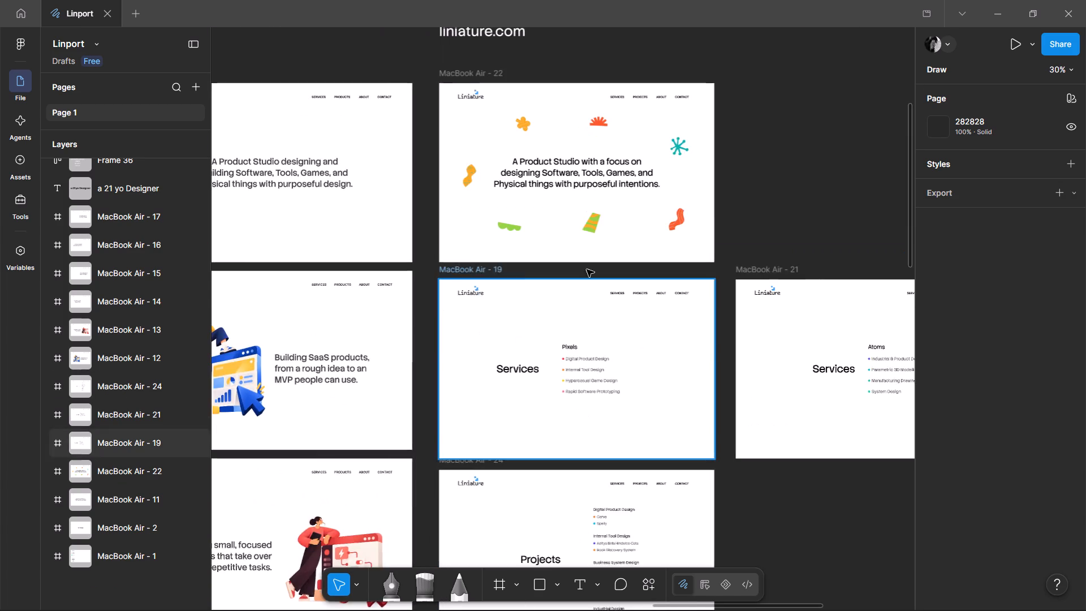
scroll(781, 235, "up", 3, "ctrl")
scroll(784, 235, "down", 3, "ctrl")
scroll(778, 259, "down", 3)
scroll(633, 452, "up", 3)
scroll(571, 125, "up", 5, "ctrl")
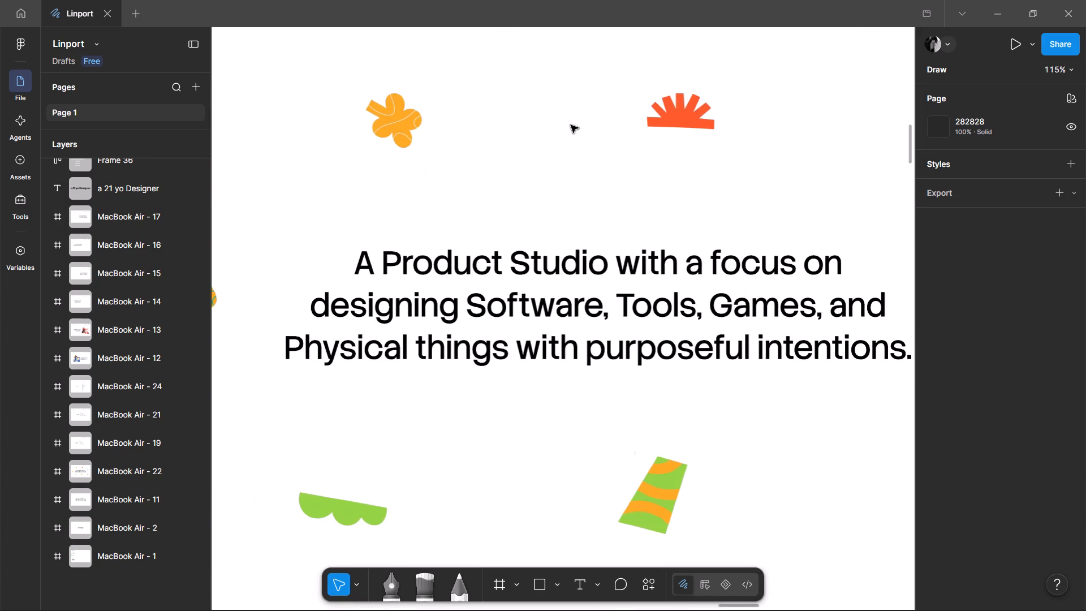
scroll(571, 125, "down", 2, "ctrl")
scroll(596, 160, "up", 1)
scroll(614, 216, "up", 3, "ctrl")
scroll(614, 216, "down", 2, "ctrl")
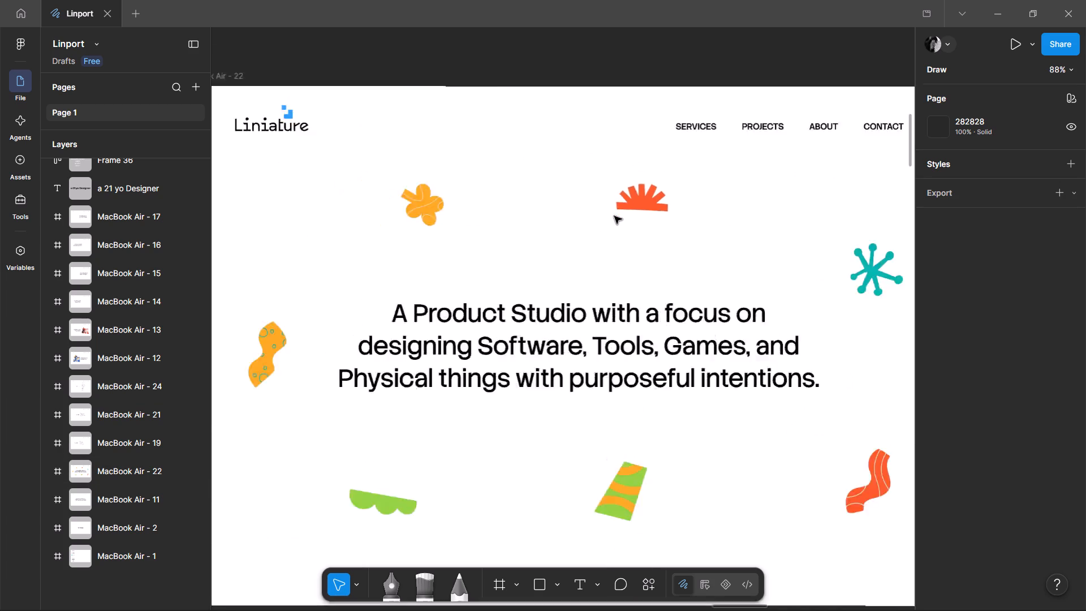
Examine the hero page MacBook Air - 22, the Services and Projects pages, and the overall arrangement of frames on the canvas.
scroll(614, 216, "down", 1, "ctrl")
scroll(614, 217, "up", 2, "ctrl")
scroll(614, 221, "down", 3, "ctrl")
scroll(614, 221, "down", 3)
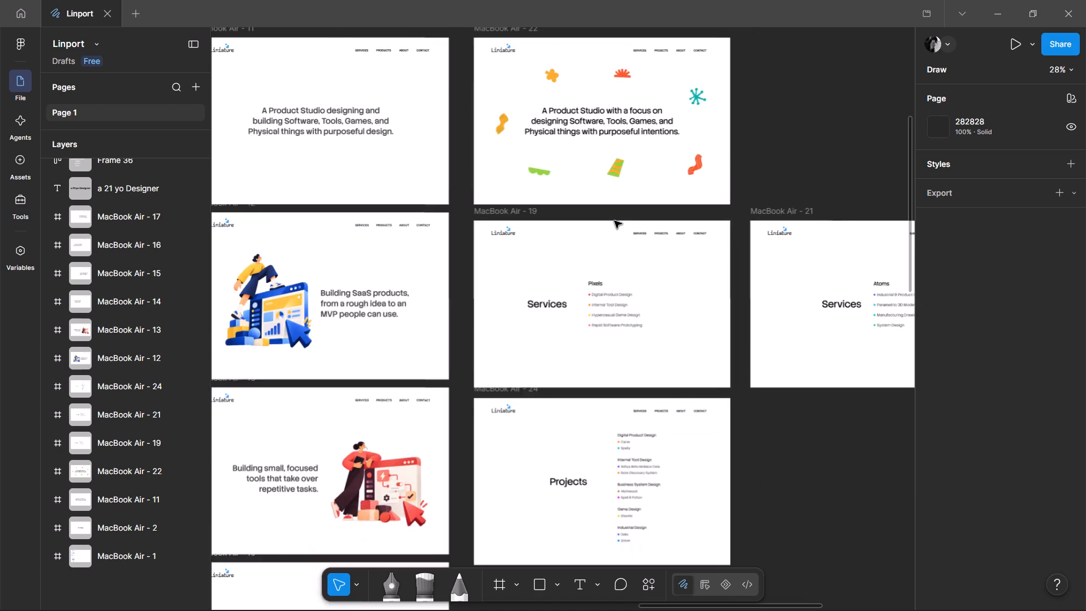
scroll(614, 221, "up", 3)
scroll(614, 221, "down", 1)
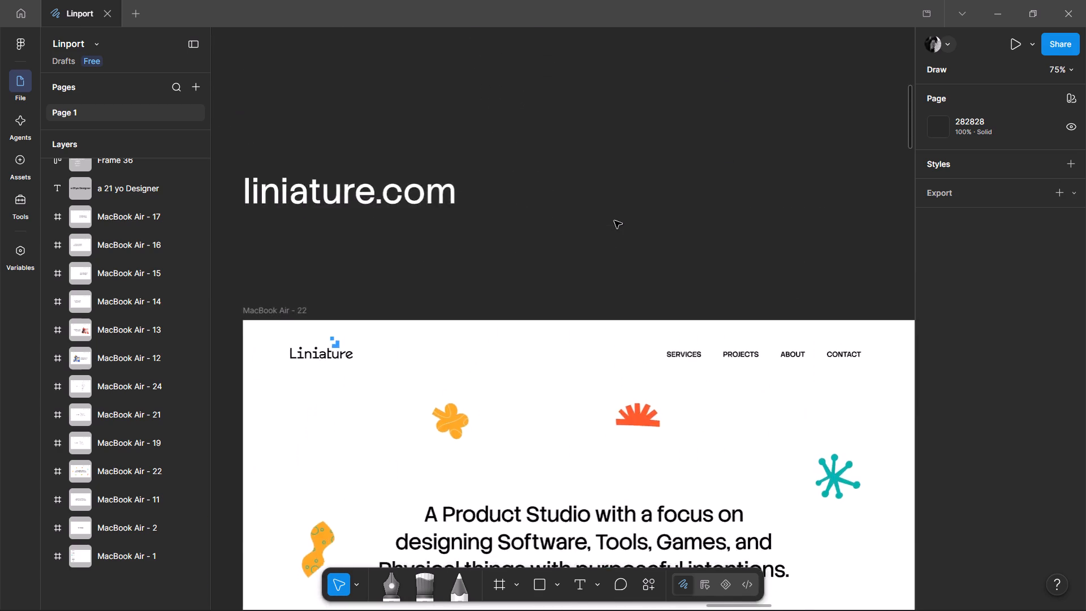
scroll(614, 221, "down", 1)
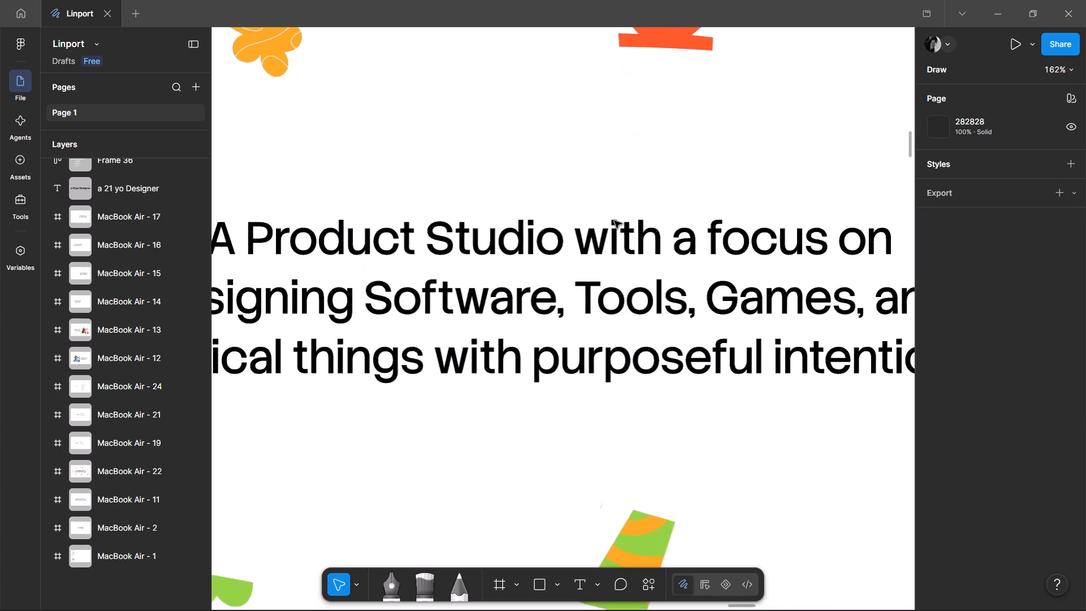
scroll(614, 221, "up", 1)
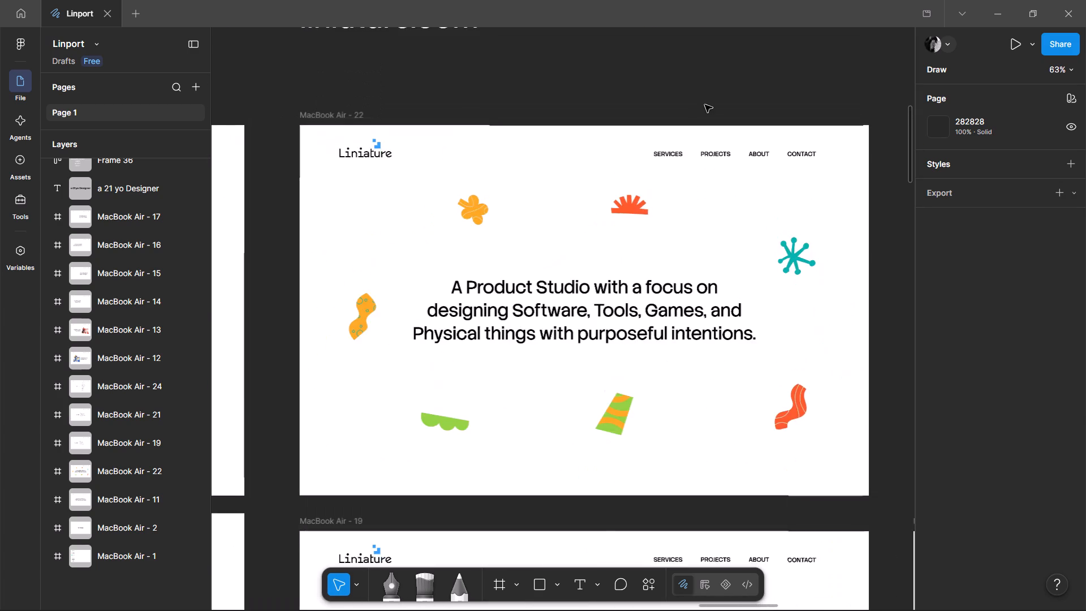
scroll(705, 105, "down", 4)
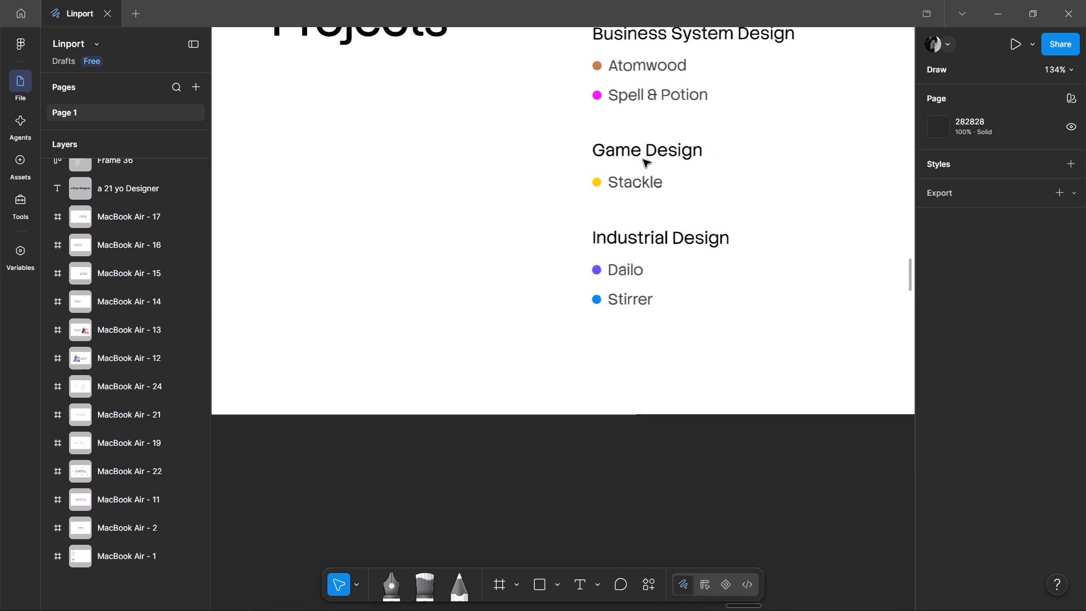
scroll(643, 160, "up", 1)
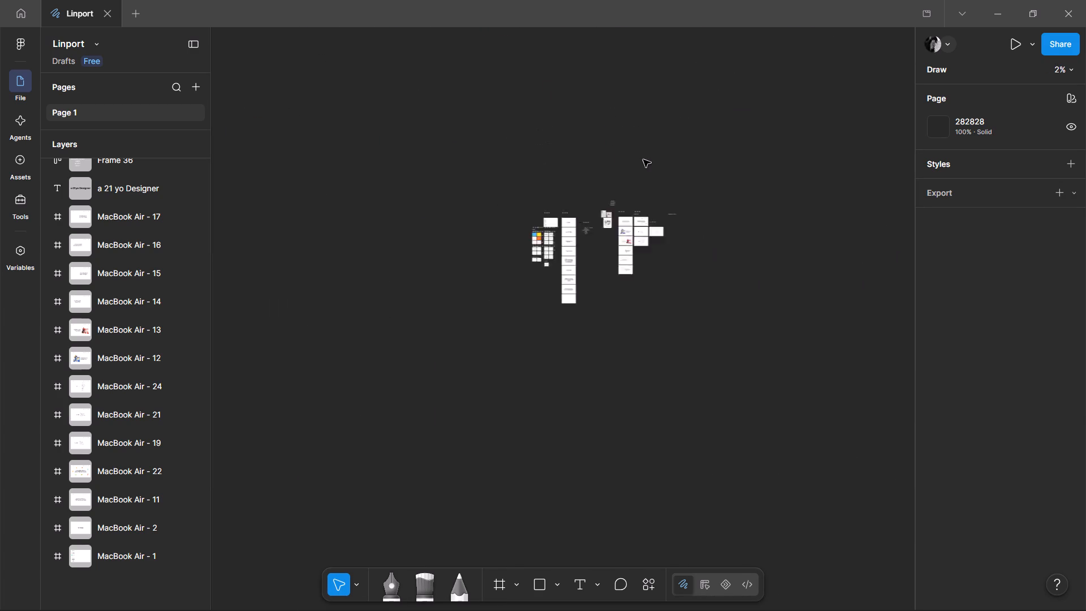
scroll(643, 160, "up", 1)
double_click(659, 447)
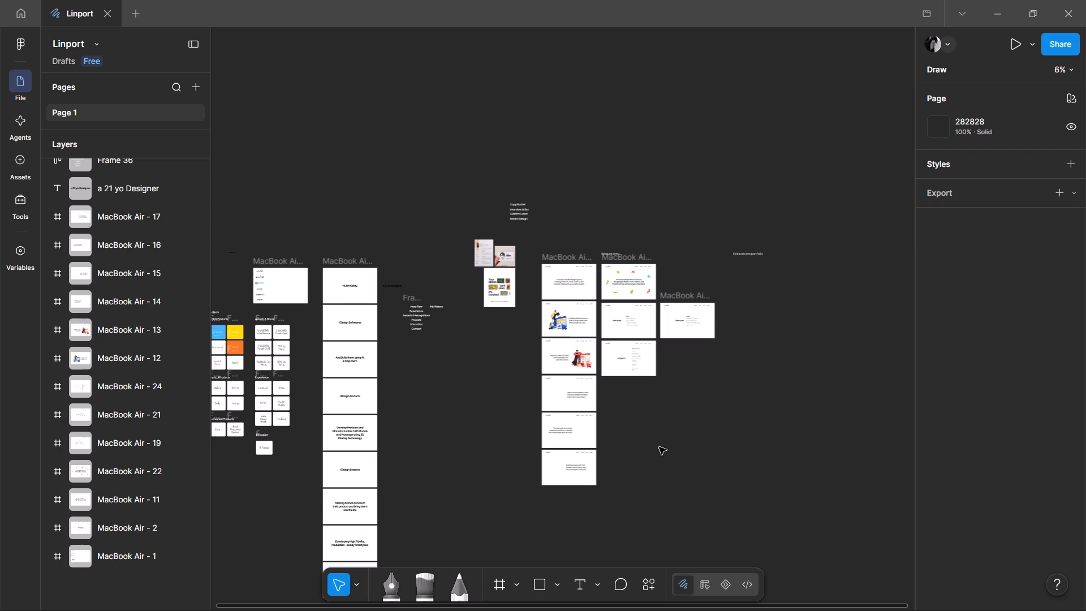
left_click(659, 447)
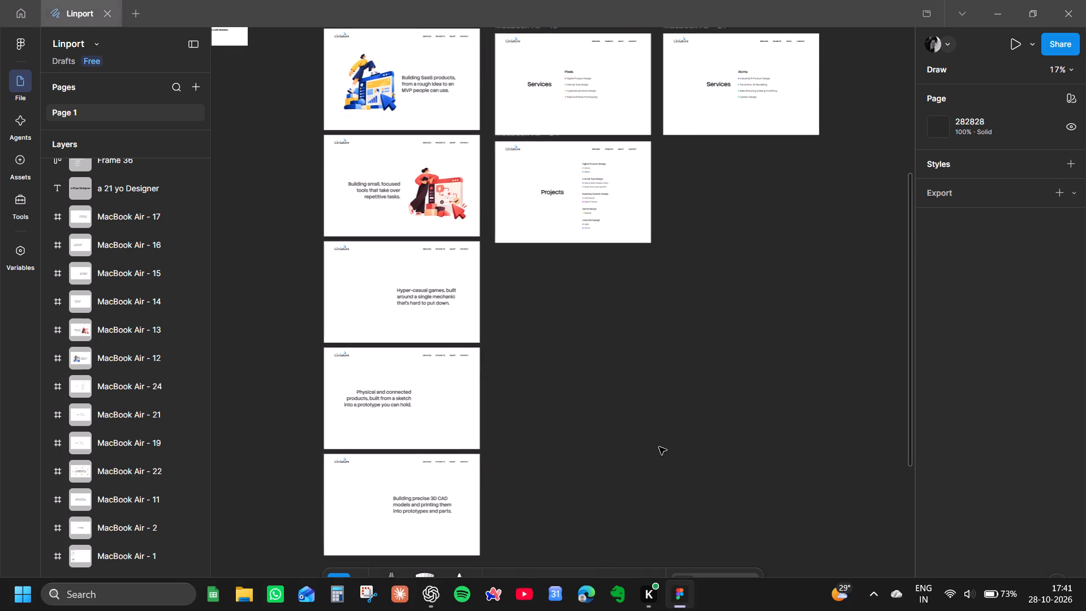